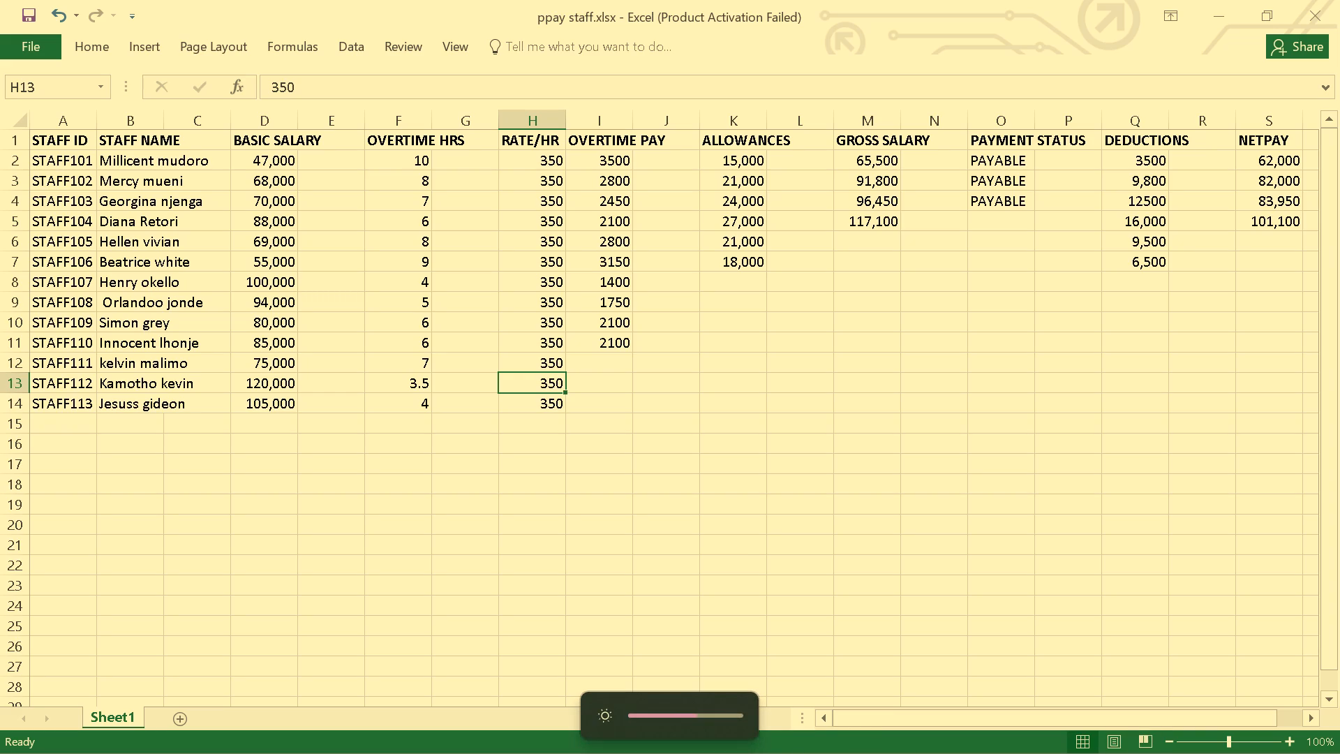
Calculate overtime pay for STAFF111 in cell I12 by multiplying overtime hours by hourly rate with the formula =F12*H12.
click(618, 362)
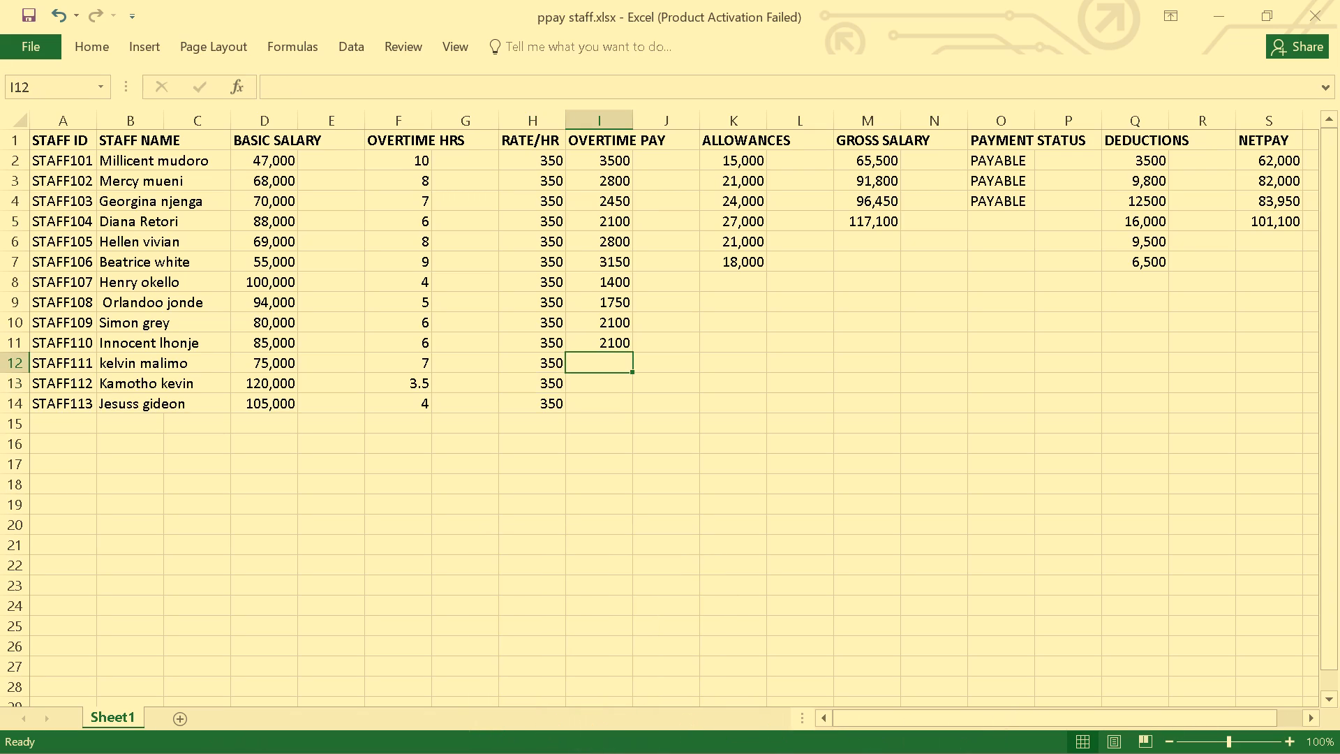
click(609, 365)
key(equal)
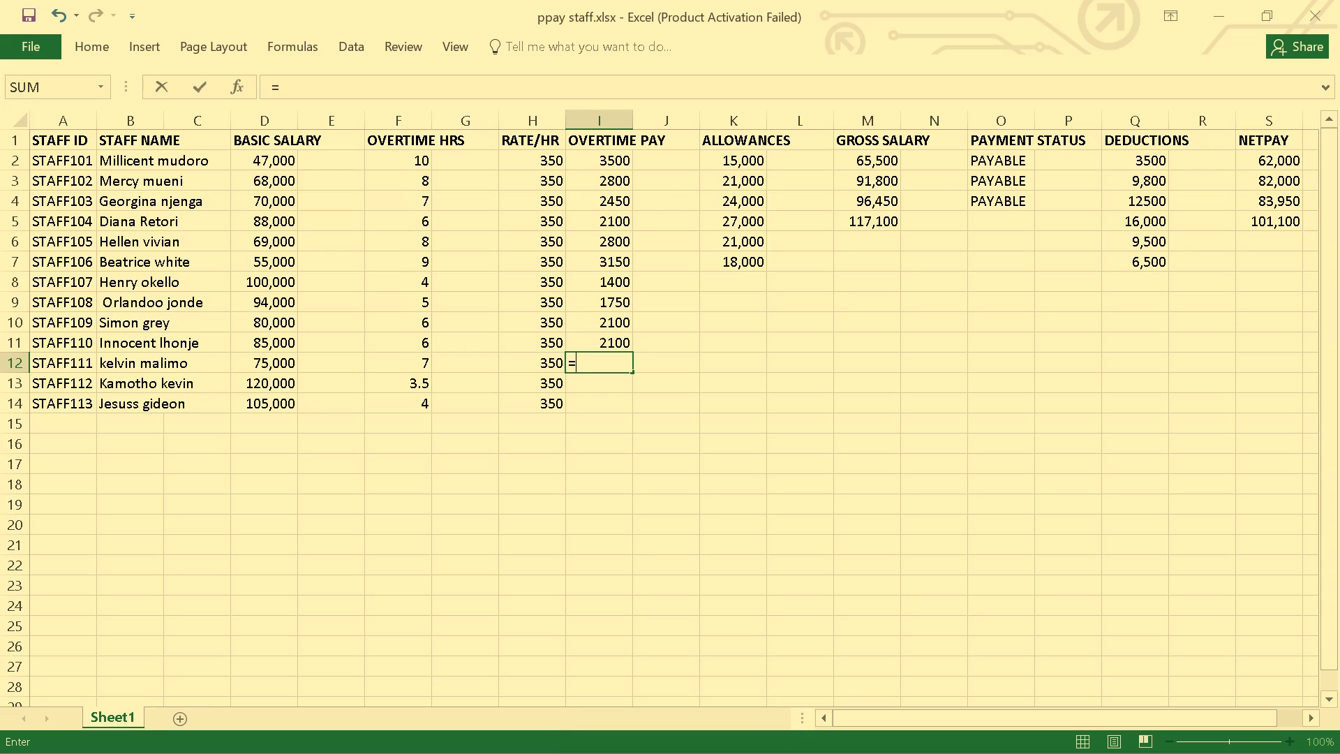
key(equal)
key(BackSpace)
key(f)
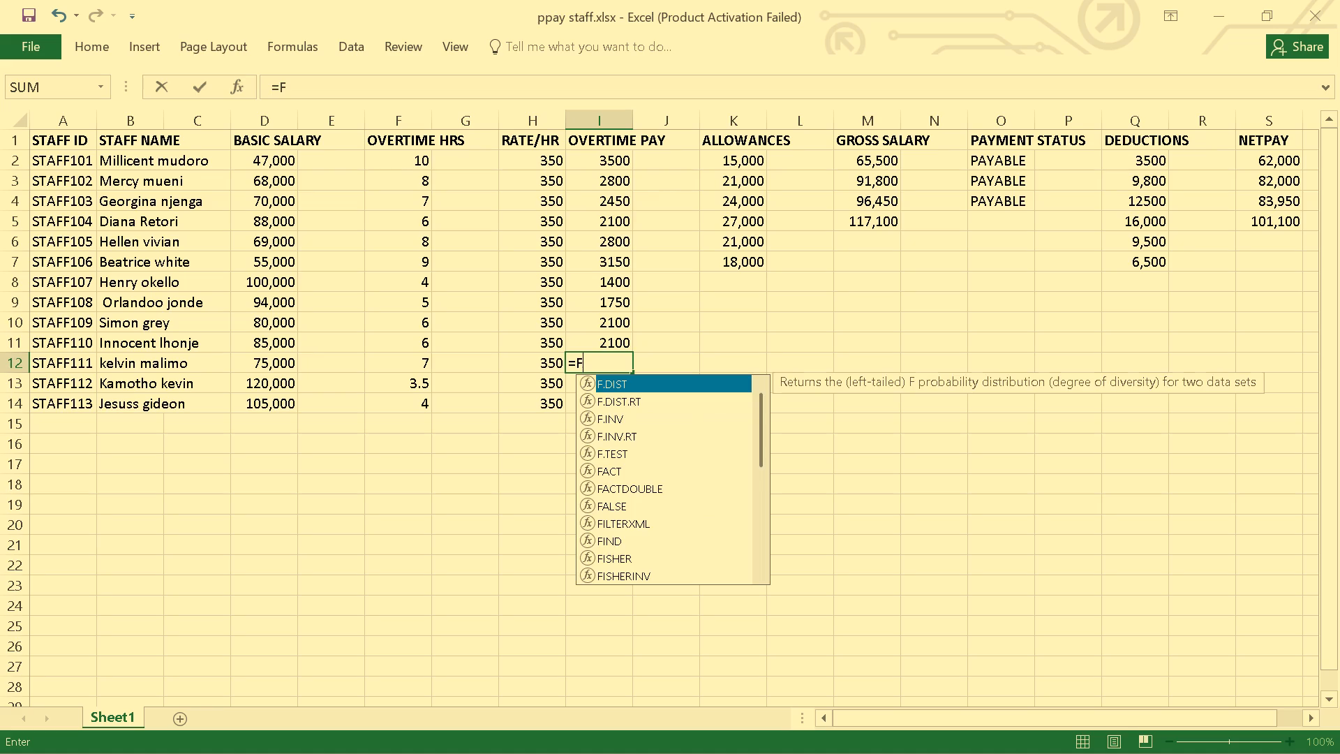
text(12)
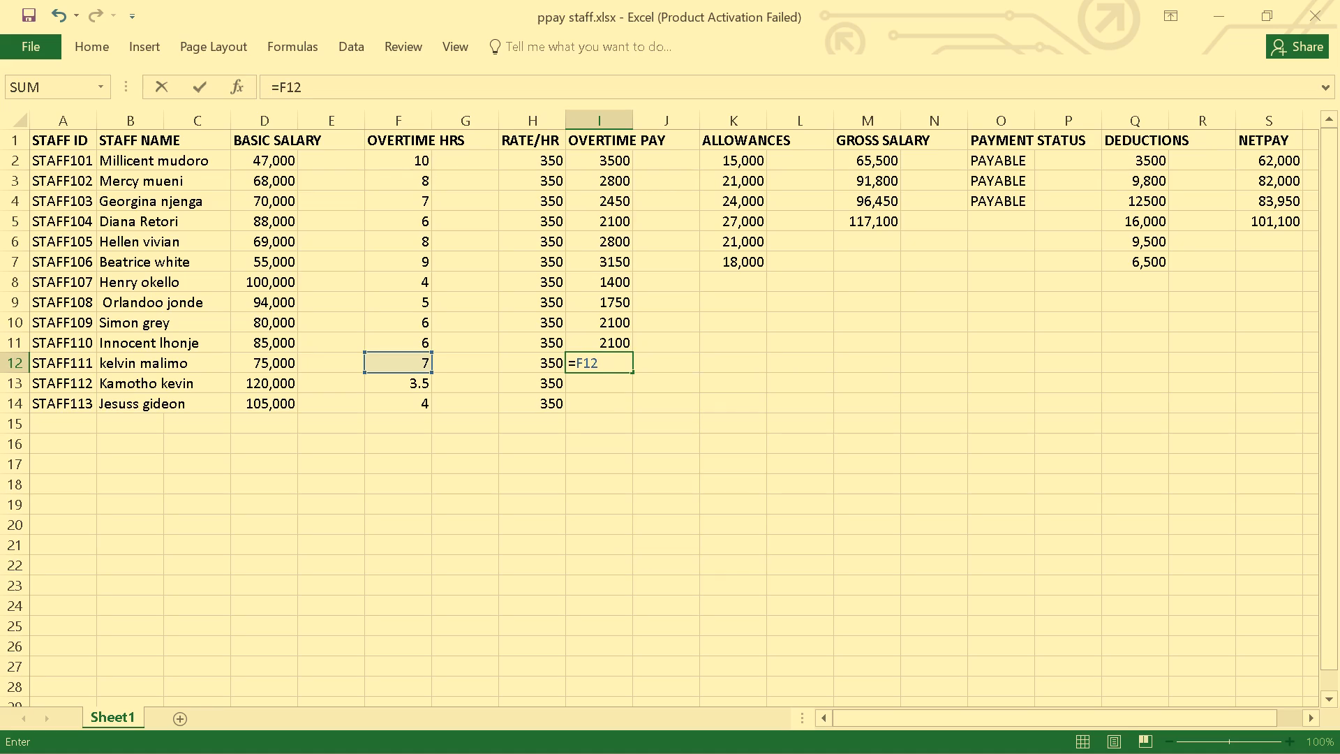
key(shift+asterisk)
key(h)
text(12)
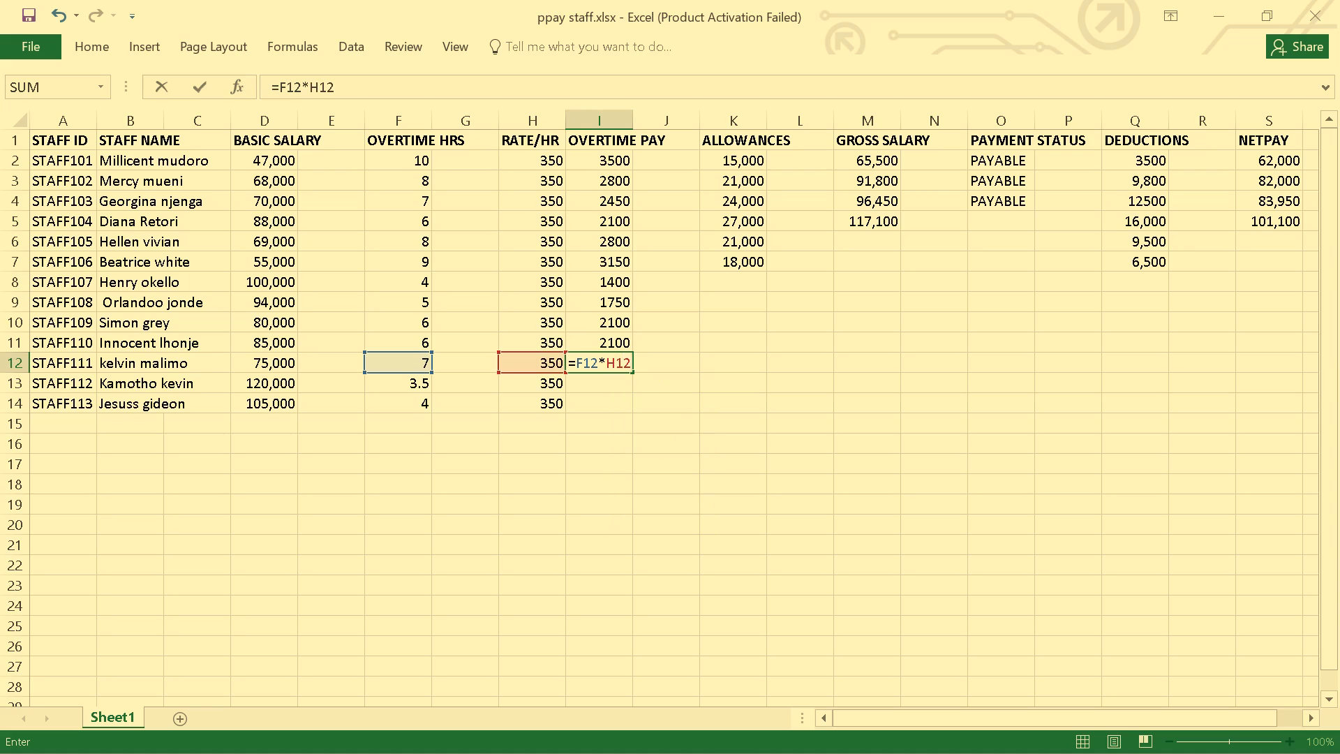
key(Return)
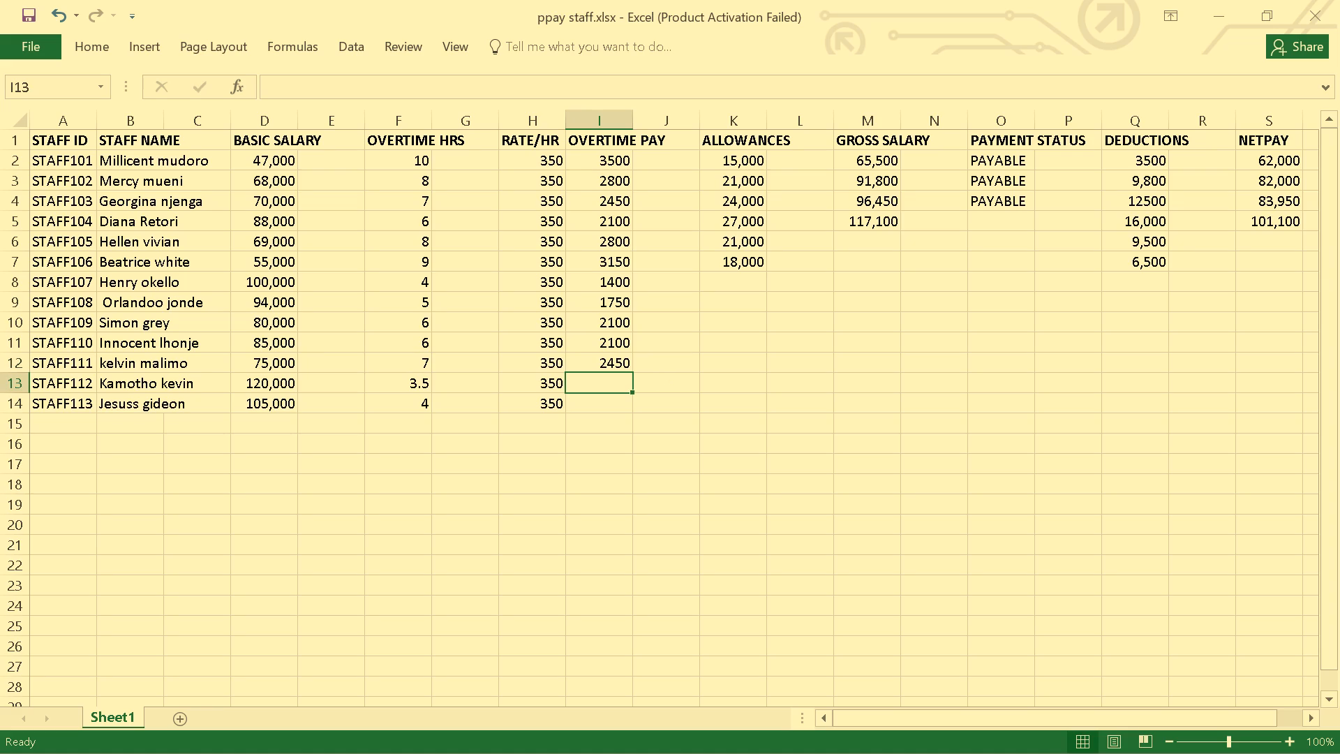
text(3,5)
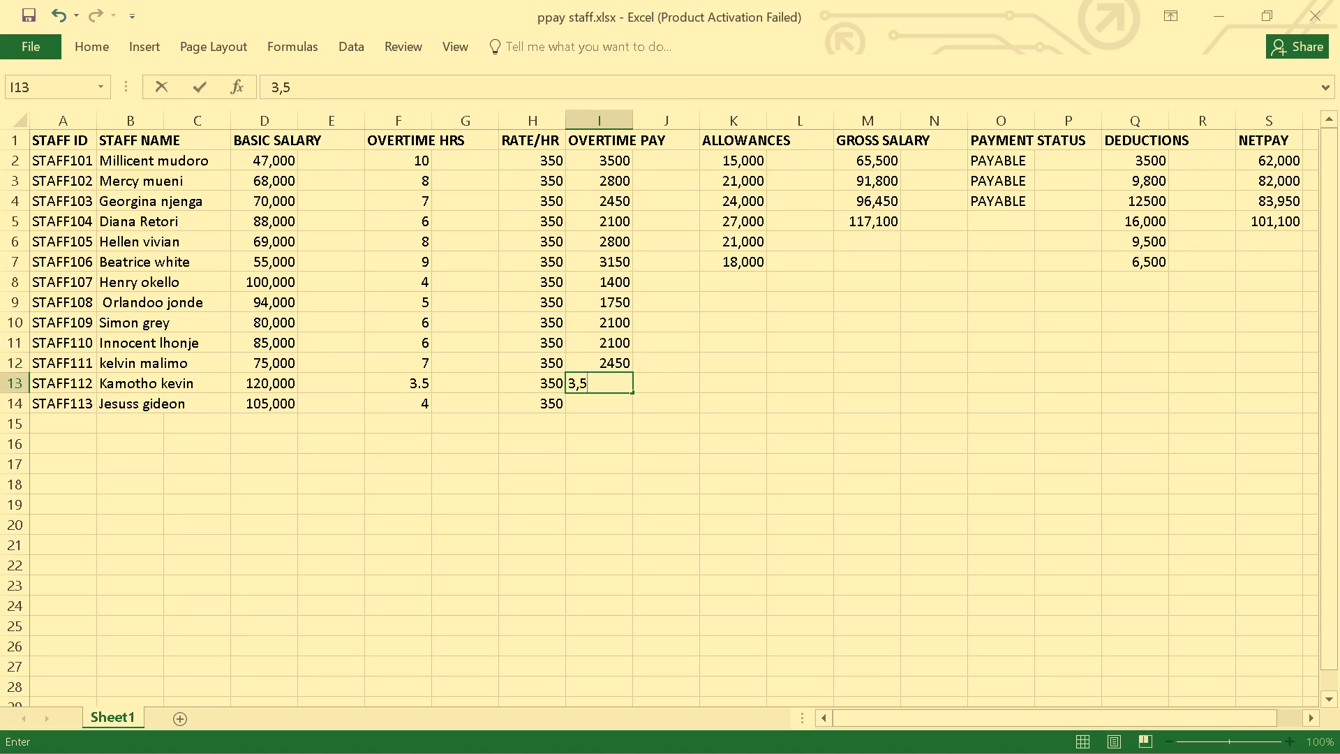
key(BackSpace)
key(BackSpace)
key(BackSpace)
Calculate overtime pay for STAFF112 in cell I13 with the formula =F13*H13.
key(equal)
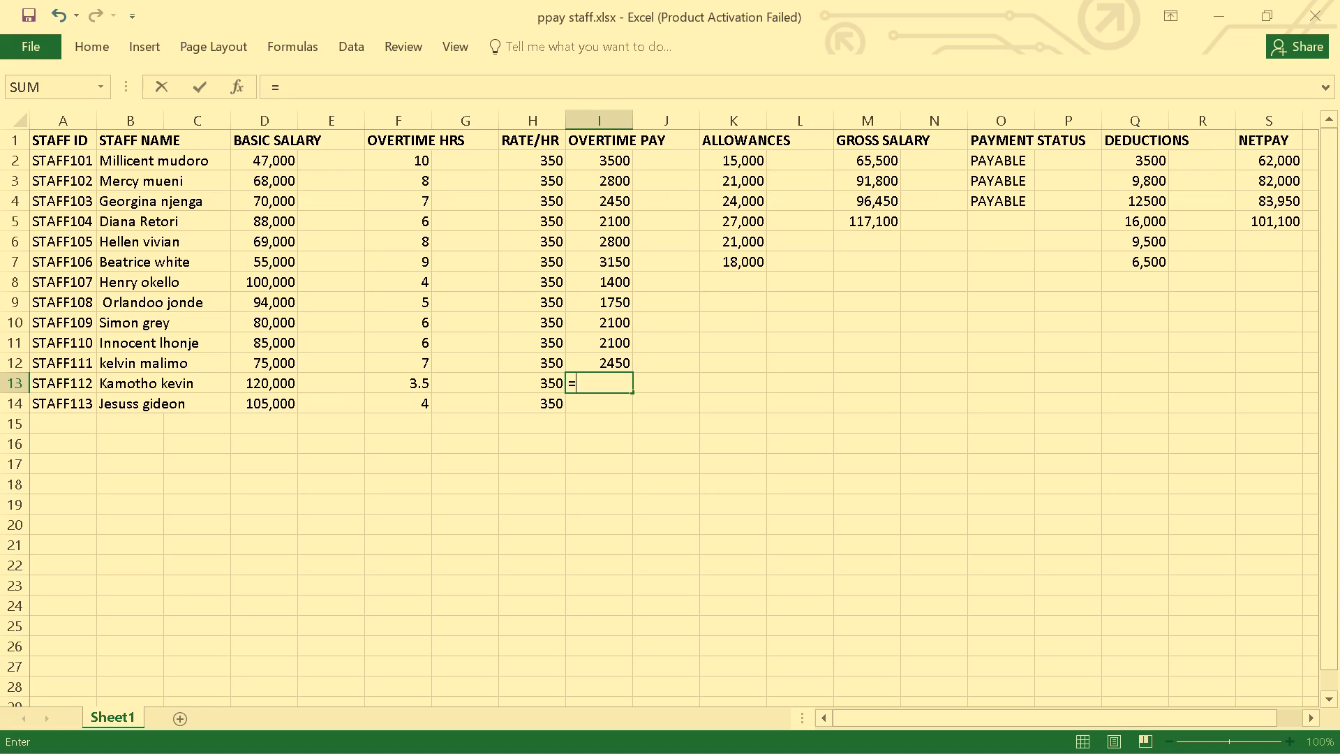
key(f)
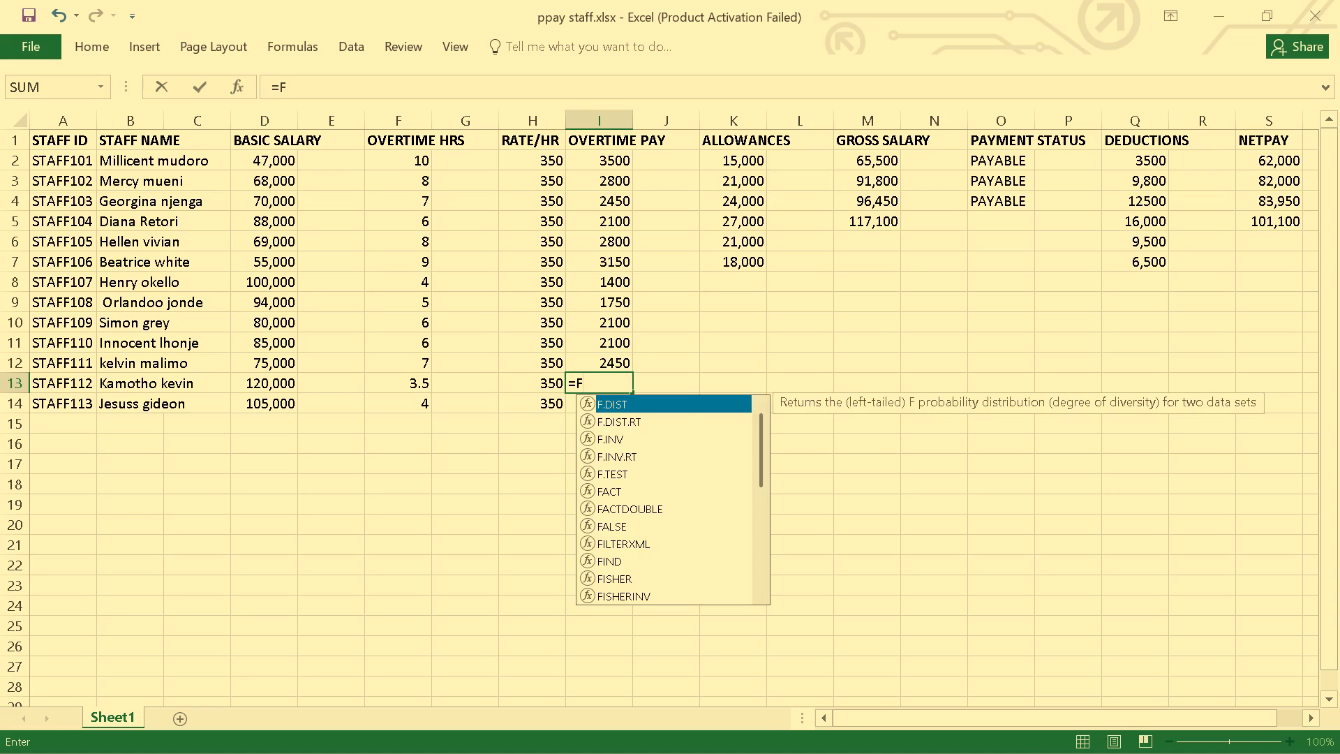
text(13)
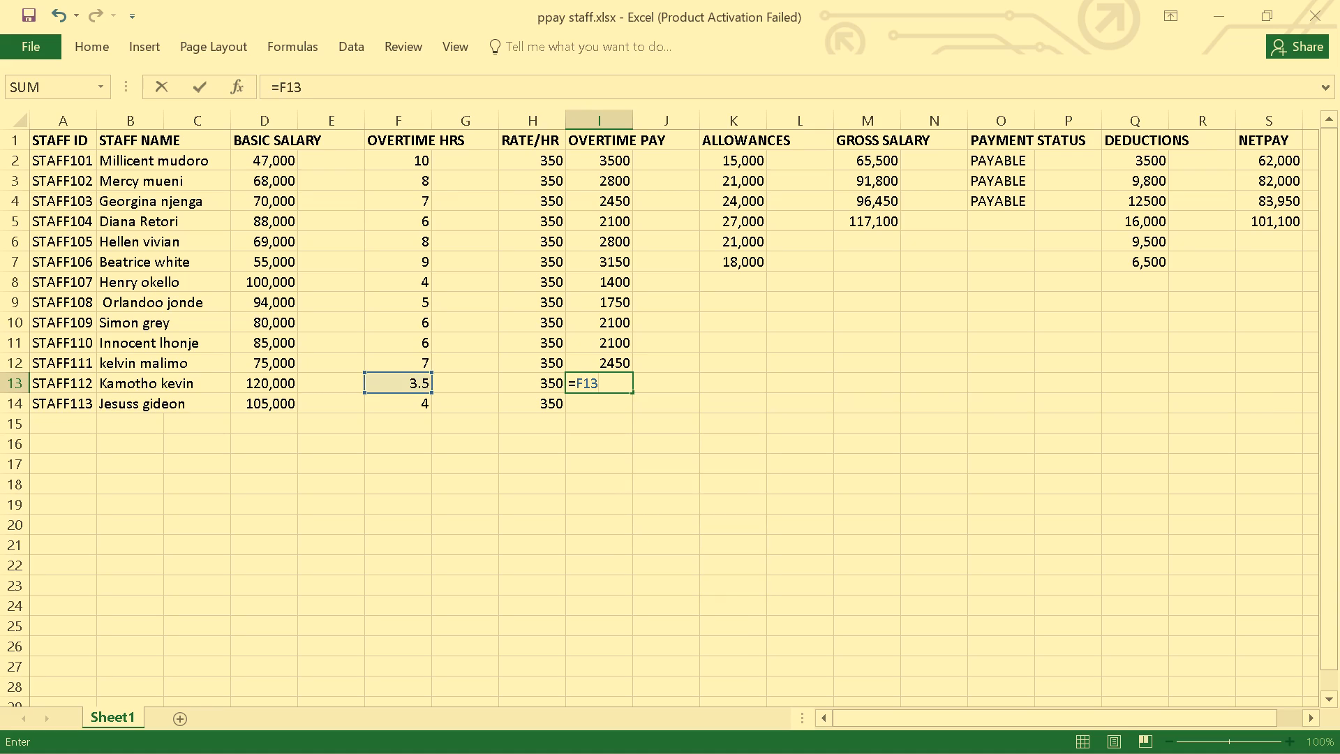
key(shift+asterisk)
text(H13)
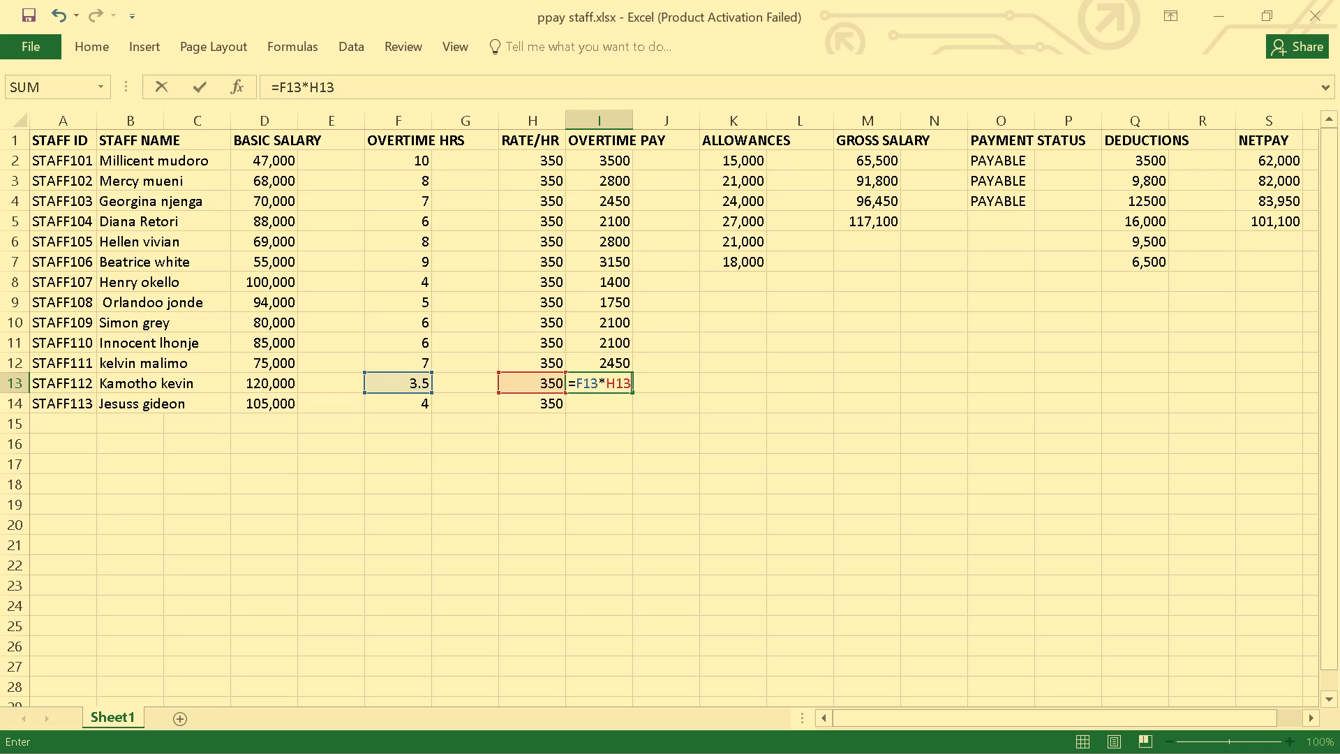
key(Return)
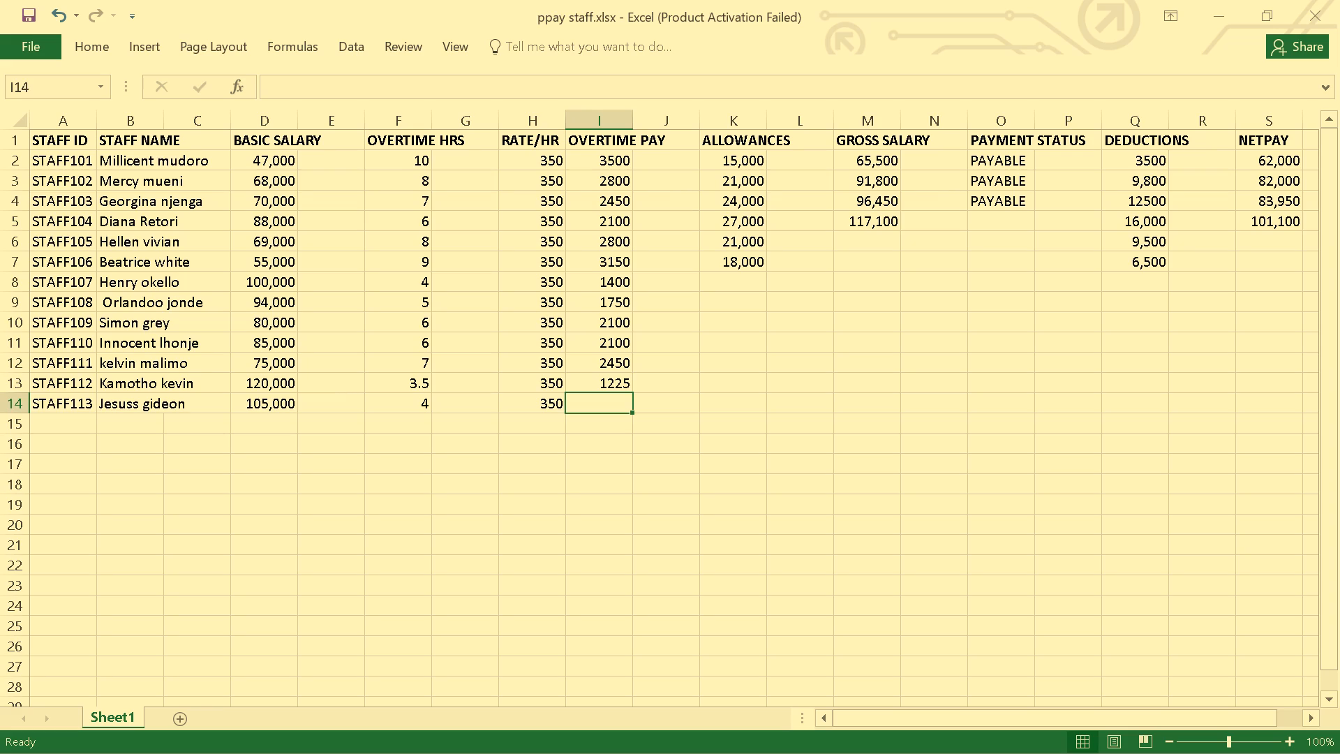
Calculate overtime pay for STAFF113 in cell I14 with the formula =F14*H14.
key(equal)
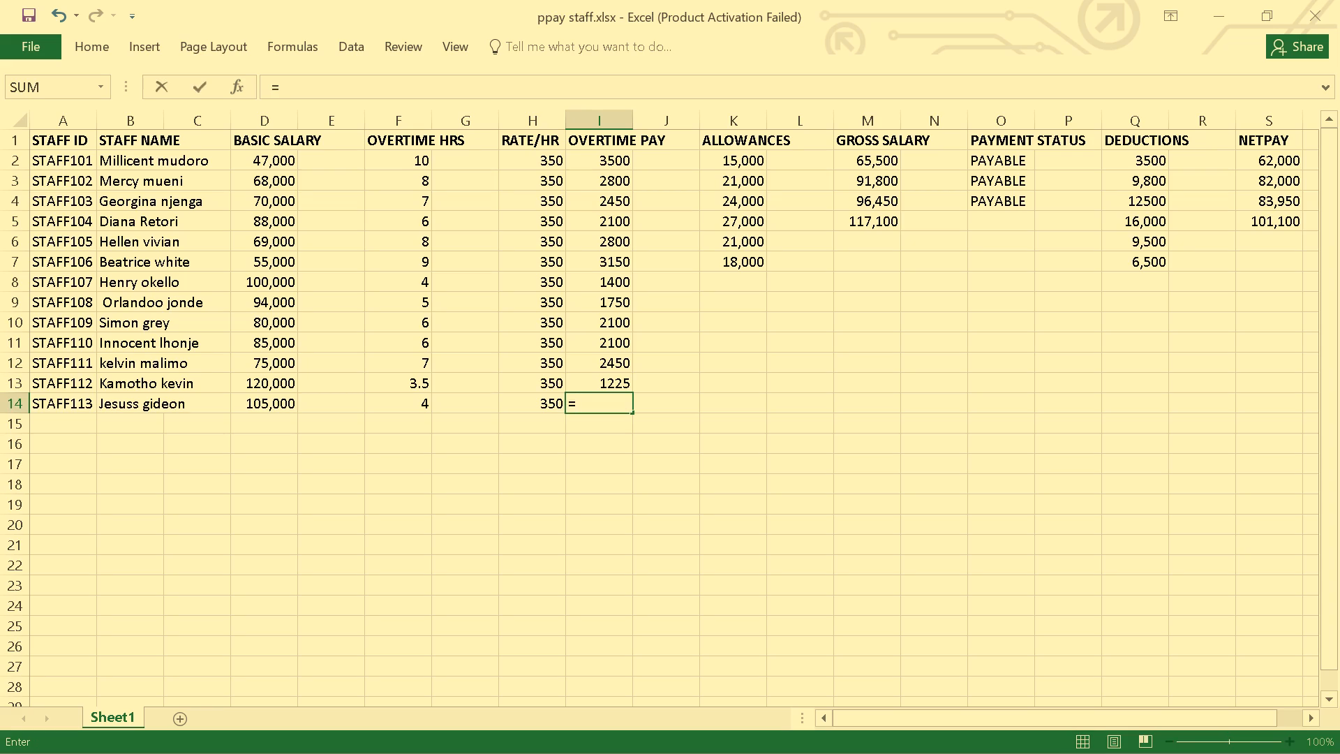
key(f)
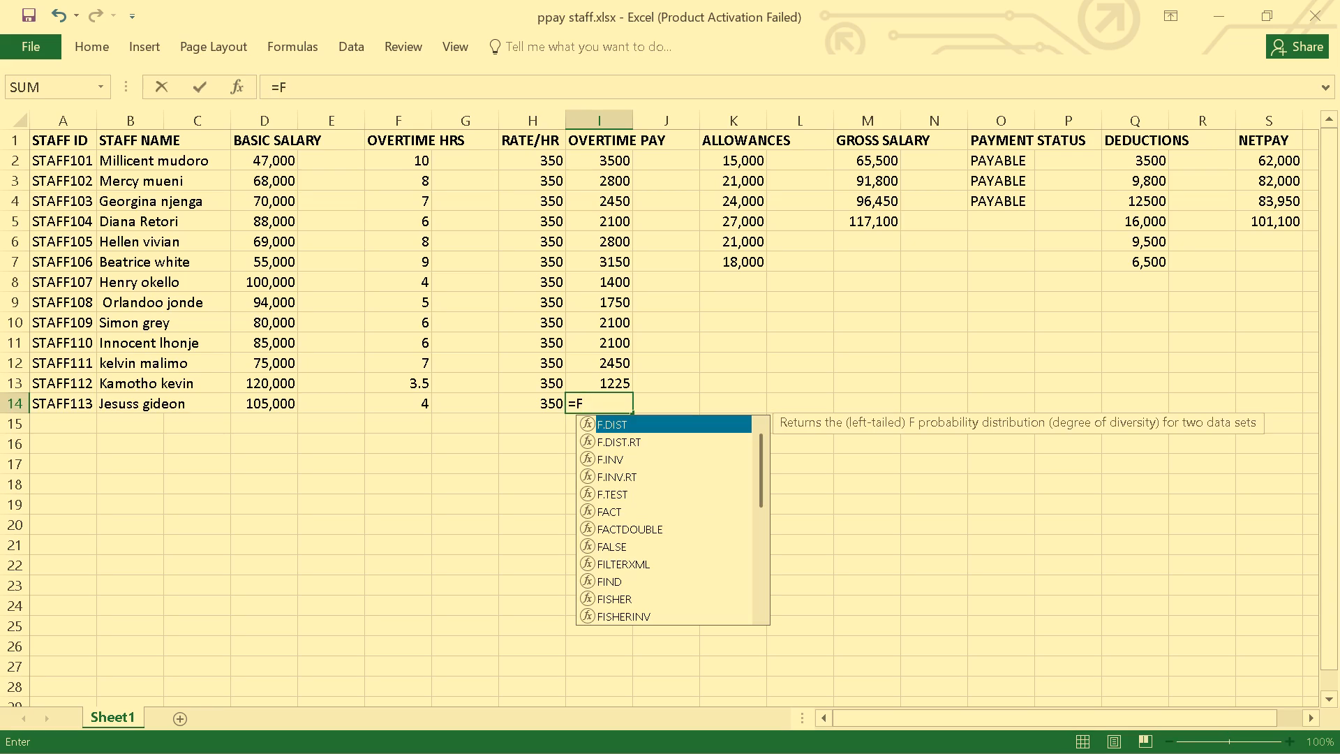
text(14)
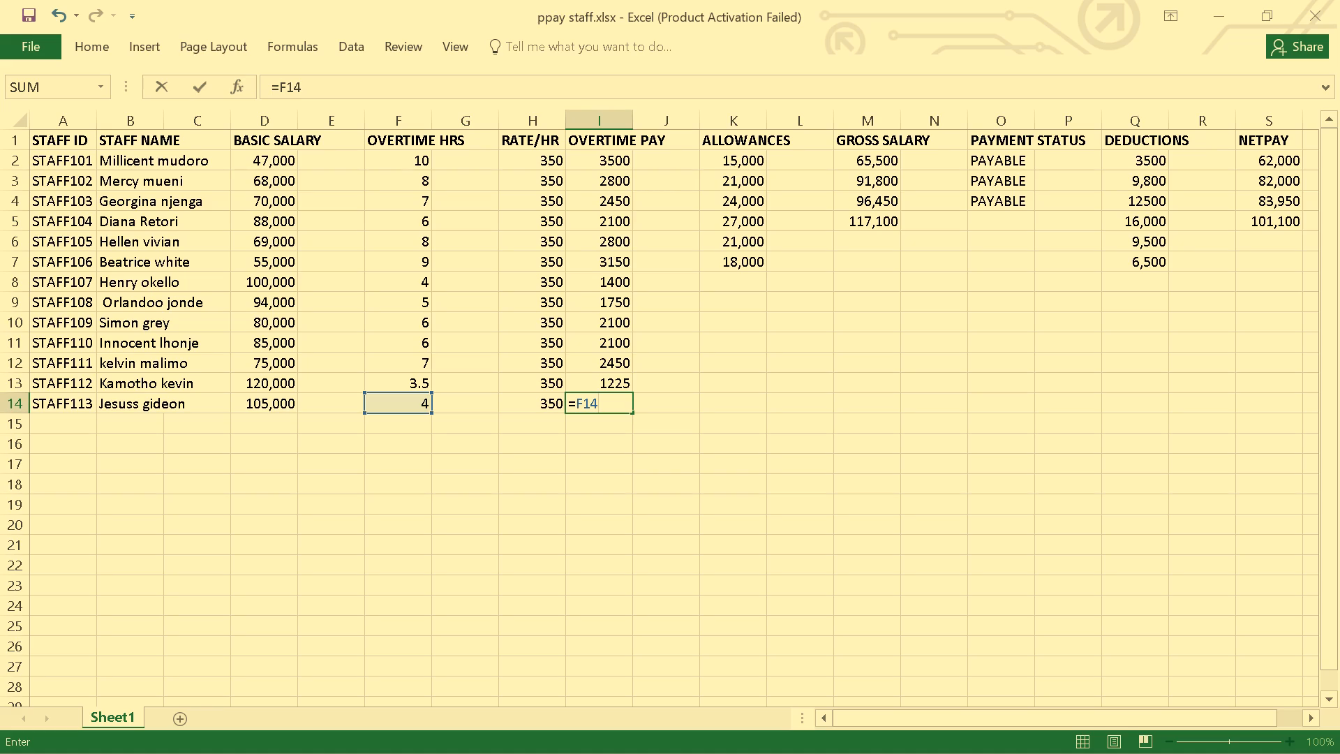
key(shift+asterisk)
key(h)
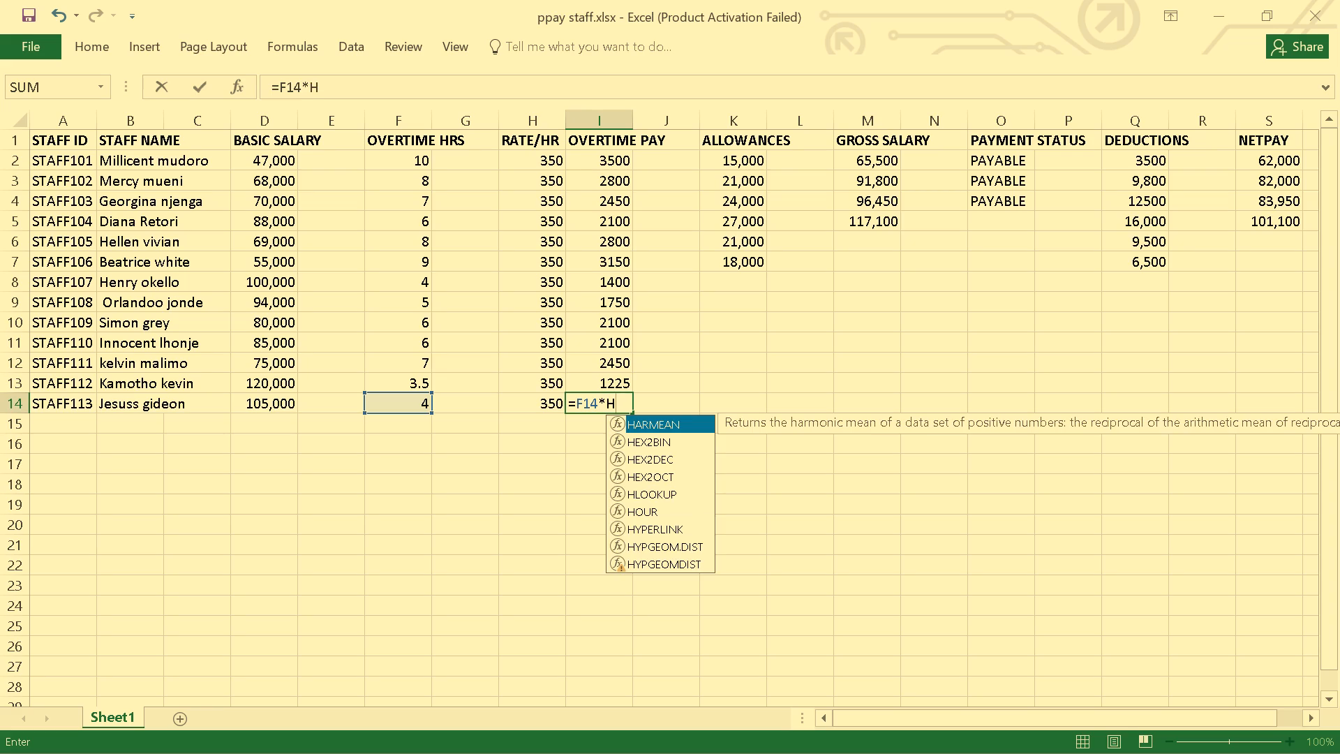
text(14)
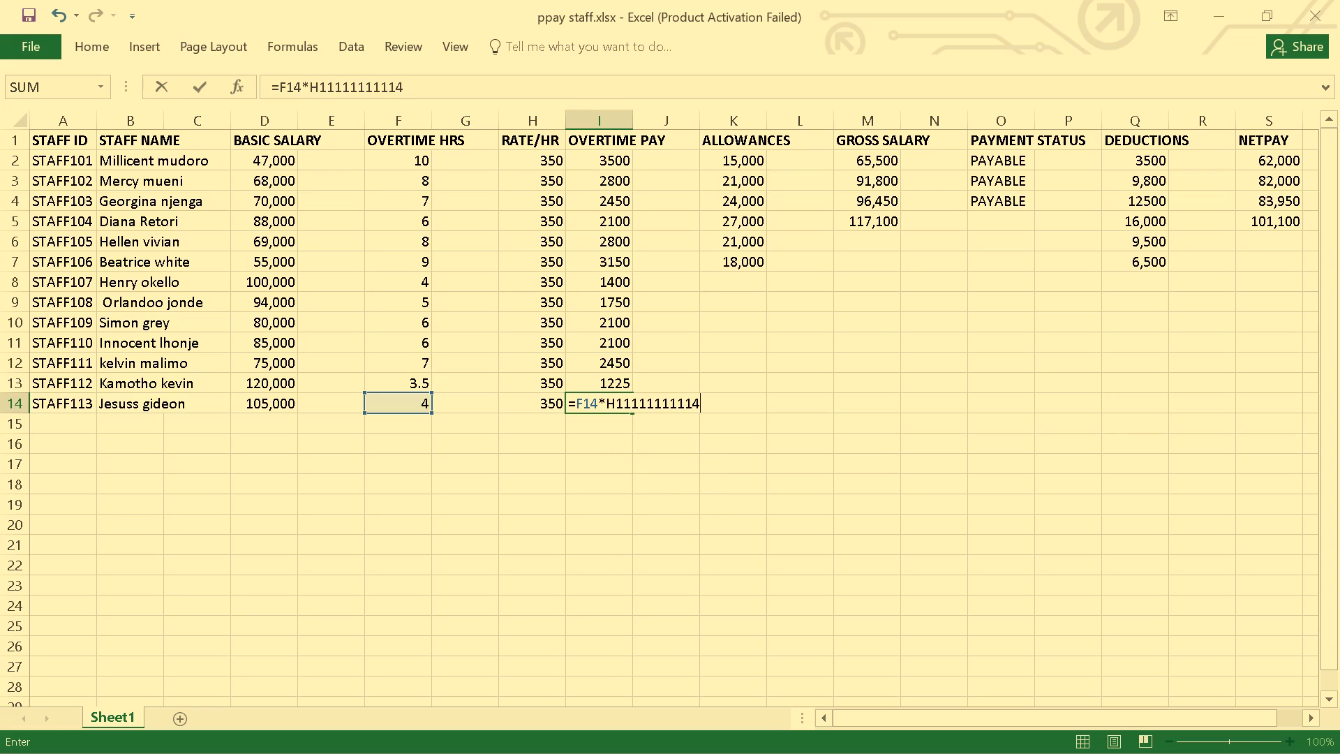
key(BackSpace)
key(BackSpace)
key(BackSpace)
key(BackSpace)
key(BackSpace)
key(BackSpace)
key(BackSpace)
key(BackSpace)
key(BackSpace)
key(BackSpace)
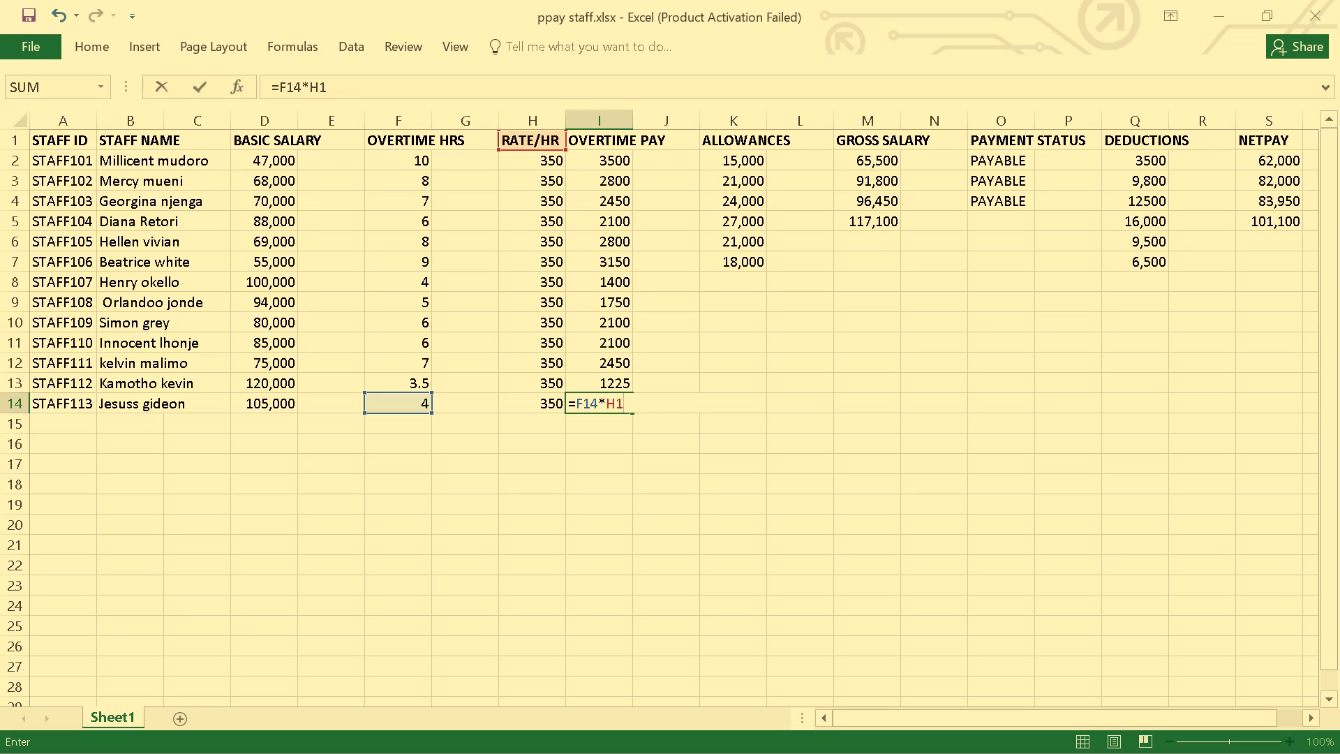
key(4)
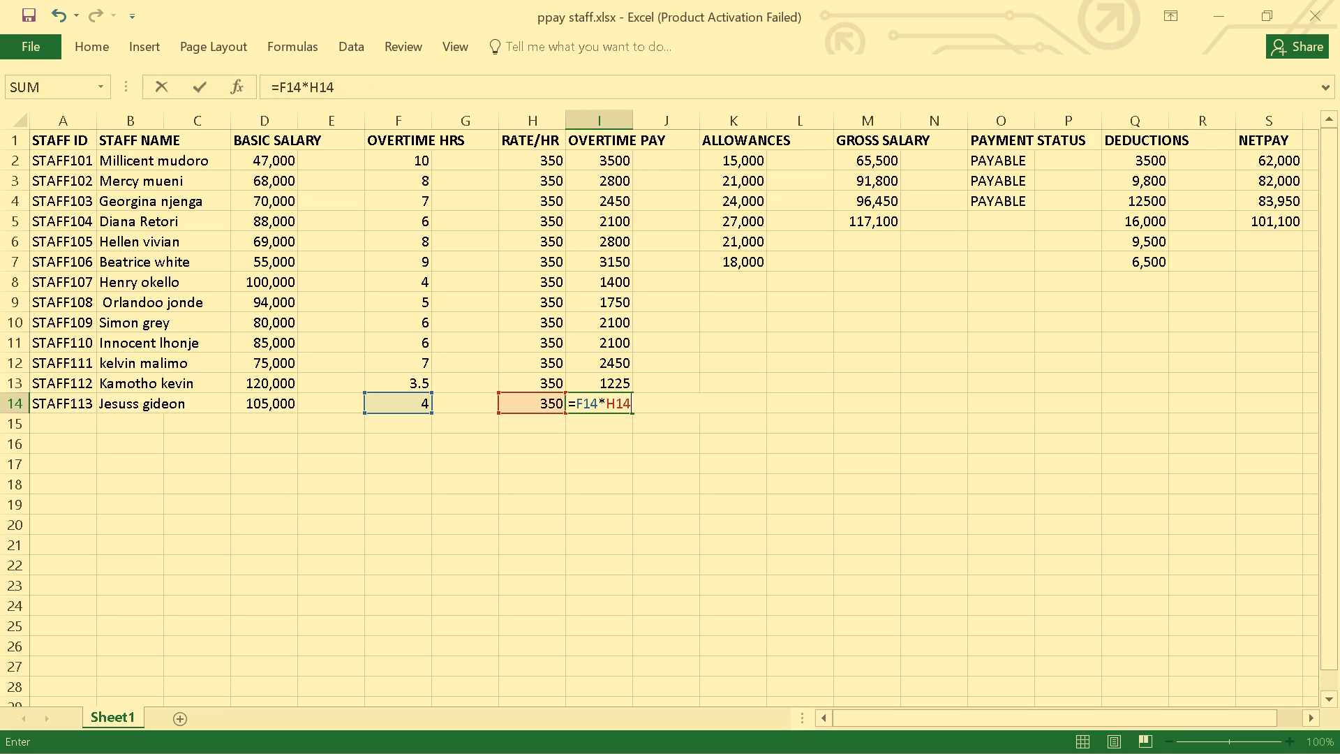
key(Return)
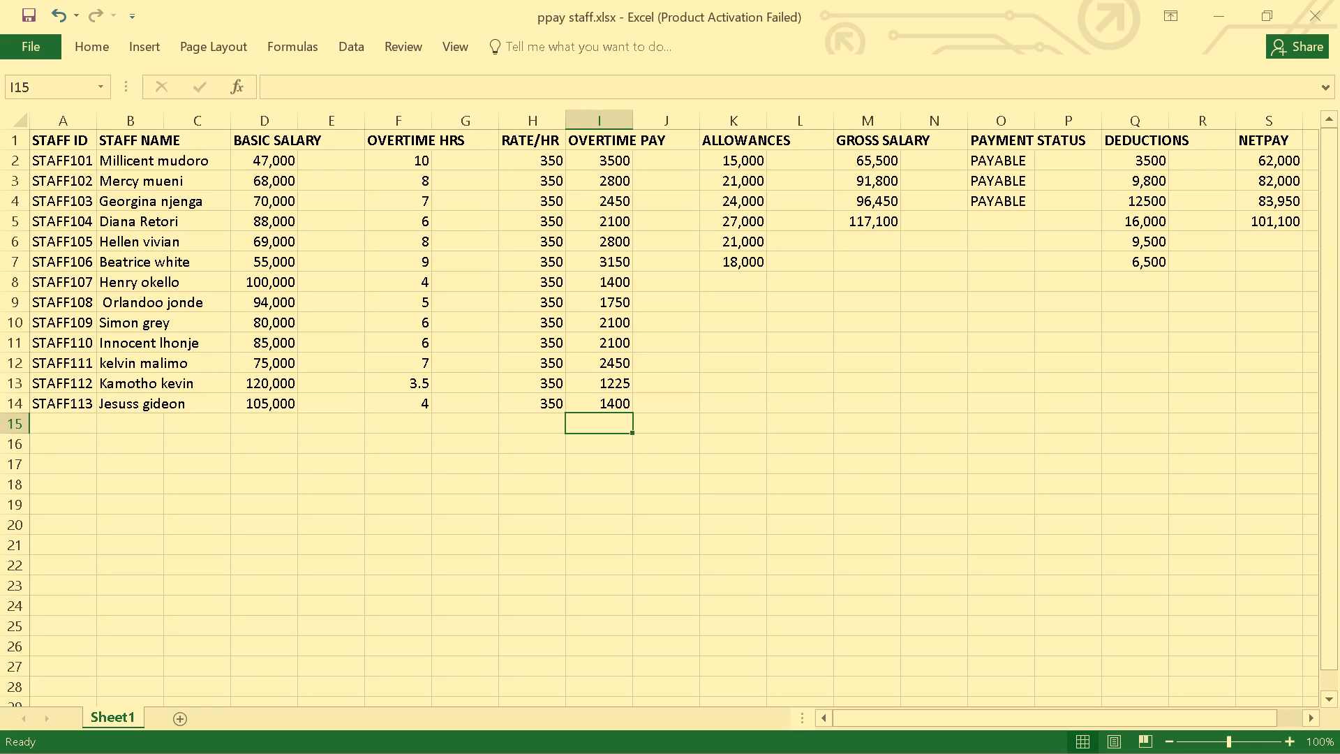
Calculate gross salary for STAFF105 in cell M6 by adding basic salary, overtime pay and allowances with the formula =D6+I6+K6.
click(863, 246)
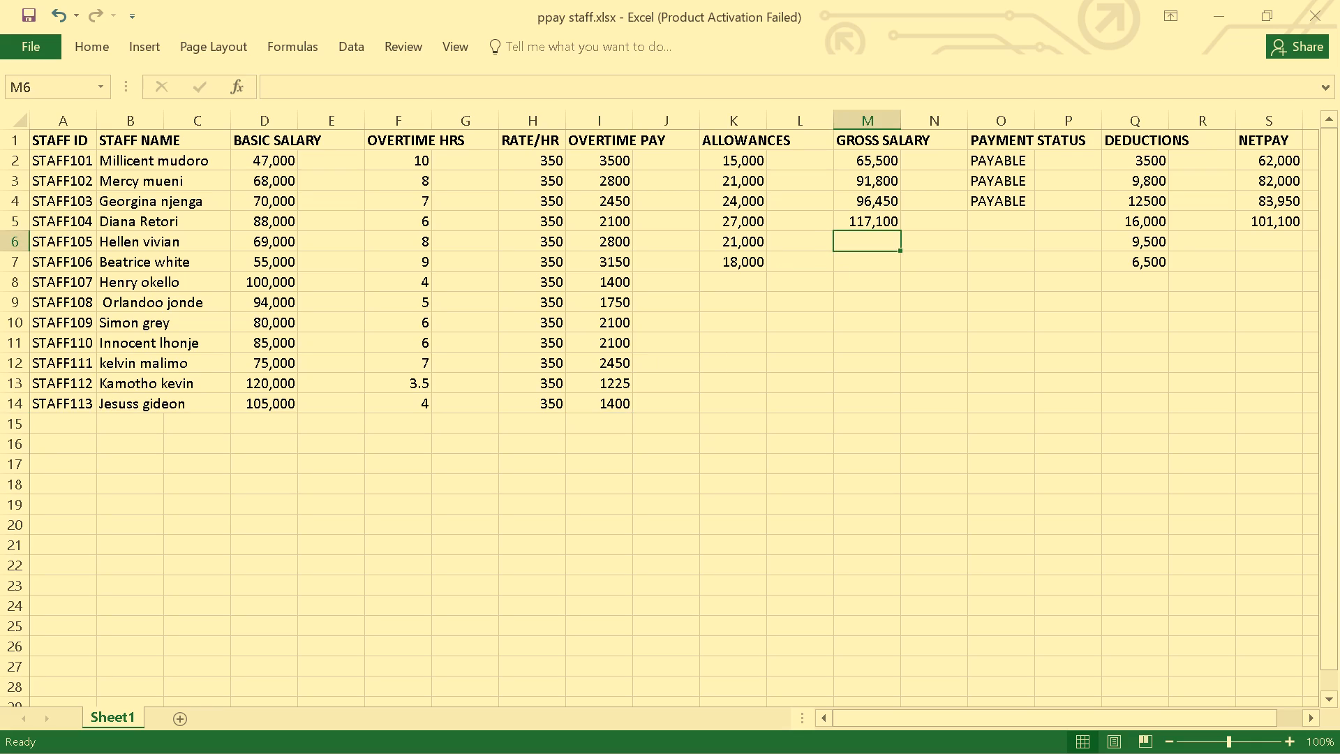
key(equal)
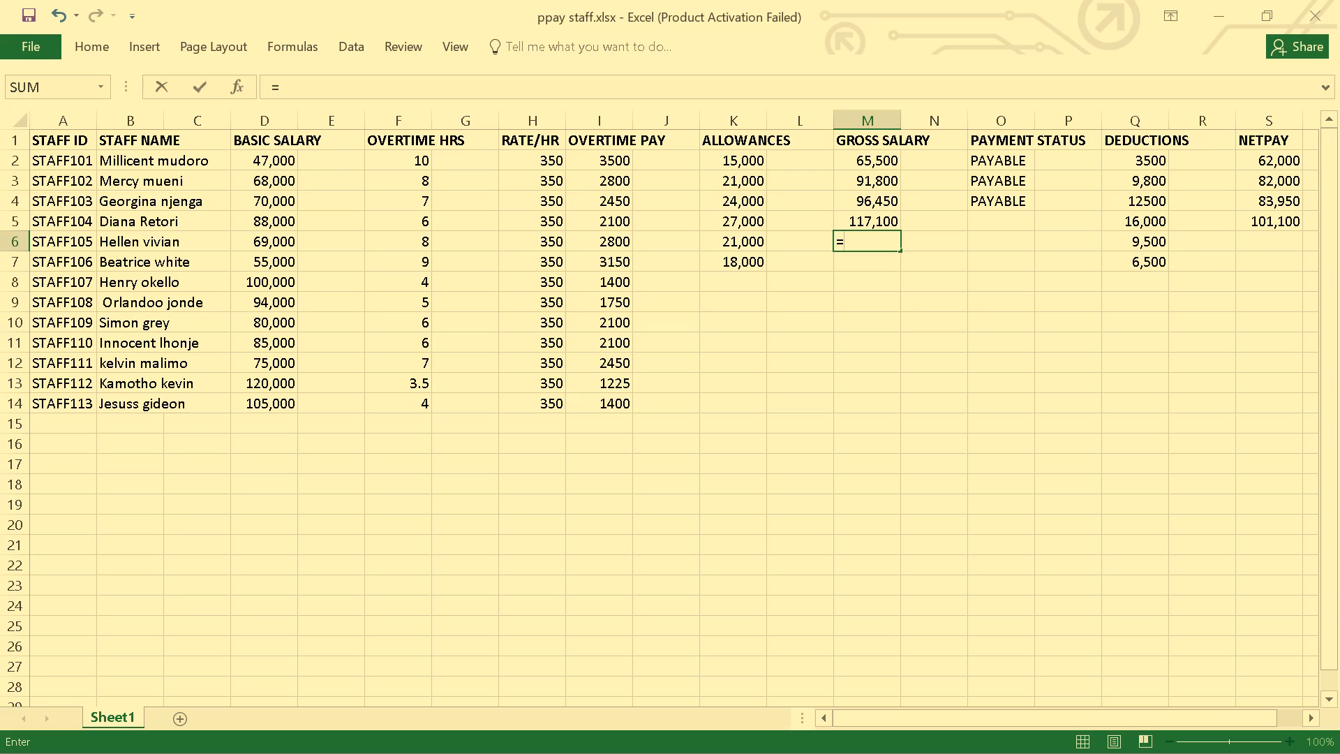
key(d)
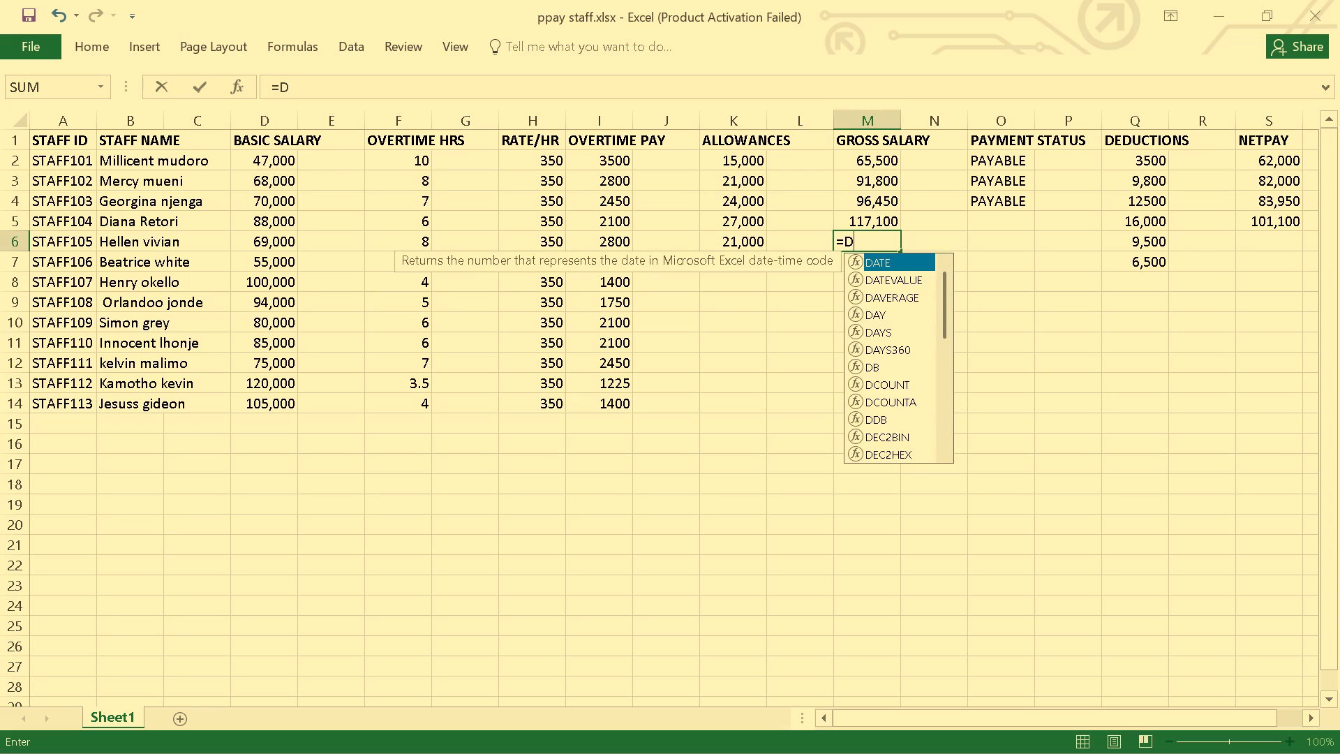
key(6)
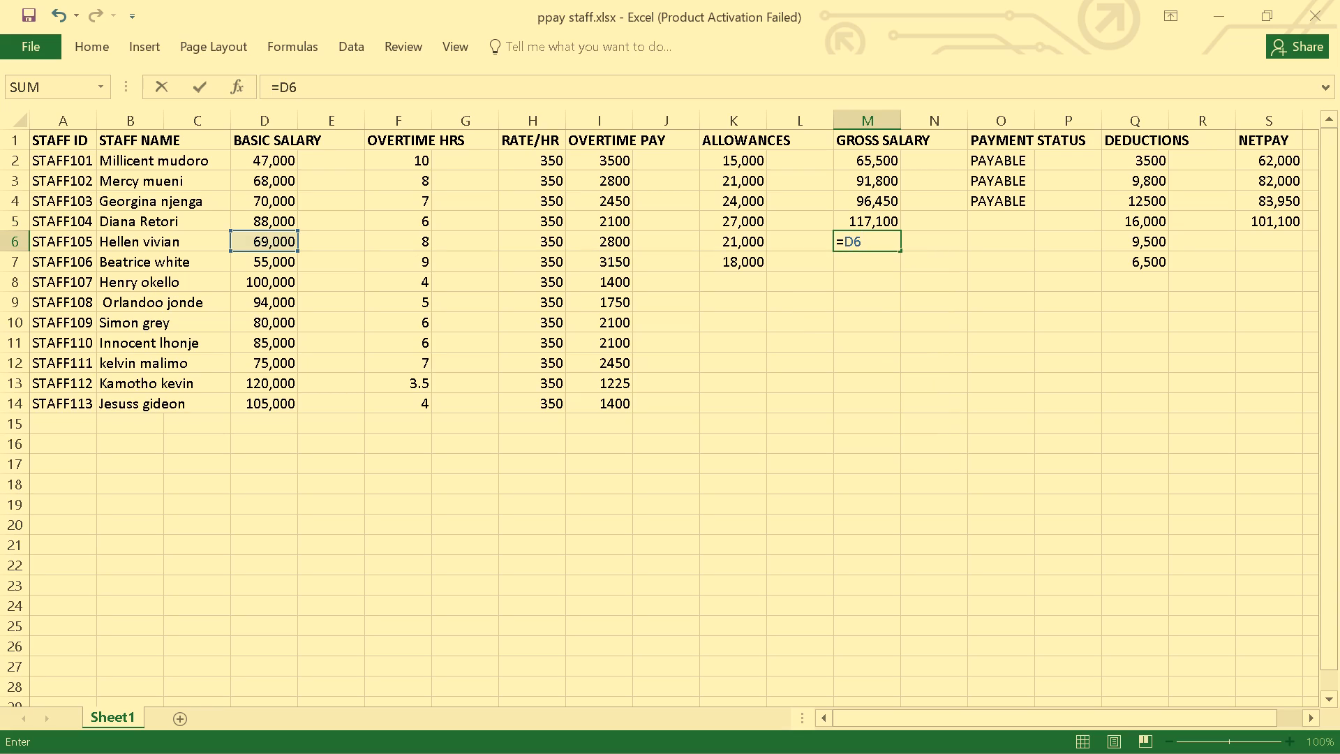
key(shift+plus)
key(BackSpace)
key(equal)
key(BackSpace)
key(shift+plus)
key(i)
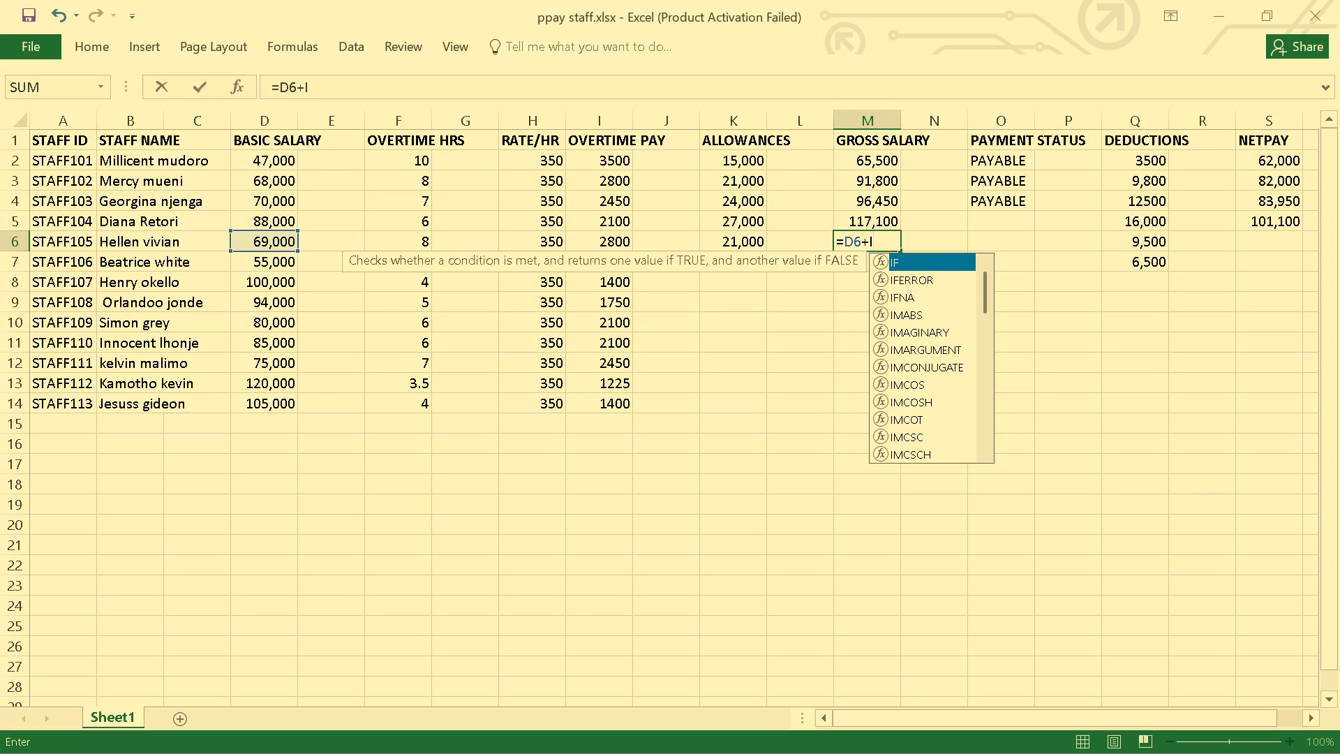
key(6)
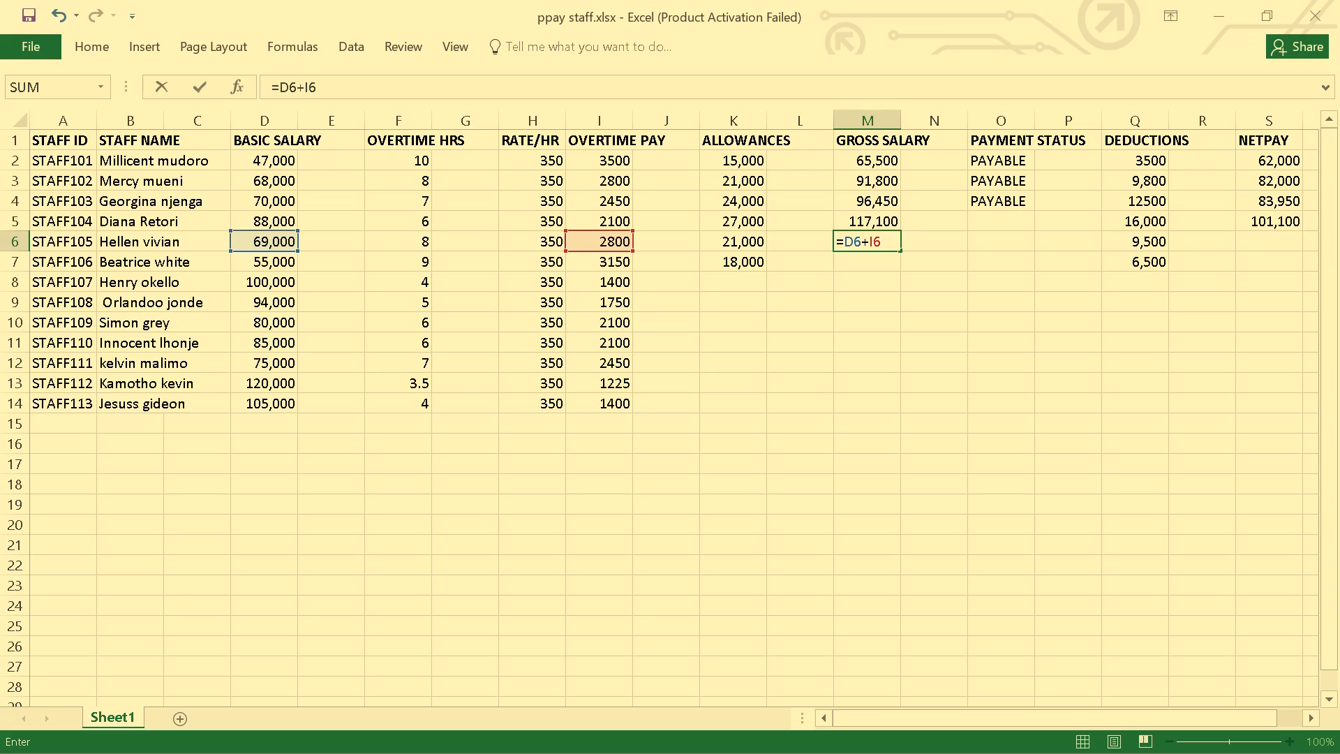
key(equal)
key(BackSpace)
key(shift+plus)
key(k)
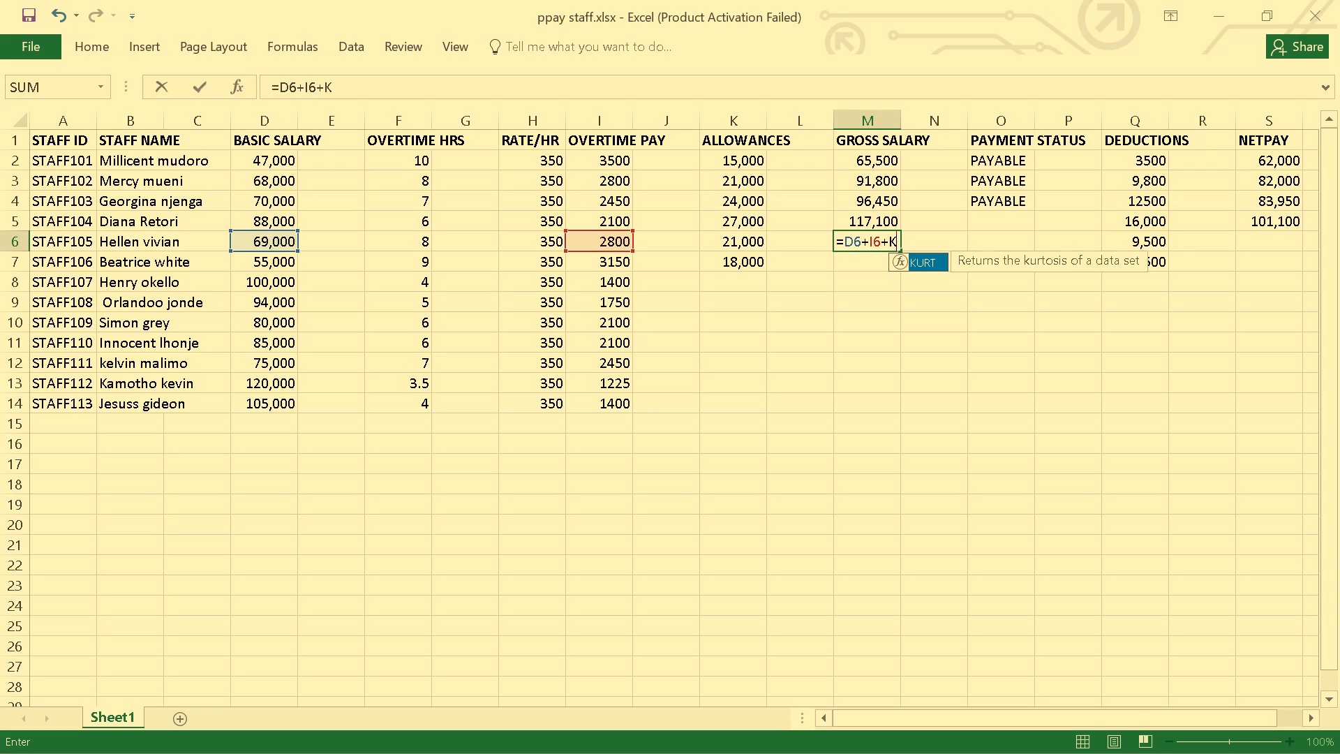
key(6)
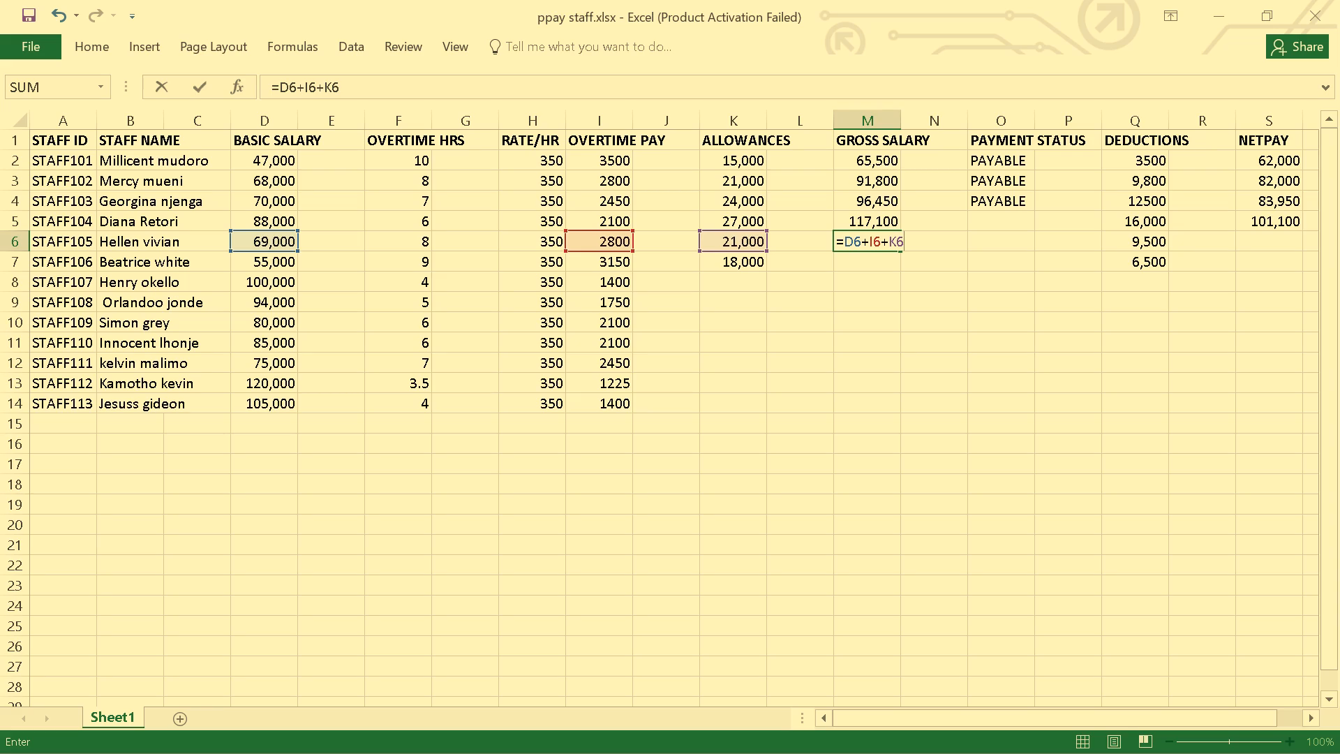
key(Return)
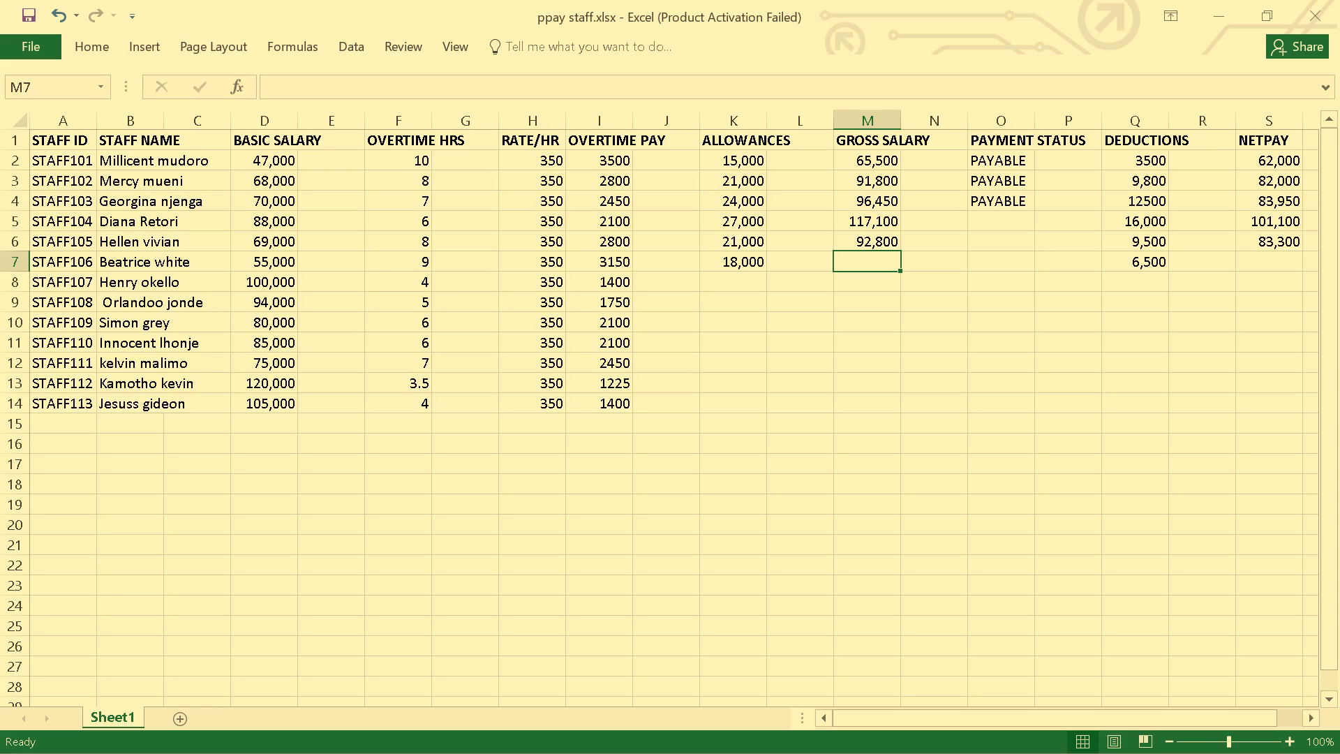
Build an IF formula in cell O5 for STAFF104's payment status, testing M5>0 with the outcomes PAYABLE and CHECK, modelled on cell O4.
click(877, 265)
click(981, 219)
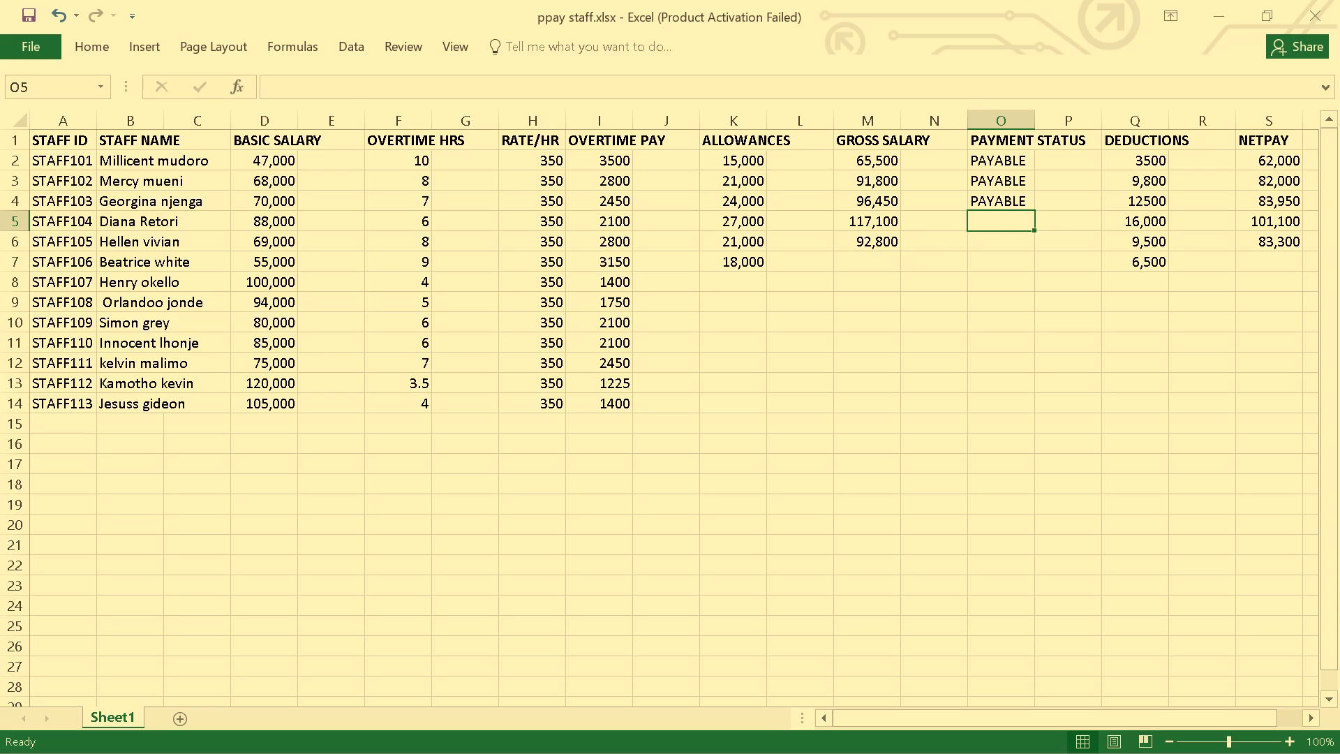
click(989, 207)
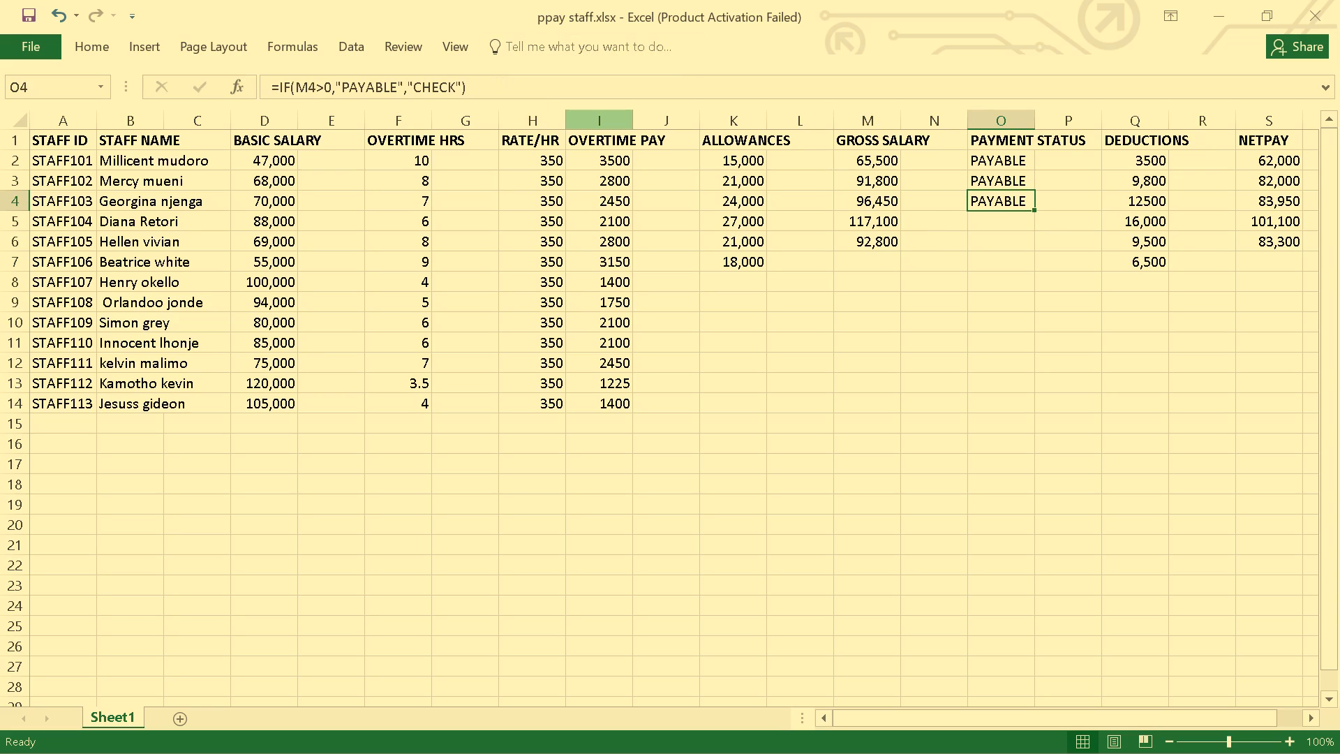
click(978, 226)
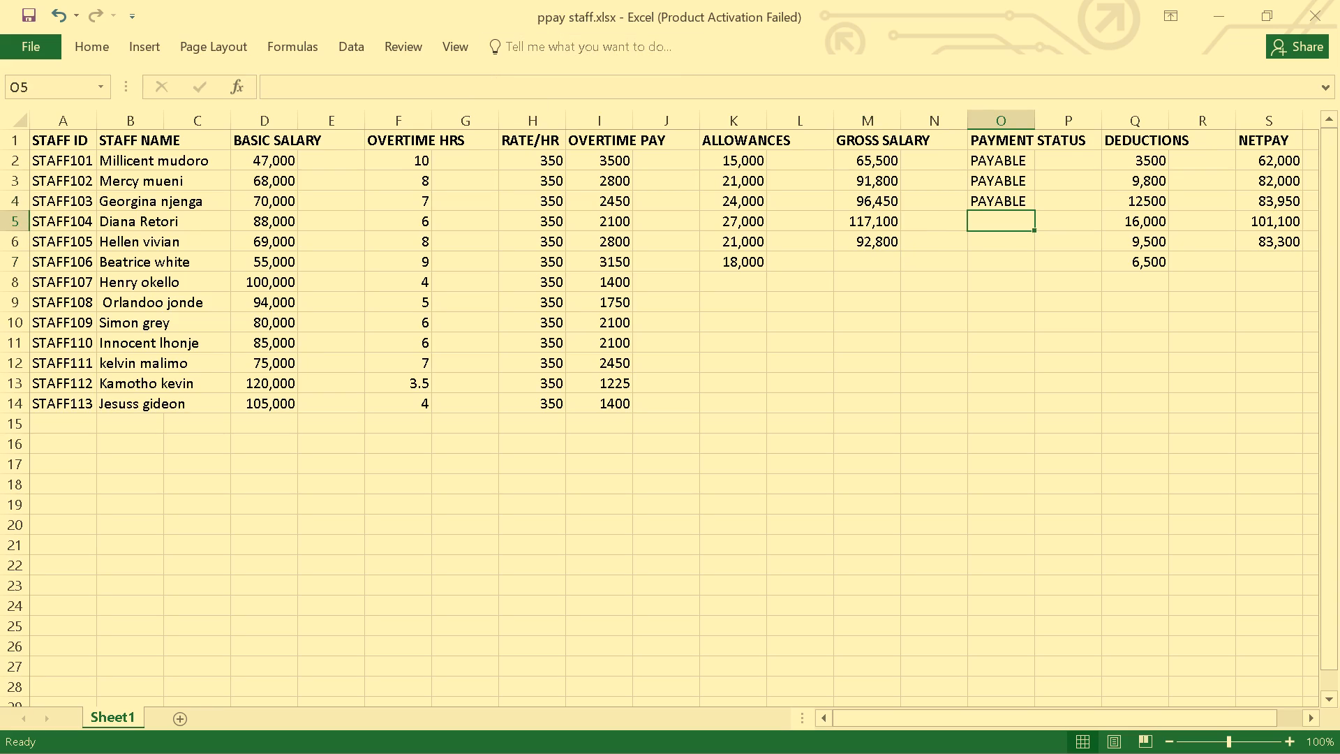
key(equal)
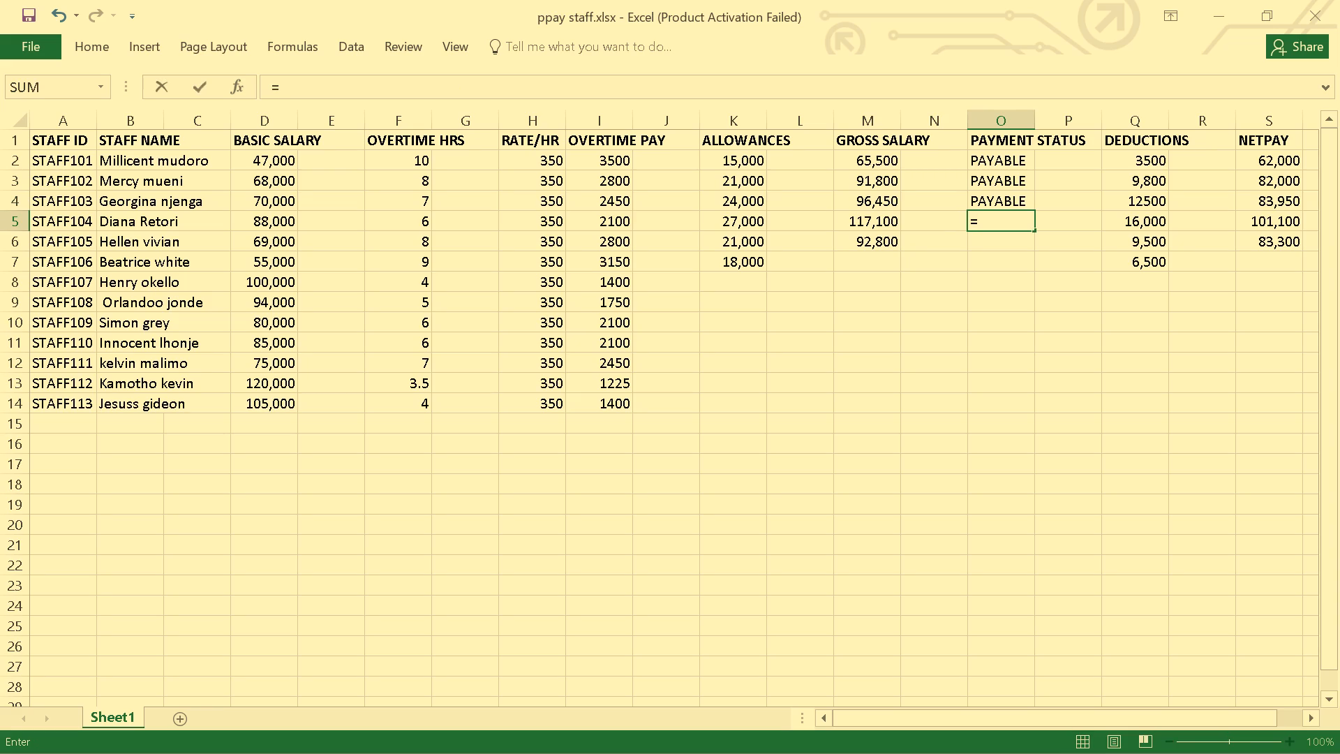
text(IF)
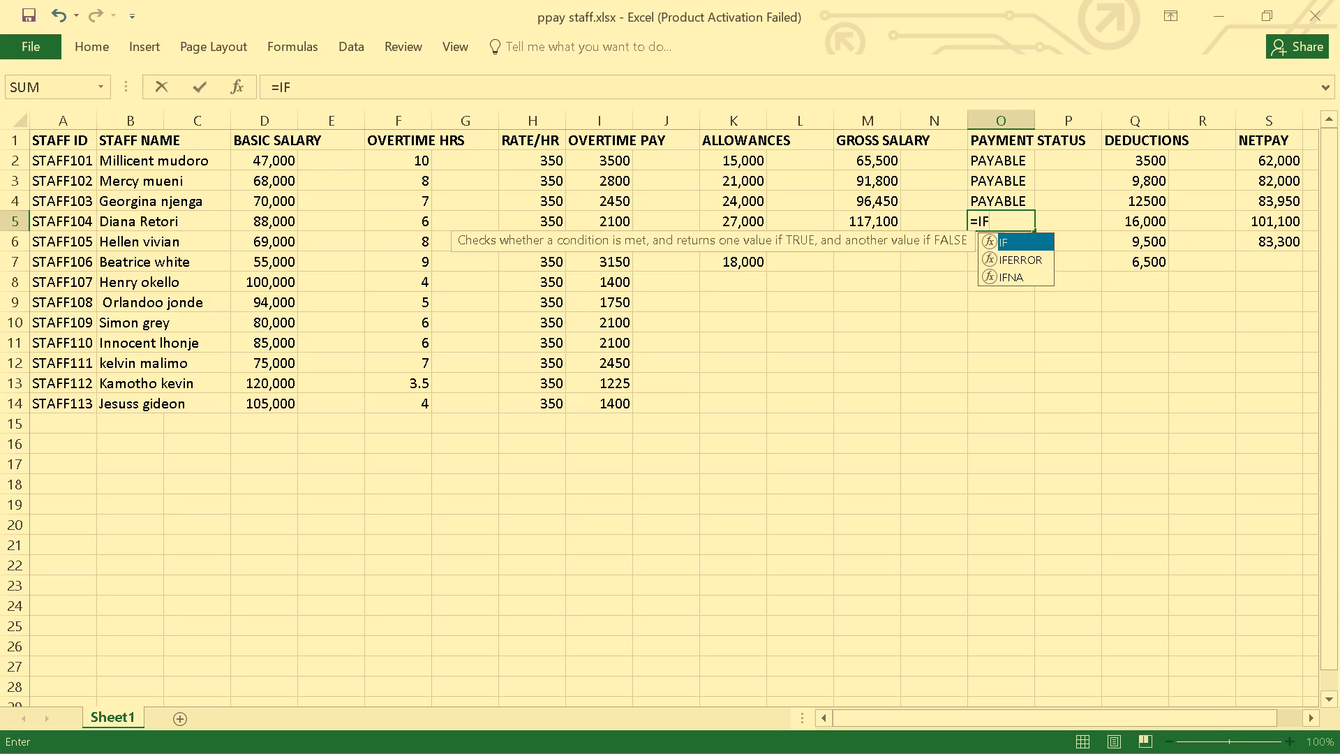
key(shift+greater)
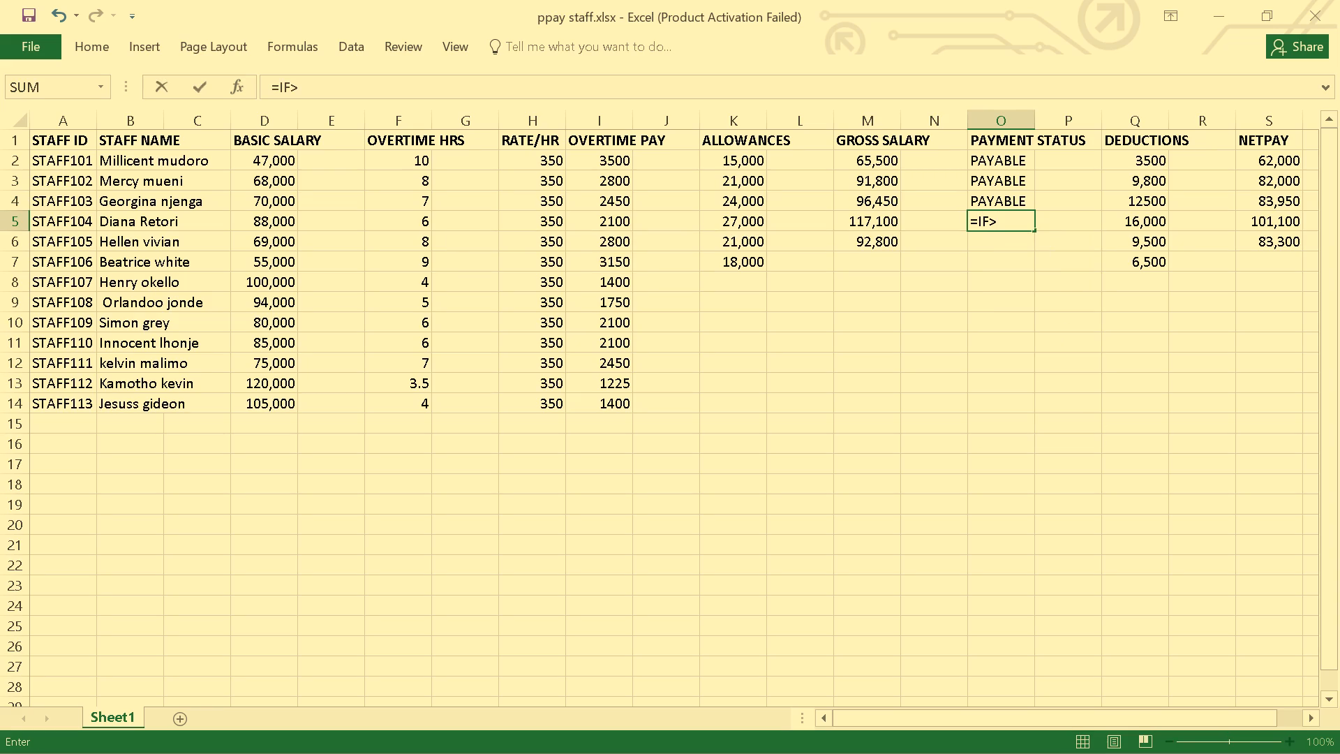
key(0)
key(shift+parenleft)
key(shift+quotedbl)
text(PAYA)
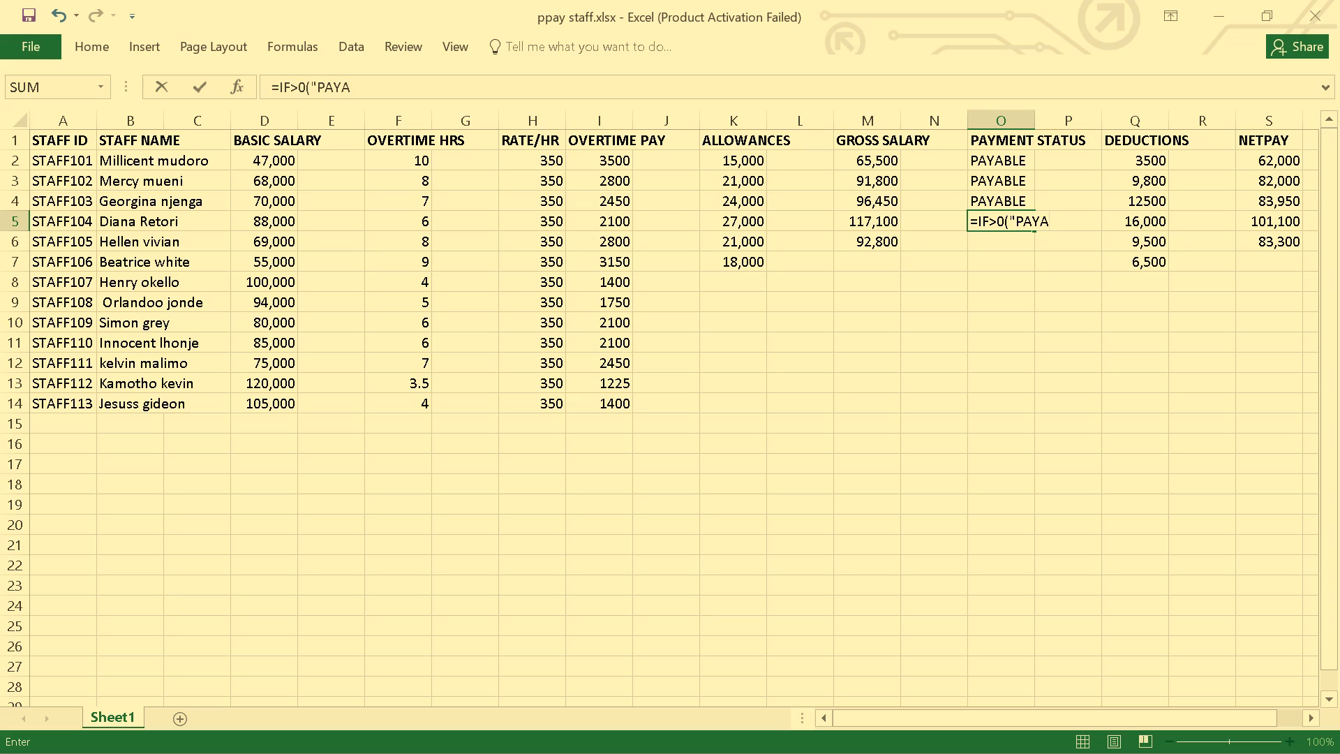
text(BLE)
key(shift+quotedbl)
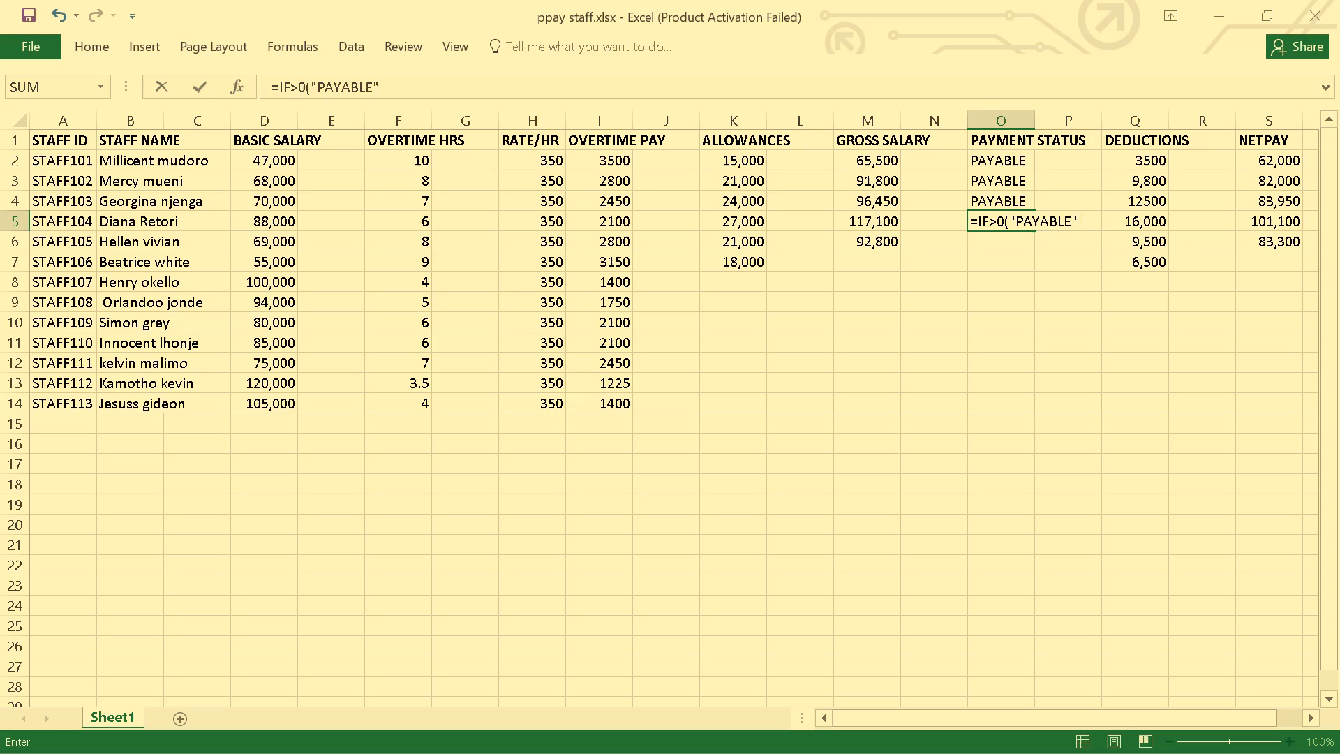
key(comma)
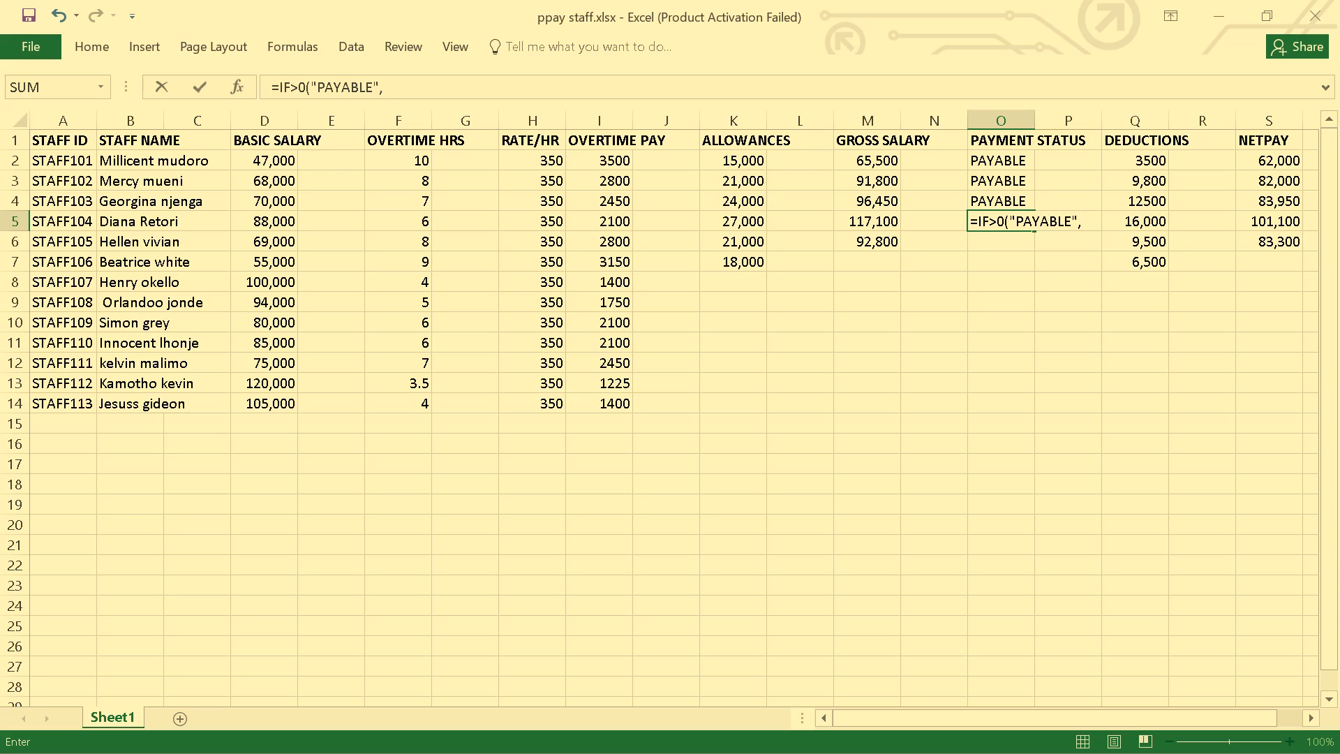
key(c)
text(HECK)
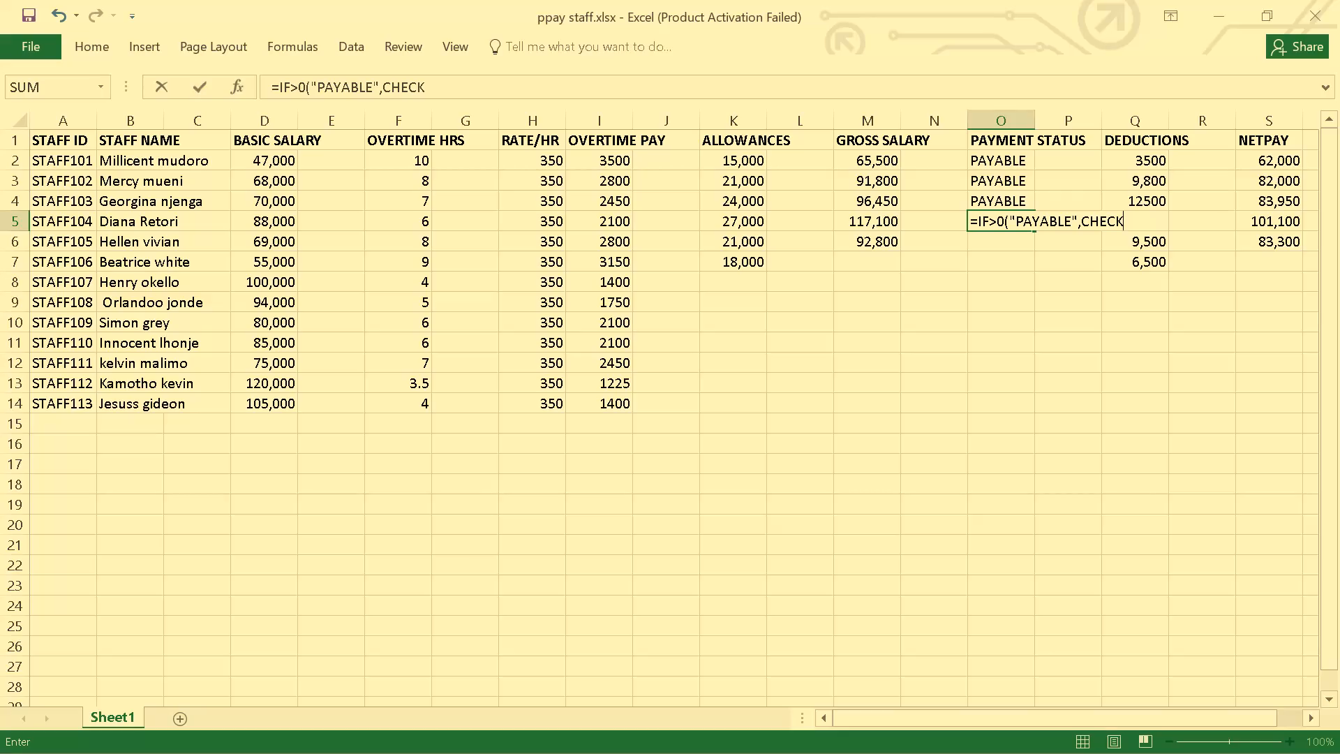
key(shift+quotedbl)
key(shift+parenright)
click(990, 221)
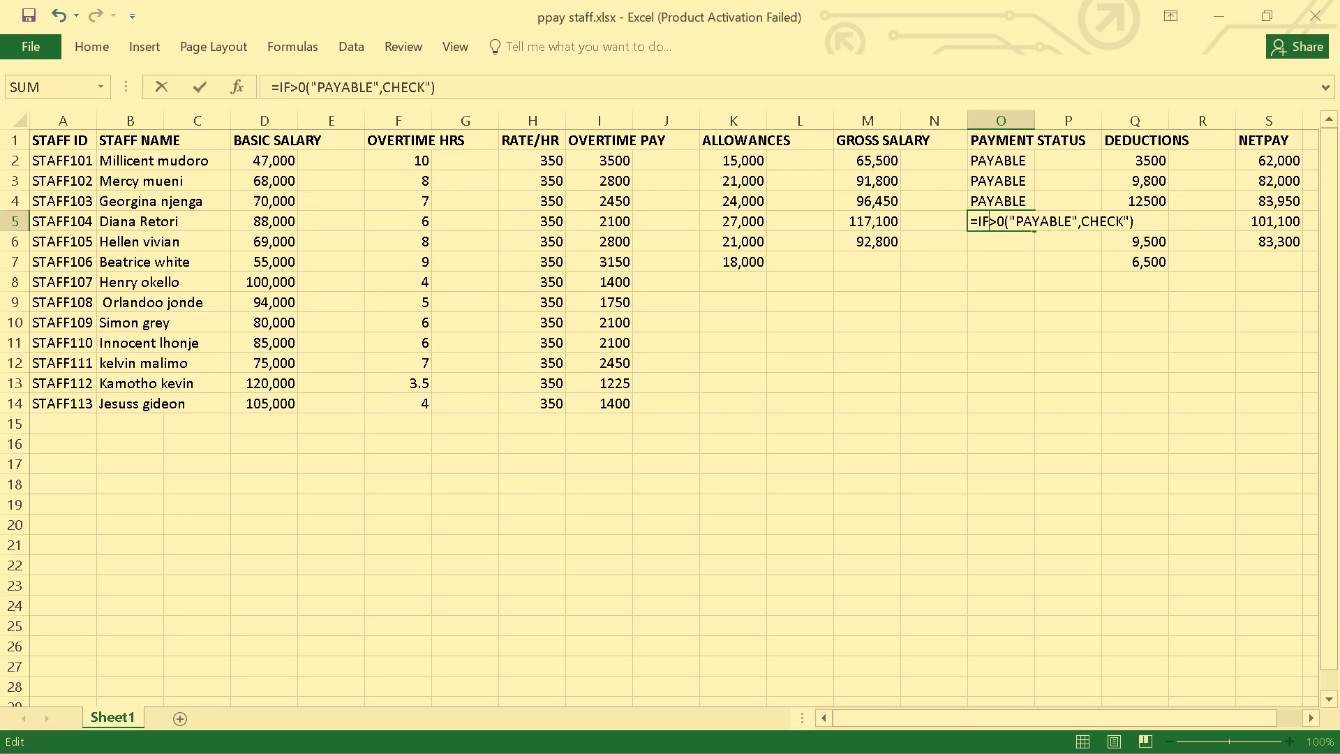
key(m)
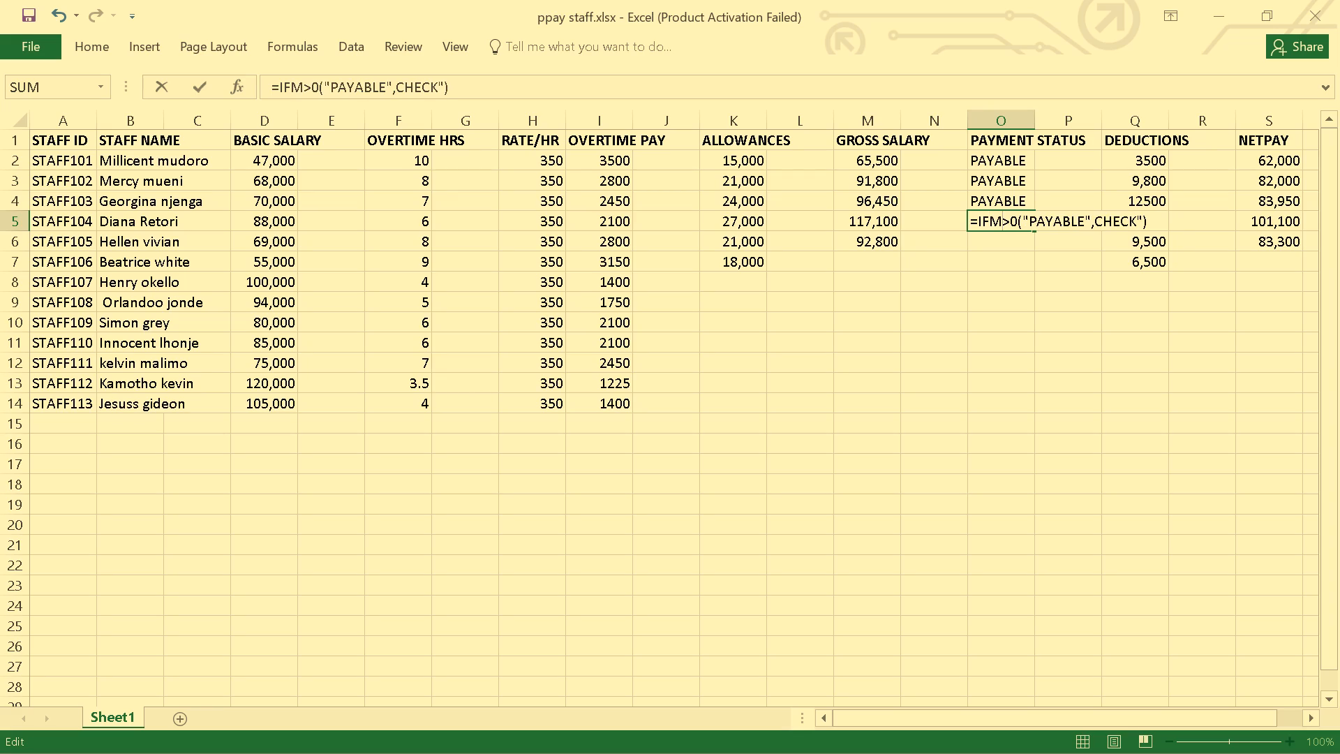
key(5)
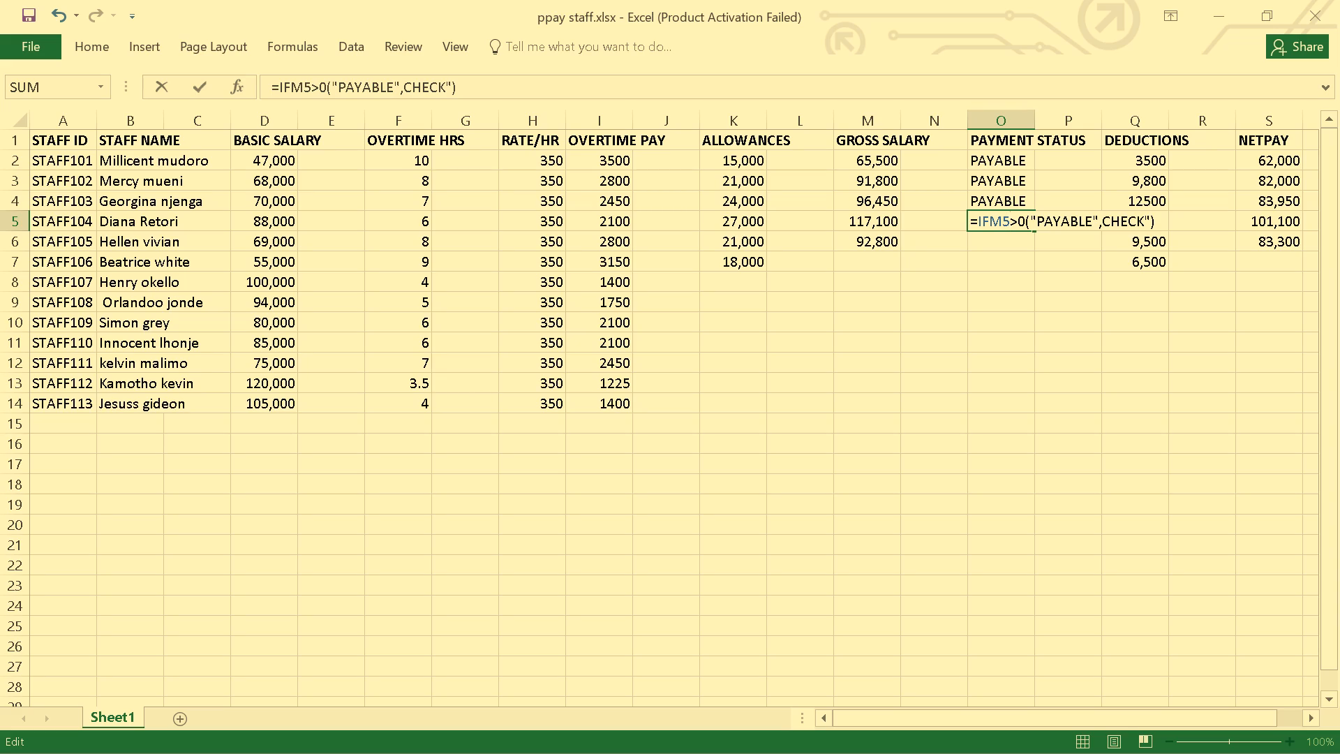
Move the opening parenthesis in the O5 payment status formula to directly after IF and try to enter the formula.
key(Return)
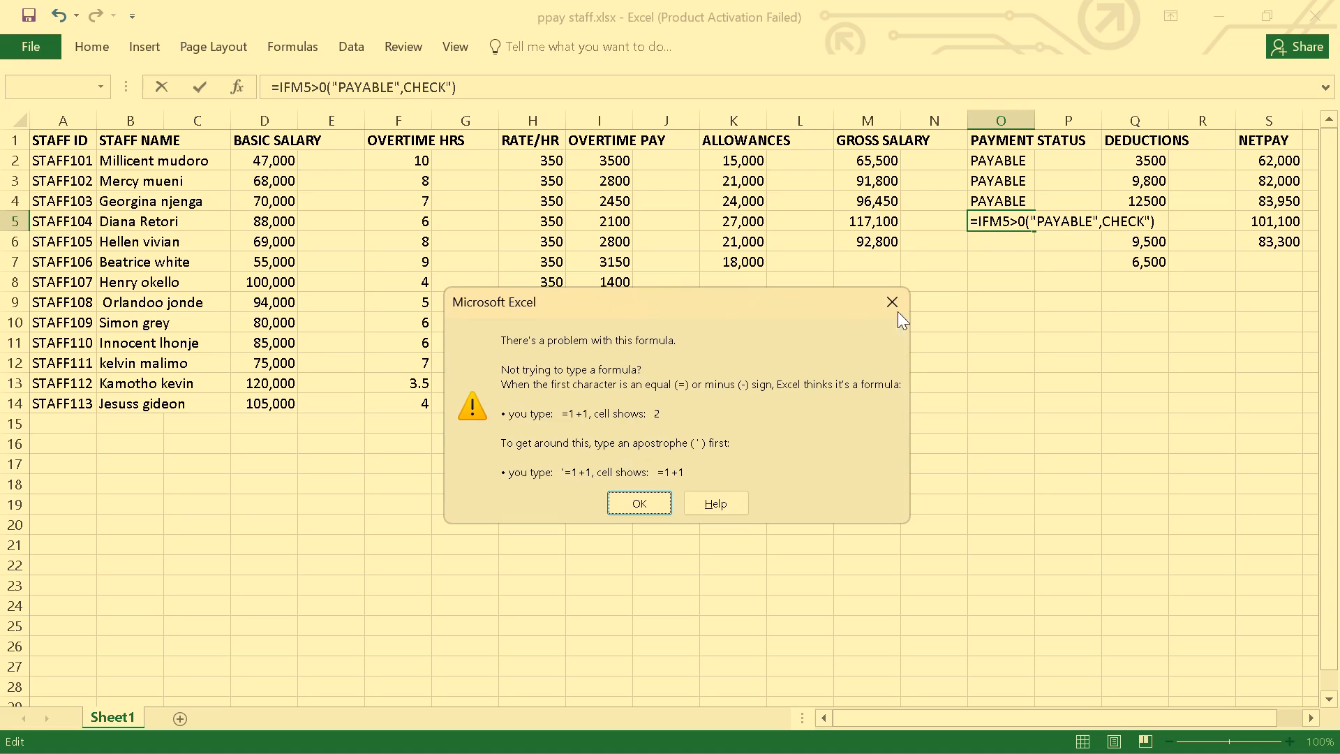
click(619, 501)
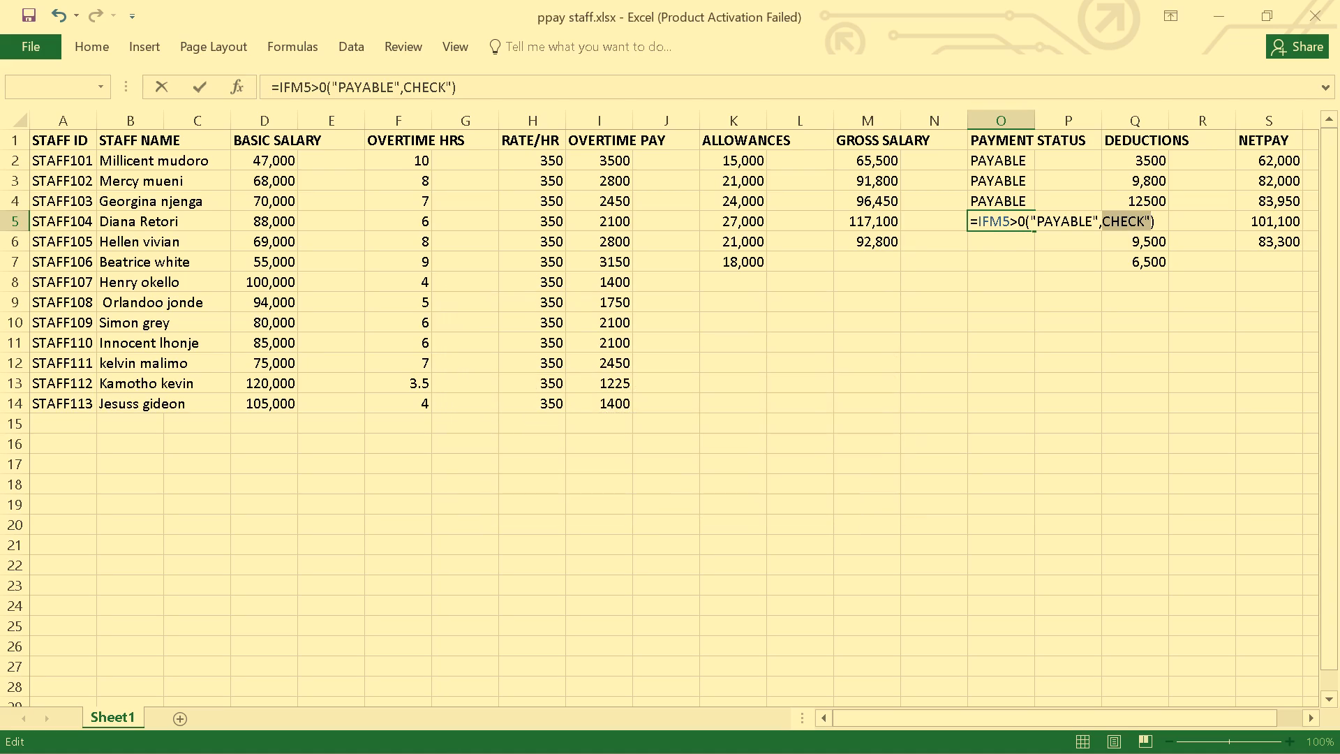
click(329, 87)
key(BackSpace)
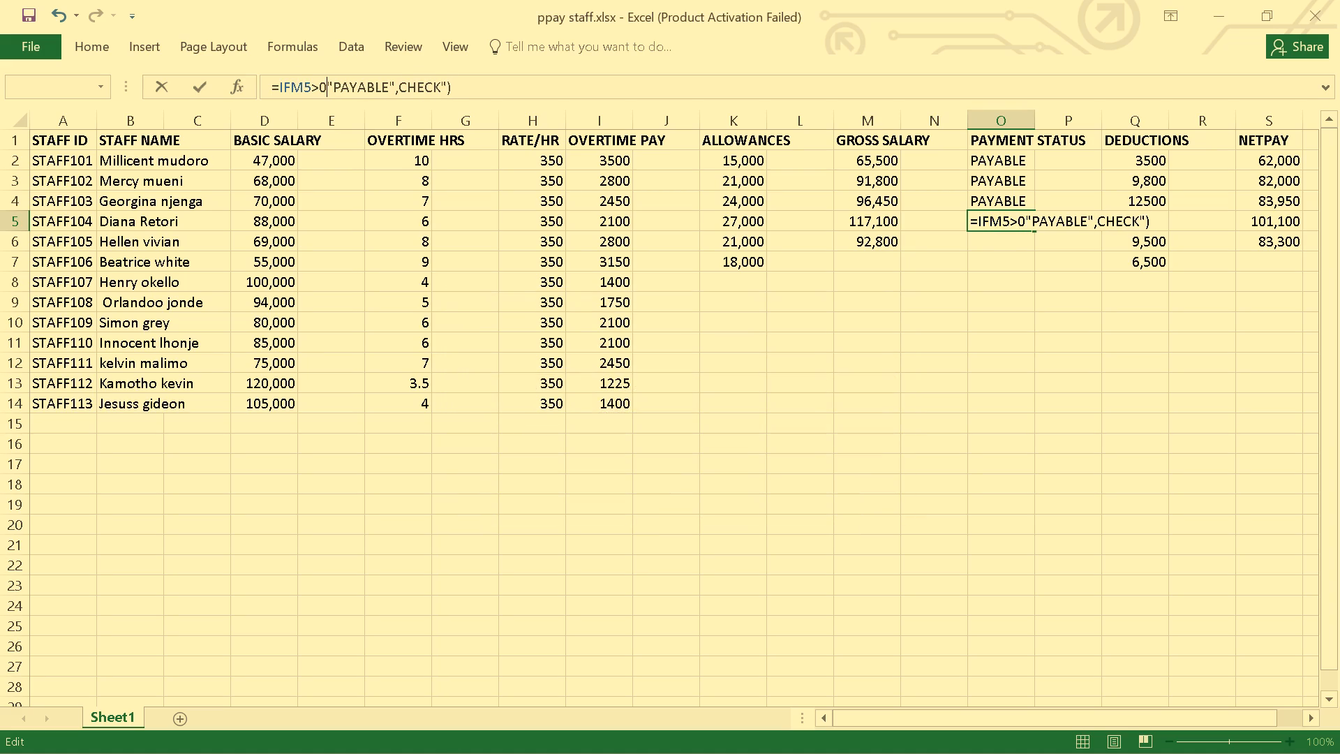
click(290, 87)
key(shift+parenleft)
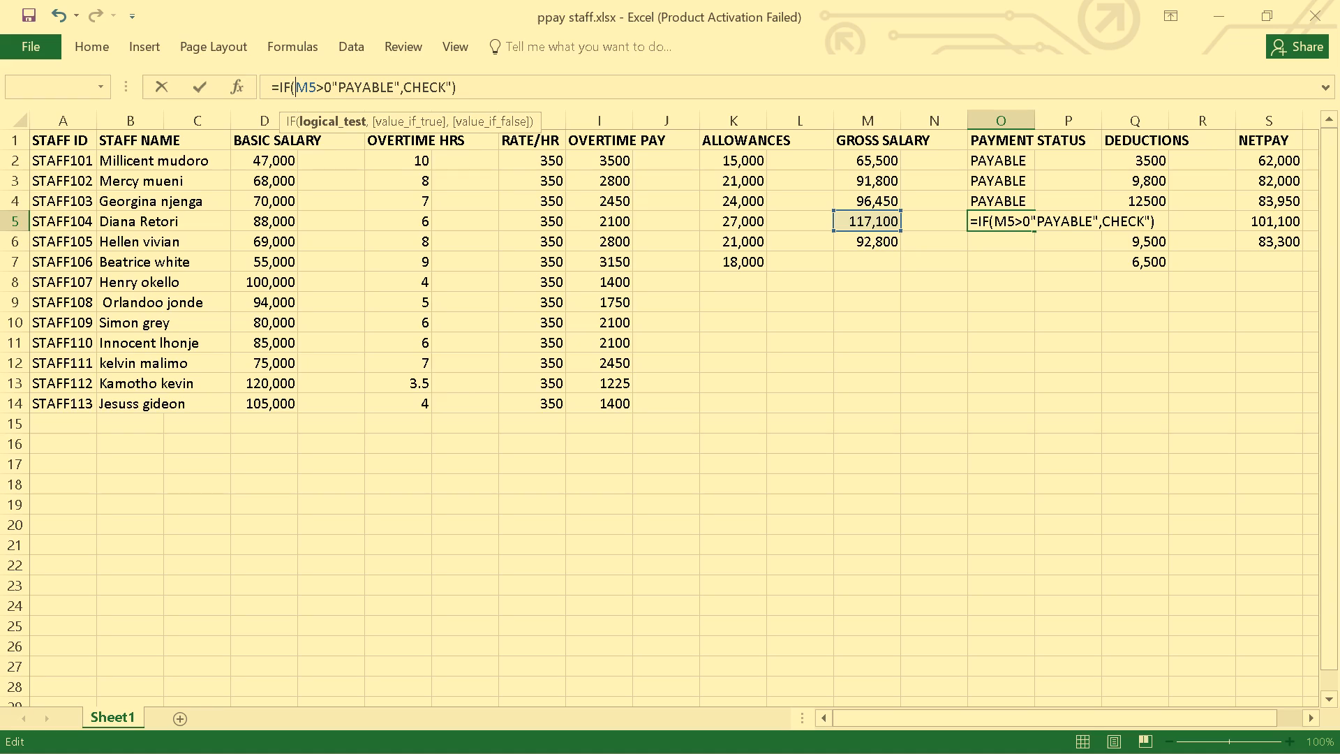
key(Return)
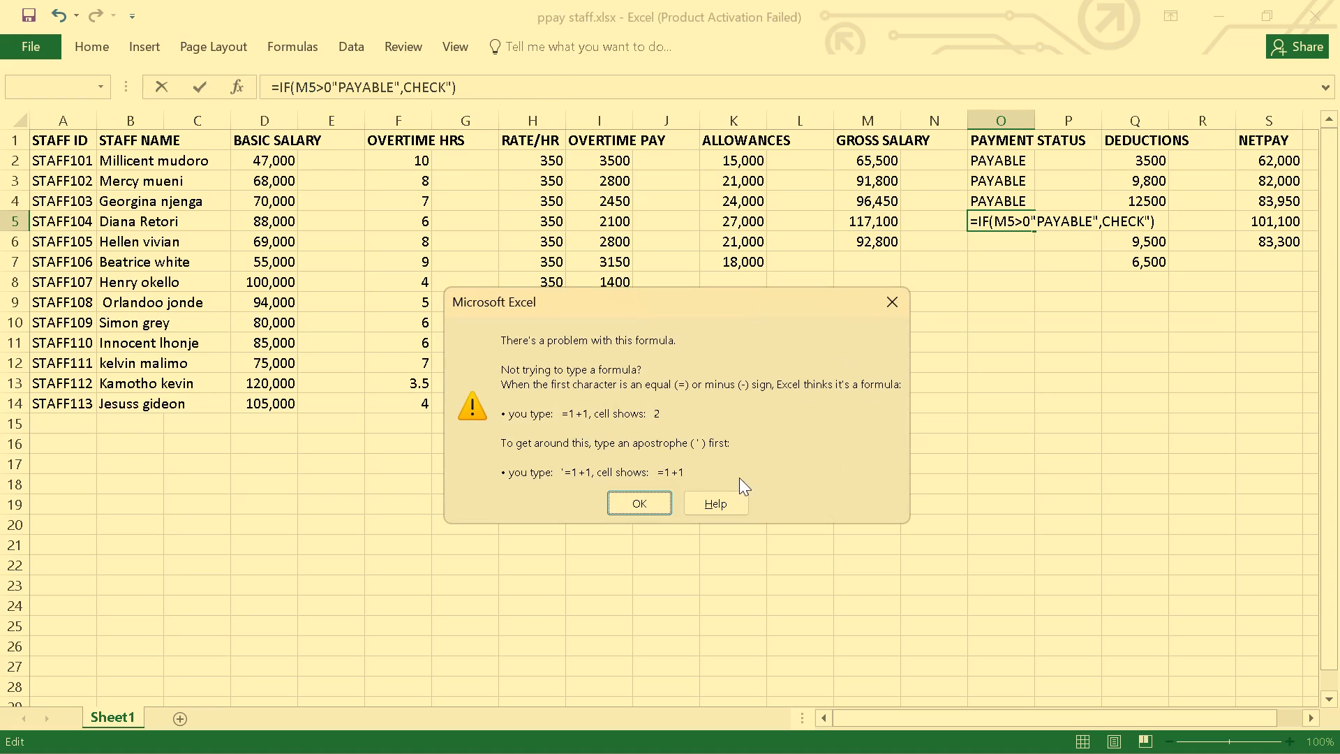
click(701, 502)
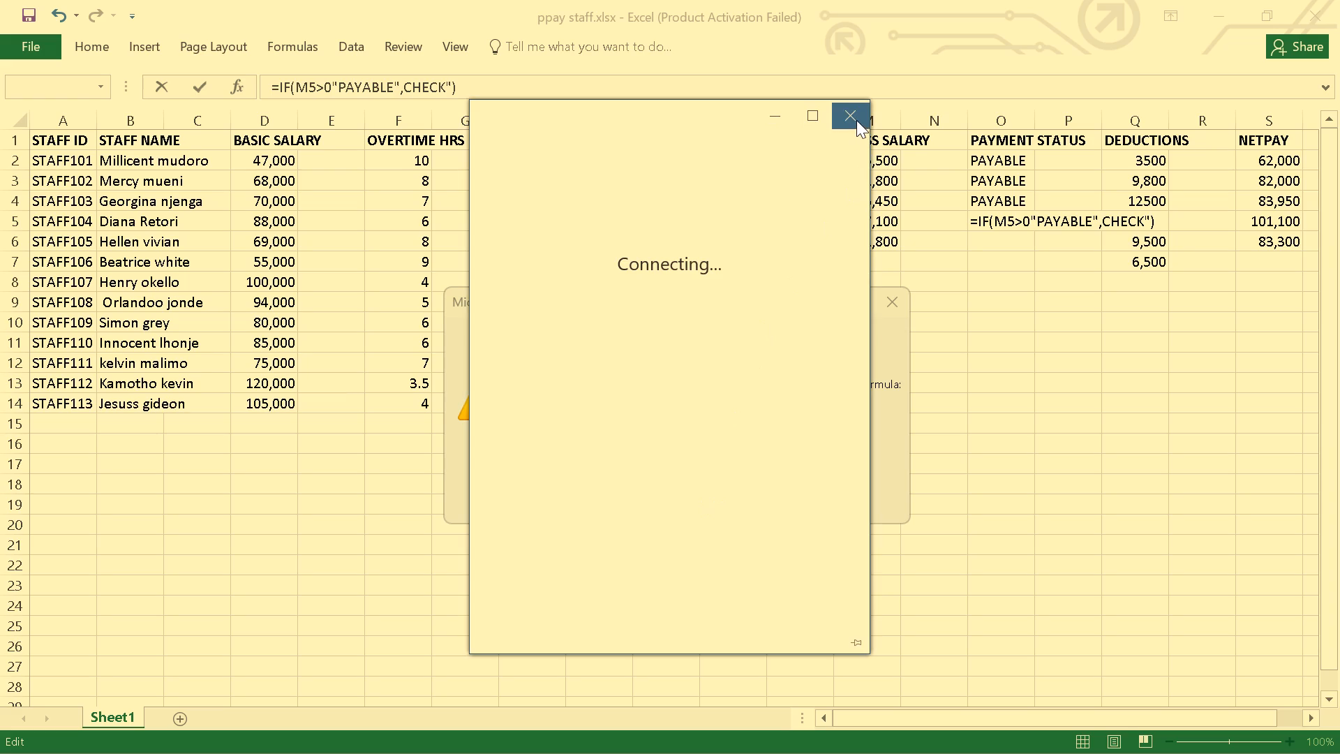
click(856, 120)
click(992, 195)
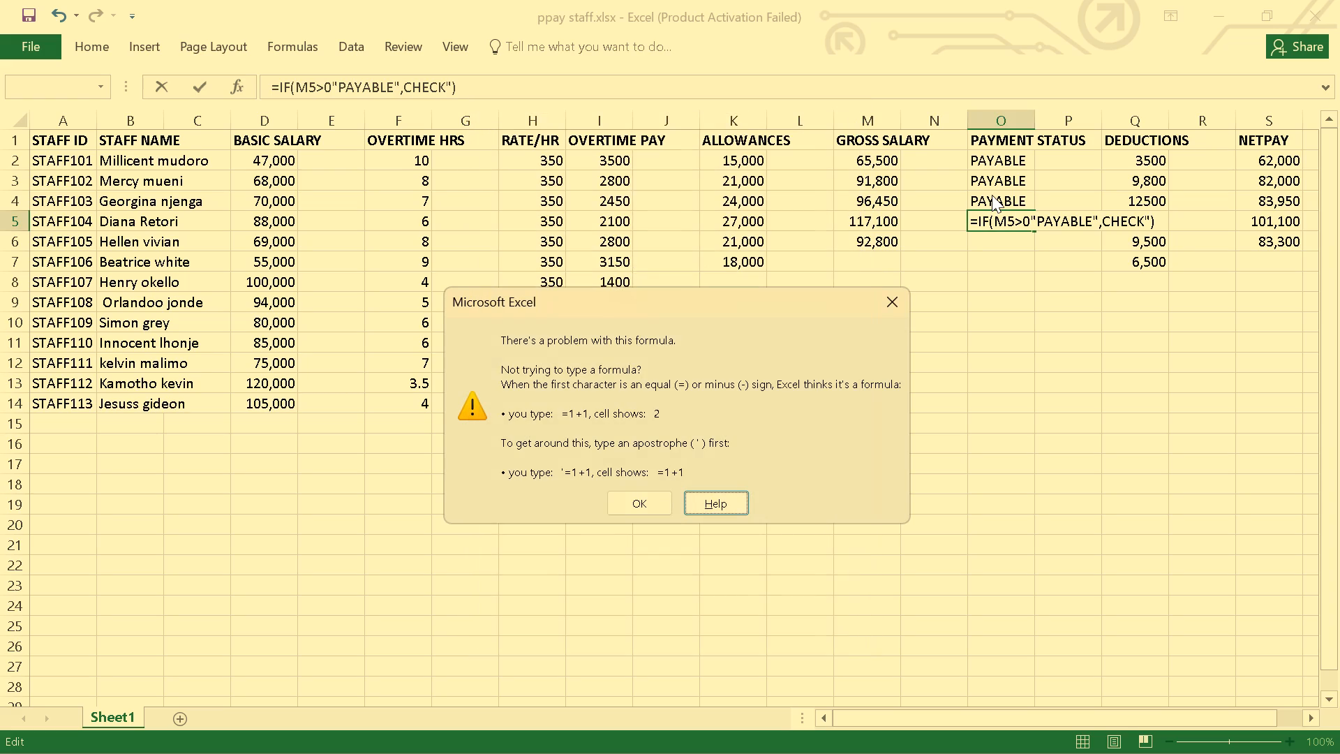
click(660, 496)
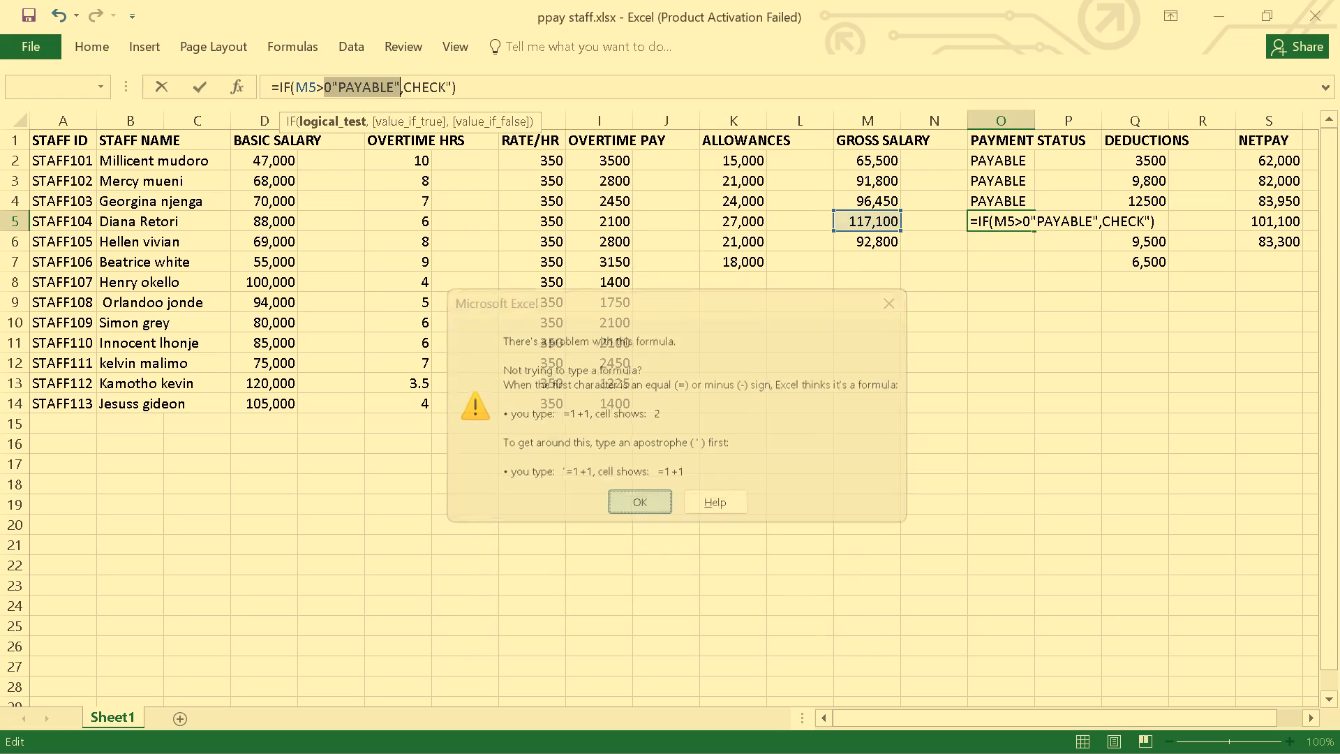
Replace 0"PAYABLE" in the O5 formula with a reference to cell O6 and enter it as =IF(M5>O6,"CHECK").
click(1011, 200)
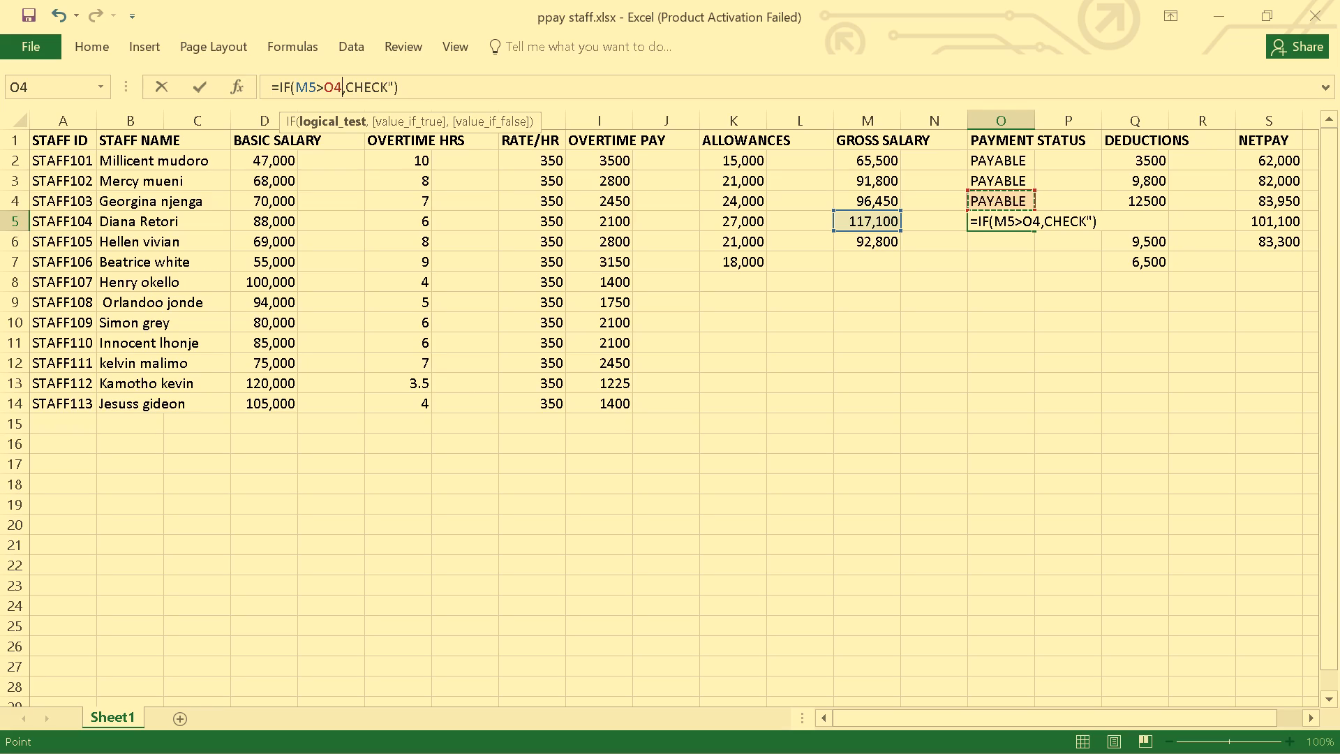
click(1001, 244)
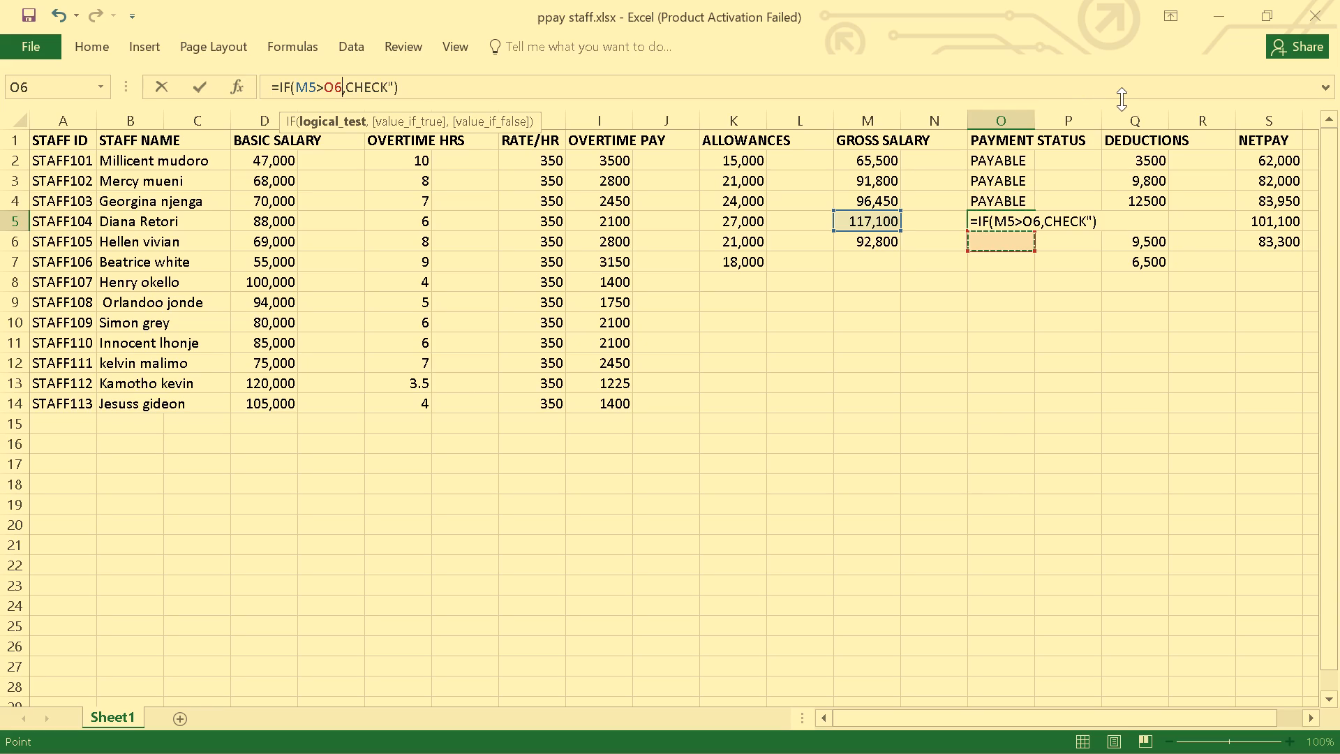
click(449, 82)
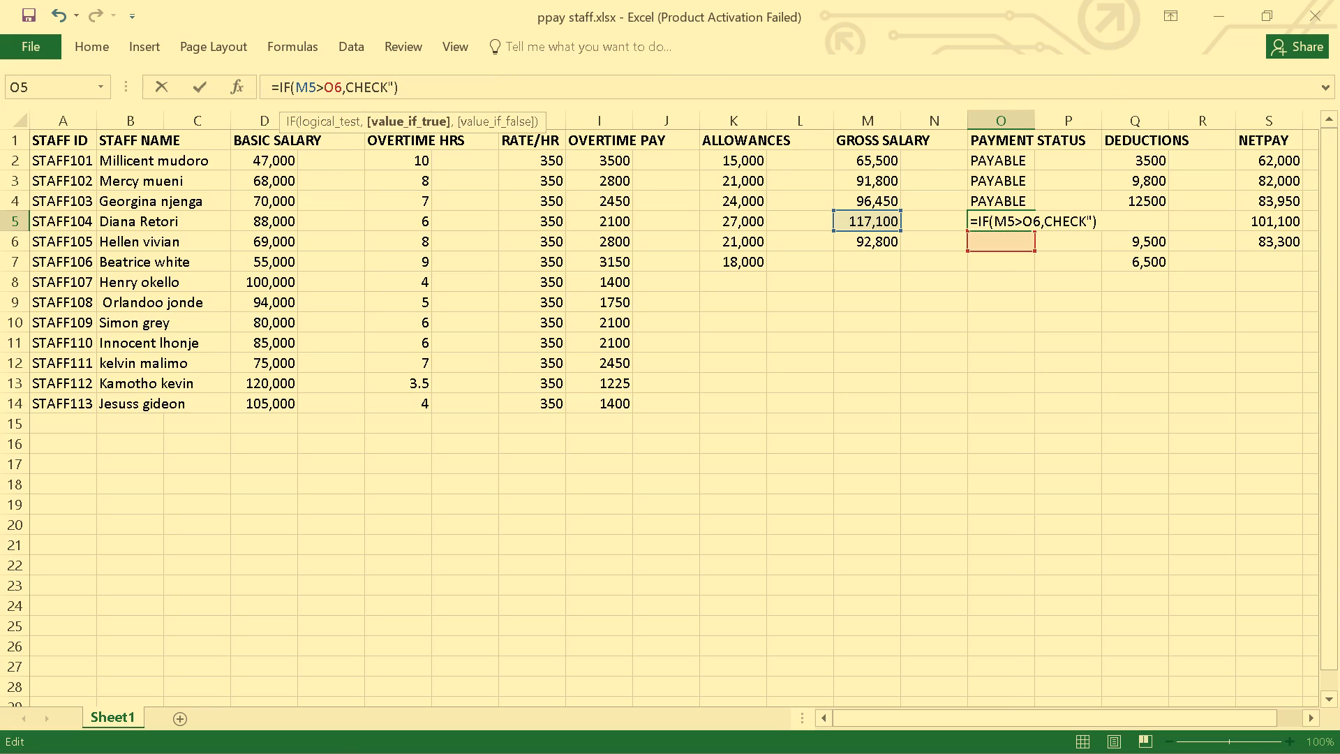
click(853, 276)
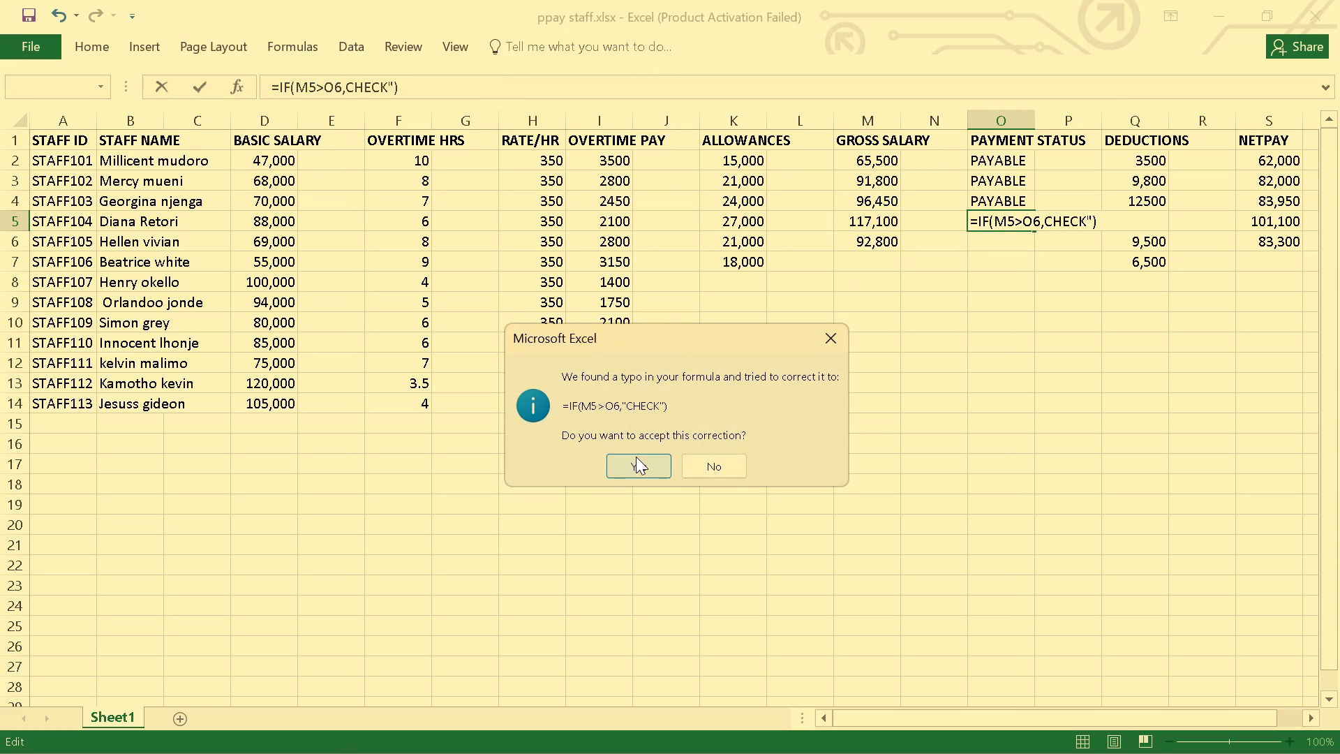
click(636, 457)
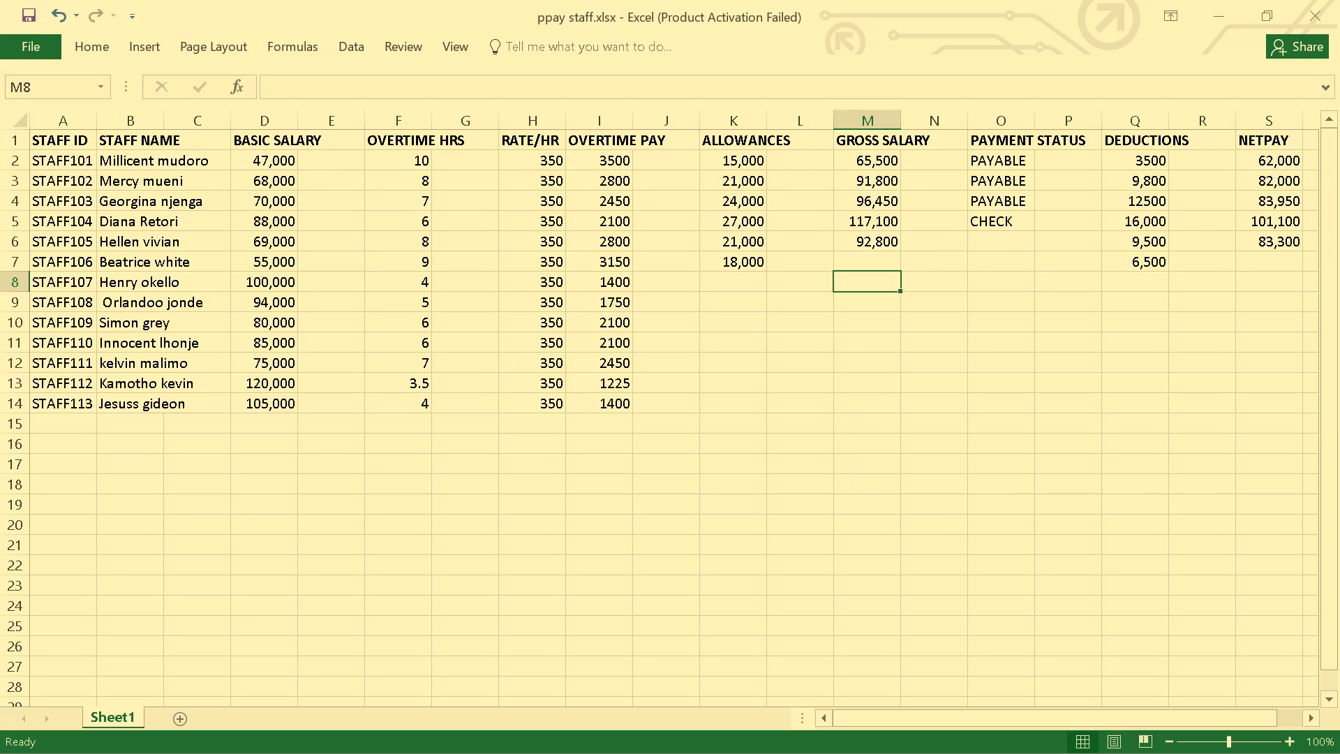
Add "PAYABLE" as the true outcome in cell O5, making the formula =IF(M5>O6,"PAYABLE","CHECK").
click(1001, 223)
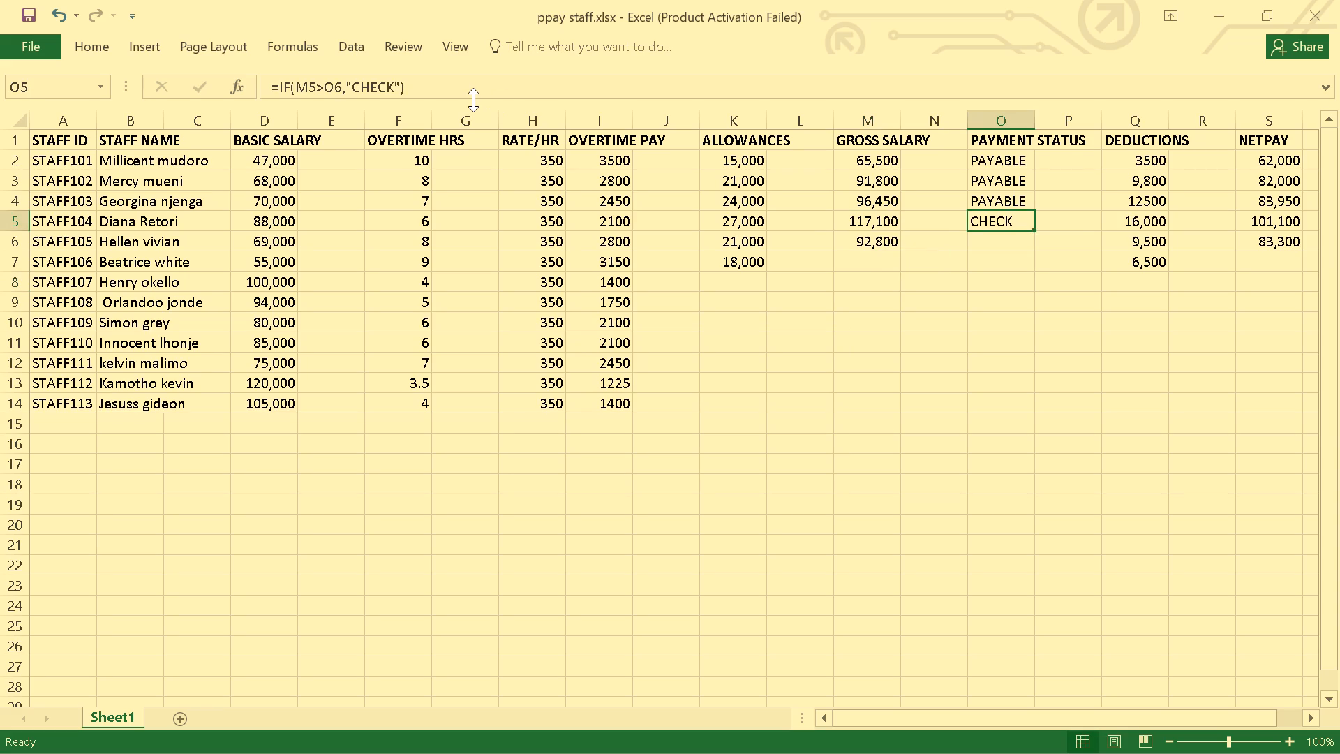
click(344, 86)
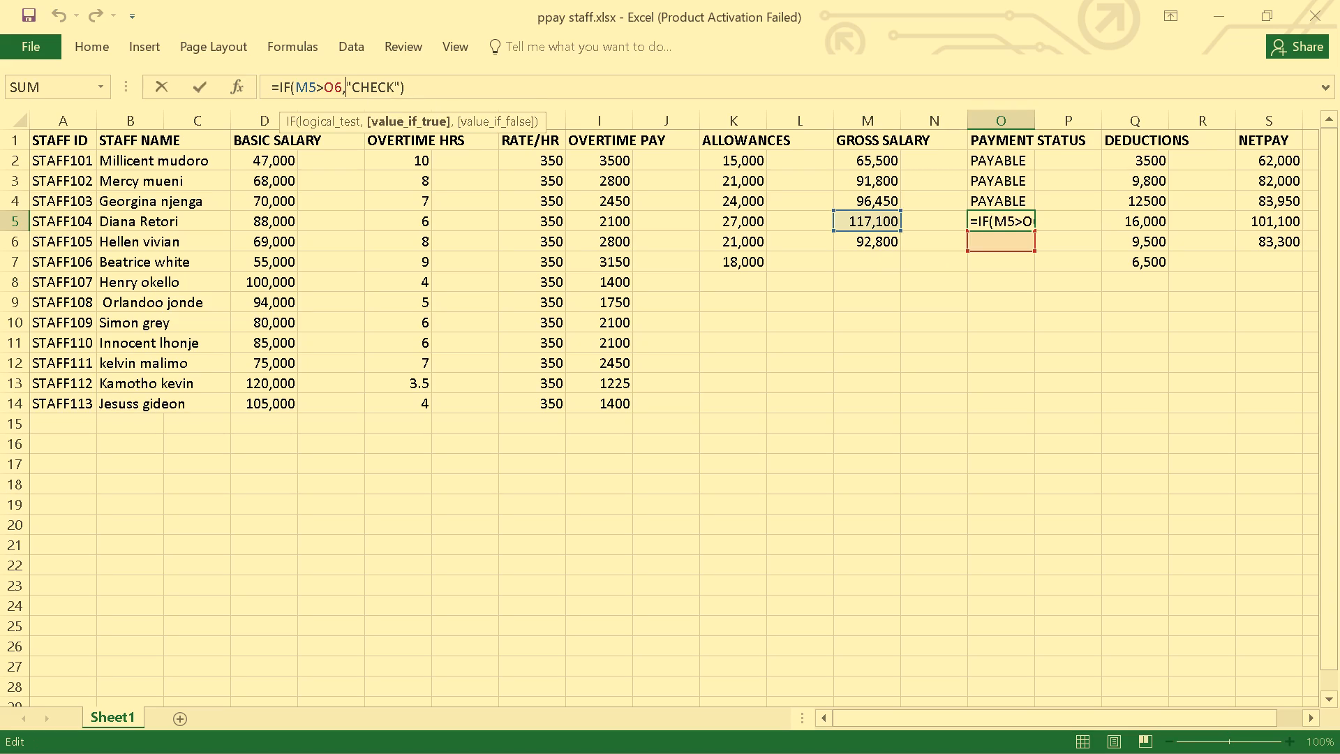
key(shift+quotedbl)
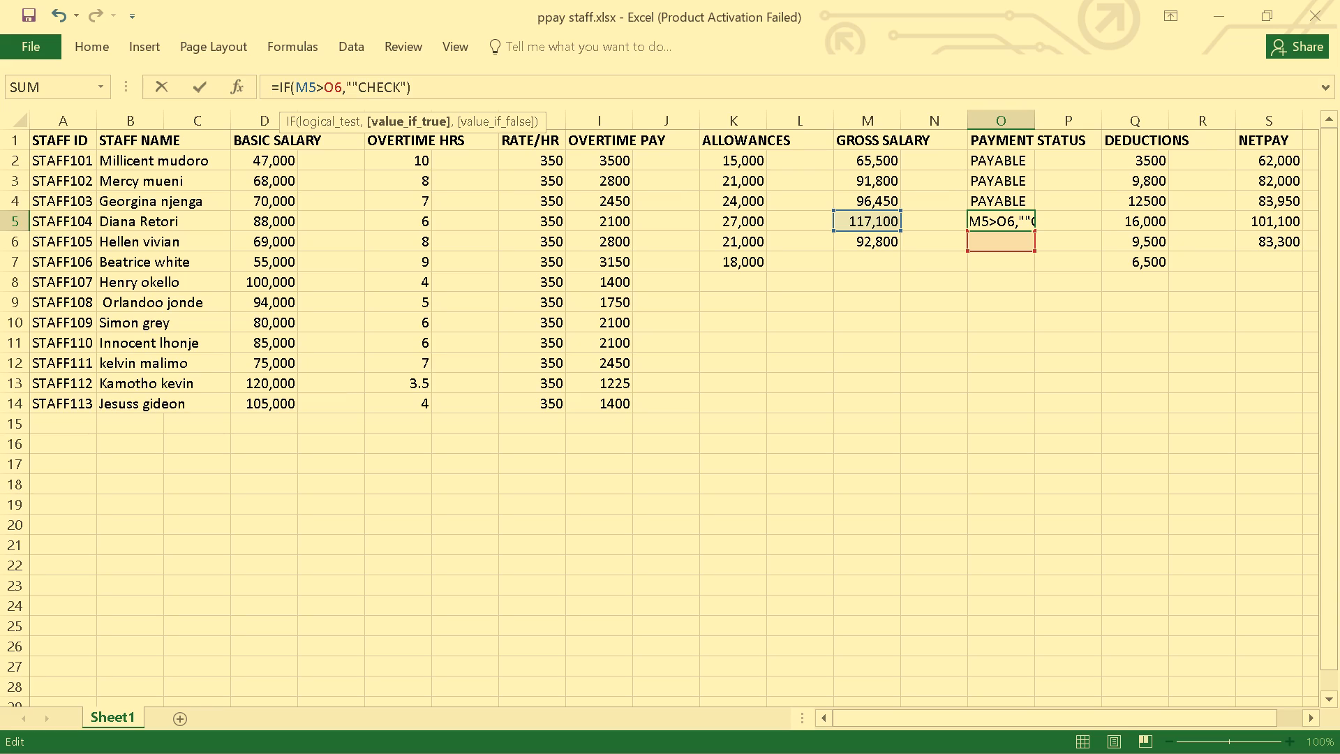
text(PAYABLE)
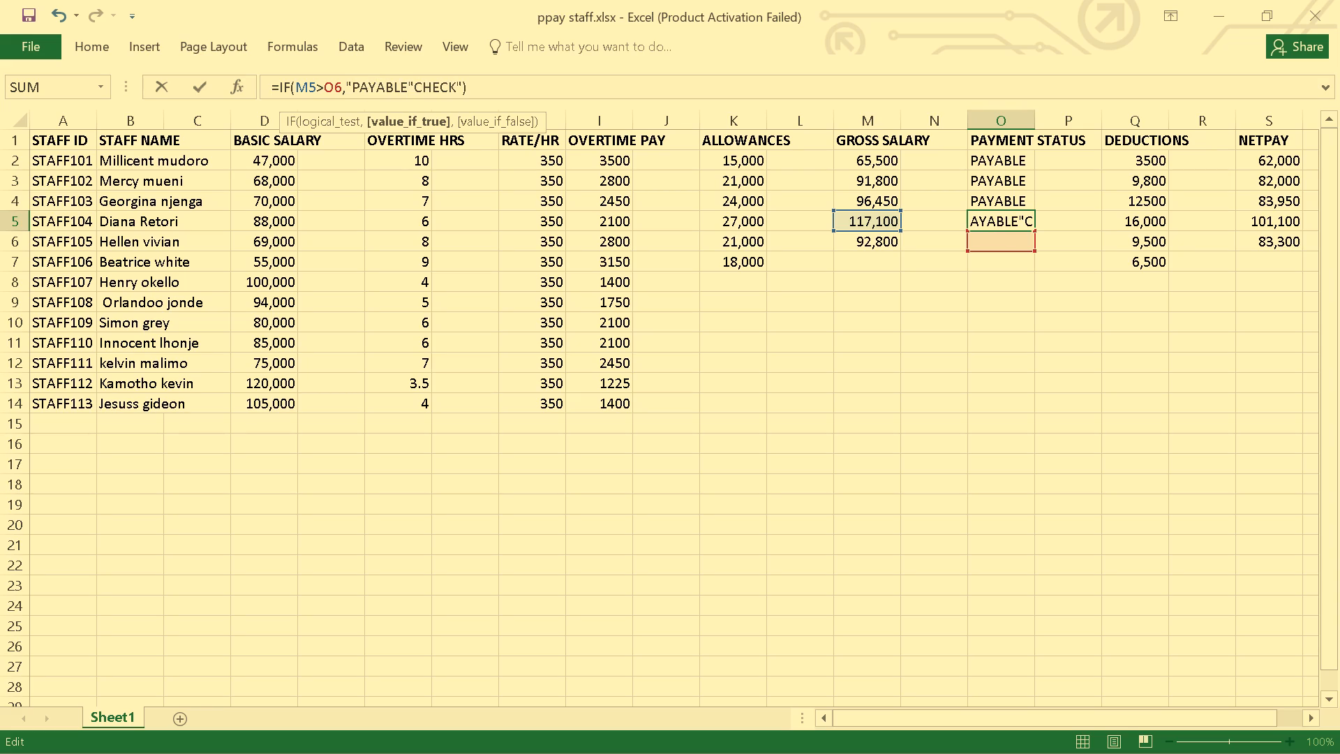
key(shift+quotedbl)
key(comma)
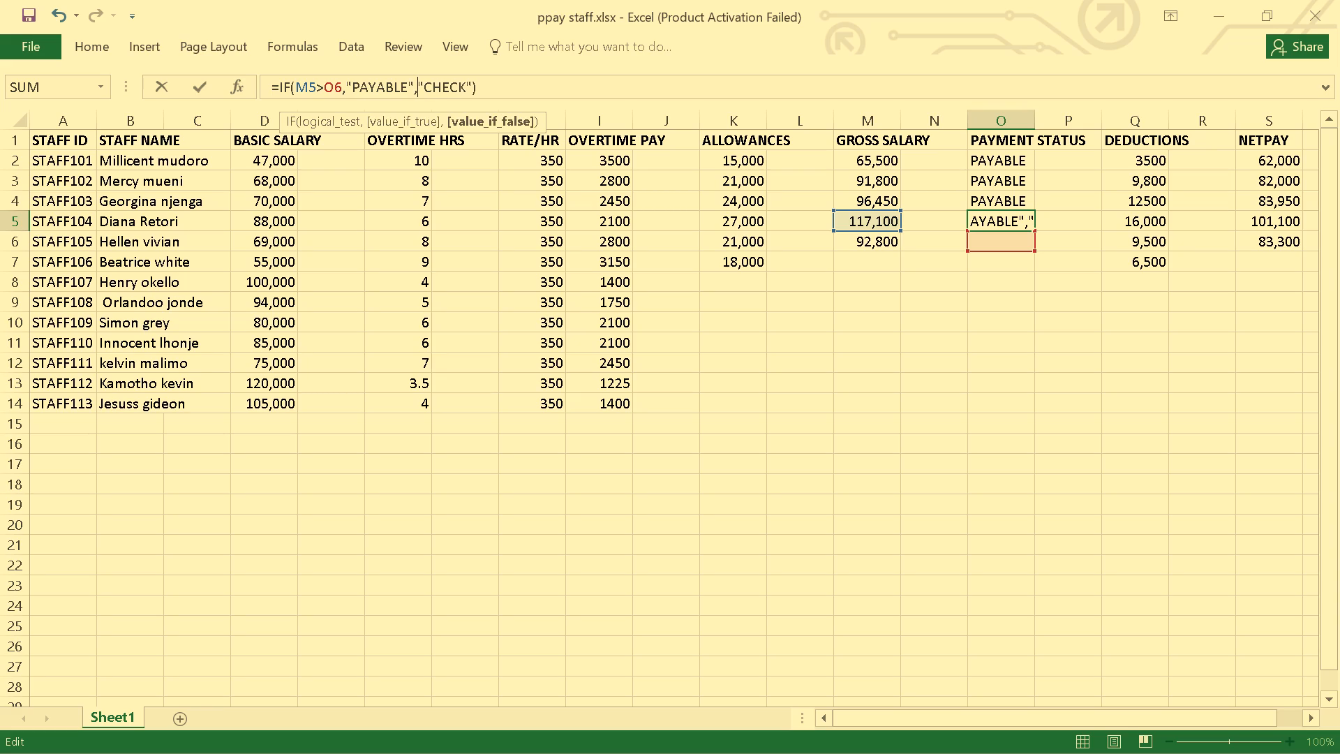
key(Return)
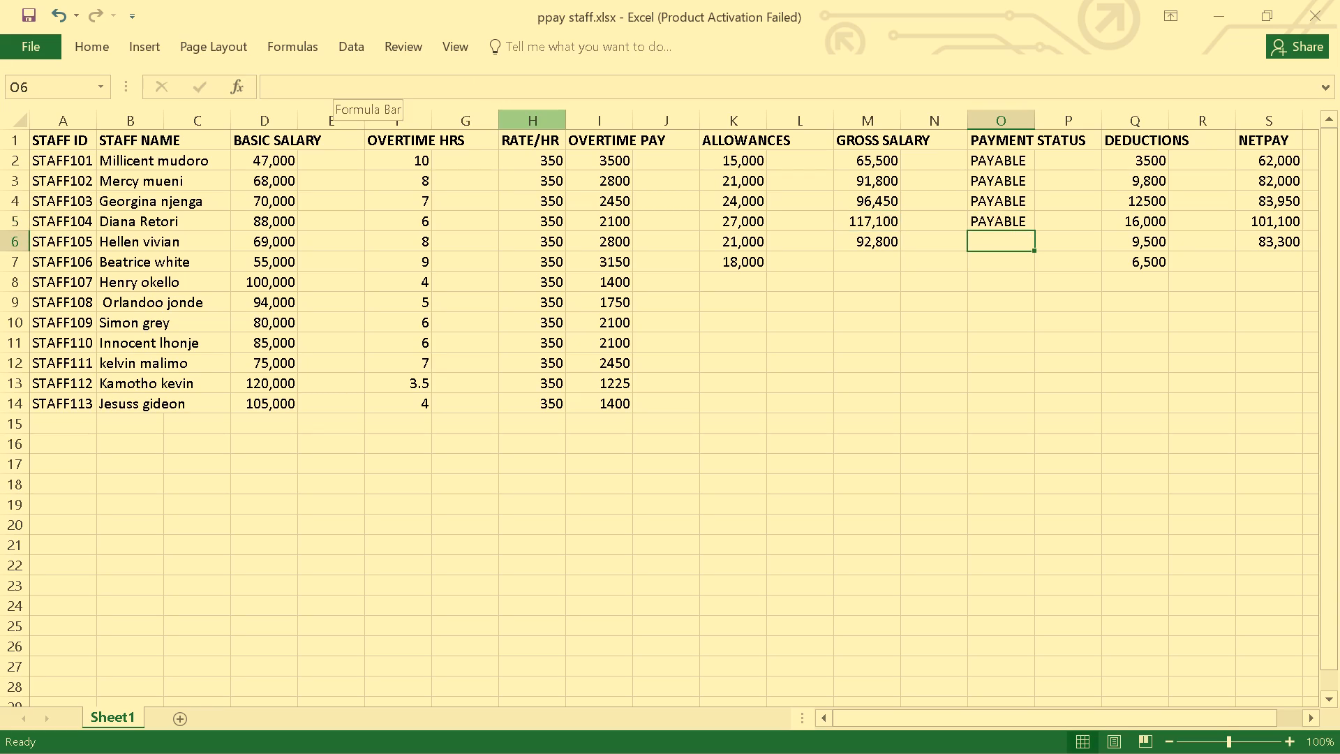
Calculate gross salary for STAFF106 in cell M7 by adding basic salary, overtime pay and allowances with the formula =D7+I7+K7.
click(861, 264)
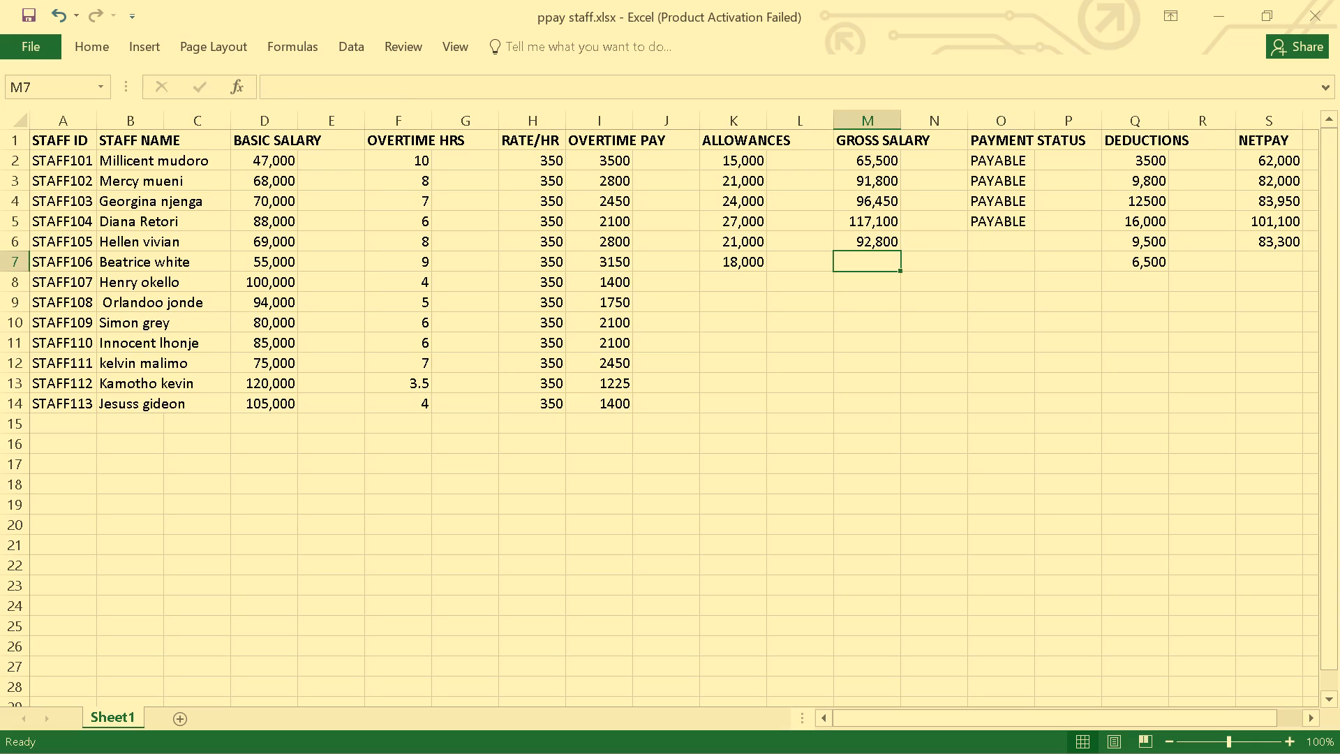
key(equal)
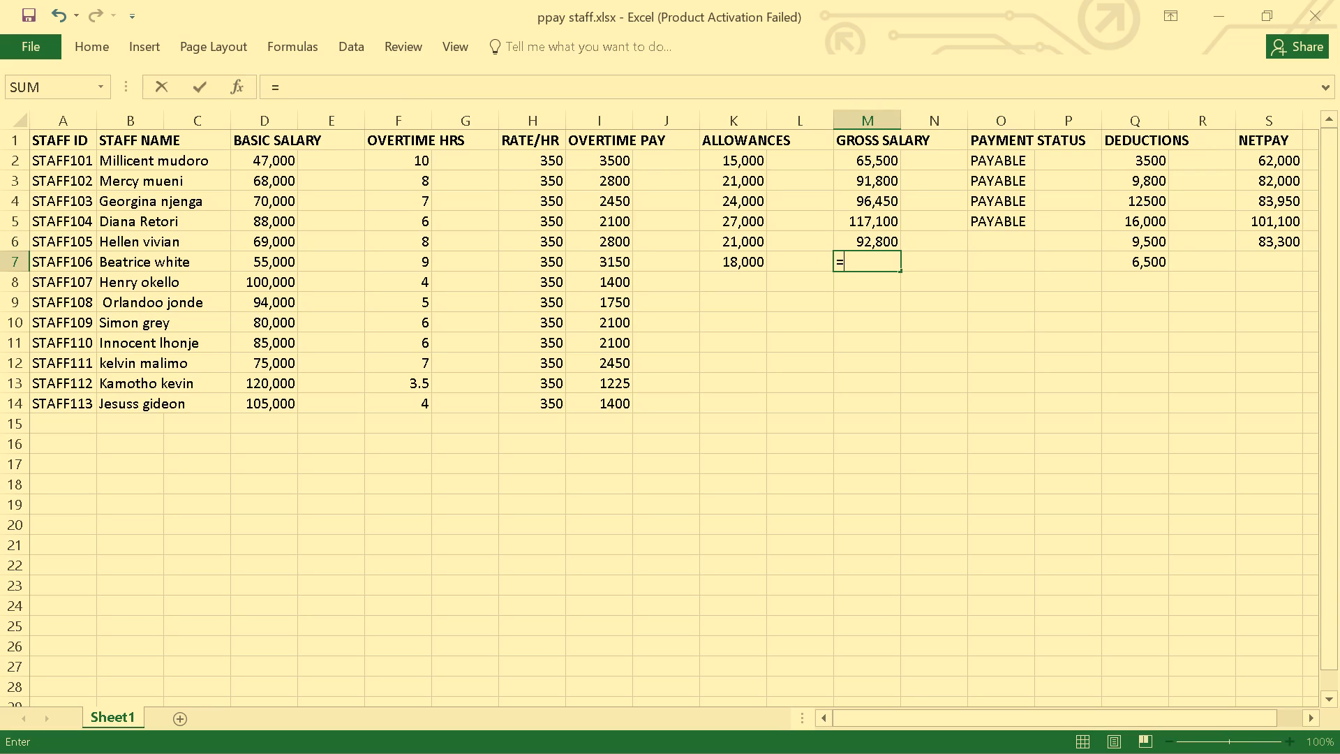
key(d)
key(7)
key(shift+plus)
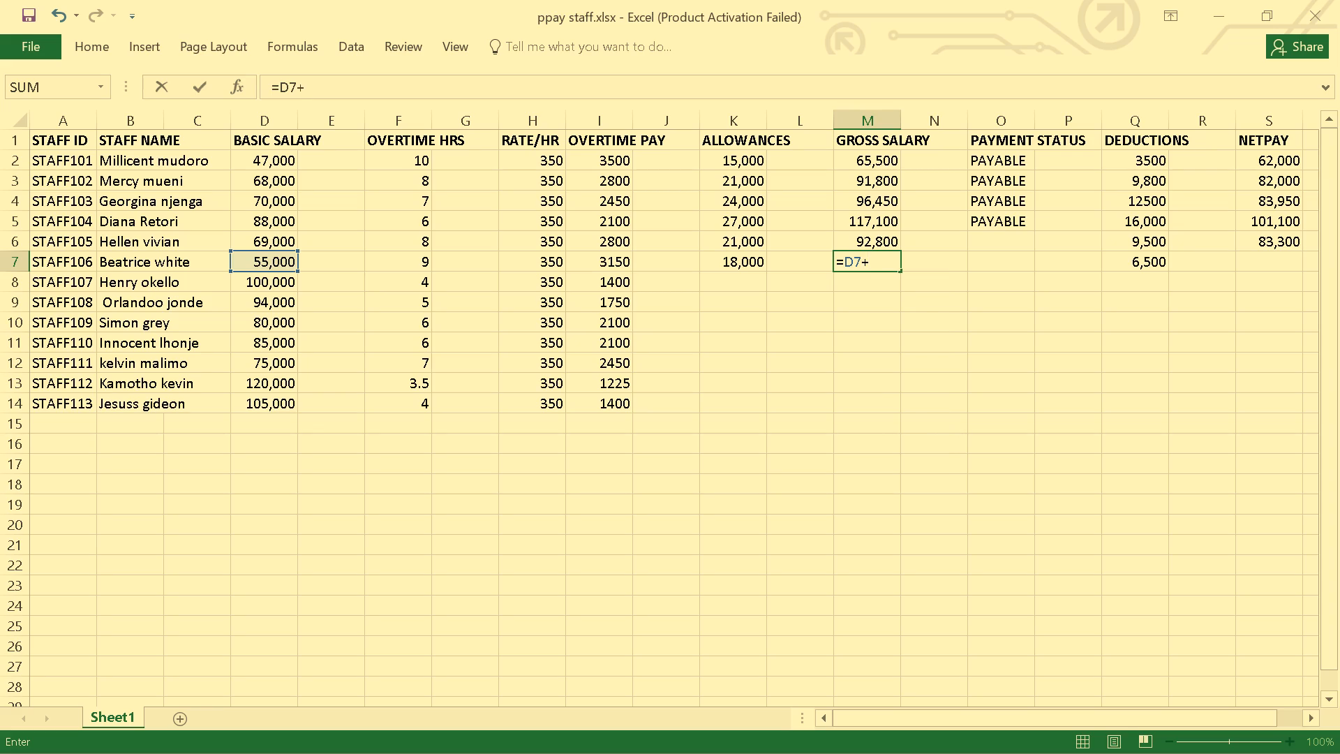
key(i)
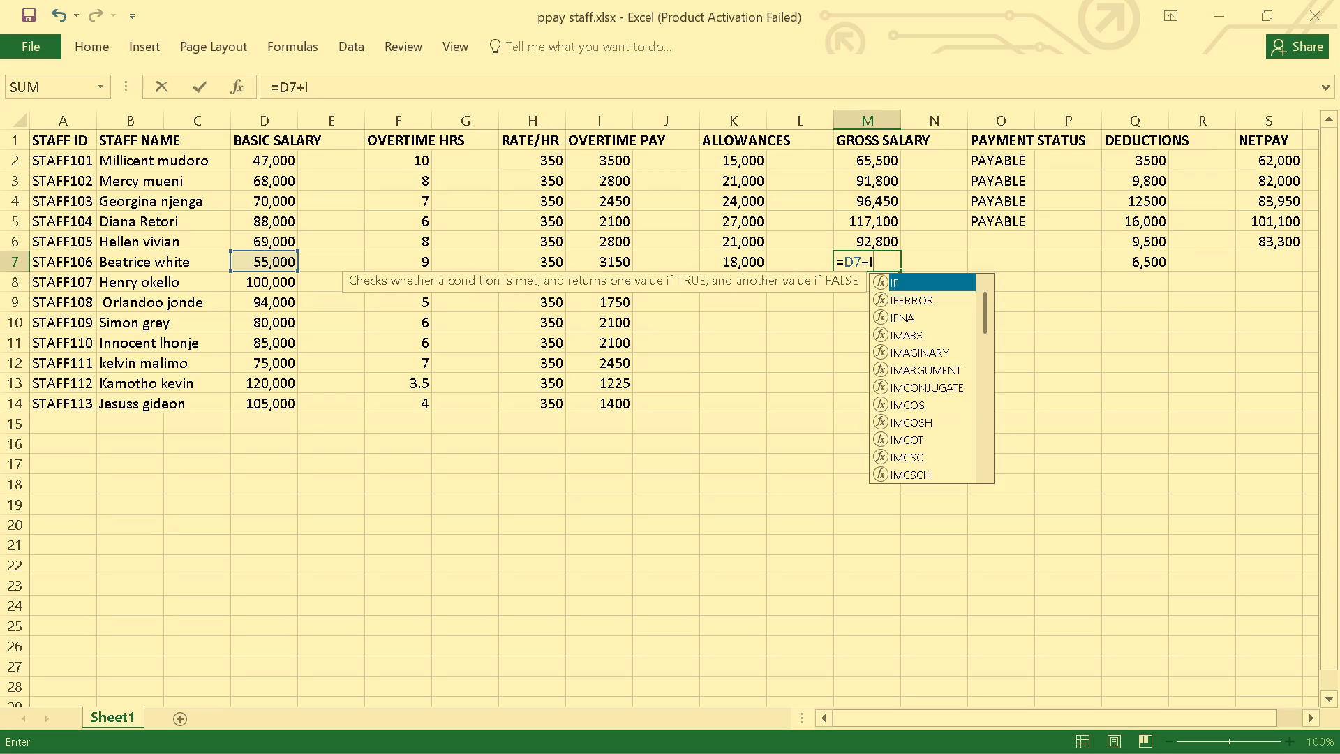
key(6)
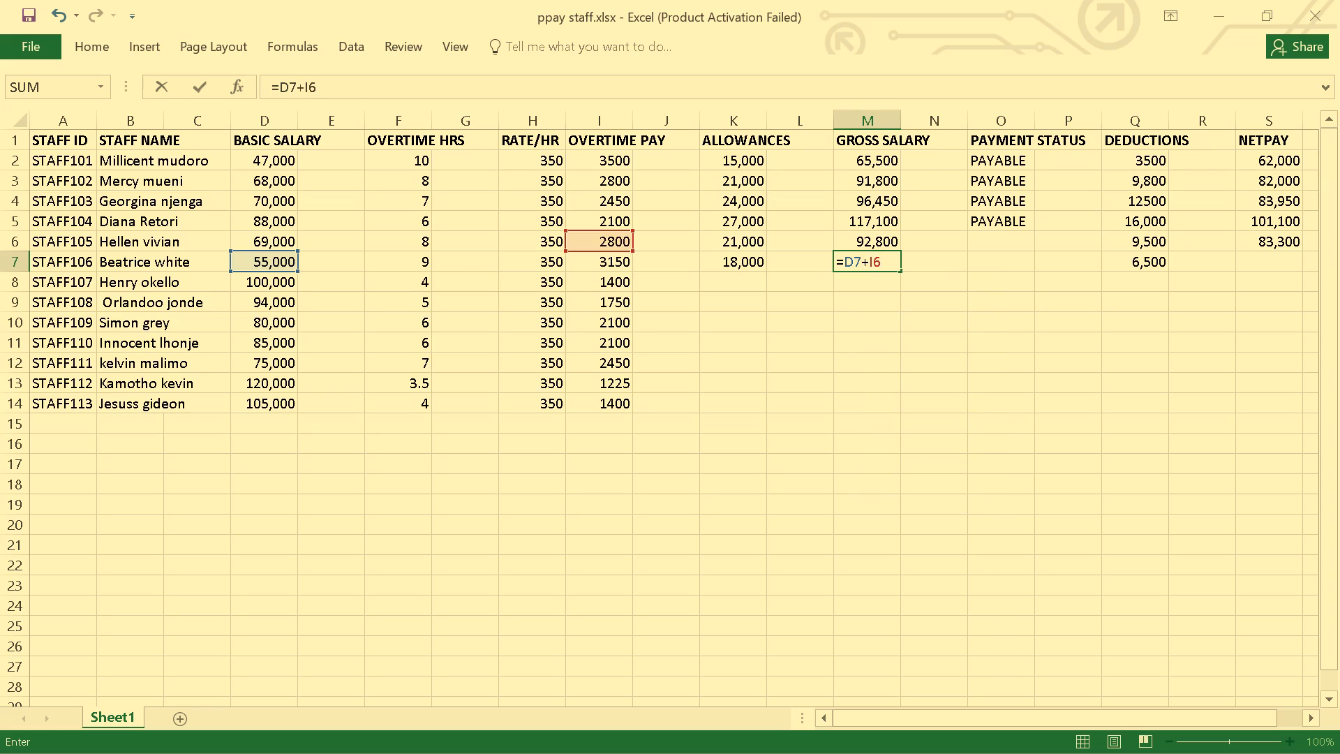
key(BackSpace)
key(7)
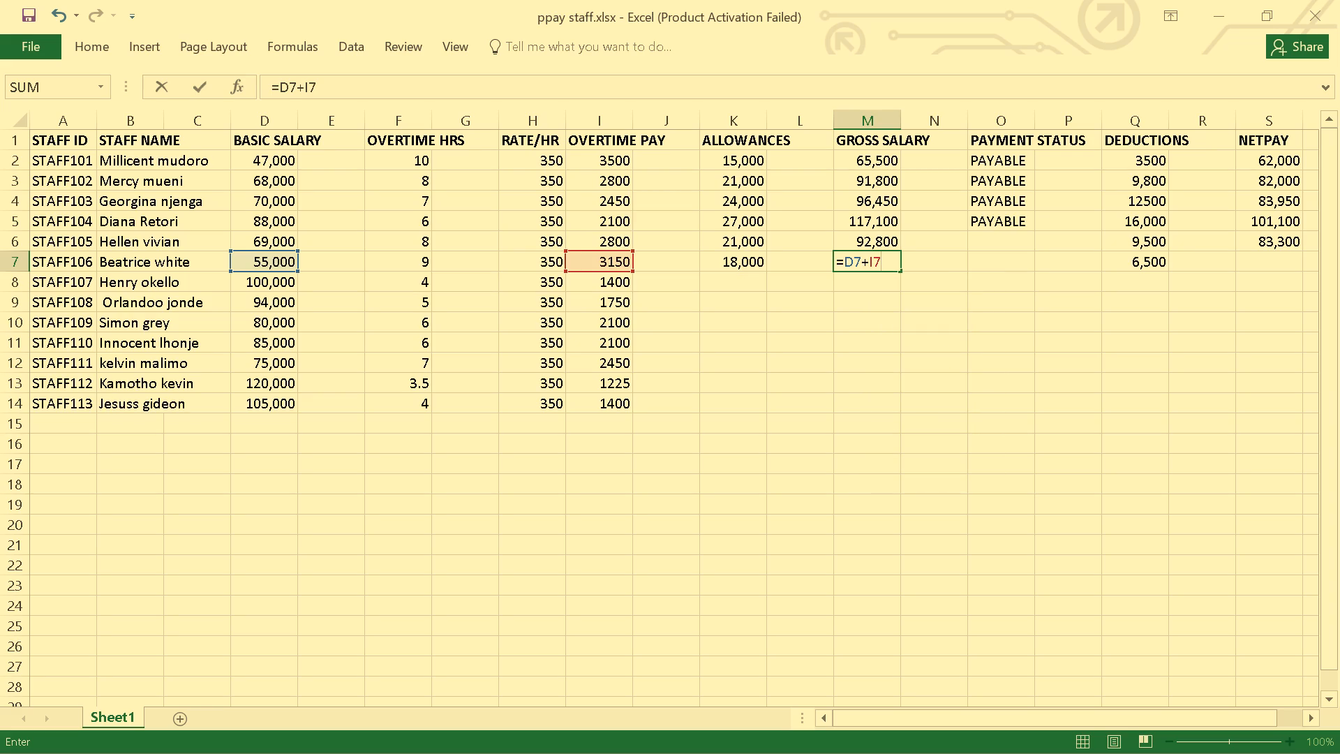
key(shift+plus)
key(k)
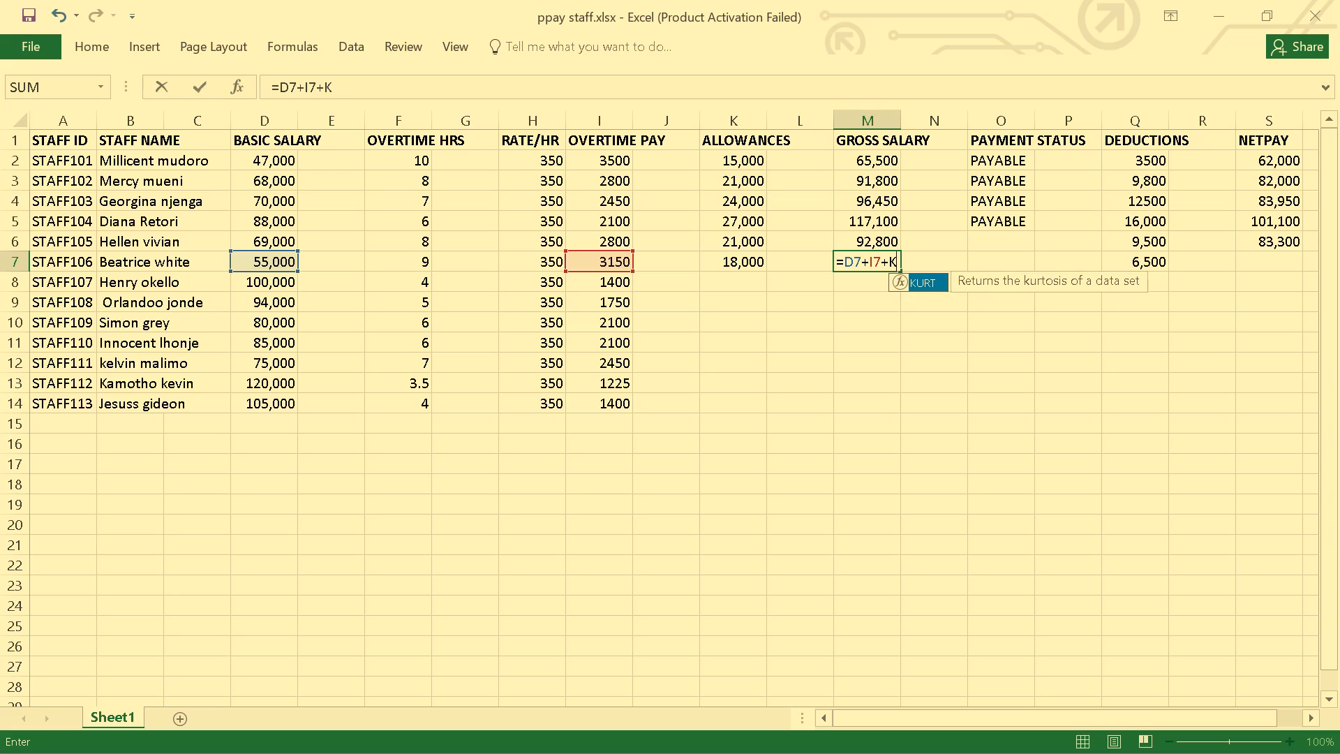
key(7)
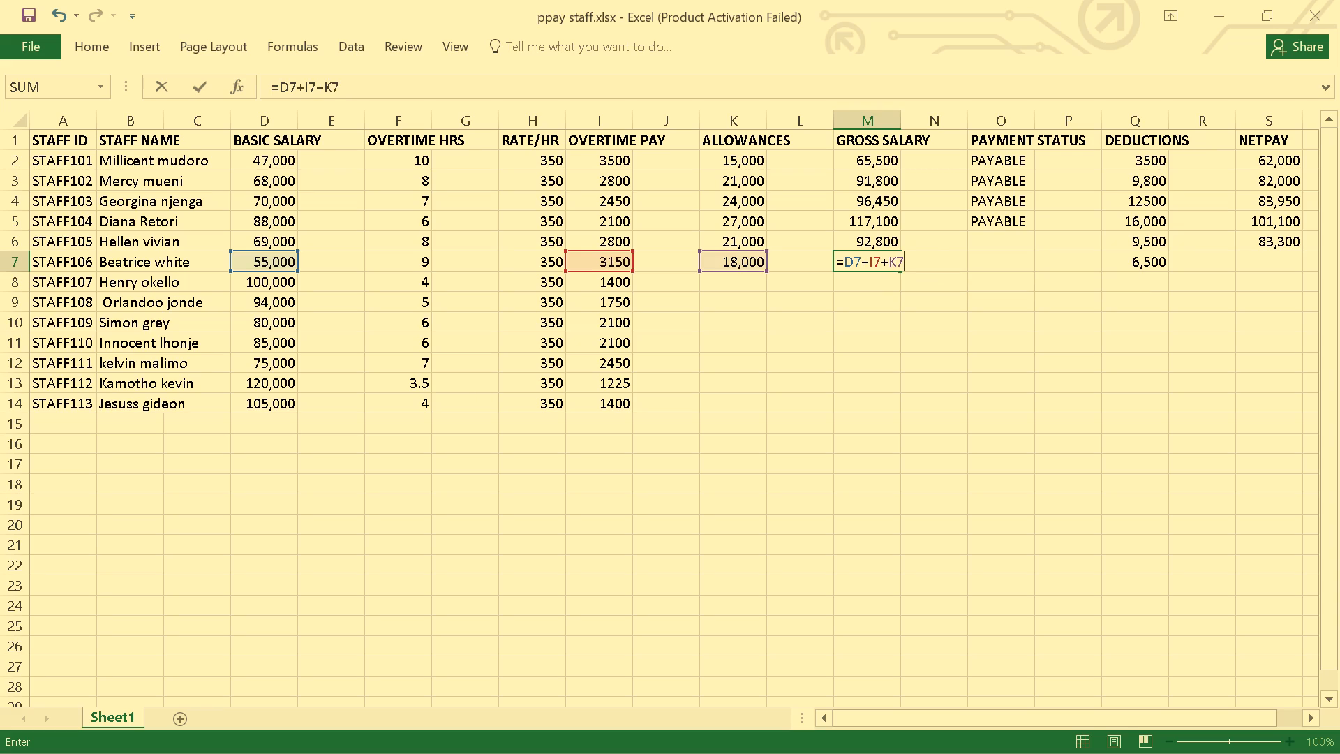
key(Return)
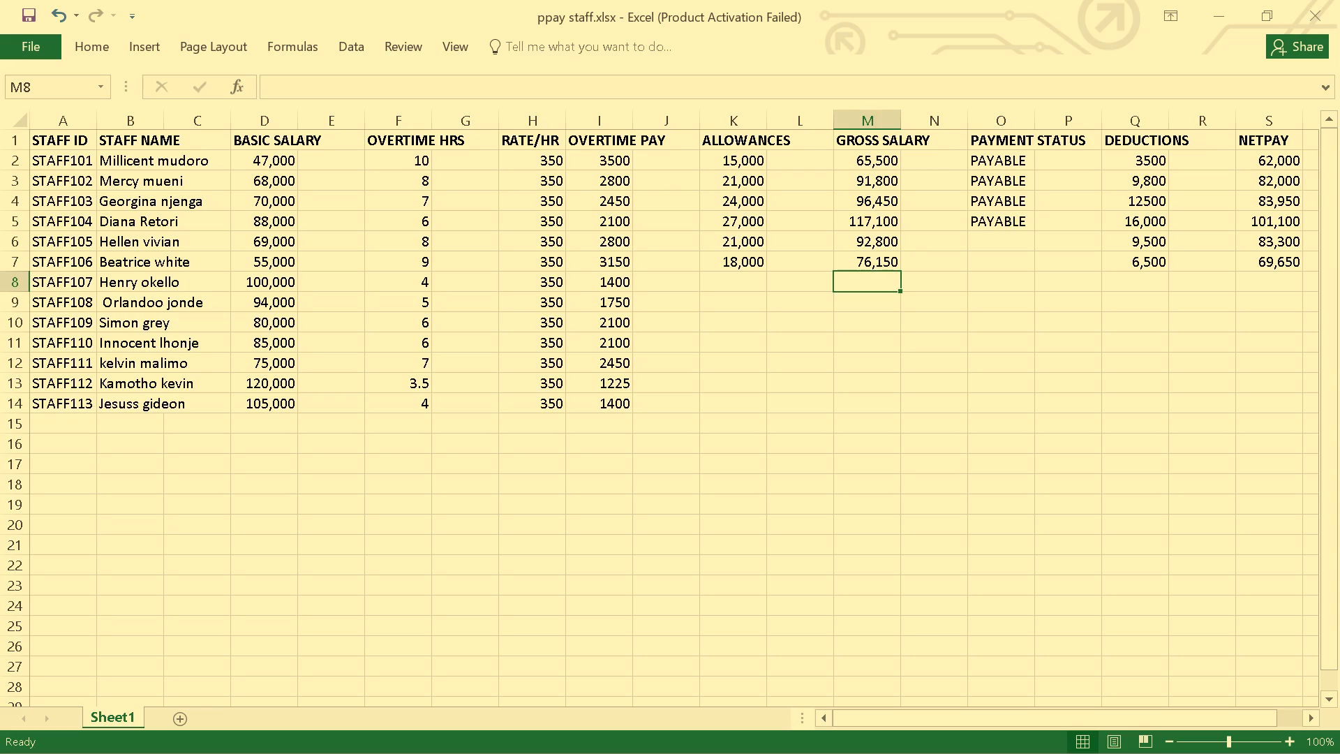
Enter the payment status formula for STAFF105 in cell O6 as =IF(M6>0,"PAYABLE","CHECK").
click(996, 245)
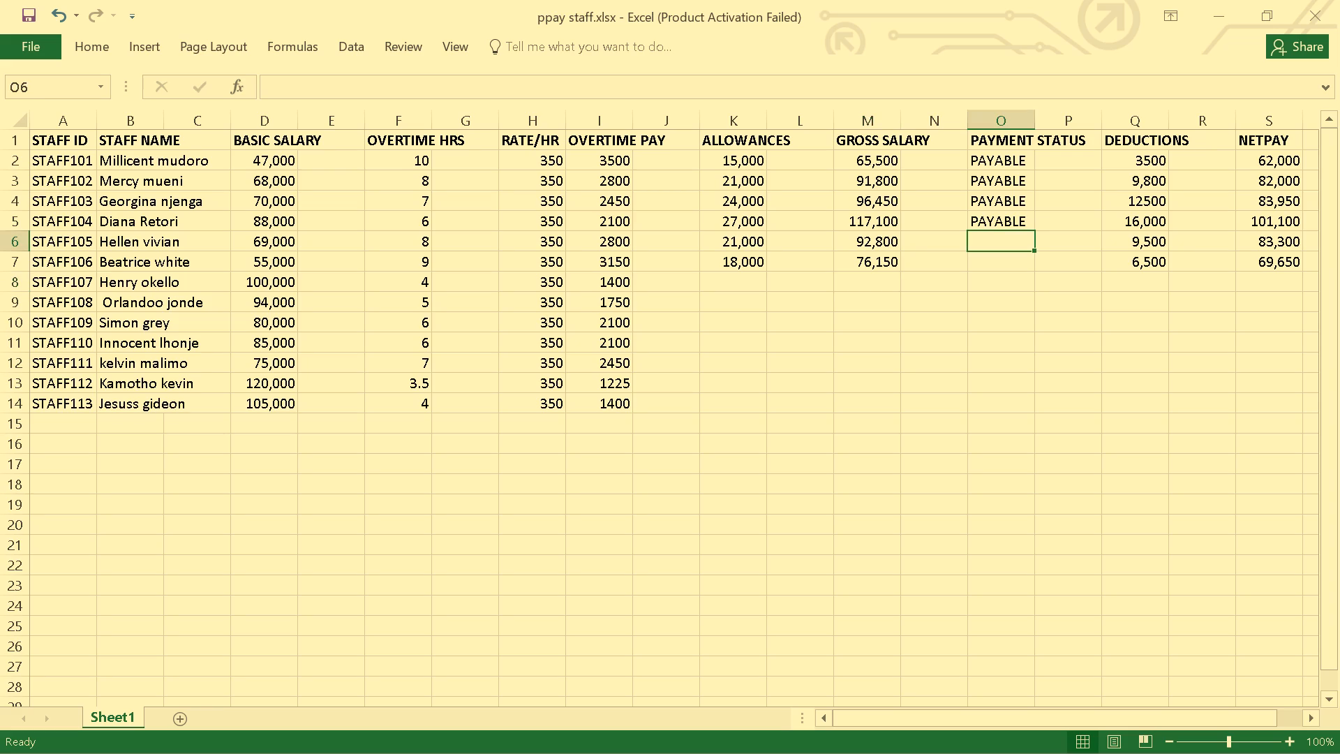
key(equal)
text(IF)
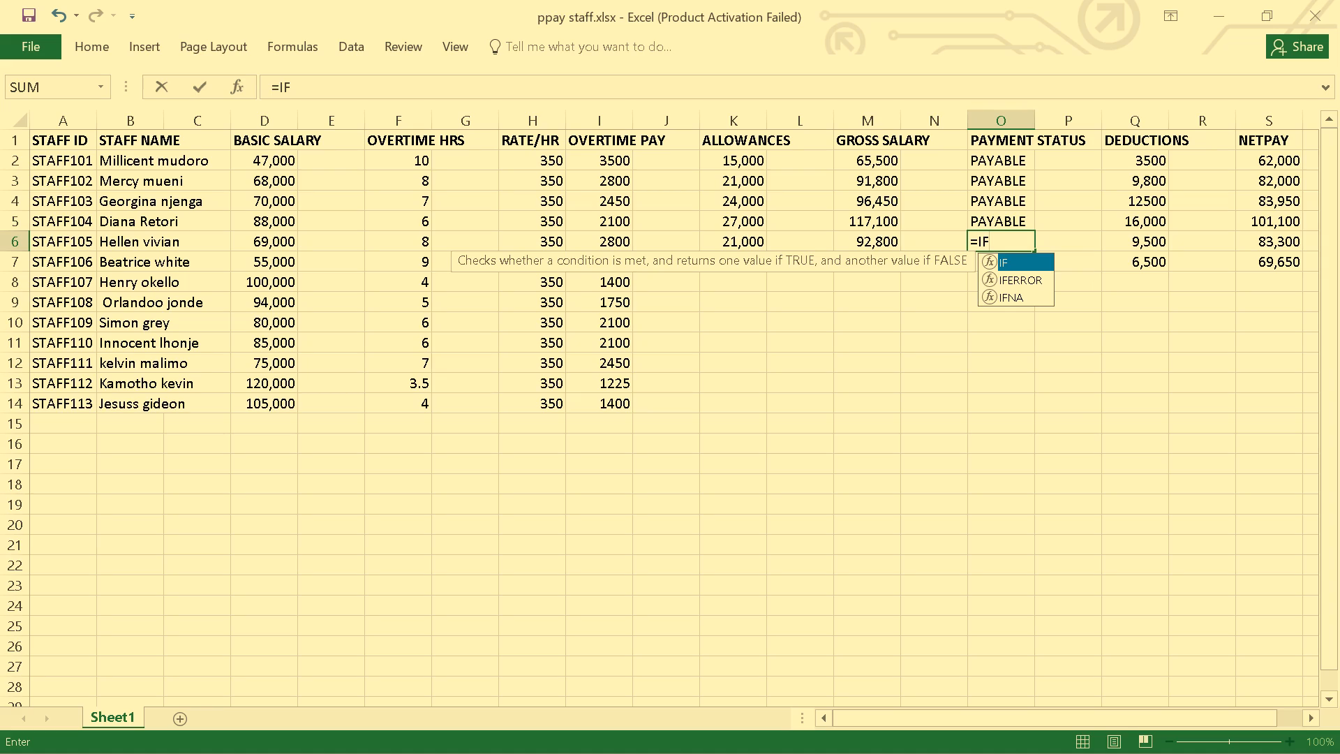
key(shift+parenleft)
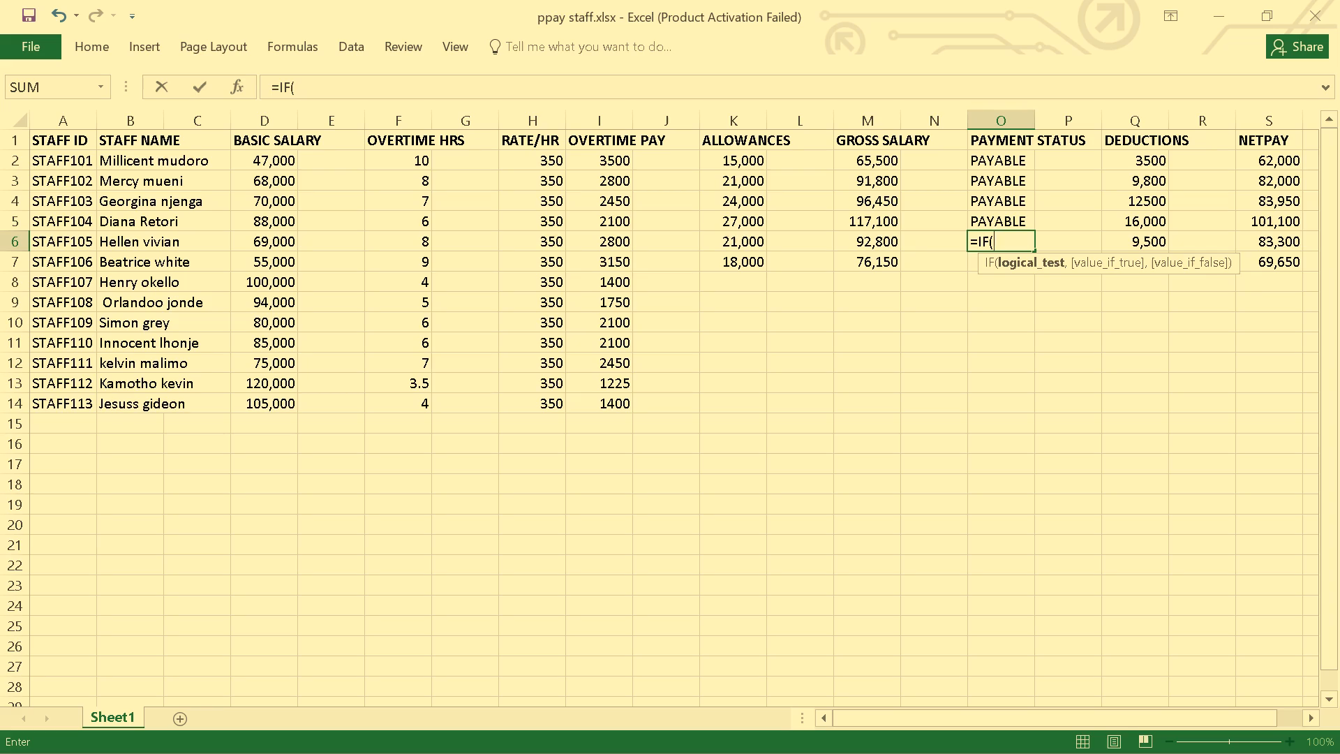
key(m)
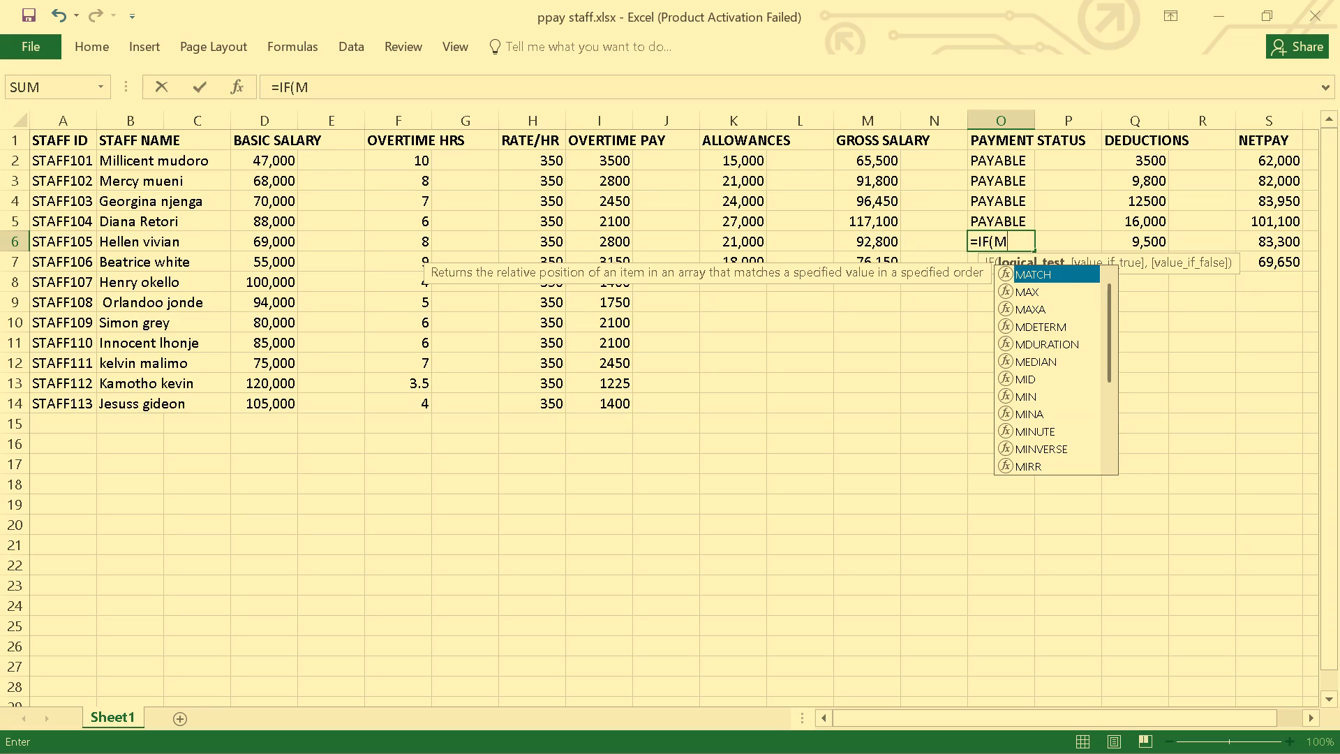
key(6)
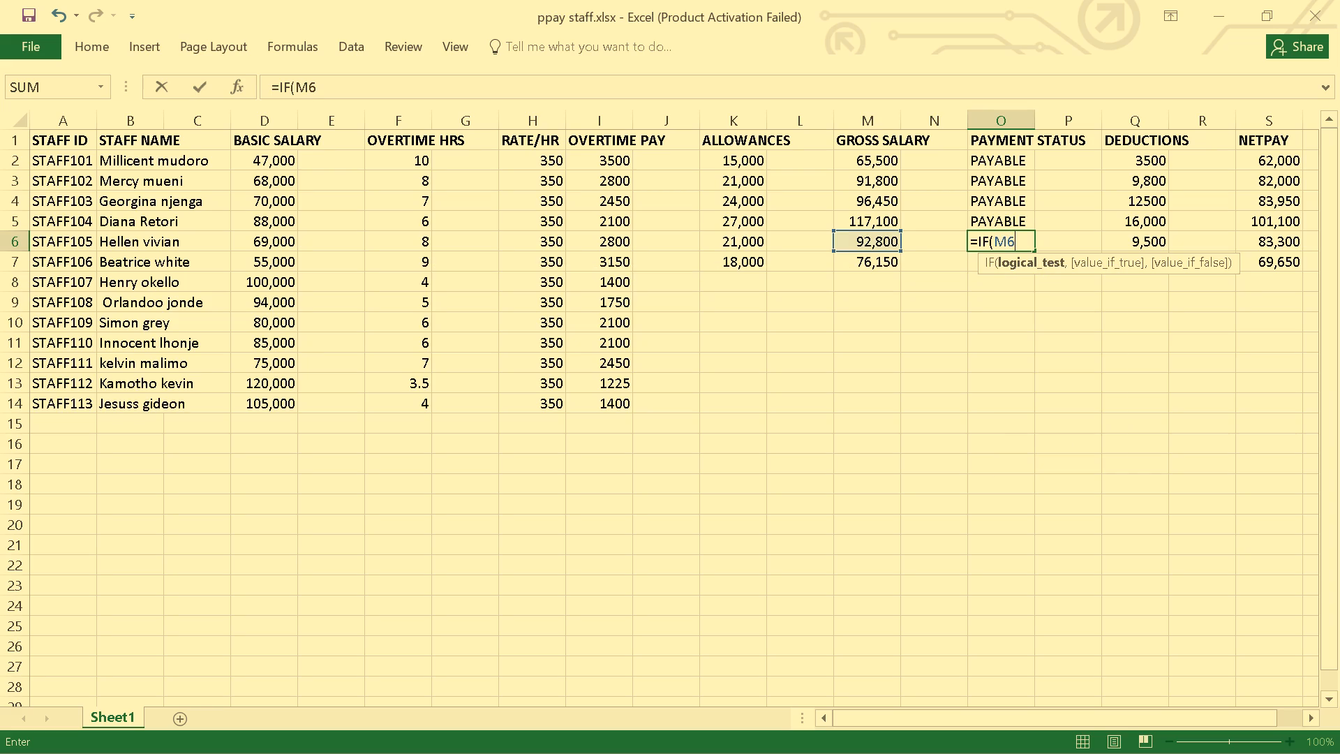
key(shift+greater)
key(0)
key(comma)
key(shift+quotedbl)
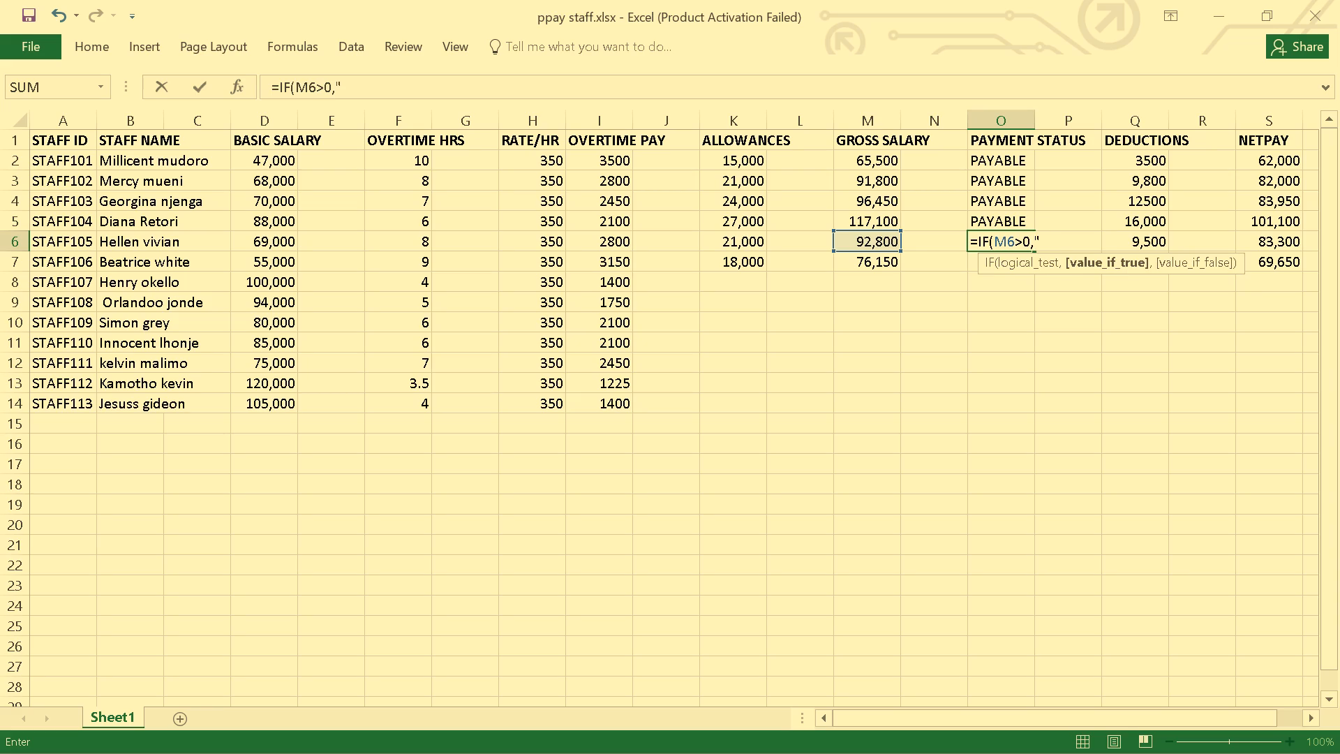
text(PAYAB)
text(LE)
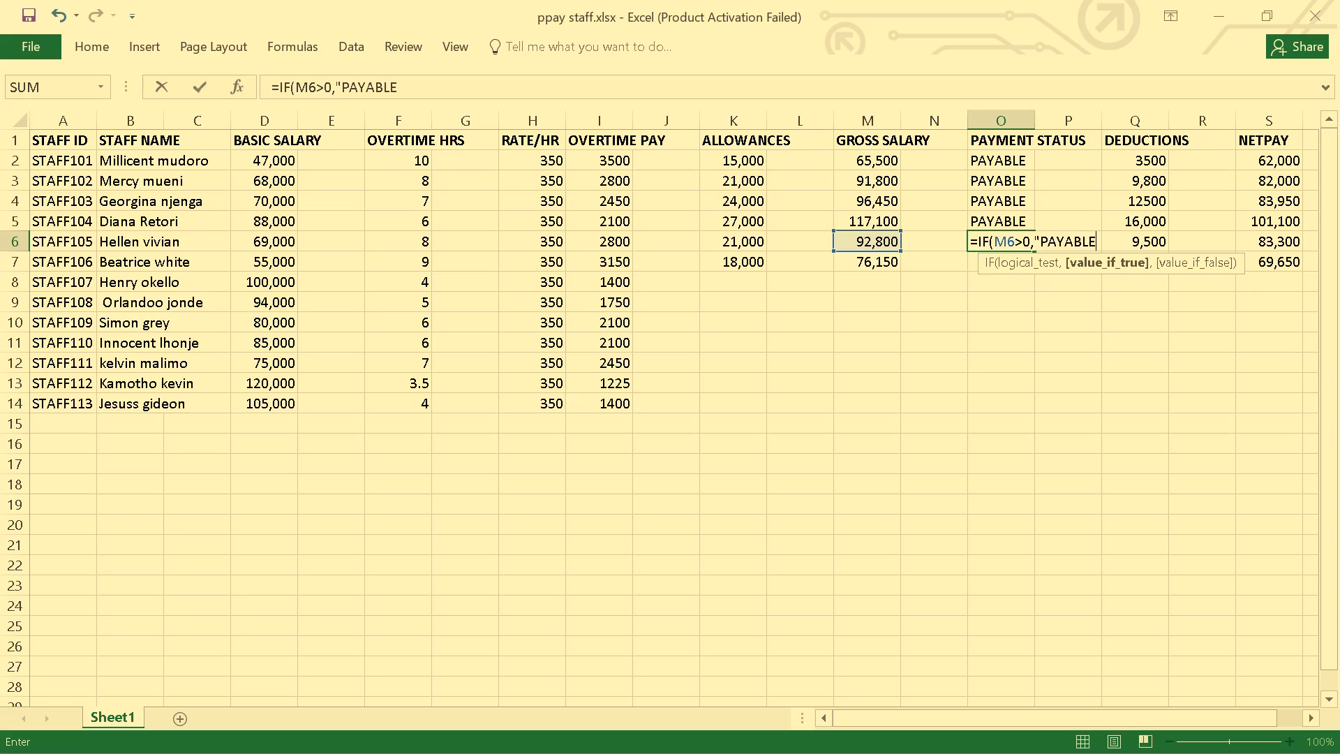
key(shift+quotedbl)
key(comma)
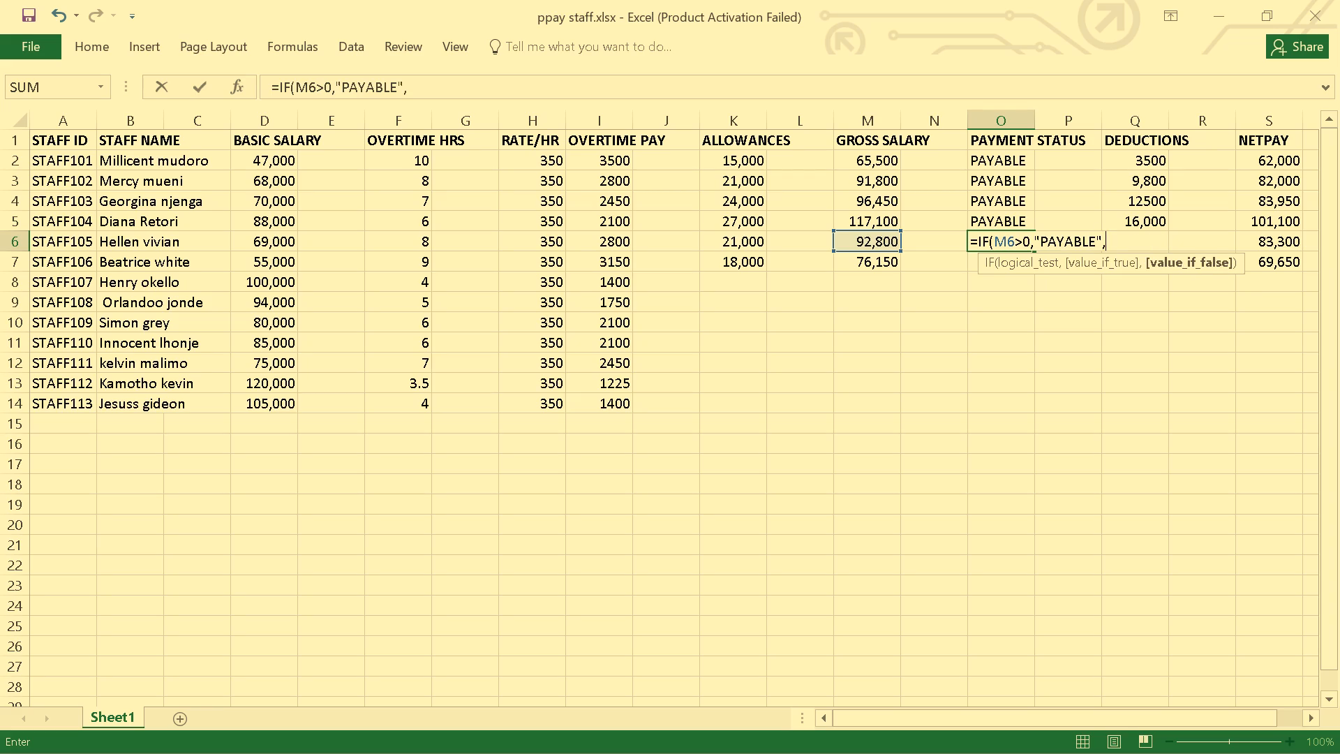
key(shift+quotedbl)
key(c)
text(HEC)
key(k)
key(shift+p)
key(BackSpace)
key(shift+p)
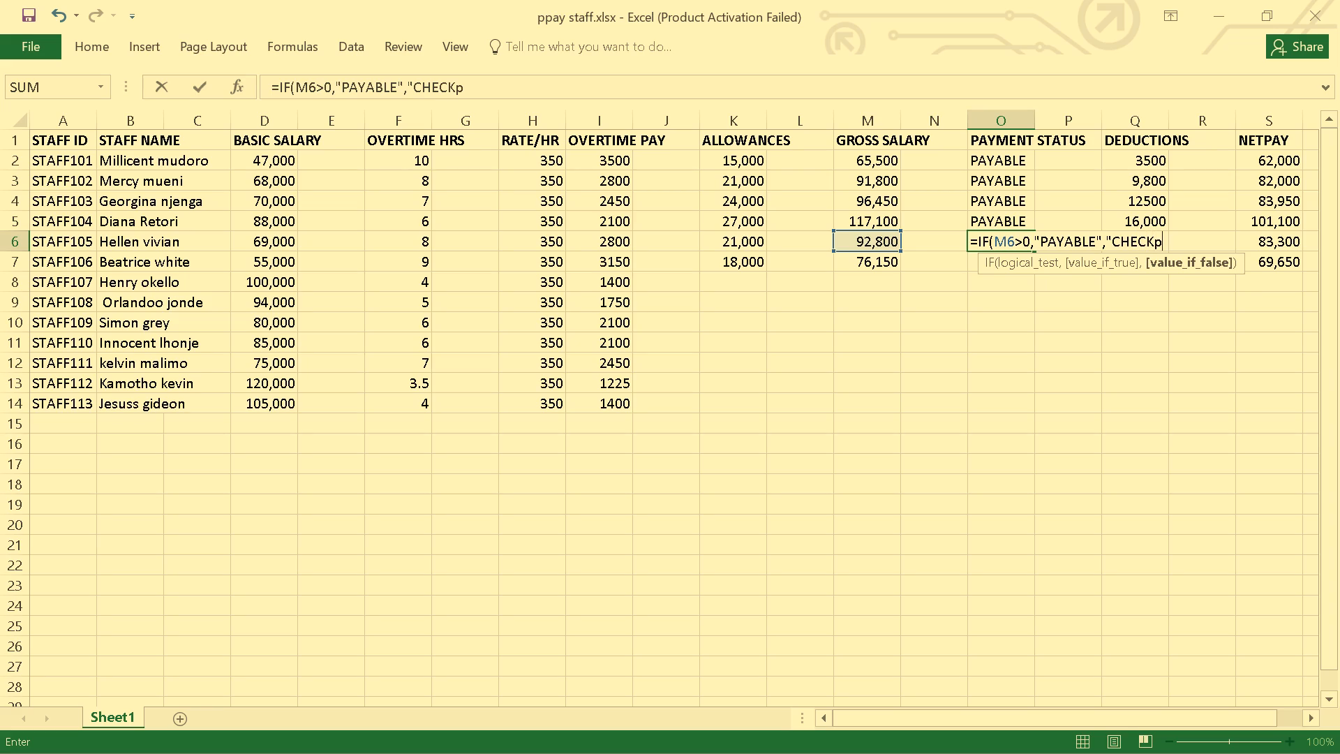
key(BackSpace)
key(shift+quotedbl)
key(shift+parenright)
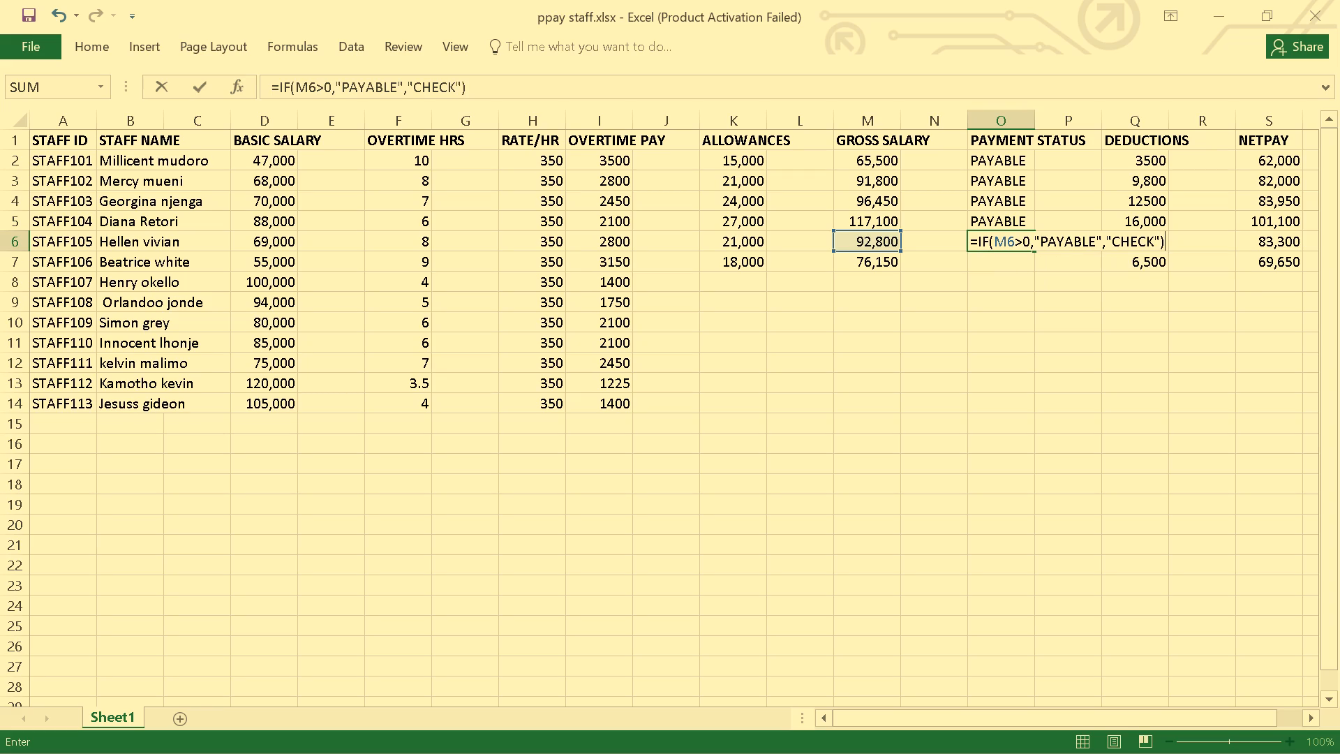
key(Return)
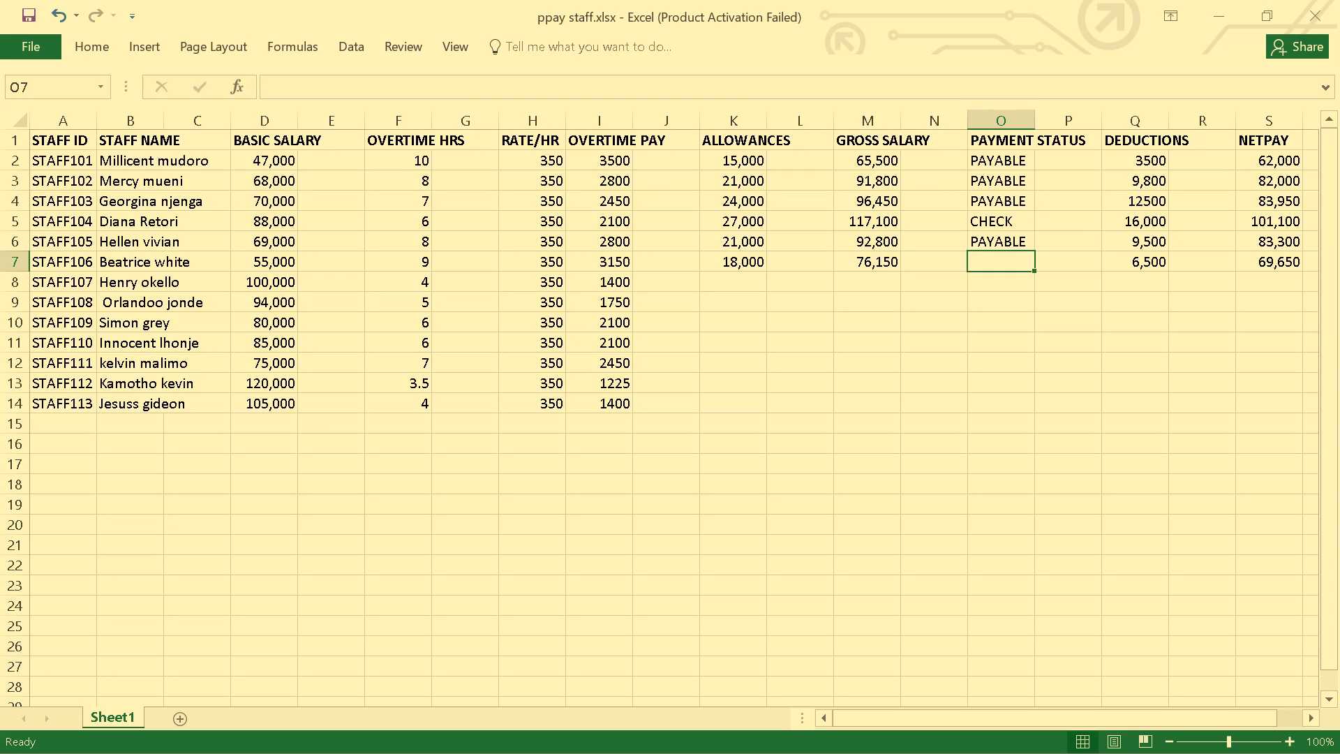
Replace the O6 reference in cell O5's payment status formula with 0, making it =IF(M5>0,"PAYABLE","CHECK").
click(995, 221)
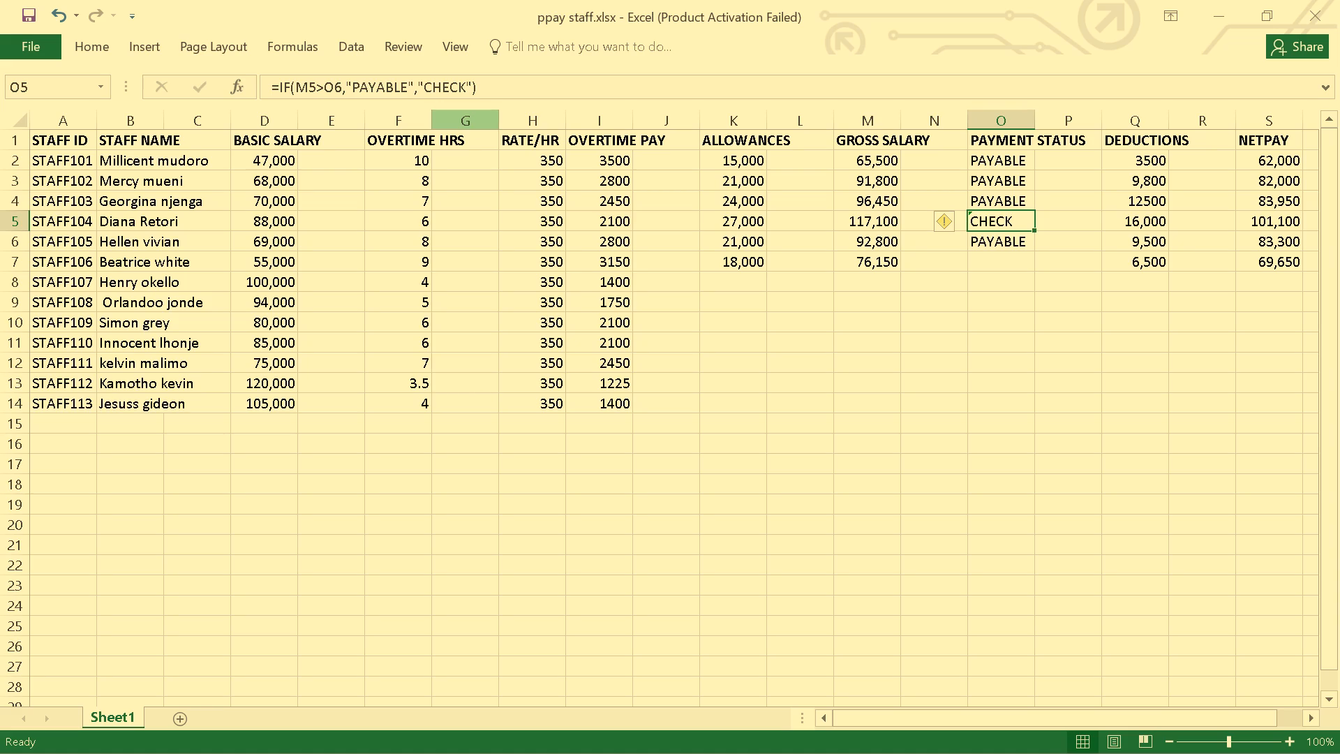
click(338, 85)
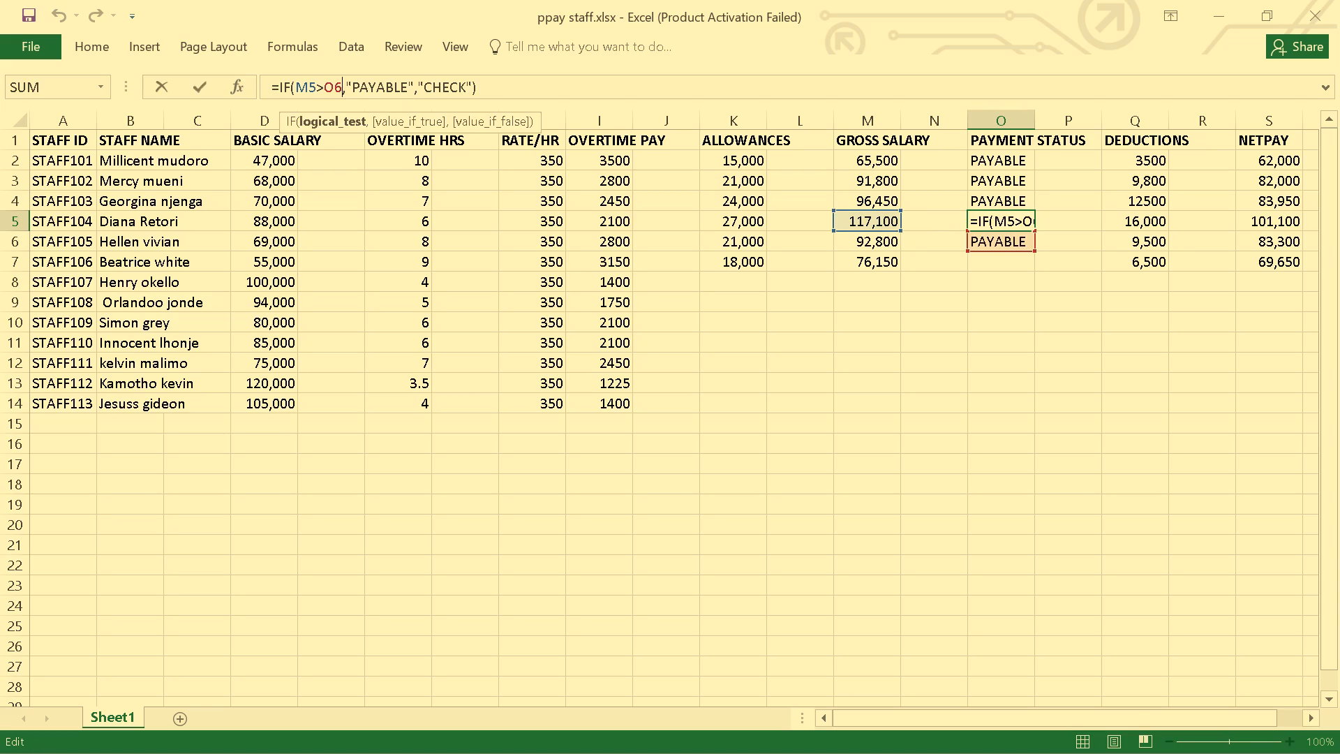
key(BackSpace)
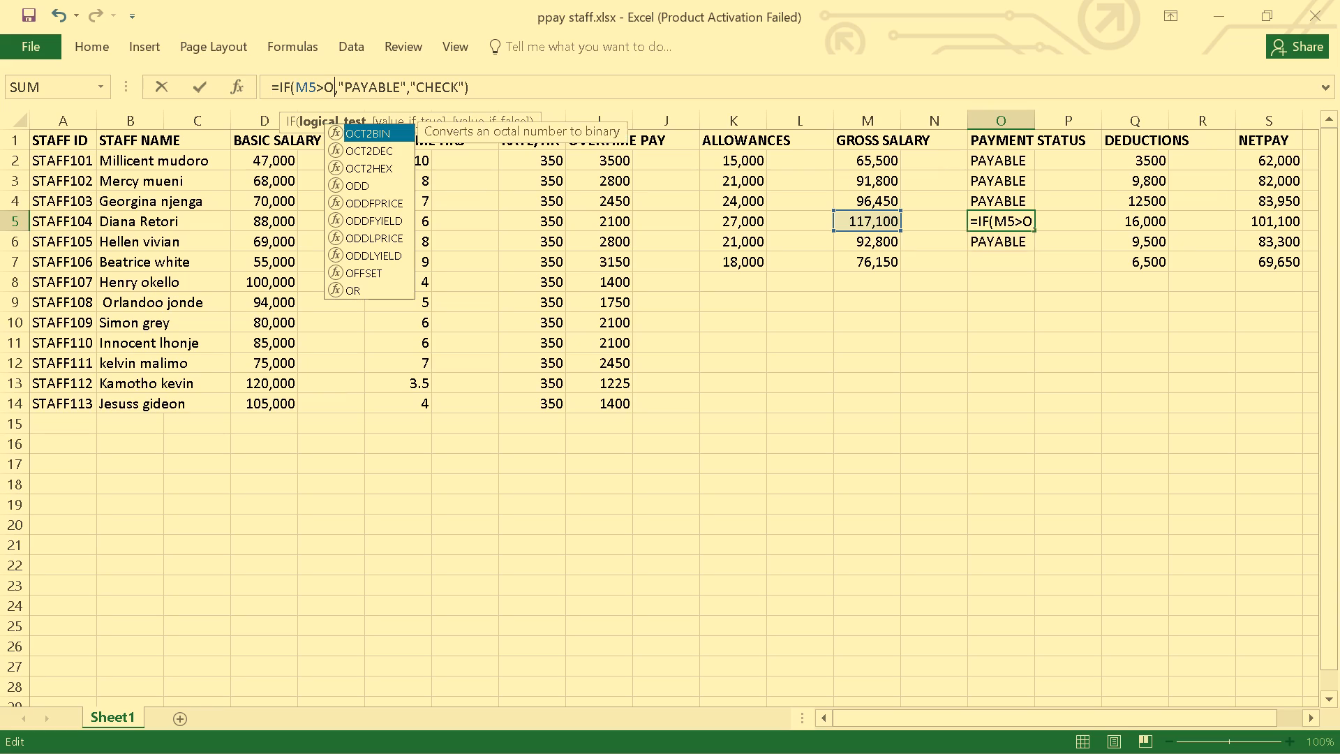
key(BackSpace)
key(0)
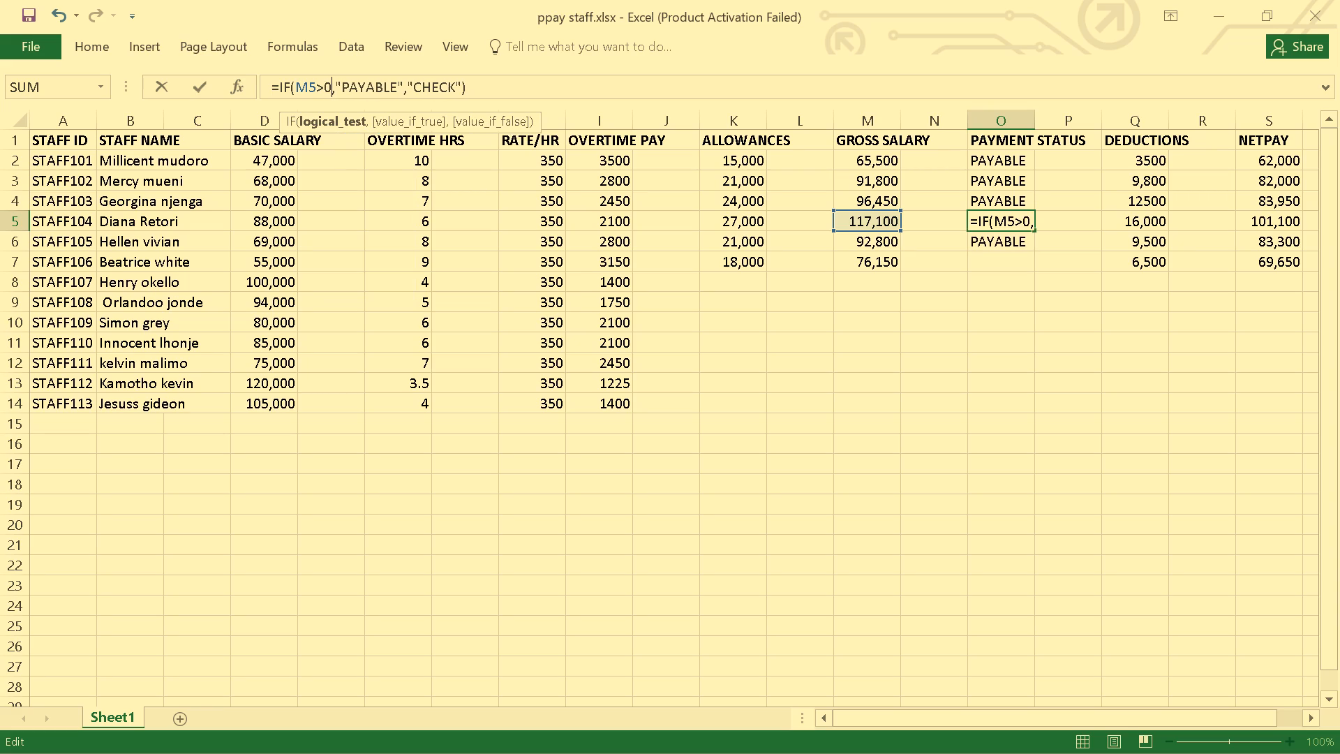
key(Return)
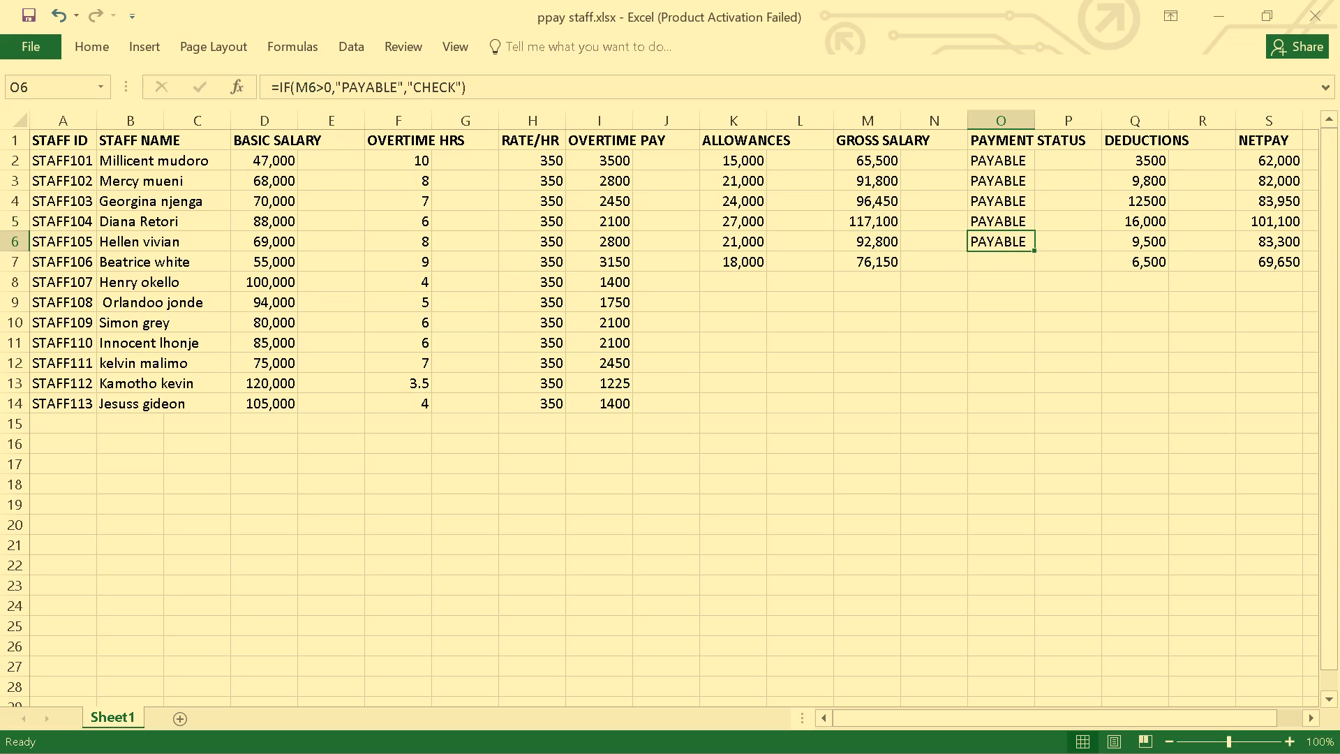
Enter the payment status formula for STAFF106 in cell O7 as =IF(M7>0,"PAYABLE","CHECK").
click(992, 260)
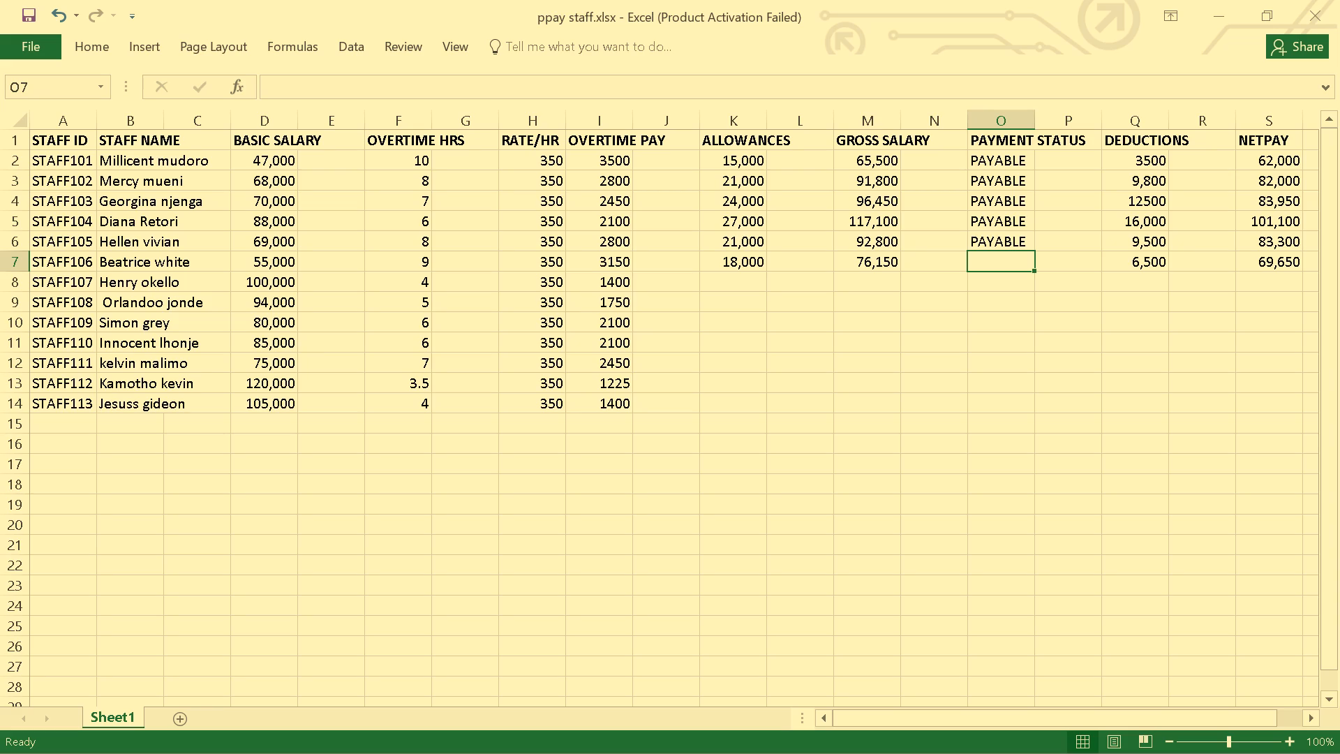
key(equal)
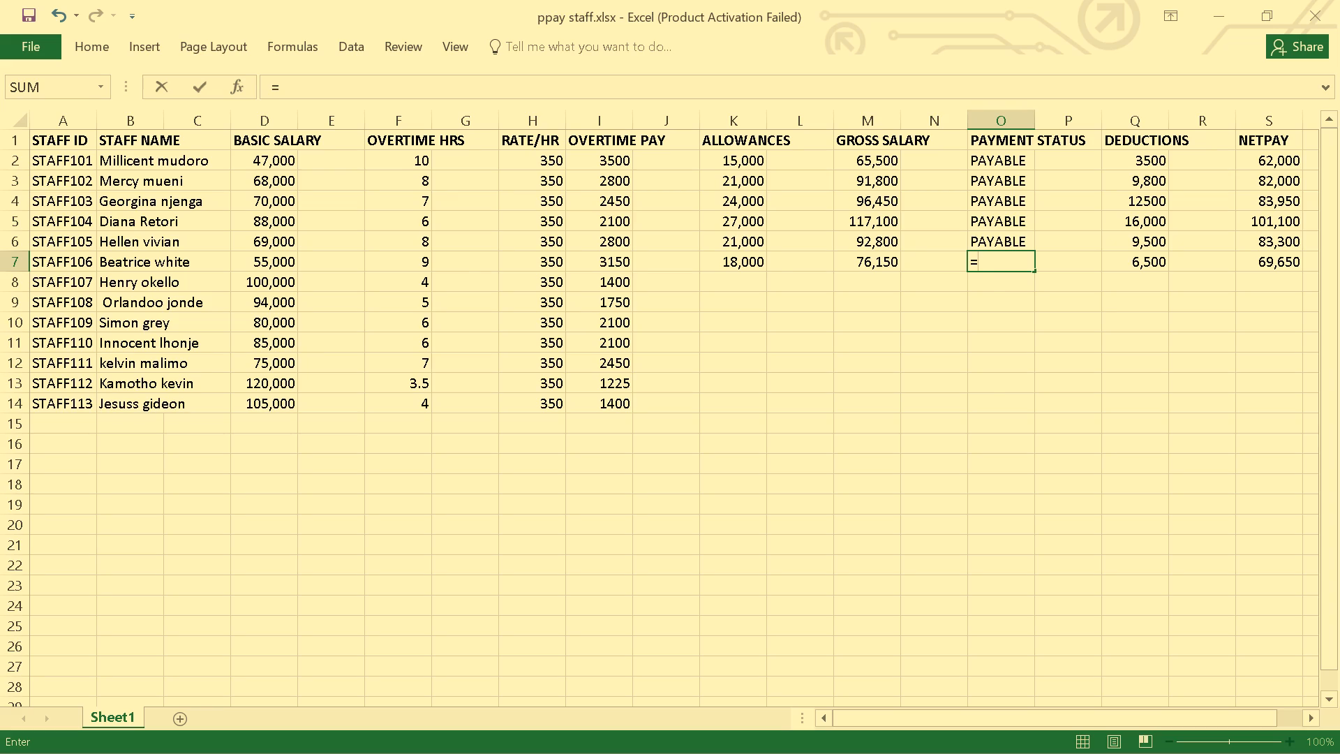
key(i)
key(f)
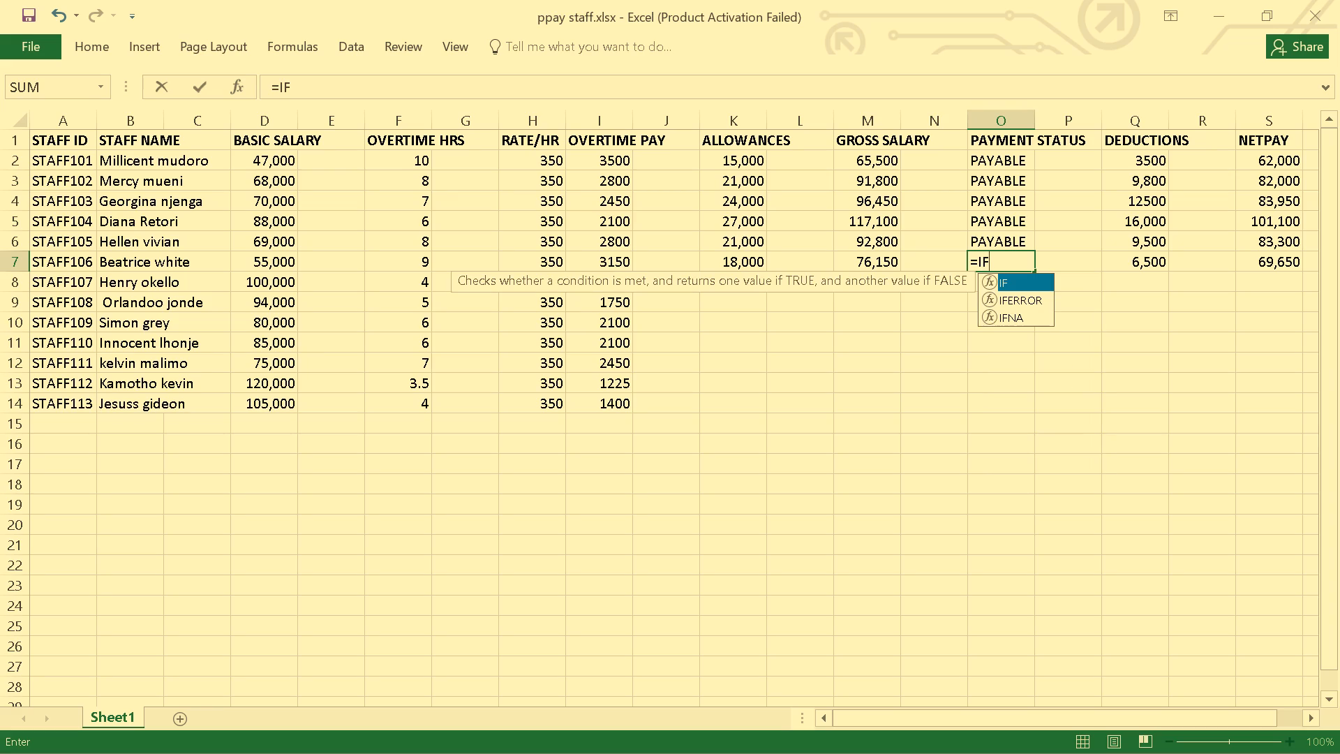
key(shift+parenleft)
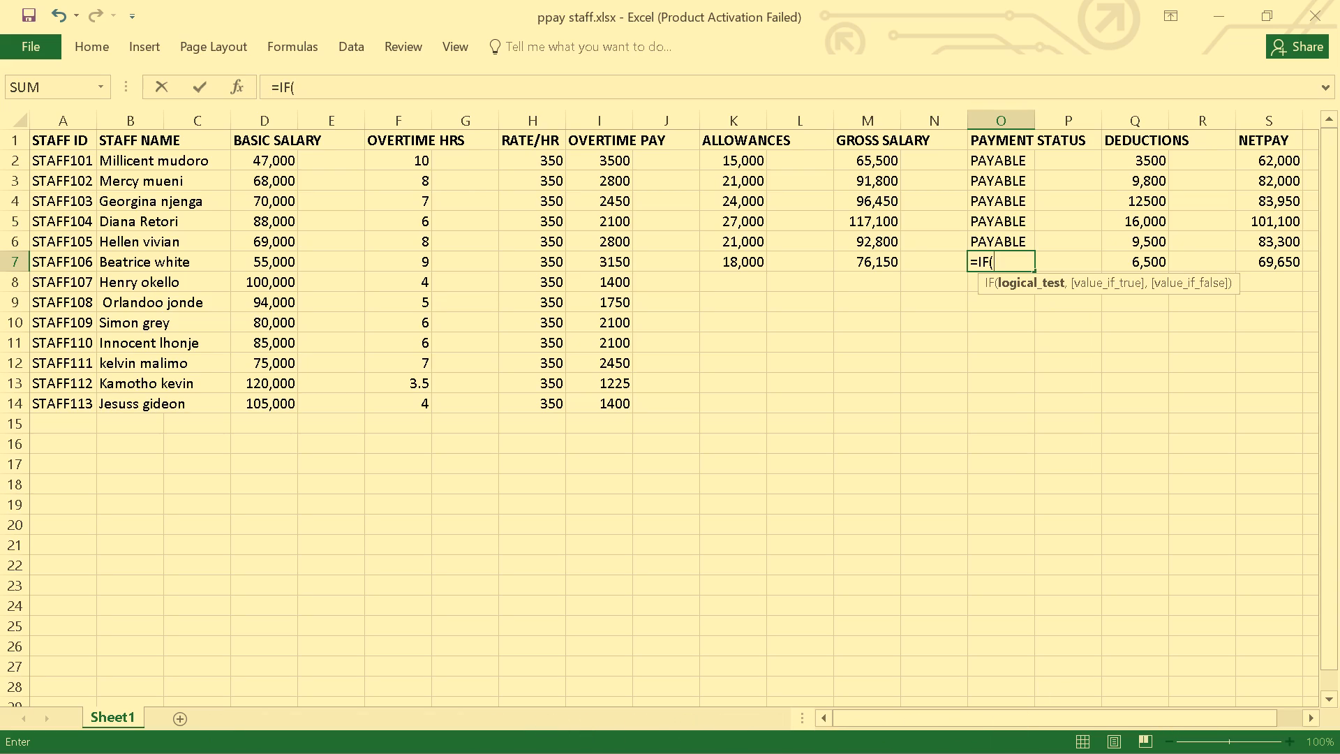
key(m)
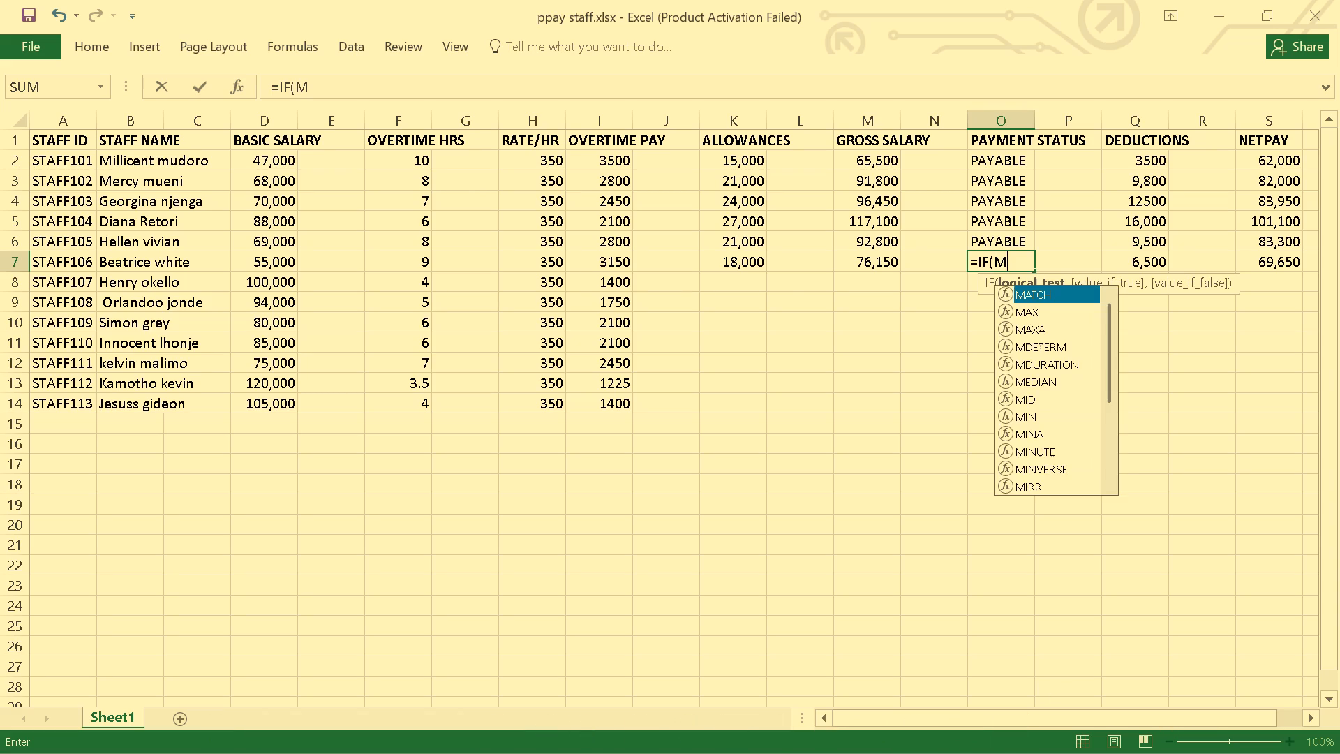
key(7)
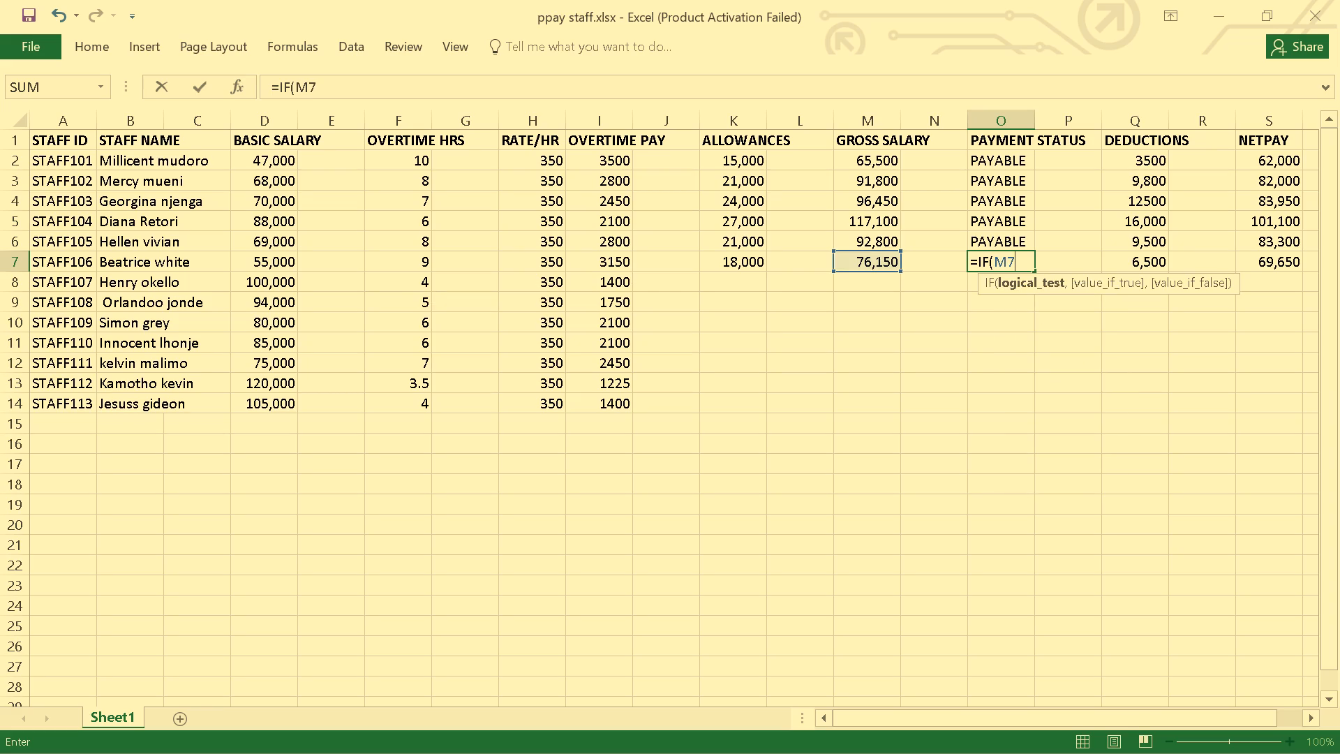
key(shift+greater)
key(0)
key(comma)
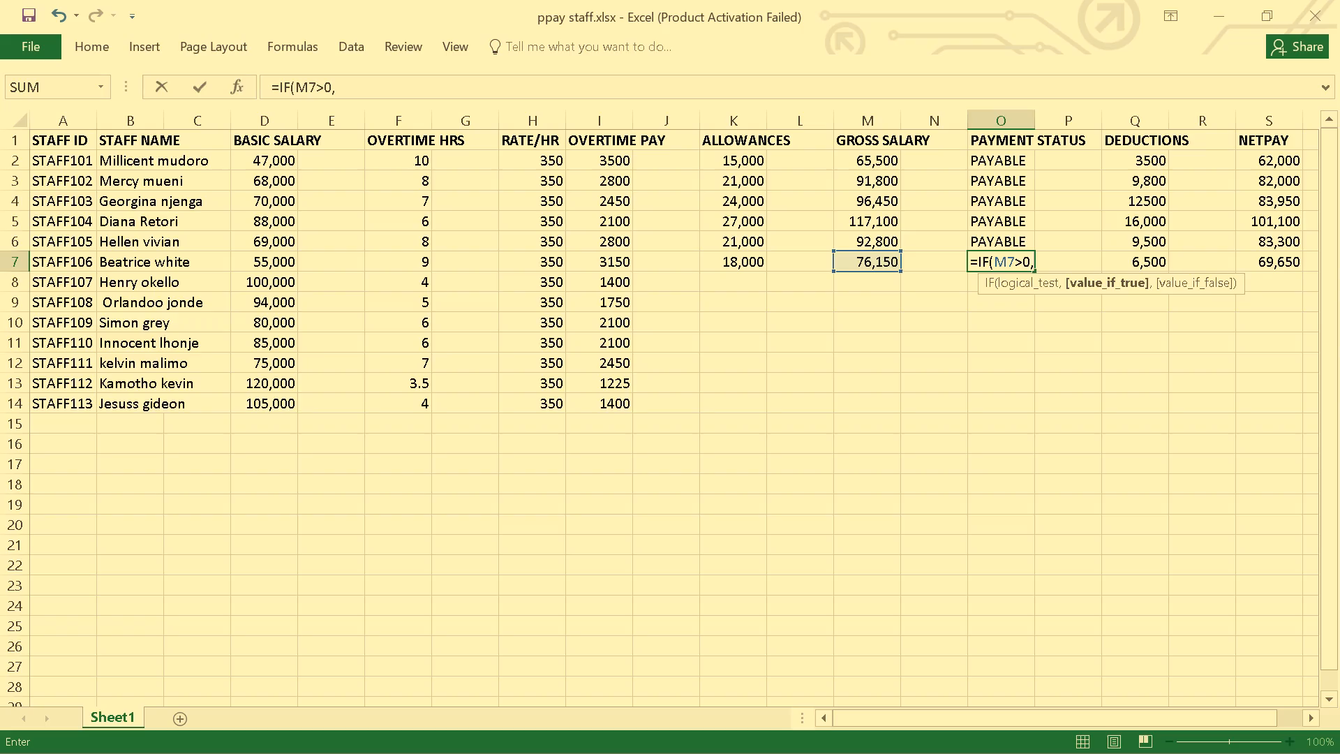
key(shift+quotedbl)
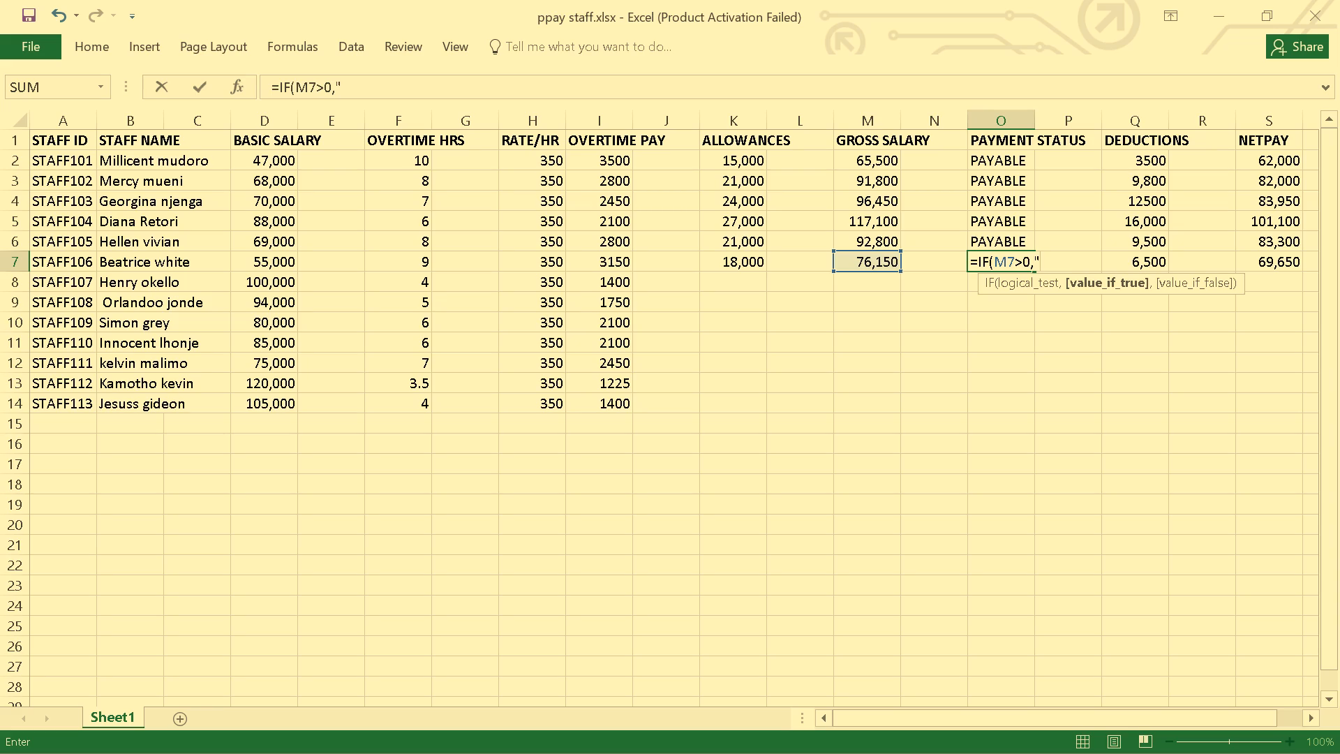
text(PAYABL)
key(e)
key(shift+quotedbl)
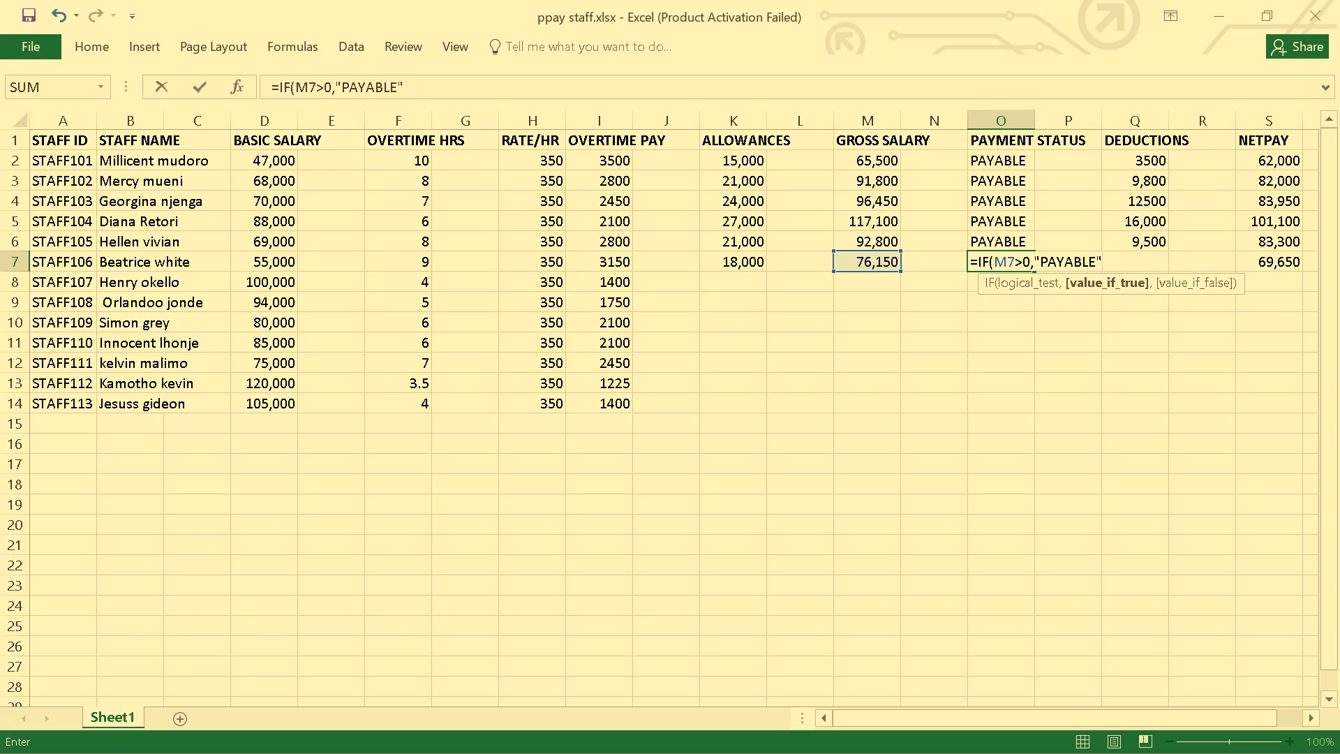
key(comma)
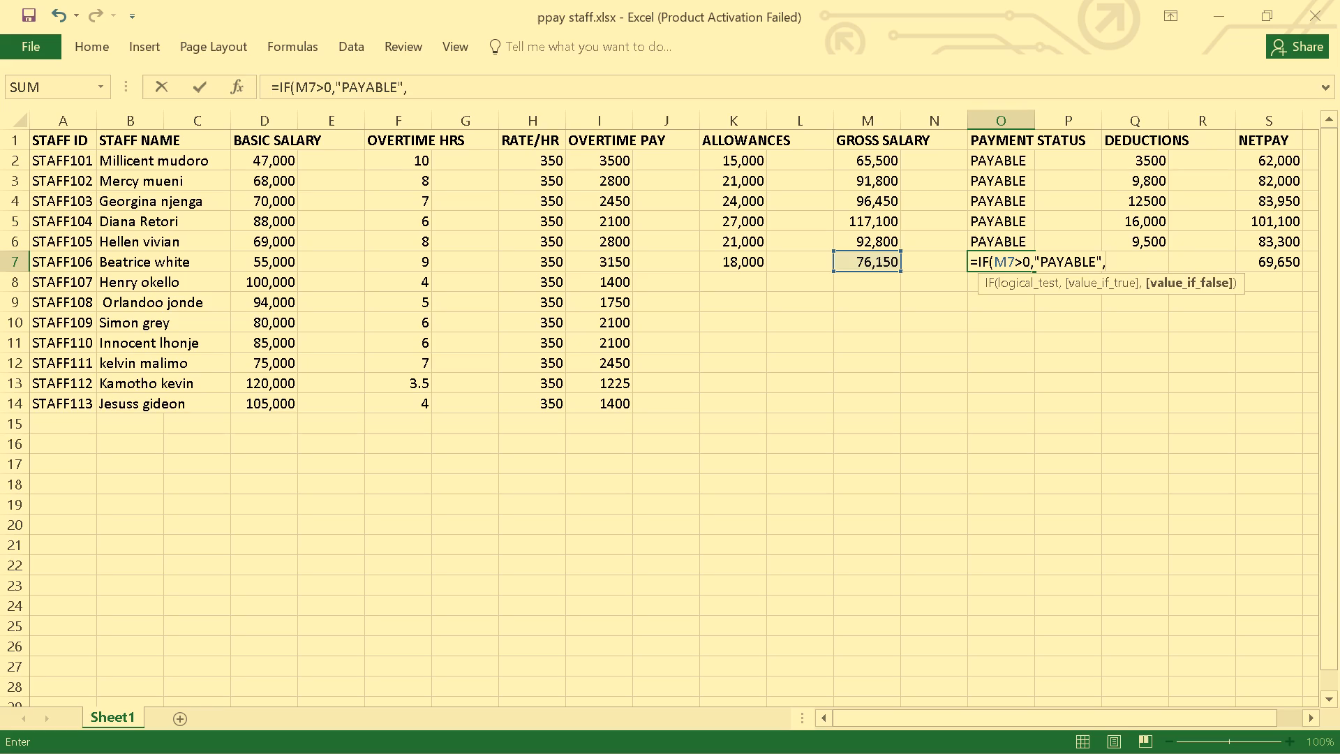
key(shift+quotedbl)
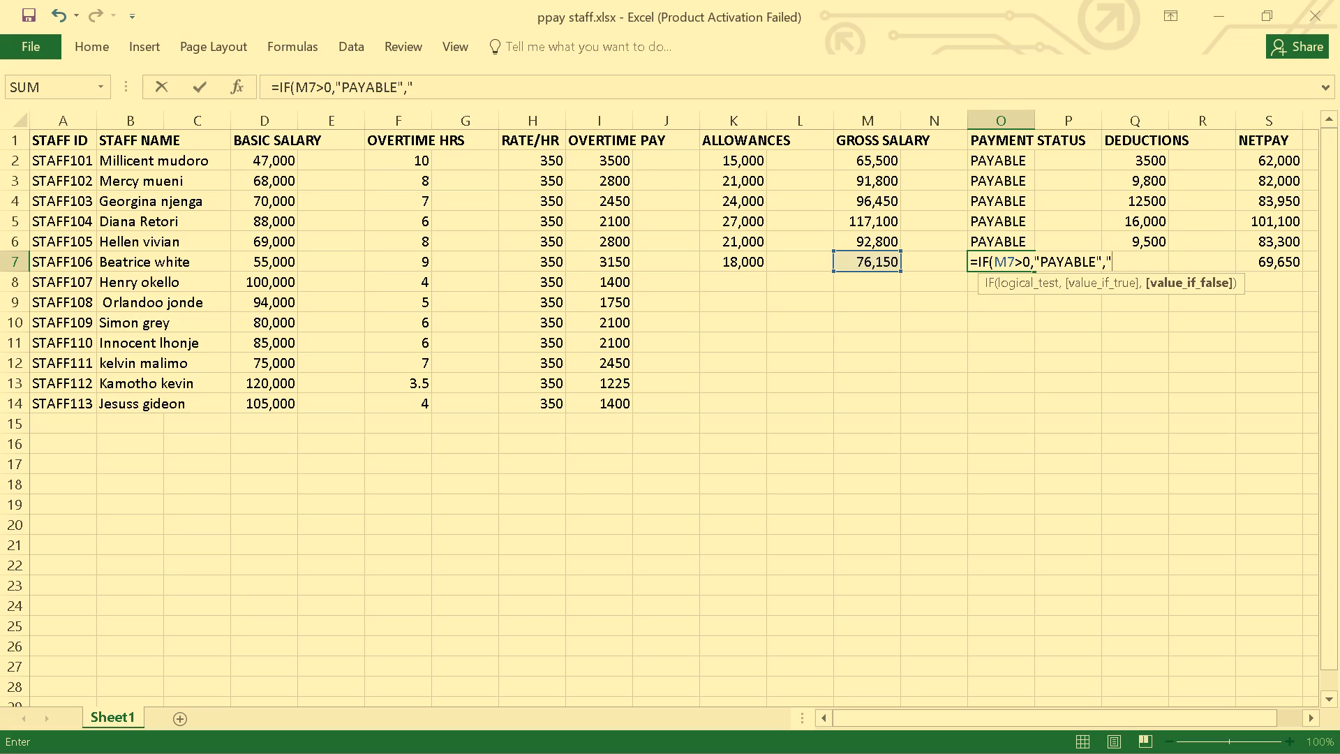
key(c)
text(HEC)
key(k)
key(shift+quotedbl)
key(shift+parenright)
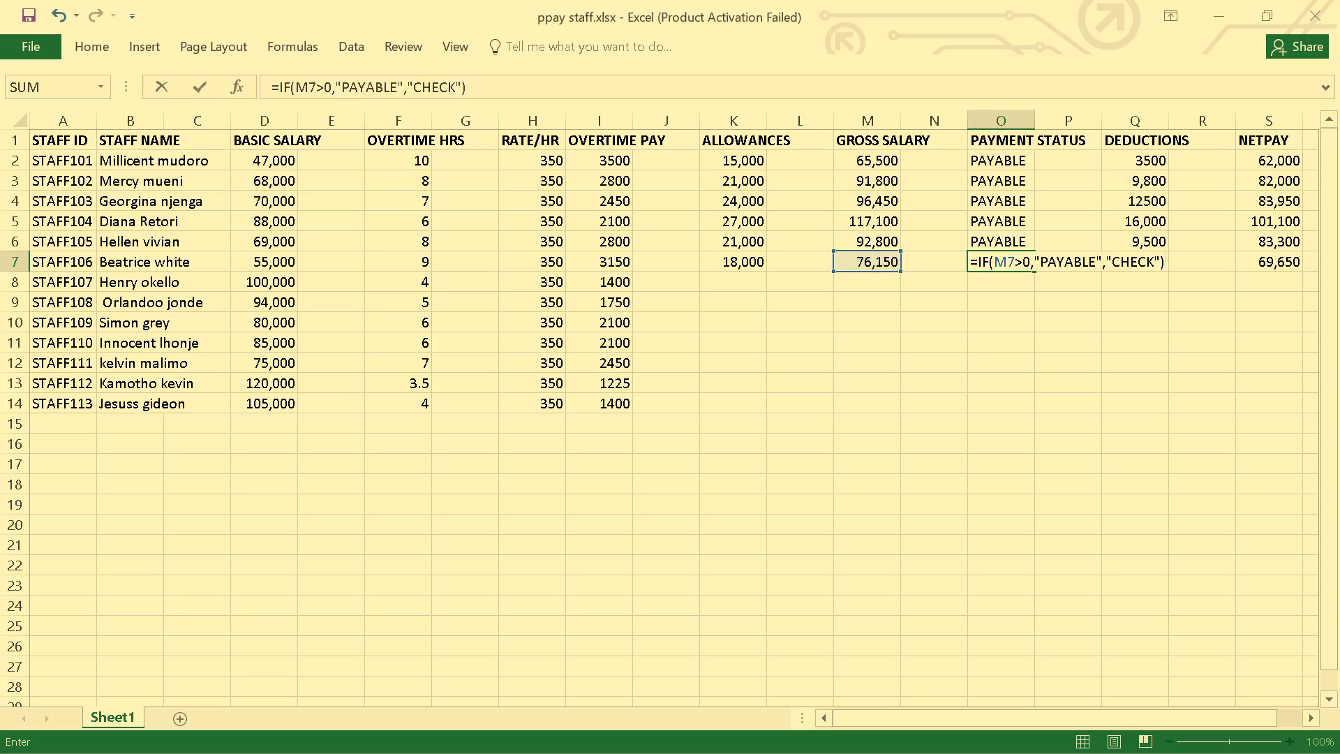
key(Return)
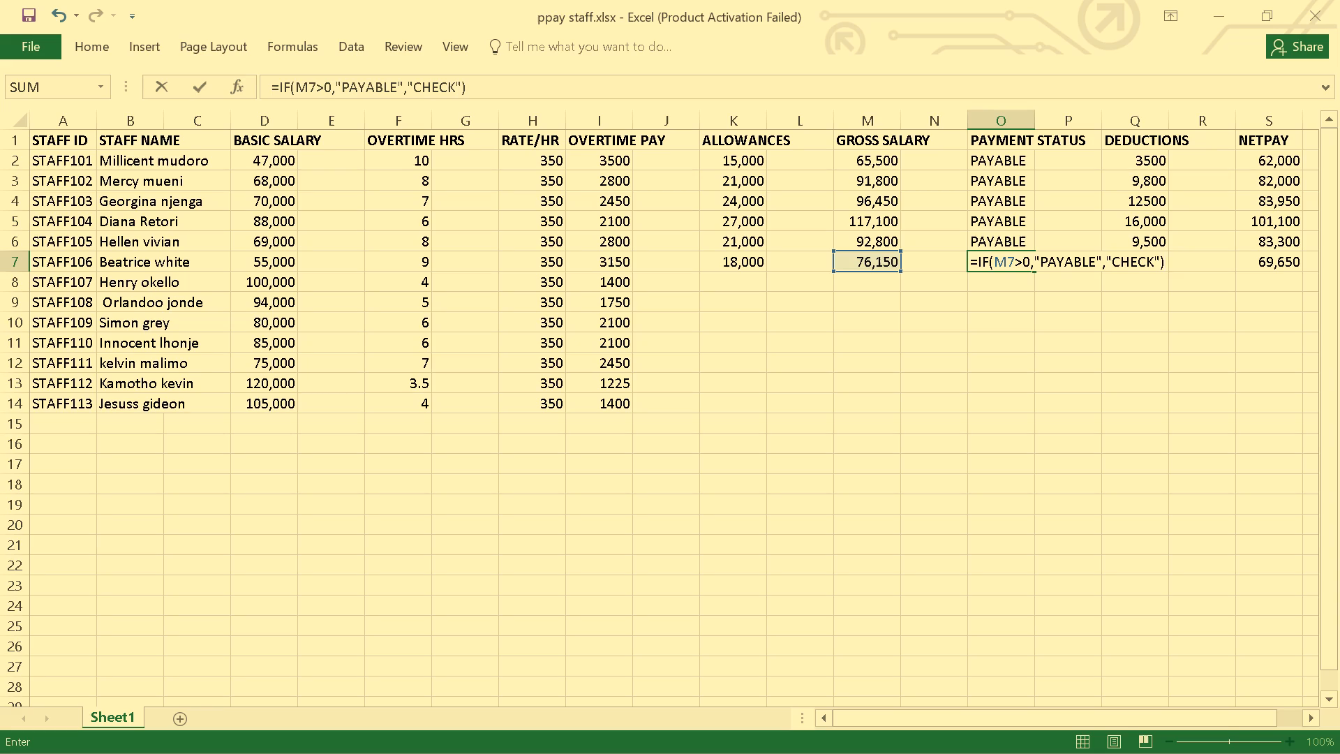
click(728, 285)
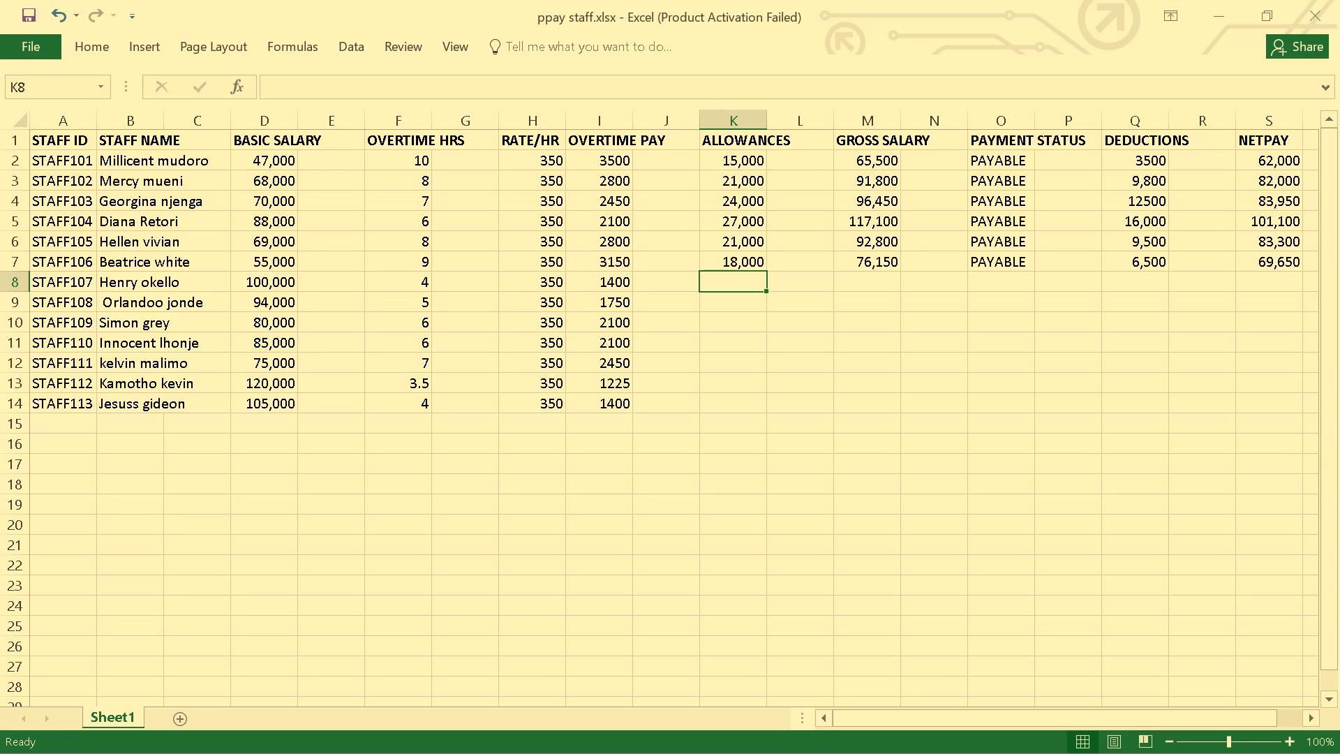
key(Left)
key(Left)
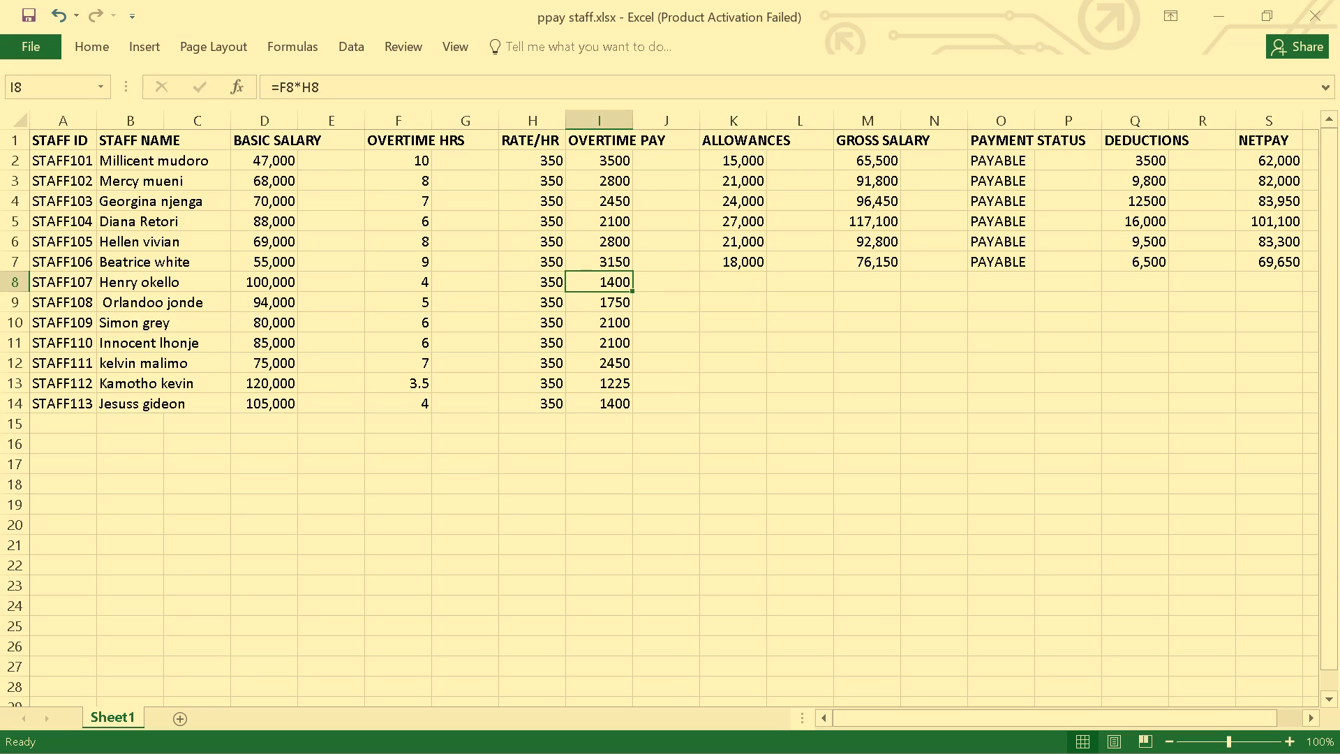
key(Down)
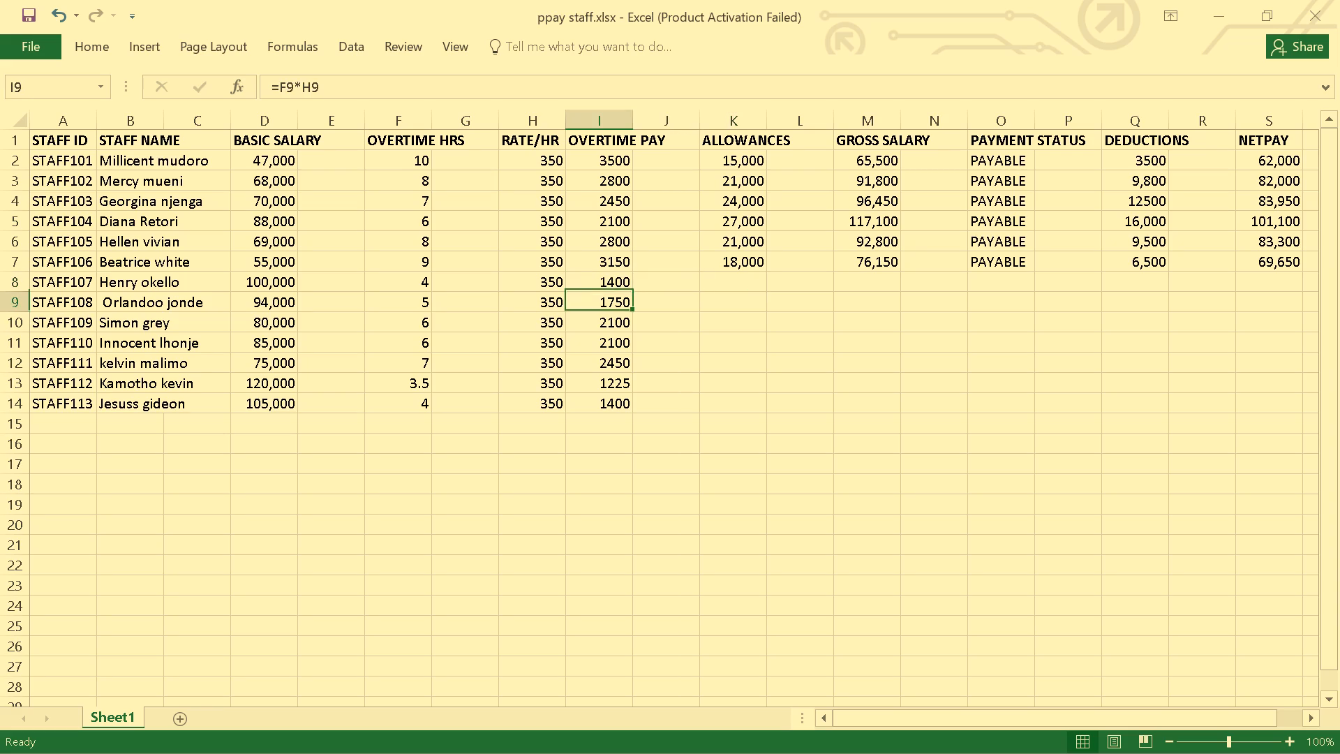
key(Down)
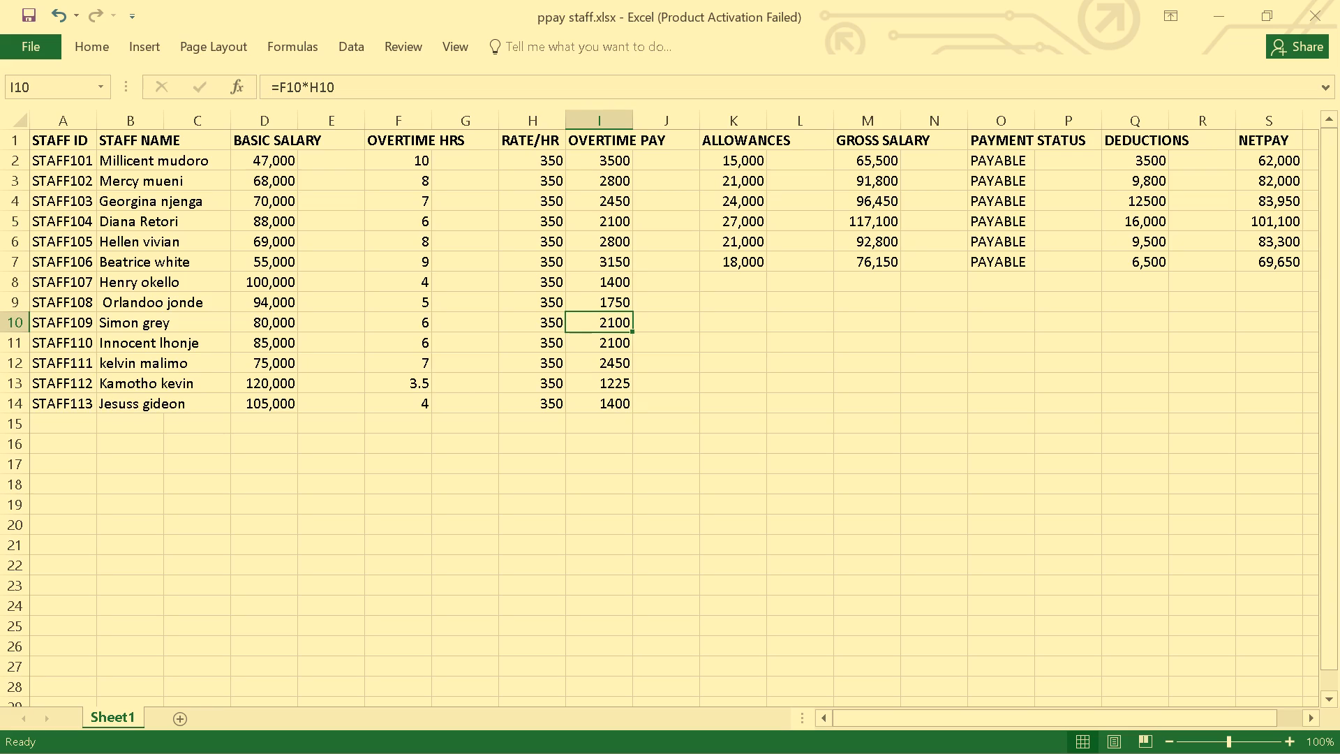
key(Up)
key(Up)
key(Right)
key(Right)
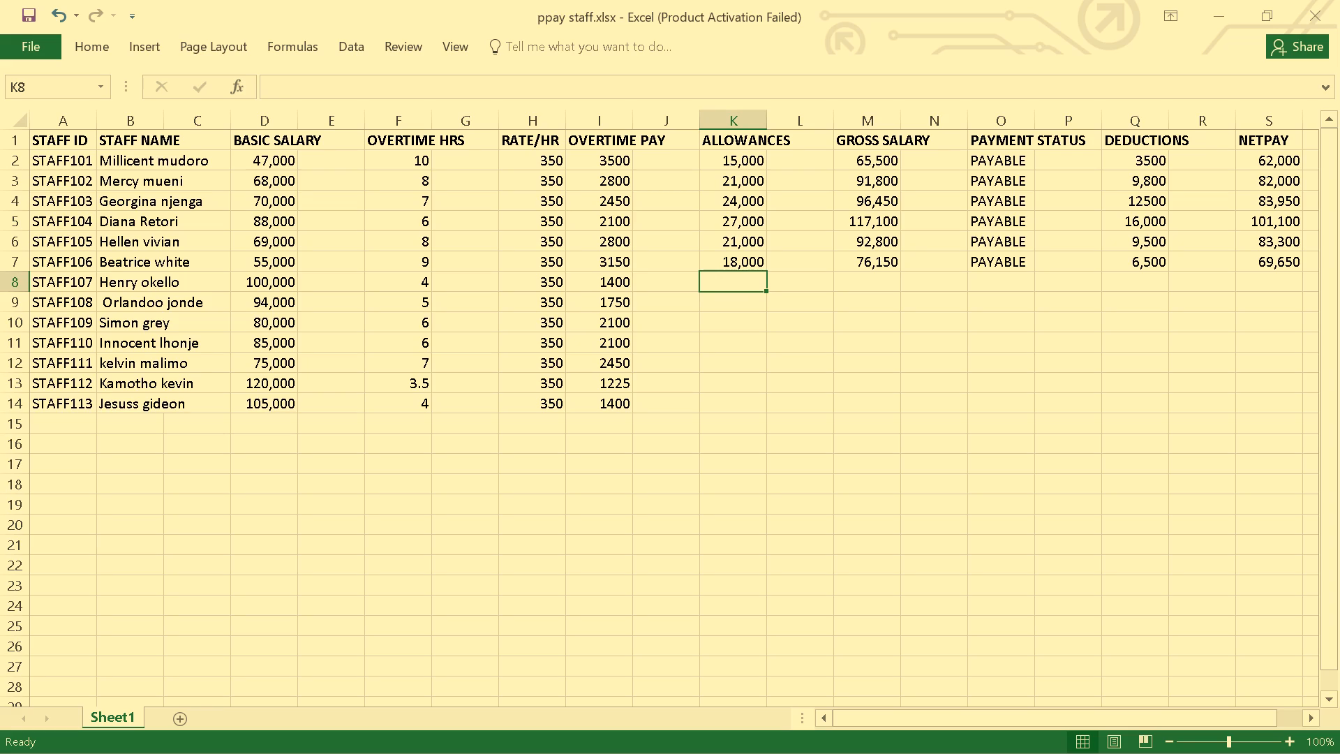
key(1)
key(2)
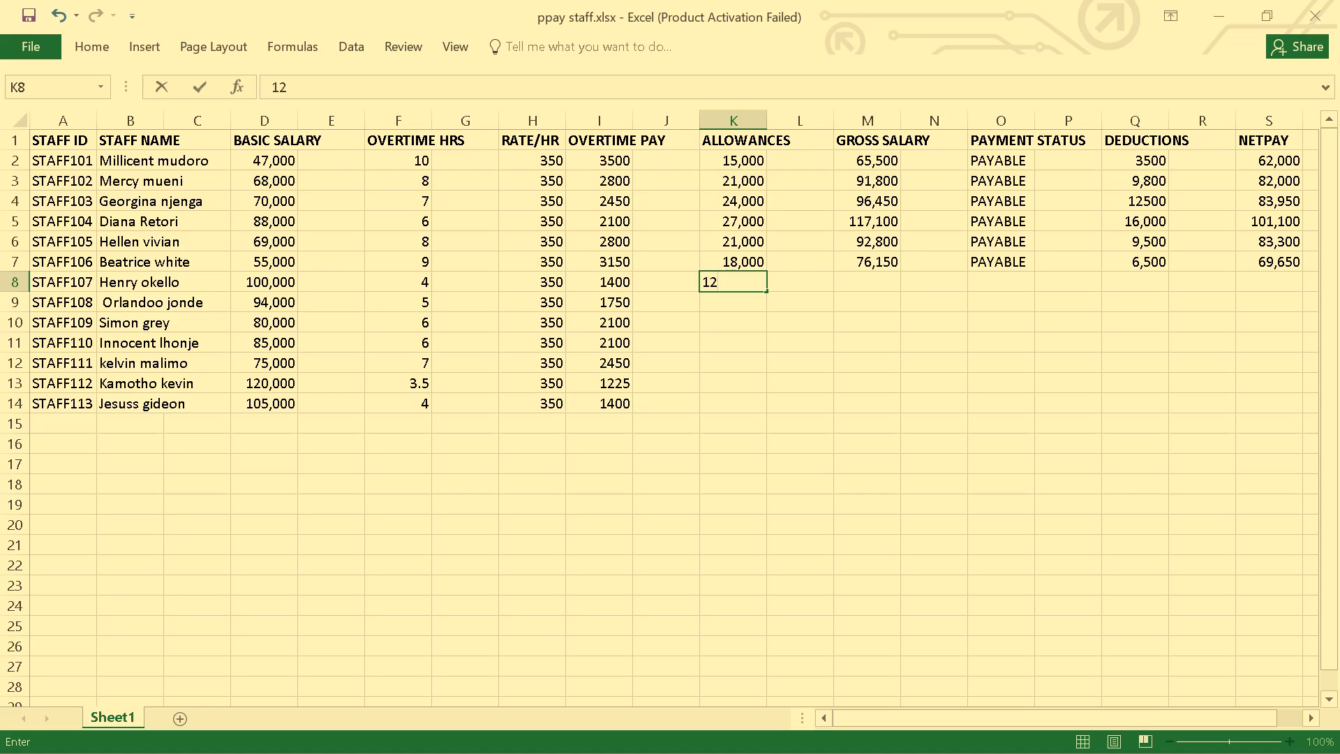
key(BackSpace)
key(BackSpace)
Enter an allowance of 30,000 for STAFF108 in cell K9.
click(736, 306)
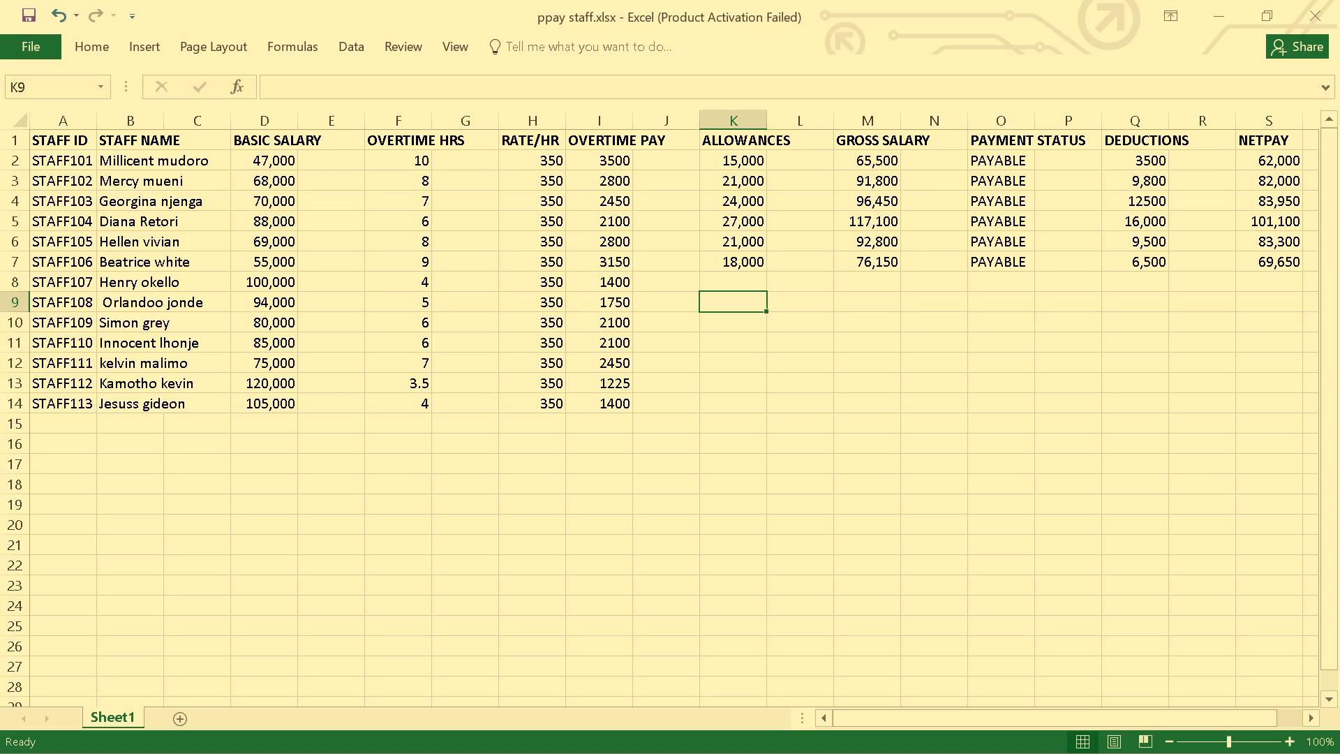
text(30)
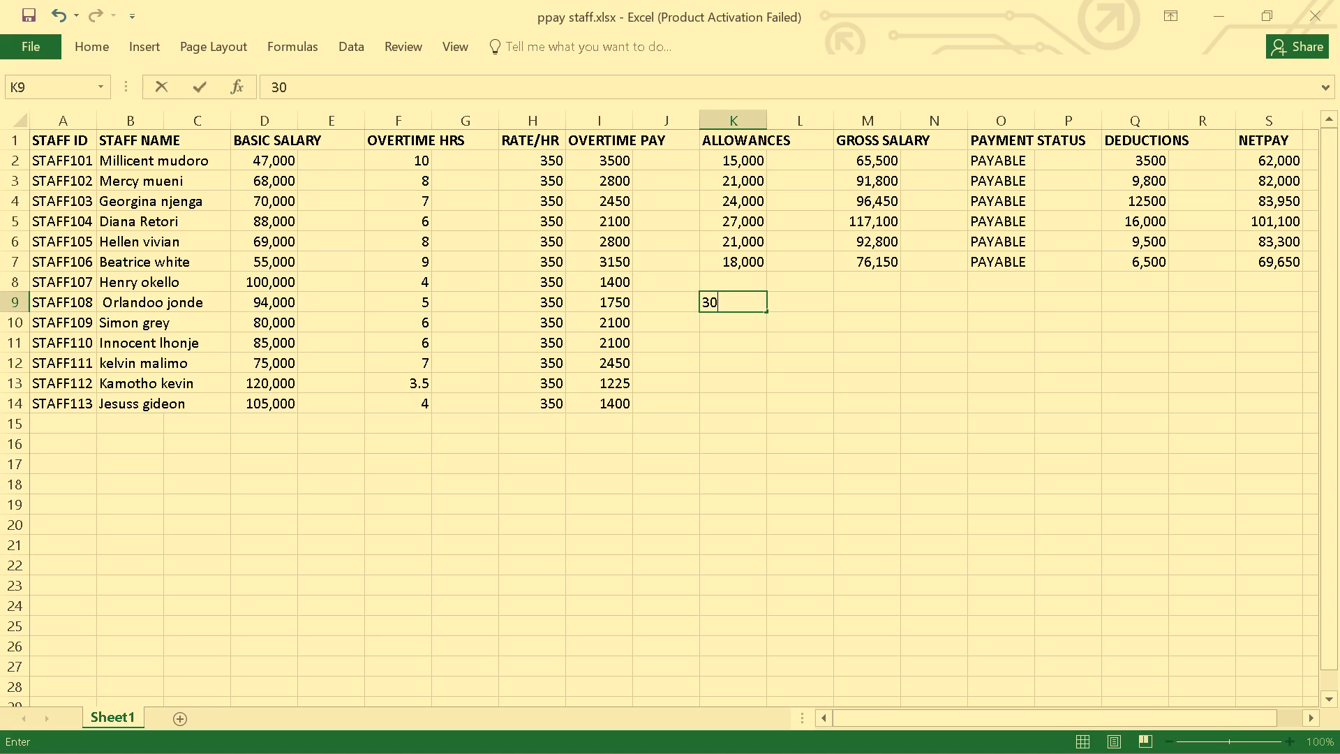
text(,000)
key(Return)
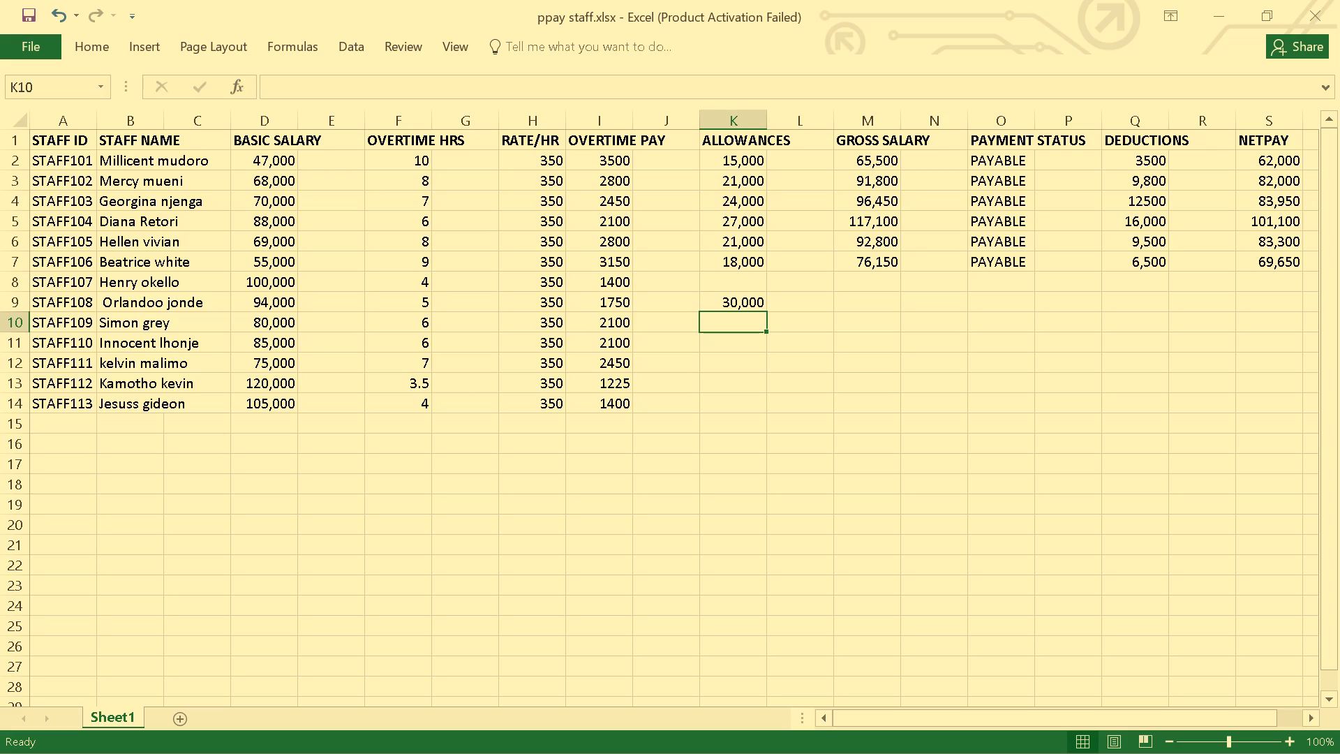
Enter an allowance of 33000 for STAFF107 in cell K8.
click(736, 282)
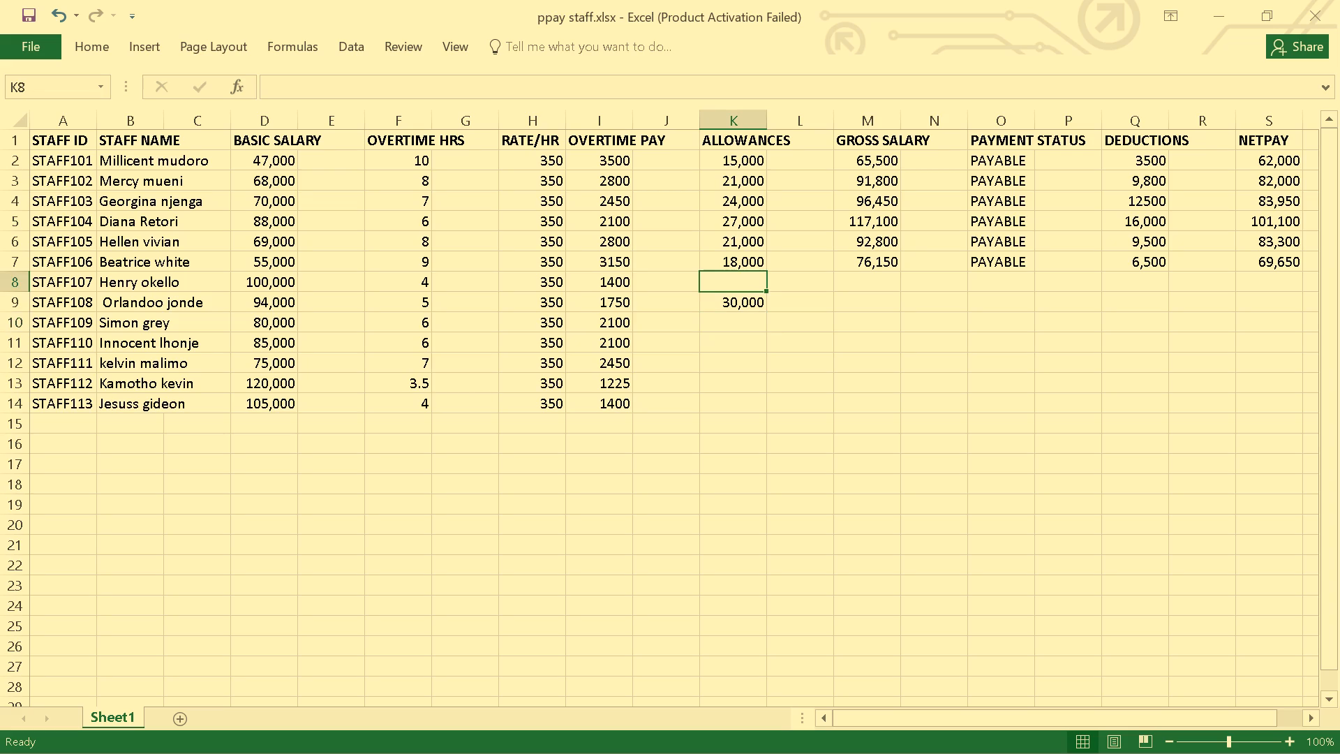
text(33)
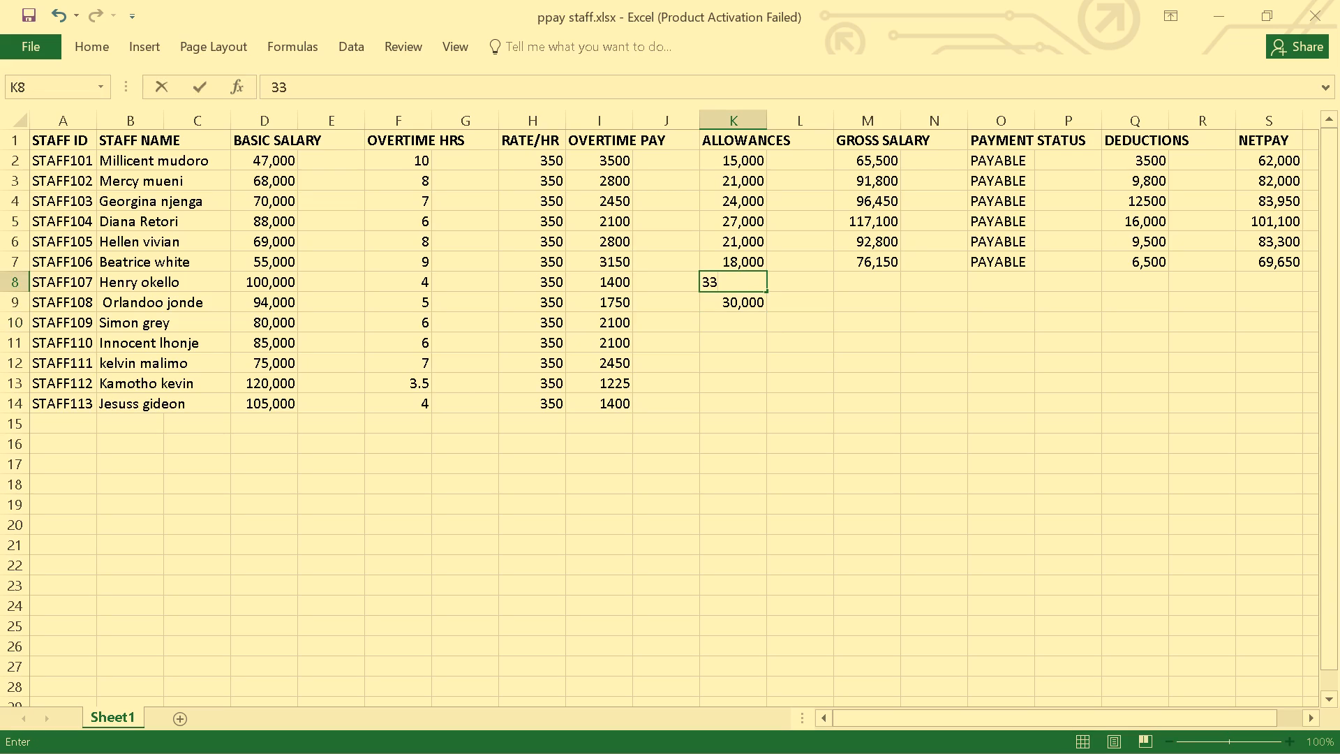
text(00)
key(0)
key(Return)
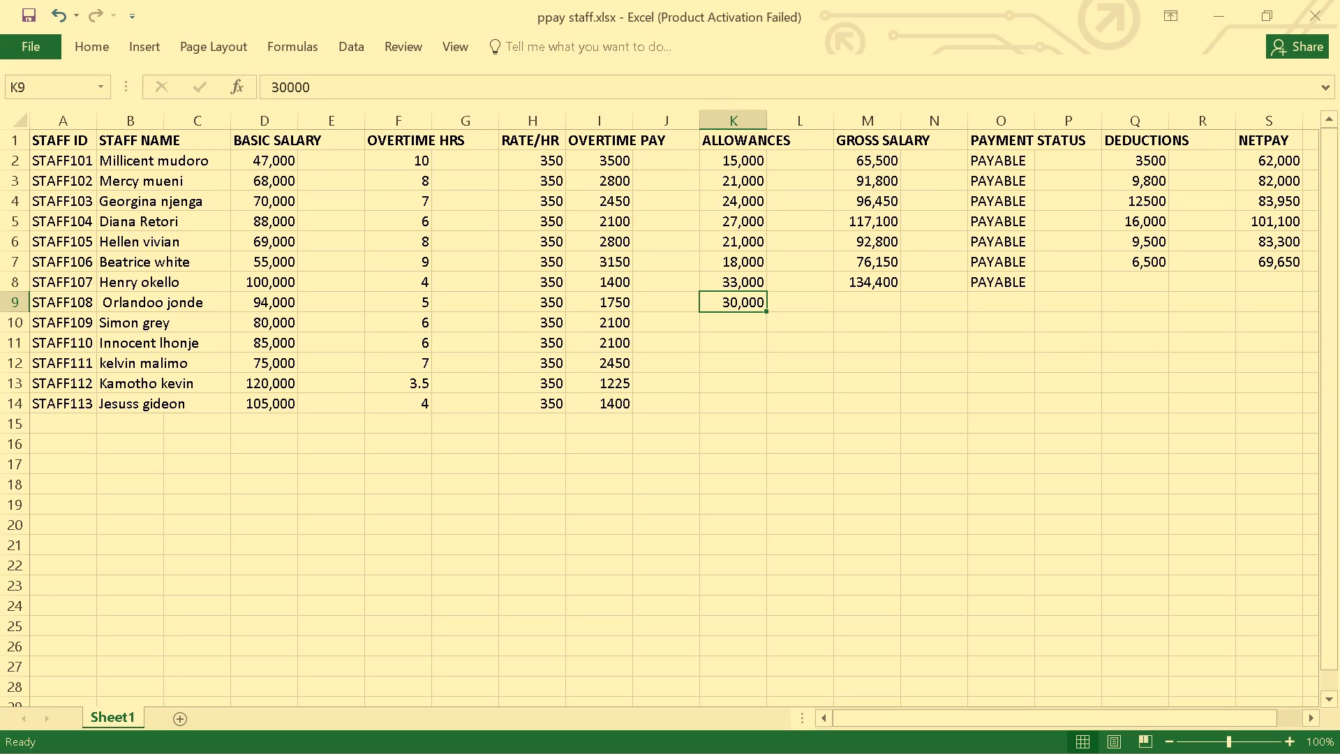
Clear the STAFF108 allowance in cell K9 and re-enter it as 30000.
key(BackSpace)
key(3)
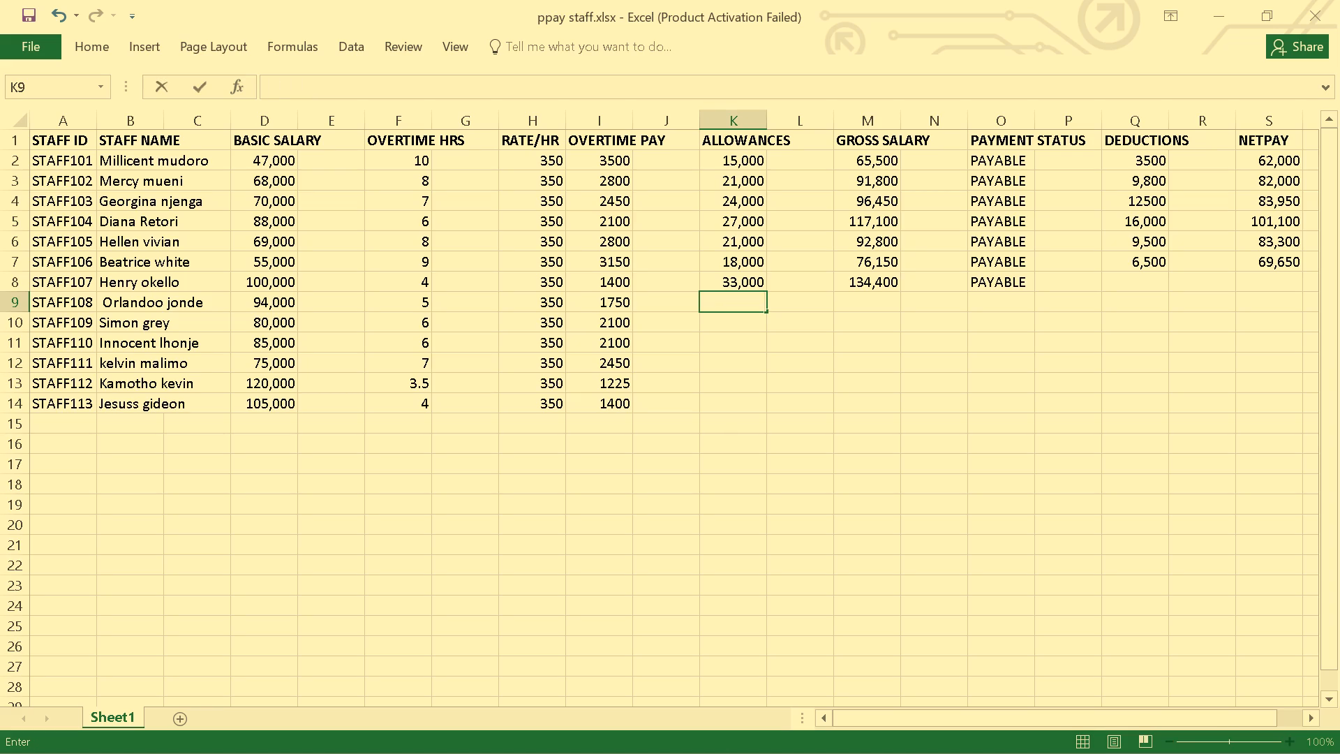
text(0000)
key(Return)
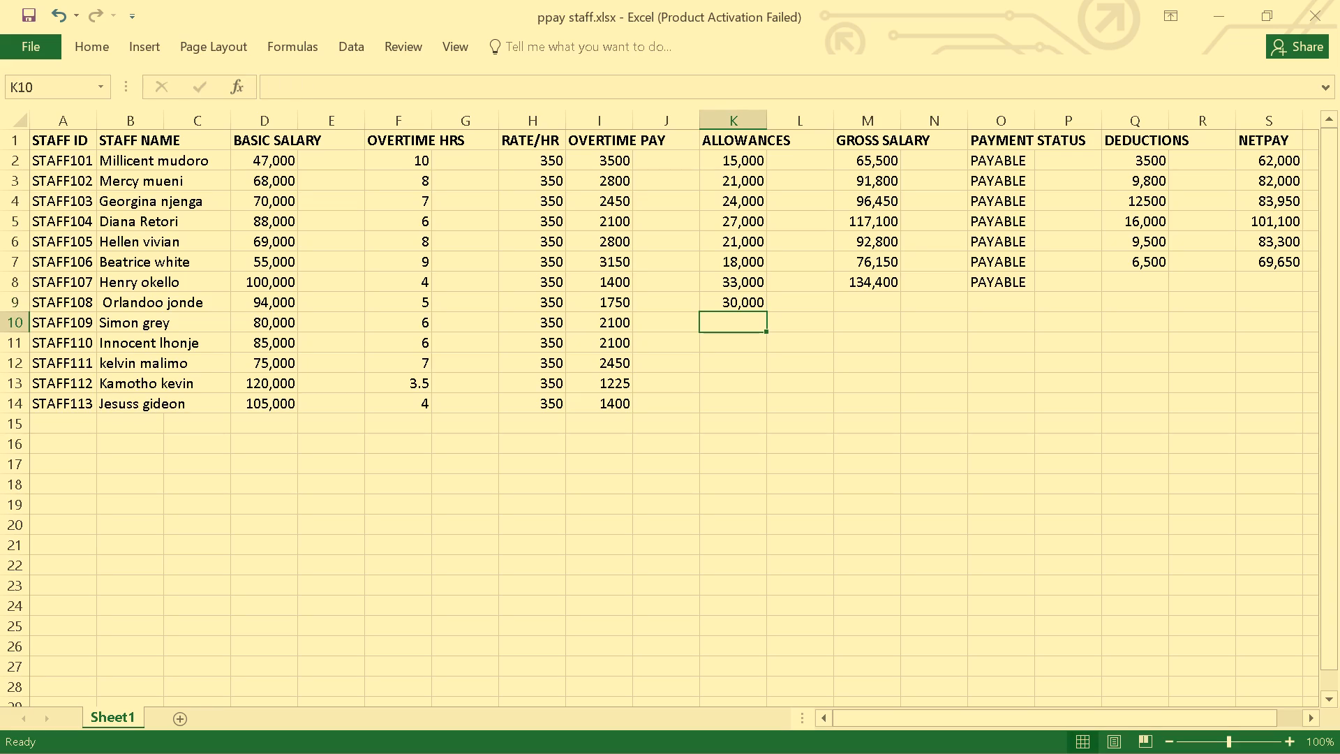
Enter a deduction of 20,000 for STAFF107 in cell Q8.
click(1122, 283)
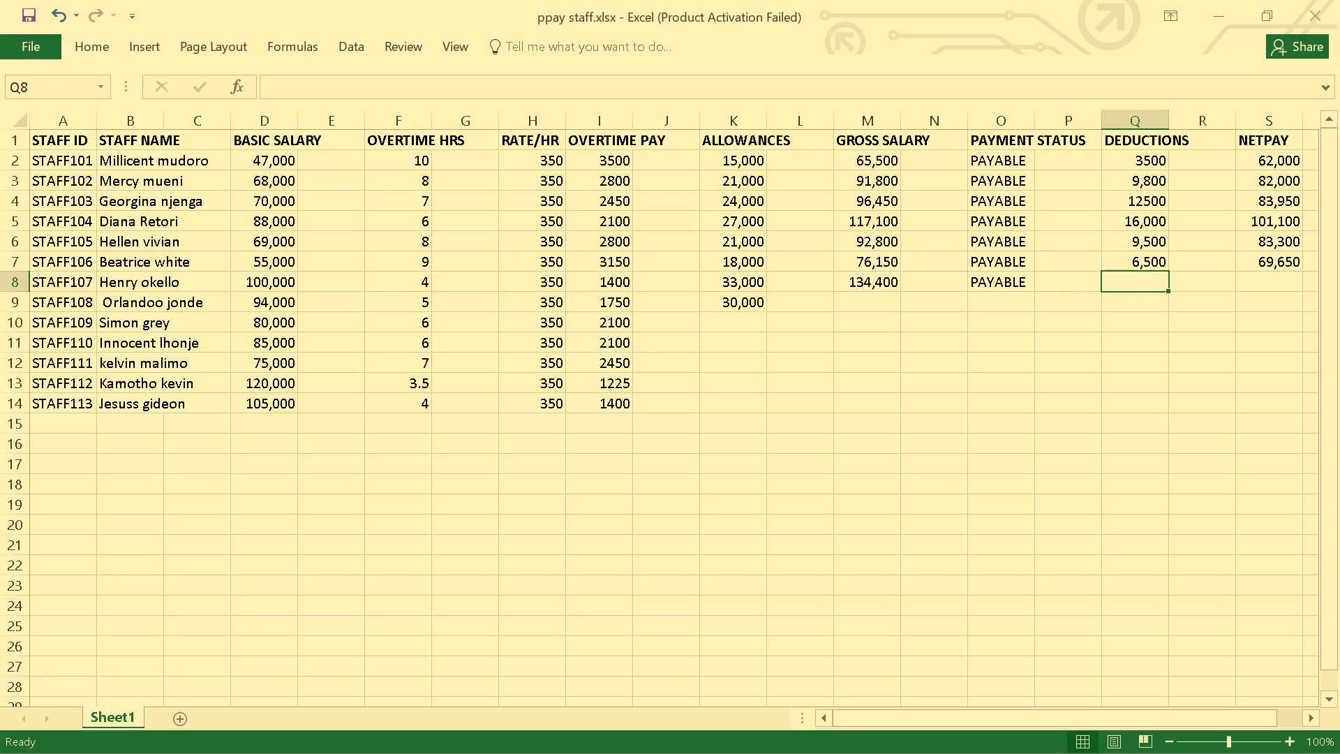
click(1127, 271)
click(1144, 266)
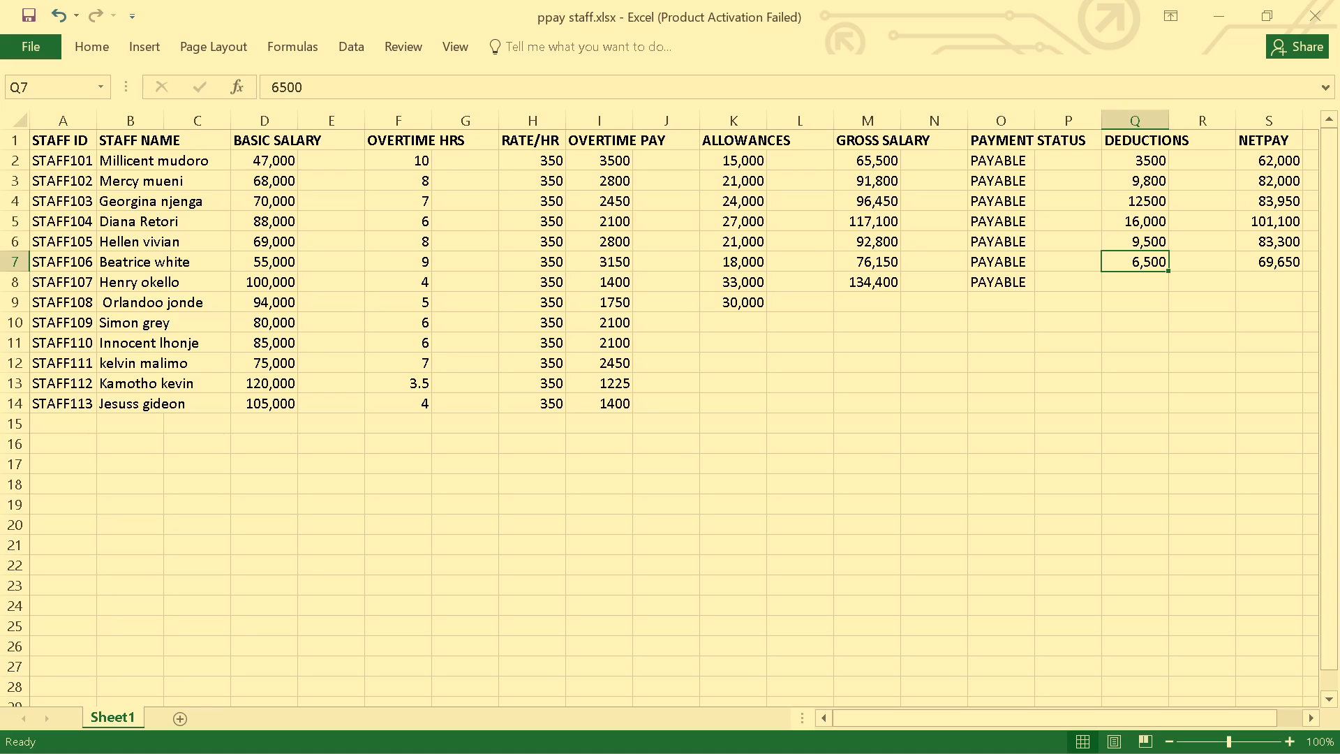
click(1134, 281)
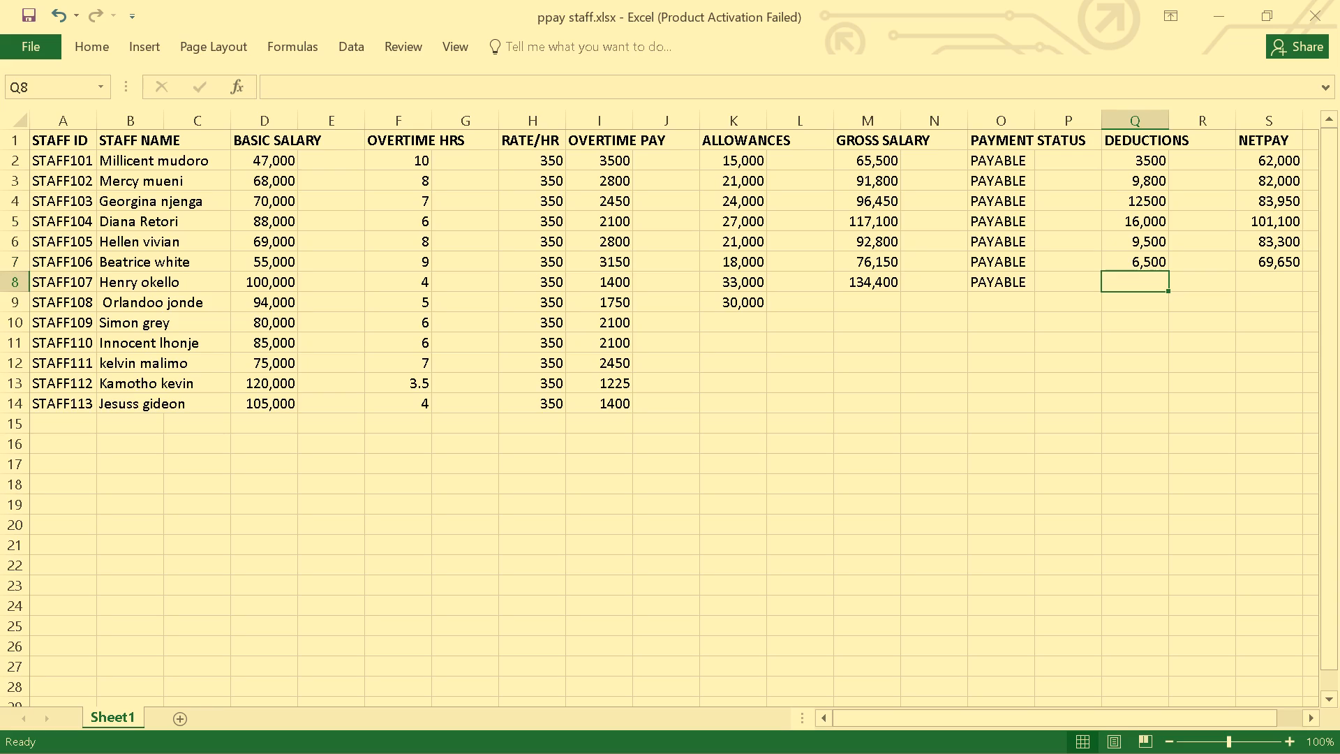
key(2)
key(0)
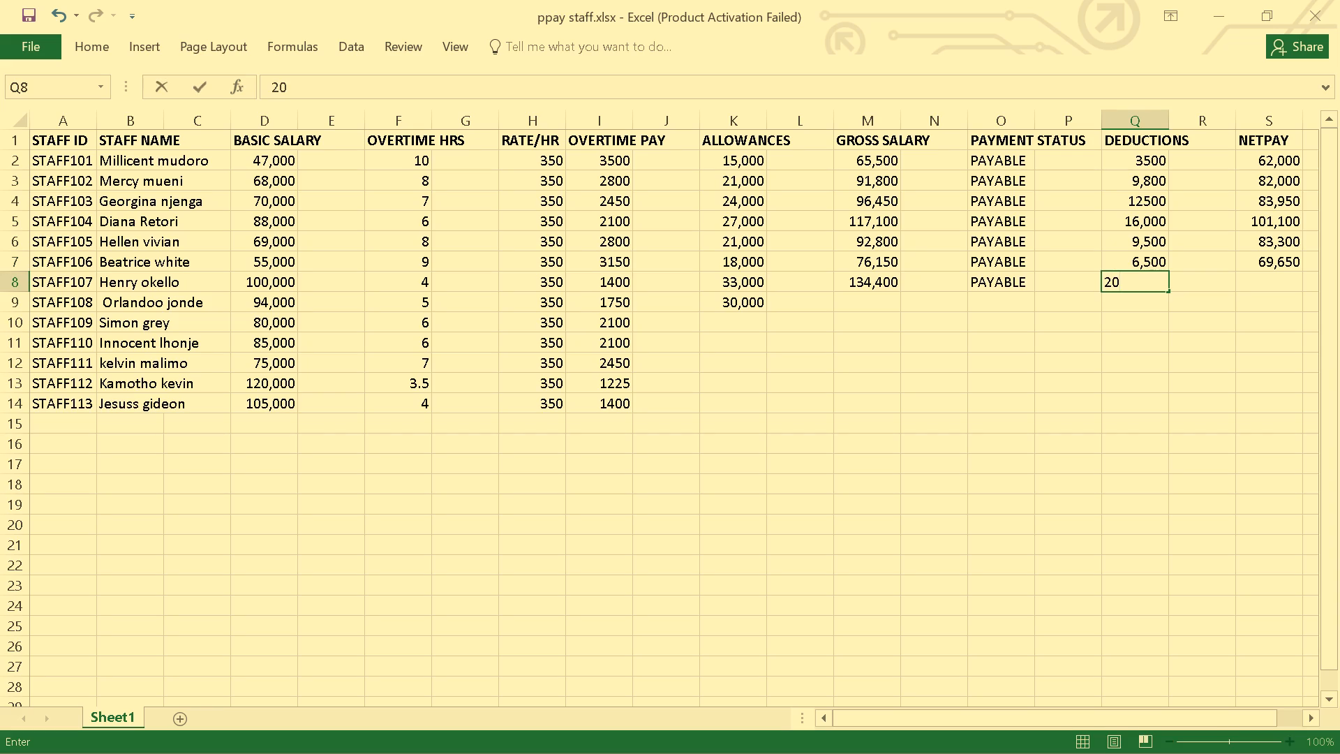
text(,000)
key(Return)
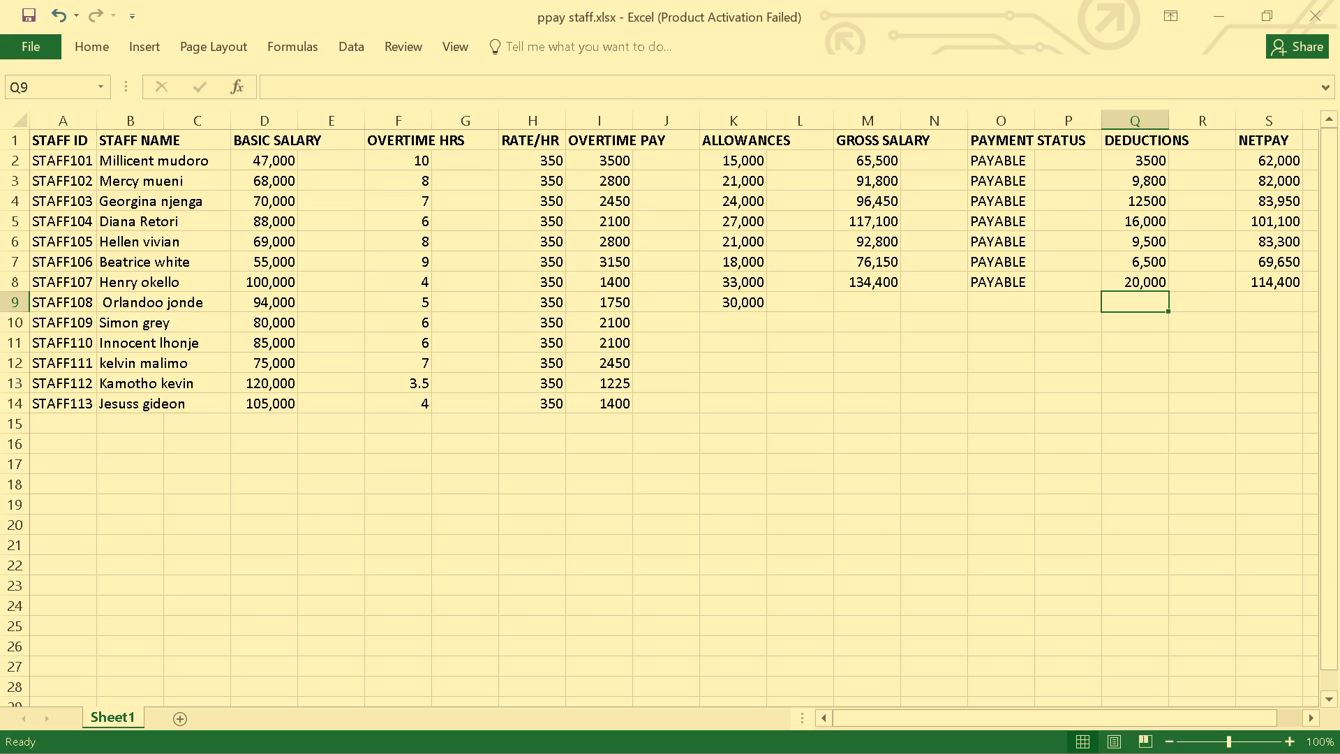
Enter a deduction of 19000 for STAFF108 in cell Q9.
click(1139, 305)
text(19000)
key(Return)
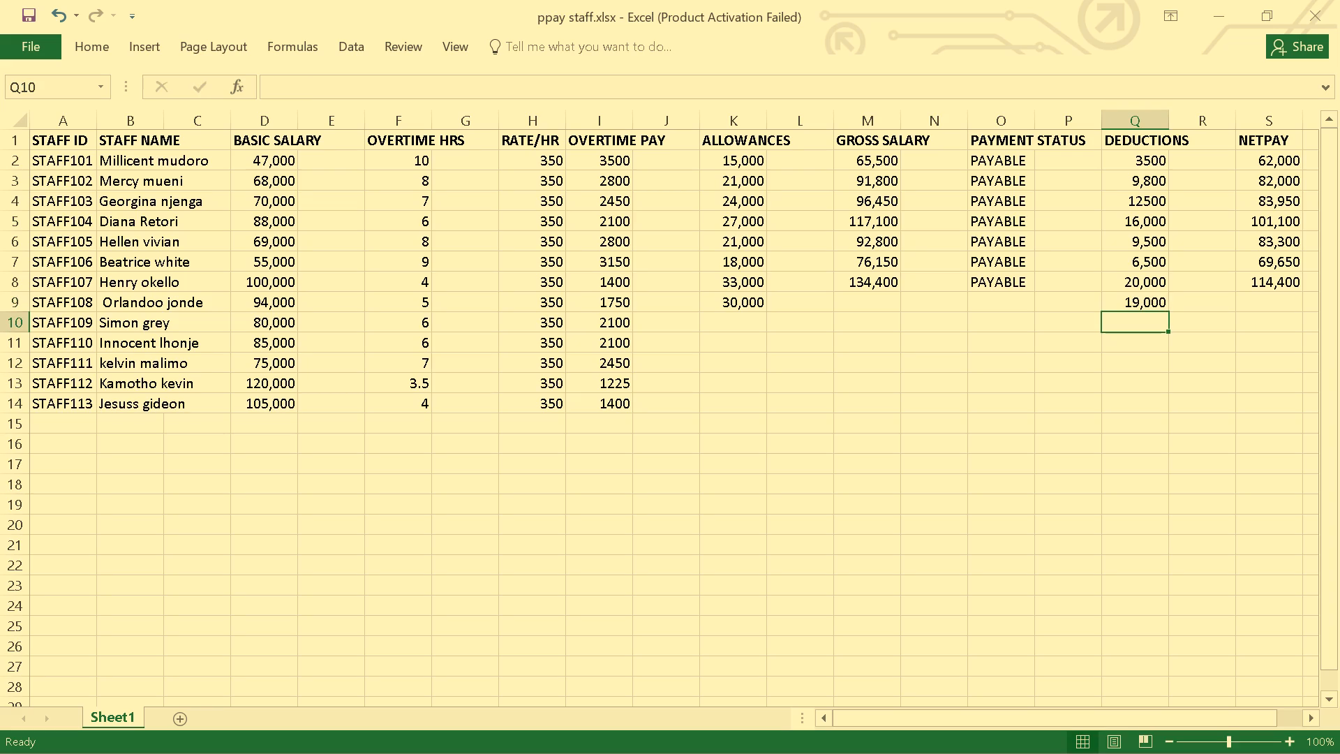
key(Up)
key(Up)
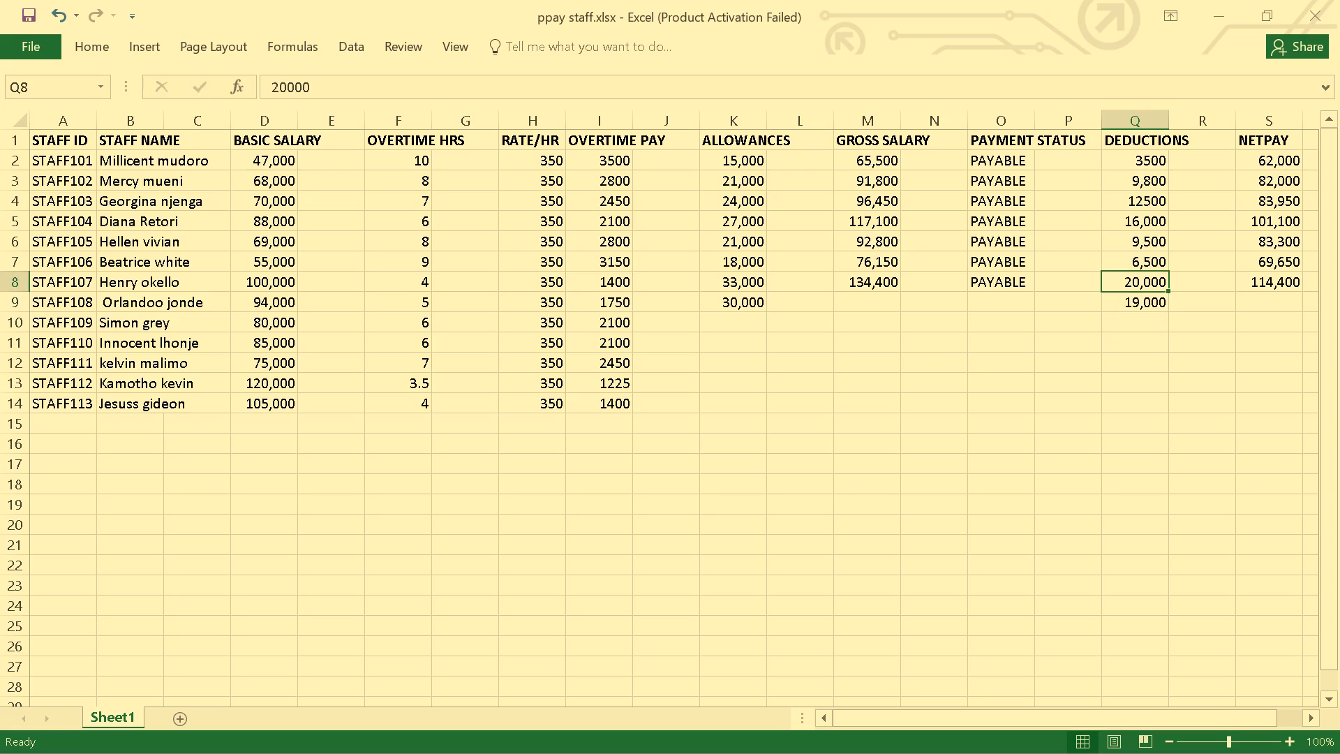
key(BackSpace)
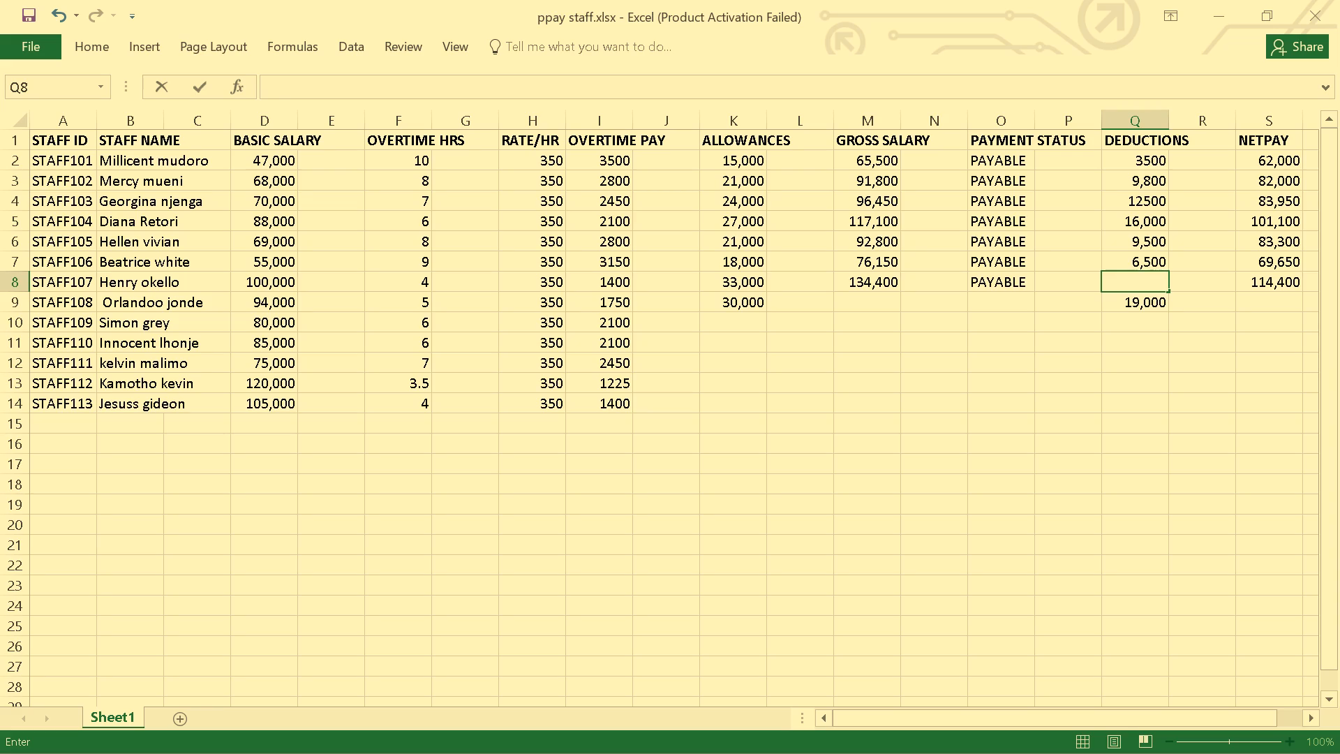
text(22)
text(000)
key(Return)
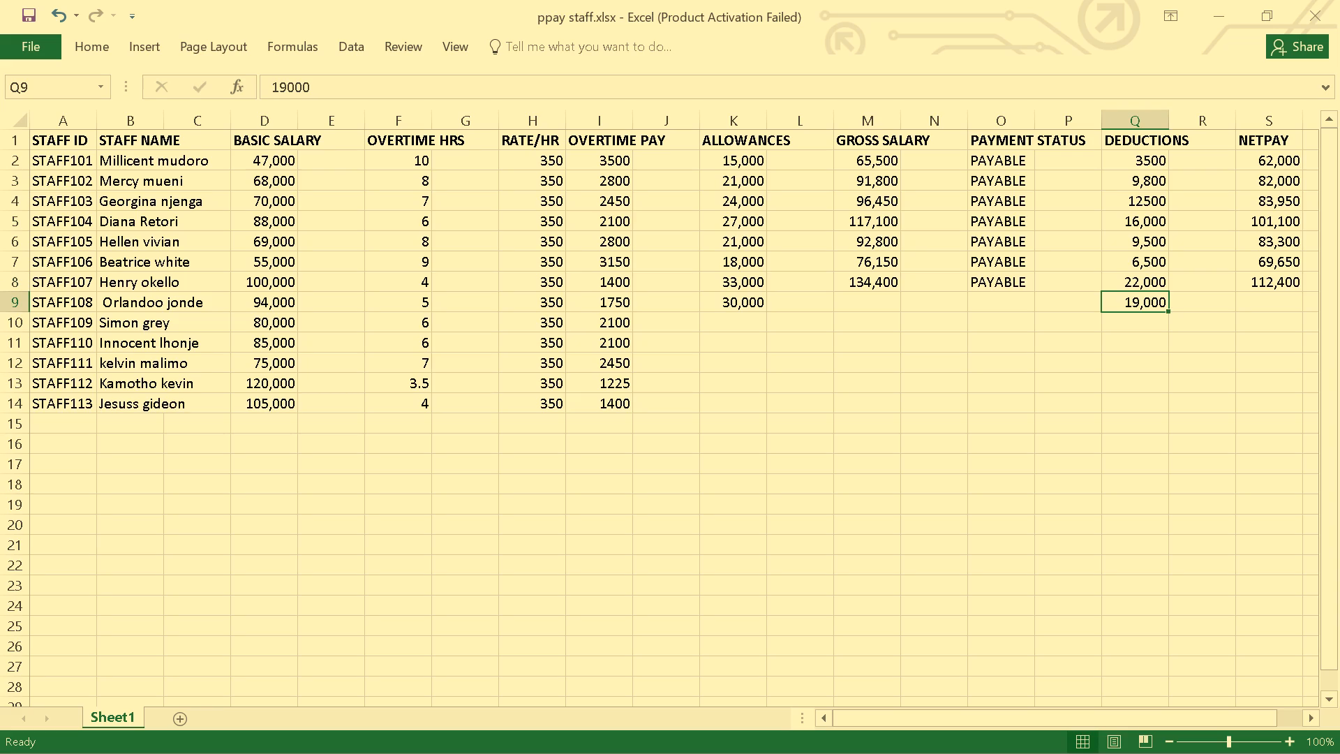
Enter a deduction of 16,000 for STAFF109 in cell Q10.
click(1130, 325)
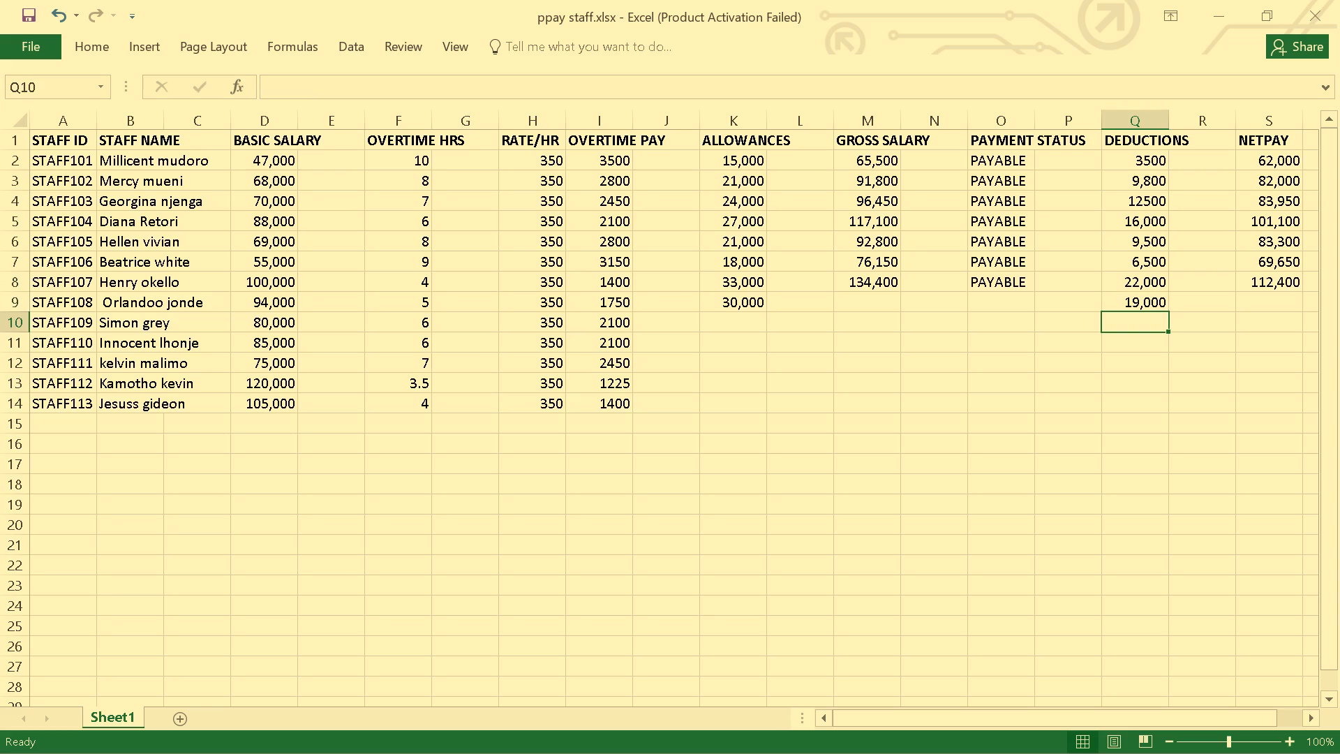
key(1)
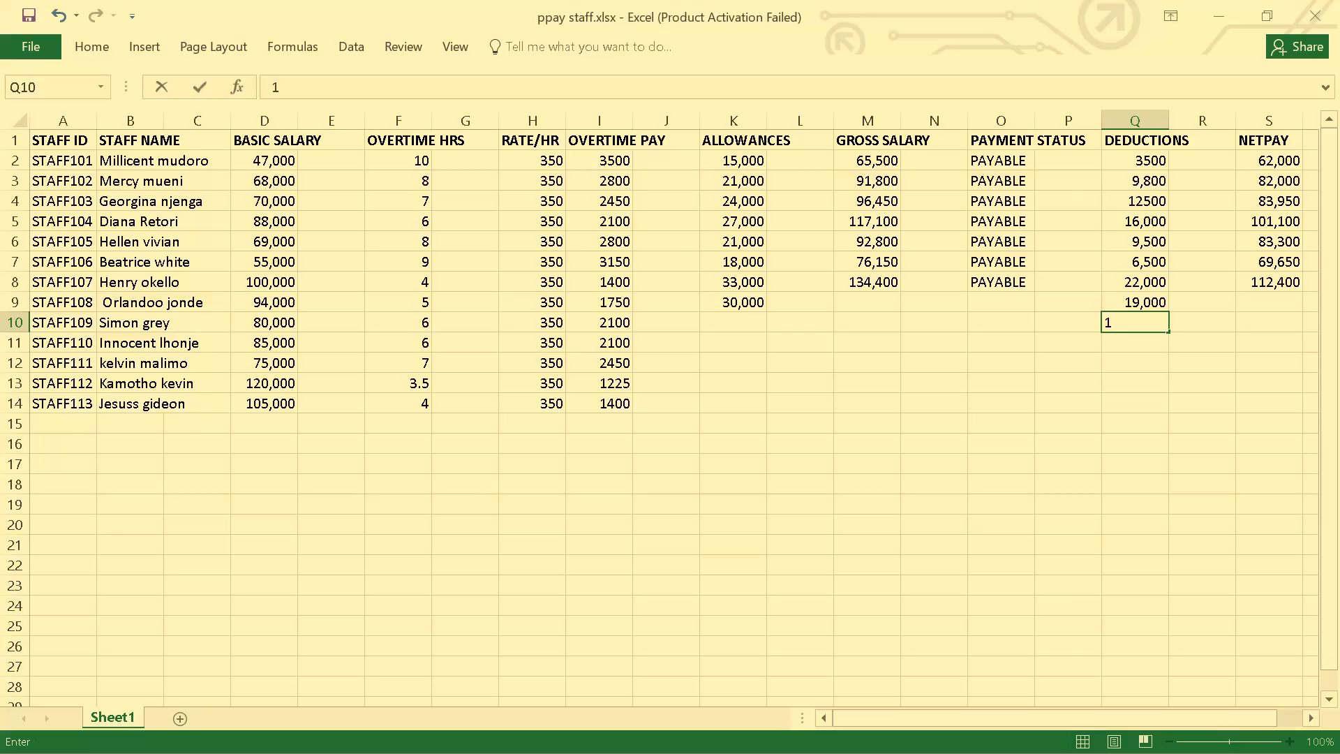
key(6)
text(,000)
key(Return)
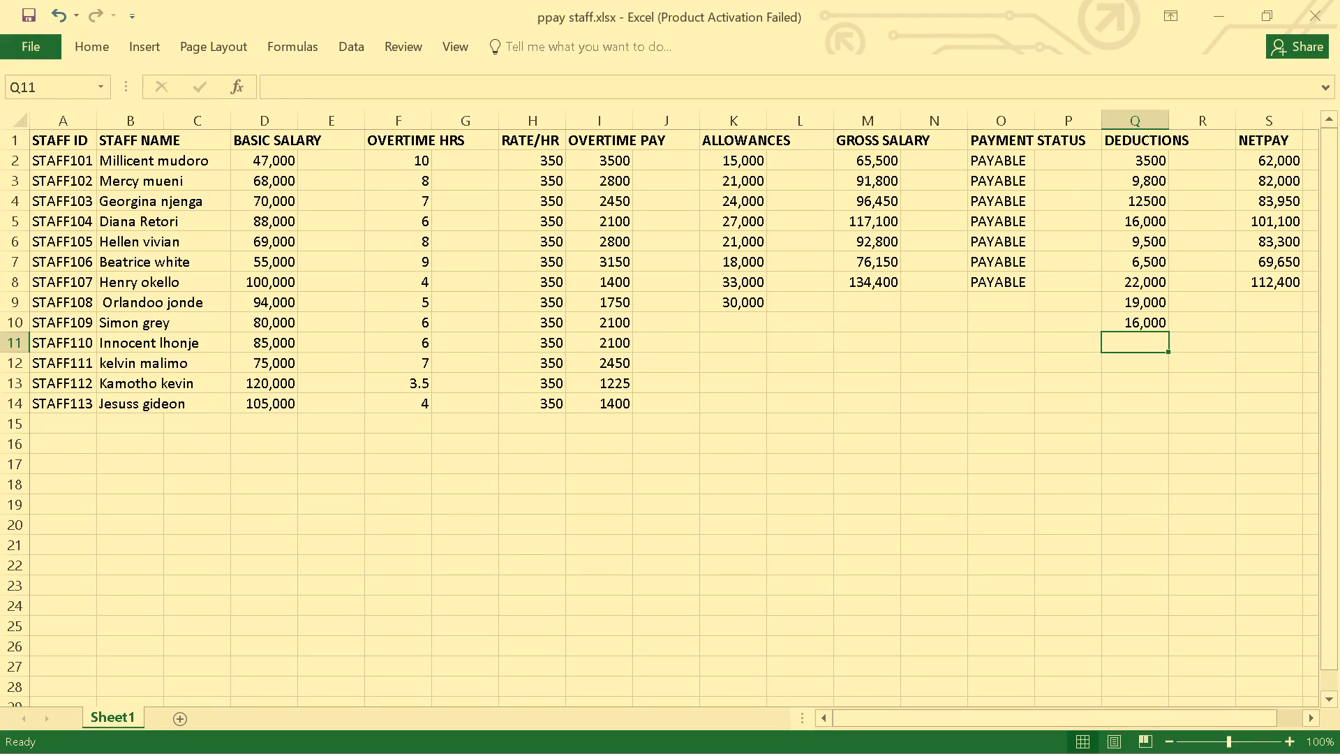
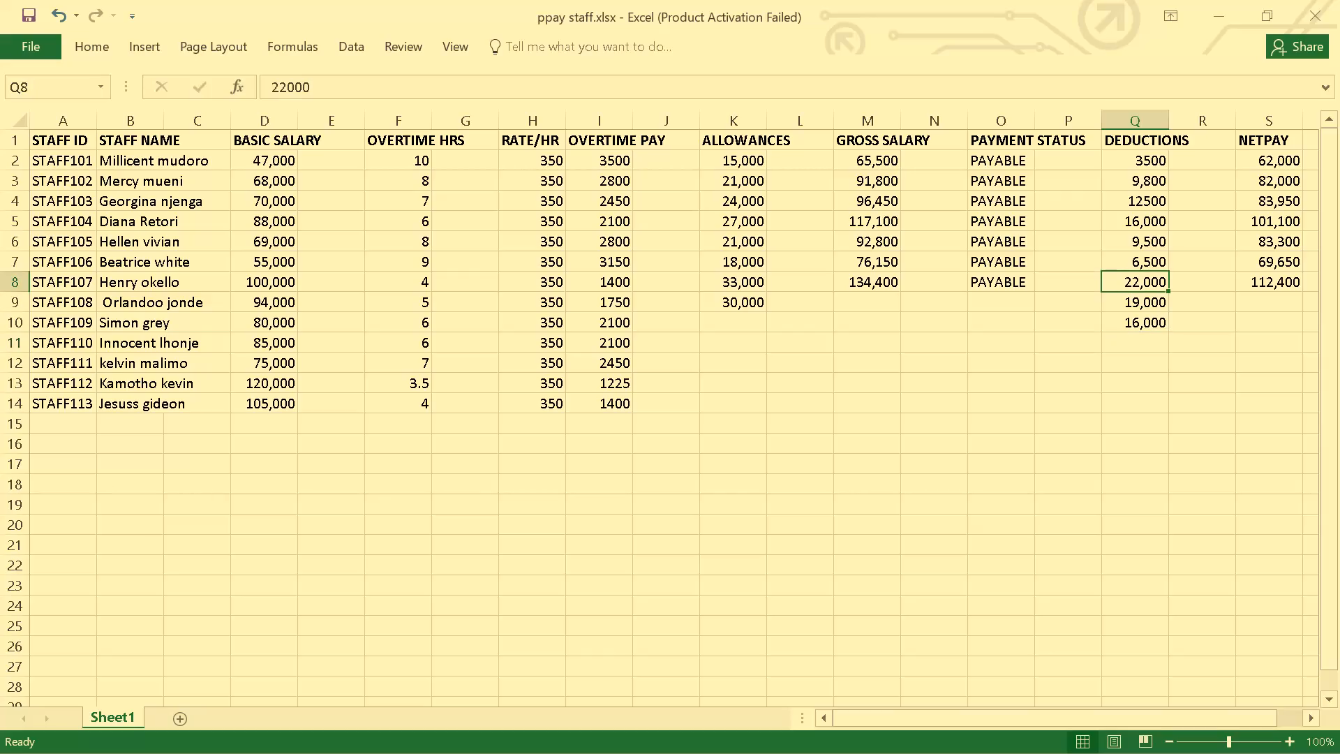
click(1148, 345)
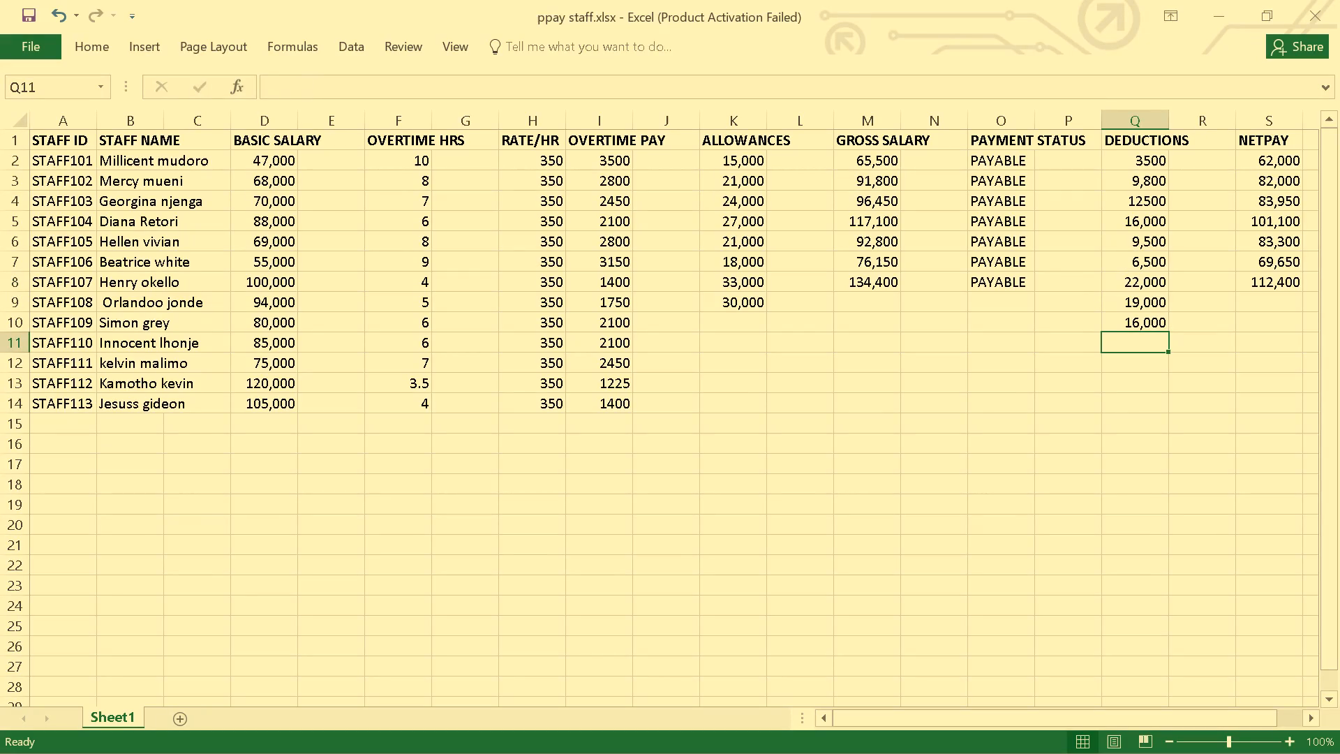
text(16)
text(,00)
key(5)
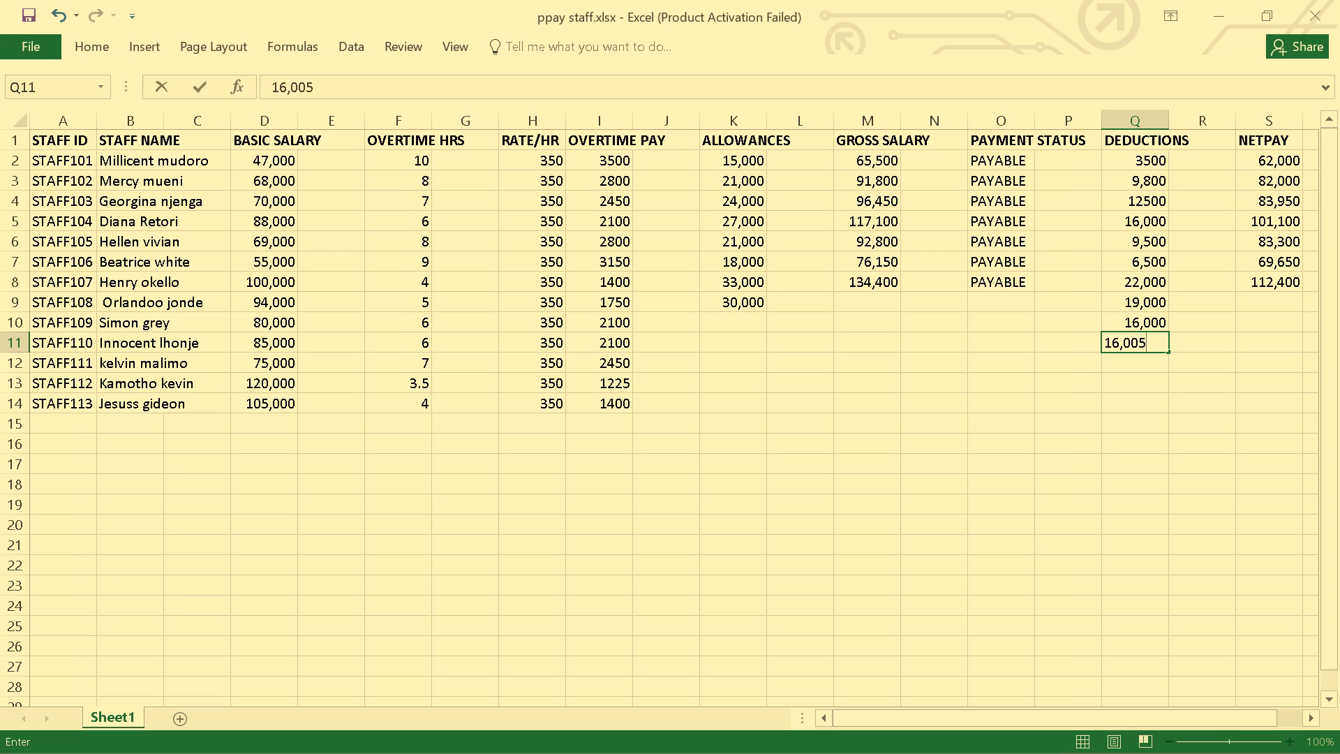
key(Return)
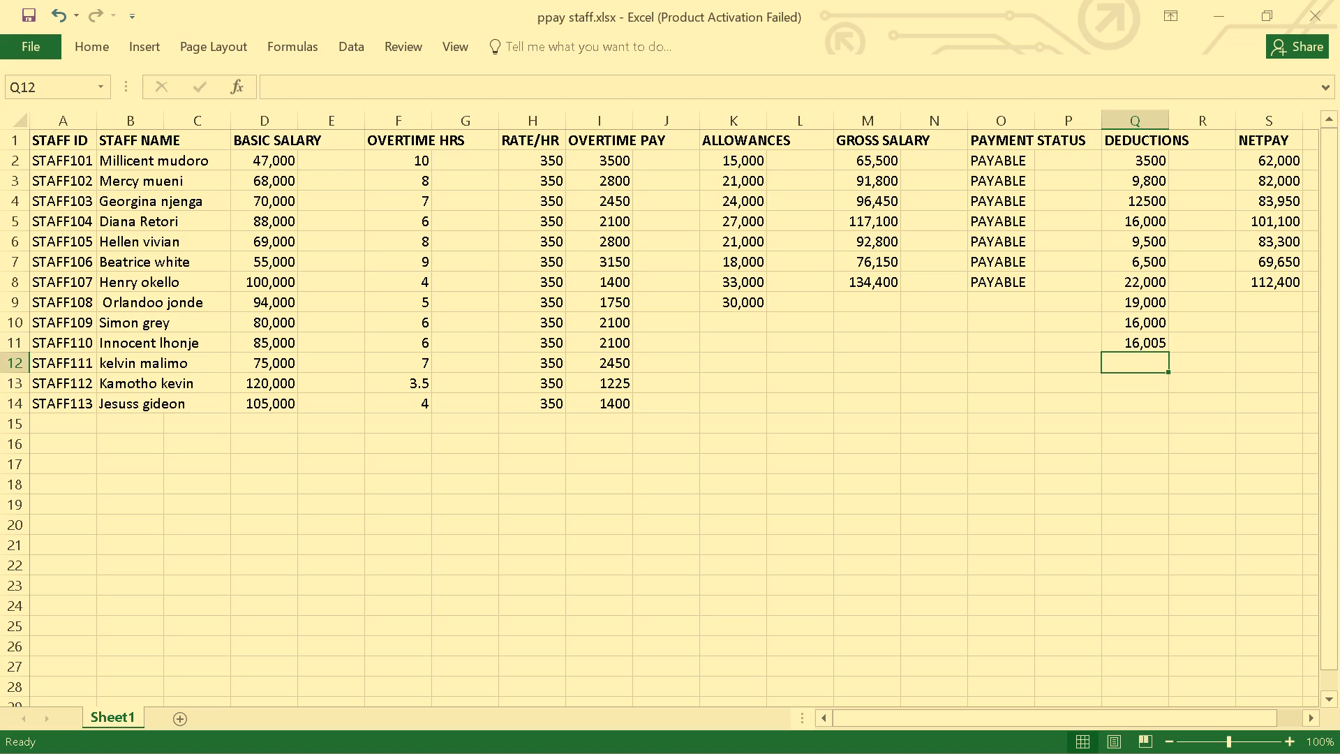
Enter allowances of 27,000 for both STAFF109 and STAFF110 in cells K10 and K11.
click(740, 324)
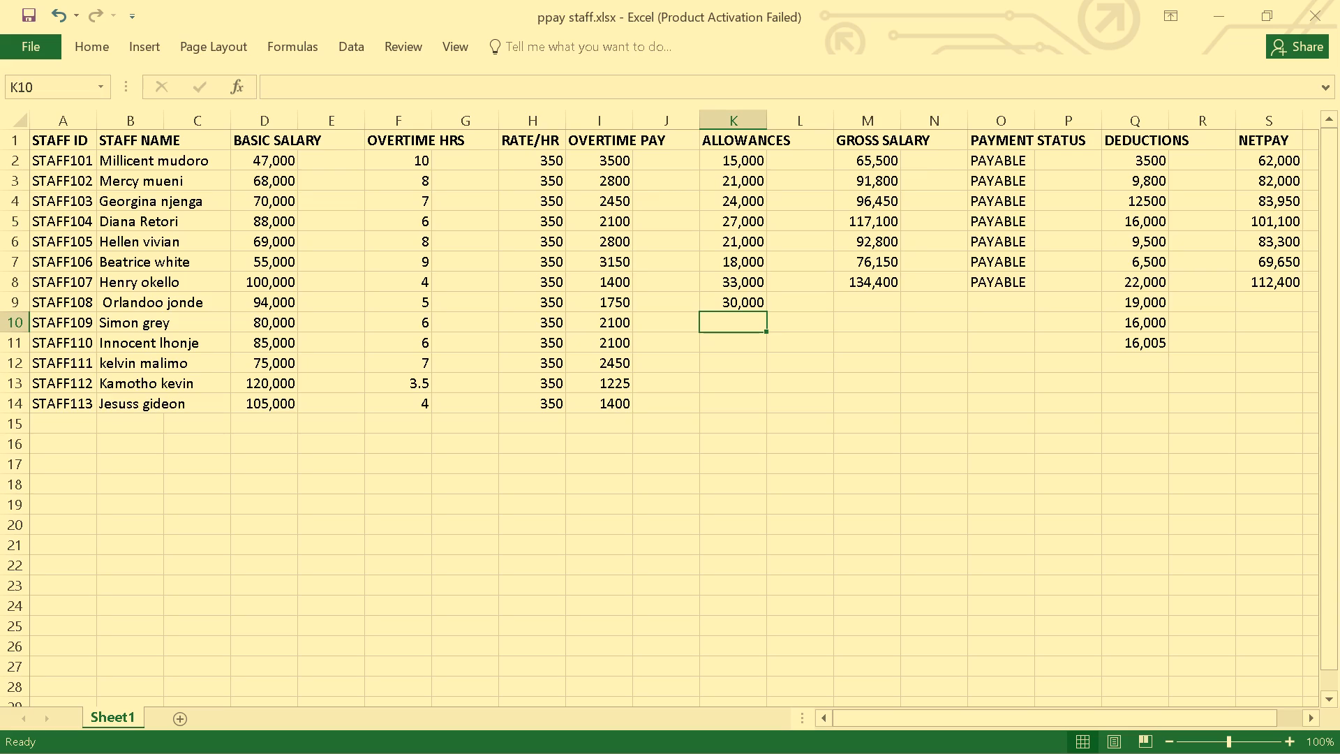
click(749, 280)
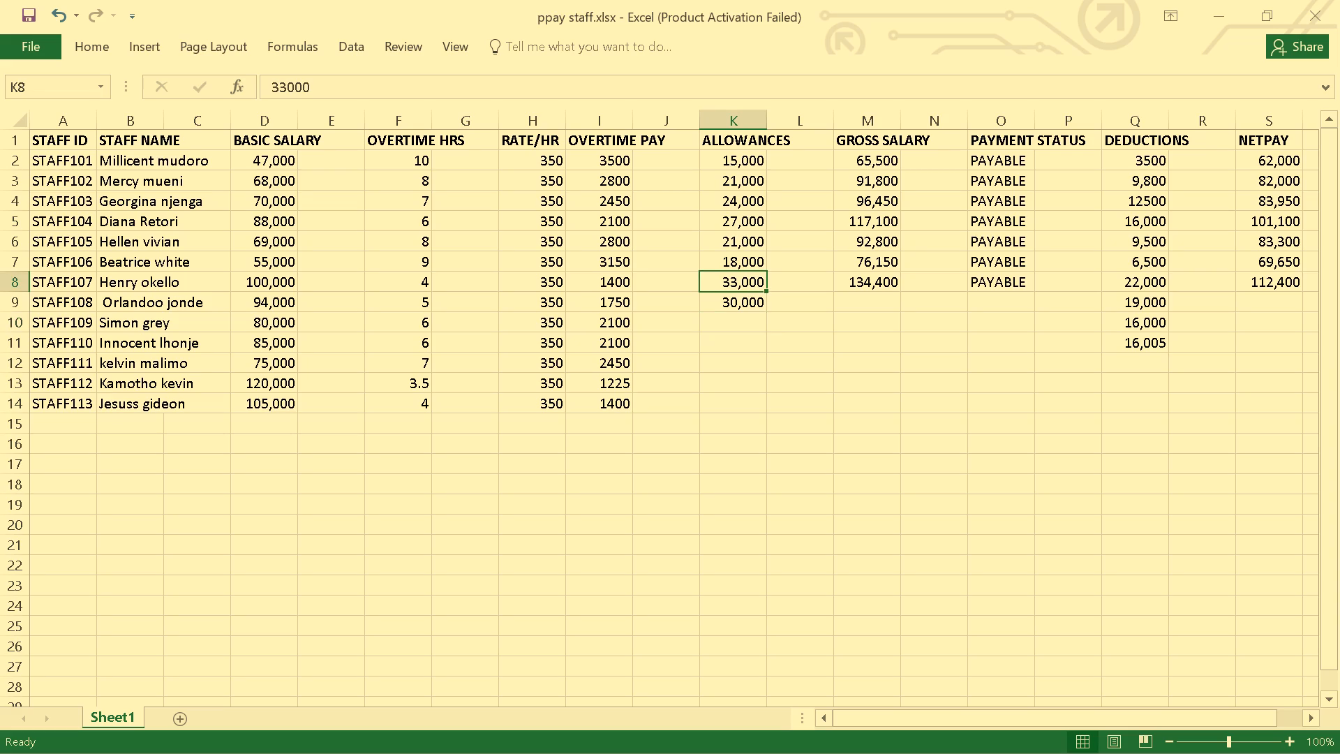
click(734, 325)
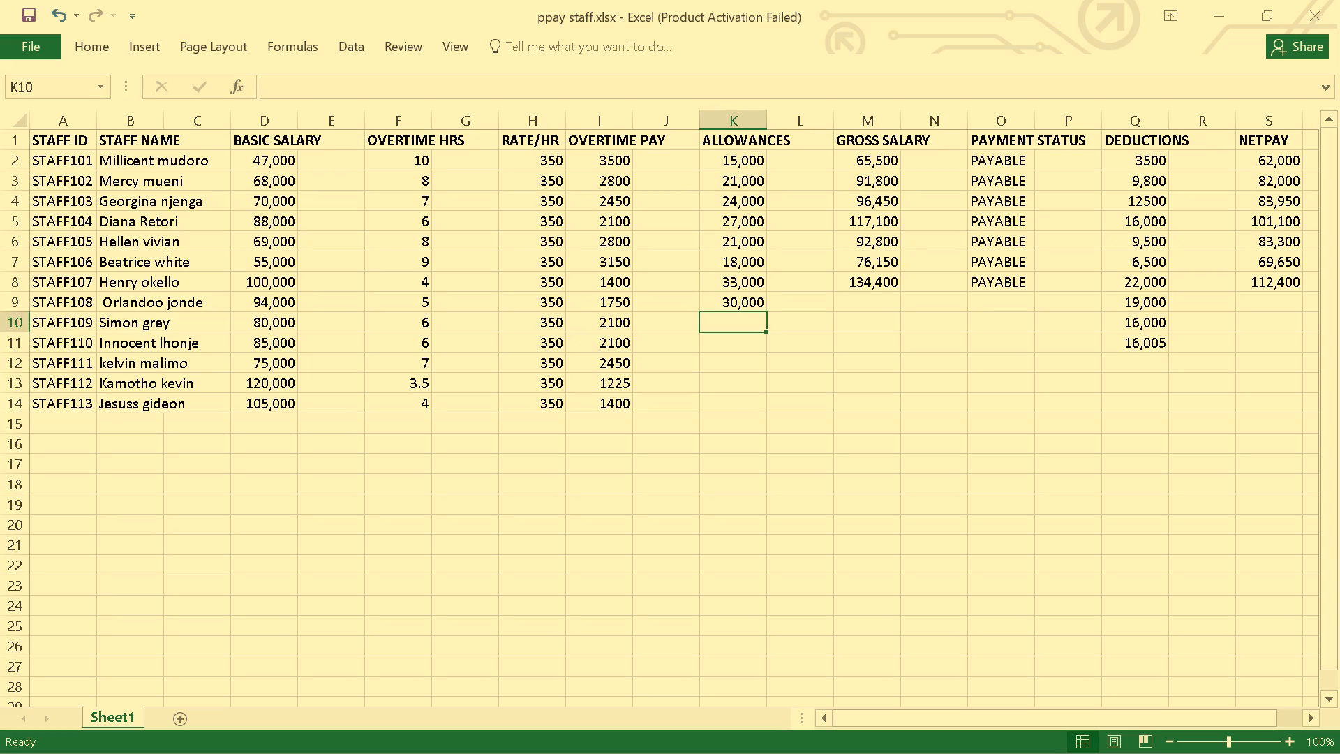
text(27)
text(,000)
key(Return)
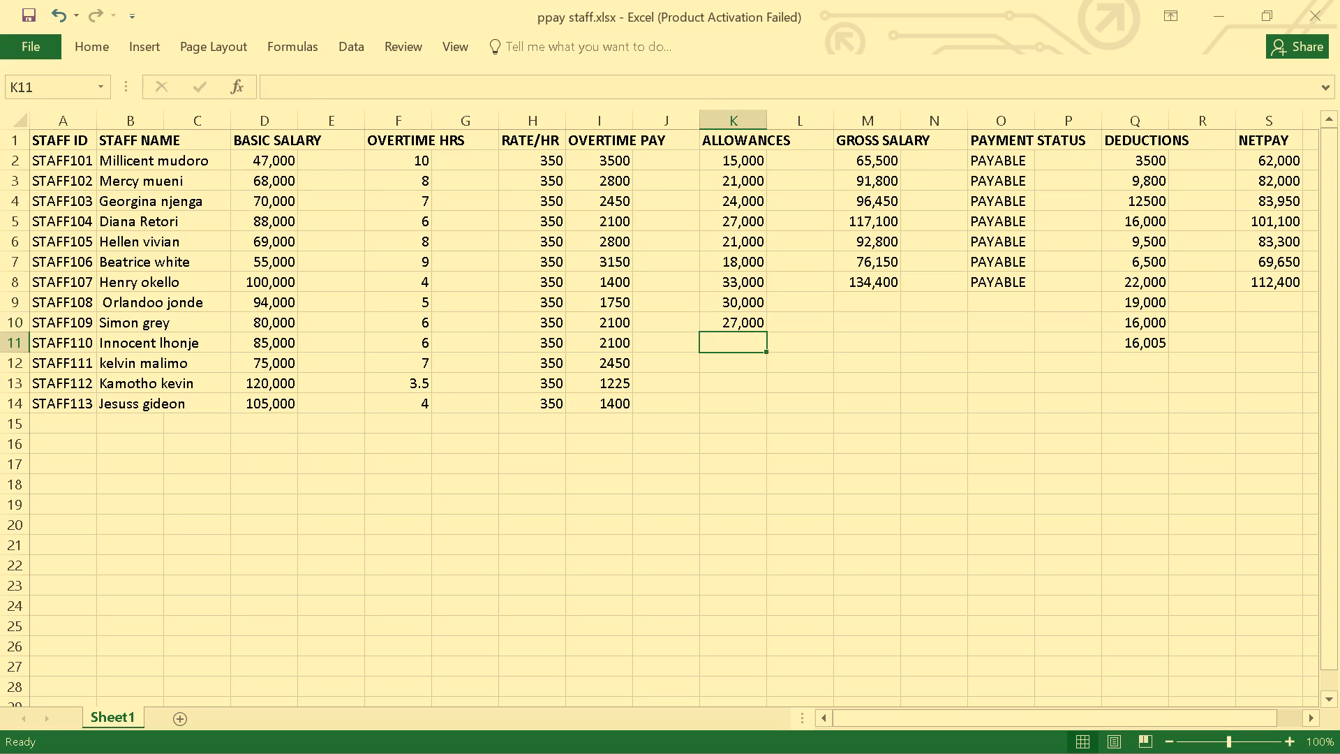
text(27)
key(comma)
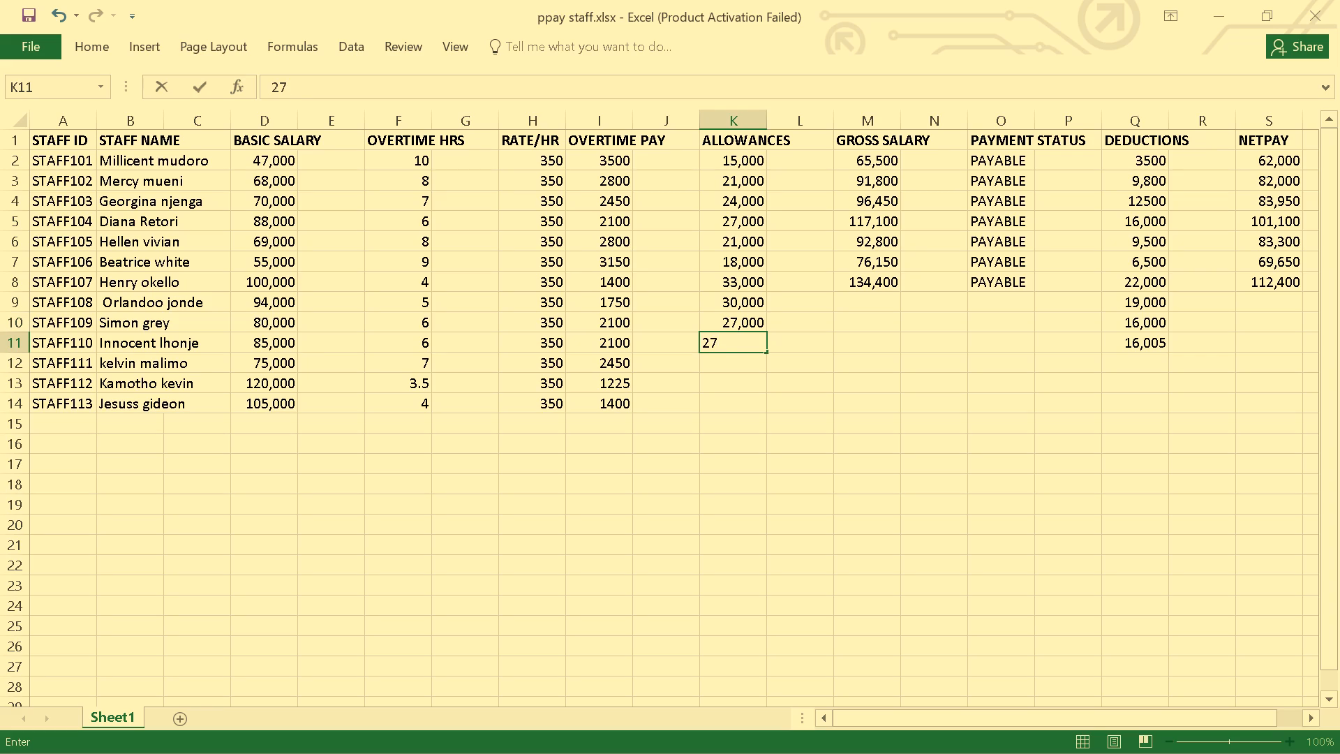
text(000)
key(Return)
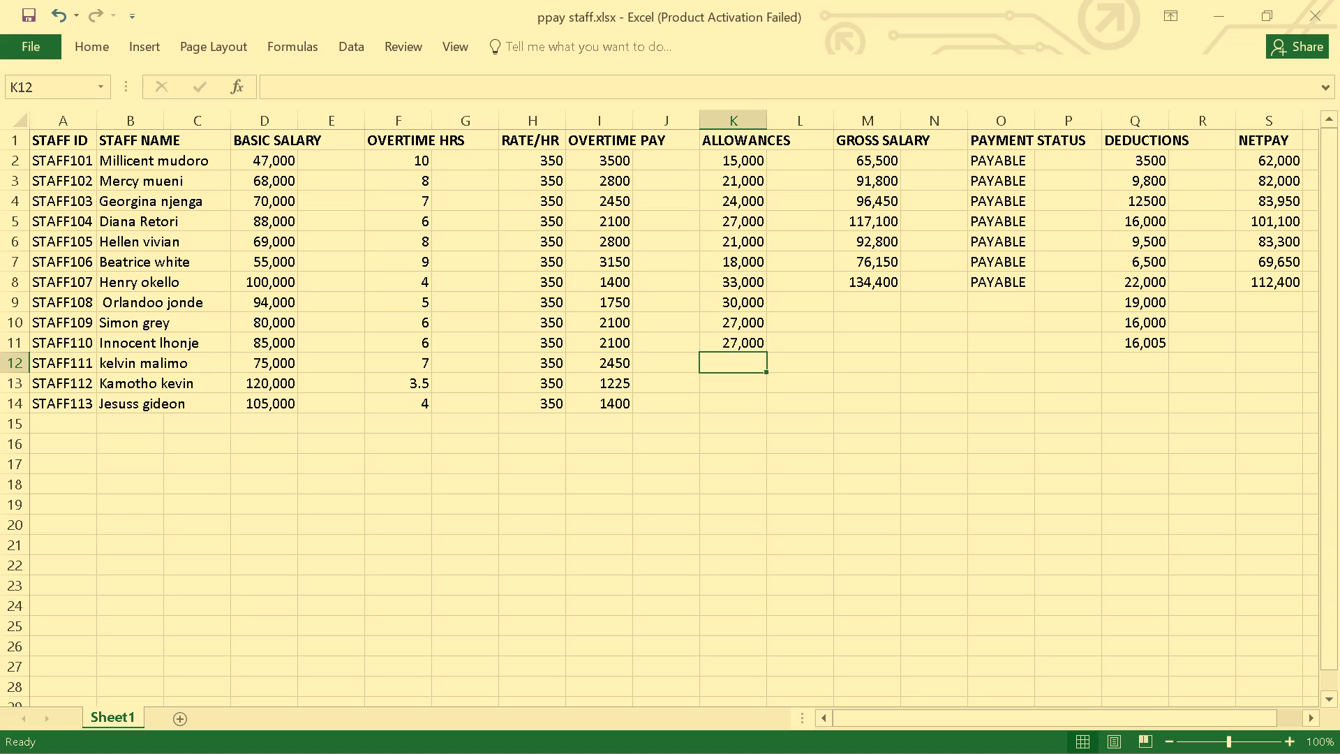
click(759, 343)
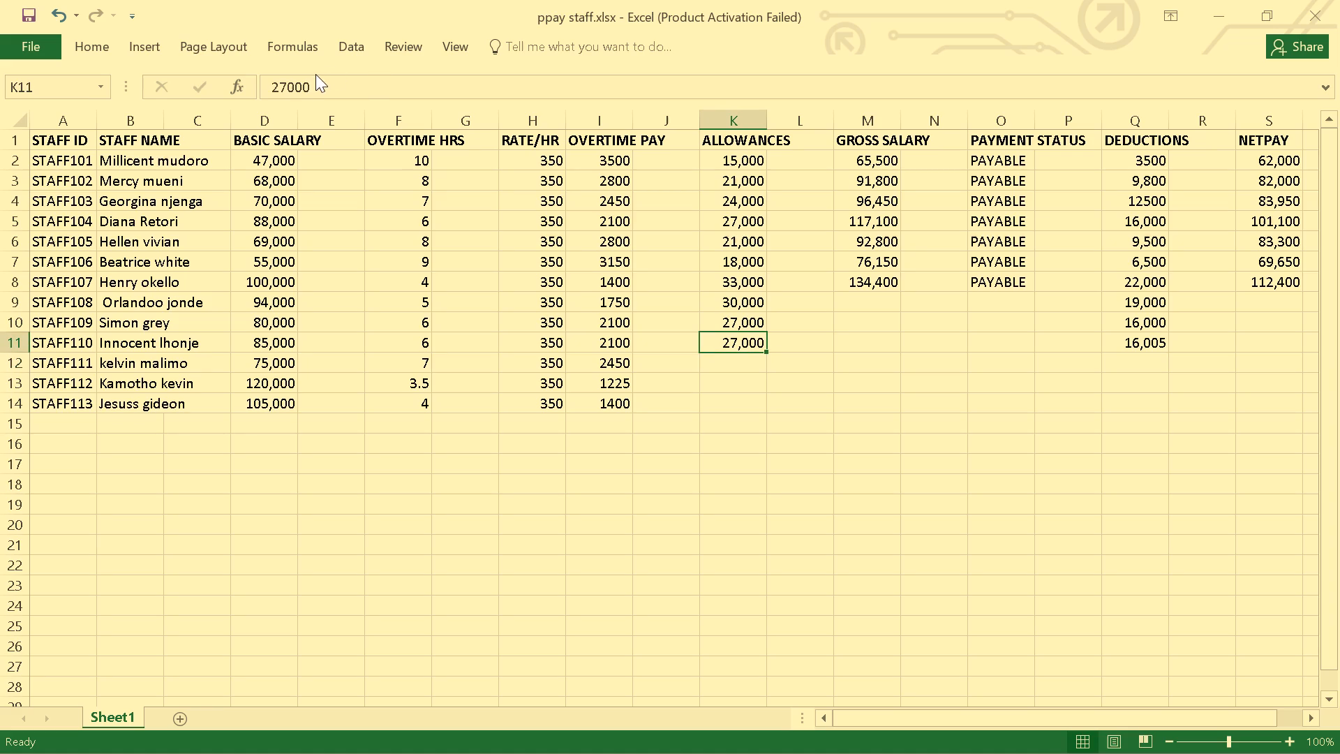
click(294, 89)
key(BackSpace)
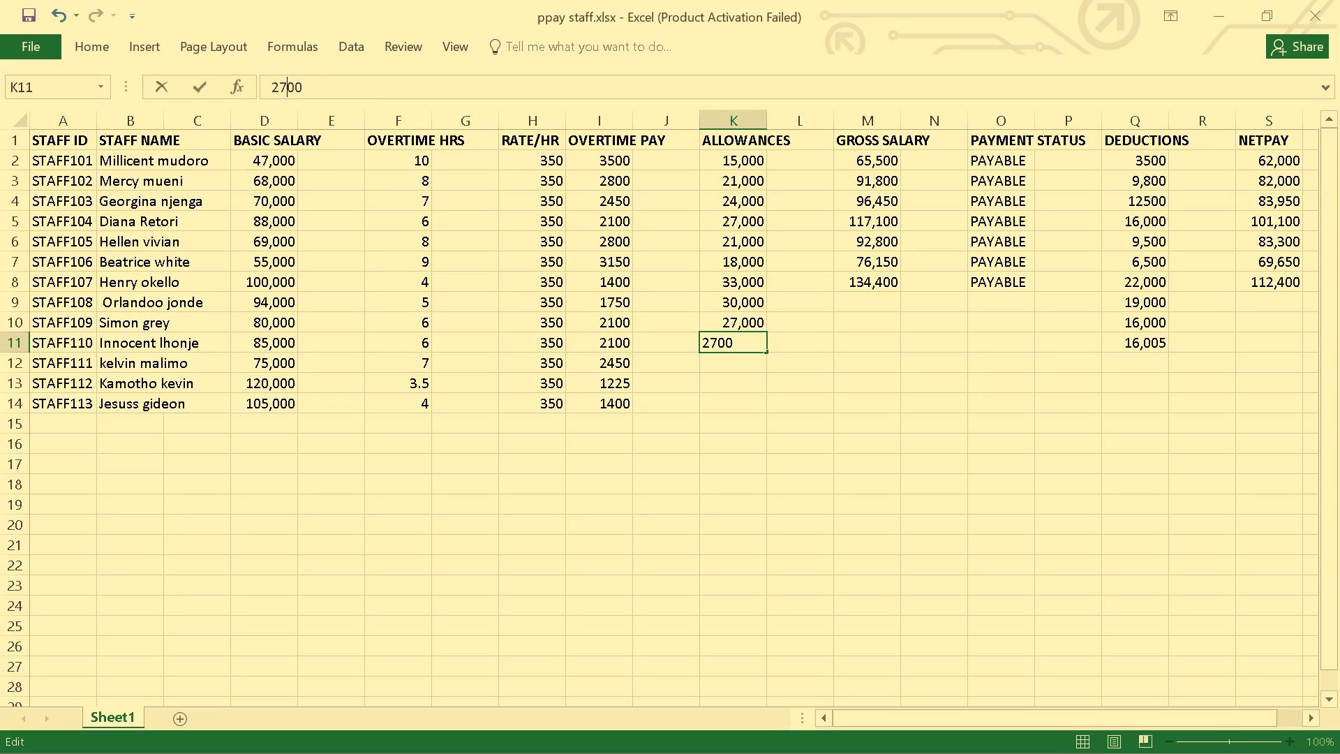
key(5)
key(Return)
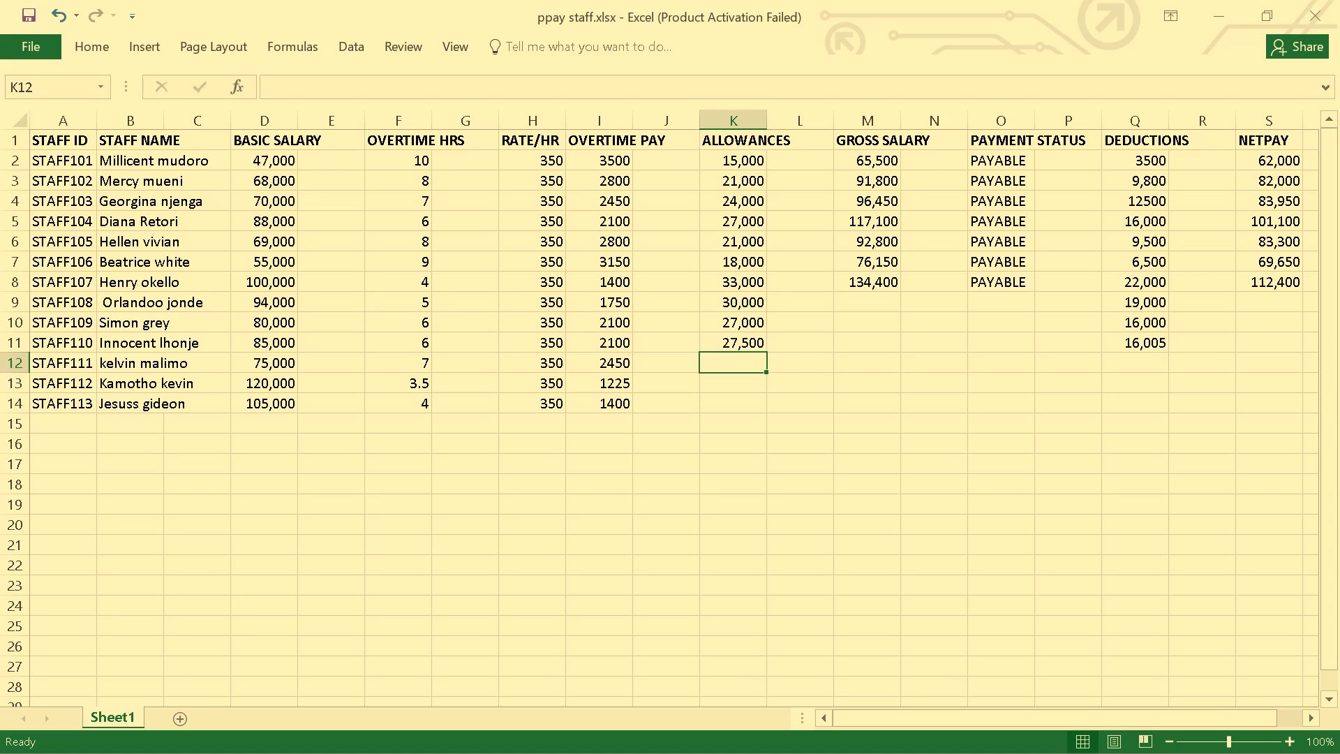
Enter allowances of 24,500 for STAFF111, 36,000 for STAFF112 and 33,400 for STAFF113 in cells K12 to K14.
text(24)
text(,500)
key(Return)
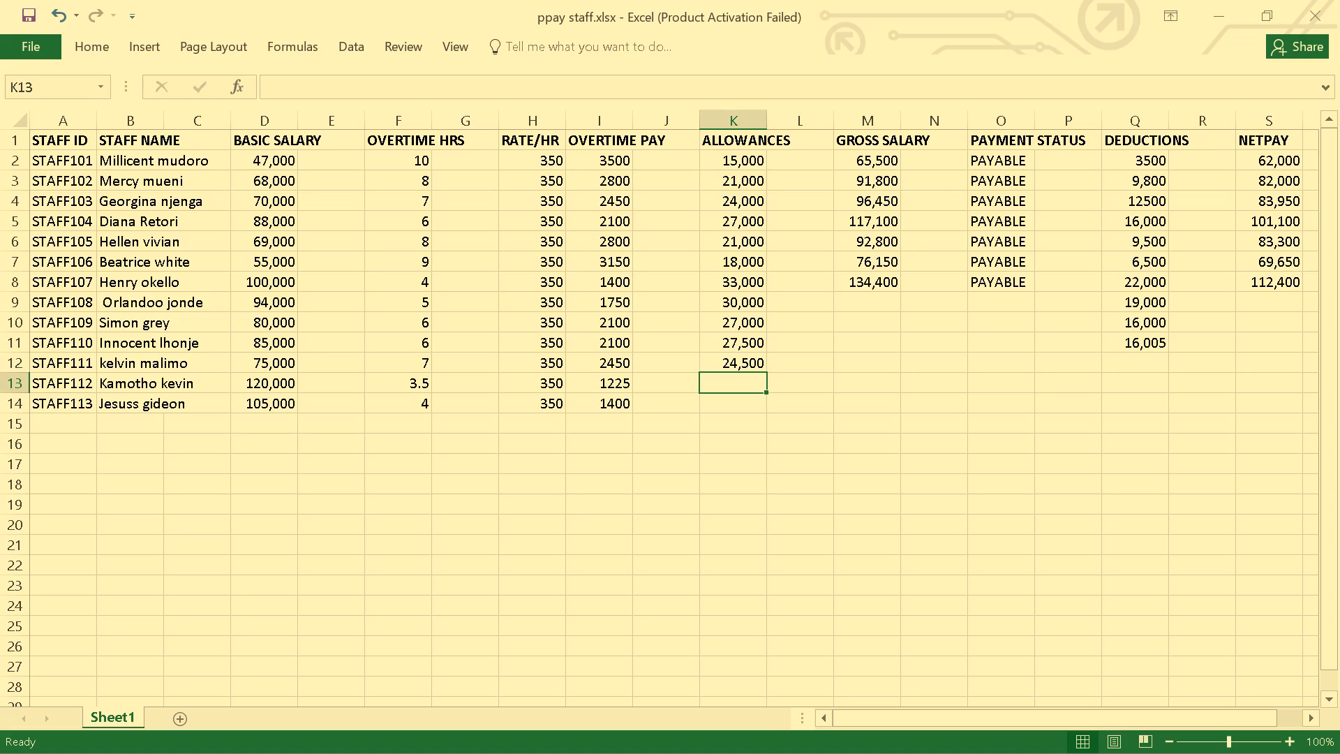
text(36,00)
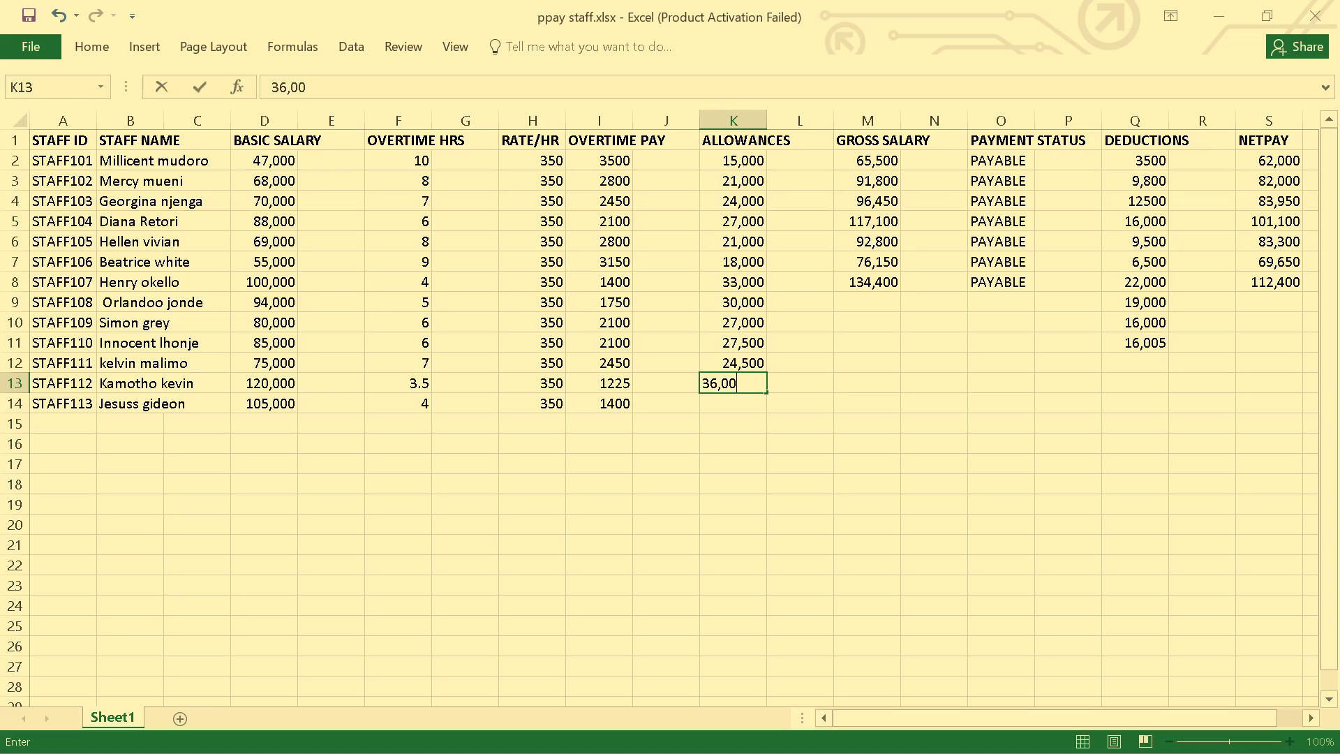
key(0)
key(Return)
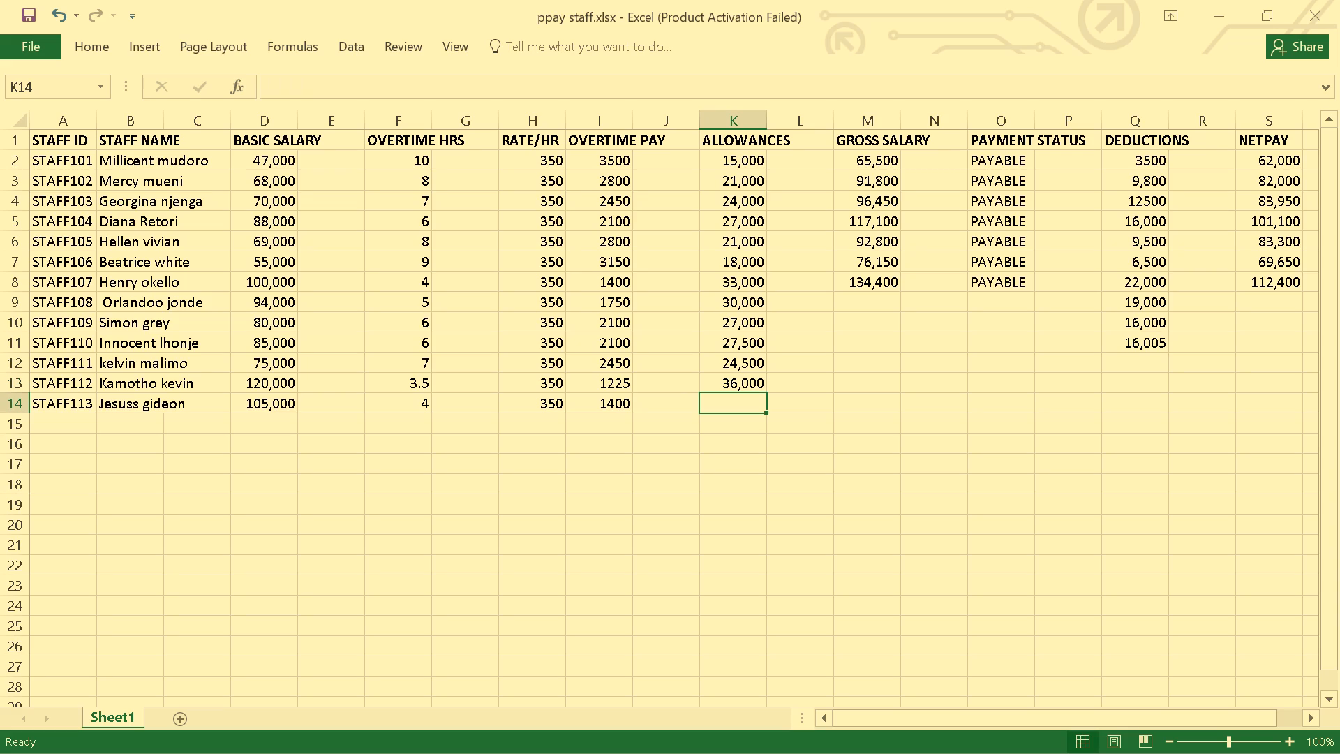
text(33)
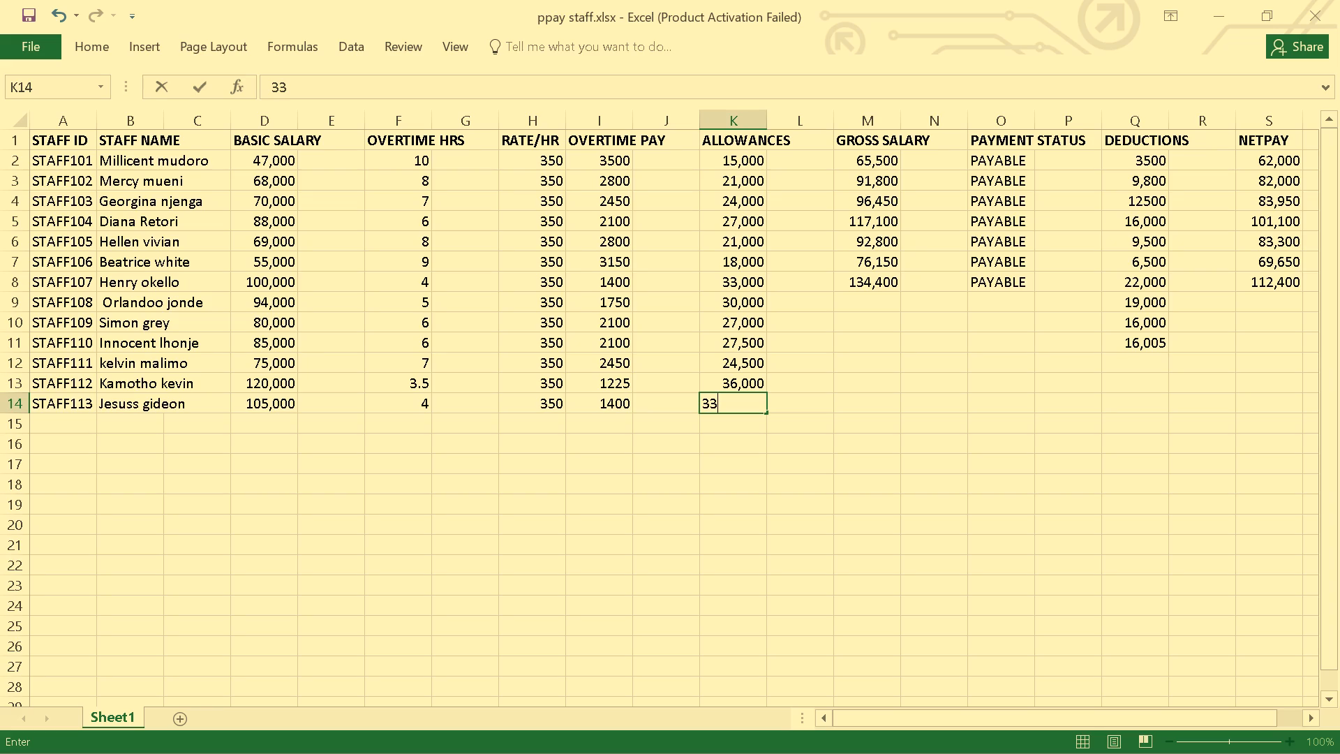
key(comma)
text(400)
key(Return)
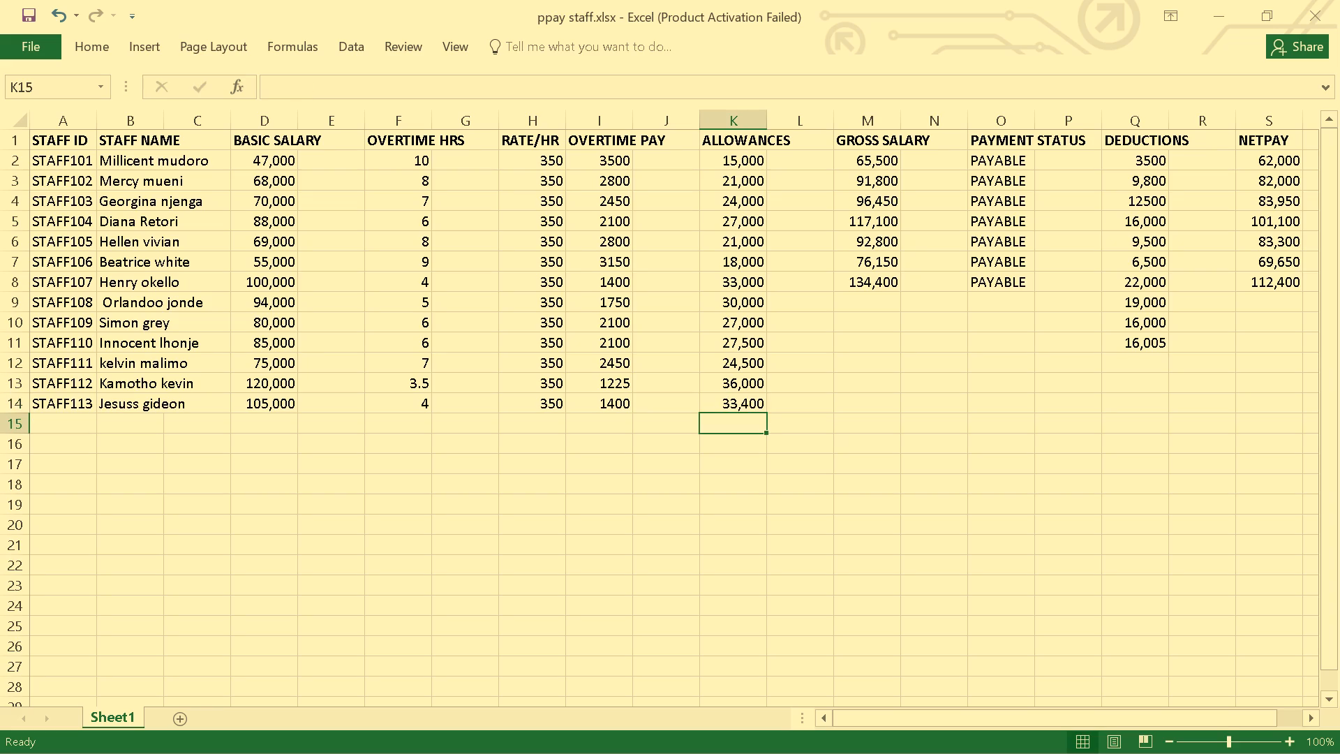
click(1130, 363)
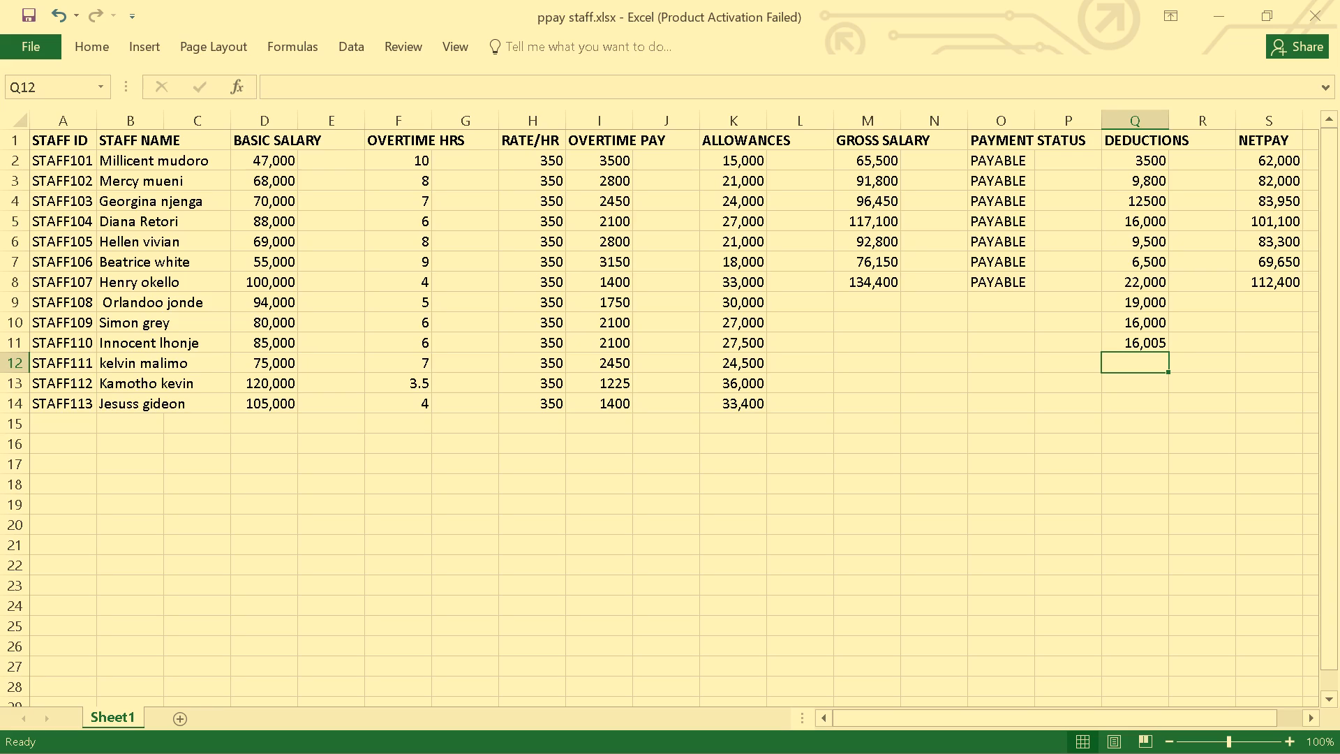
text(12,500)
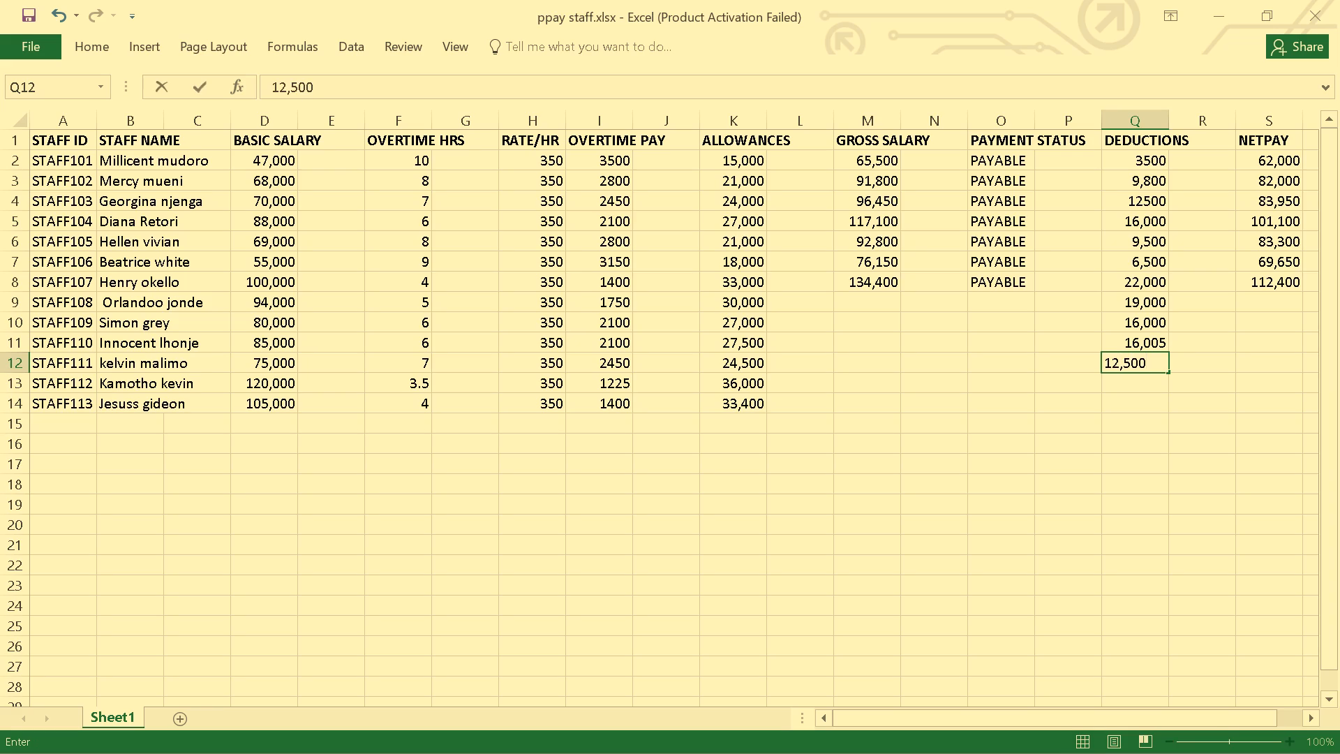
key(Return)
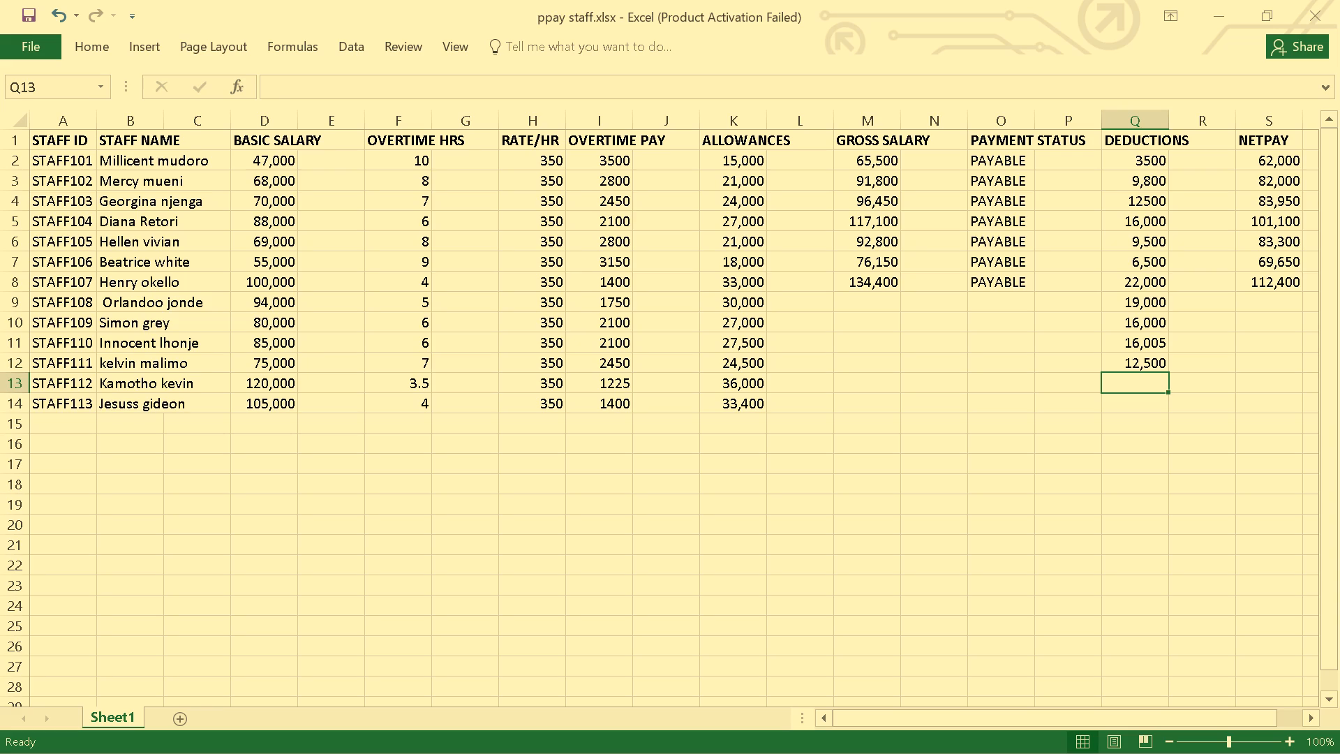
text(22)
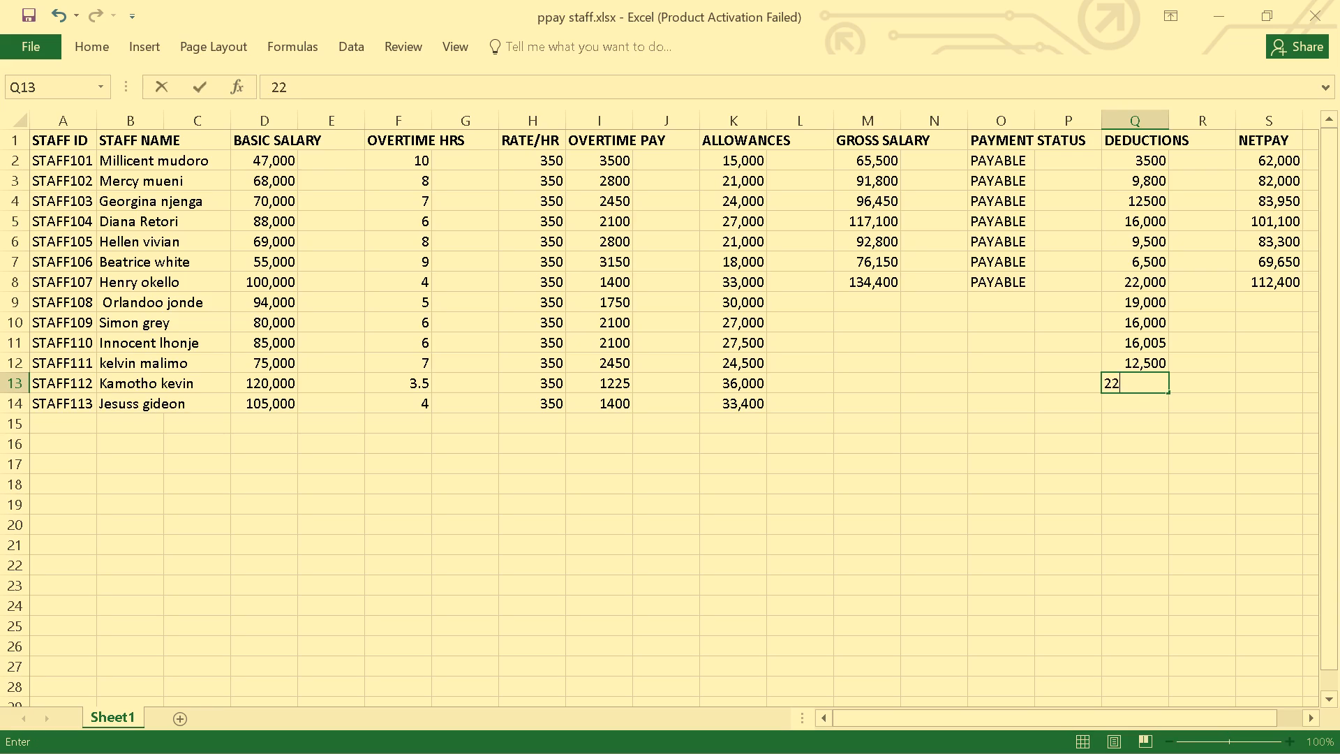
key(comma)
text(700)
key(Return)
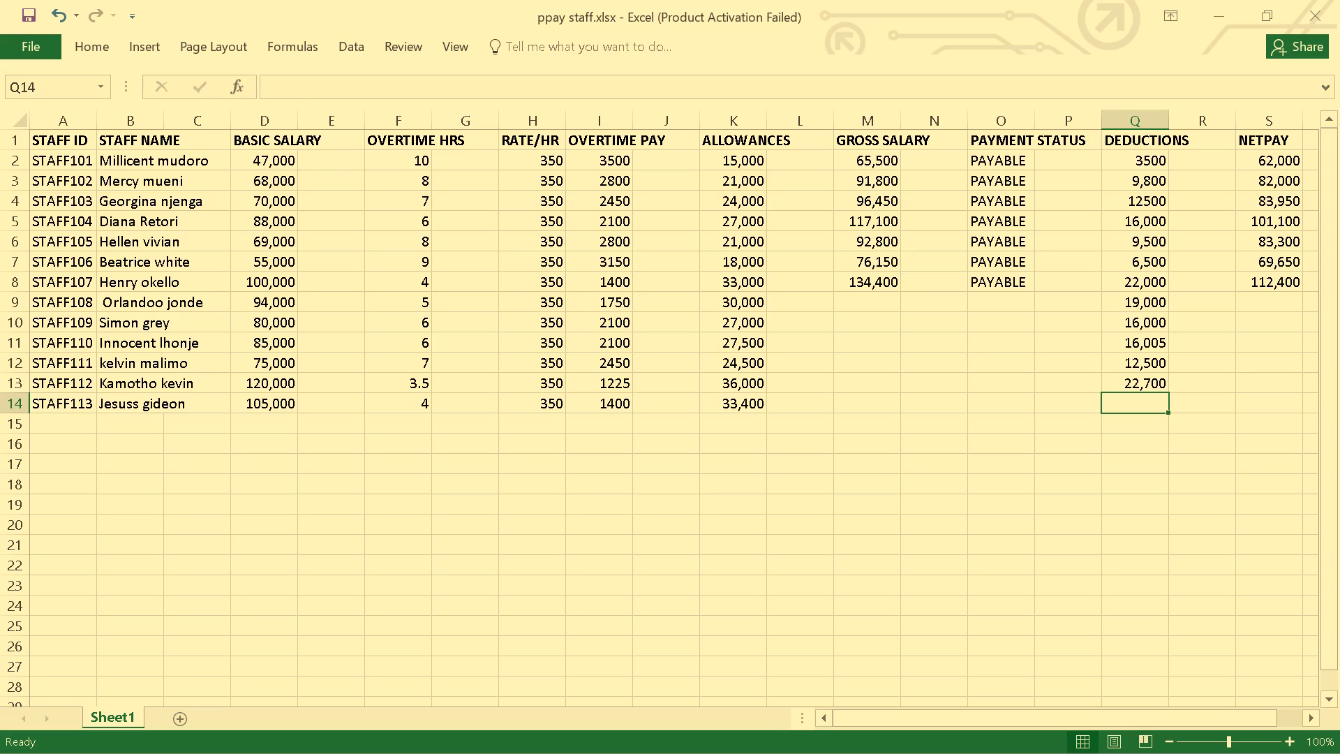
click(1131, 355)
click(1132, 380)
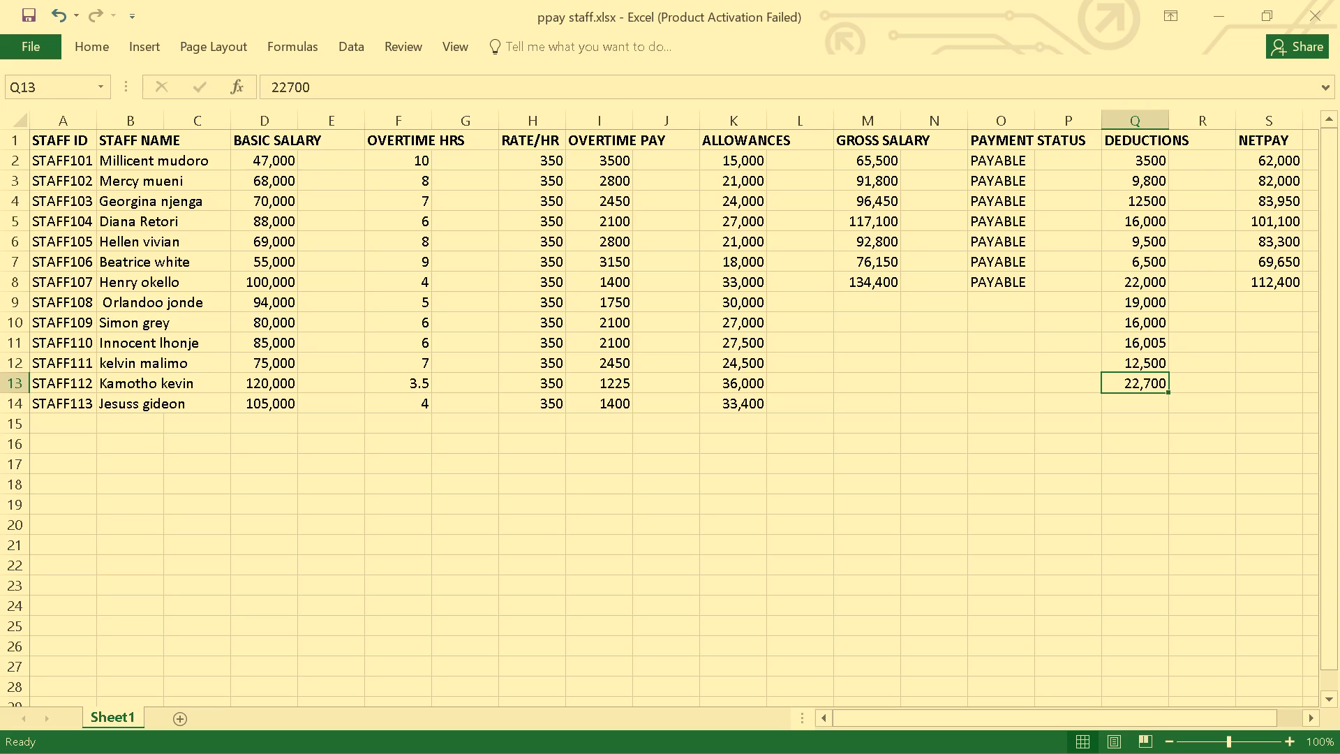
click(1124, 404)
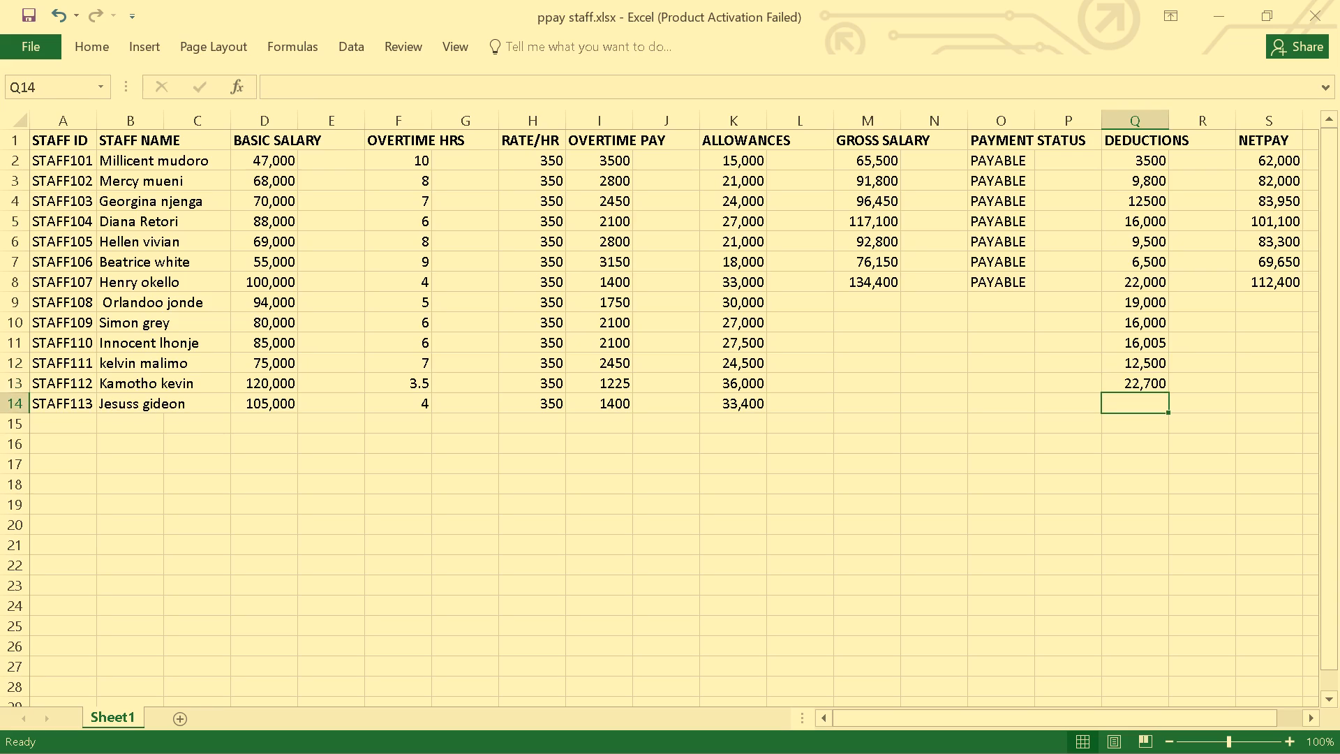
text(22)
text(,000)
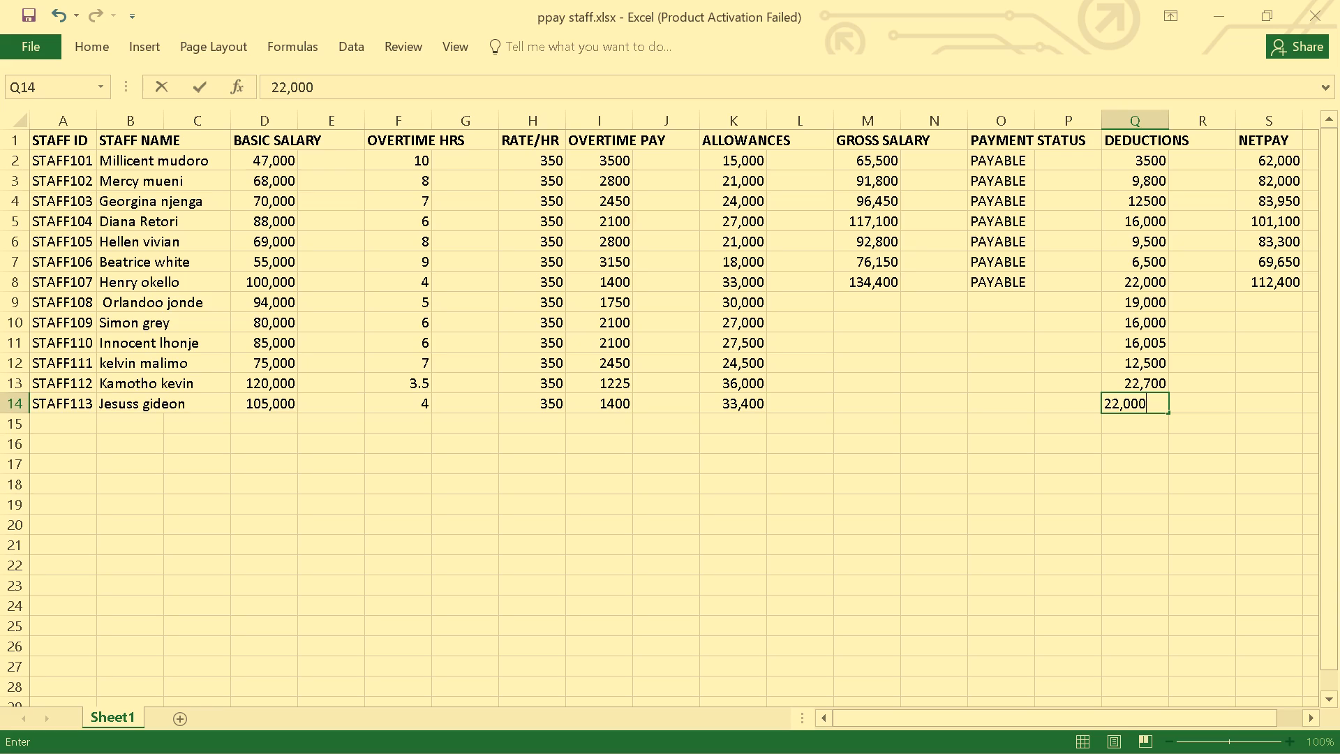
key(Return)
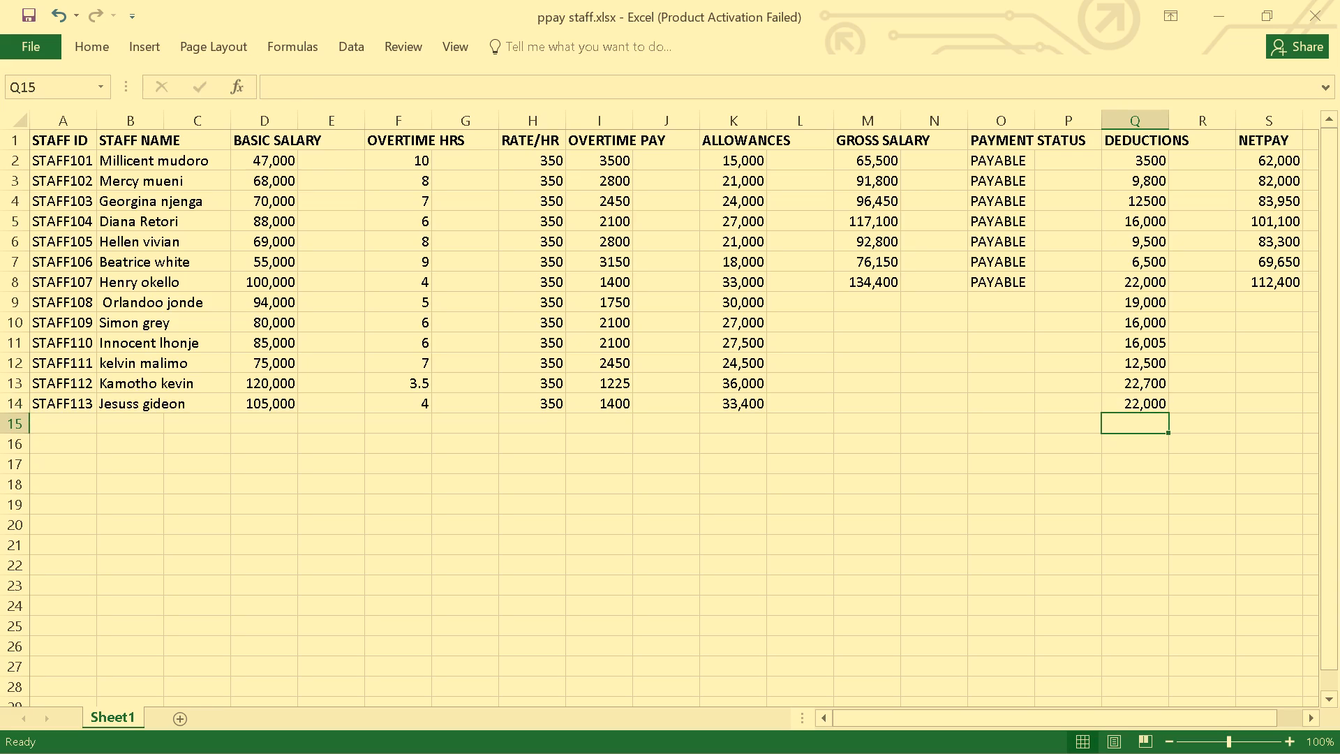
Enter the gross salary formula =D9+I9+K9 for STAFF108 in cell M9.
click(1150, 309)
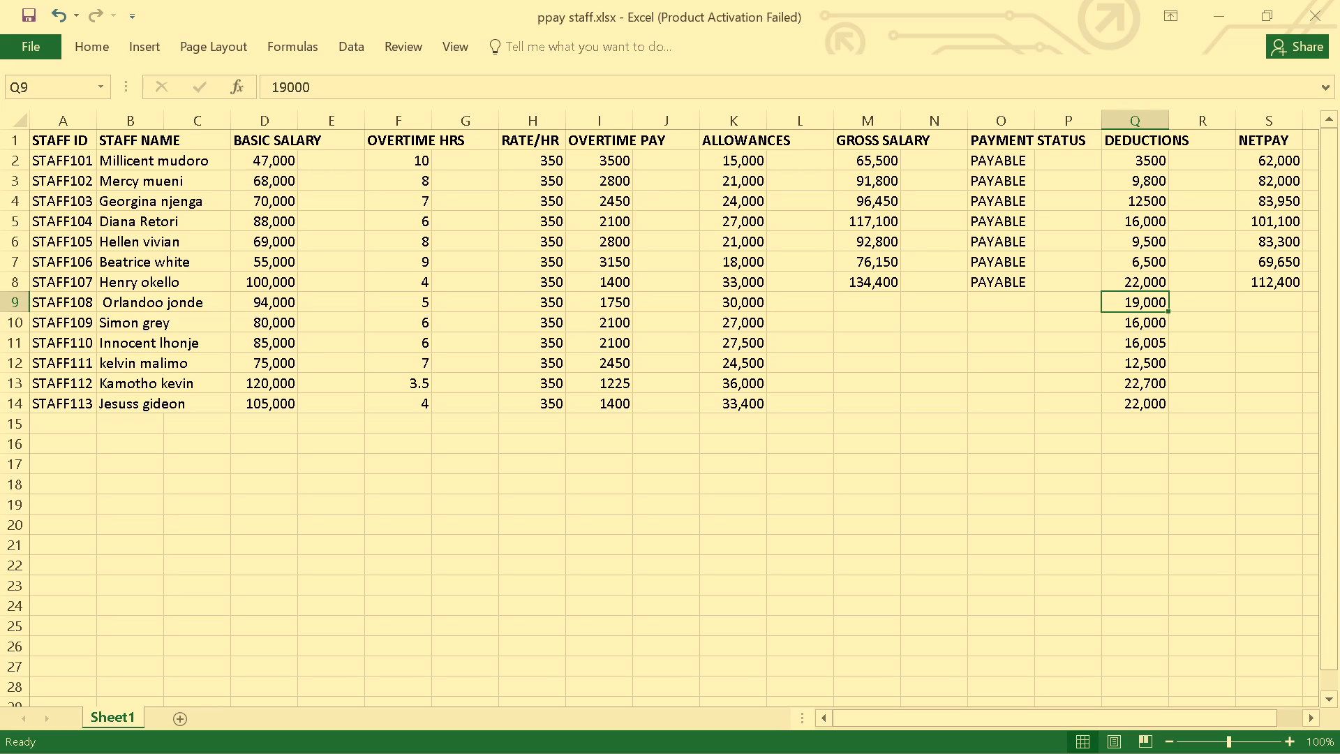
click(865, 301)
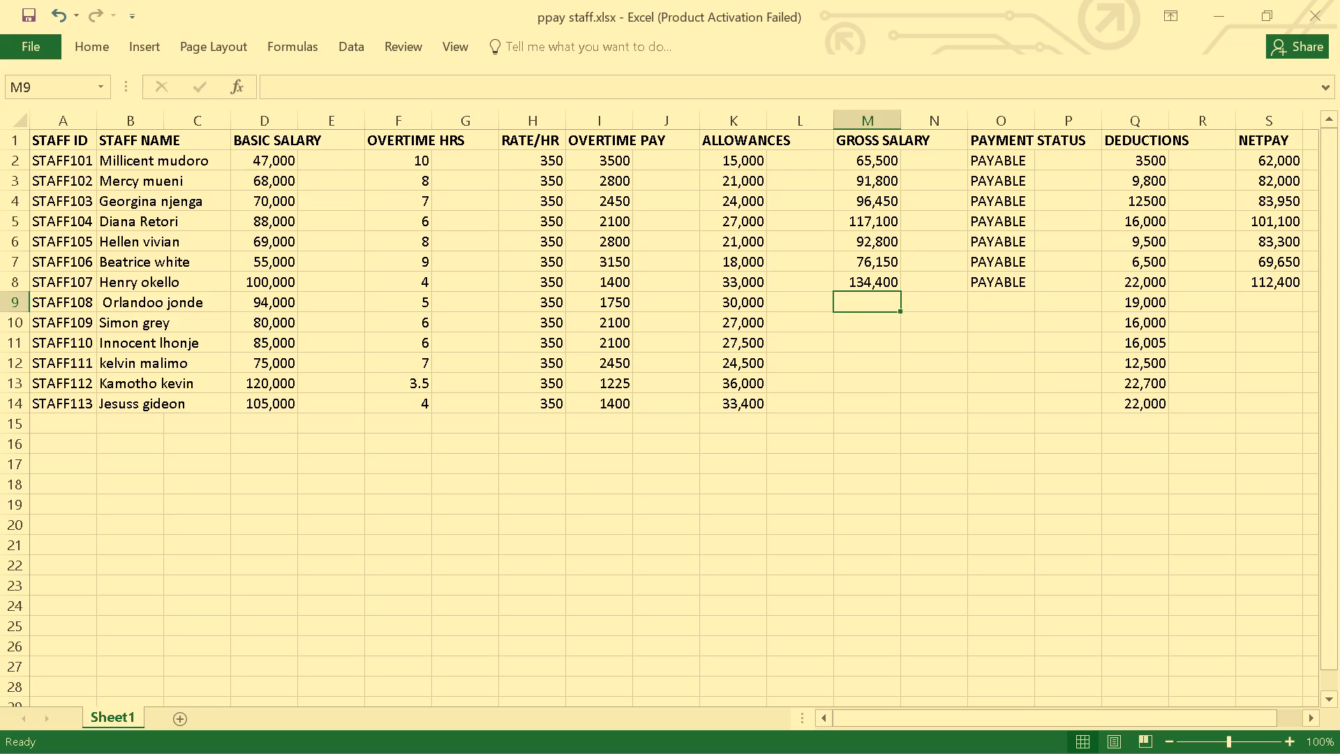
key(equal)
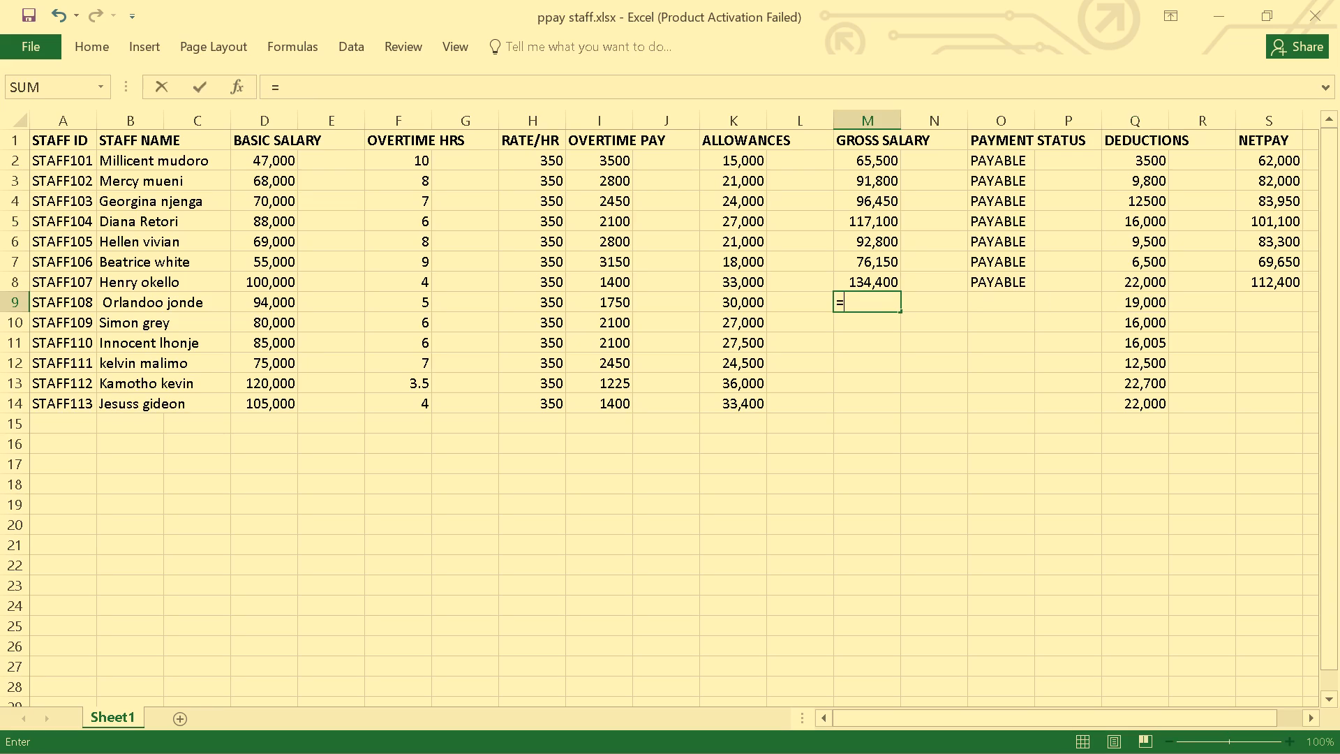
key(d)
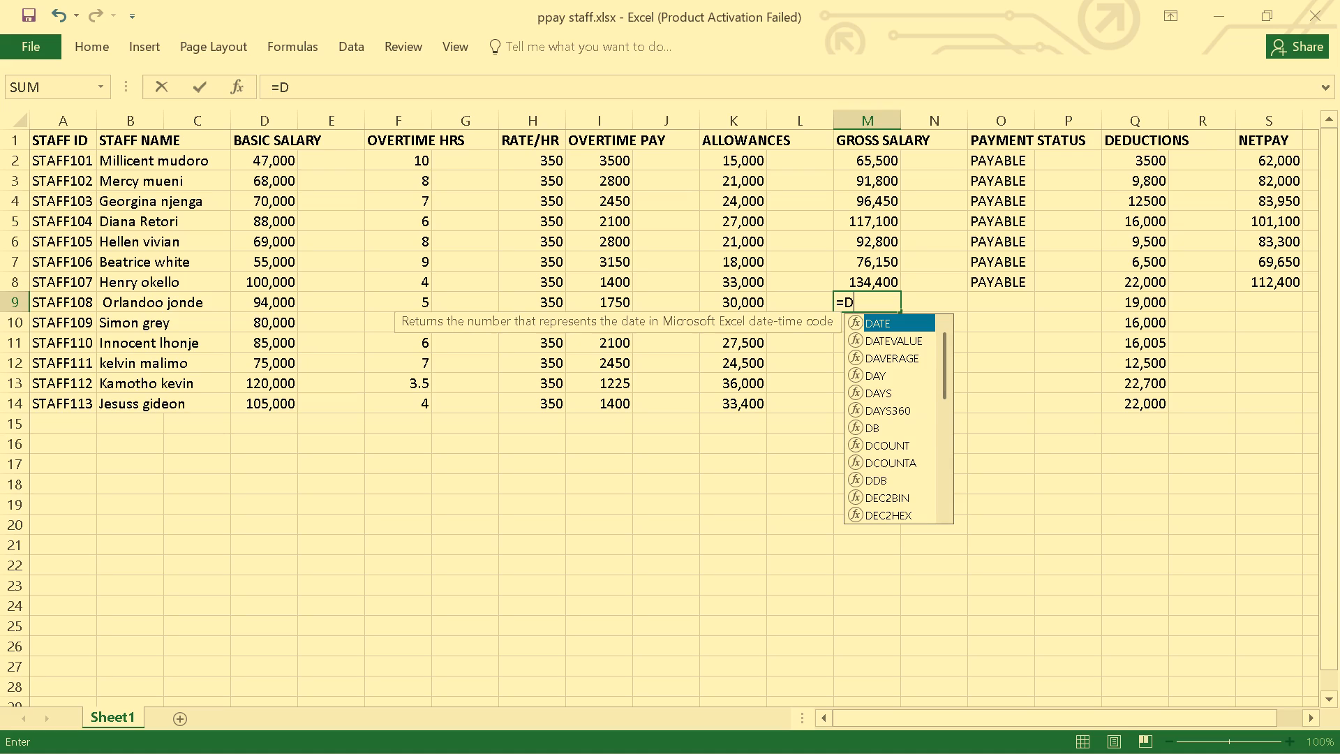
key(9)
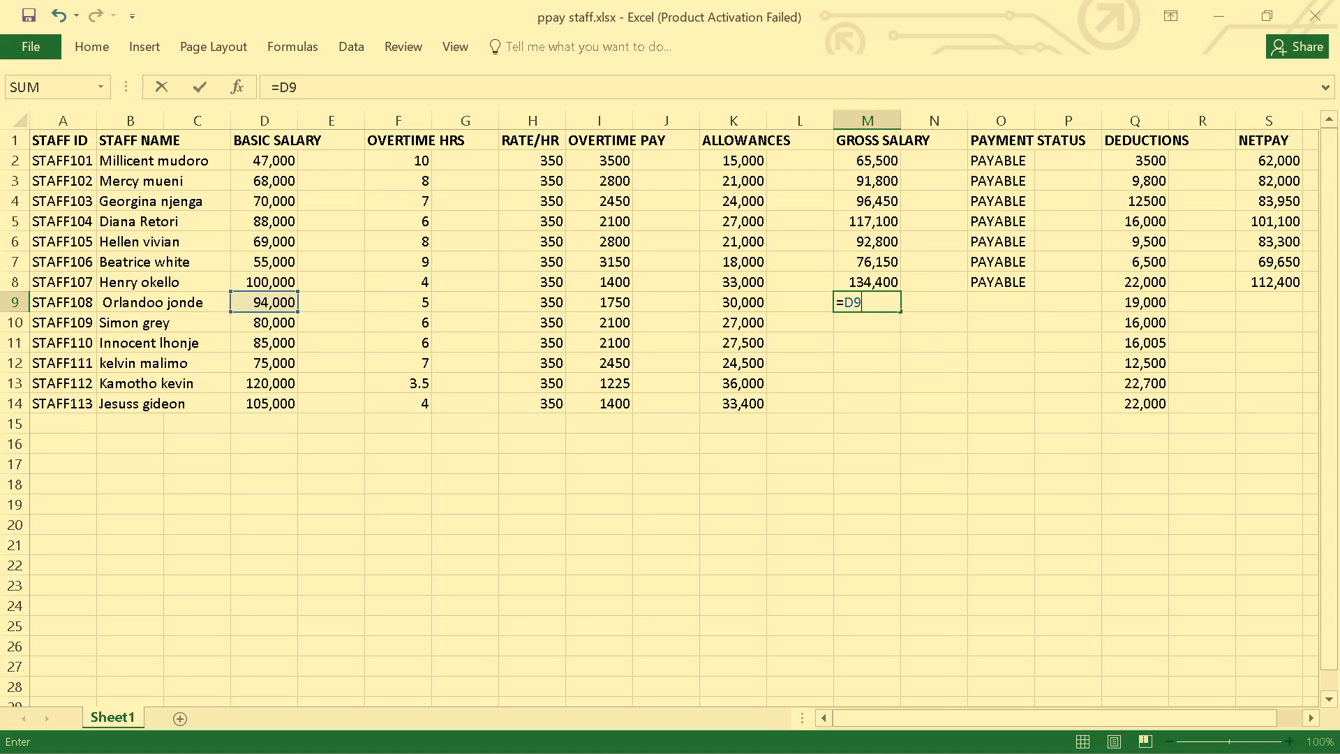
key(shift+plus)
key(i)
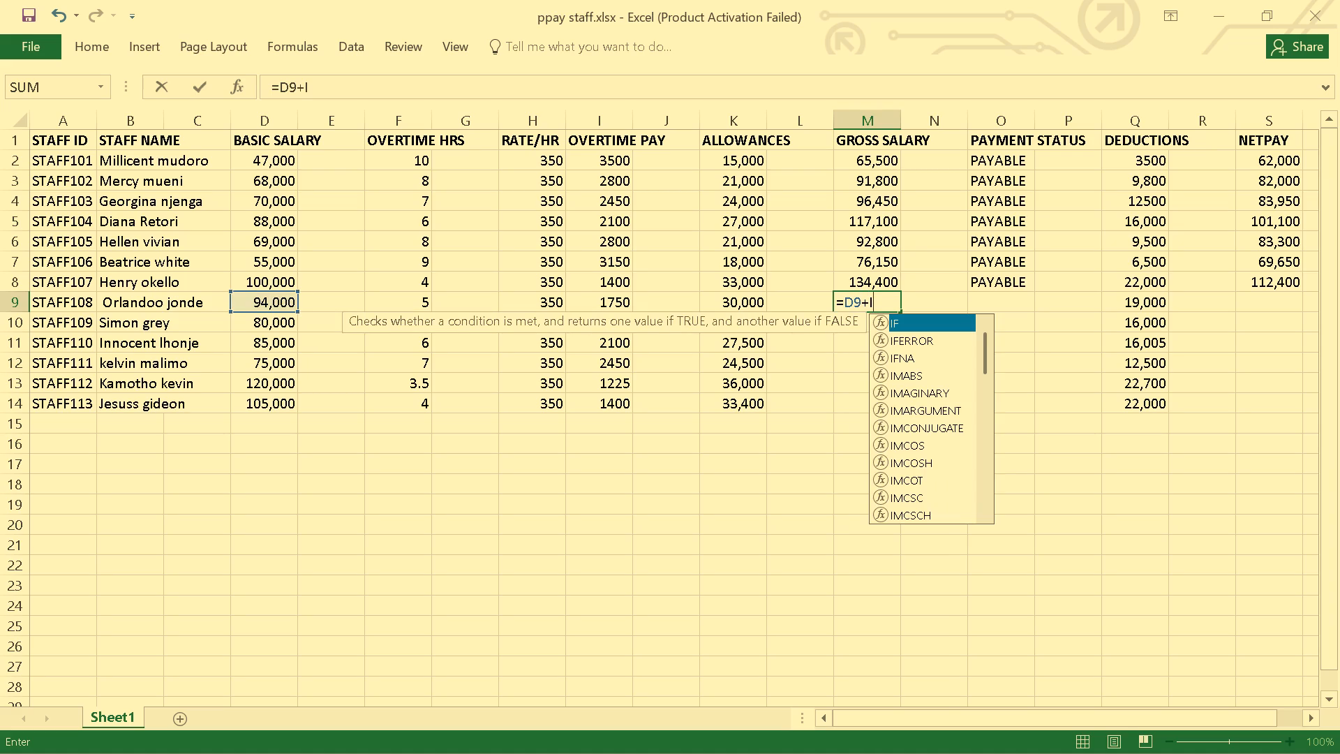
key(shift+parenleft)
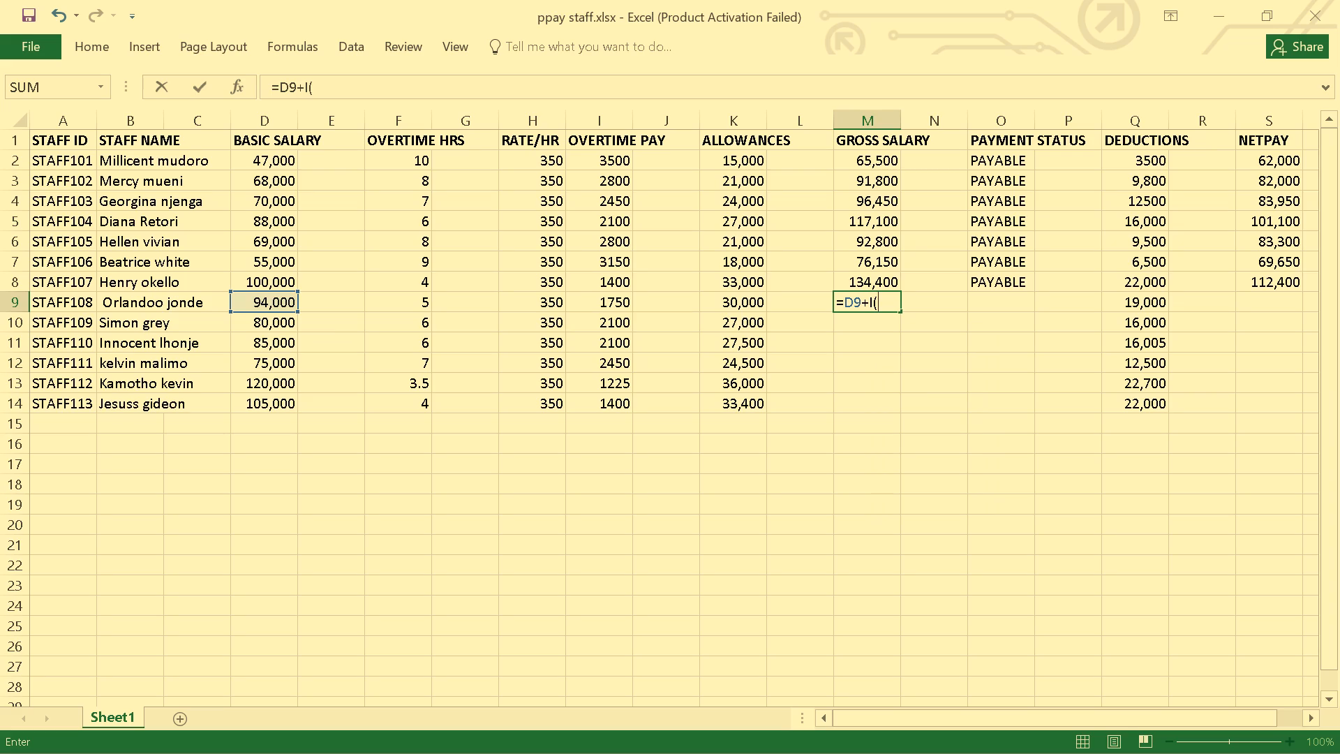
key(BackSpace)
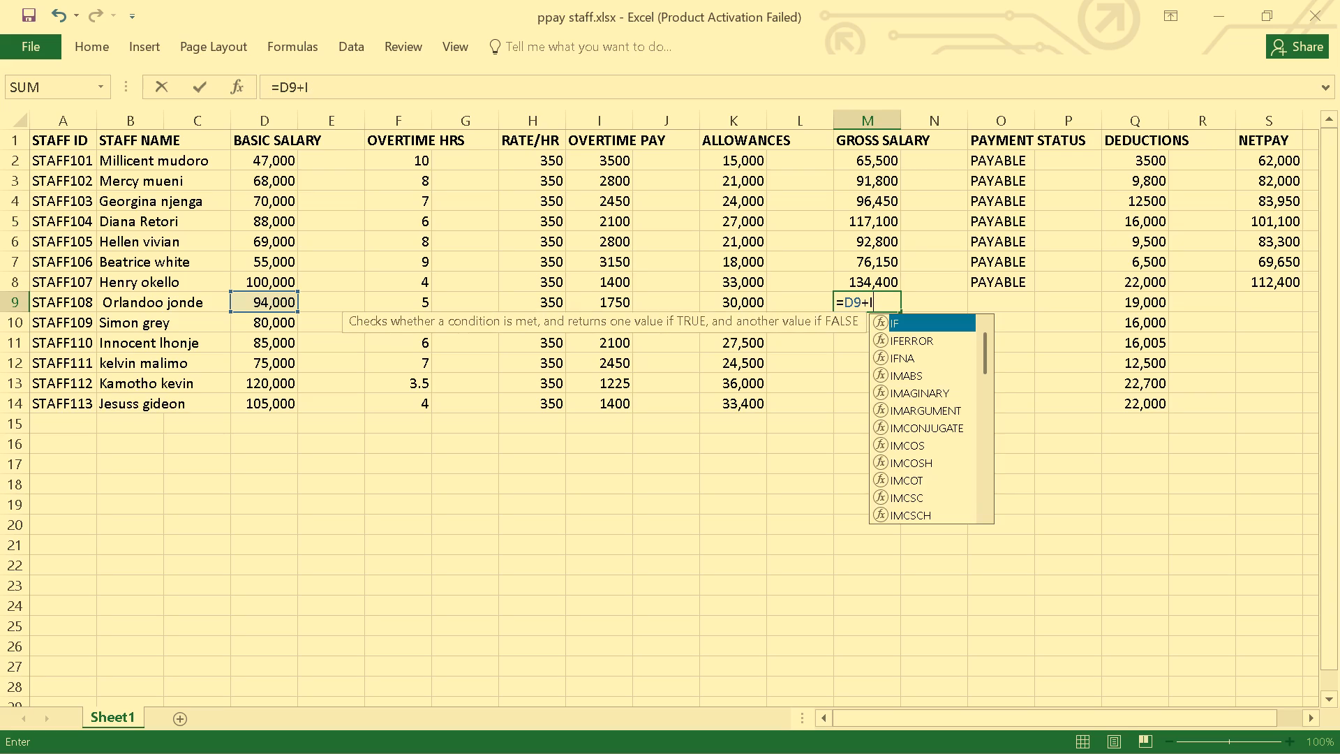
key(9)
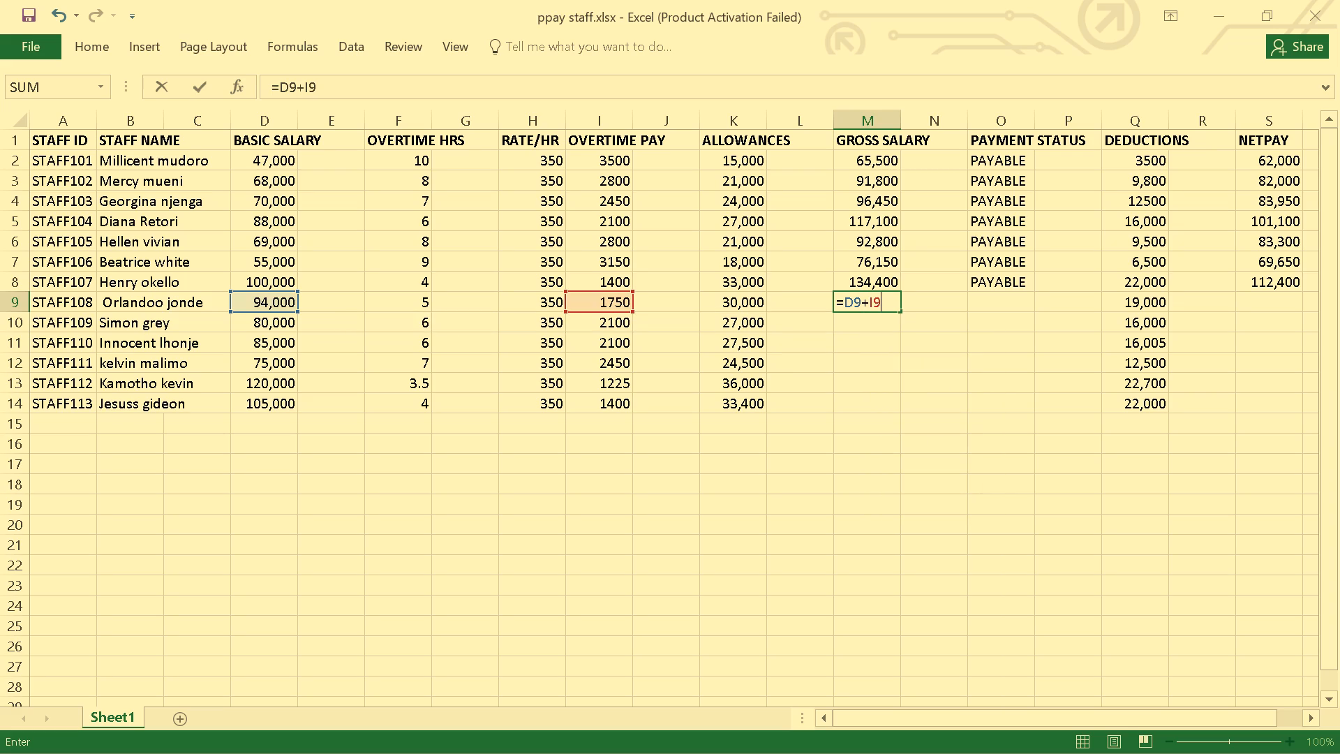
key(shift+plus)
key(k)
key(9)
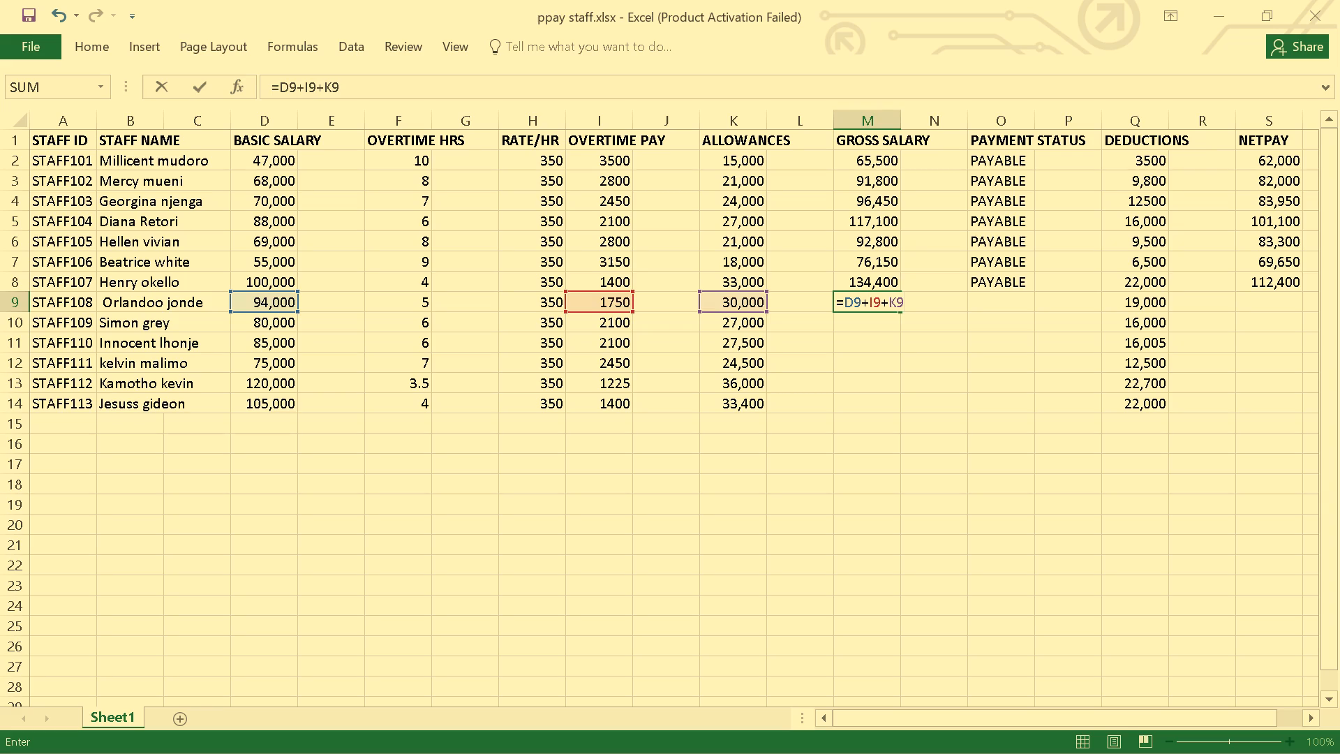
key(Return)
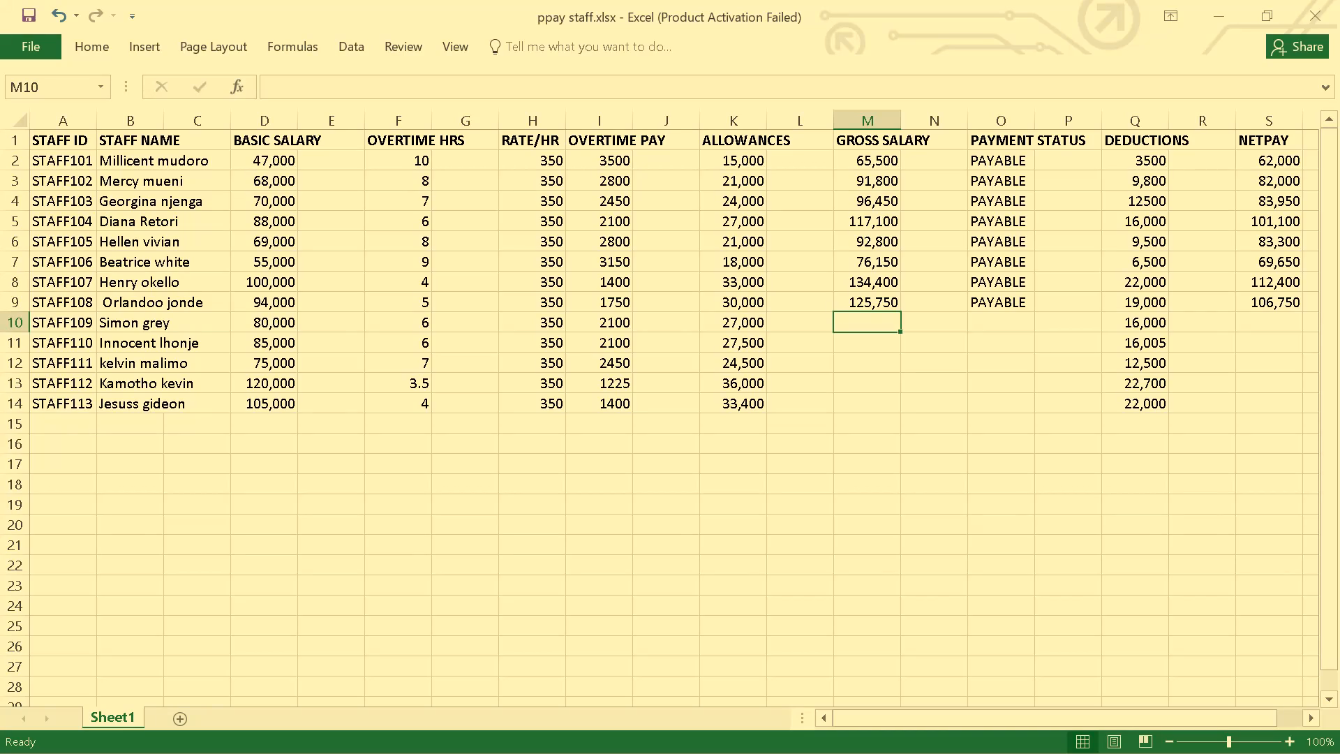
Review the staff entries and inspect the gross salary, payment status and net pay formulas in the completed rows.
click(881, 279)
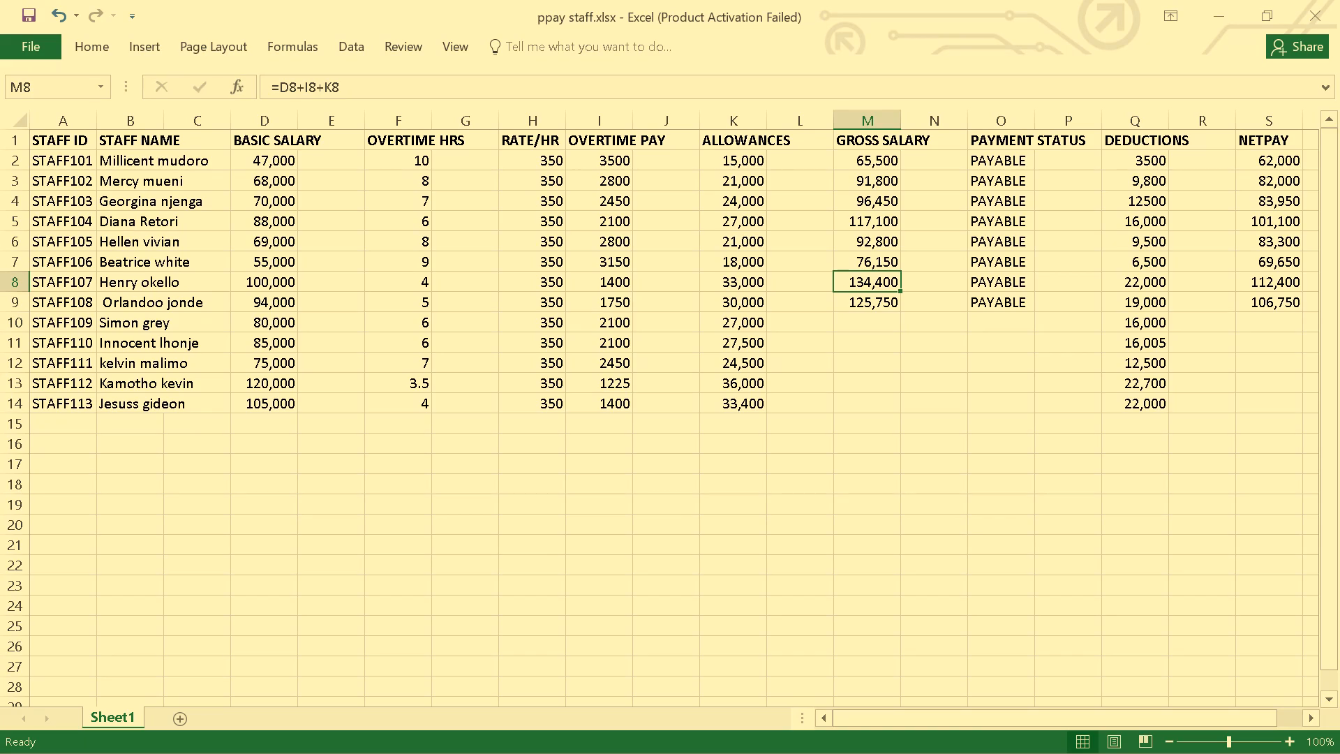
key(Left)
key(Left)
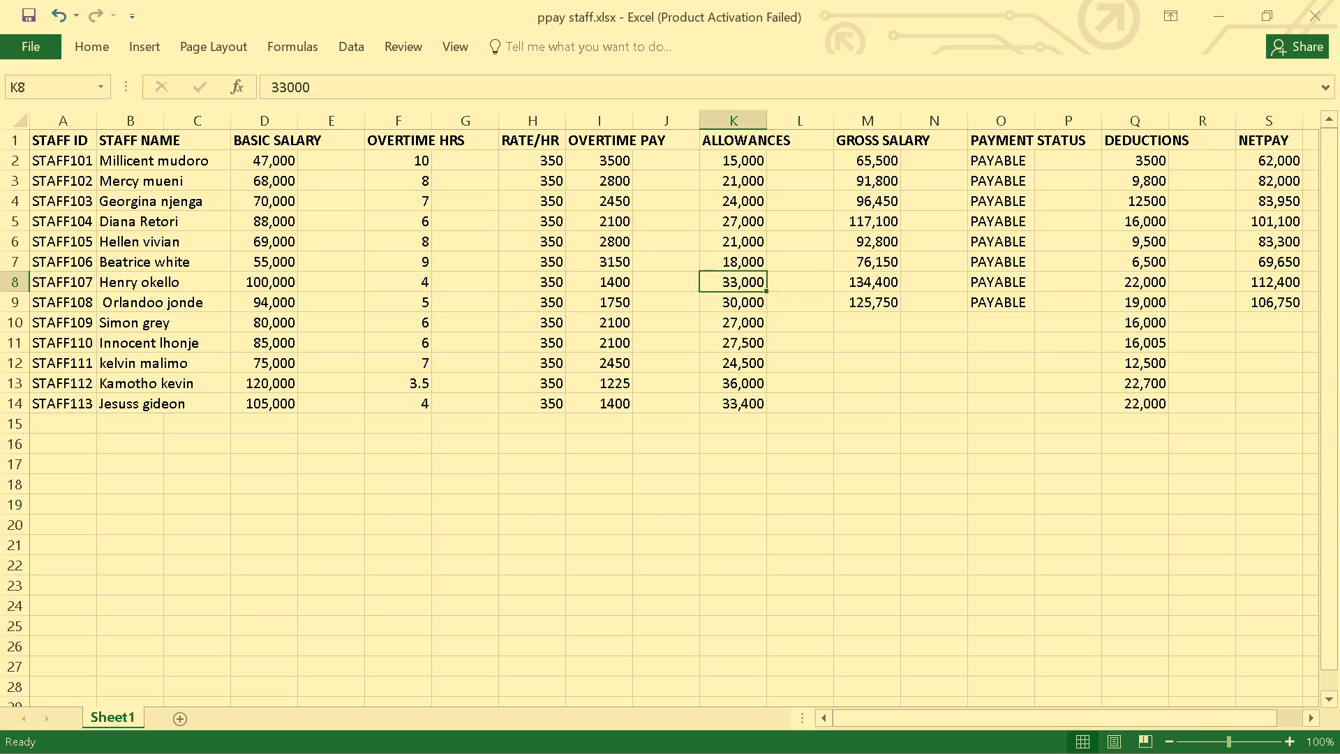
click(50, 172)
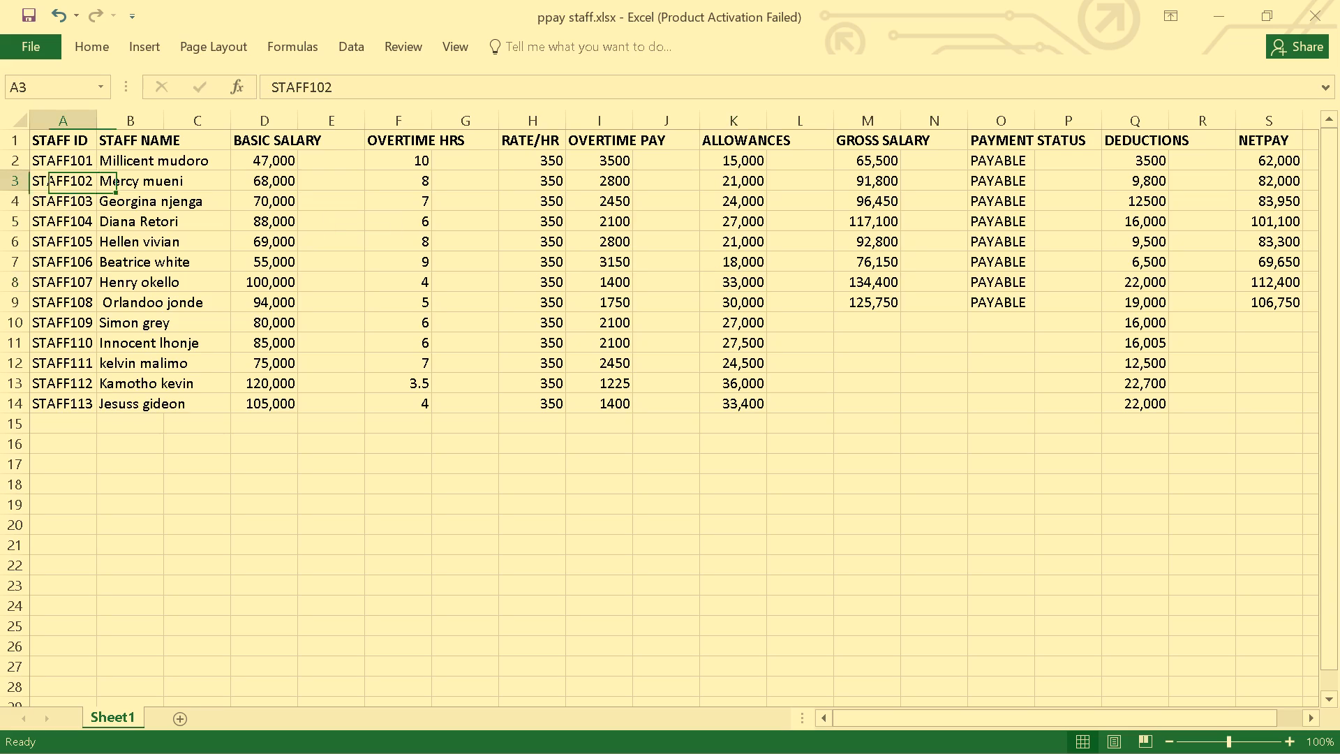
click(36, 244)
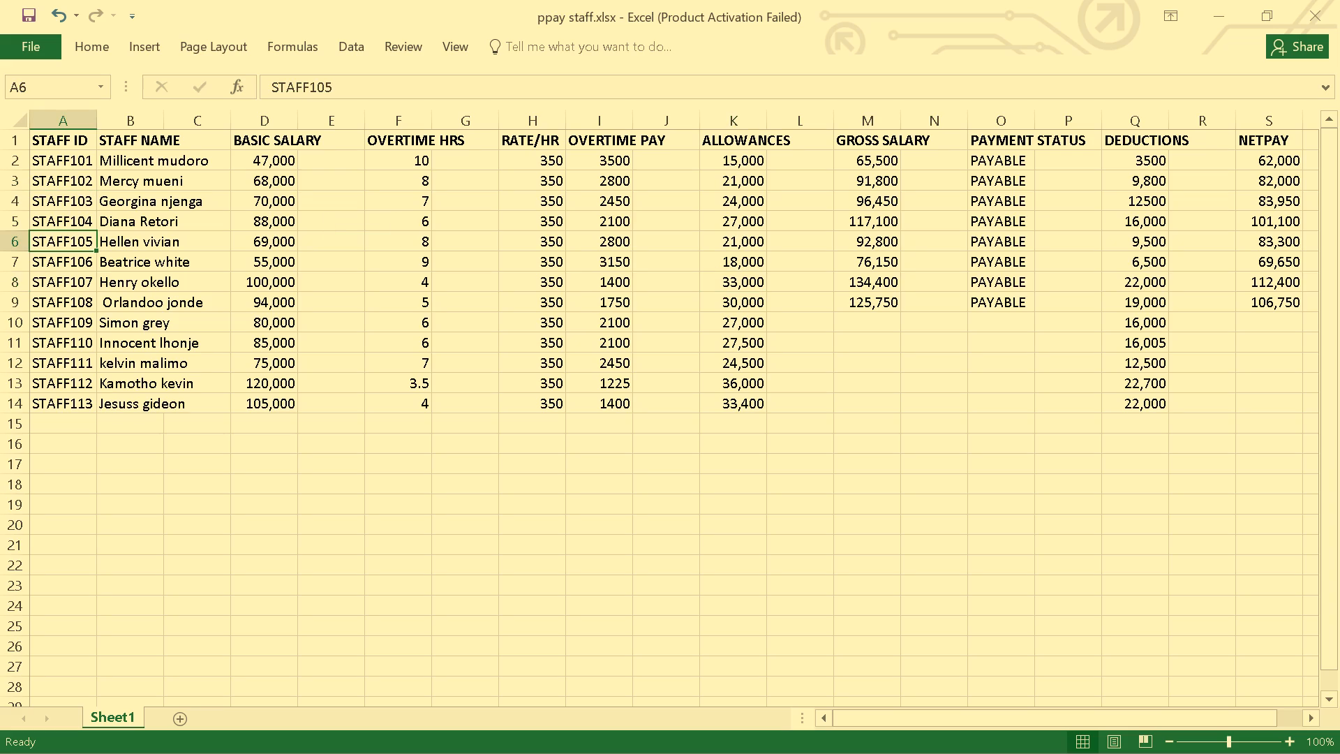
click(42, 271)
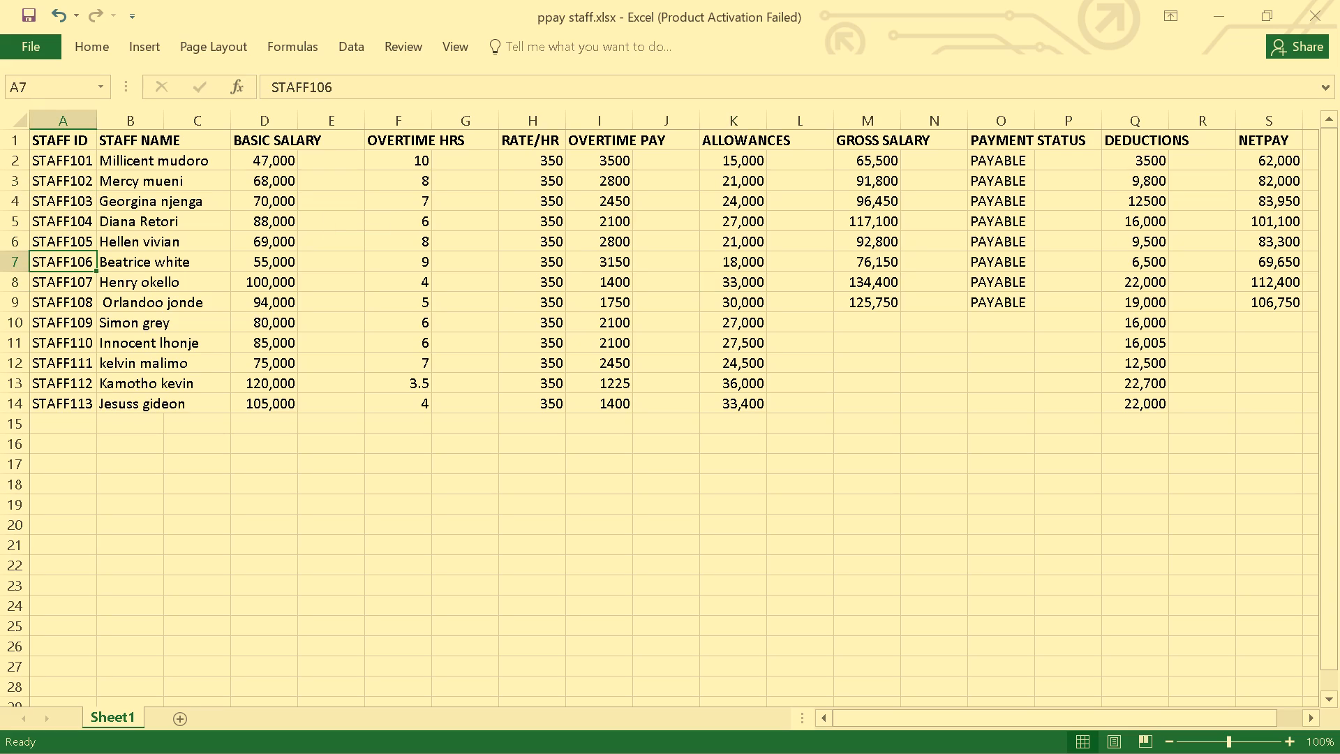
scroll(674, 300, down, 2)
scroll(670, 305, up, 4)
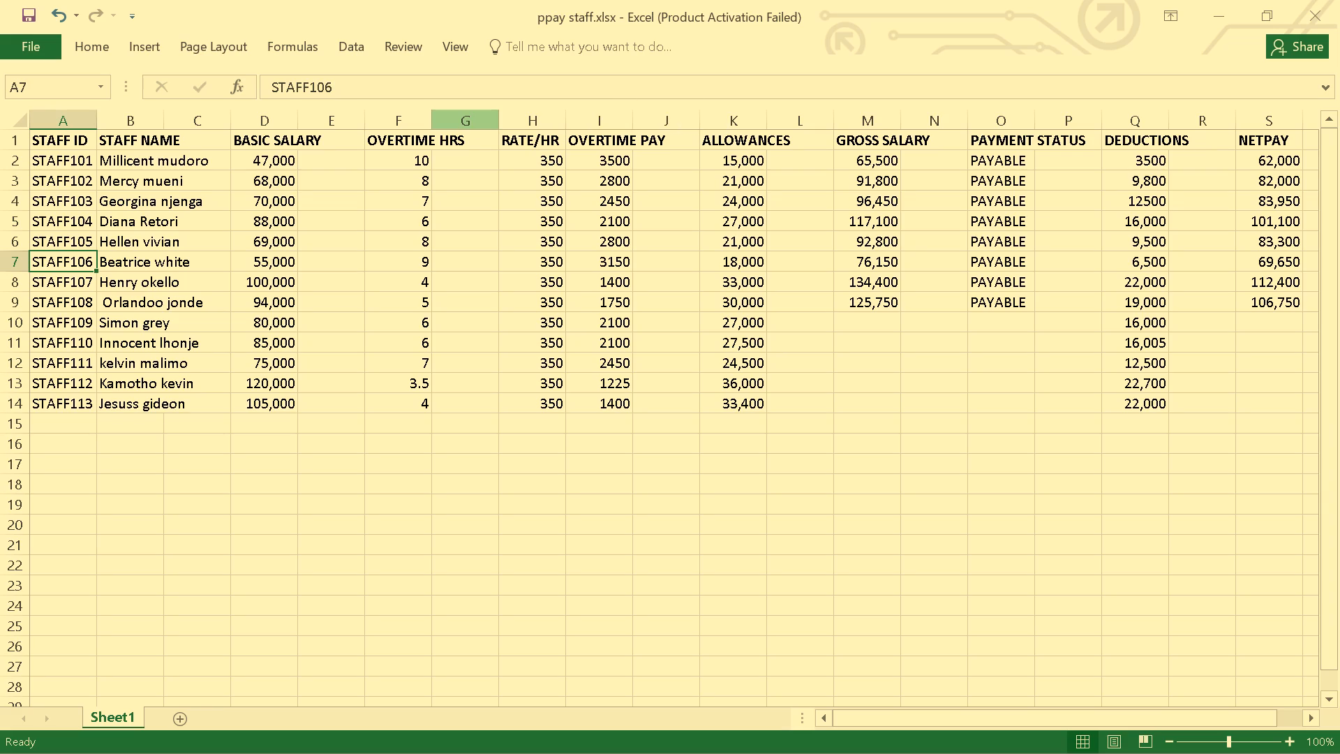
click(61, 141)
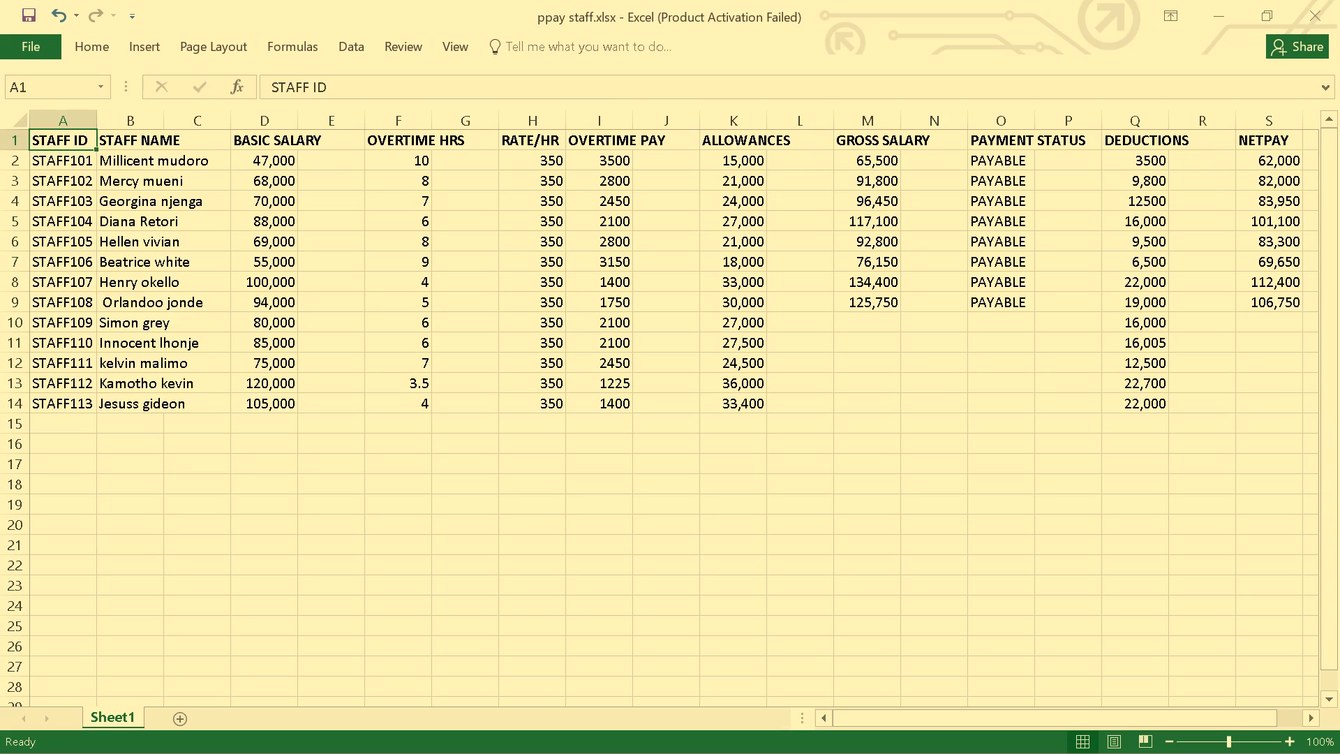
right_click(68, 140)
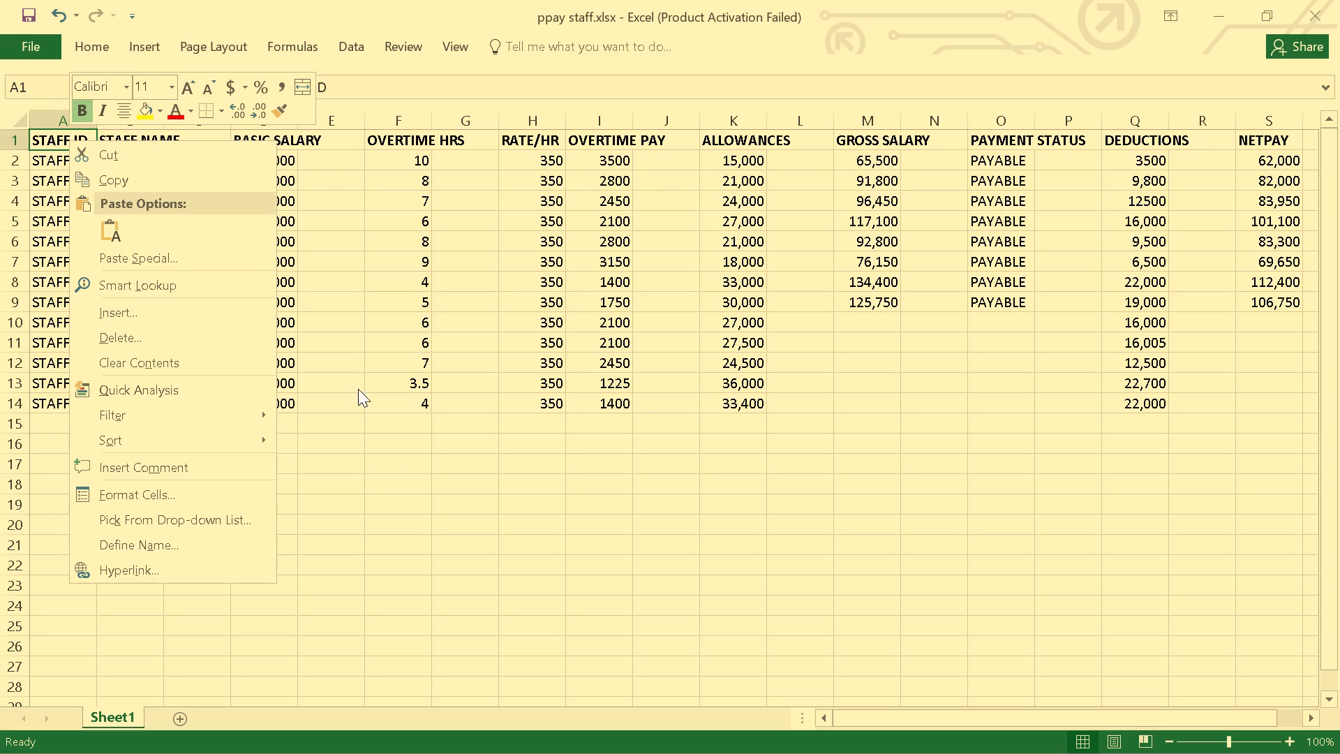
click(435, 498)
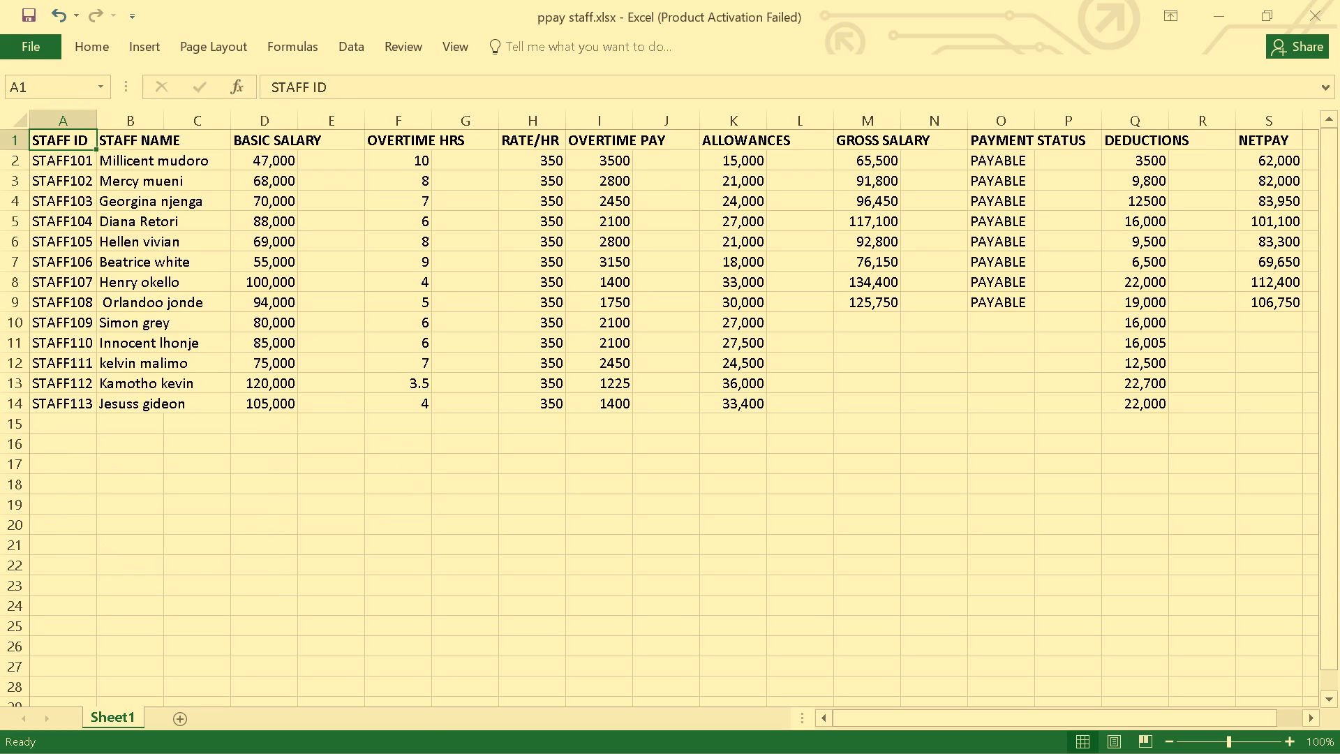
click(50, 339)
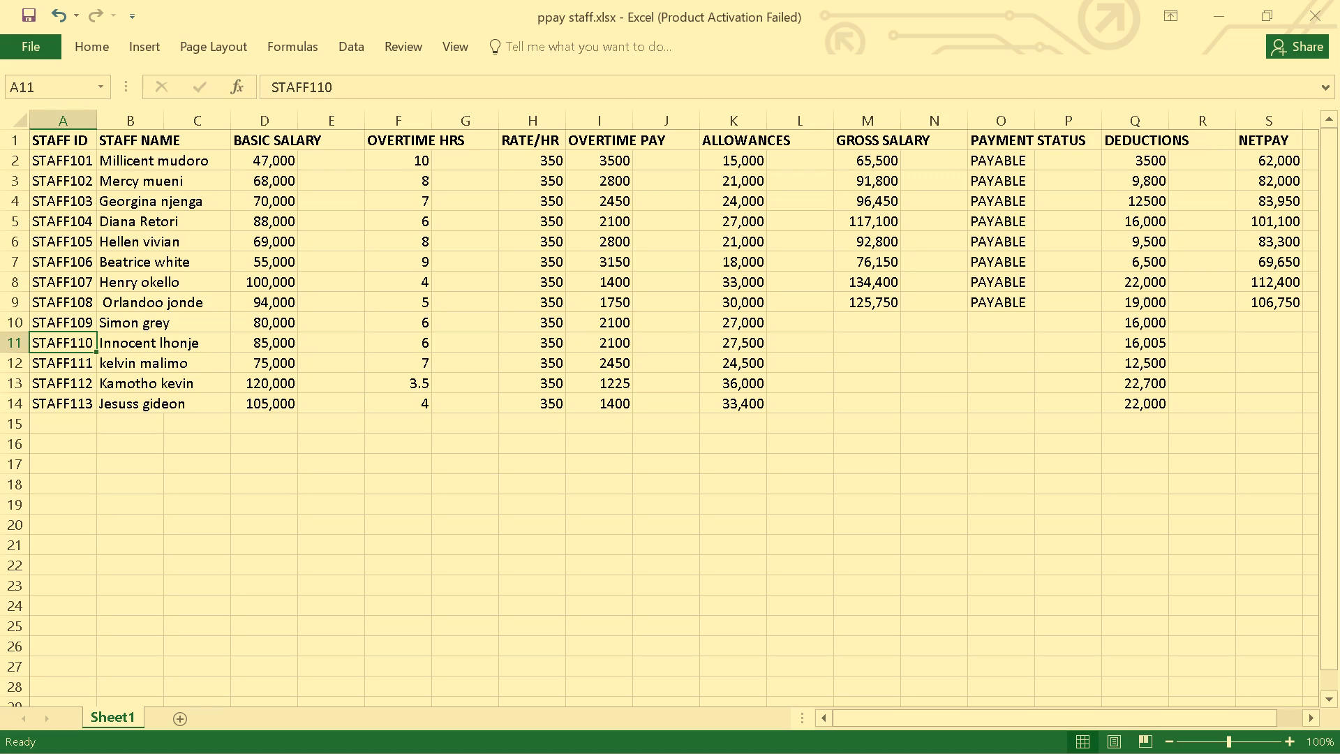
click(56, 369)
click(115, 323)
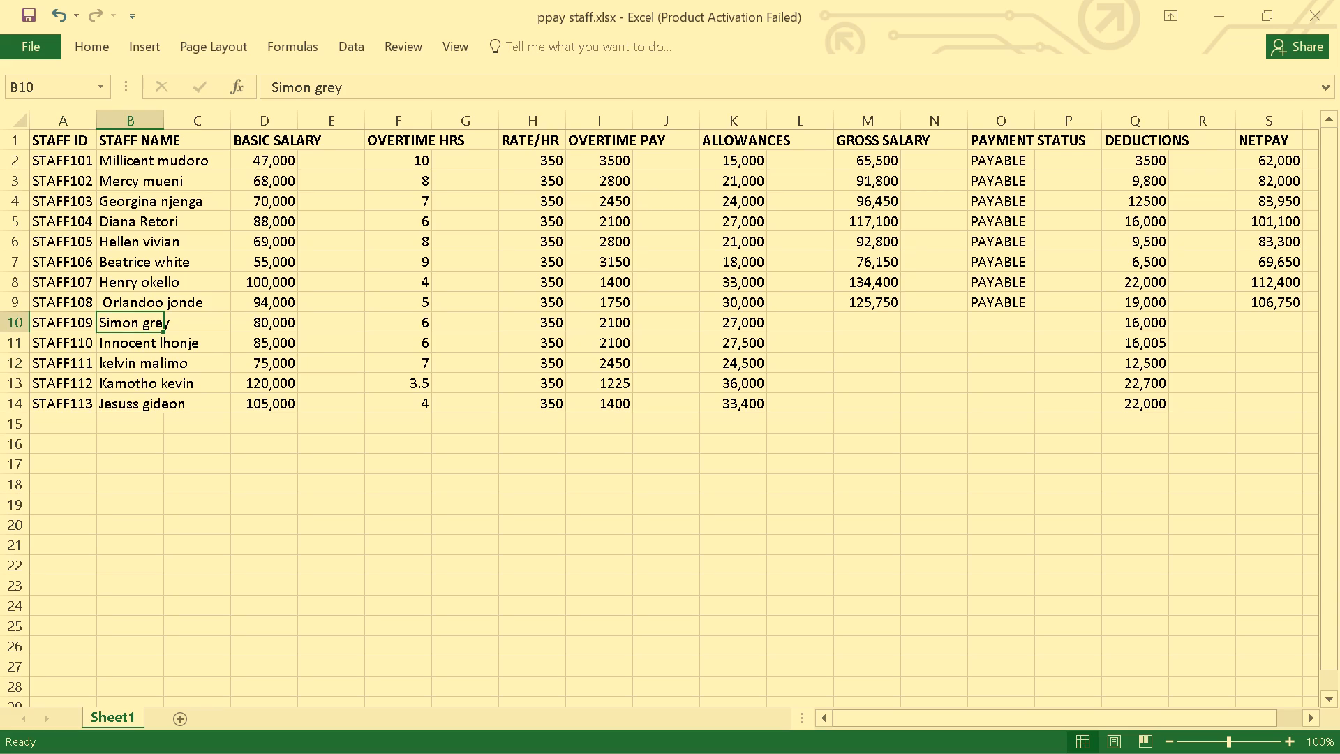
click(895, 183)
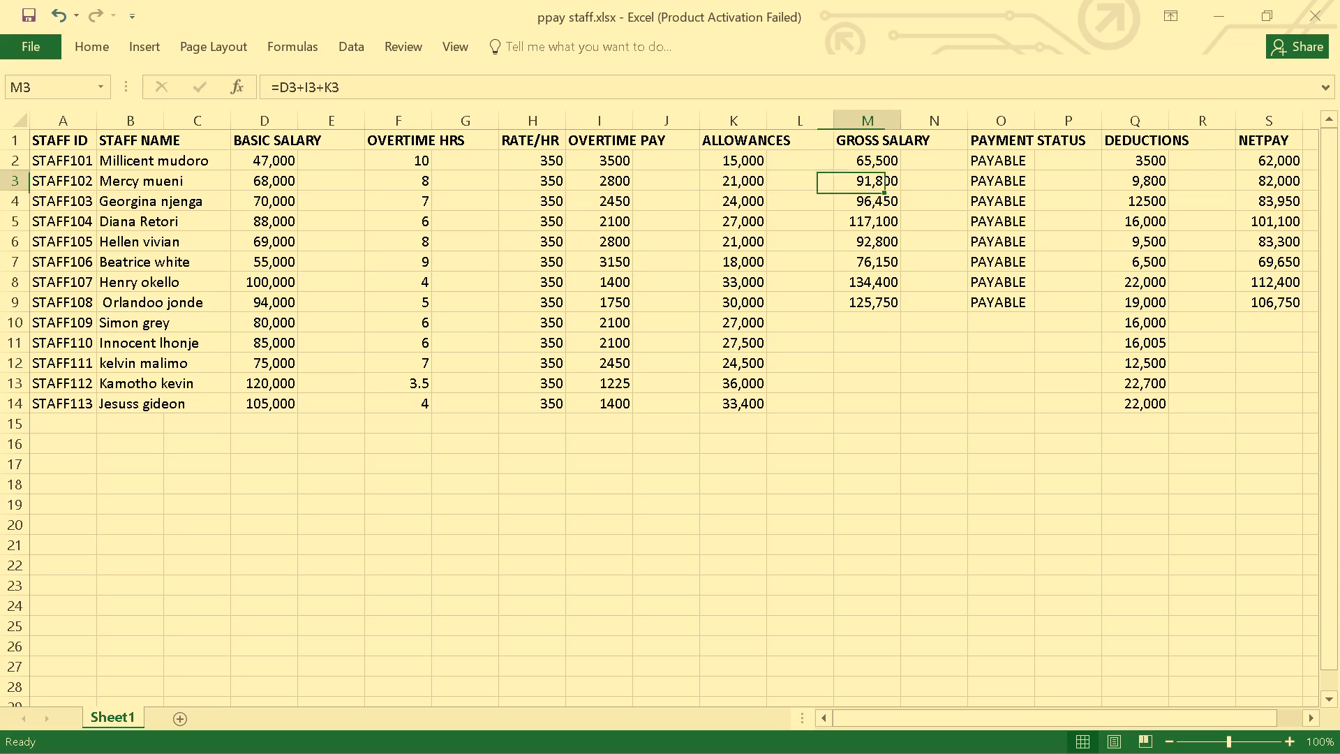
click(1012, 241)
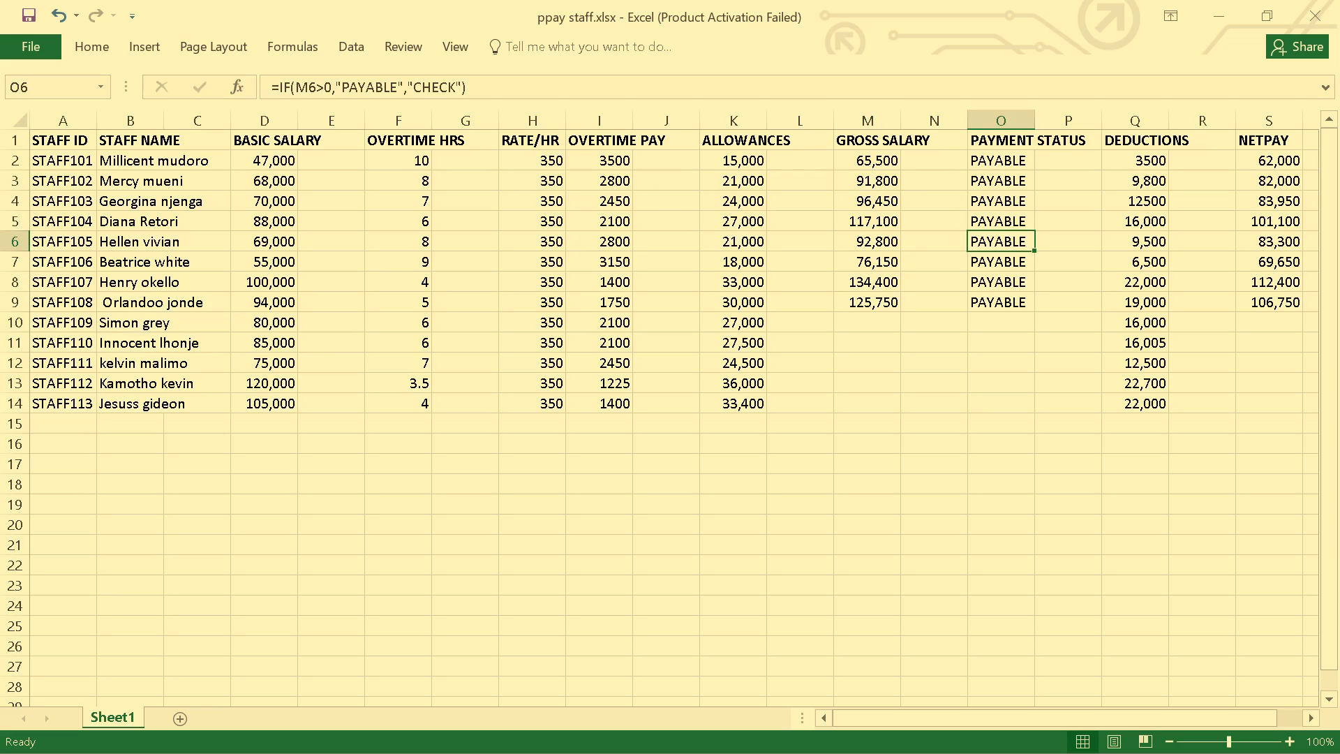
click(997, 299)
click(1004, 198)
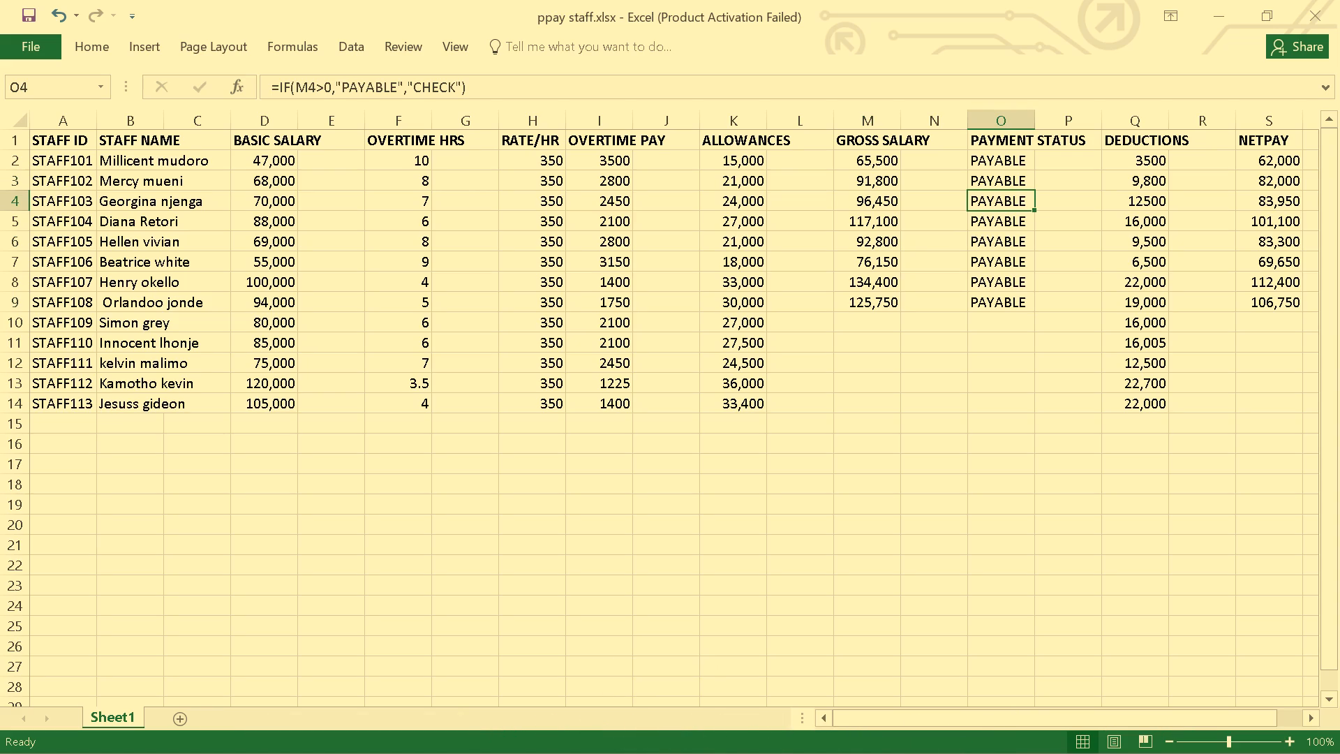
click(1281, 209)
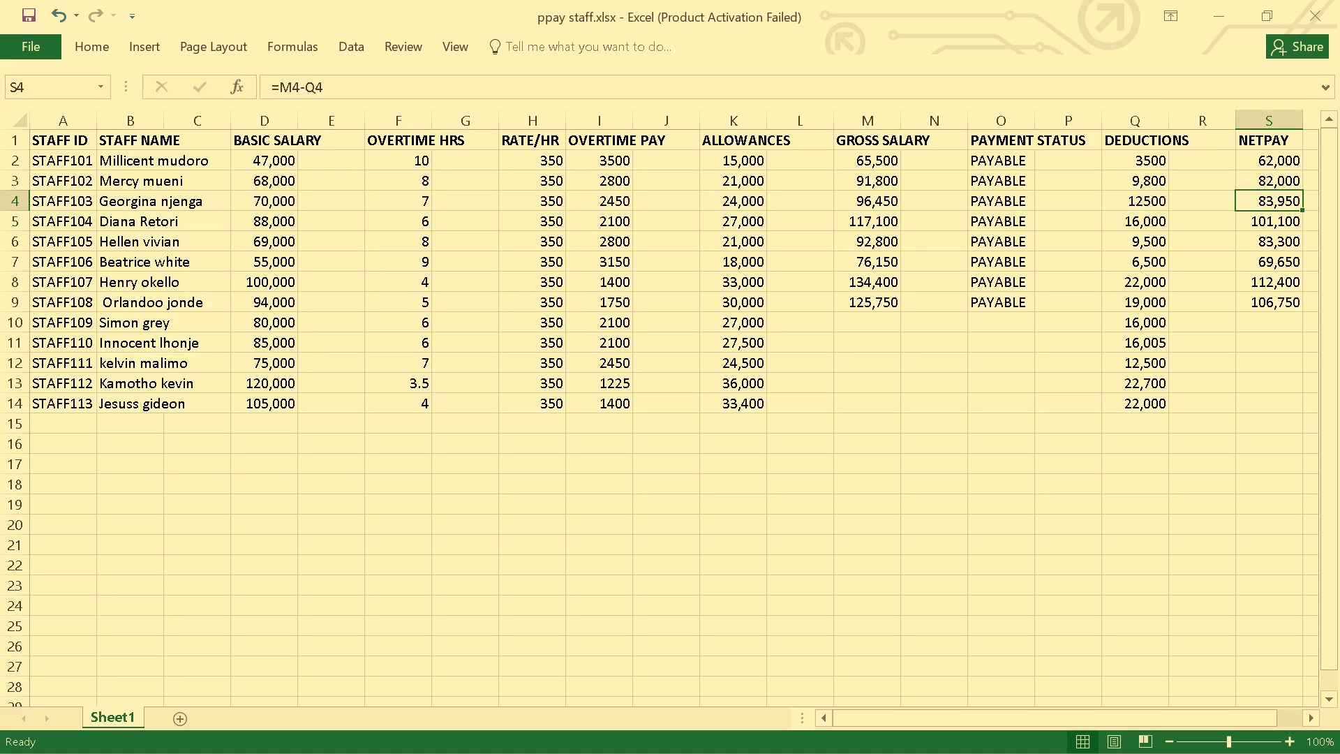
Change the STAFF112 deduction in cell Q13 to 22,600.
click(1148, 382)
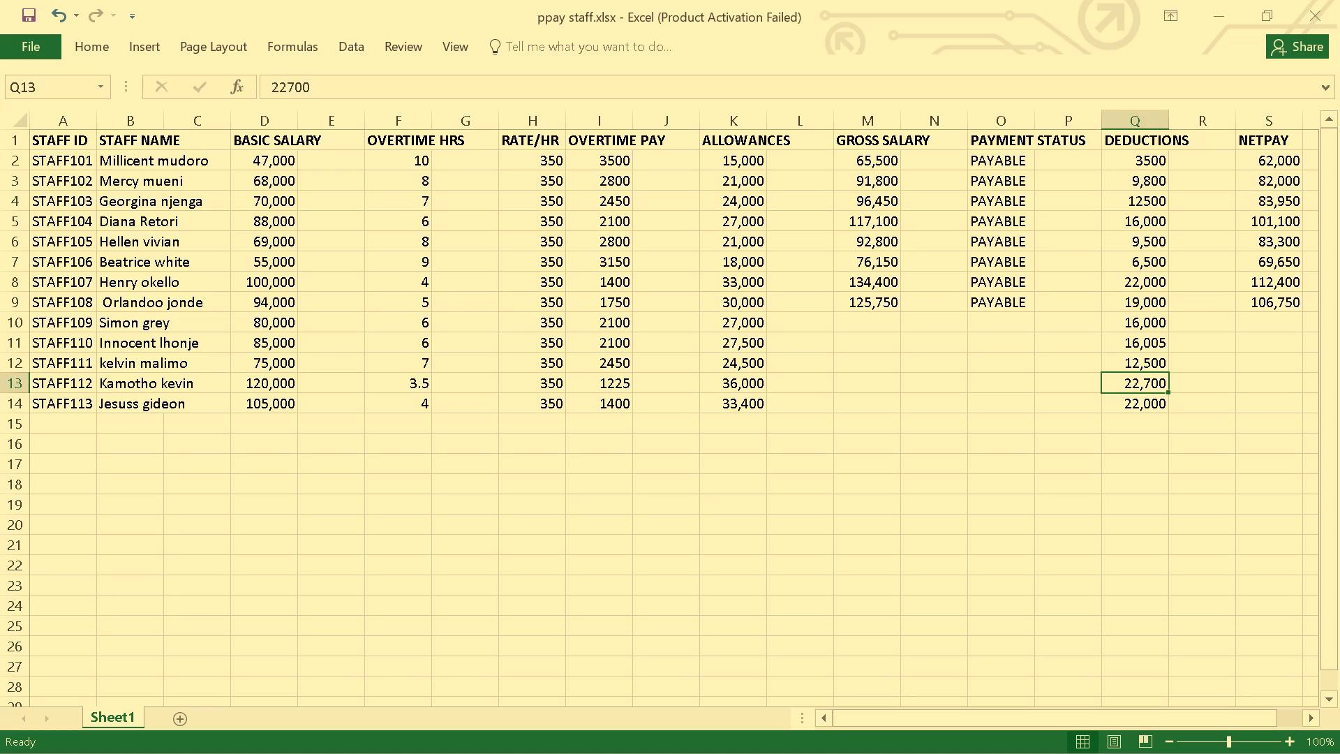
click(364, 89)
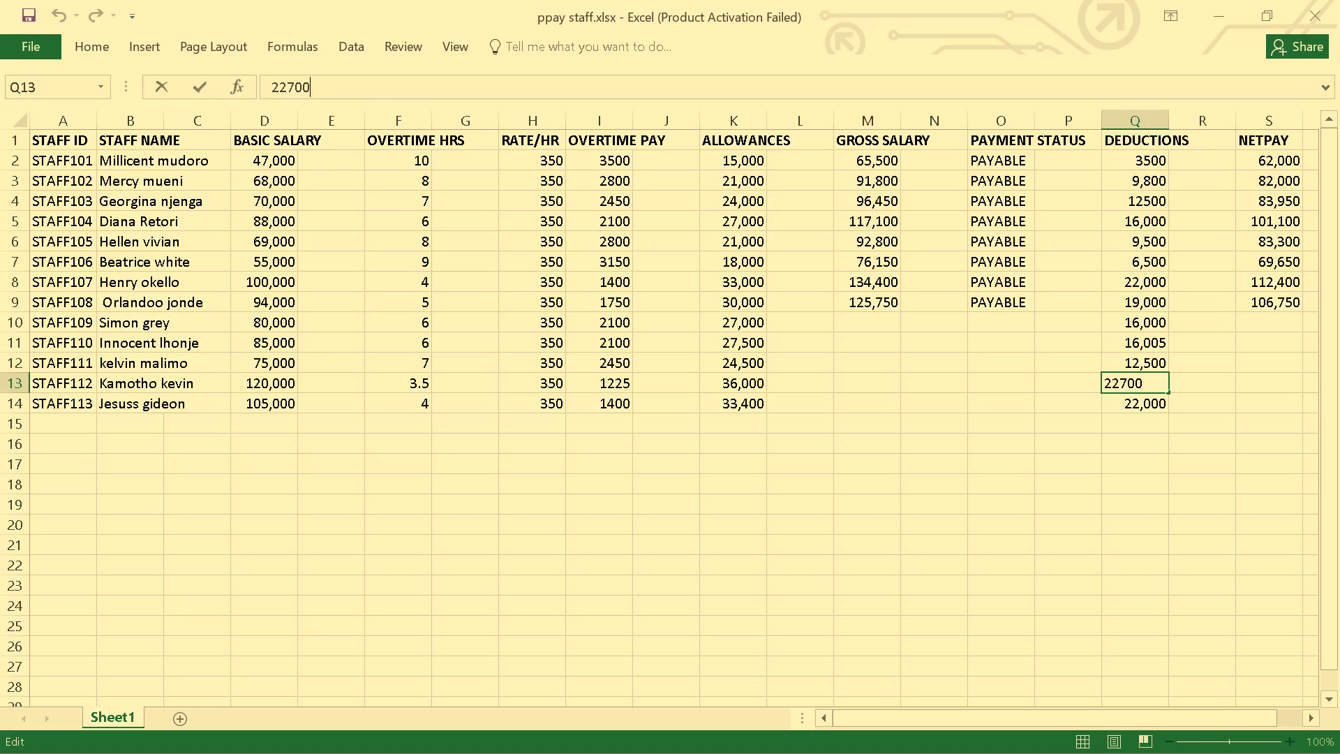
key(BackSpace)
key(BackSpace)
key(BackSpace)
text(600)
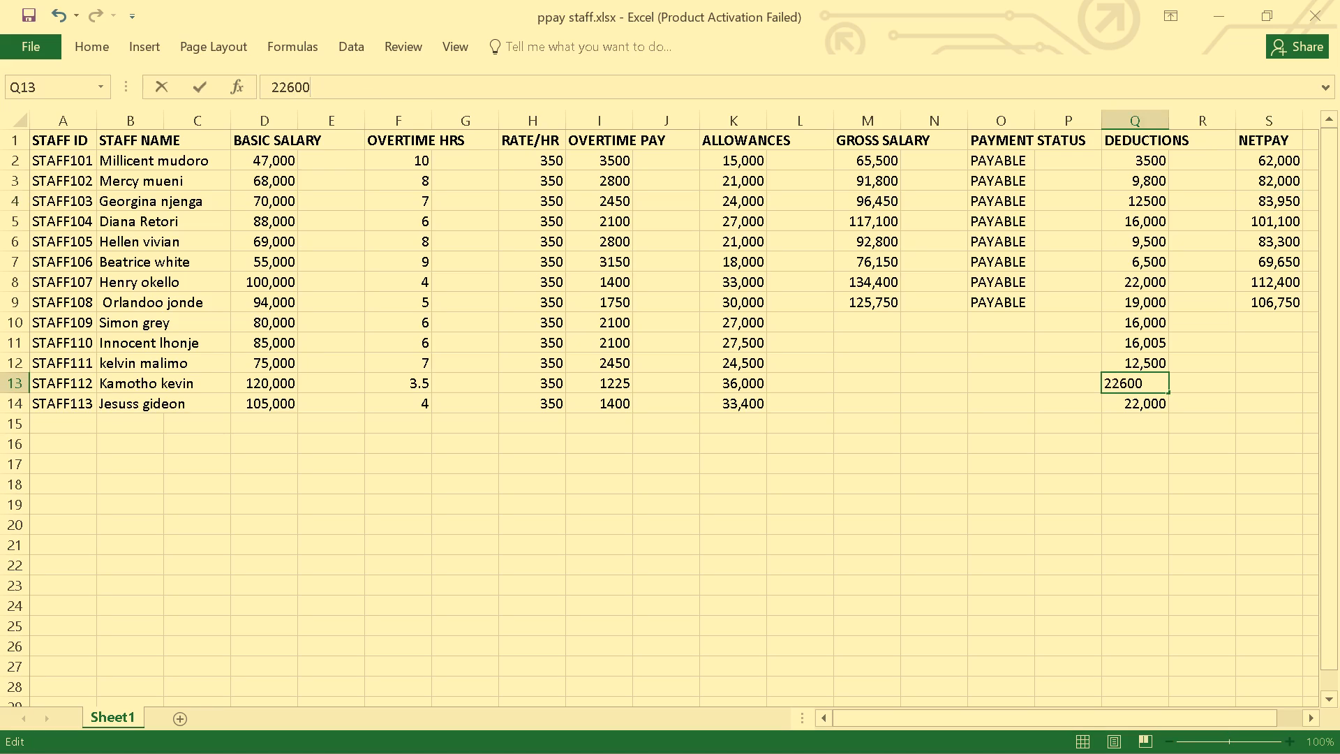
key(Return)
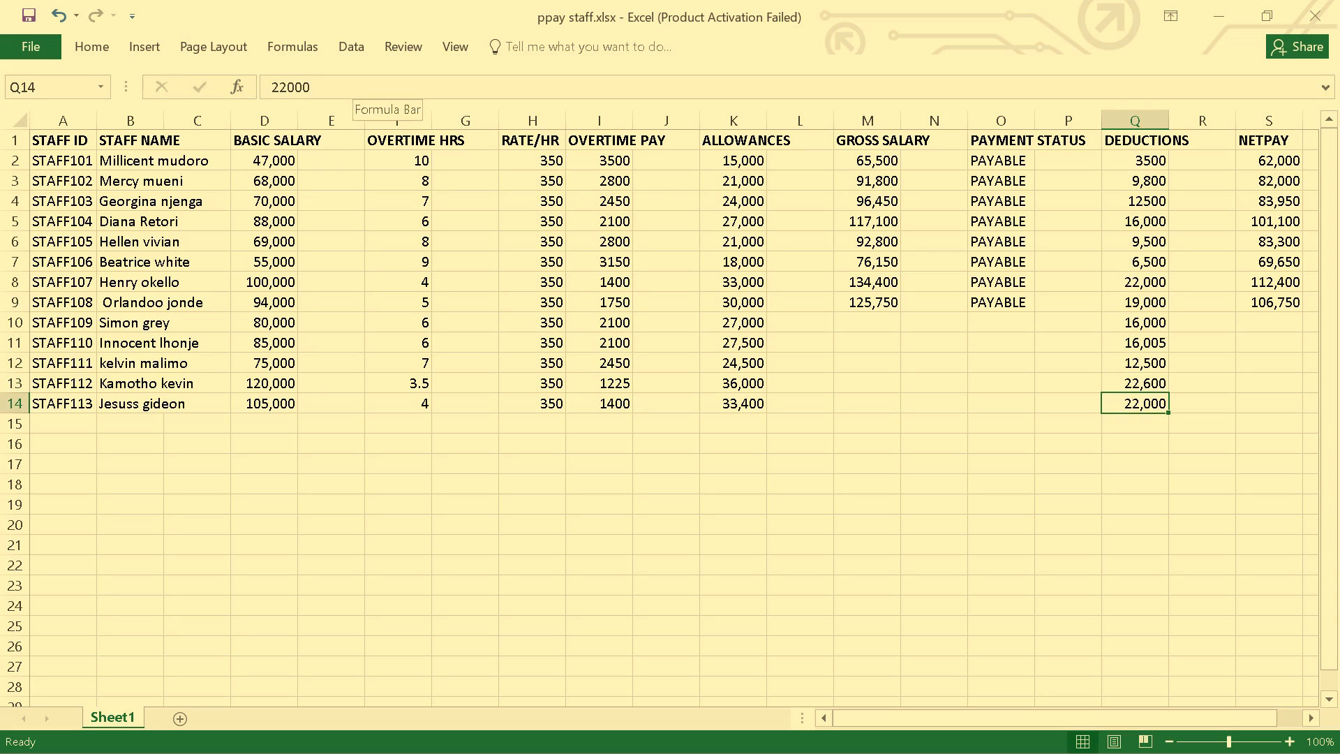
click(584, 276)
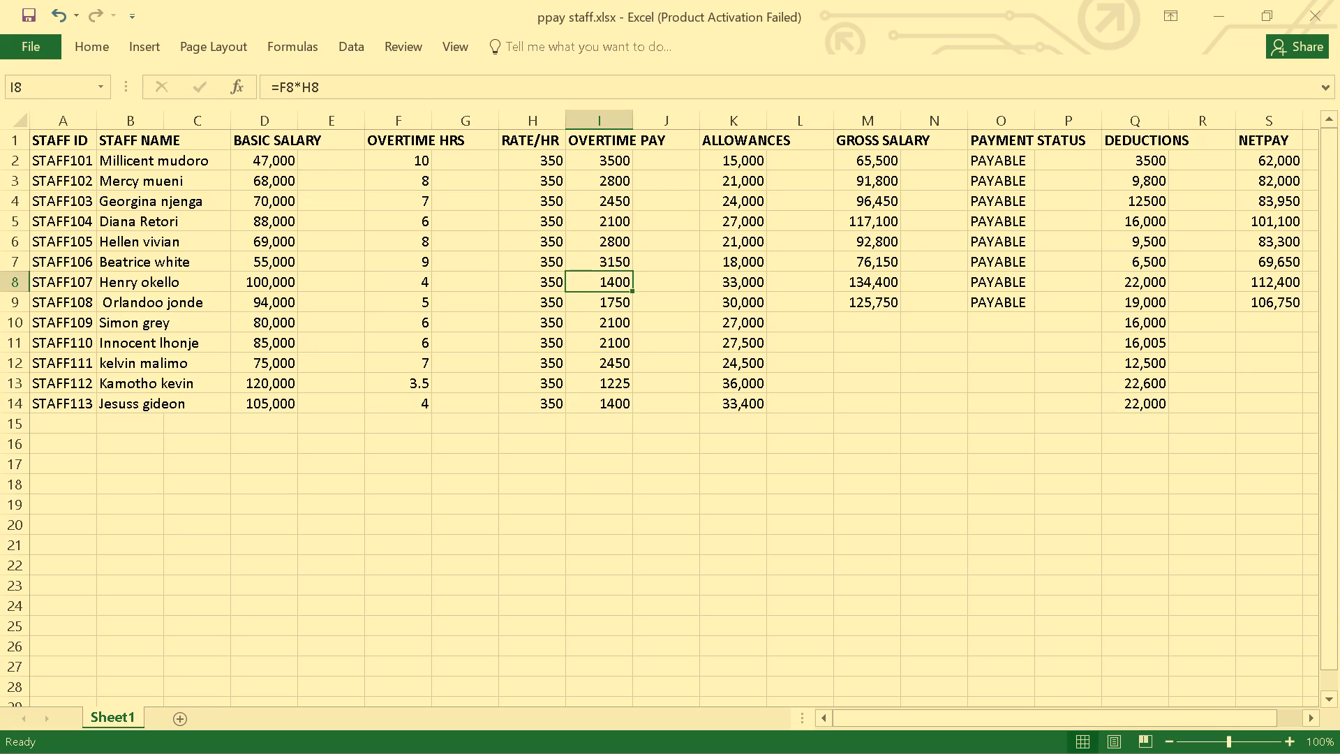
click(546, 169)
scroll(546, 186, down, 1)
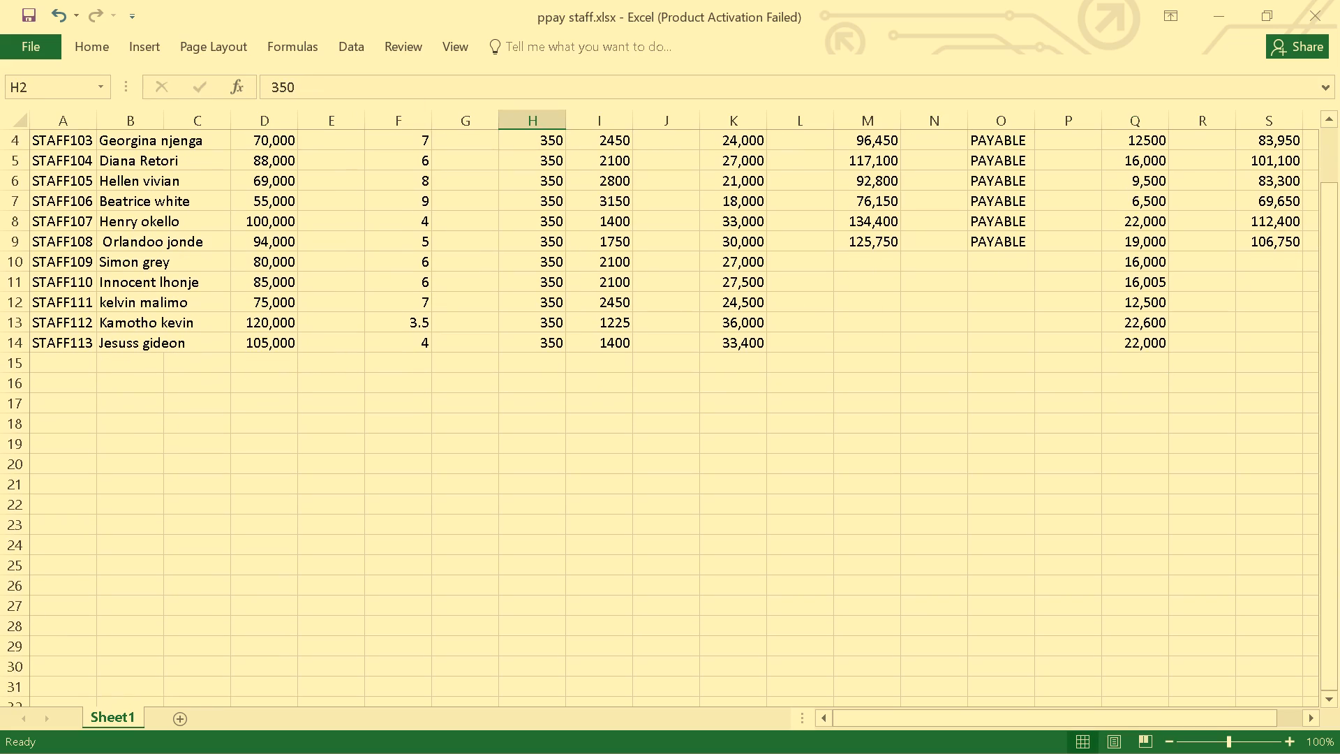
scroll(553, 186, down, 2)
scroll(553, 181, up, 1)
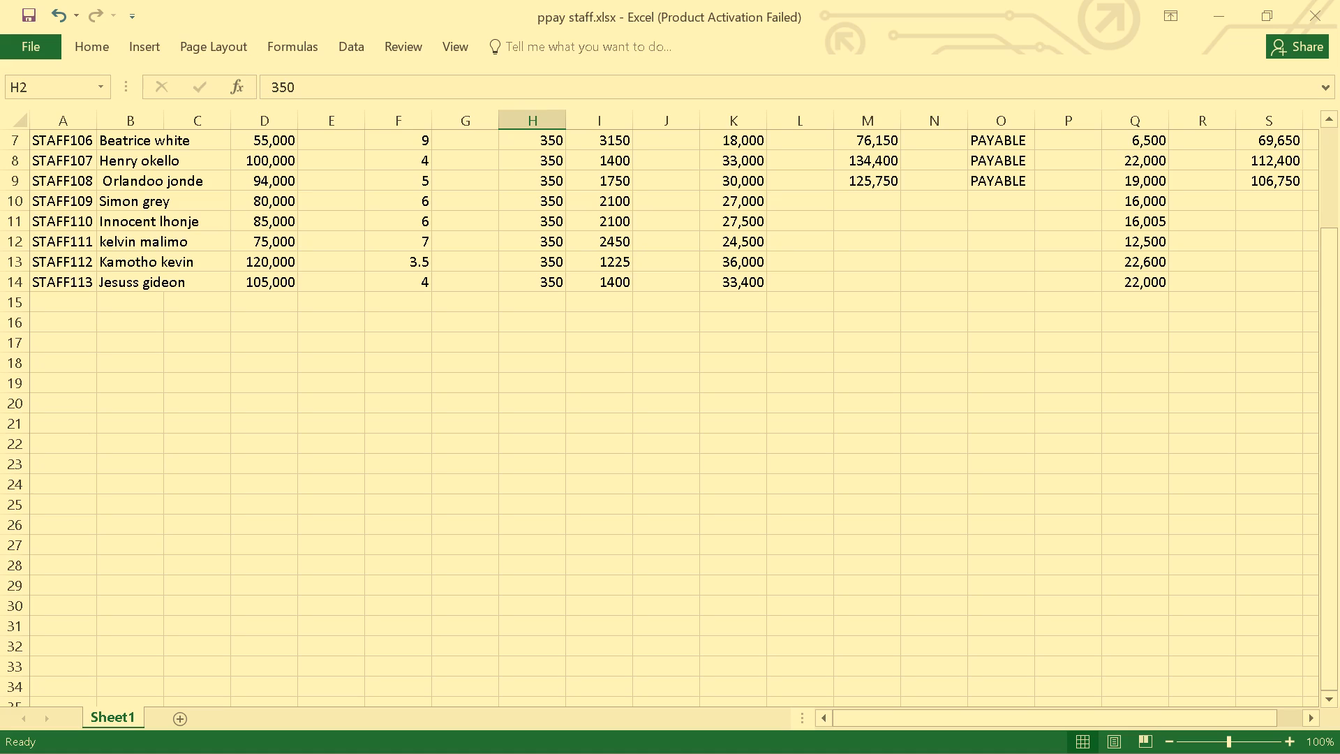
Enter the staff IDs STAFF114, STAFF115 and STAFF117 in cells A15 to A17, below the existing entries.
click(71, 300)
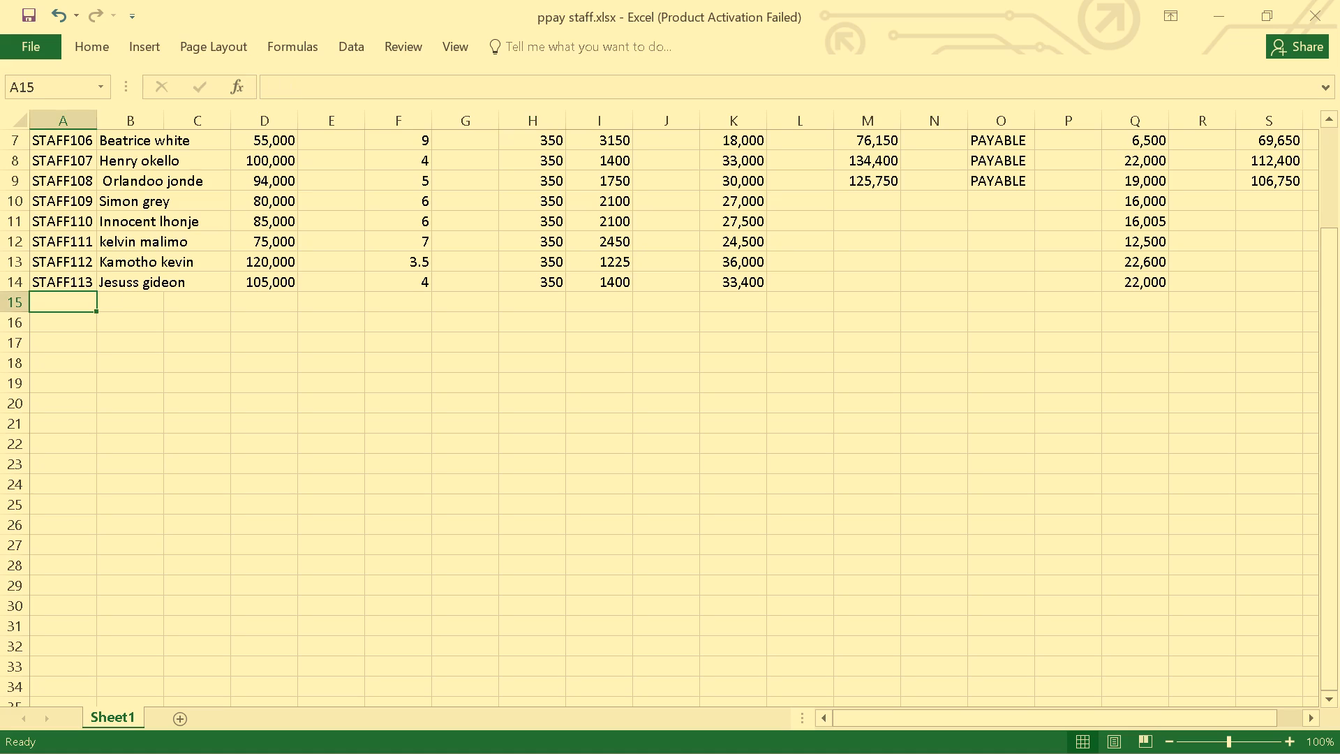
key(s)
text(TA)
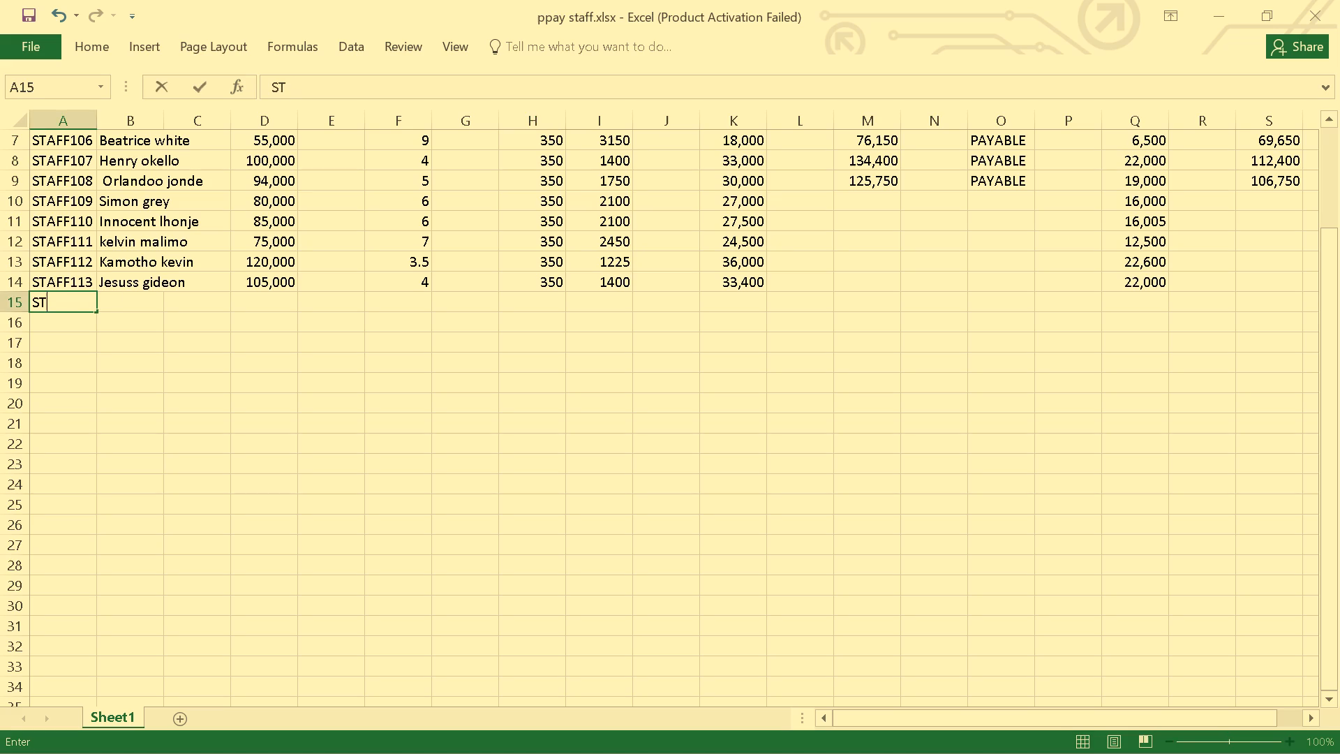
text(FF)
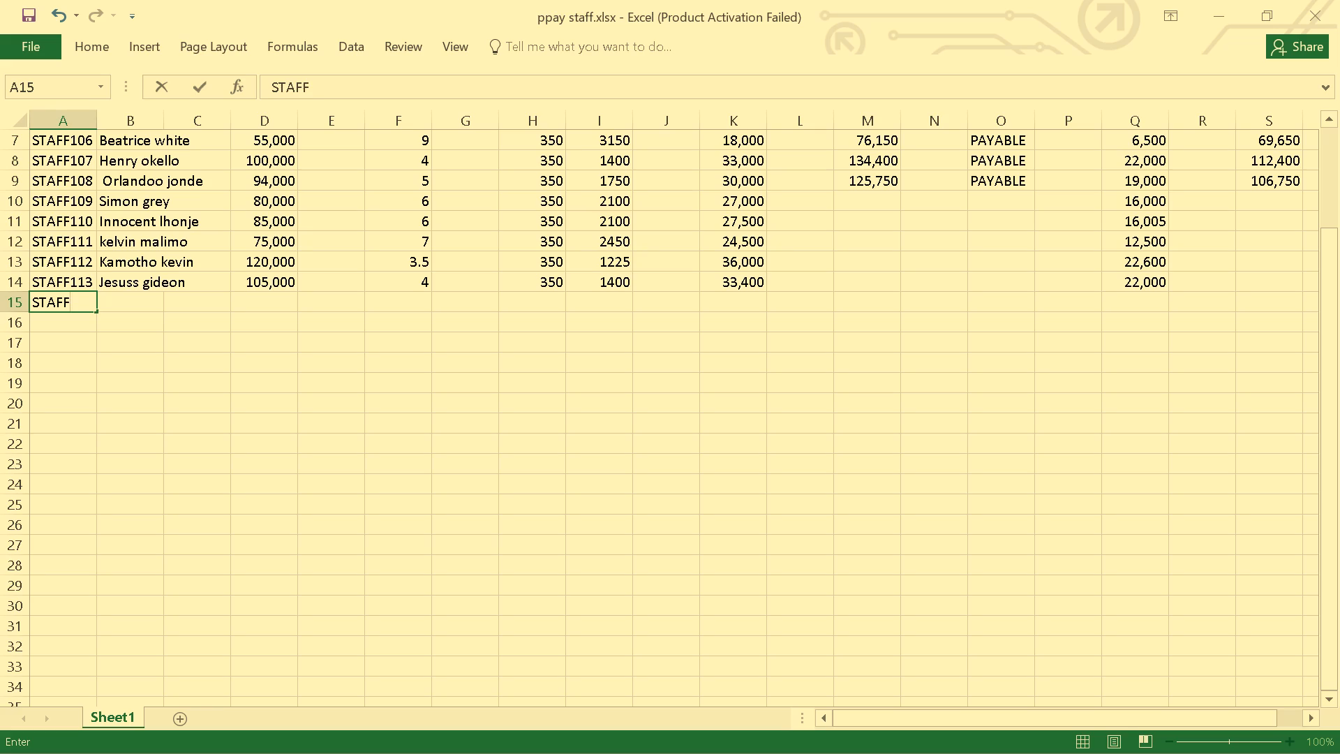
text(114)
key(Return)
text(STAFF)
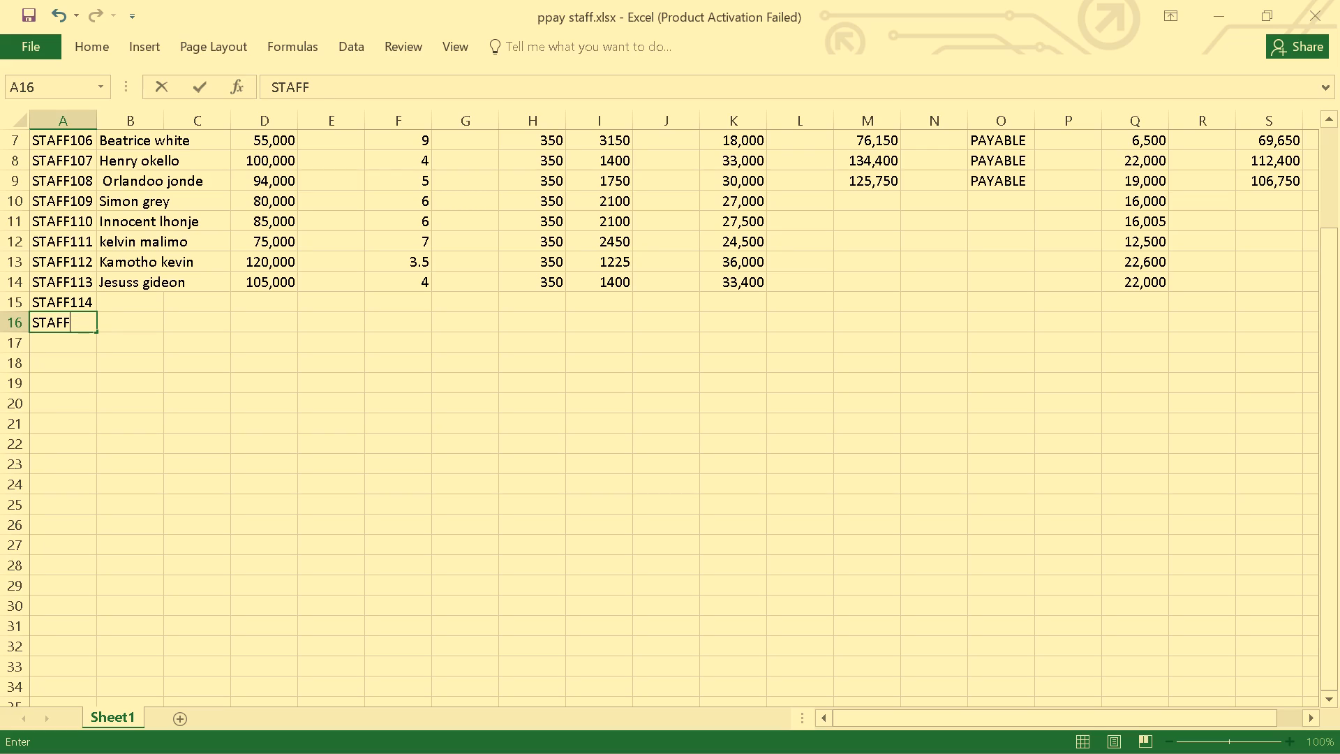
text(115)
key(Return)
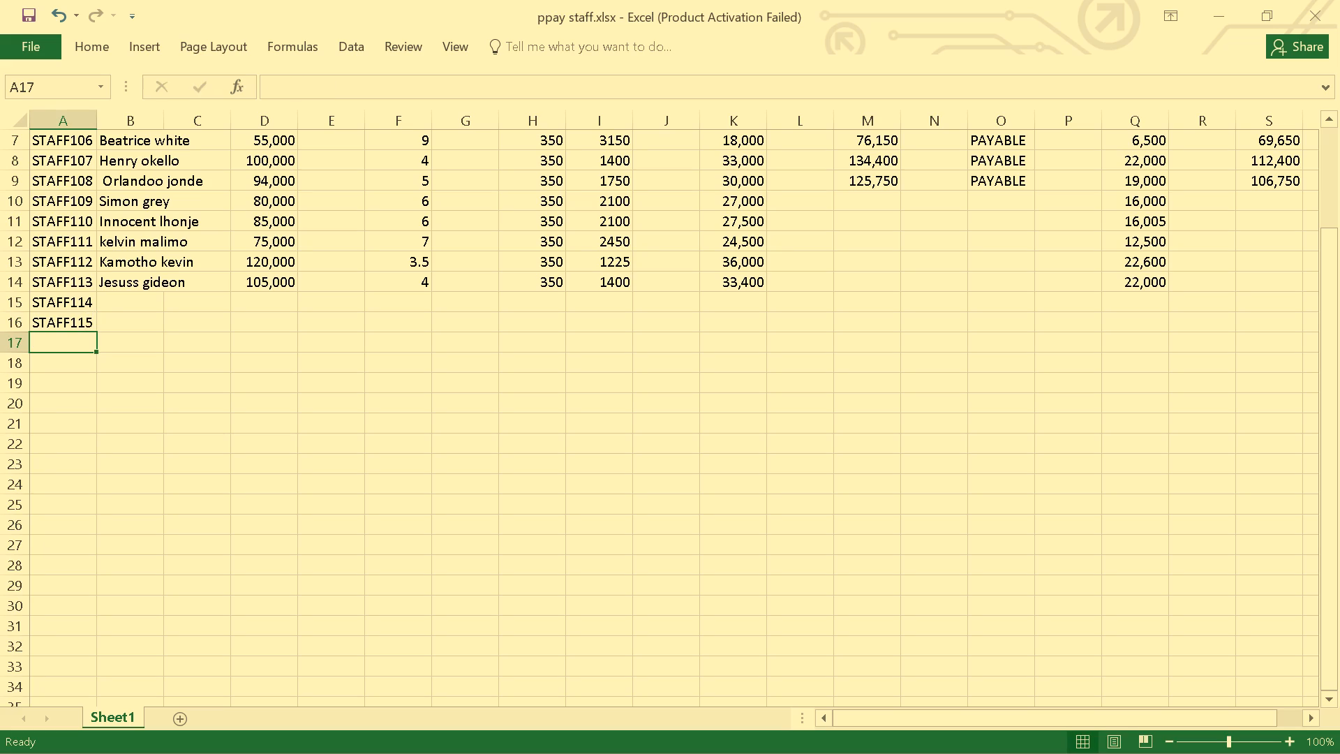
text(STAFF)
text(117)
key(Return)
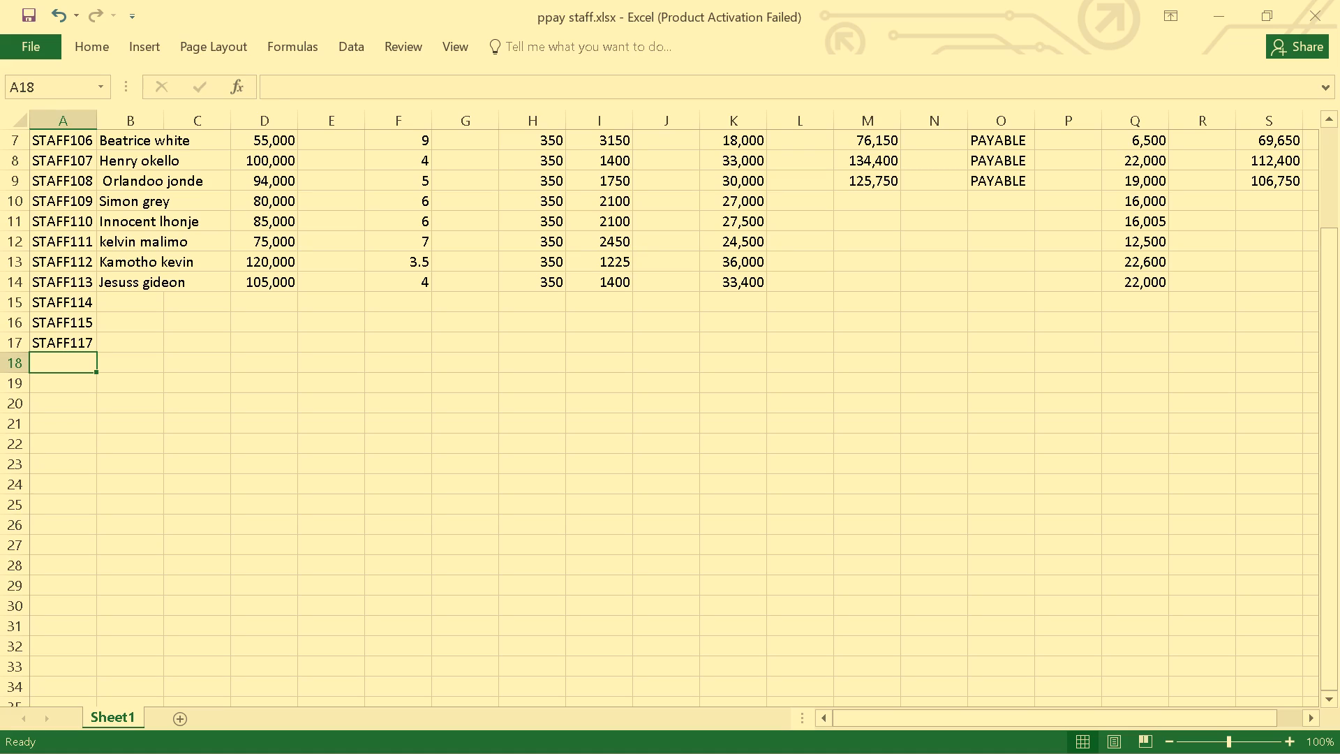
Continue the staff ID column with STAFF118, STAFF119 and STAFF120 in cells A18 to A20.
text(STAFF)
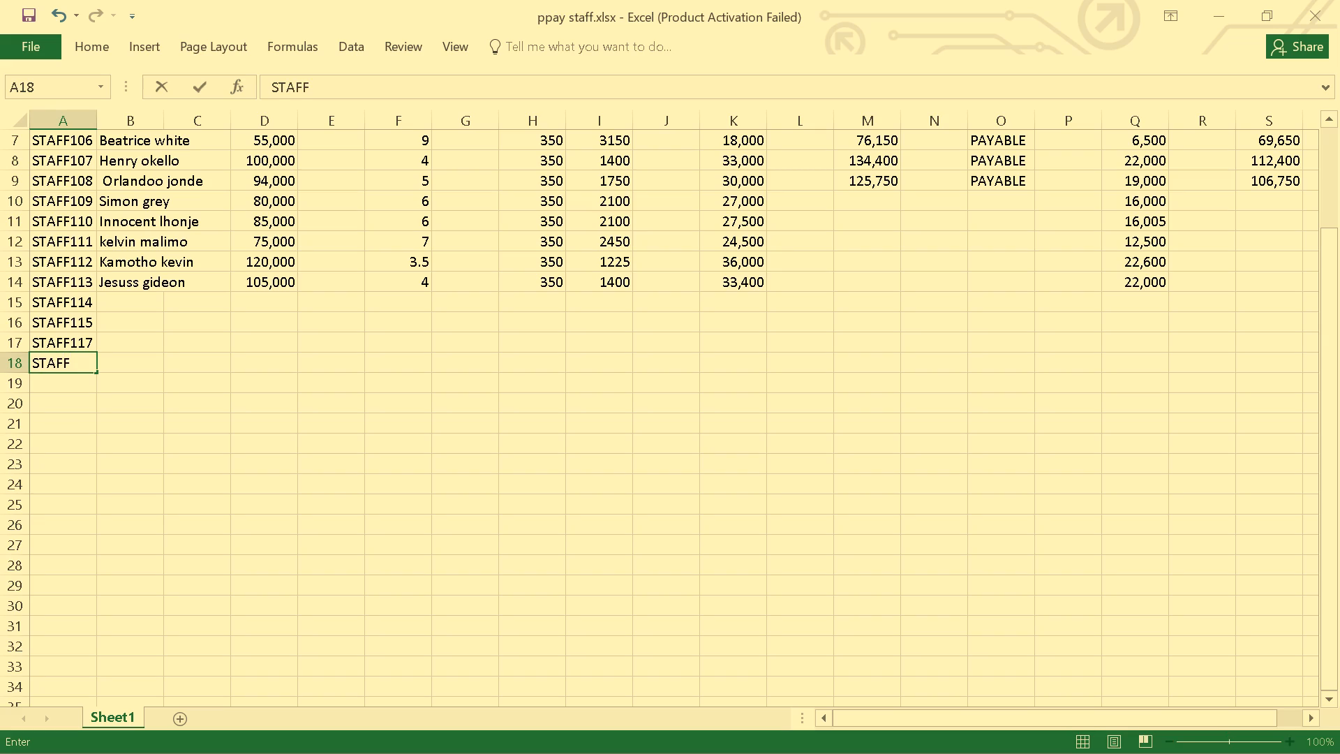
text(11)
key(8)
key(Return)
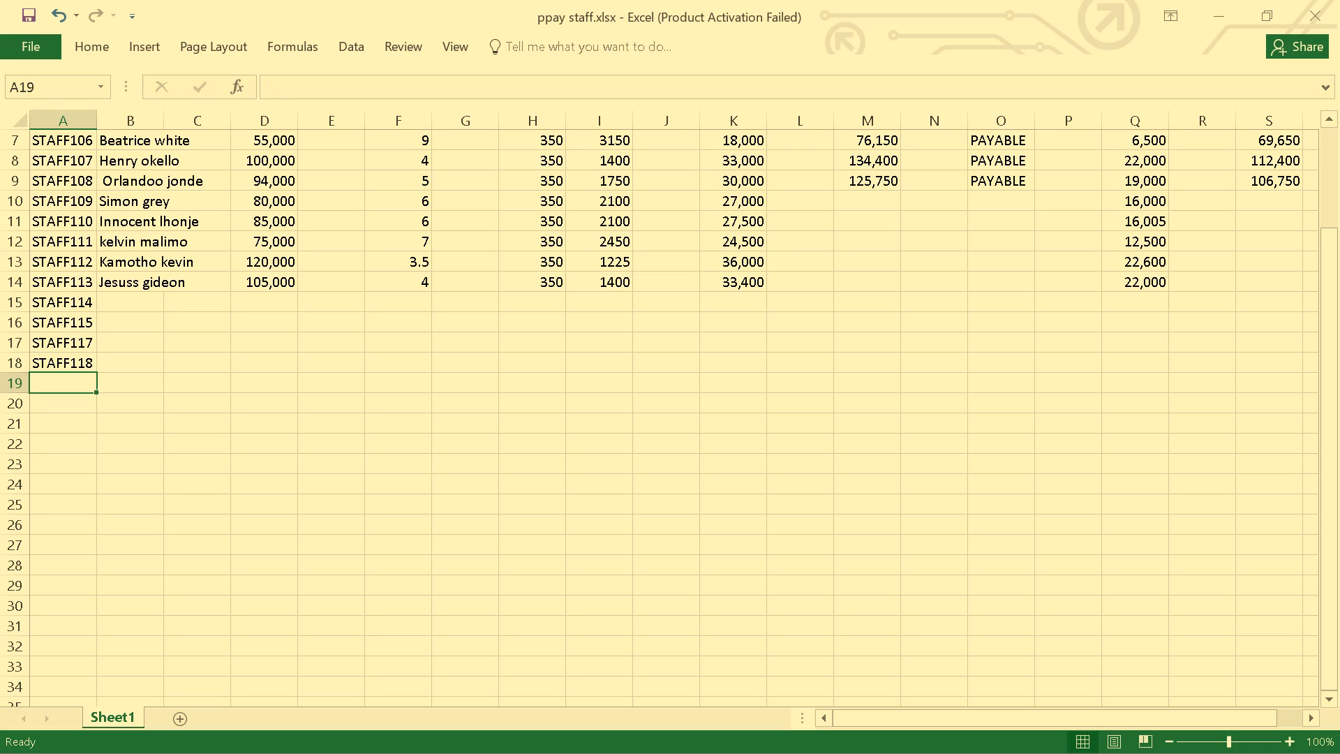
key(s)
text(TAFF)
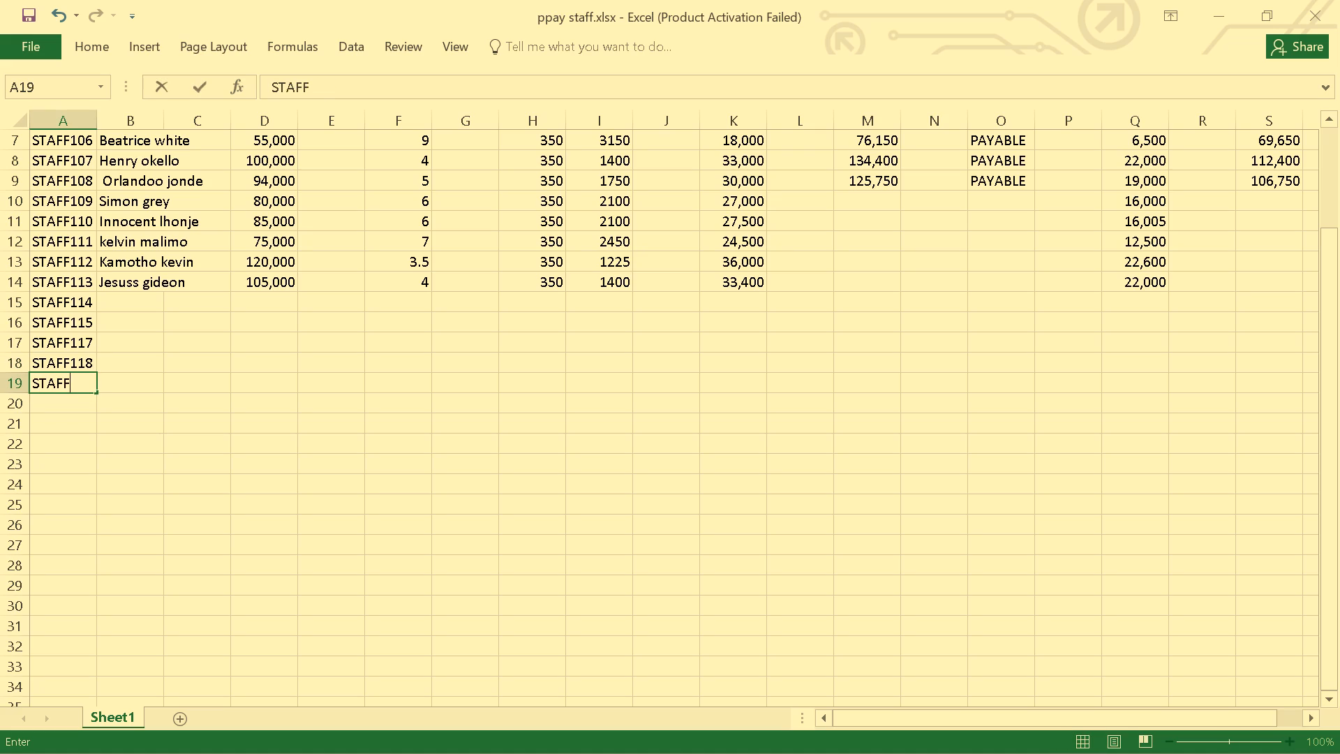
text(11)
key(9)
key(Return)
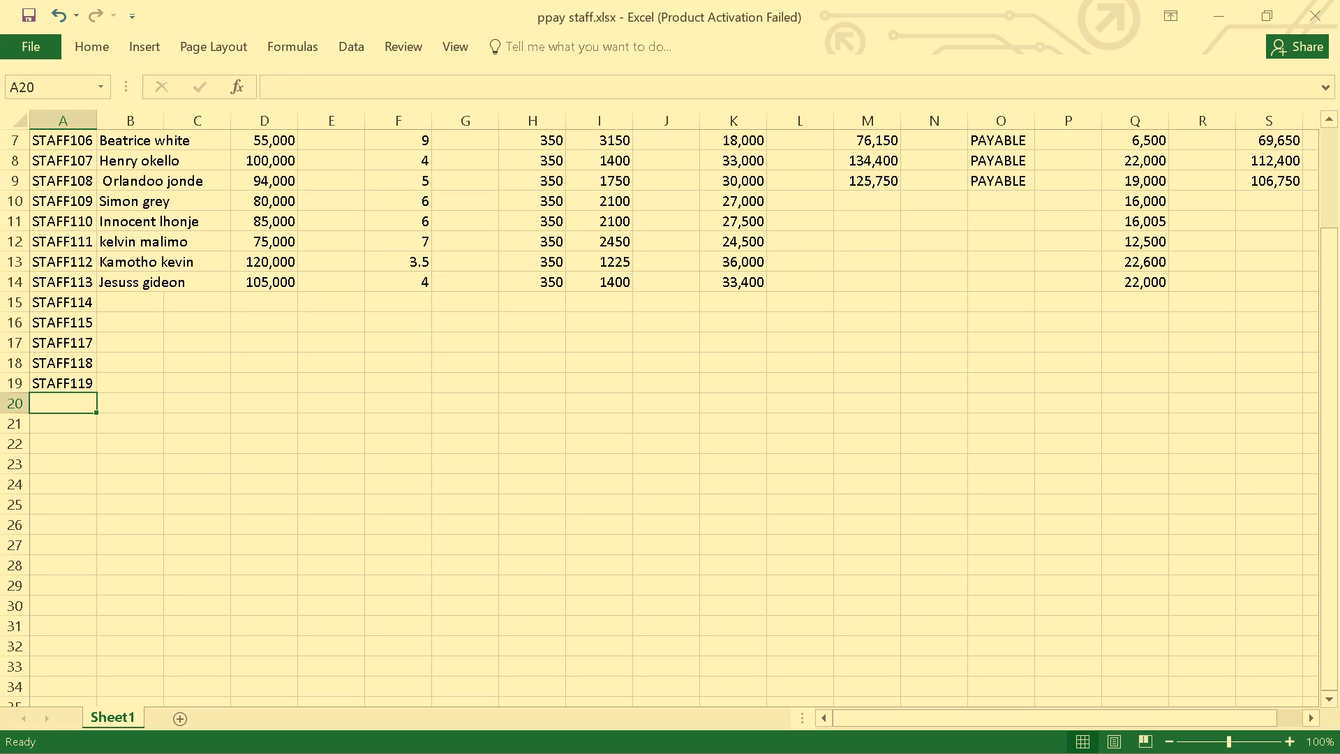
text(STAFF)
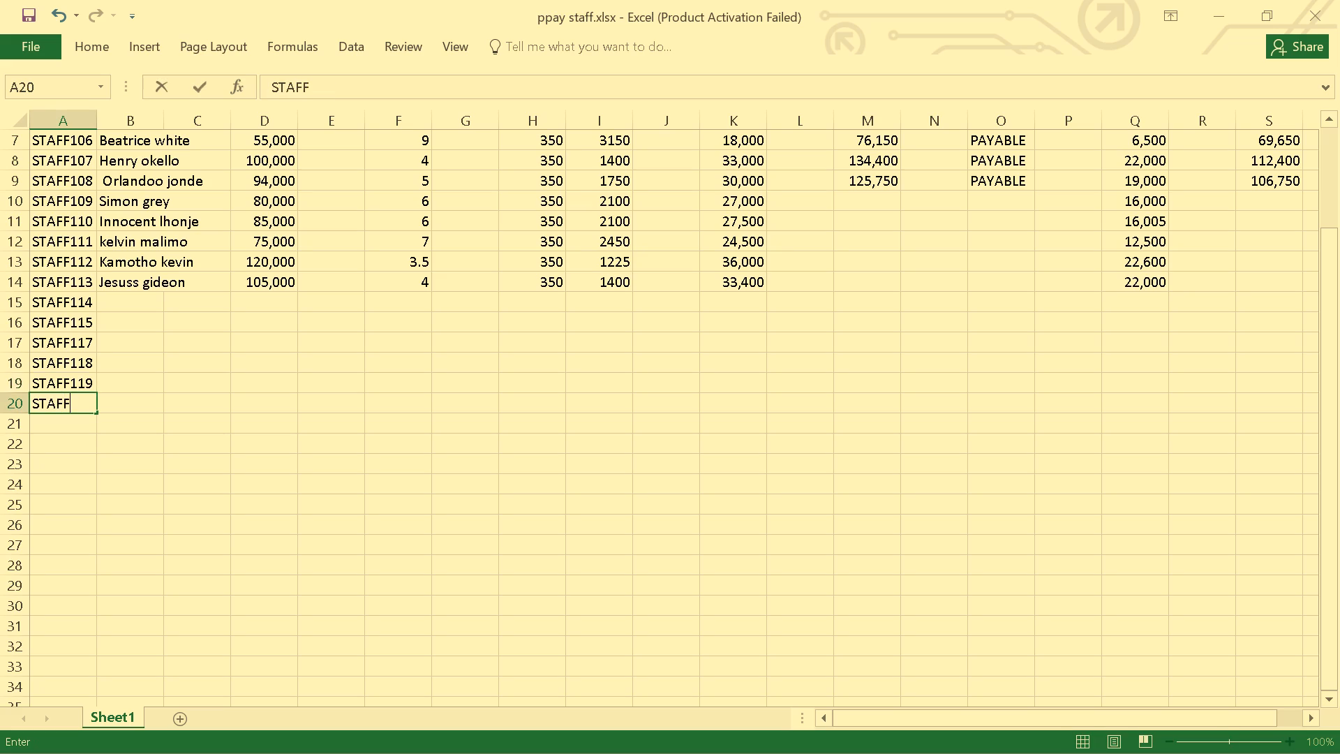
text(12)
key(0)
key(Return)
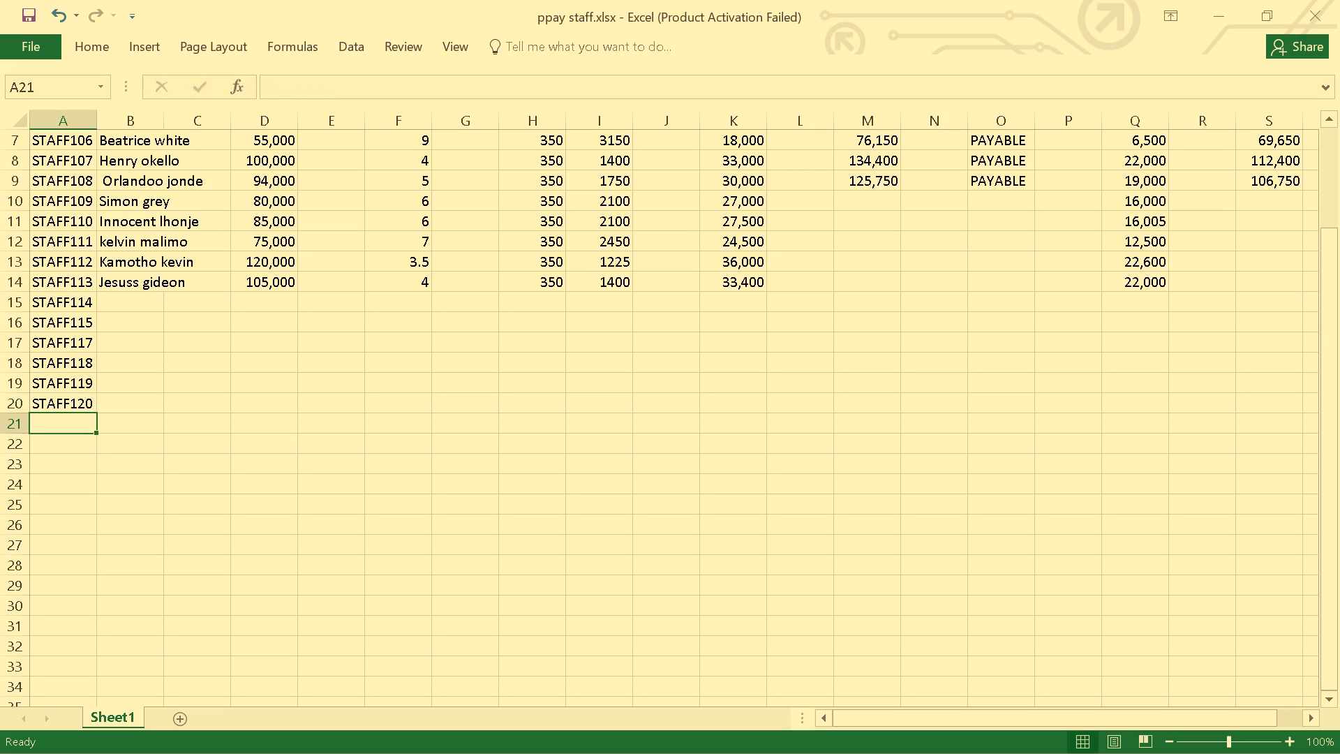
Enter the employee's full name for STAFF114 in cell B15.
click(100, 306)
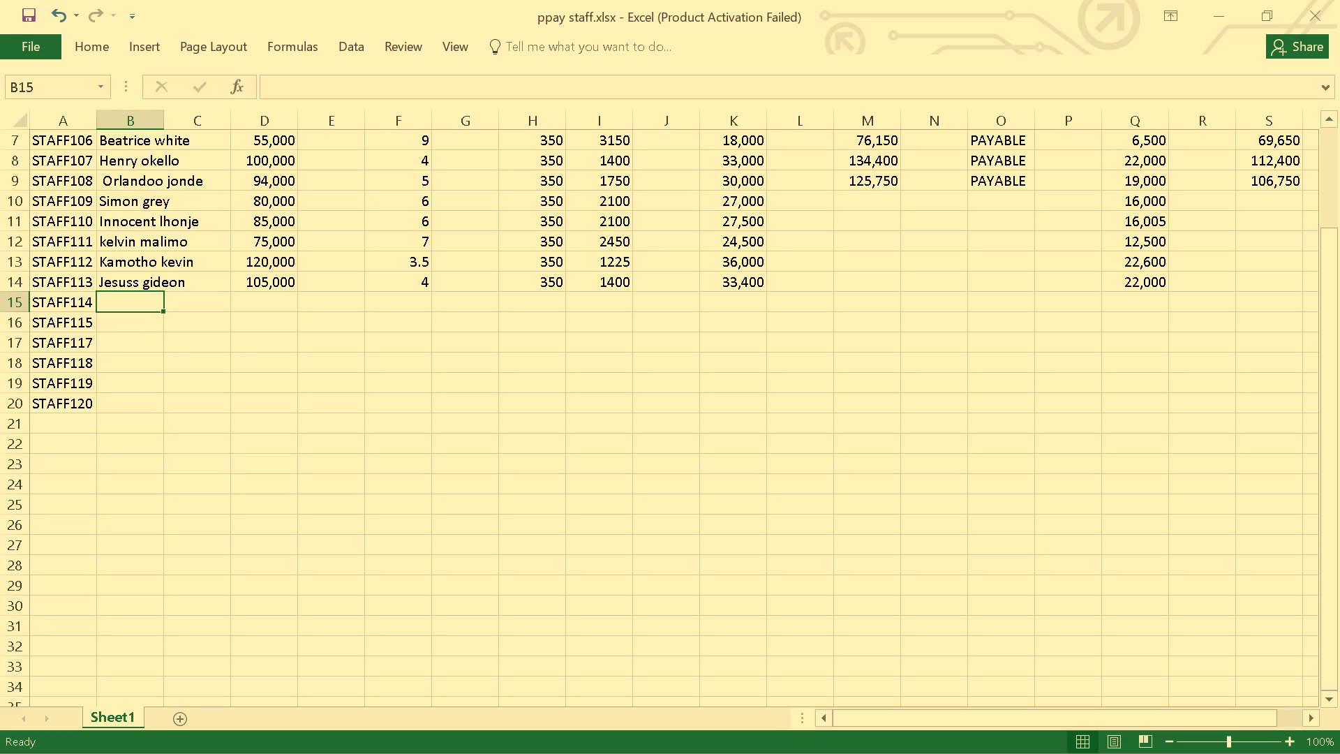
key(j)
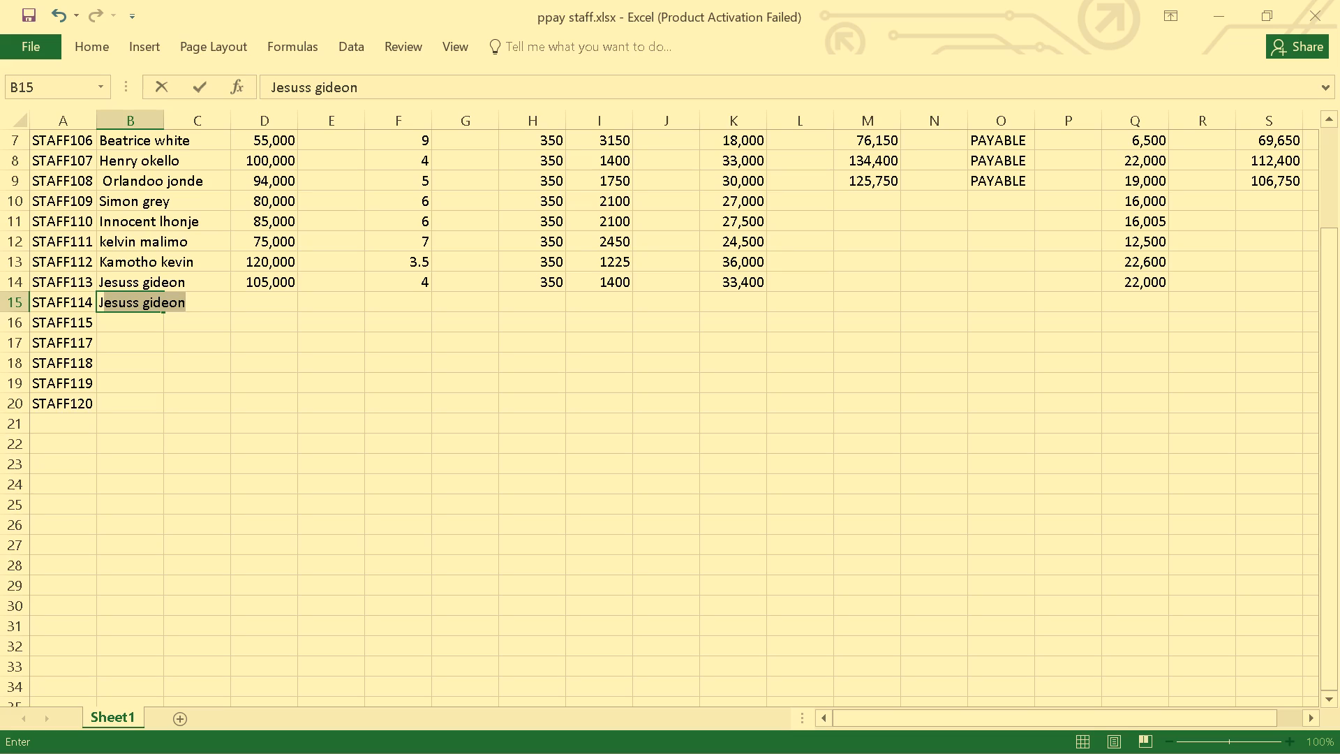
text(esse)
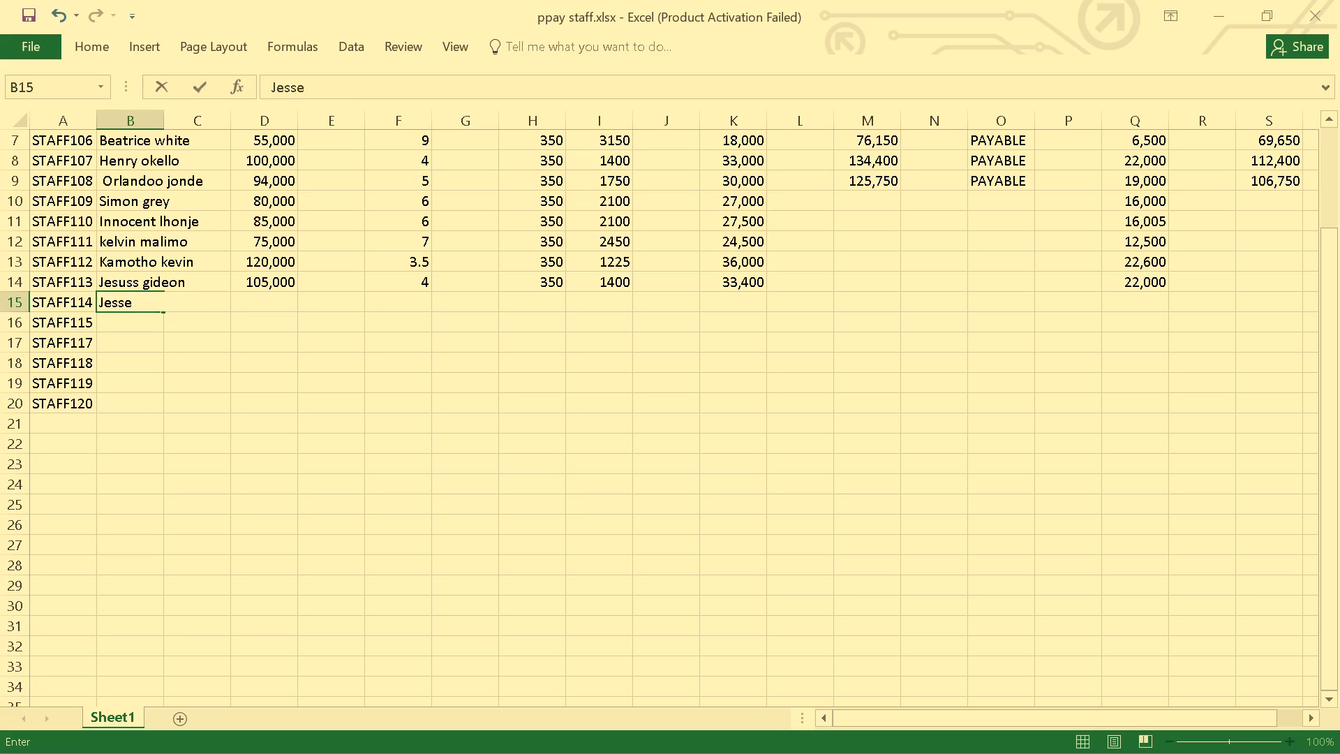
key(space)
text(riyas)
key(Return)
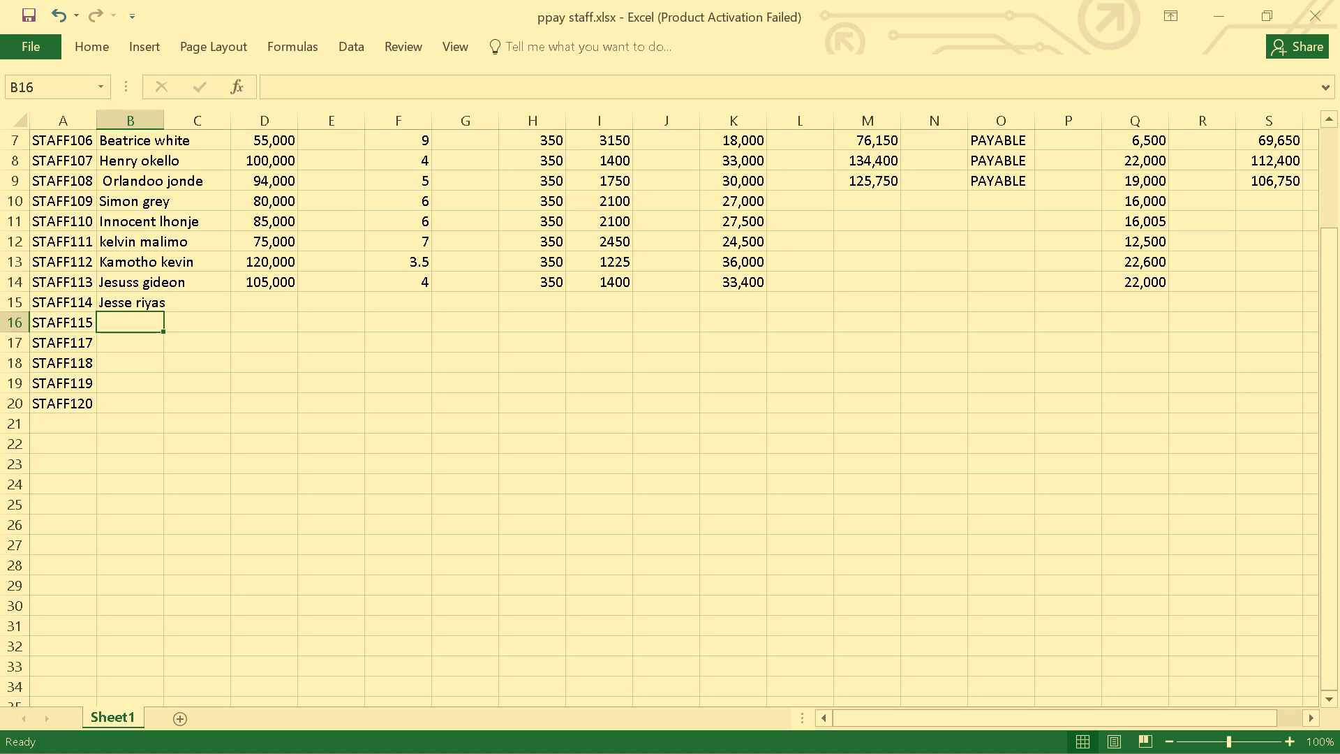
Enter a basic salary of 49,000 for STAFF114 in cell D15.
click(259, 304)
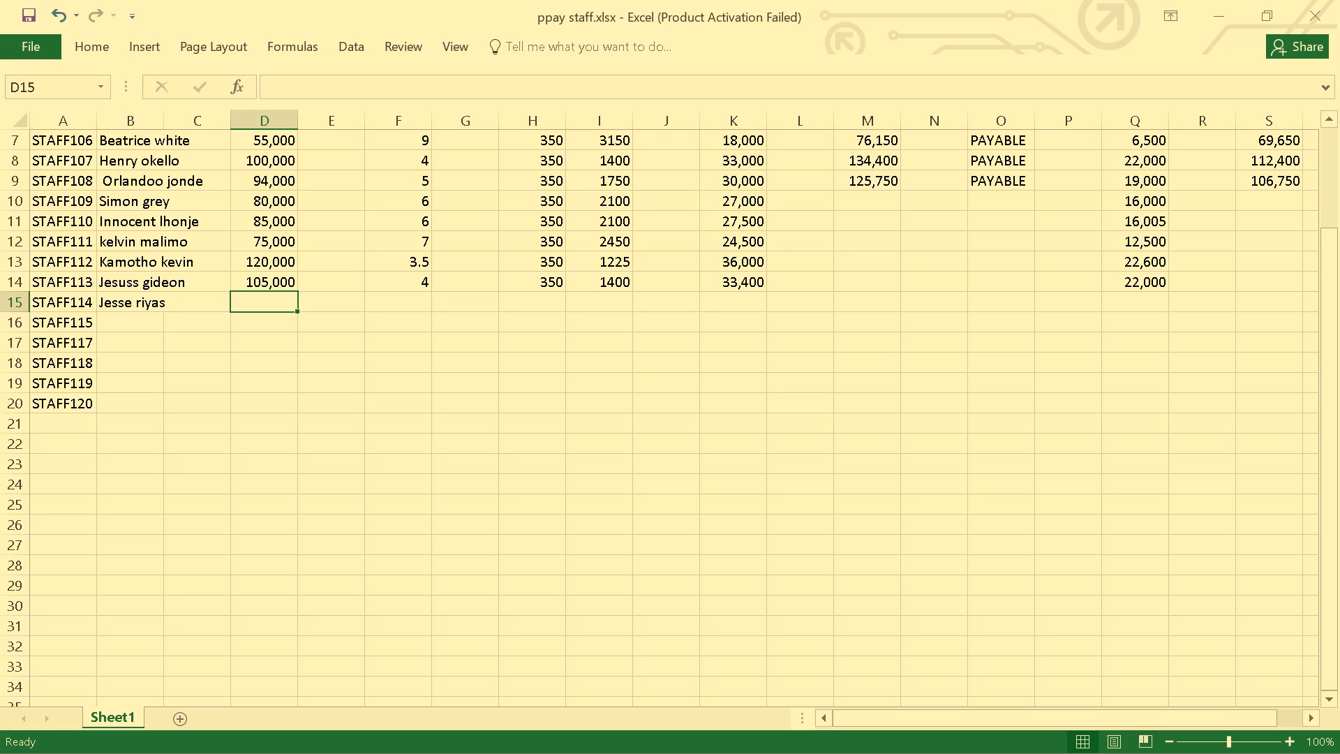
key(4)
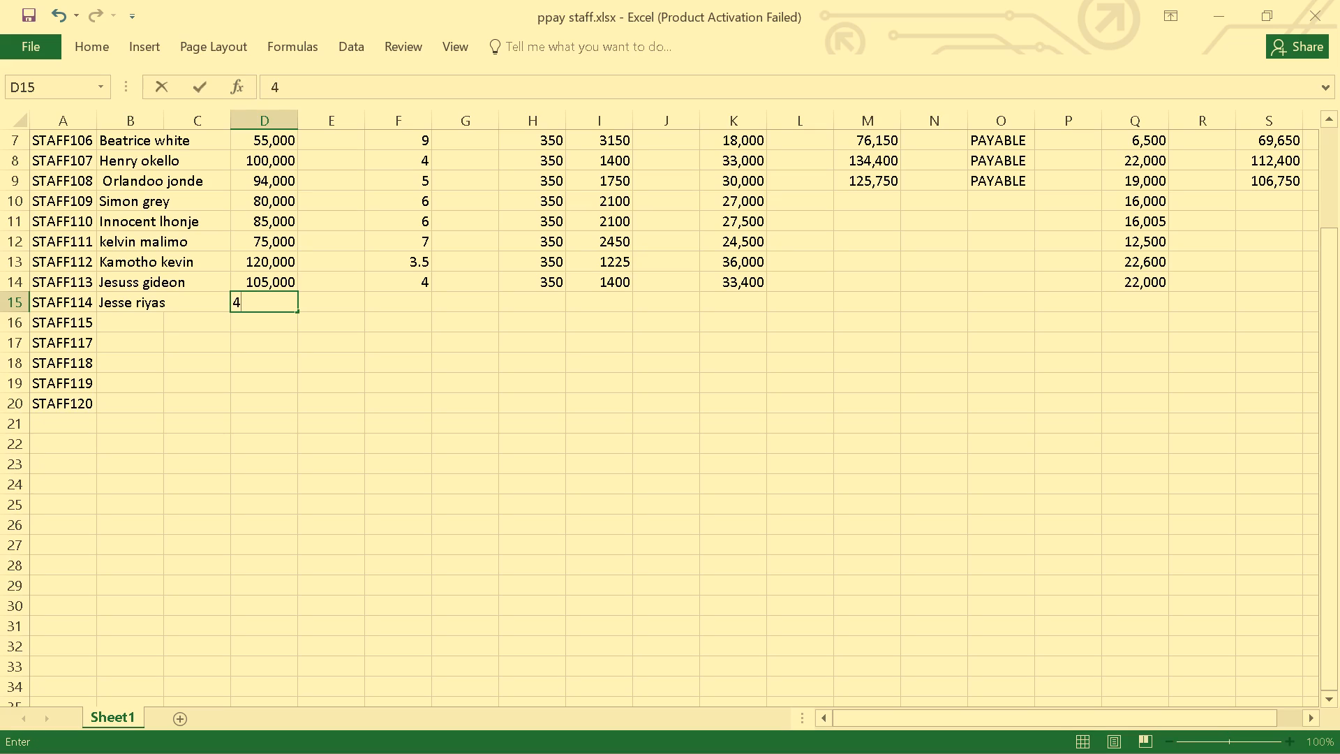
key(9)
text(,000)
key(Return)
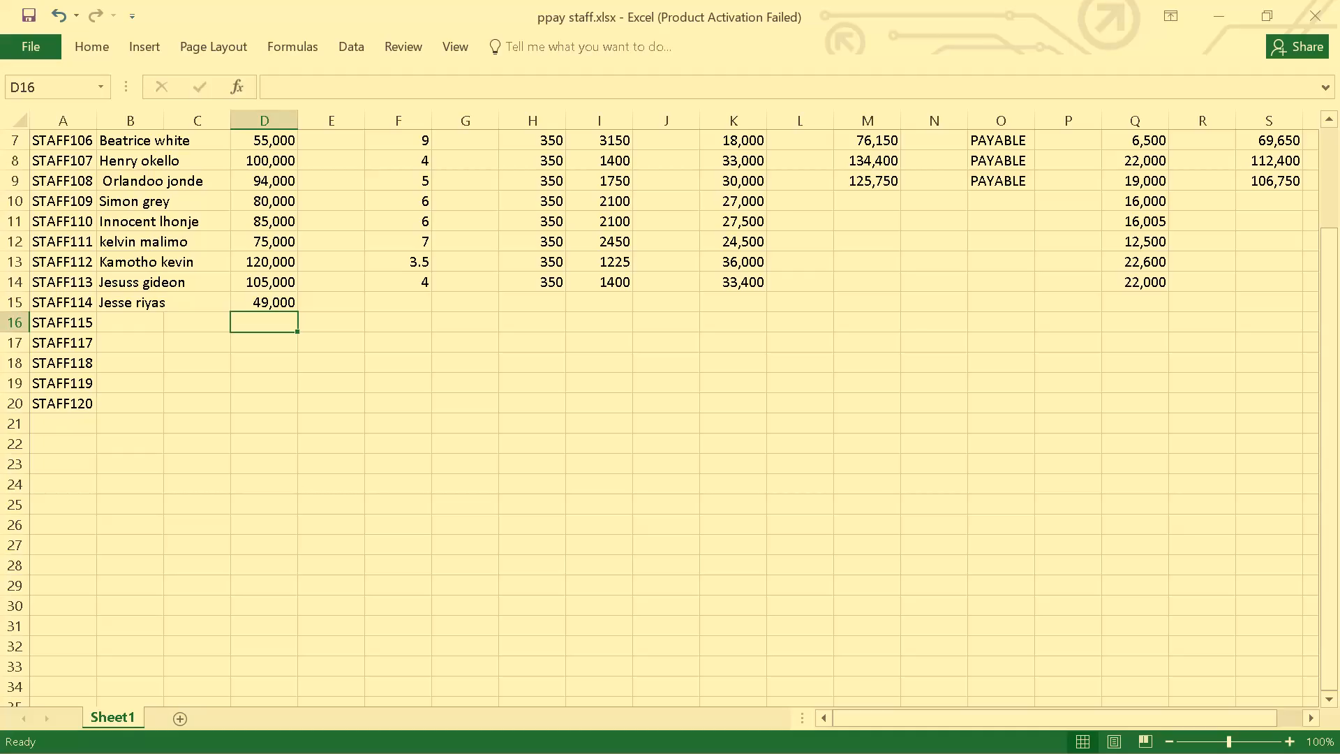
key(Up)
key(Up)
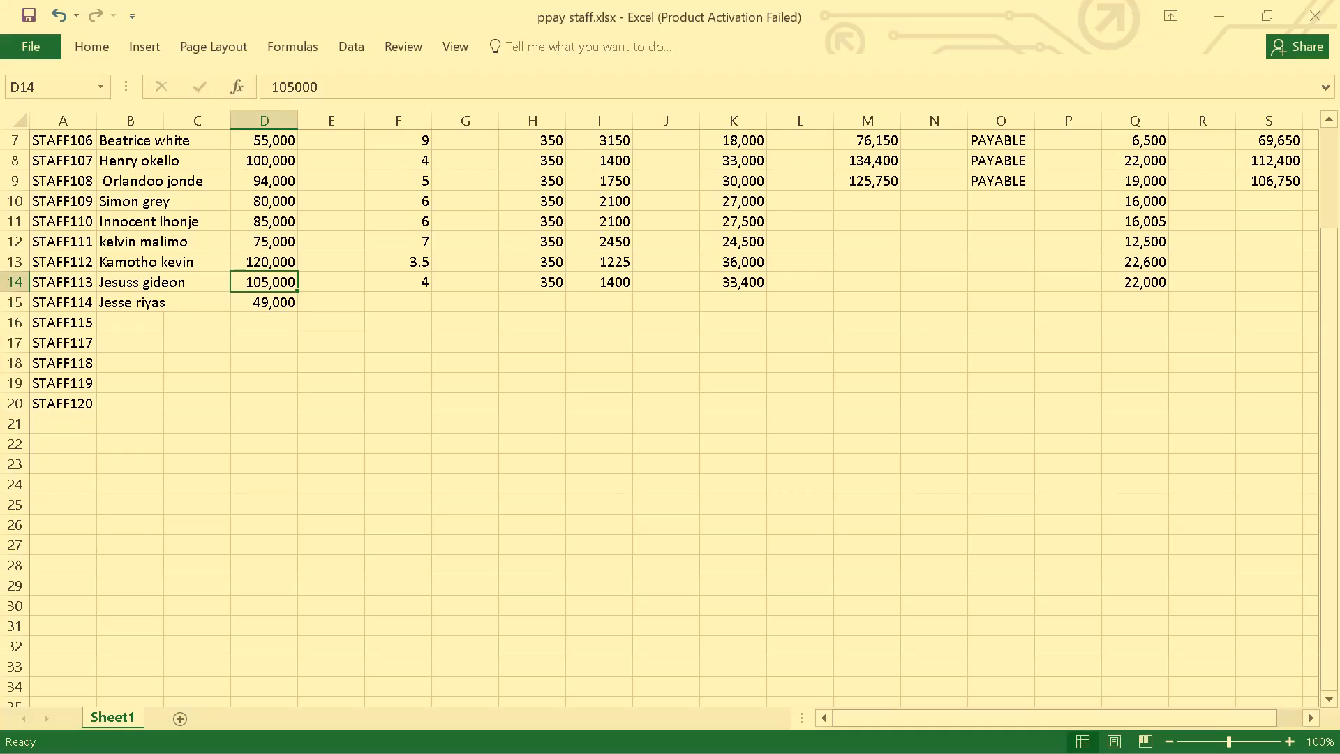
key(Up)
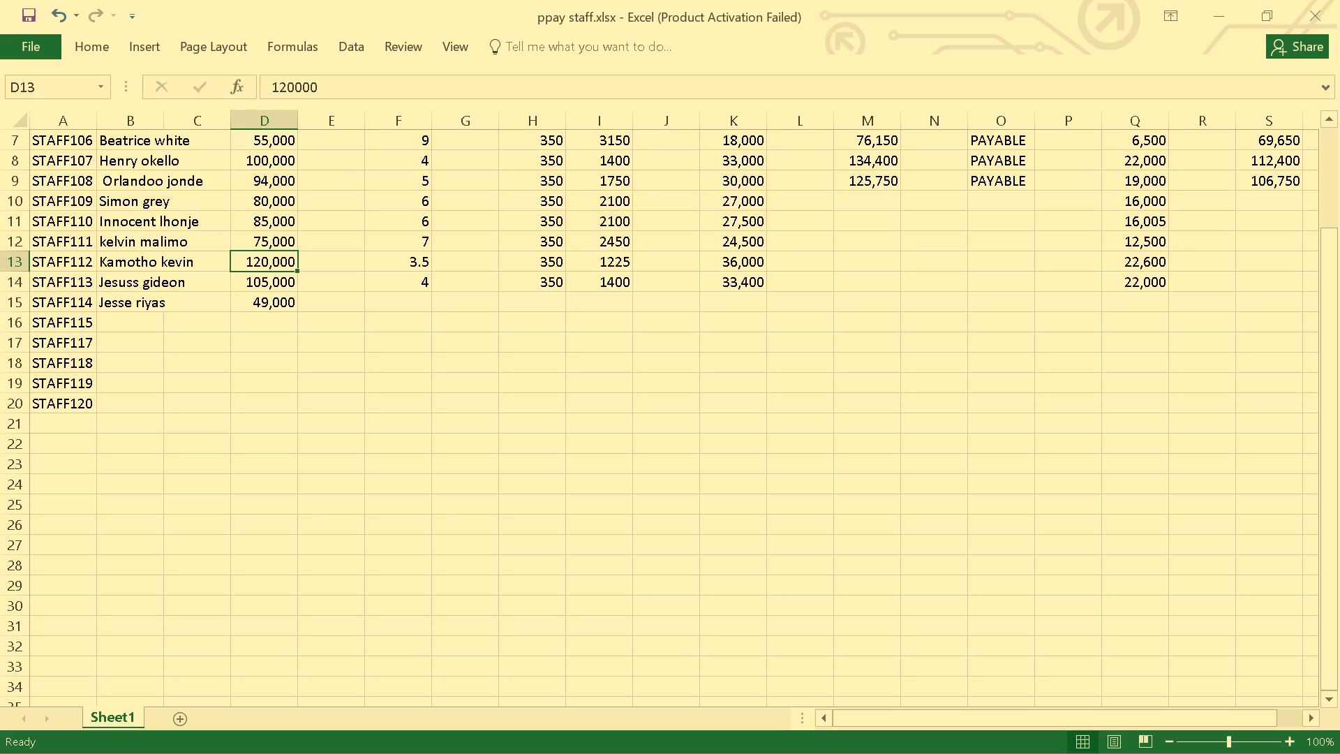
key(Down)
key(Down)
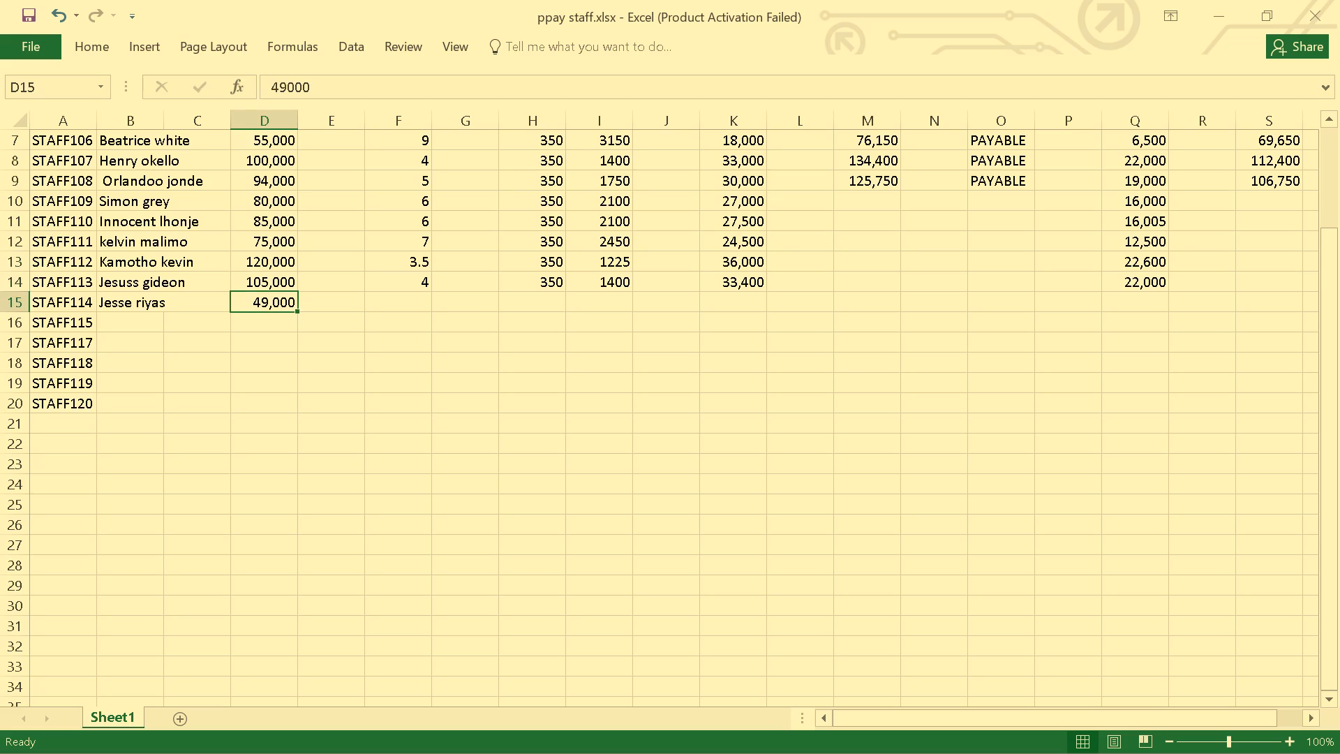
Enter 10 overtime hours in cell F15 and an hourly rate of 350 in cell H15 for STAFF114.
click(416, 303)
scroll(416, 303, up, 3)
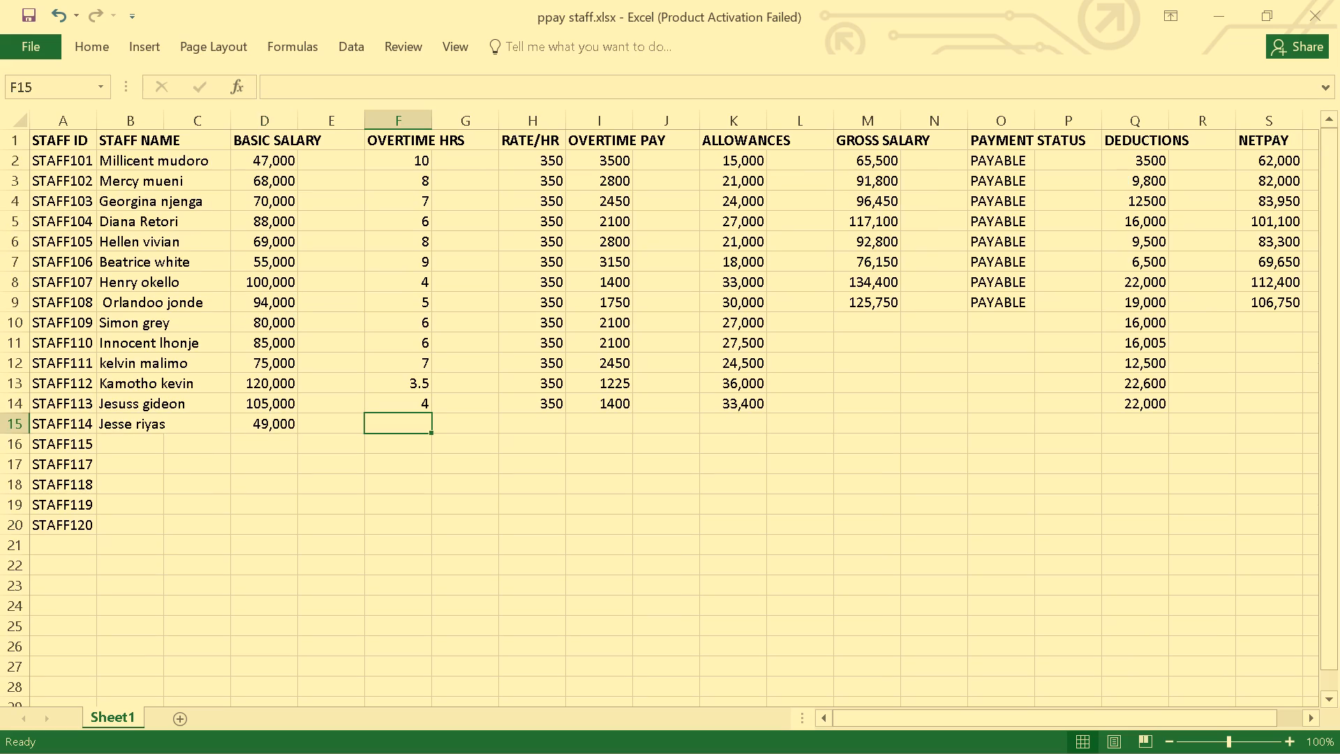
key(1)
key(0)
key(Return)
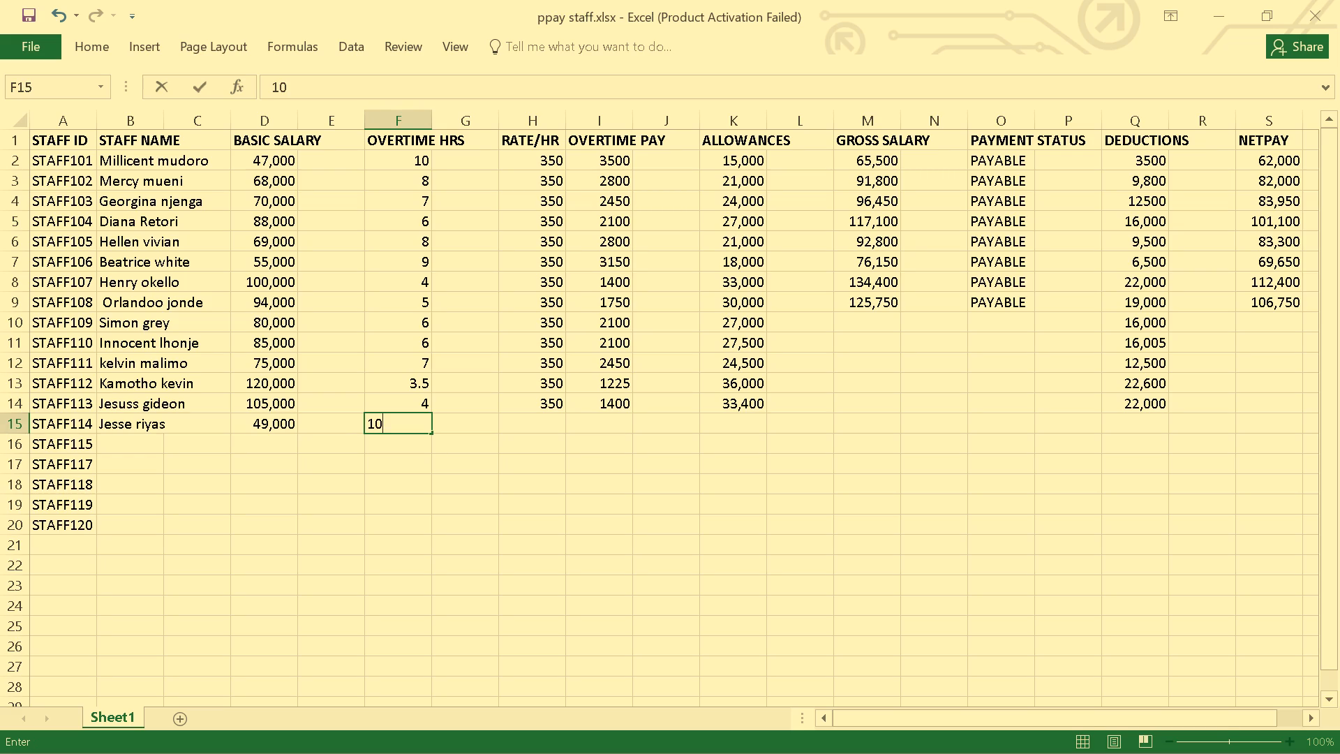
click(542, 427)
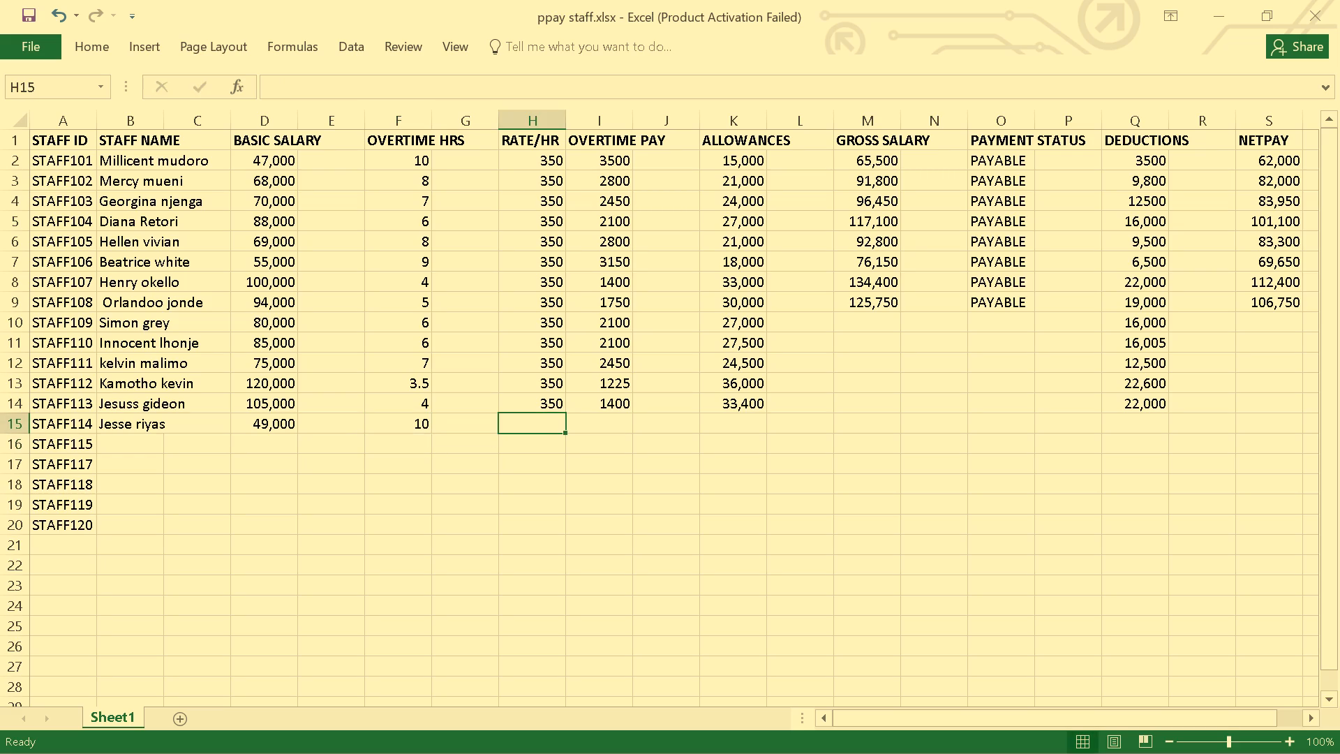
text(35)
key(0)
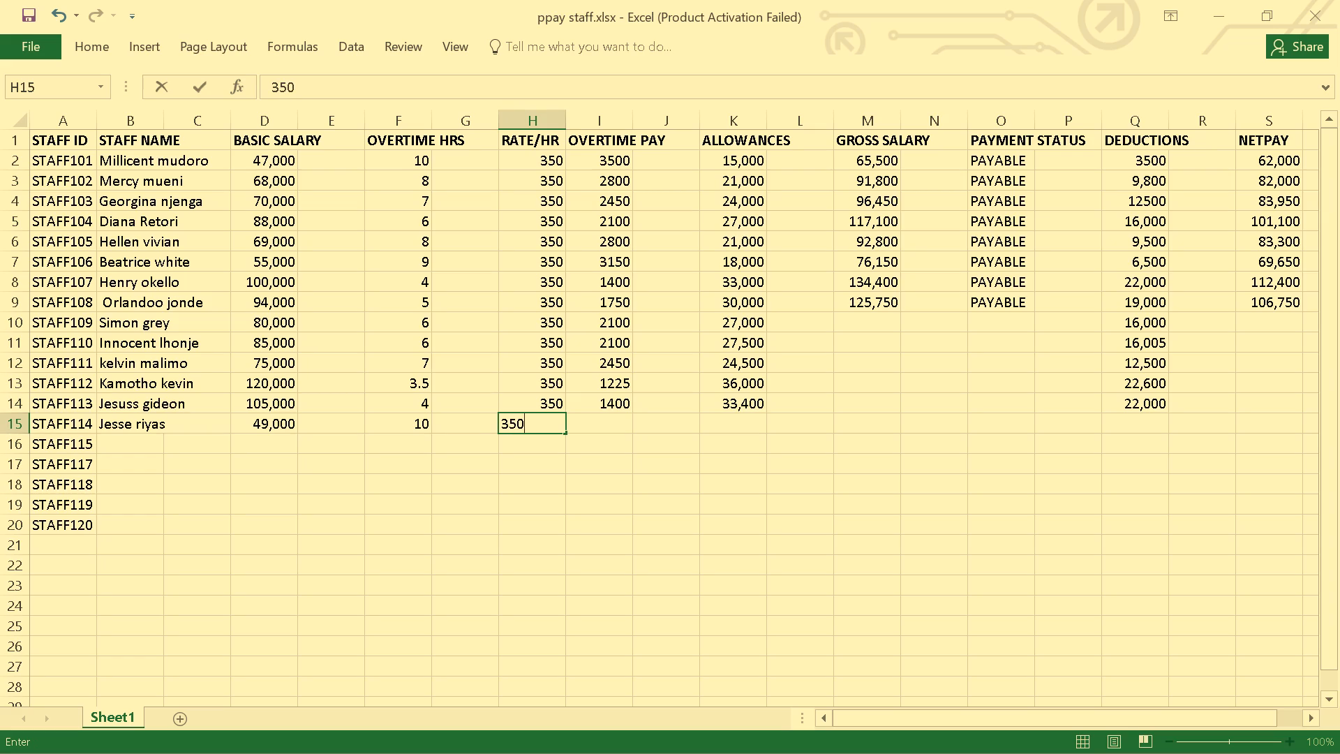
click(546, 443)
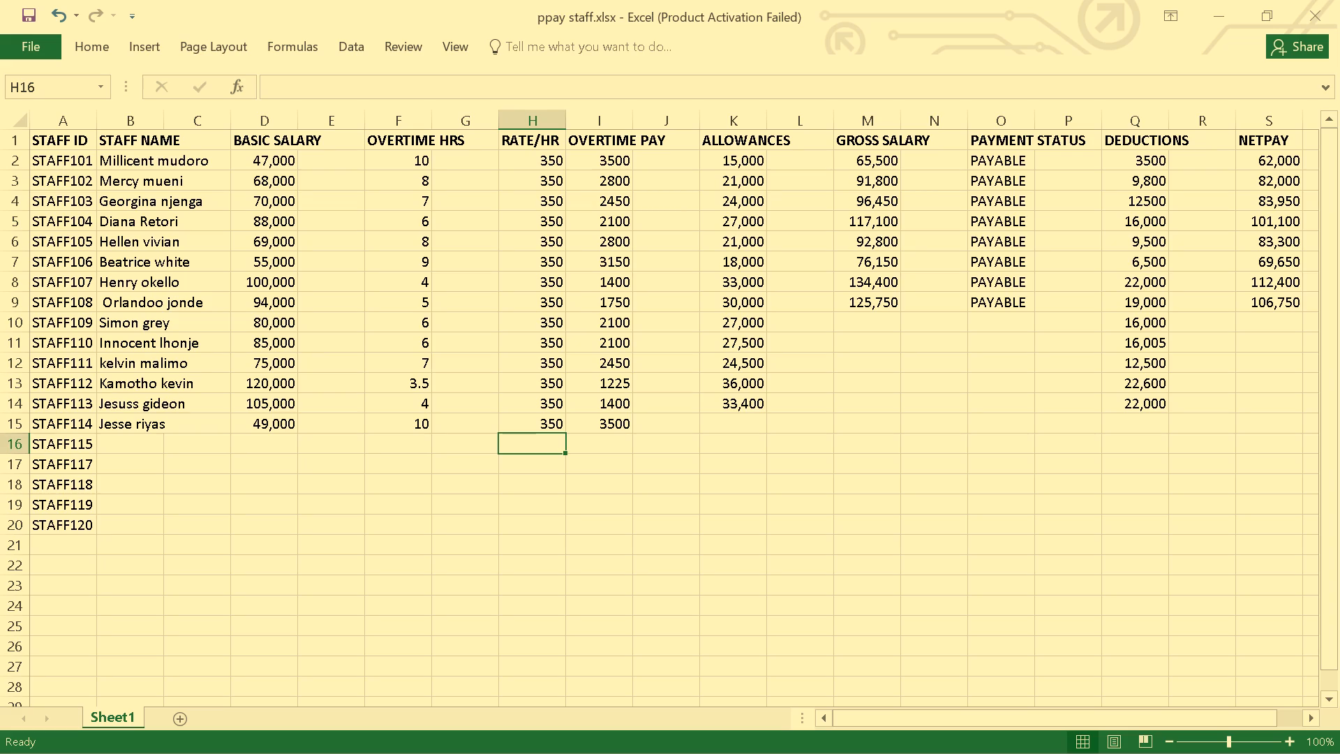
Enter the employee's full name for STAFF115 in cell B16, with a capitalised first name.
click(128, 437)
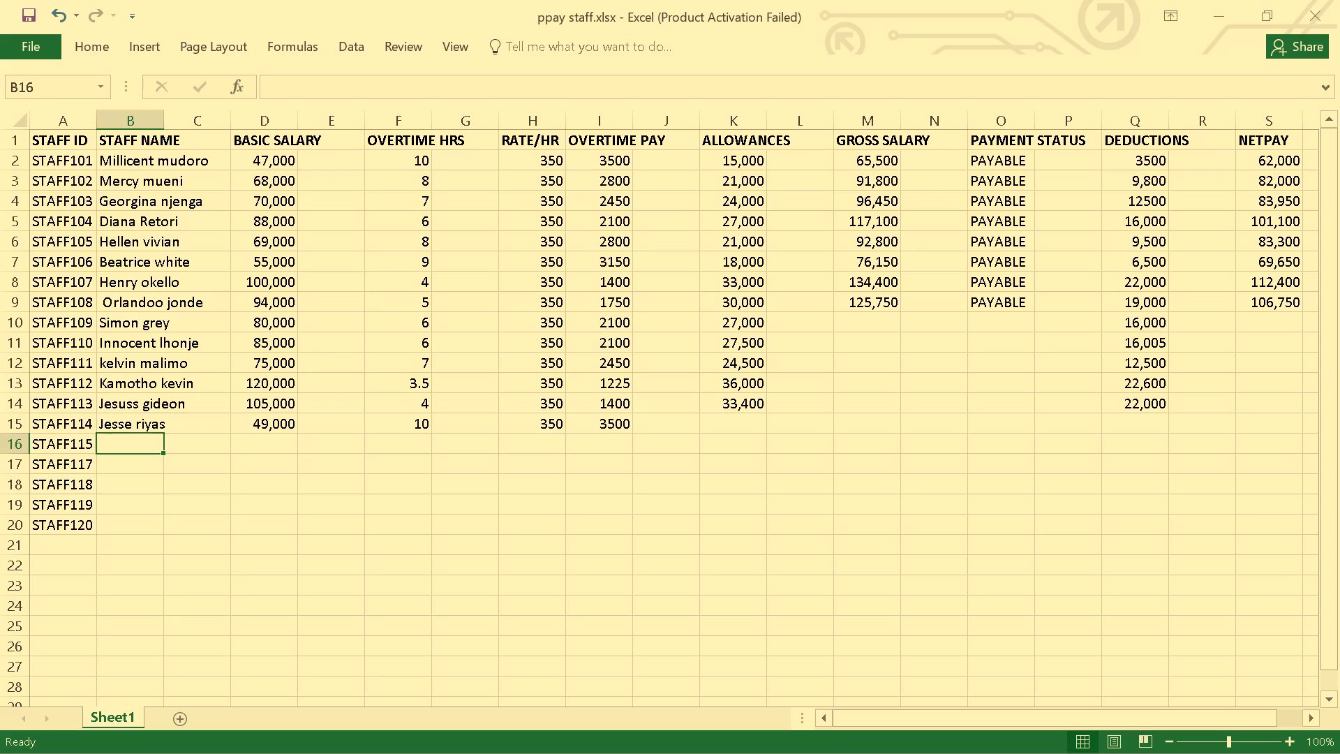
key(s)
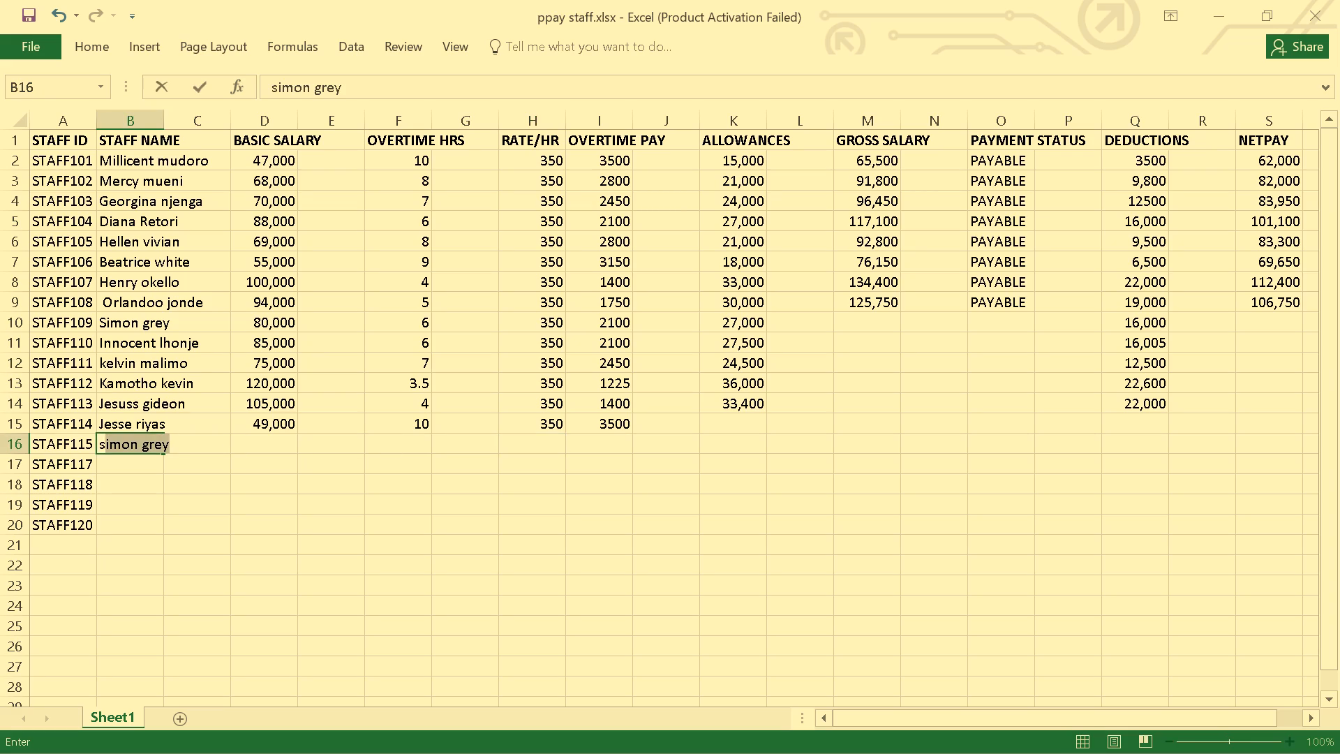
key(BackSpace)
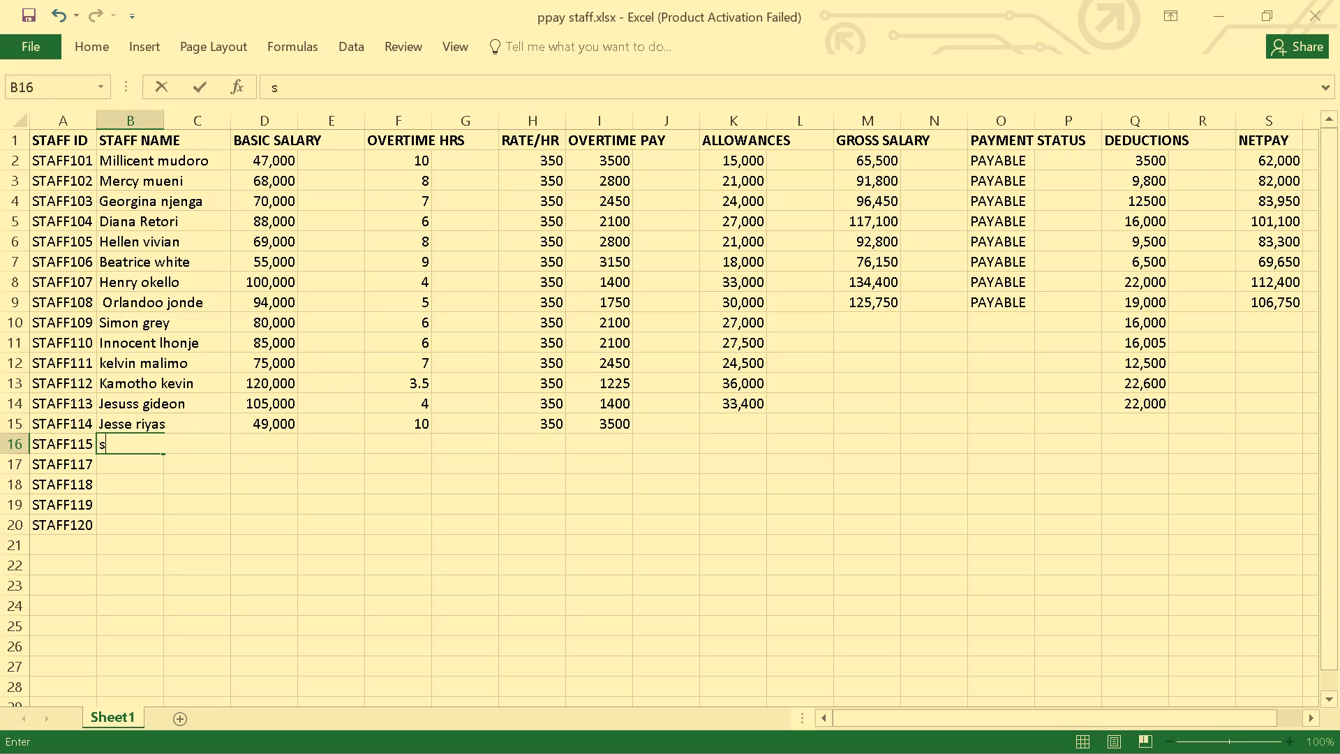
key(BackSpace)
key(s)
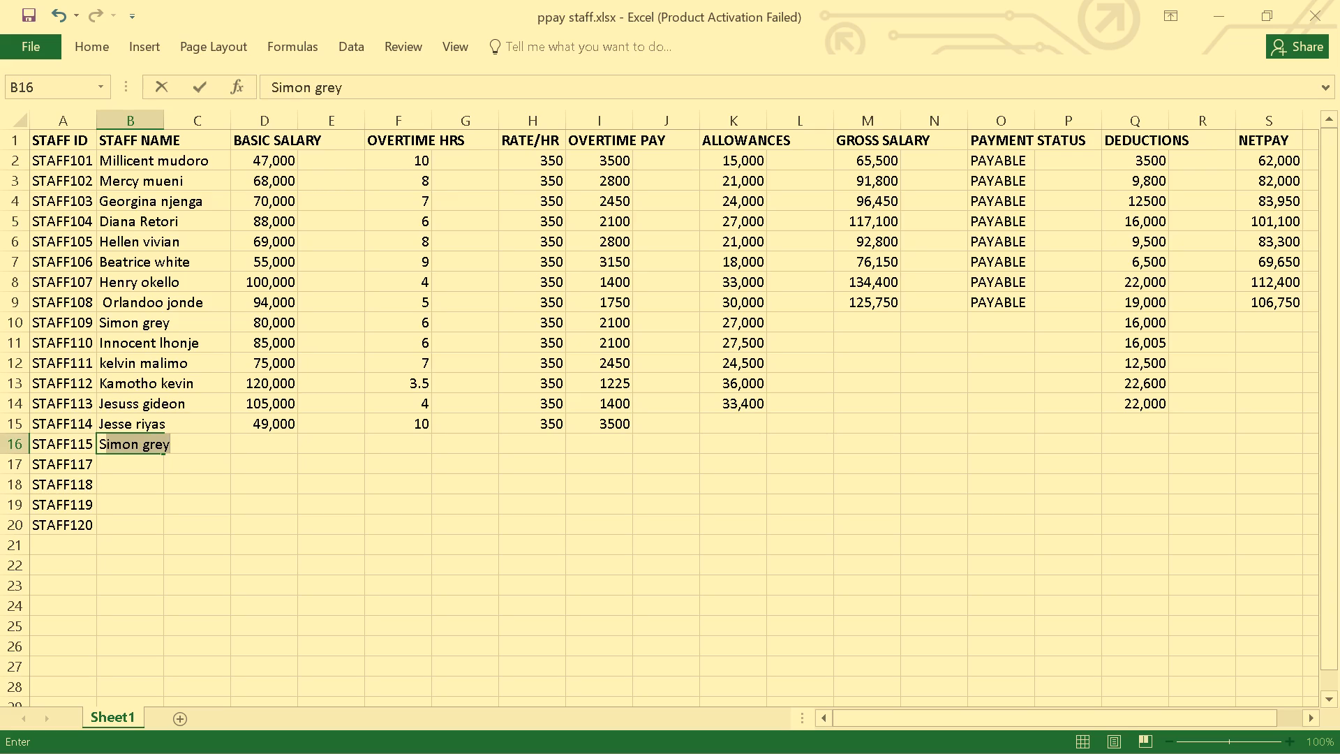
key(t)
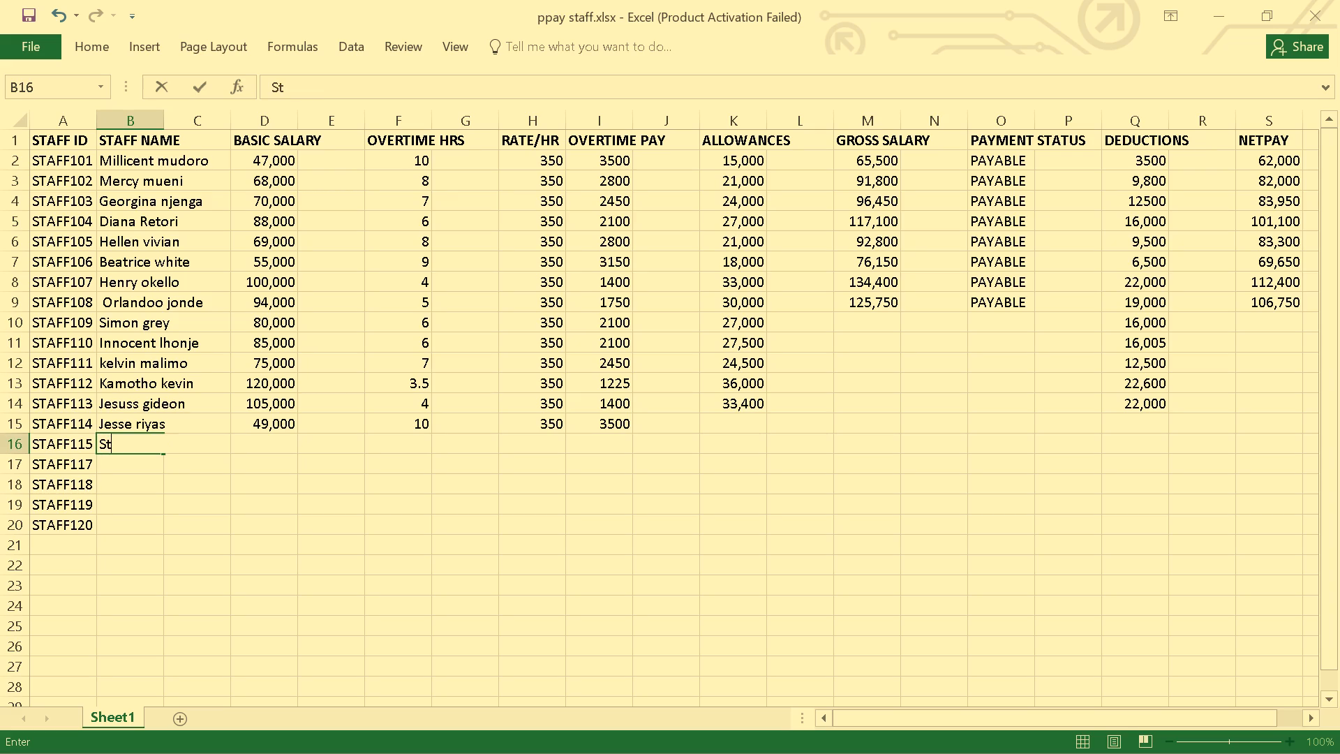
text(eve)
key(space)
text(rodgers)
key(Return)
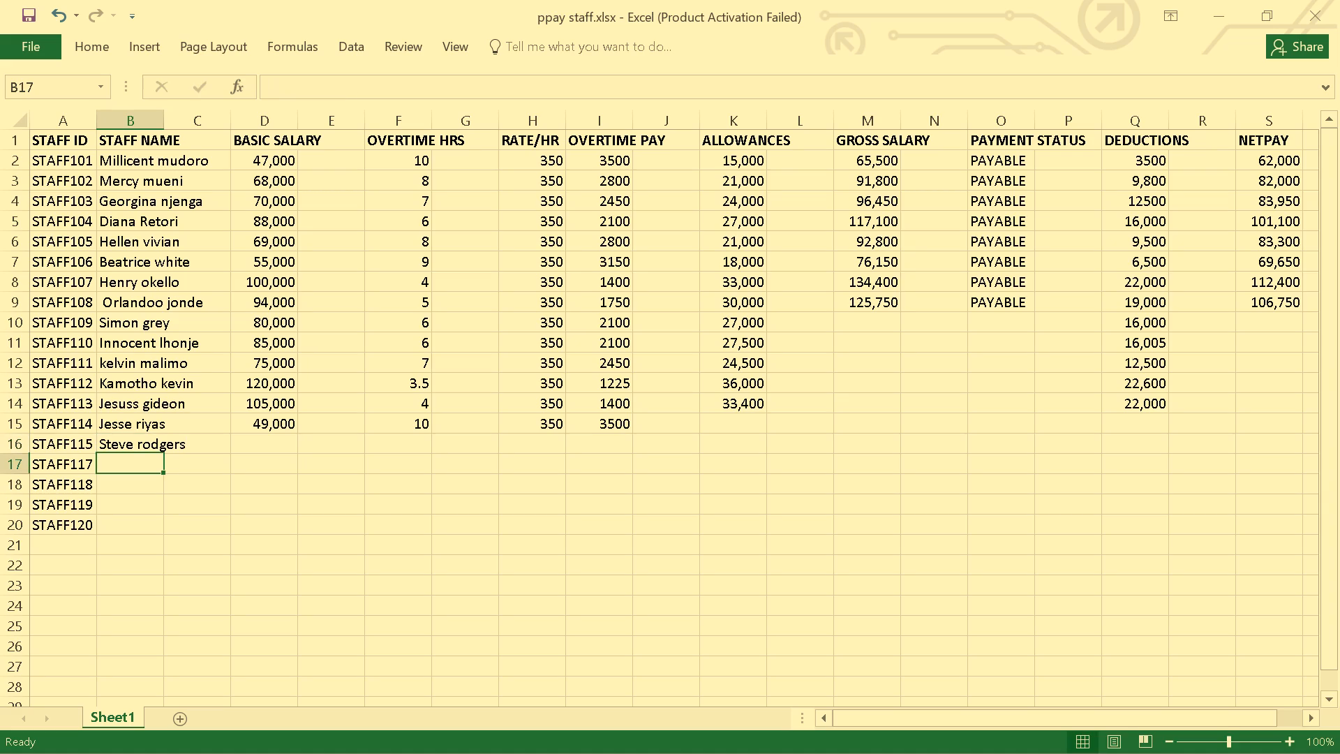
Enter the employee's full name for STAFF117 in cell B17.
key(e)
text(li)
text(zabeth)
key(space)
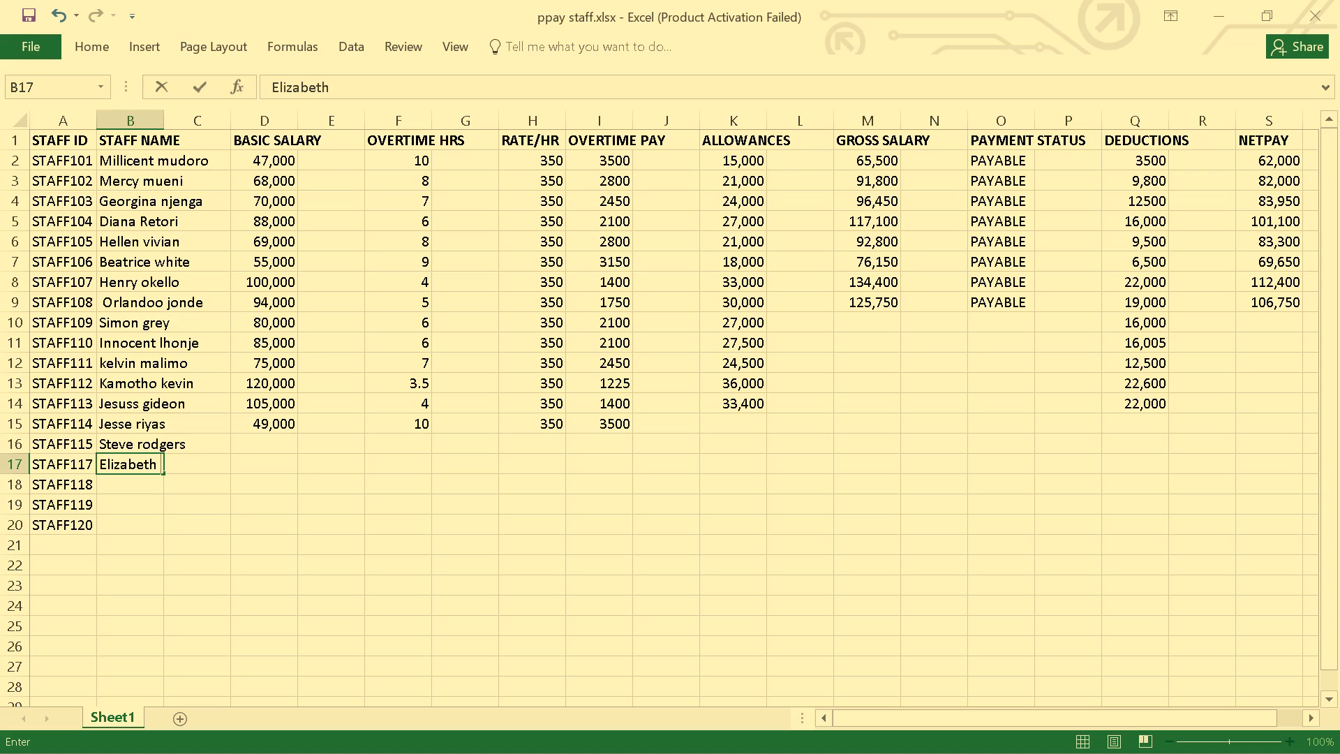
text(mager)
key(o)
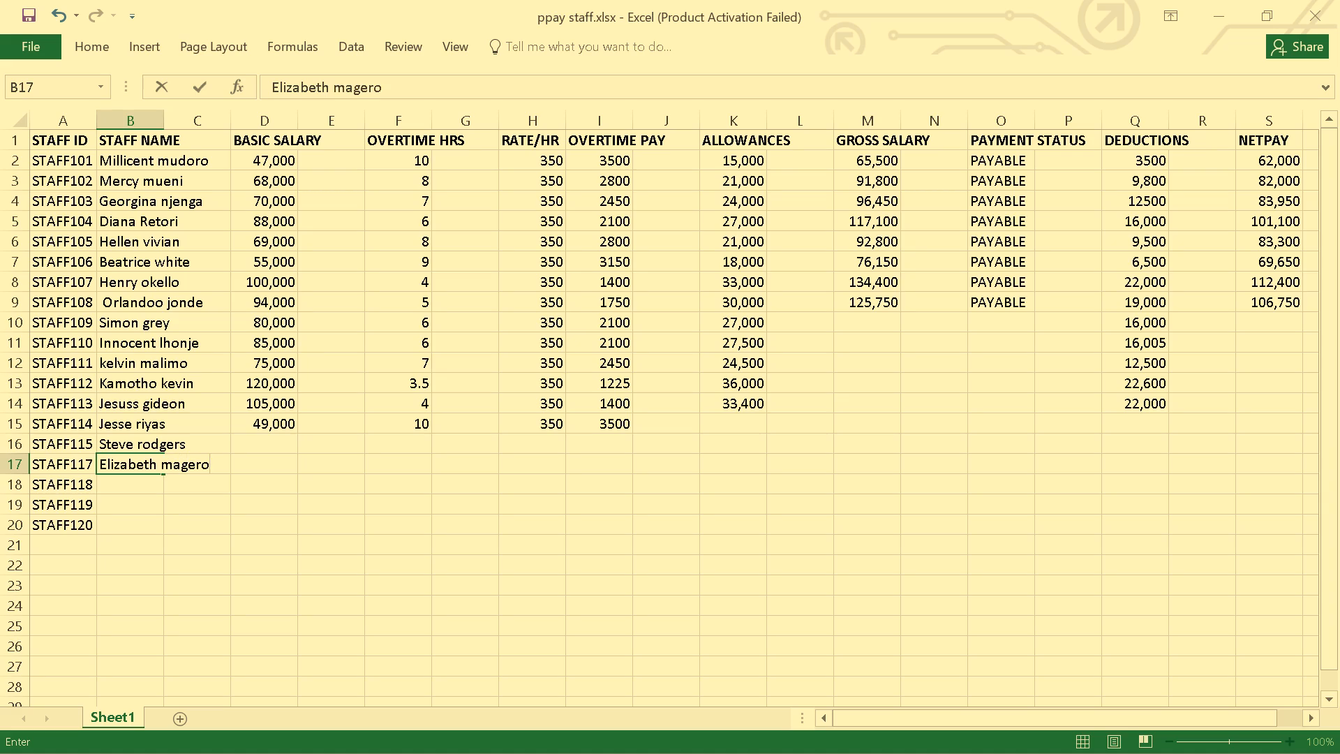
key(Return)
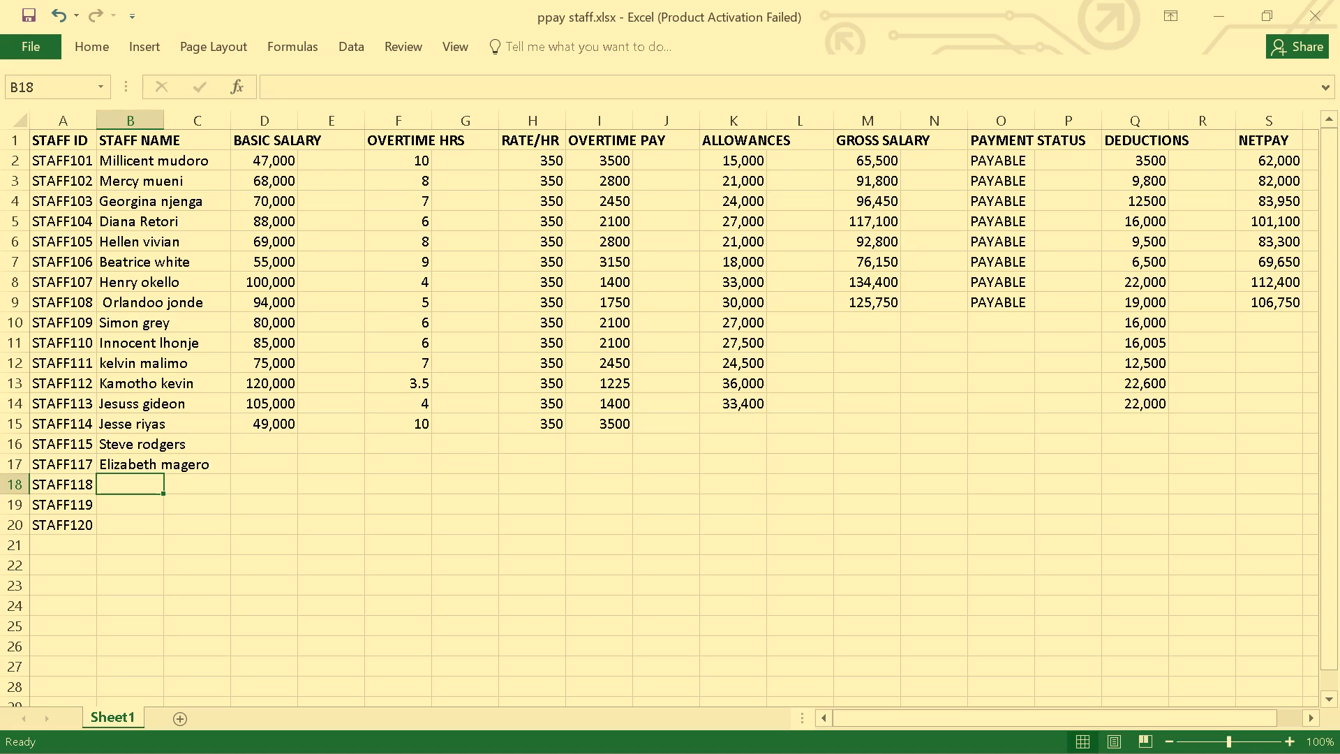
Enter the employee's full name for STAFF118 in cell B18.
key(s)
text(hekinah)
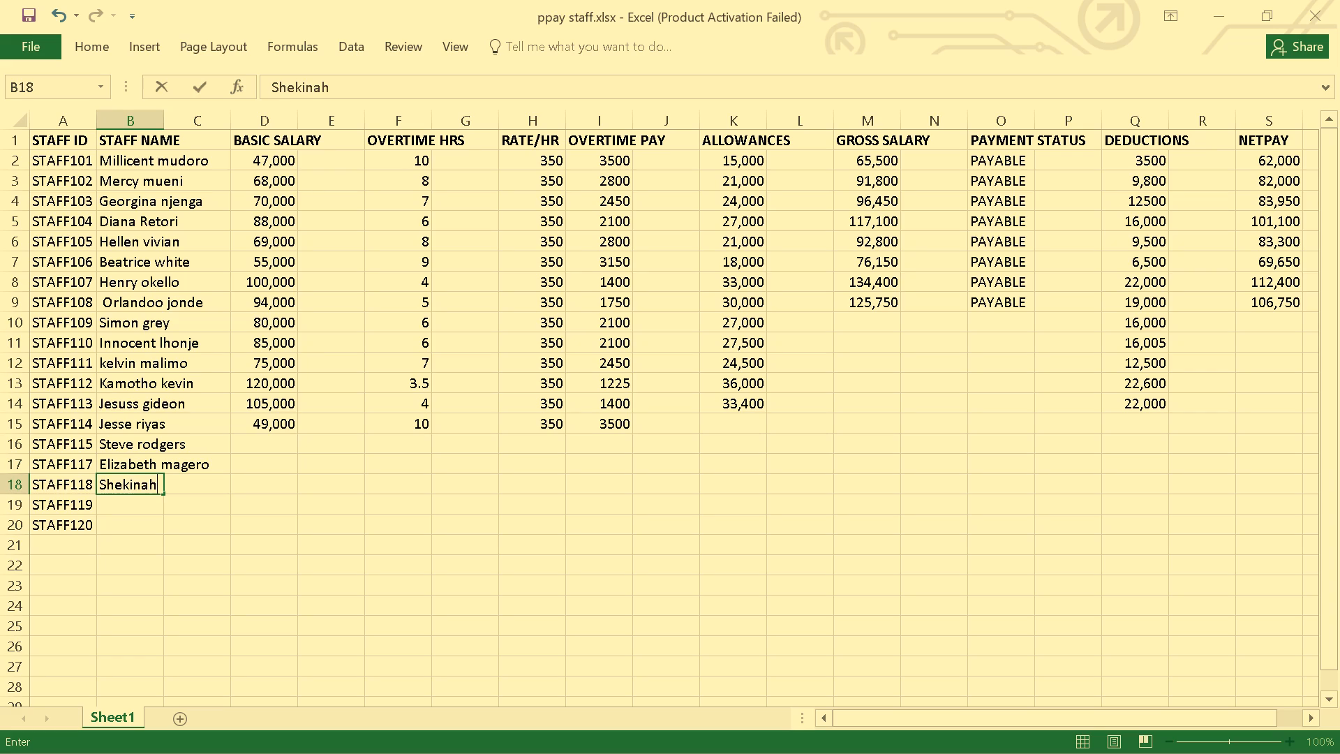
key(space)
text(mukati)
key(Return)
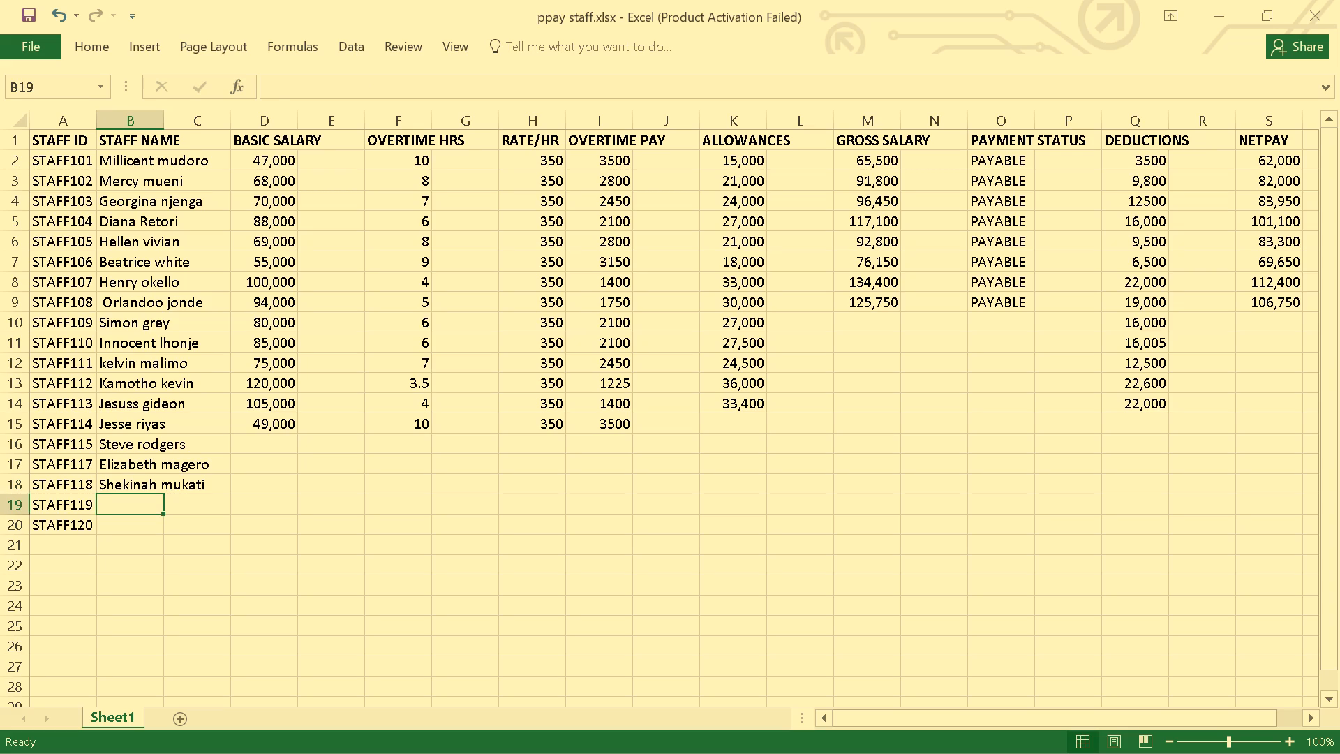
Enter the employee's full name for STAFF119 in cell B19.
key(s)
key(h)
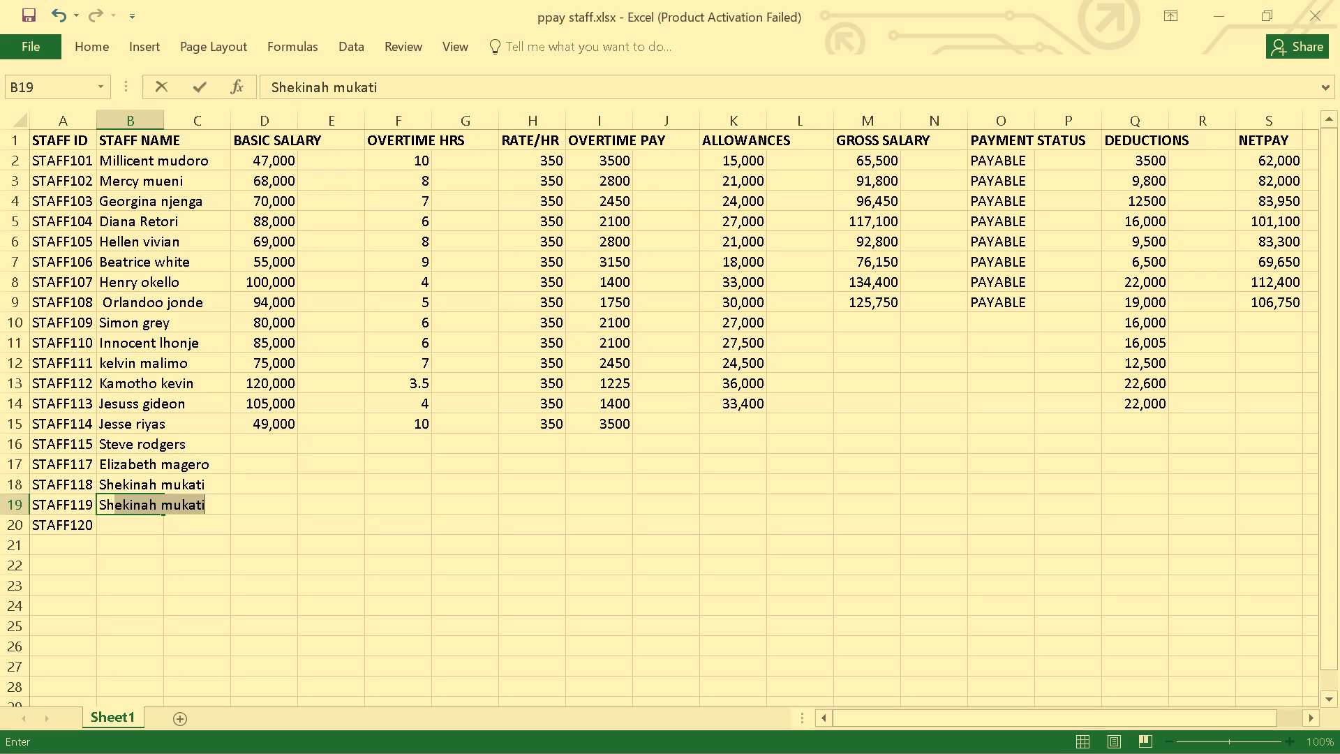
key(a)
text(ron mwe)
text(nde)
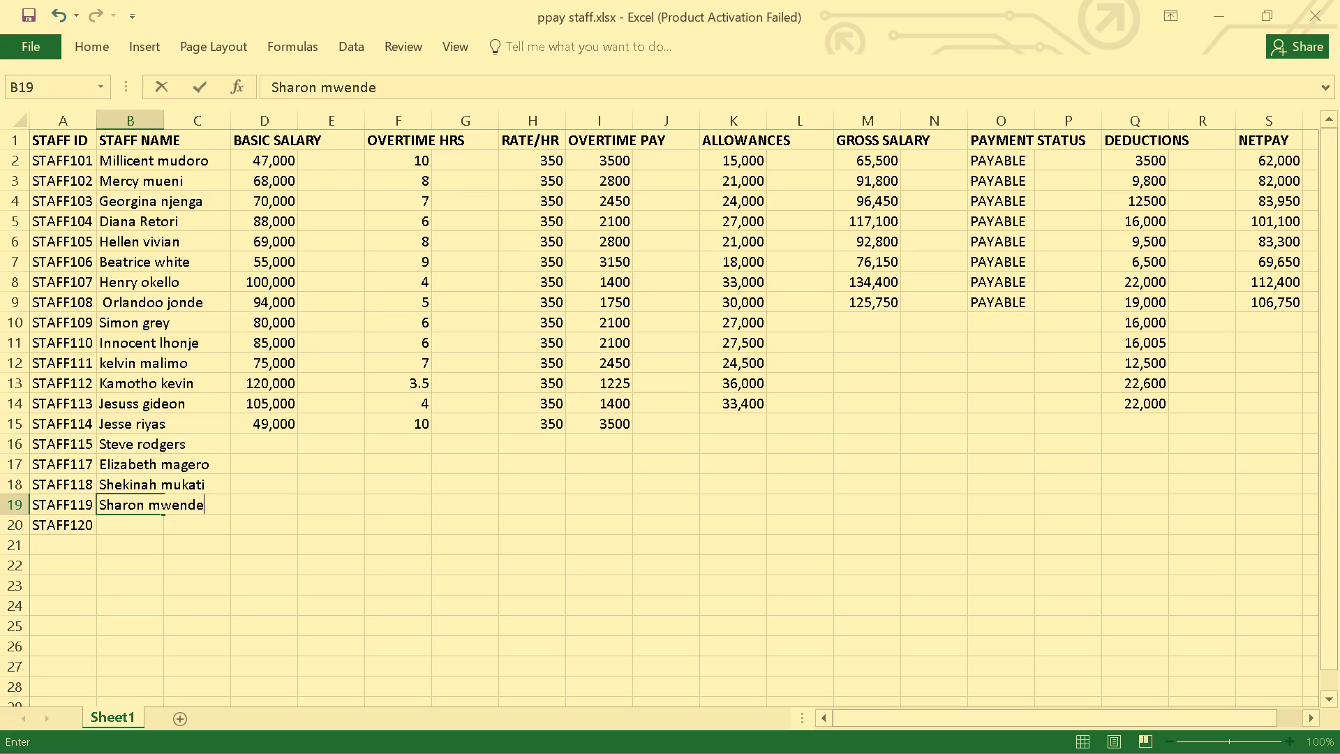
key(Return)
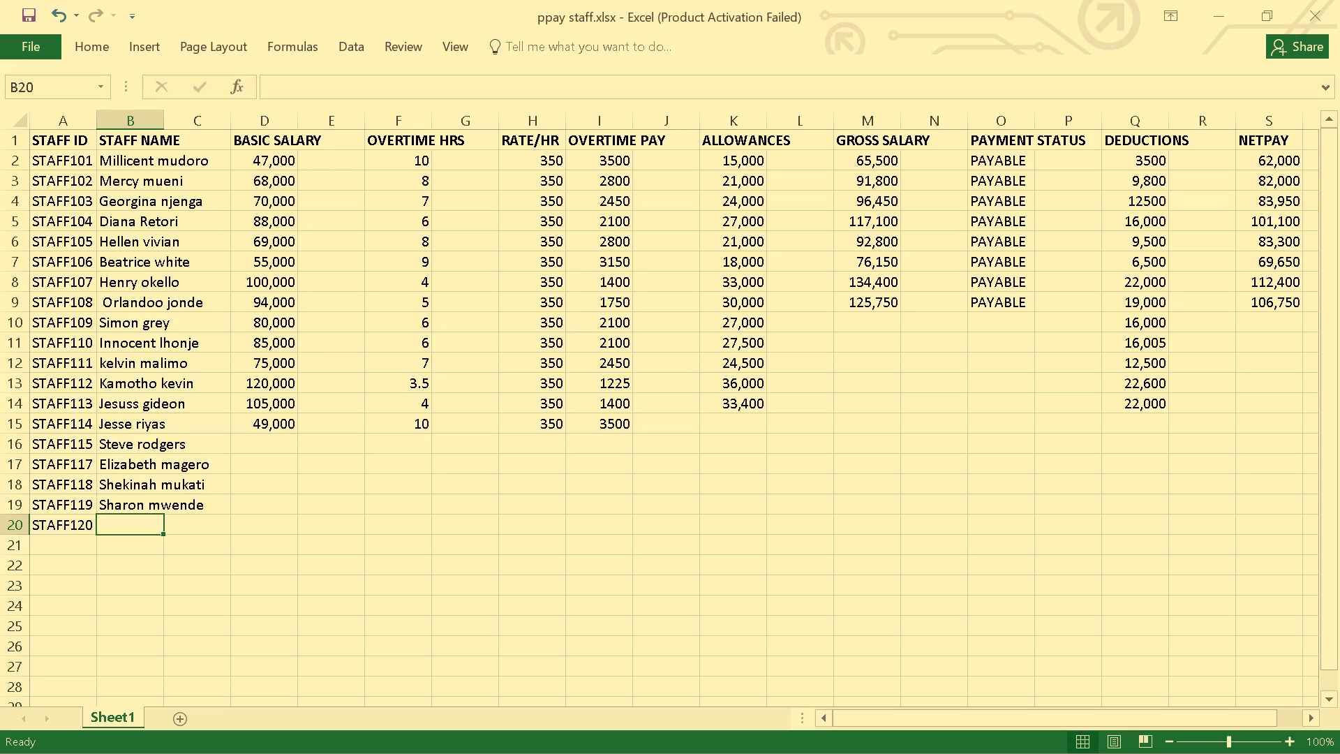
Enter the employee's full name for STAFF120 in cell B20.
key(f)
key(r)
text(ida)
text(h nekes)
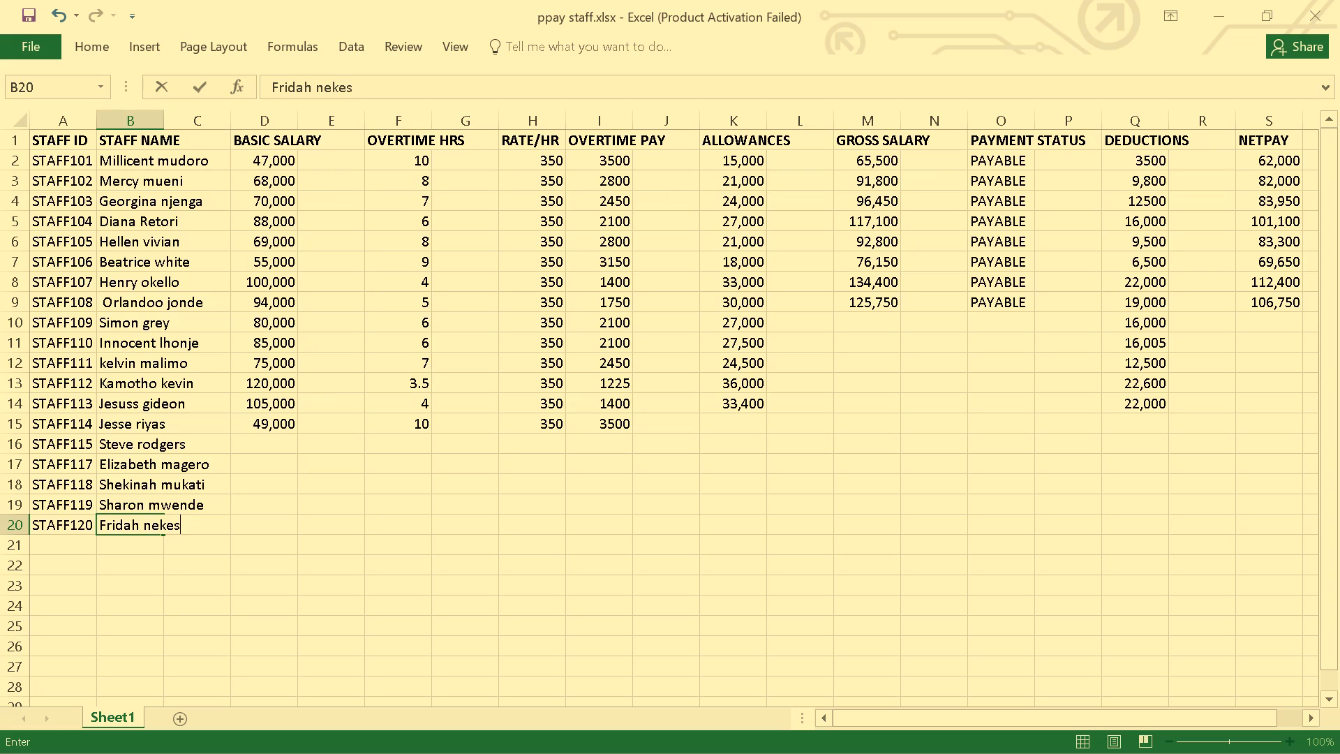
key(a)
click(269, 450)
Enter basic salaries of 53,000 for STAFF120 in cell D20 and 61,000 for STAFF119 in cell D19.
click(258, 531)
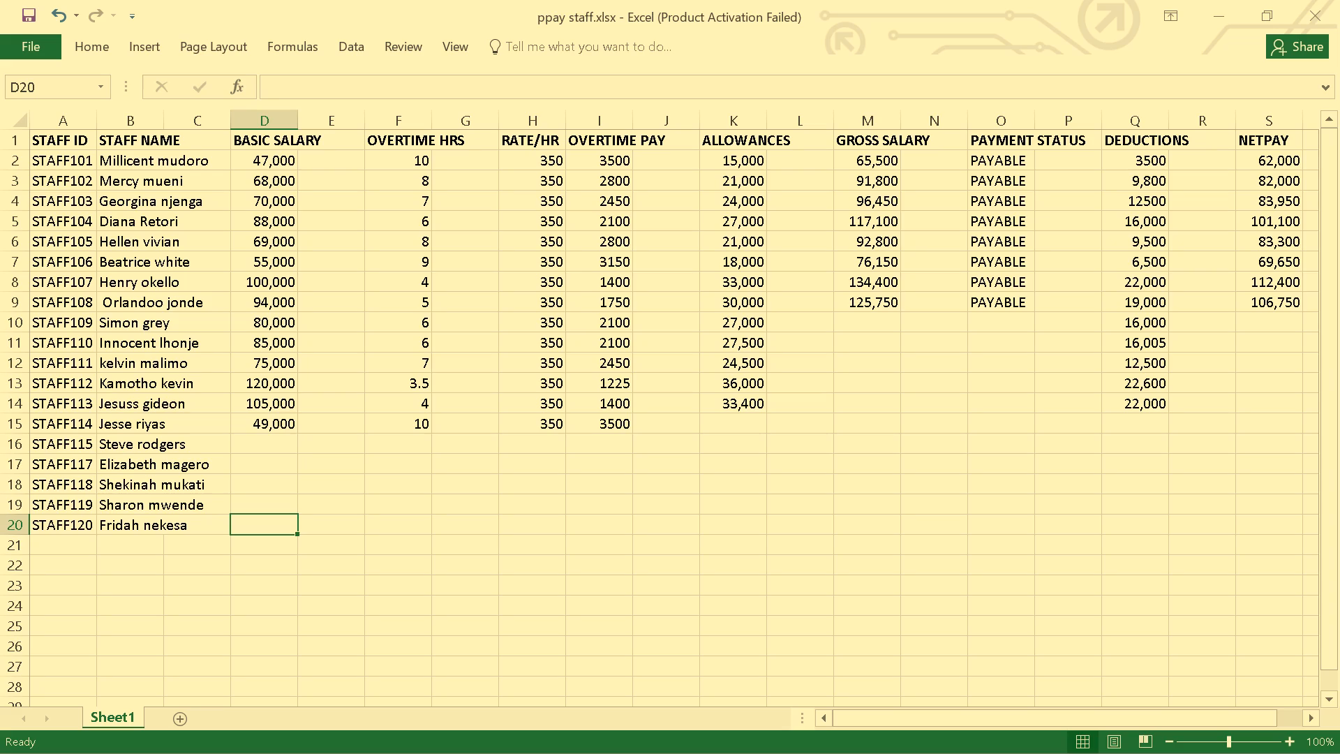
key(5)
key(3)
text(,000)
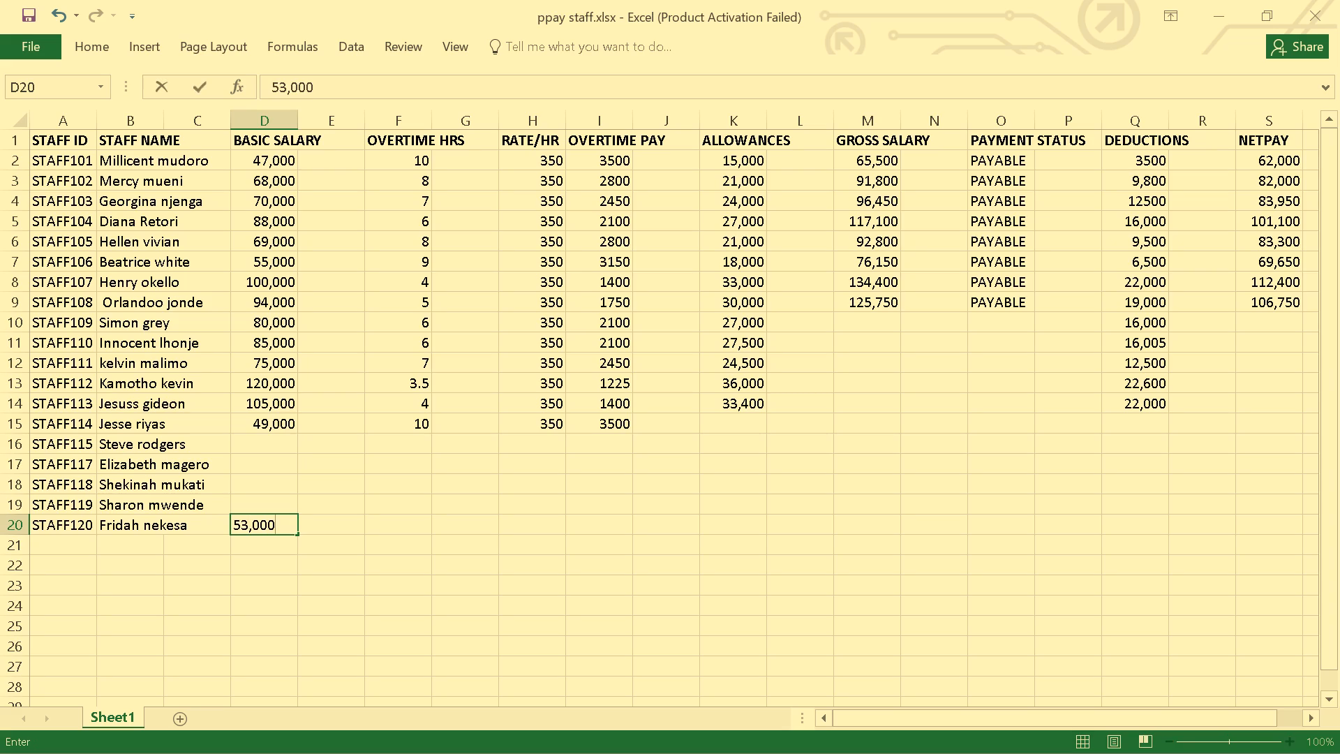
click(261, 507)
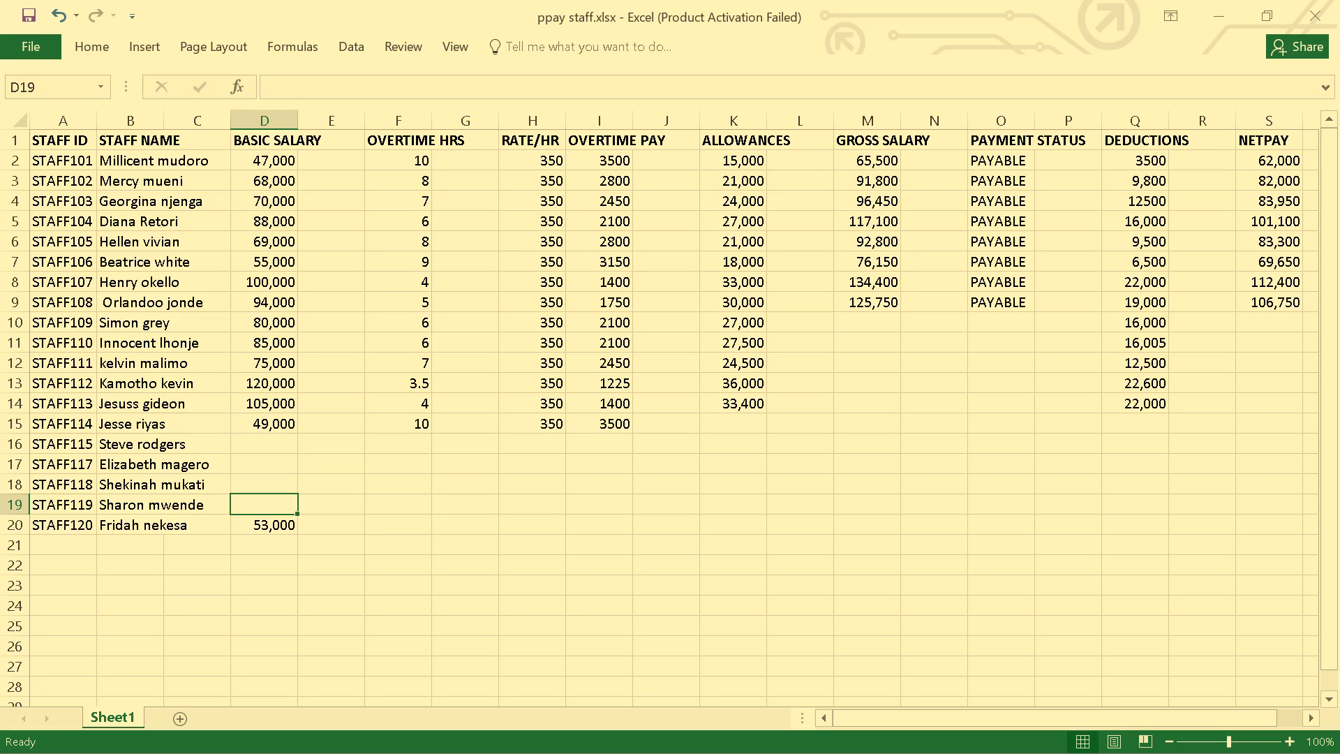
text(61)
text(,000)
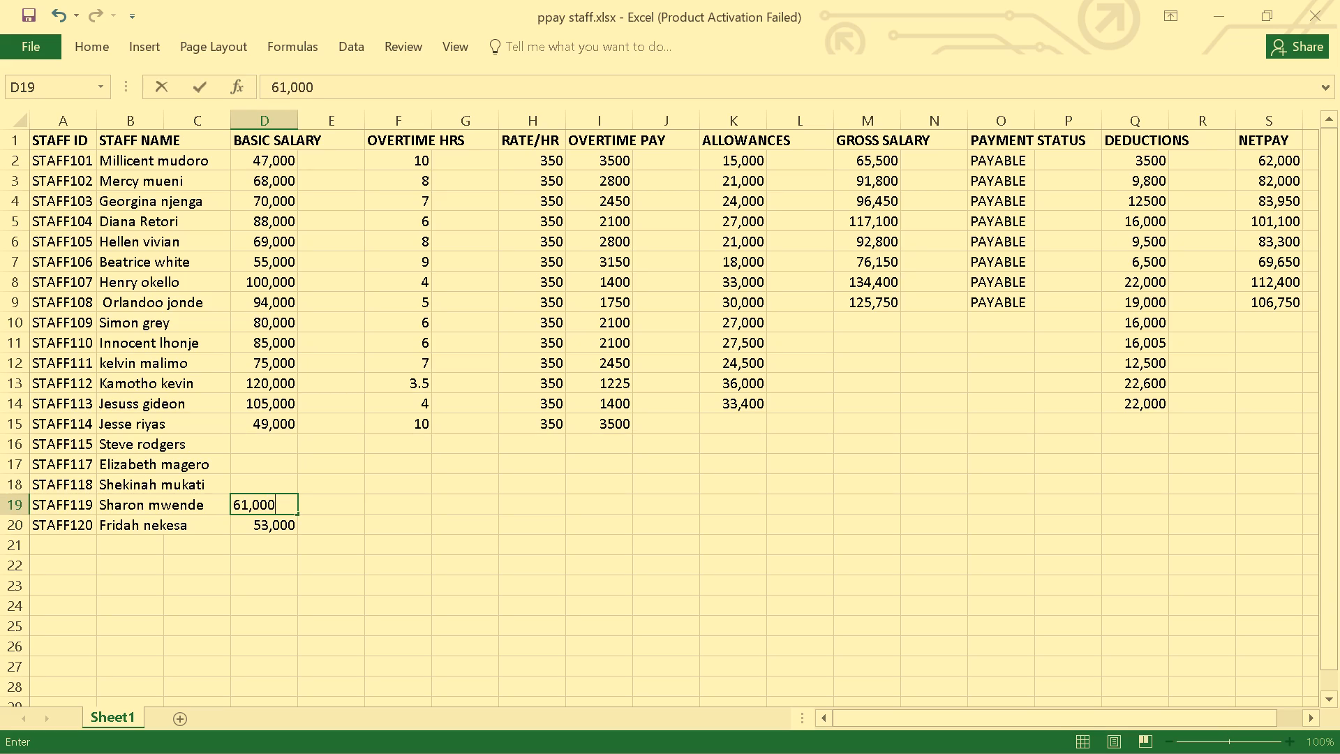
click(274, 480)
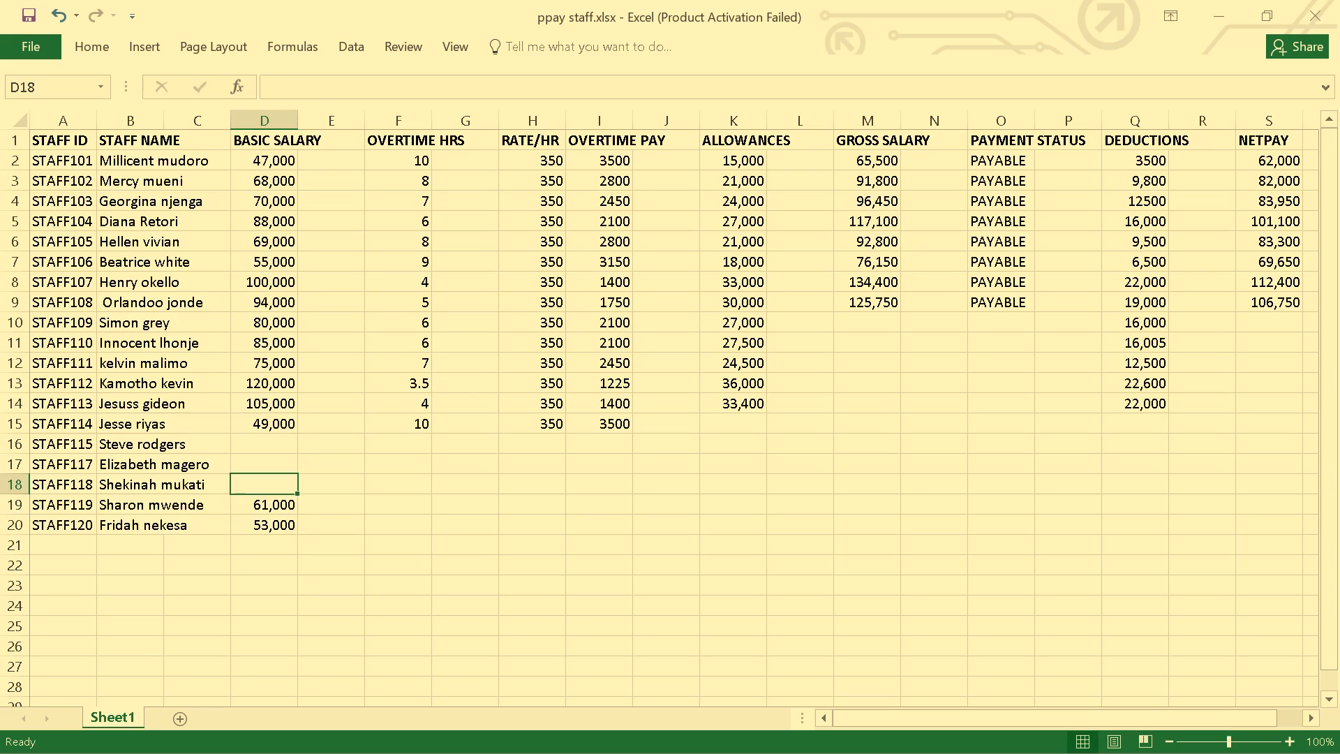
Enter basic salaries of 75,900 for STAFF117 in cell D17 and 68,000 for STAFF115 in cell D16.
click(263, 461)
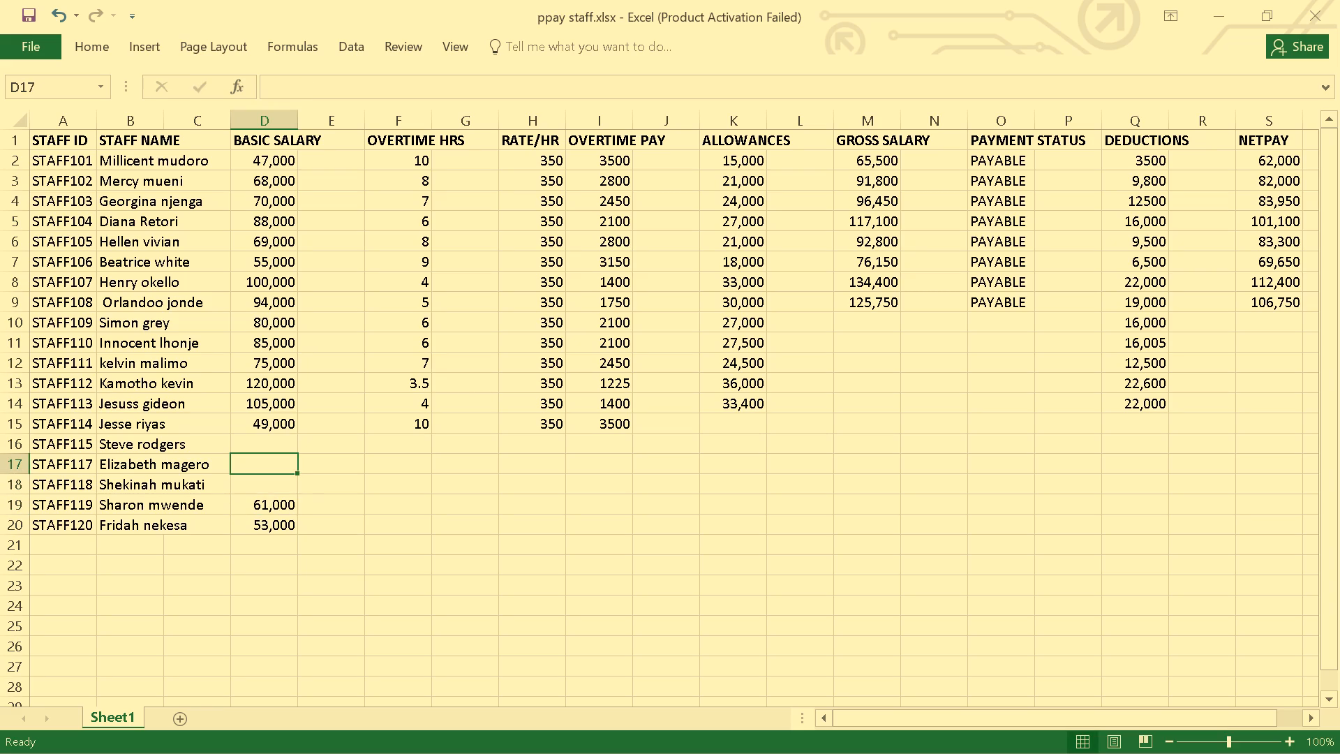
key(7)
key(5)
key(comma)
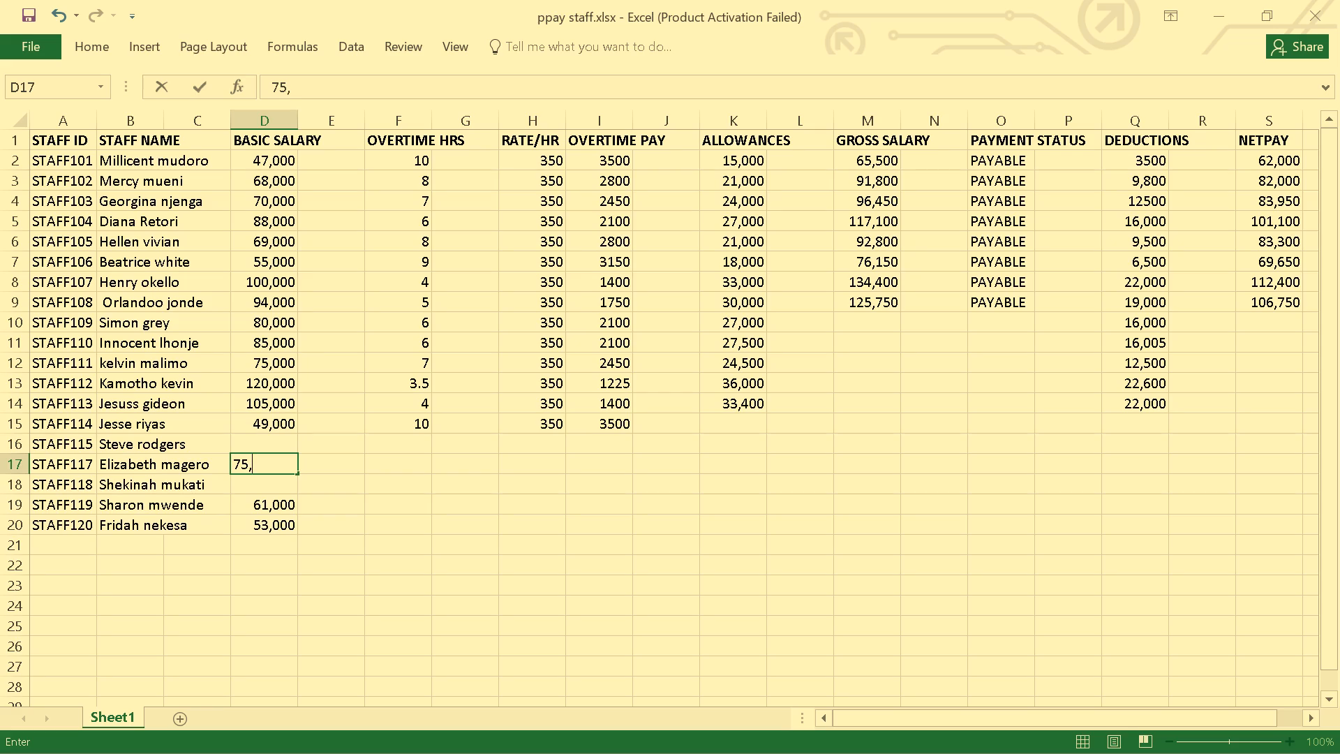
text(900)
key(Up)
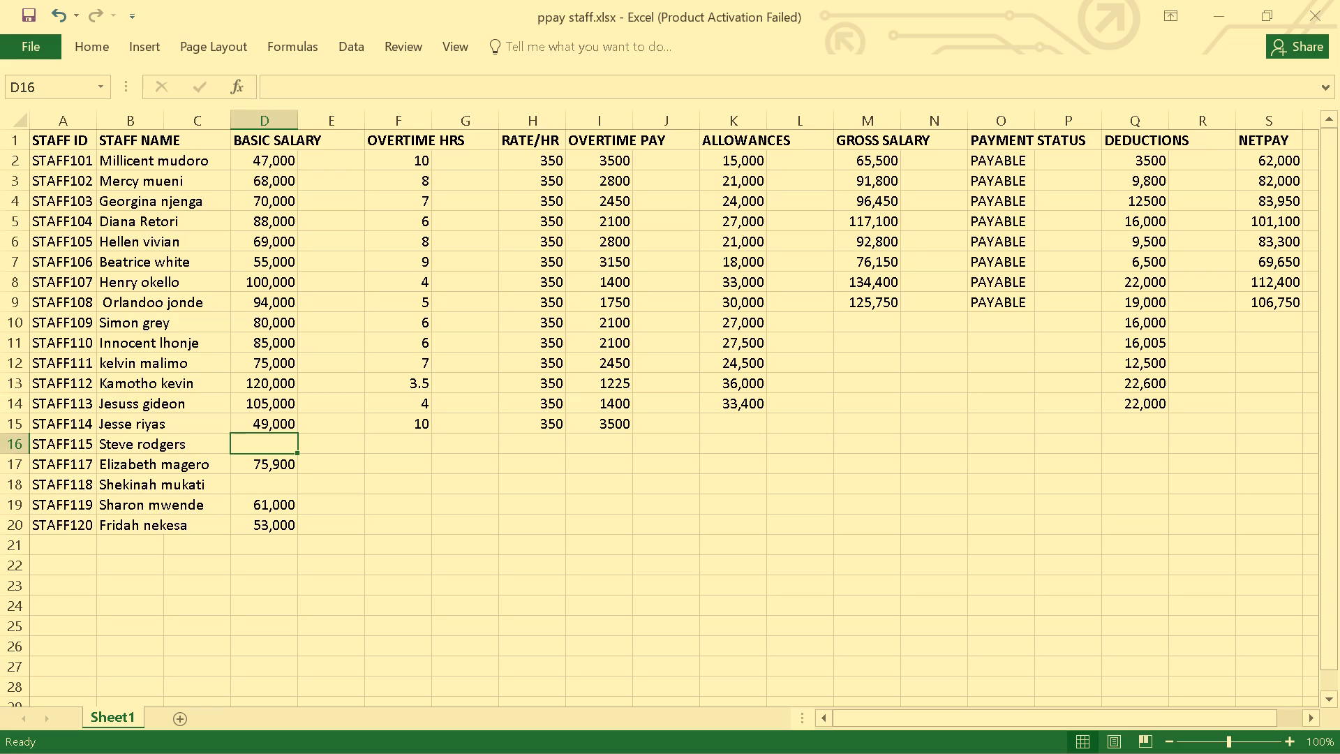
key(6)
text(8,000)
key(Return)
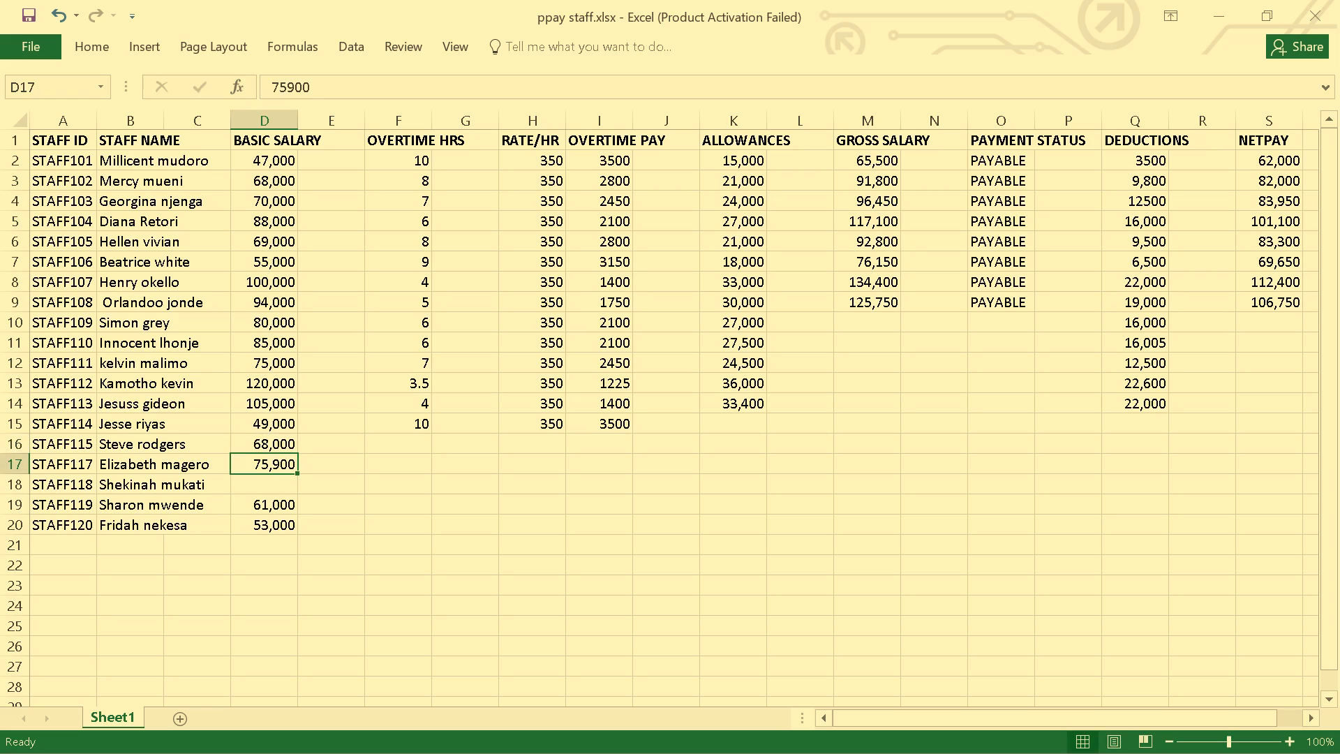
Select the empty basic salary cell D18 for STAFF118.
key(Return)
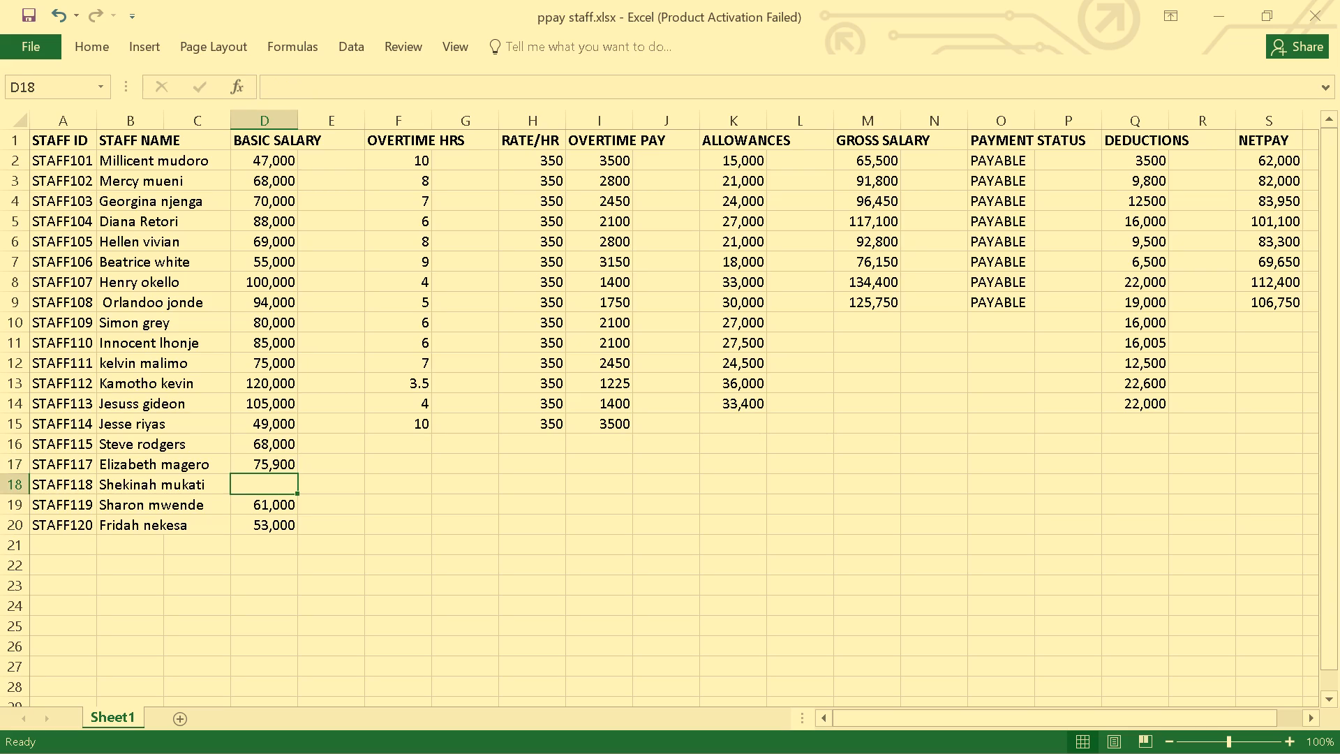
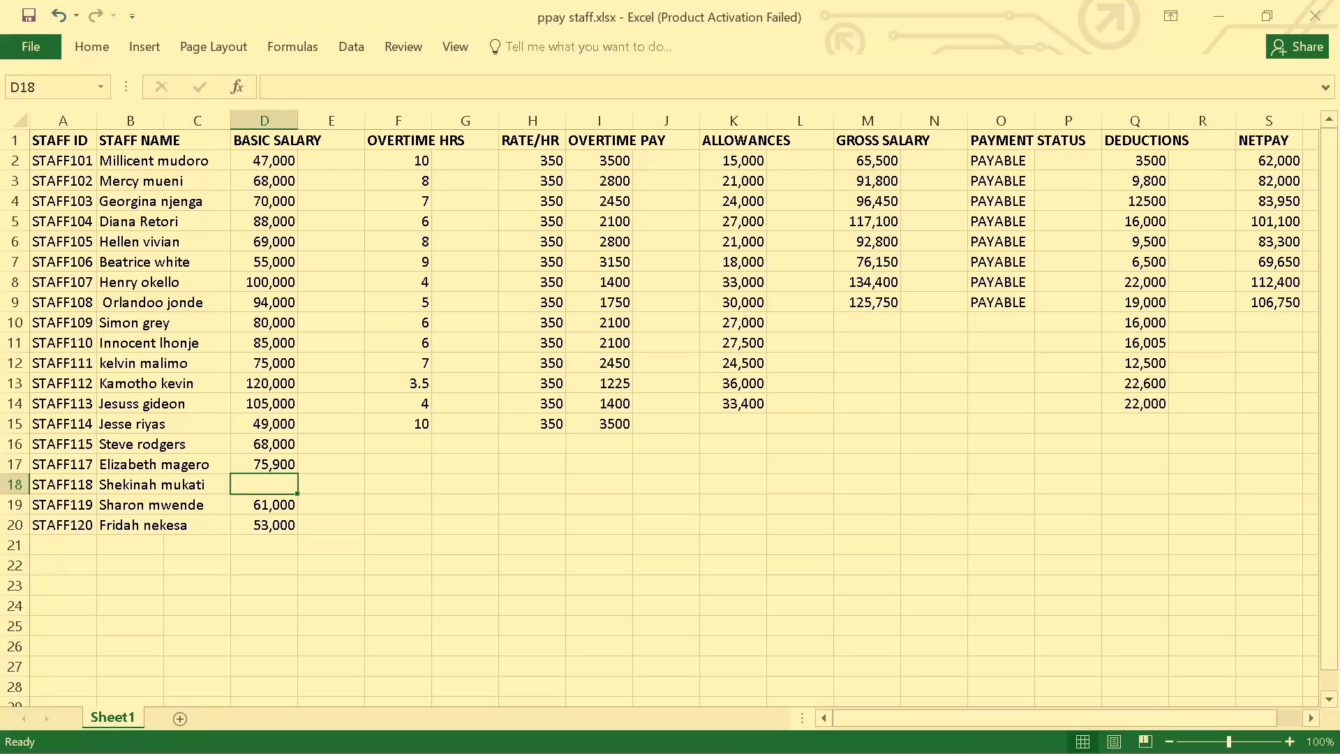
Enter a basic salary of 87,000 for STAFF118 in cell D18.
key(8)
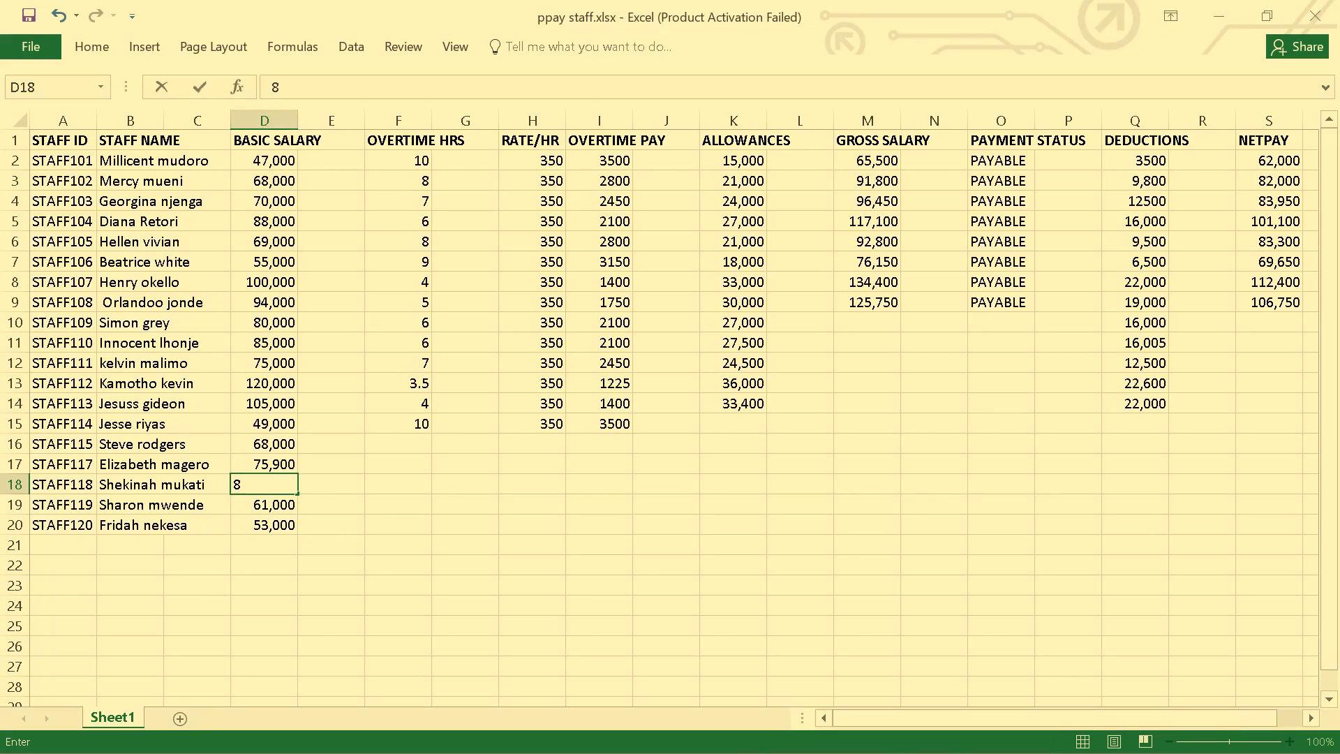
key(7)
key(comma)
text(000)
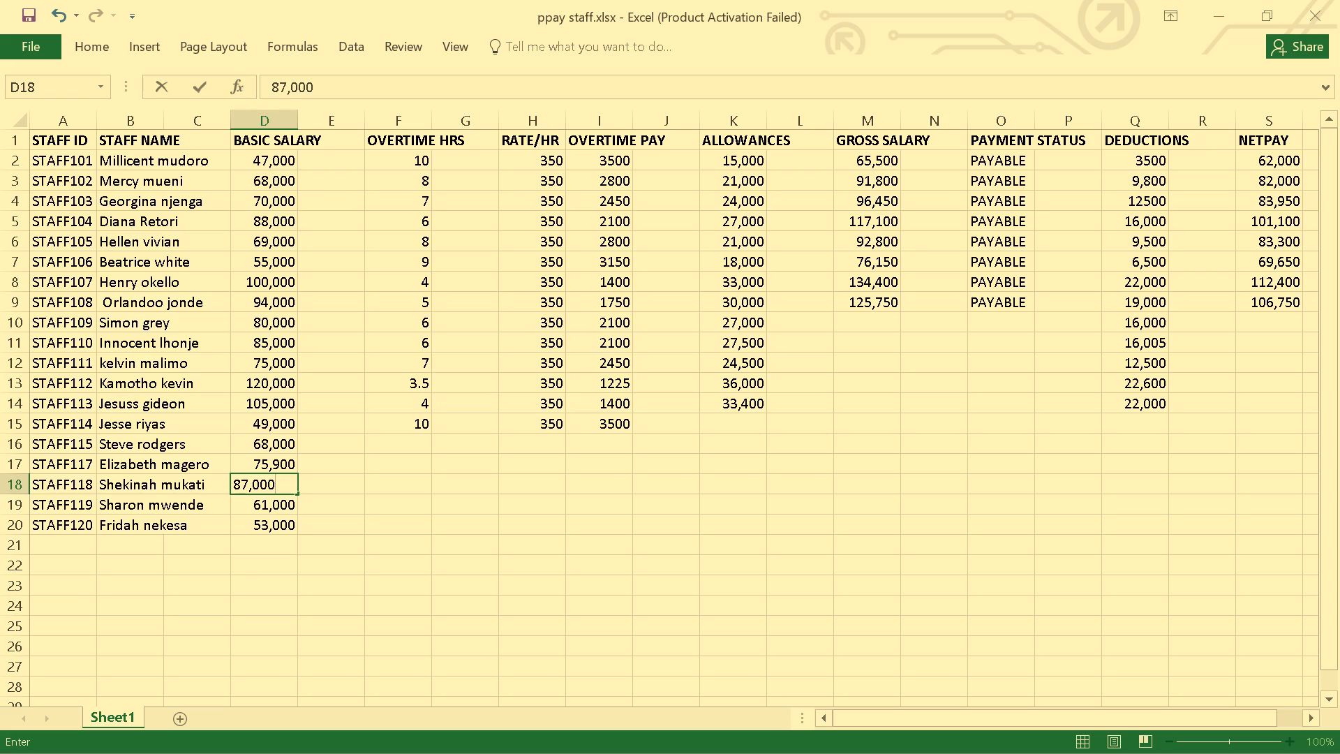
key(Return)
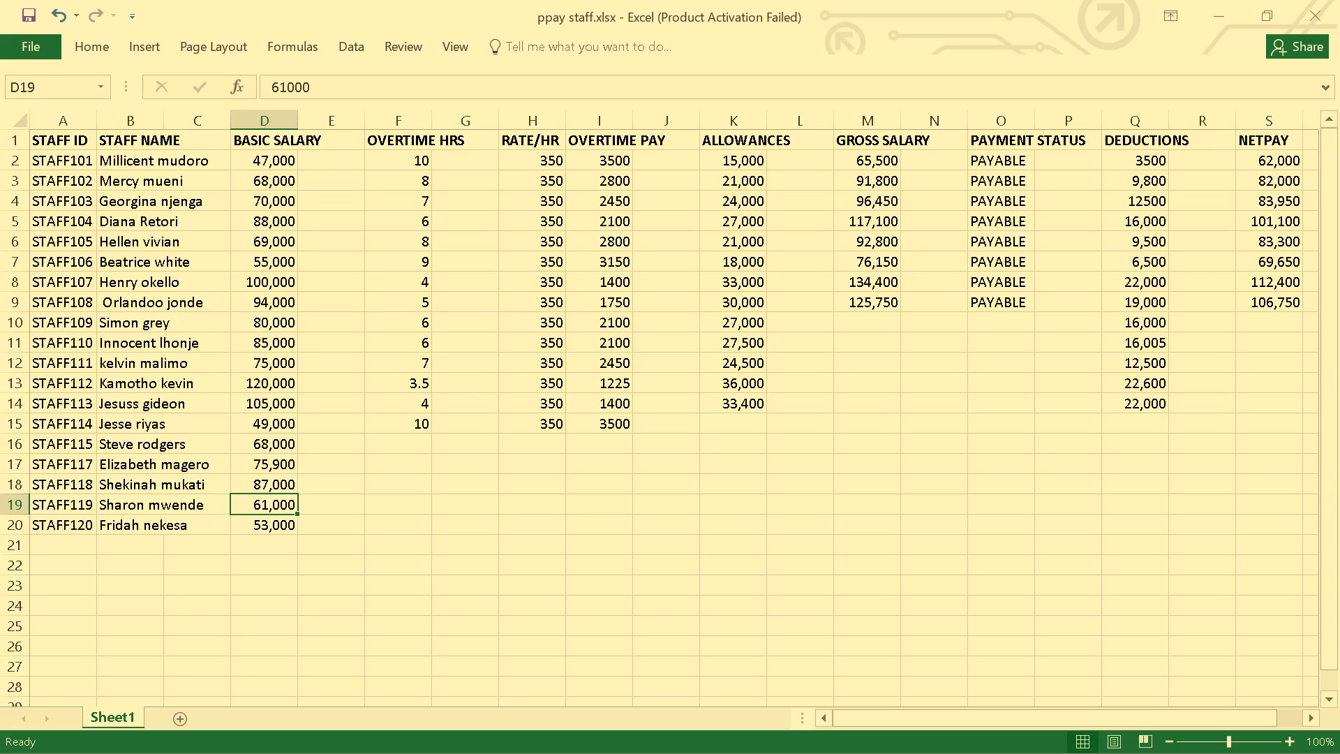
Enter overtime hours of 8 for STAFF115, 7 for STAFF117 and 6 for STAFF118 in cells F16 to F18.
click(425, 427)
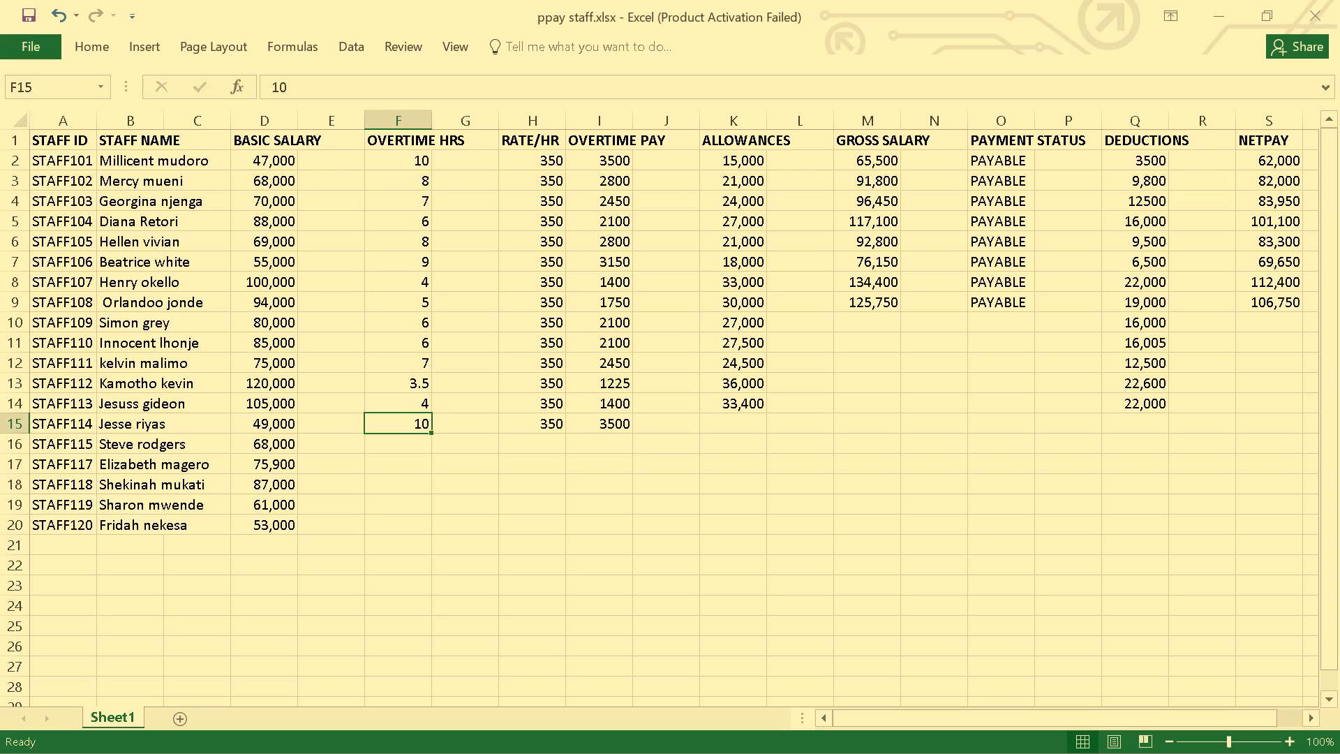
click(396, 445)
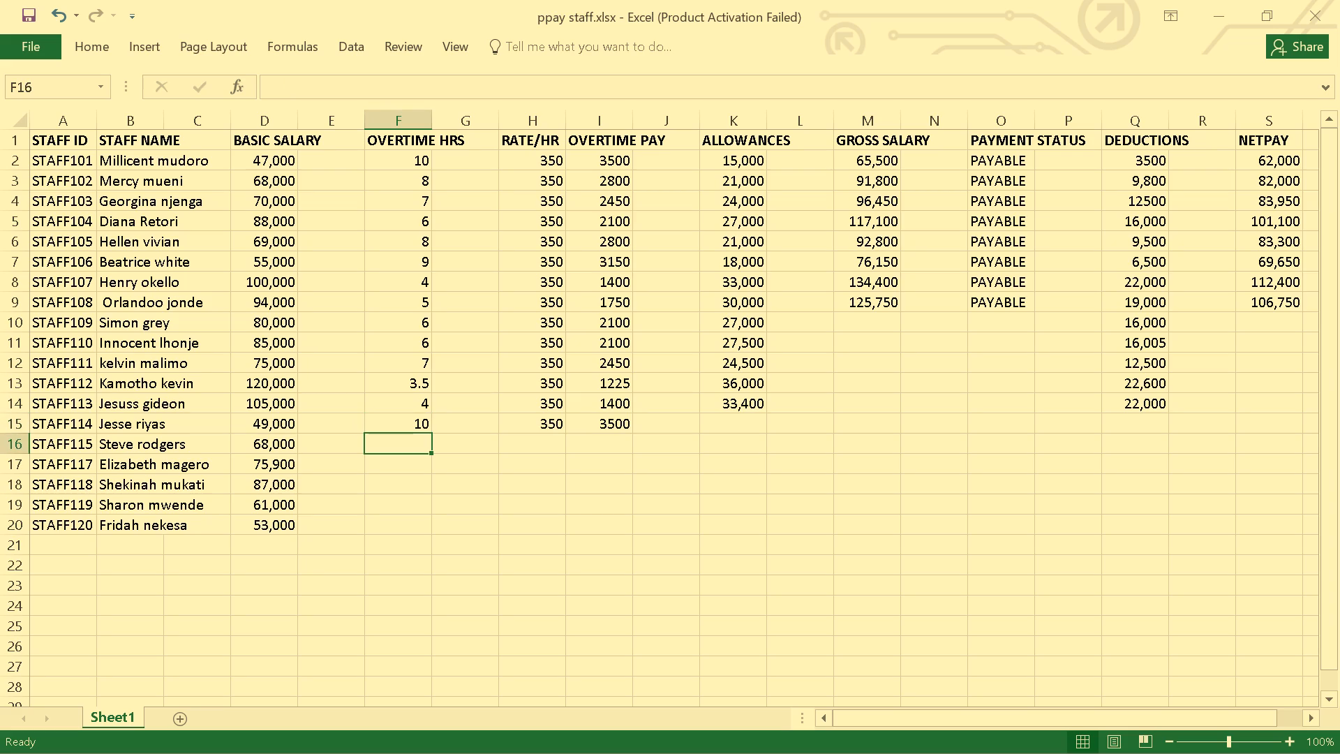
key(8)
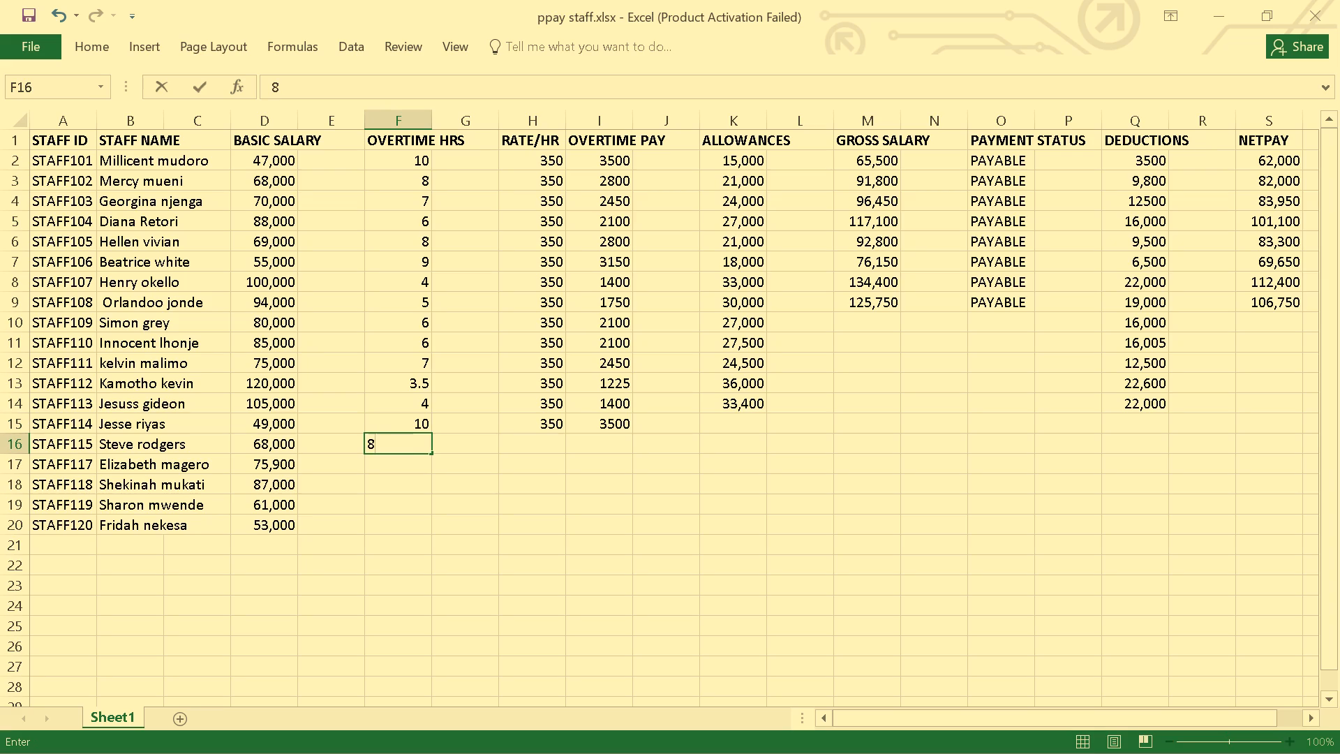
key(Return)
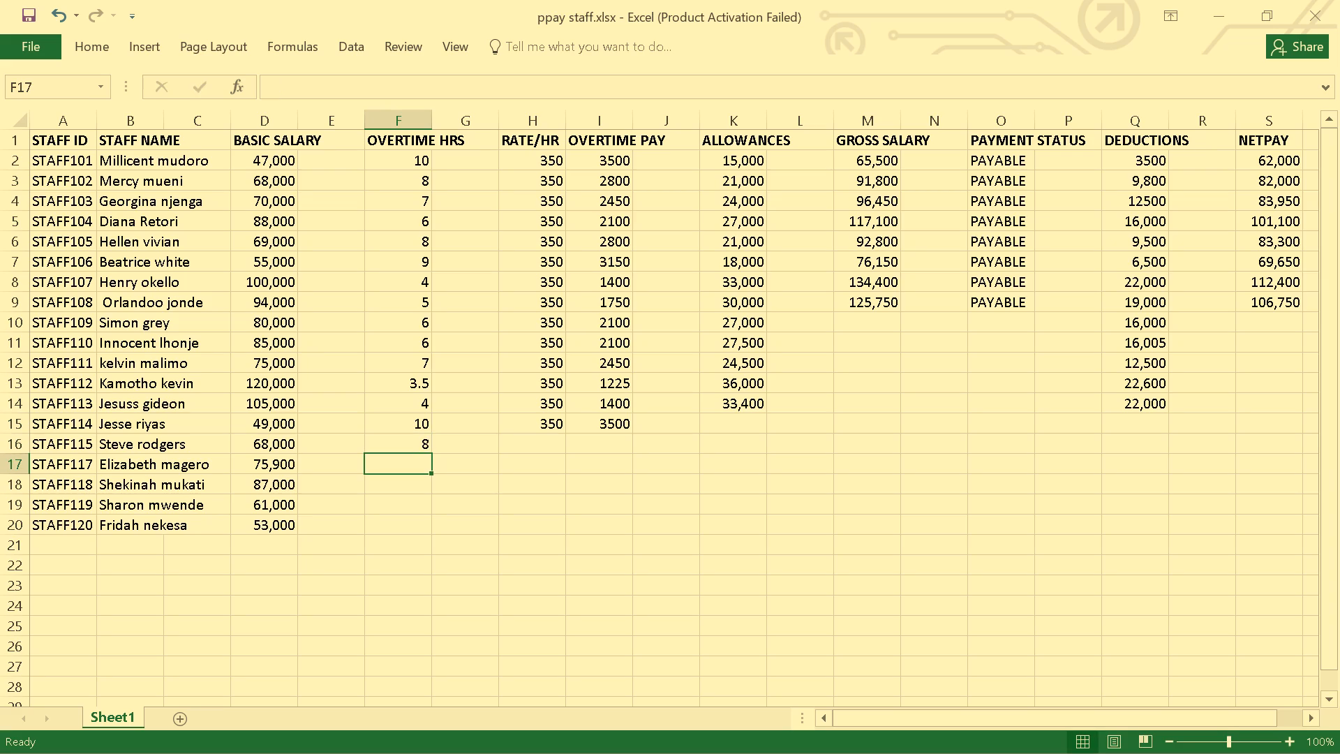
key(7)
key(Return)
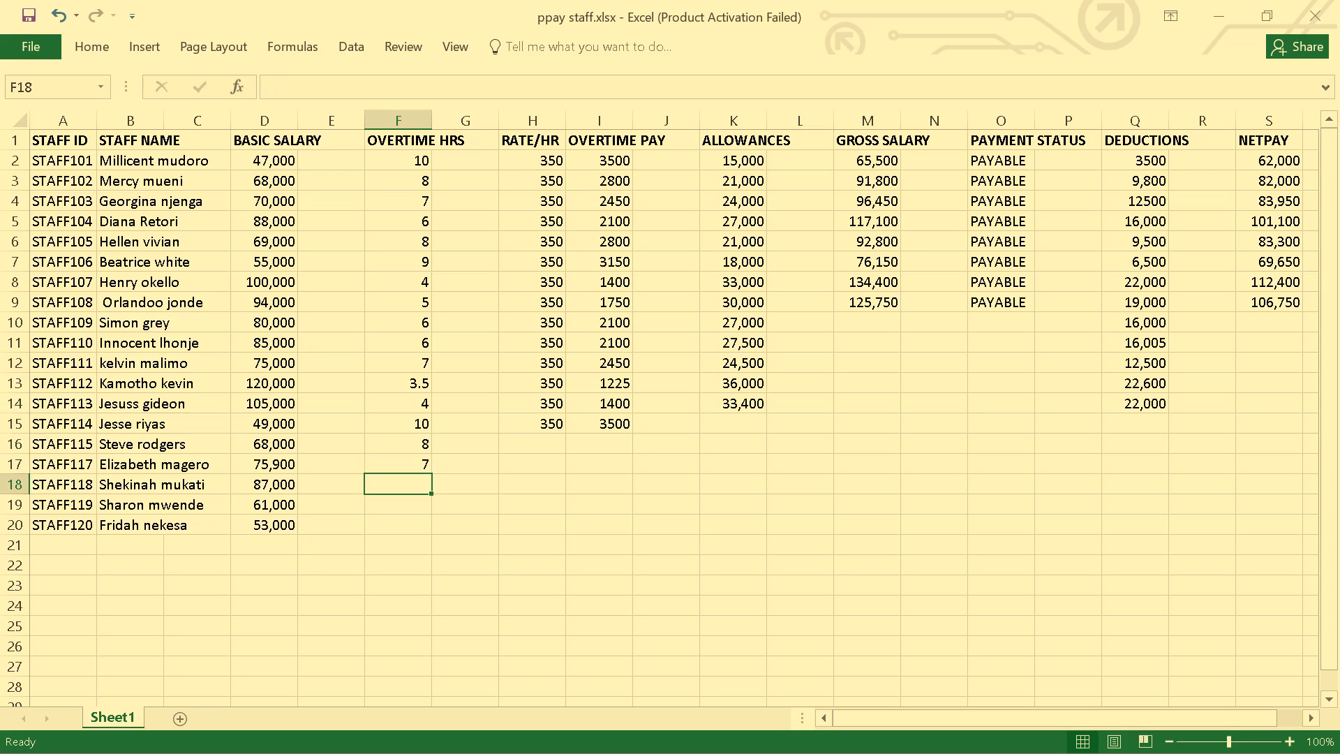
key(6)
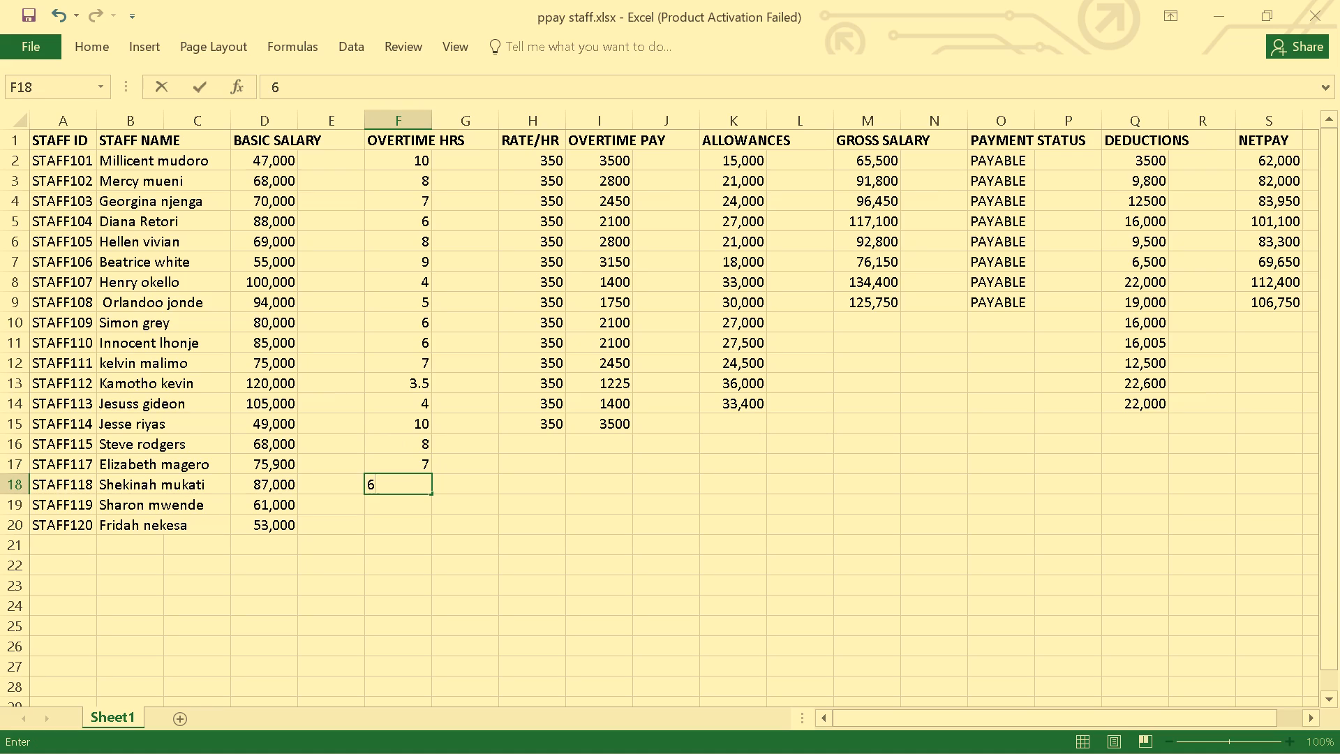
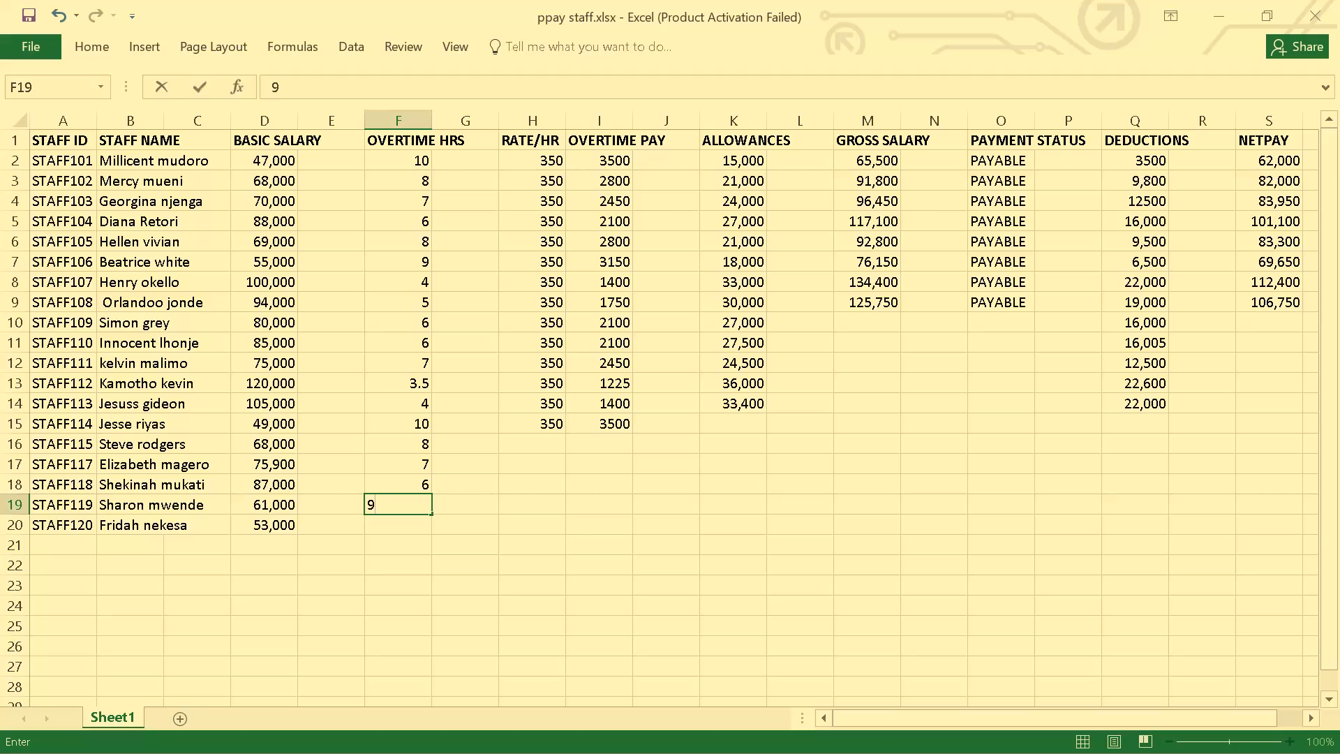
Enter overtime hours of 8 for STAFF119 and 9 for STAFF120 in cells F19 and F20.
key(BackSpace)
key(8)
key(Return)
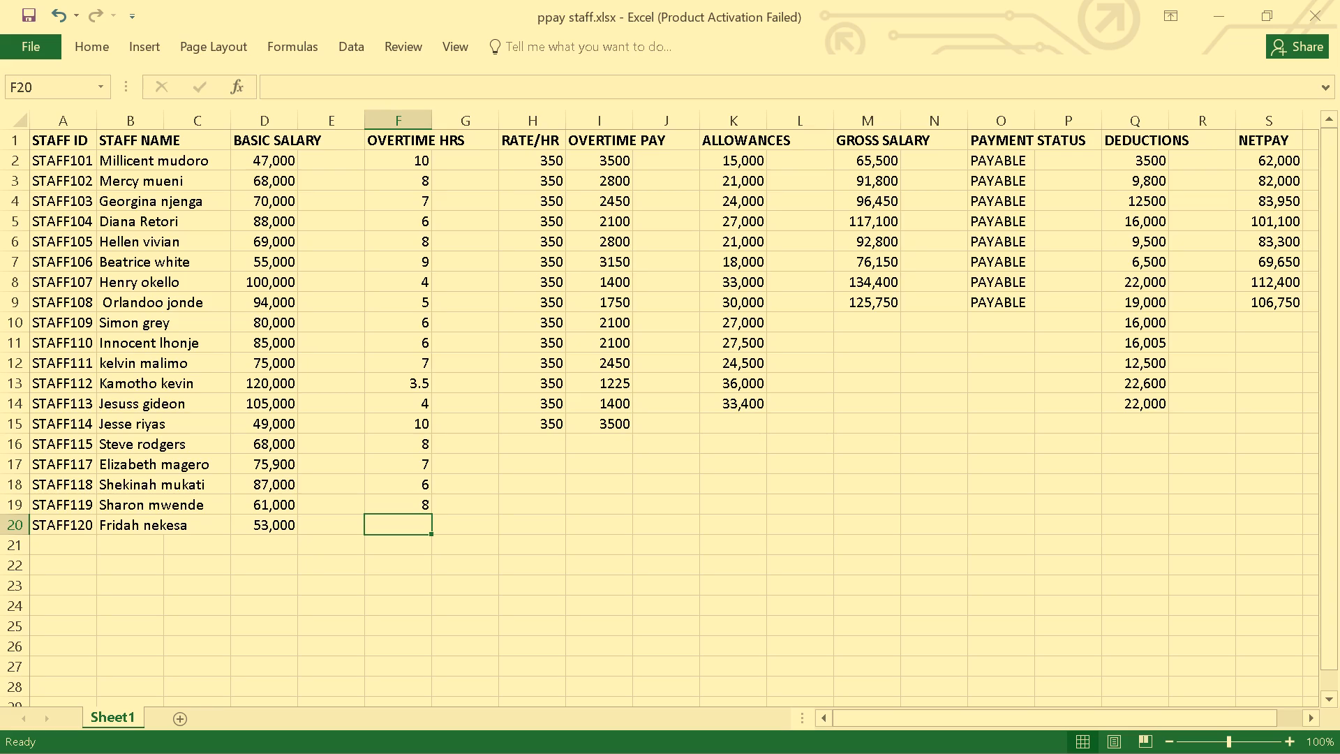
click(396, 525)
key(9)
key(Up)
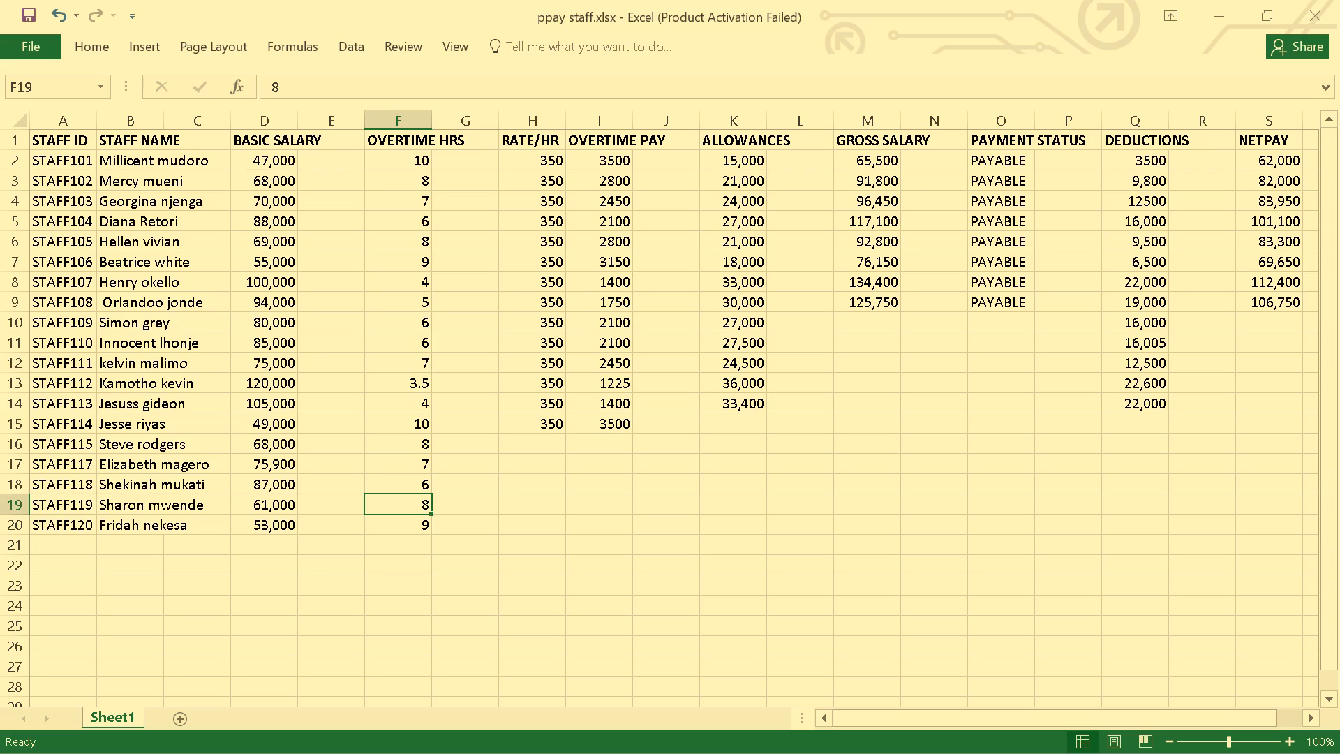
Enter an hourly overtime rate of 350 for STAFF115, STAFF117 and STAFF118 in cells H16 to H18.
click(537, 440)
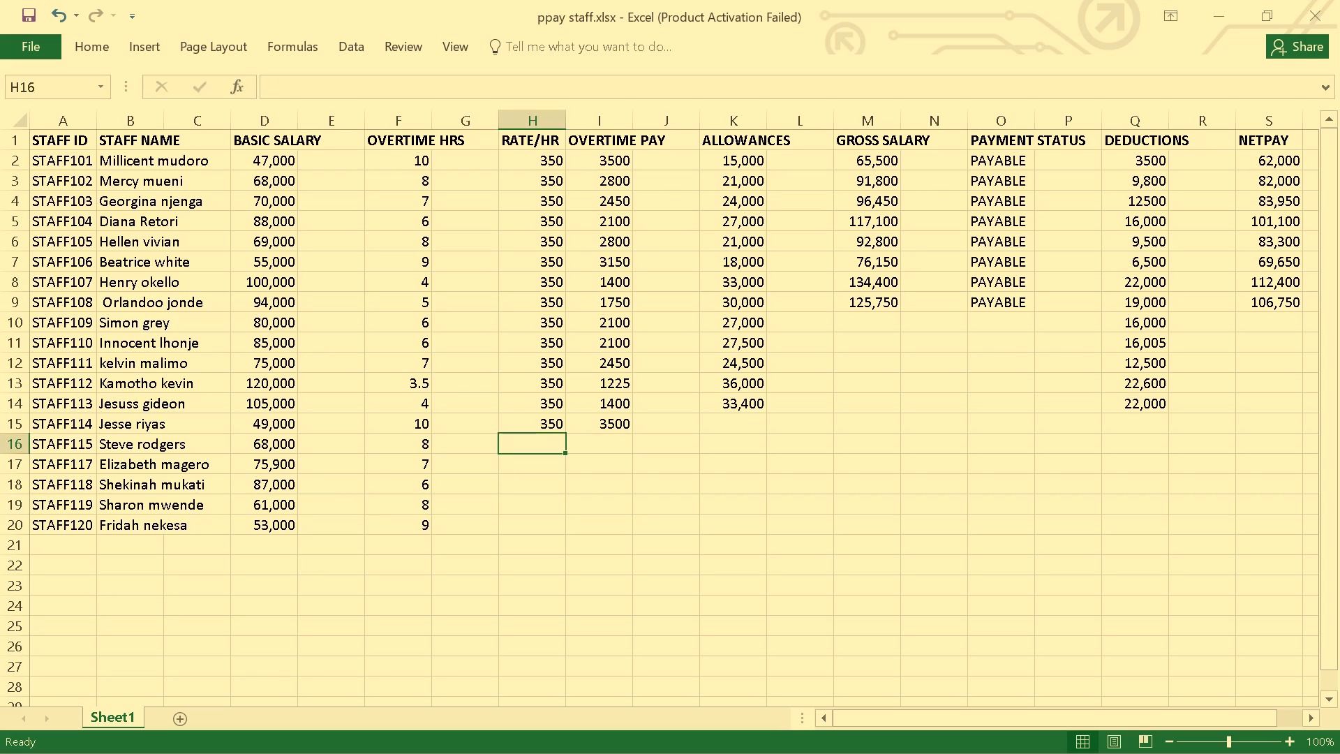
text(35)
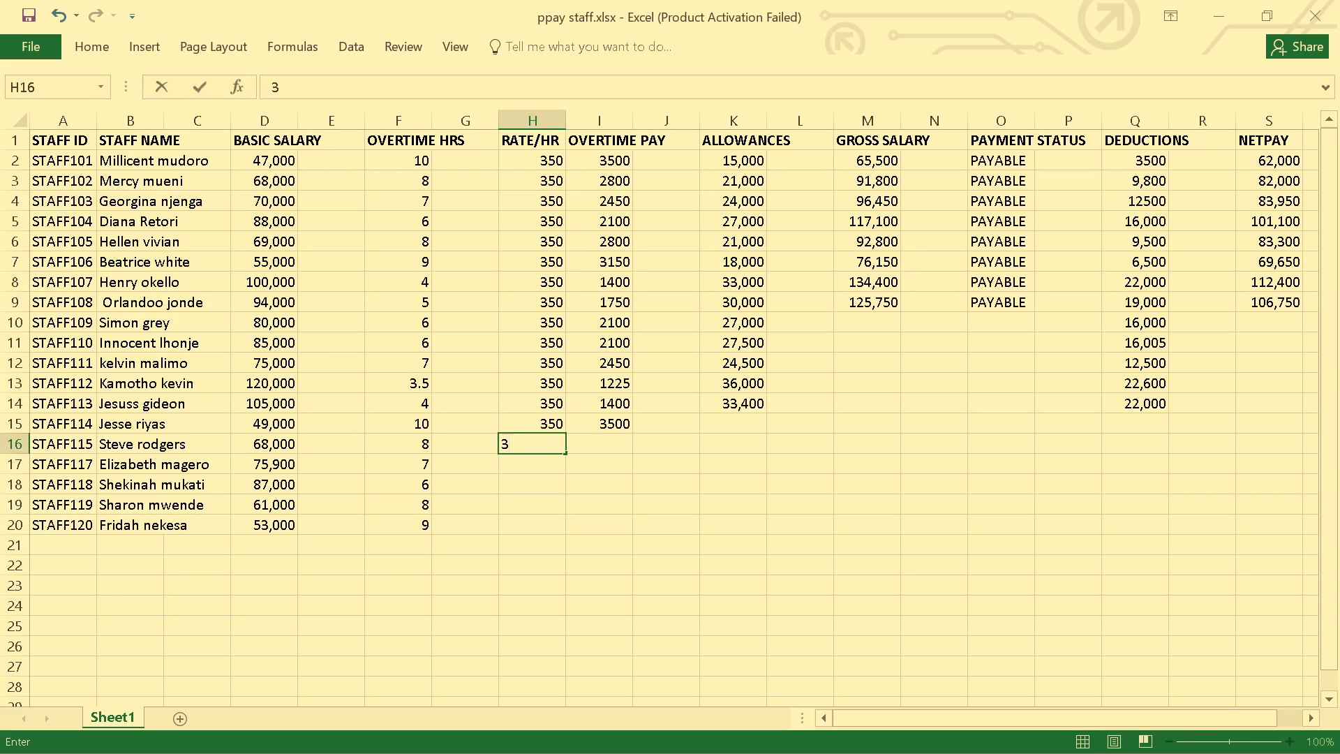
key(0)
key(Return)
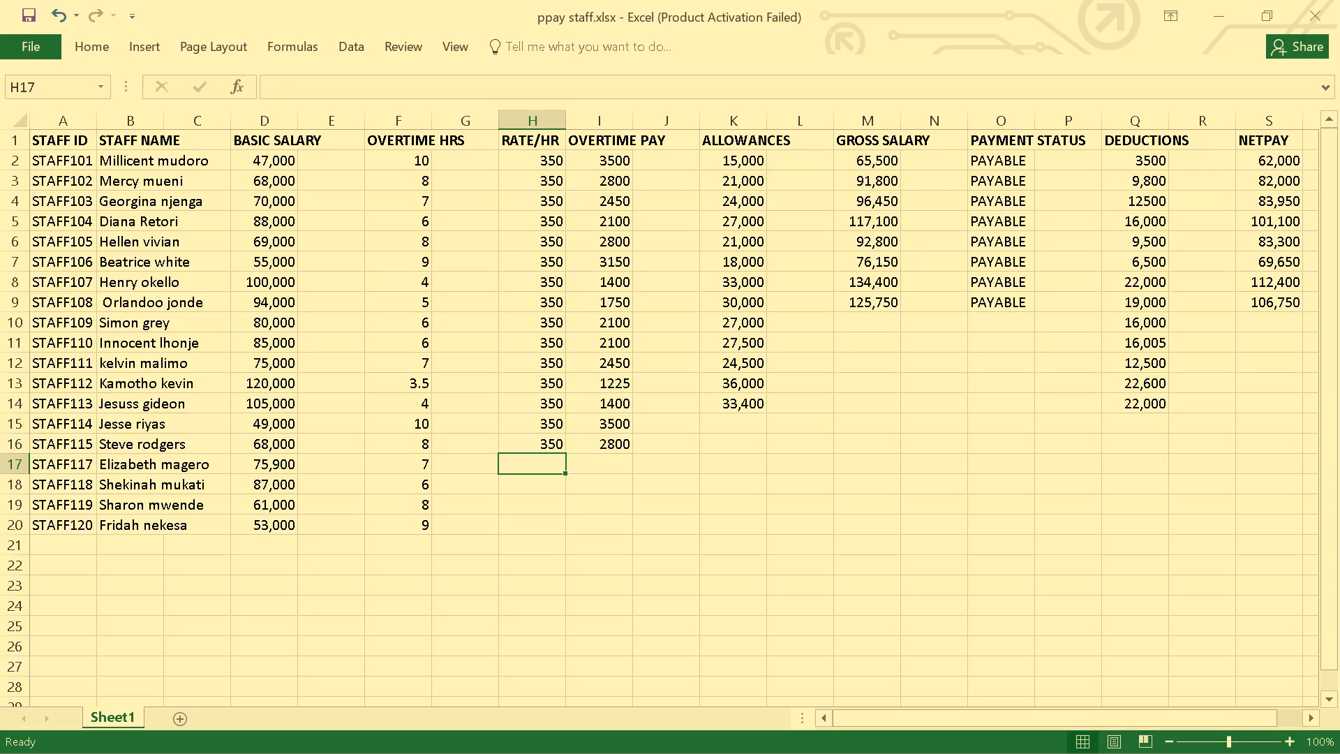
key(3)
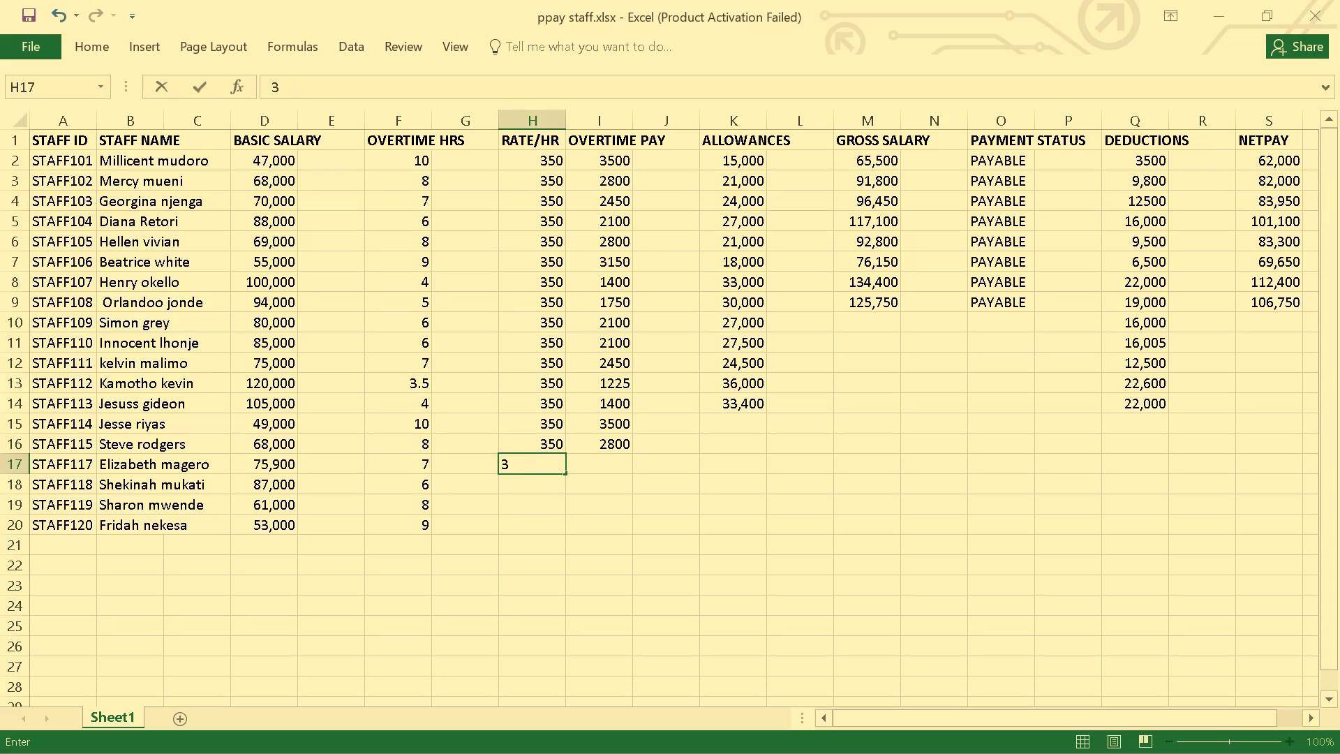
key(5)
key(0)
key(Return)
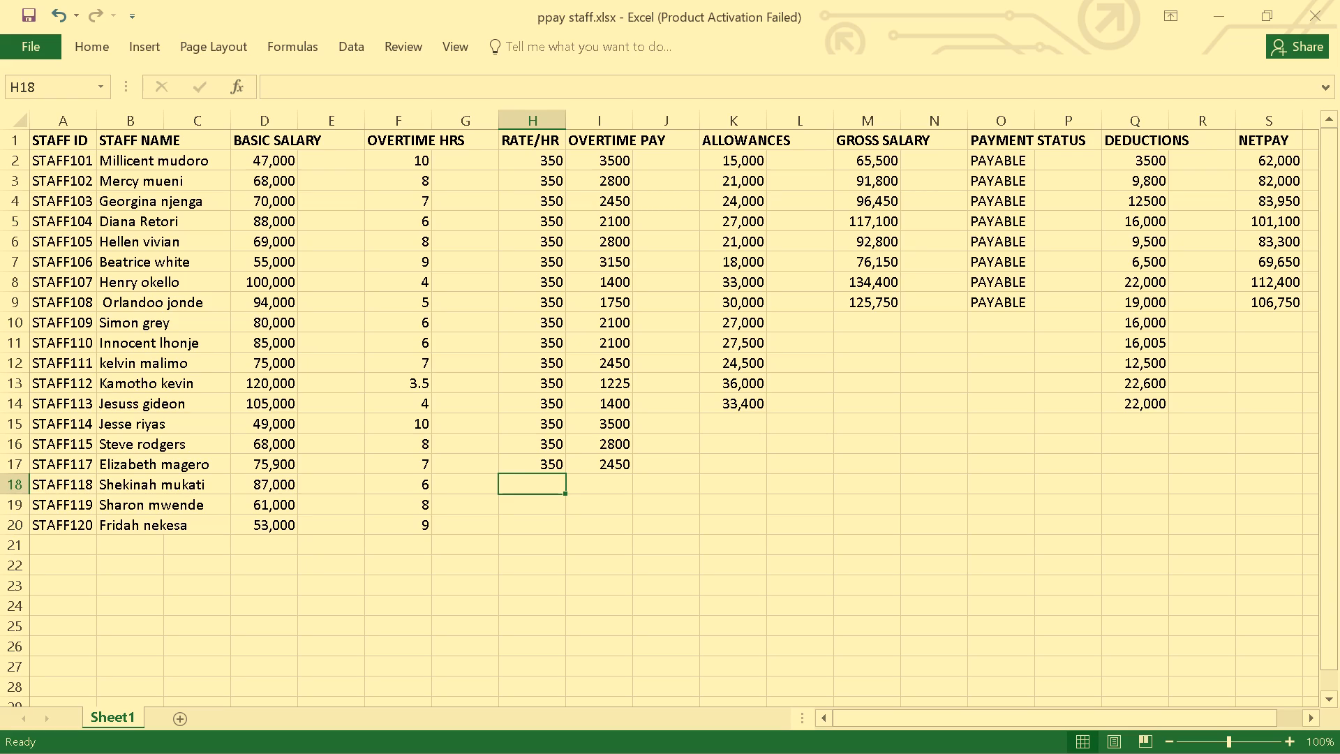
text(35)
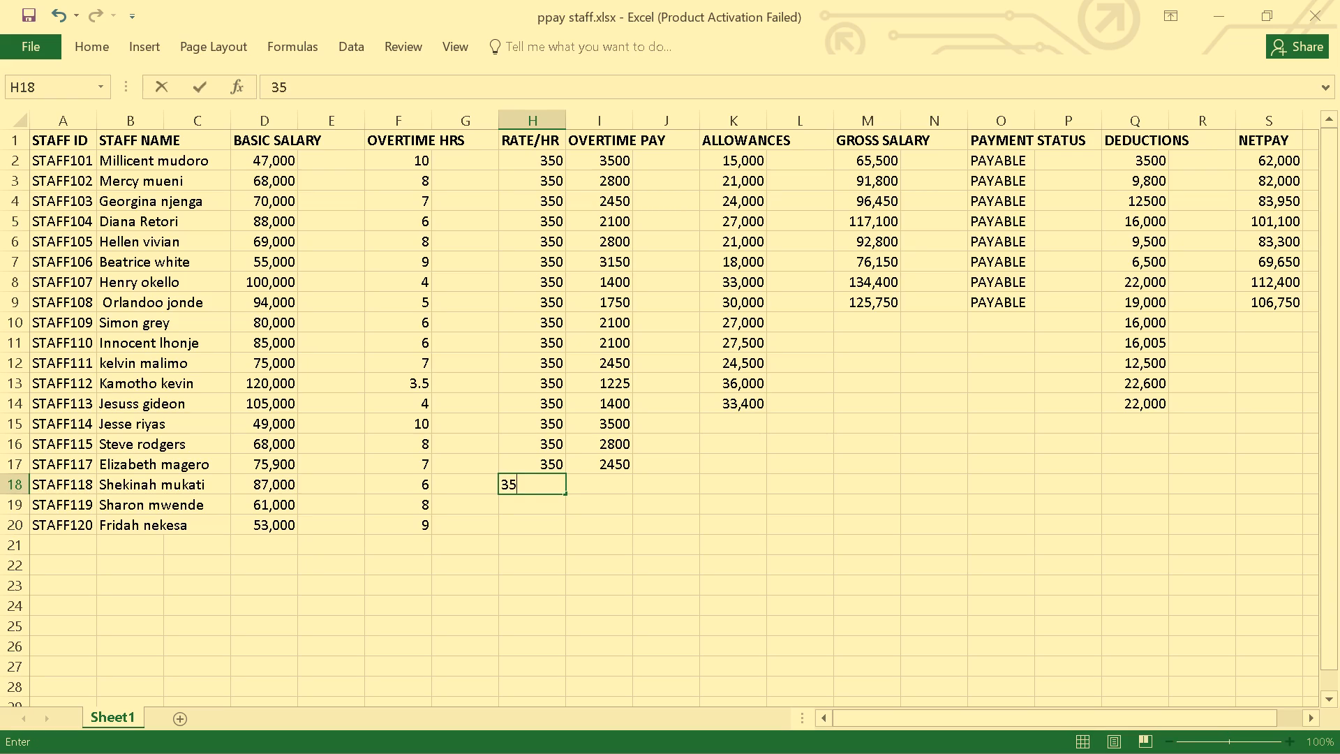
key(0)
key(Return)
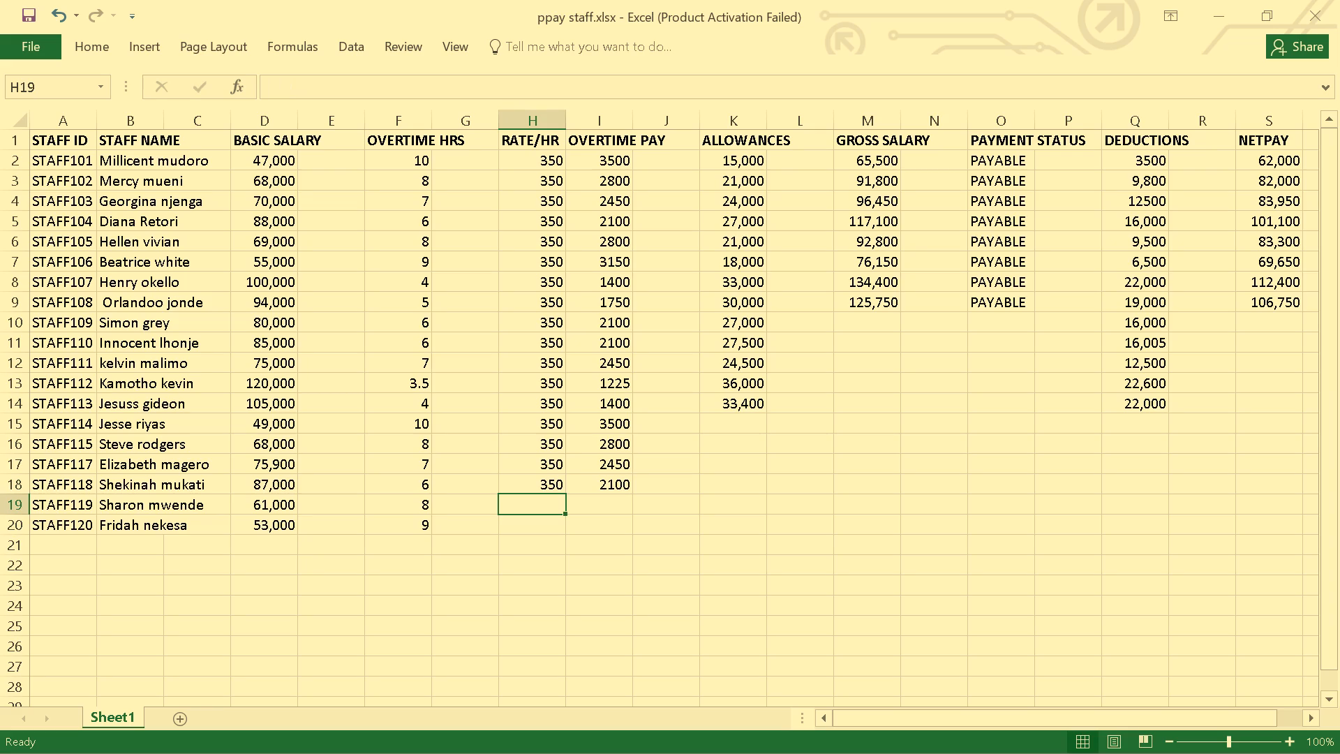
Enter an hourly overtime rate of 350 for STAFF119 and STAFF120 in cells H19 and H20.
key(3)
key(5)
key(0)
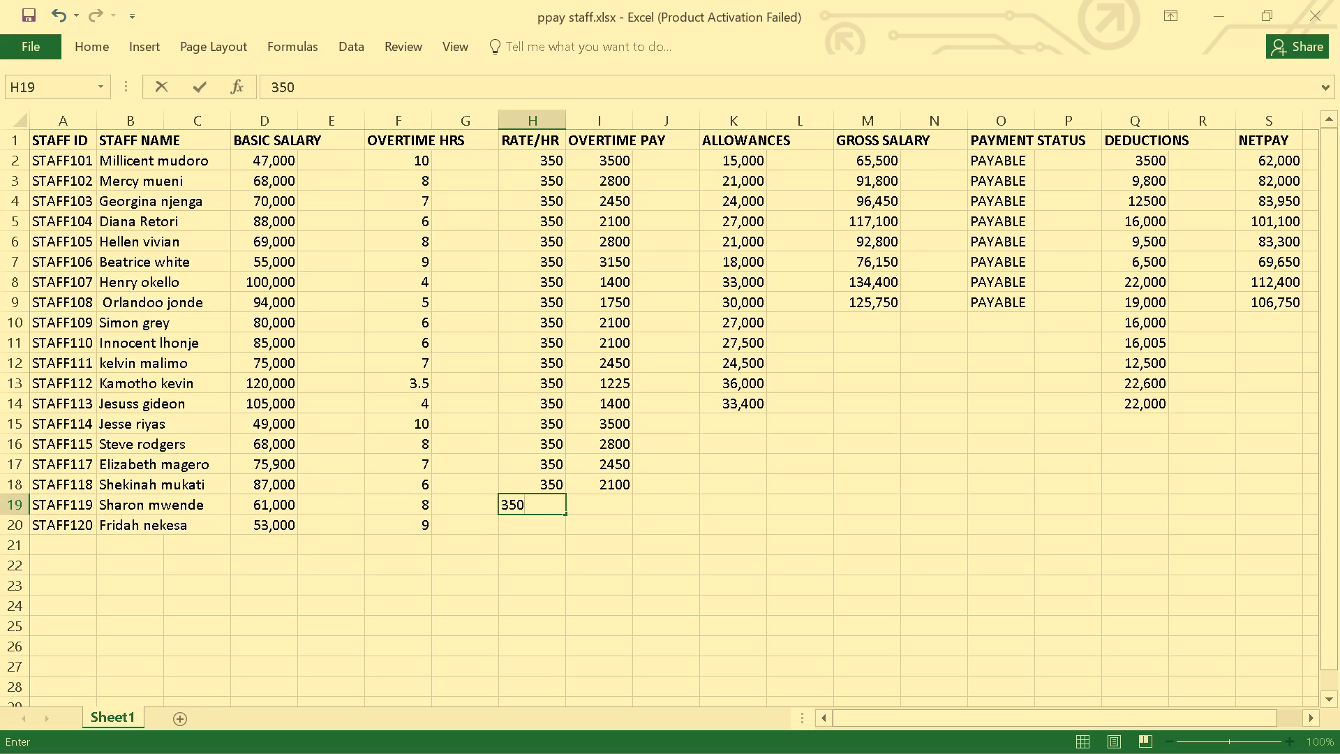
key(Return)
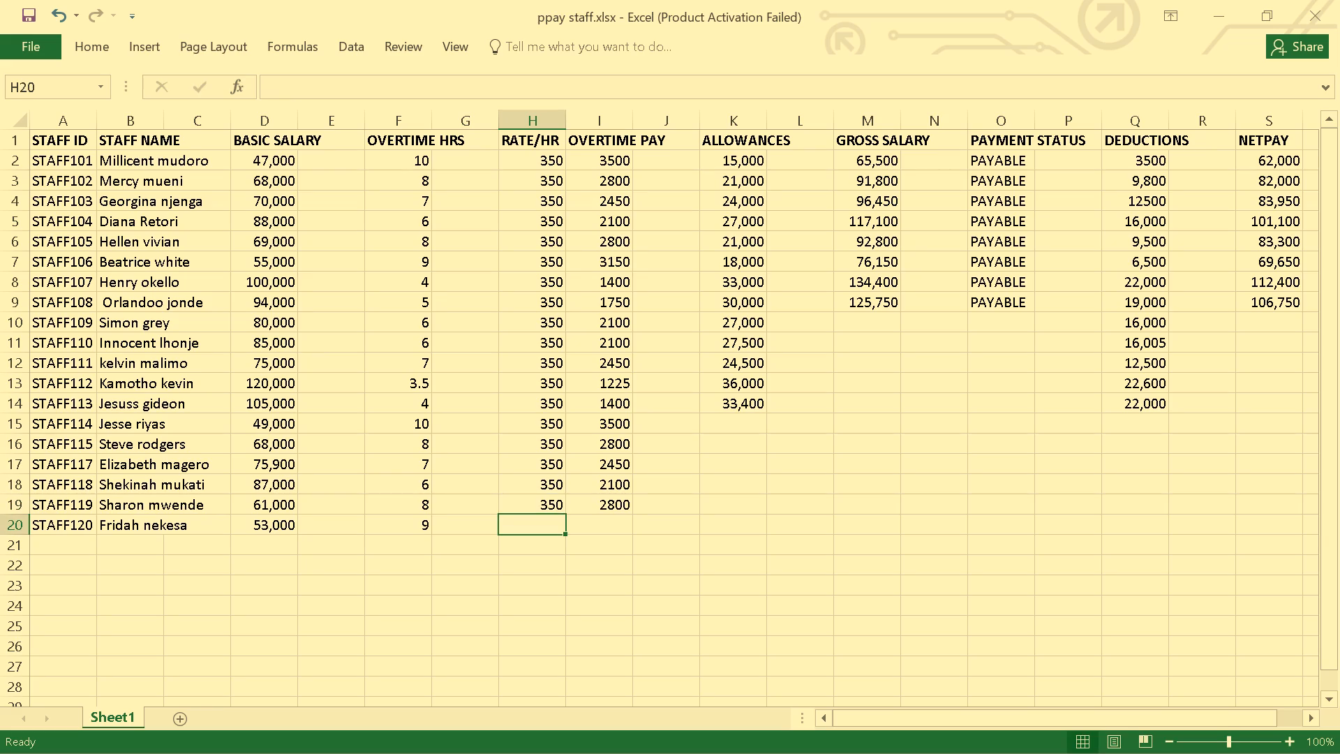
key(3)
key(5)
key(0)
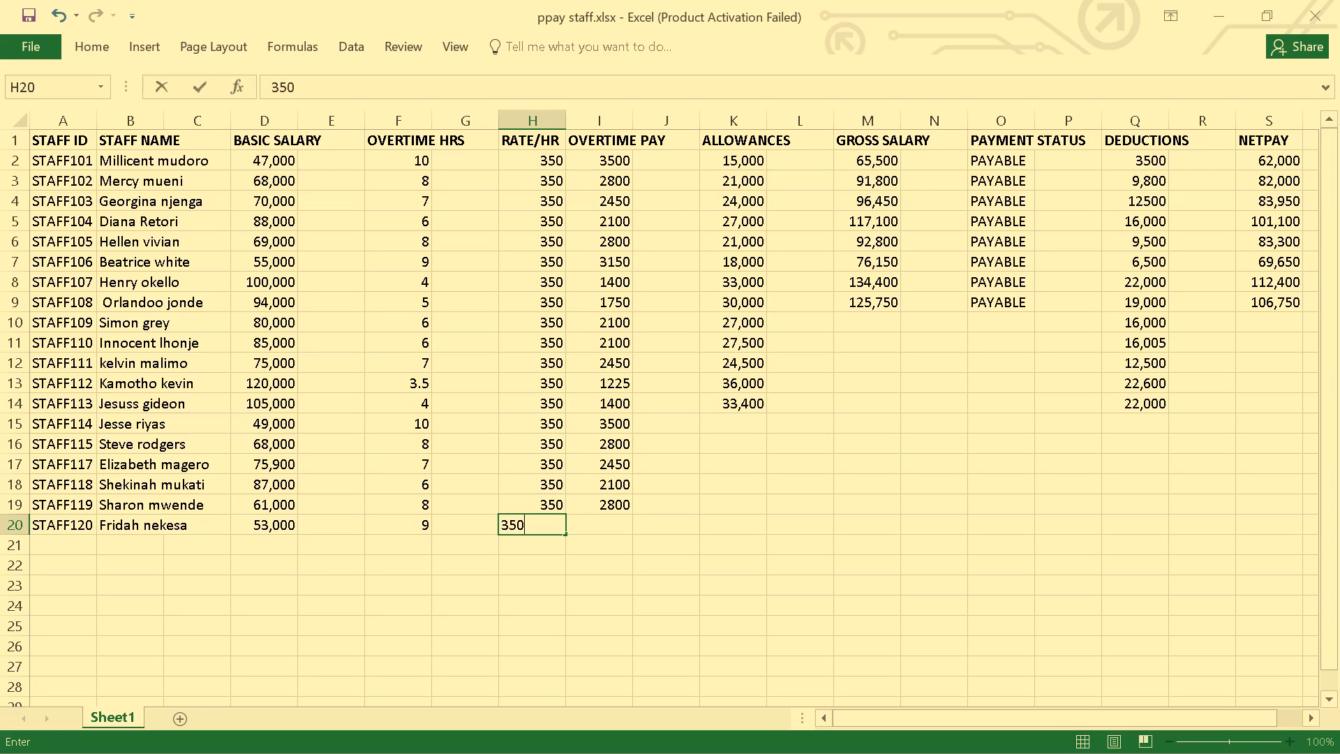
key(Return)
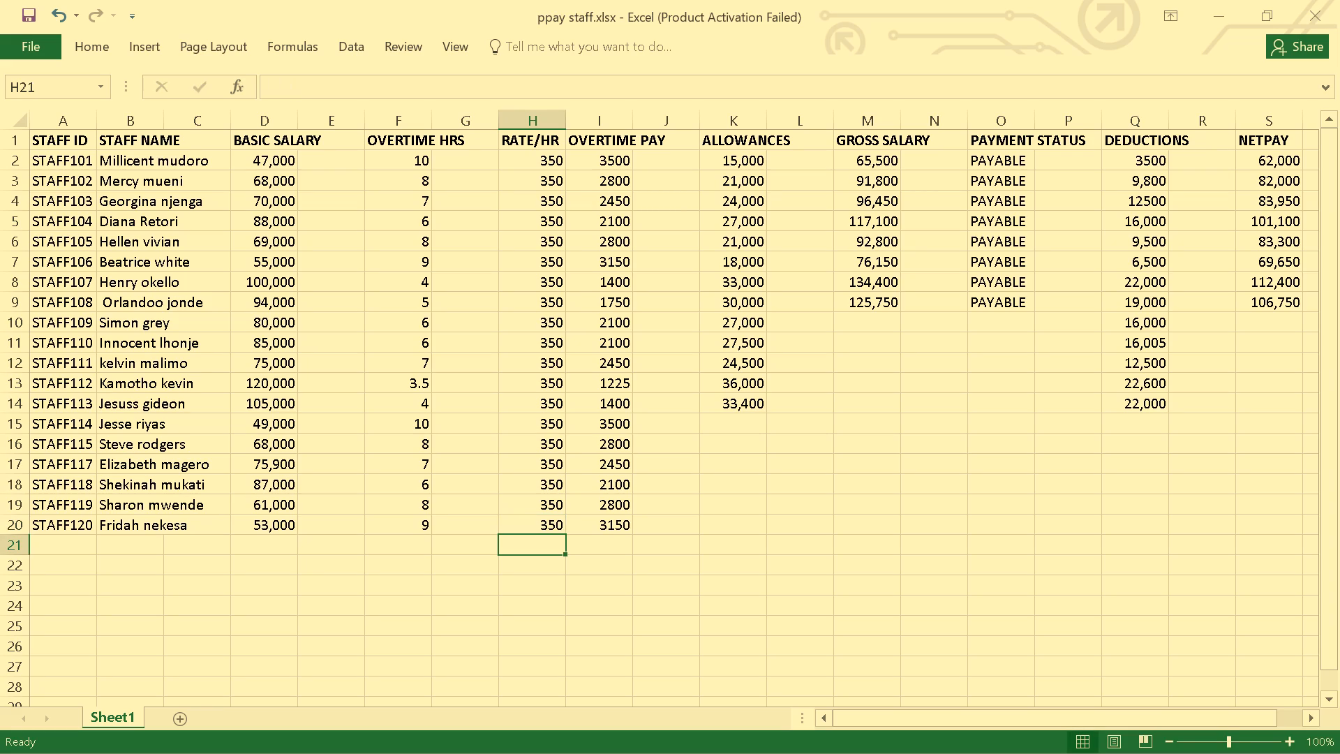
click(738, 428)
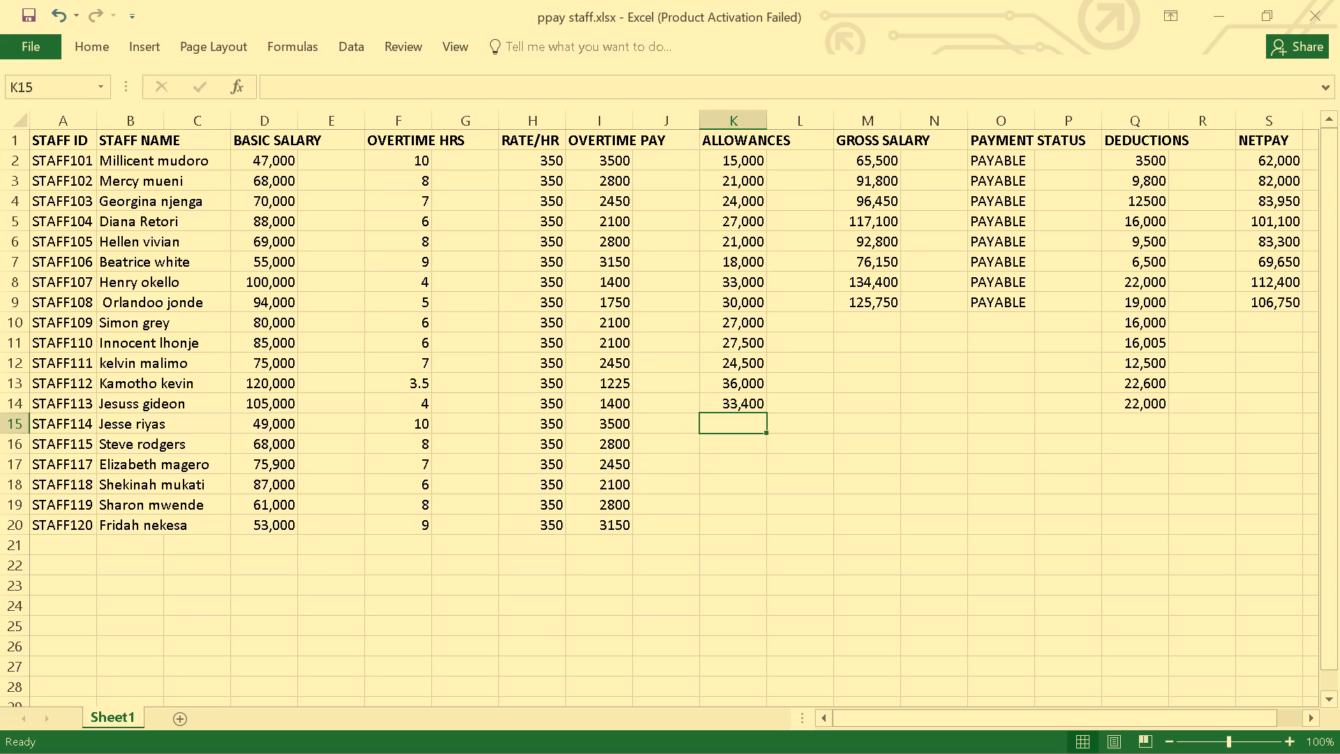
click(1133, 426)
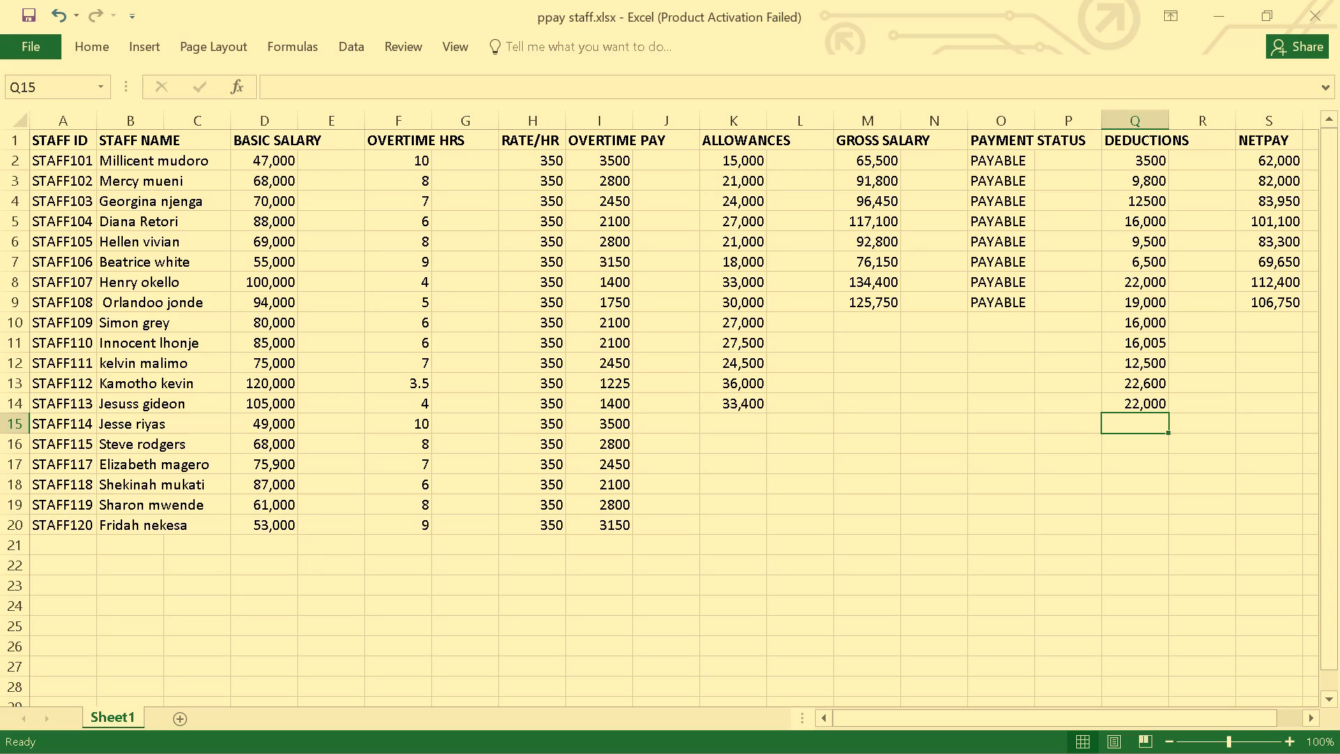
click(752, 425)
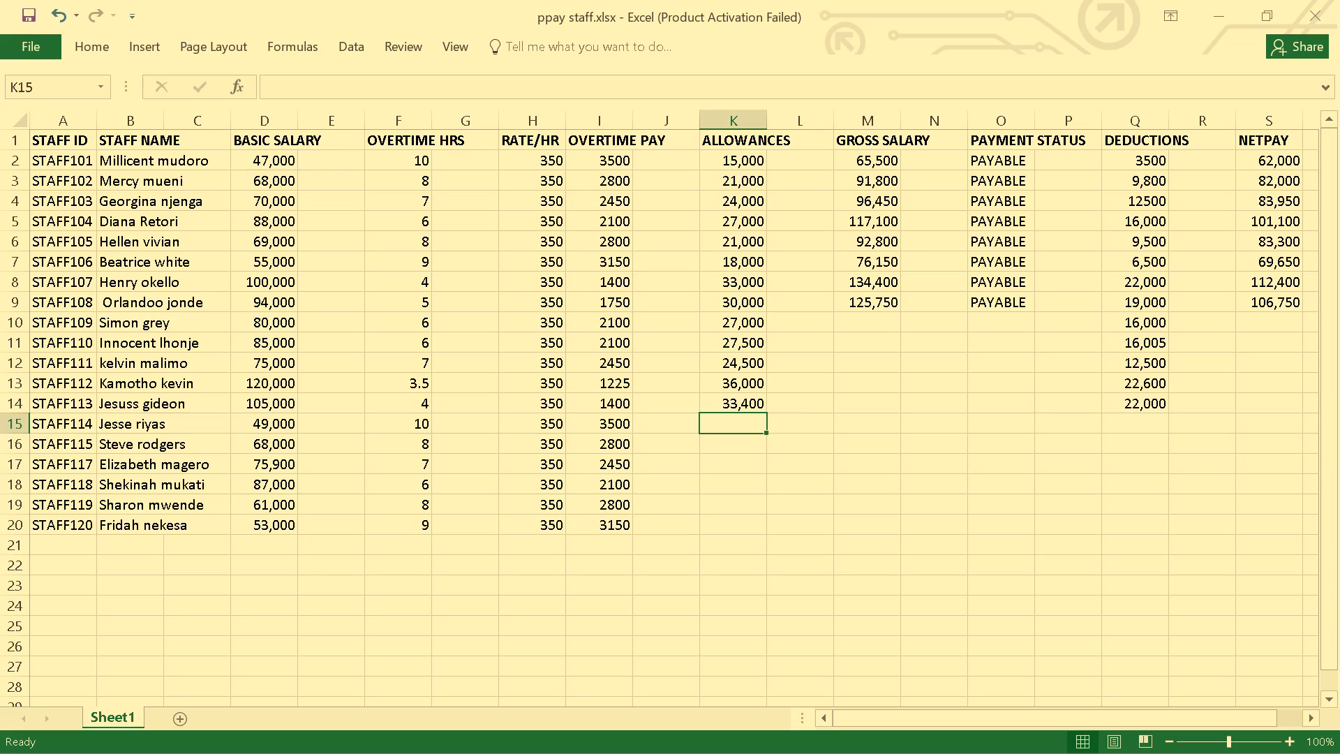
key(1)
key(5)
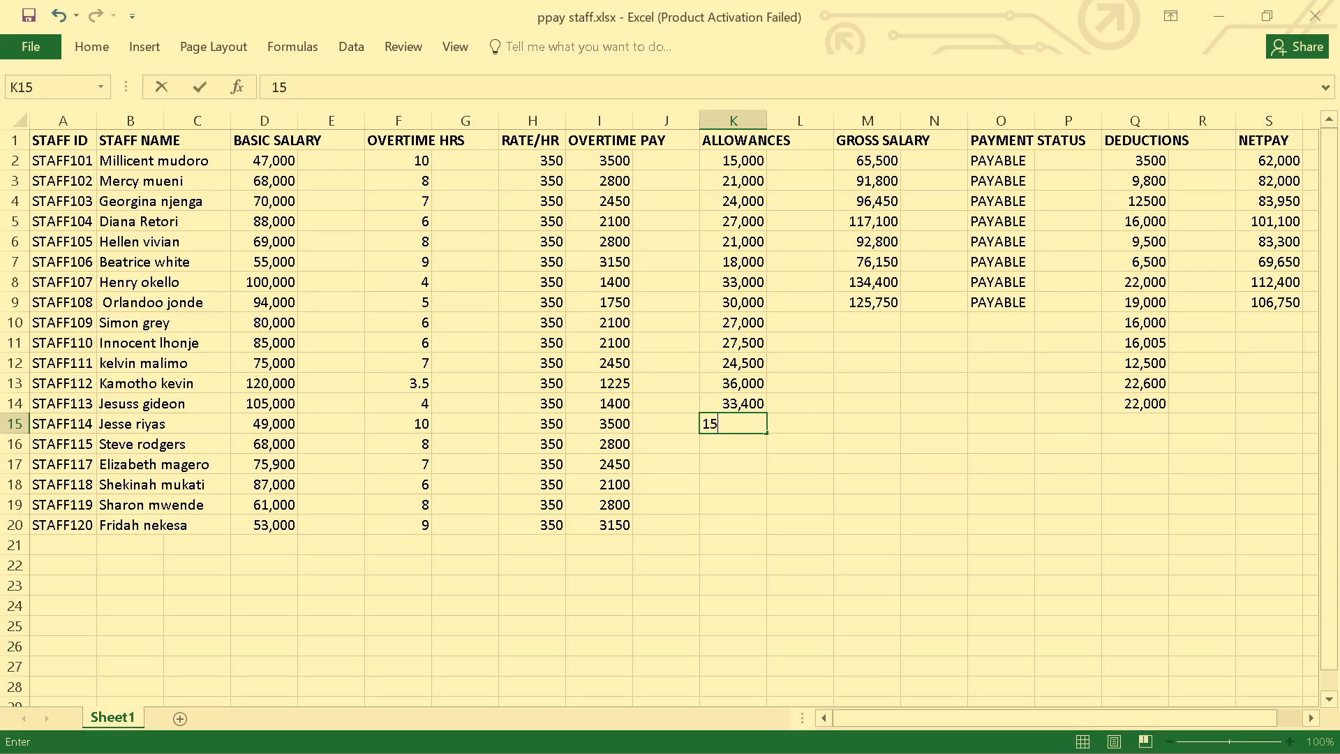
text(,700)
key(Return)
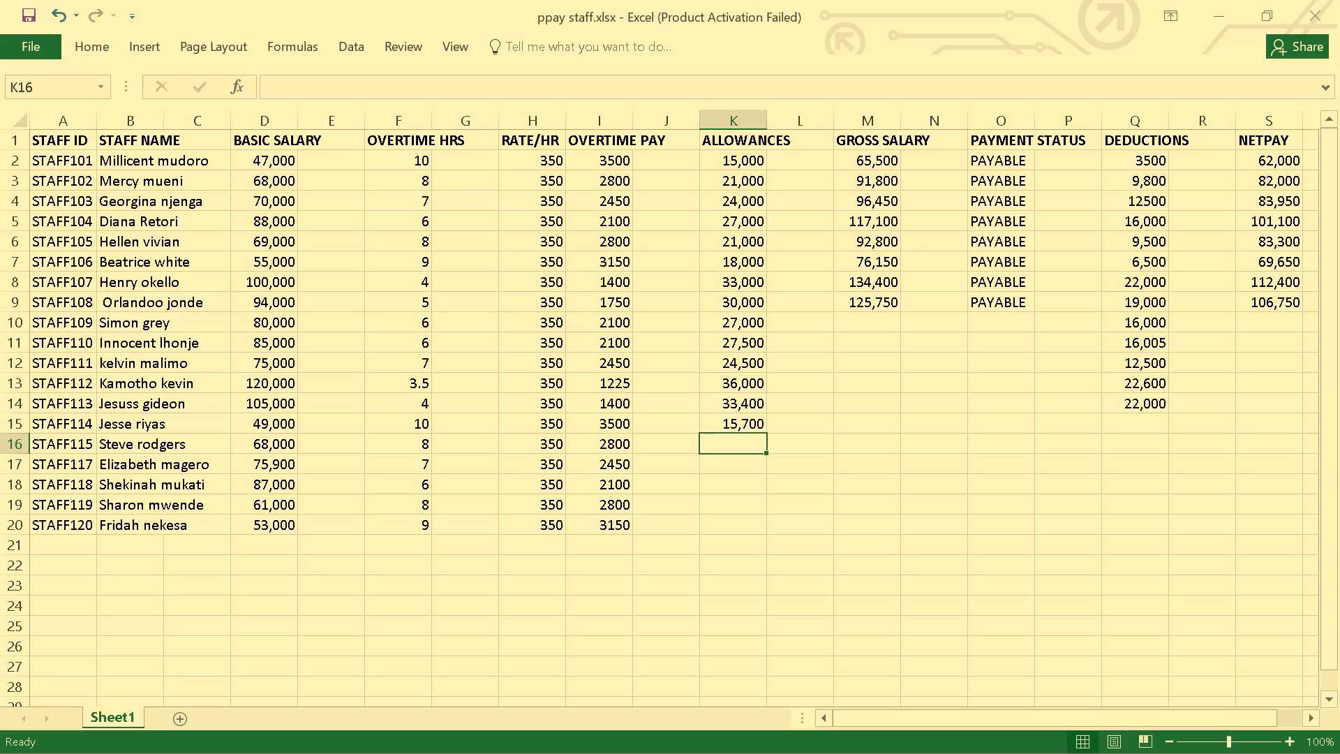
text(21)
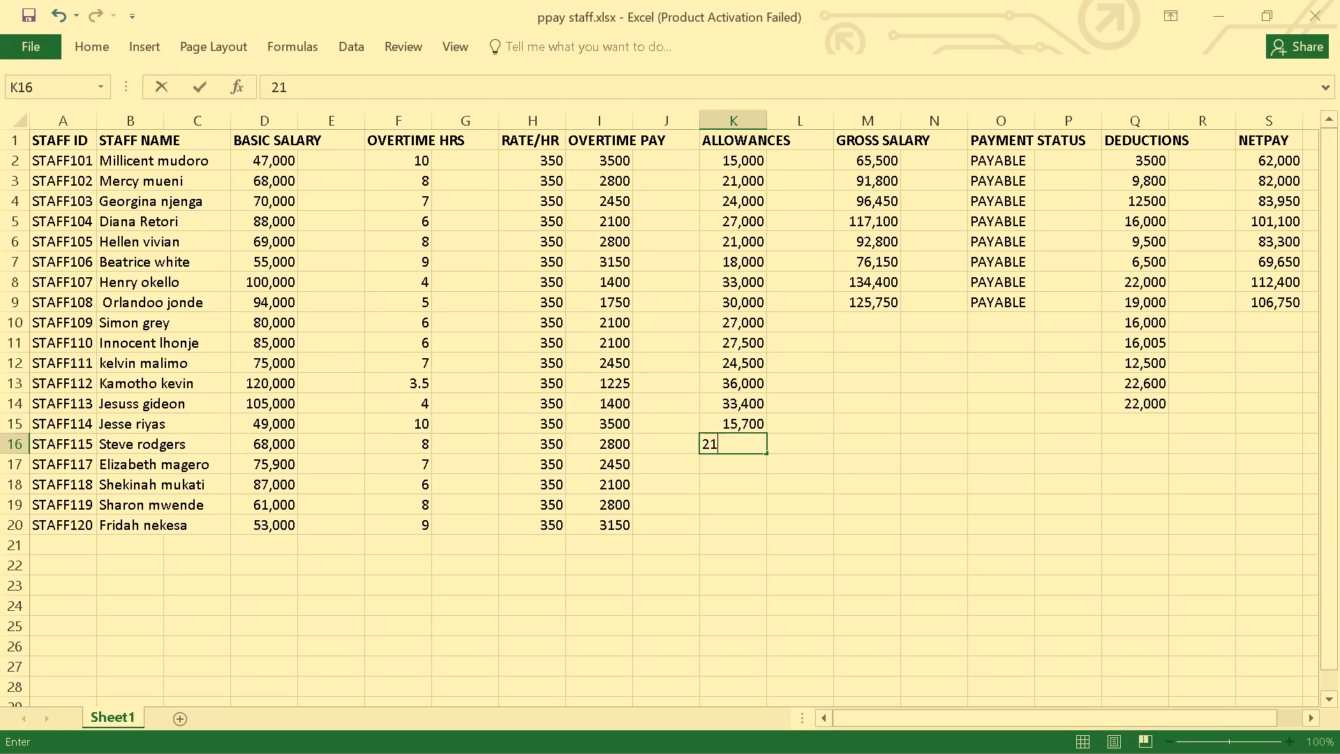
text(,000)
key(Return)
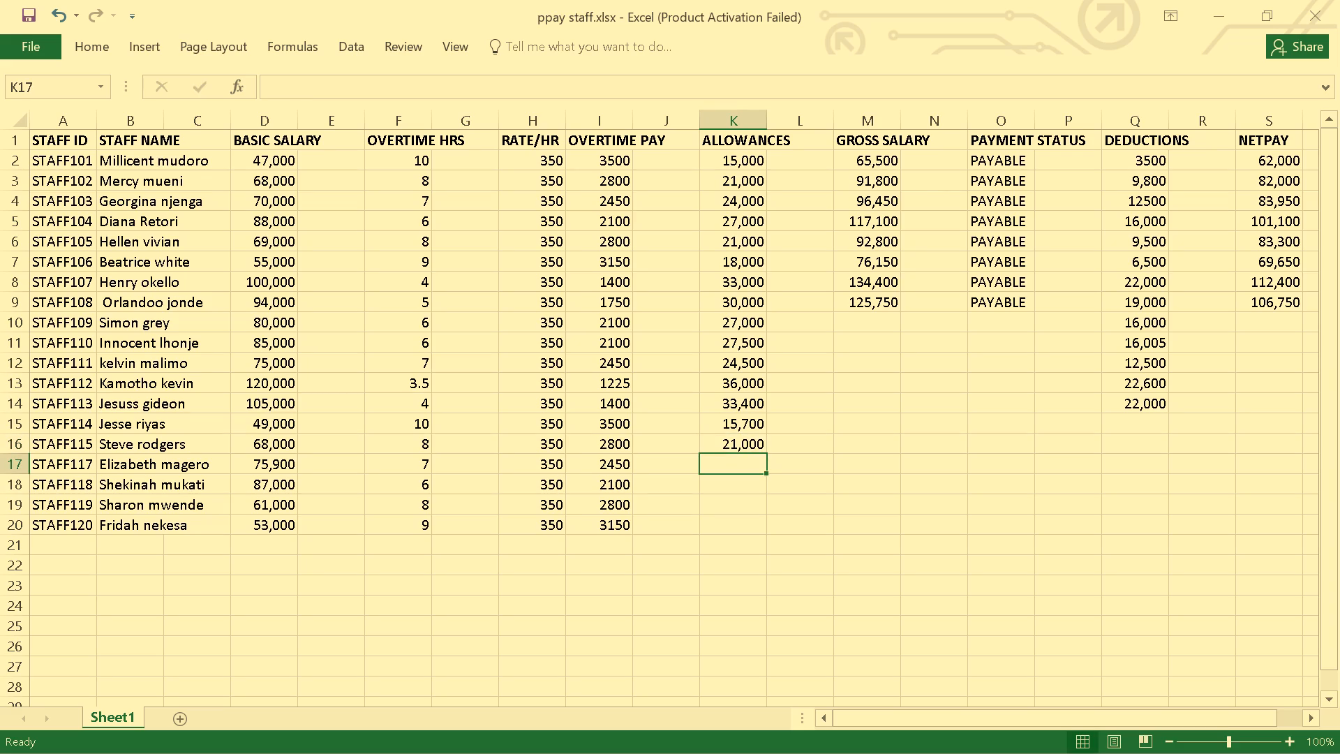
Enter allowances of 24,800 for STAFF117 and 27,500 for STAFF118 in cells K17 and K18.
text(24)
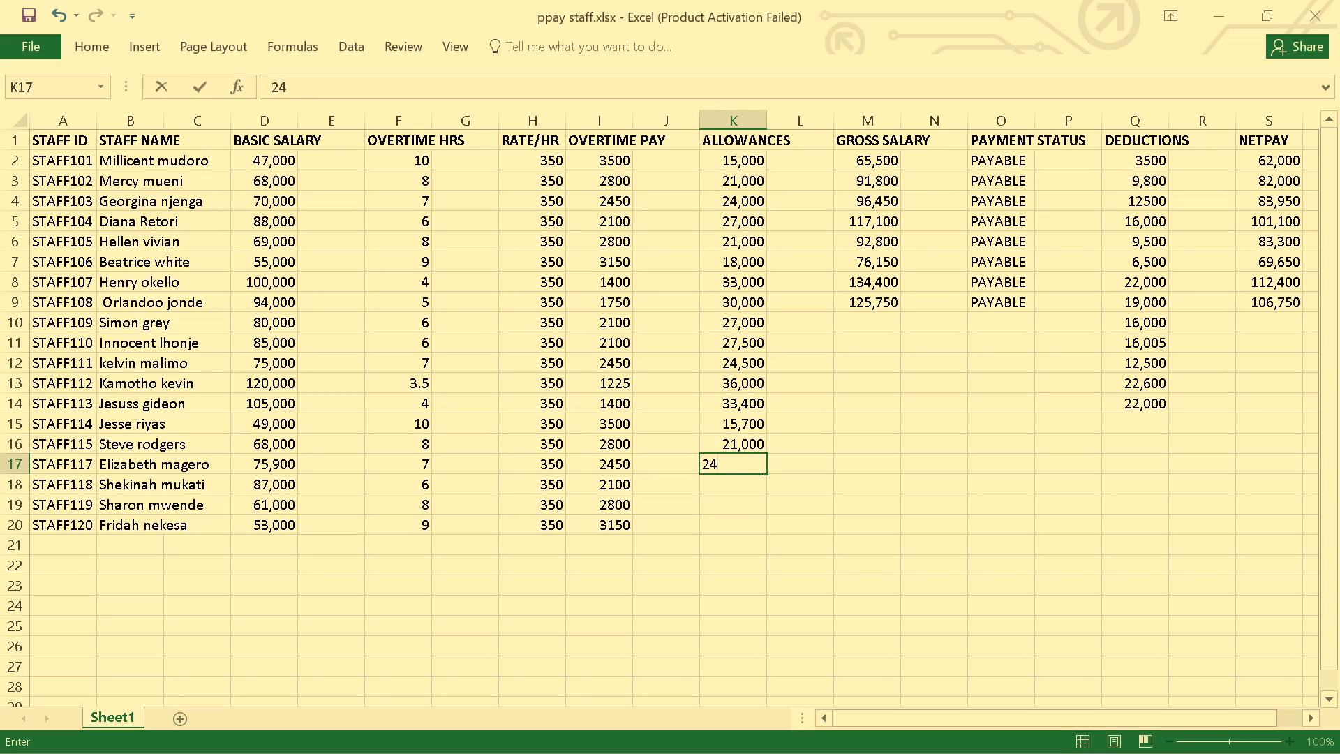
text(,800)
key(Return)
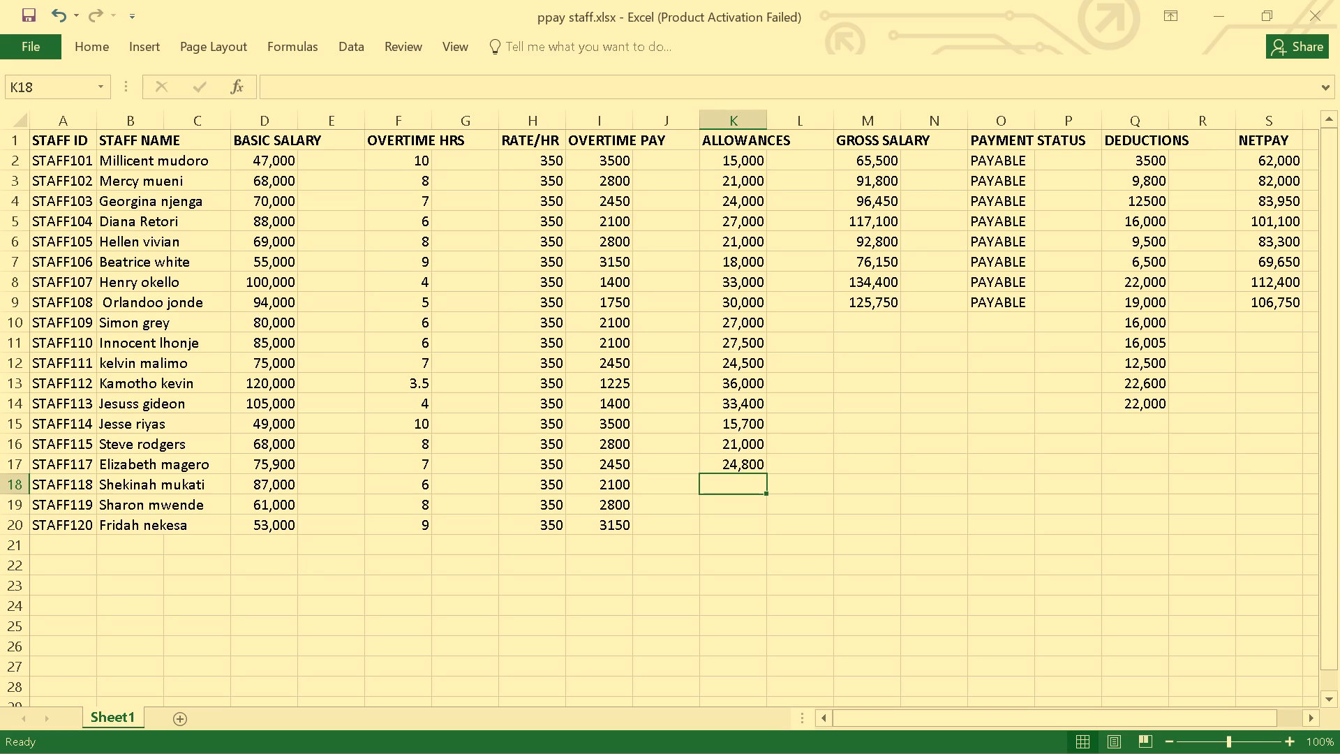
key(4)
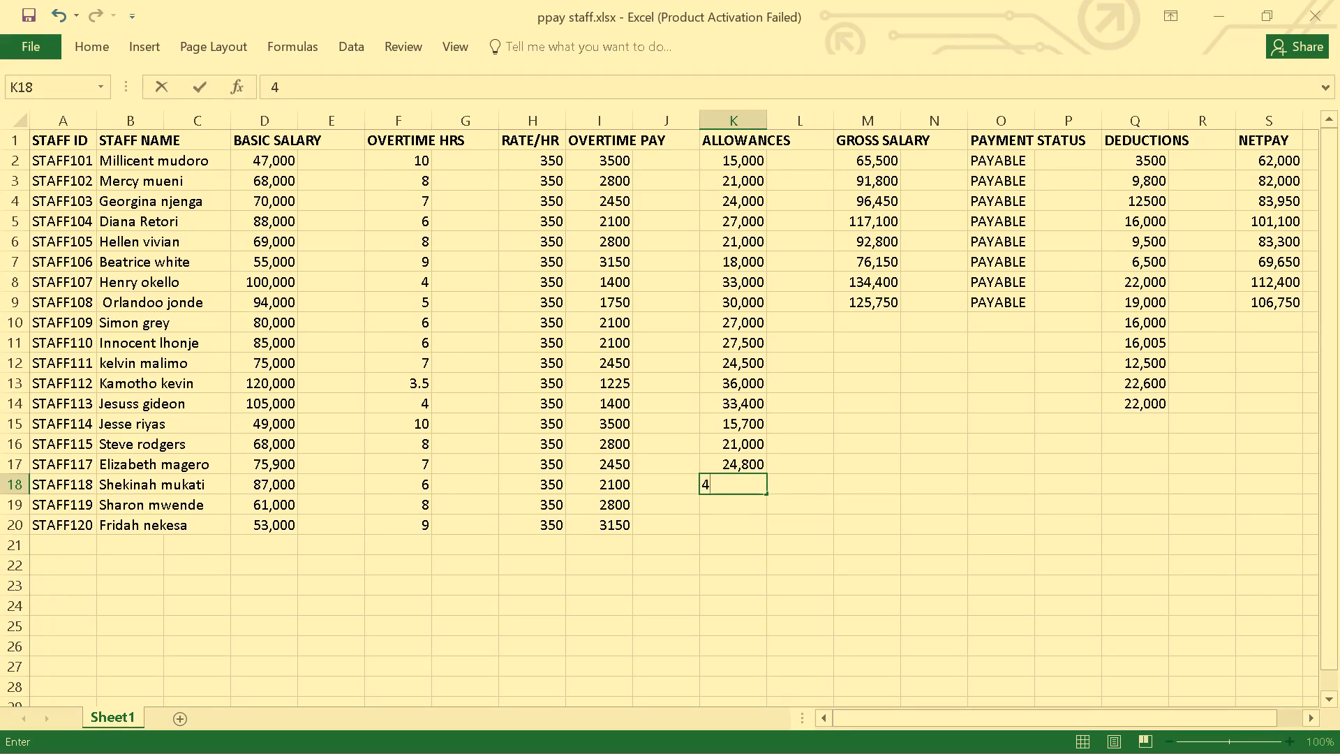
key(BackSpace)
text(27)
text(,500)
key(Return)
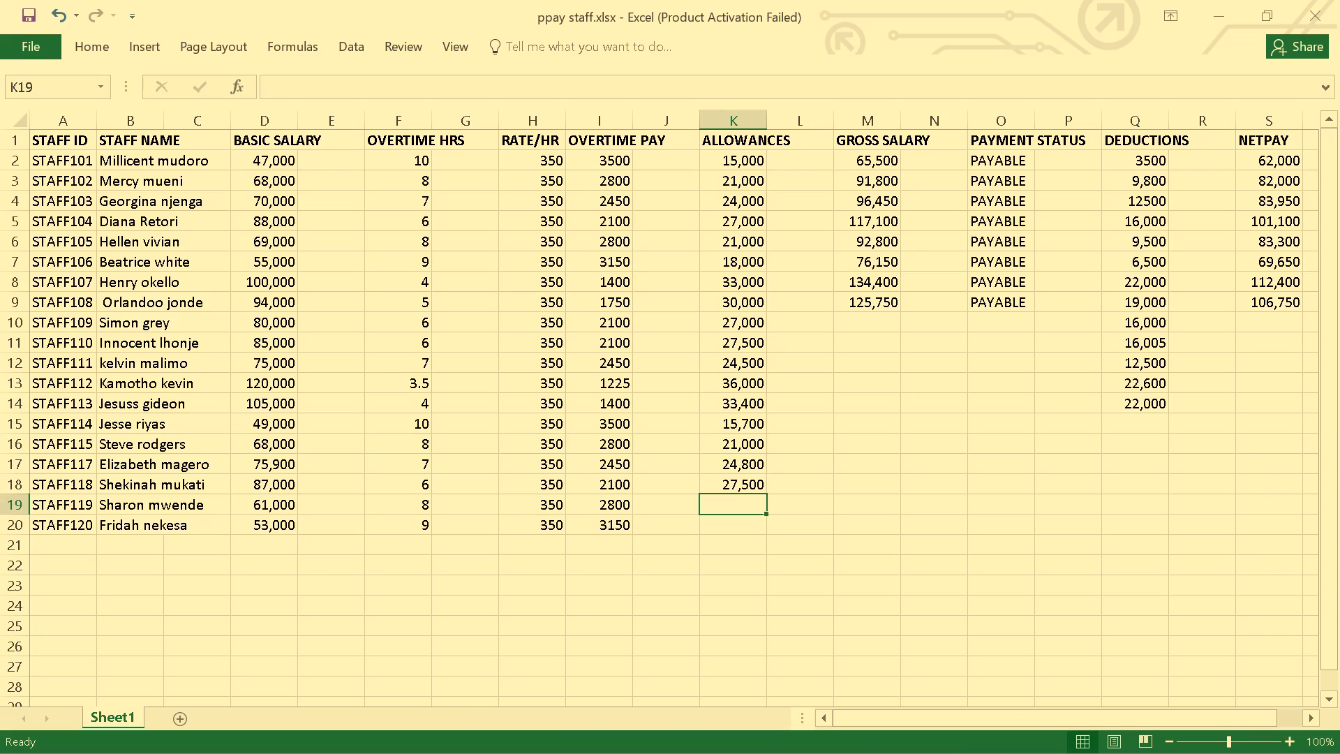
Examine the existing gross salary and payment status formulas in columns M and O.
click(902, 290)
click(851, 208)
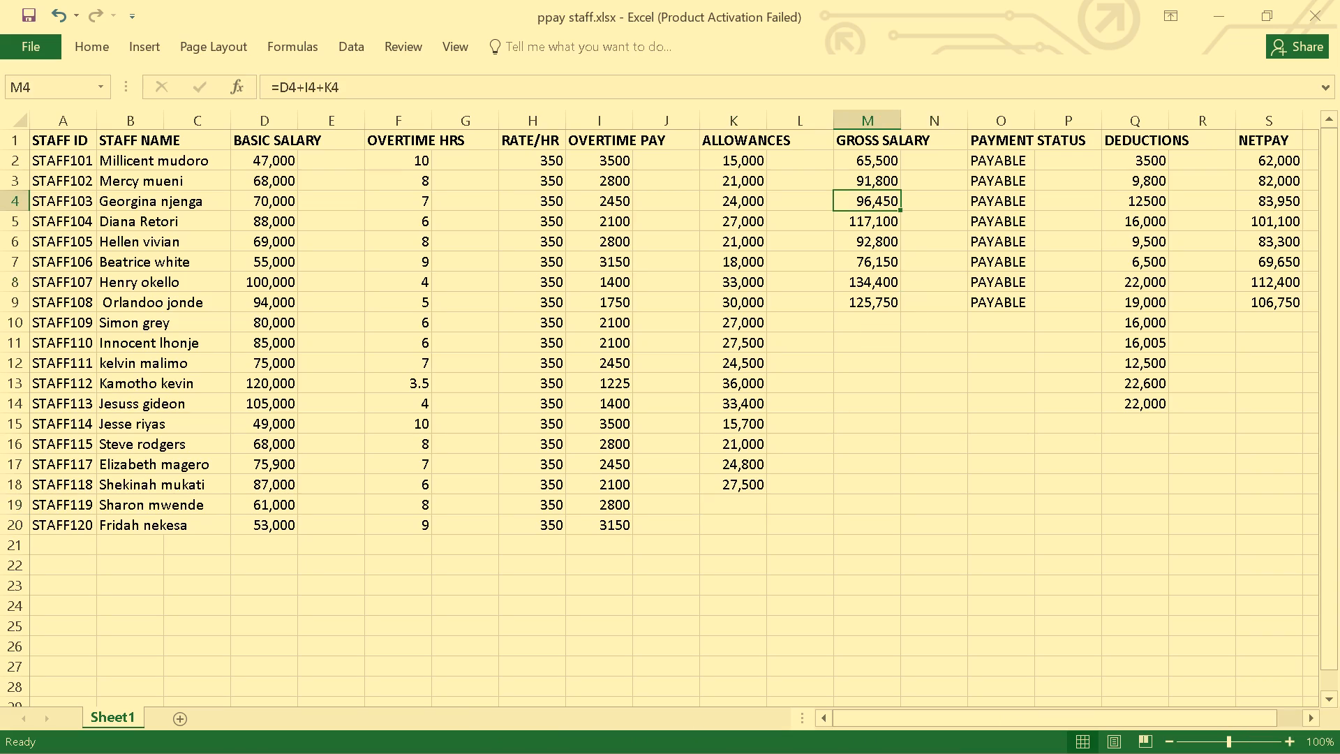
click(868, 276)
click(999, 283)
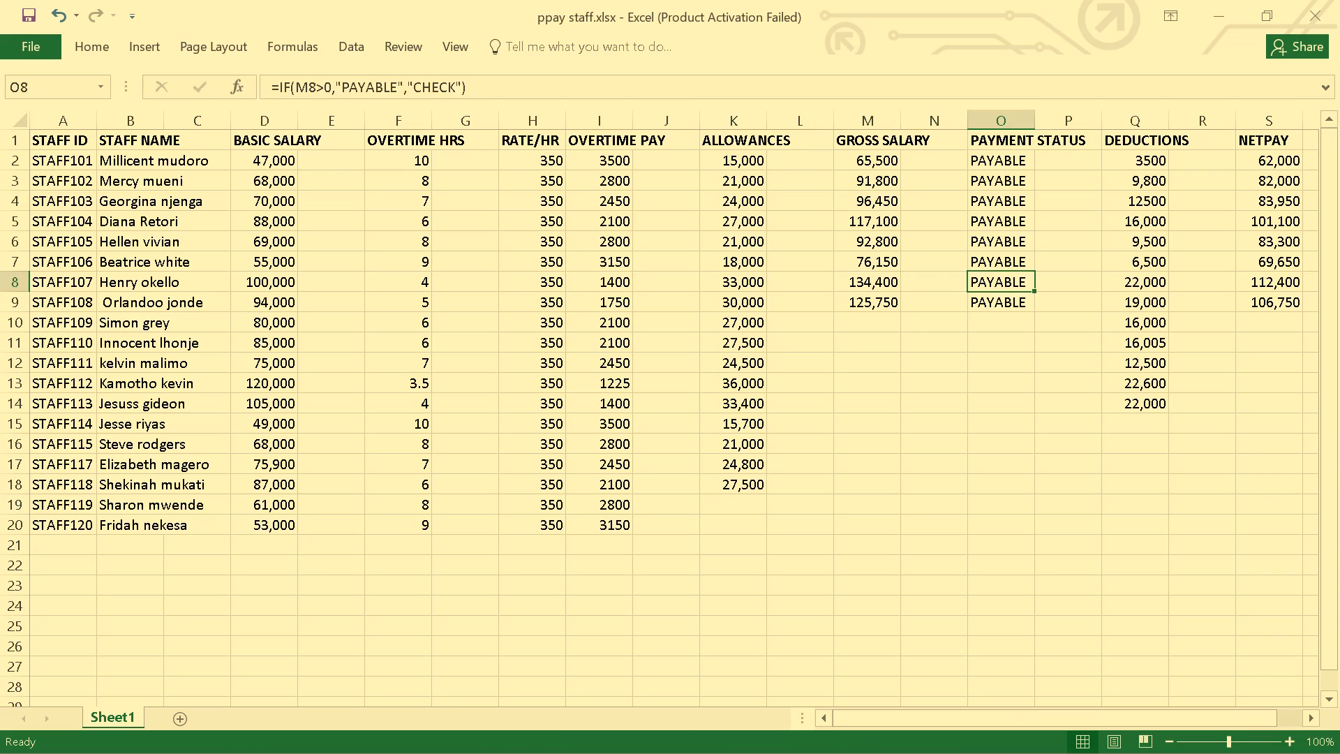
Examine the existing gross salary entries in column M and the allowances in column K down to STAFF118.
click(870, 188)
click(858, 231)
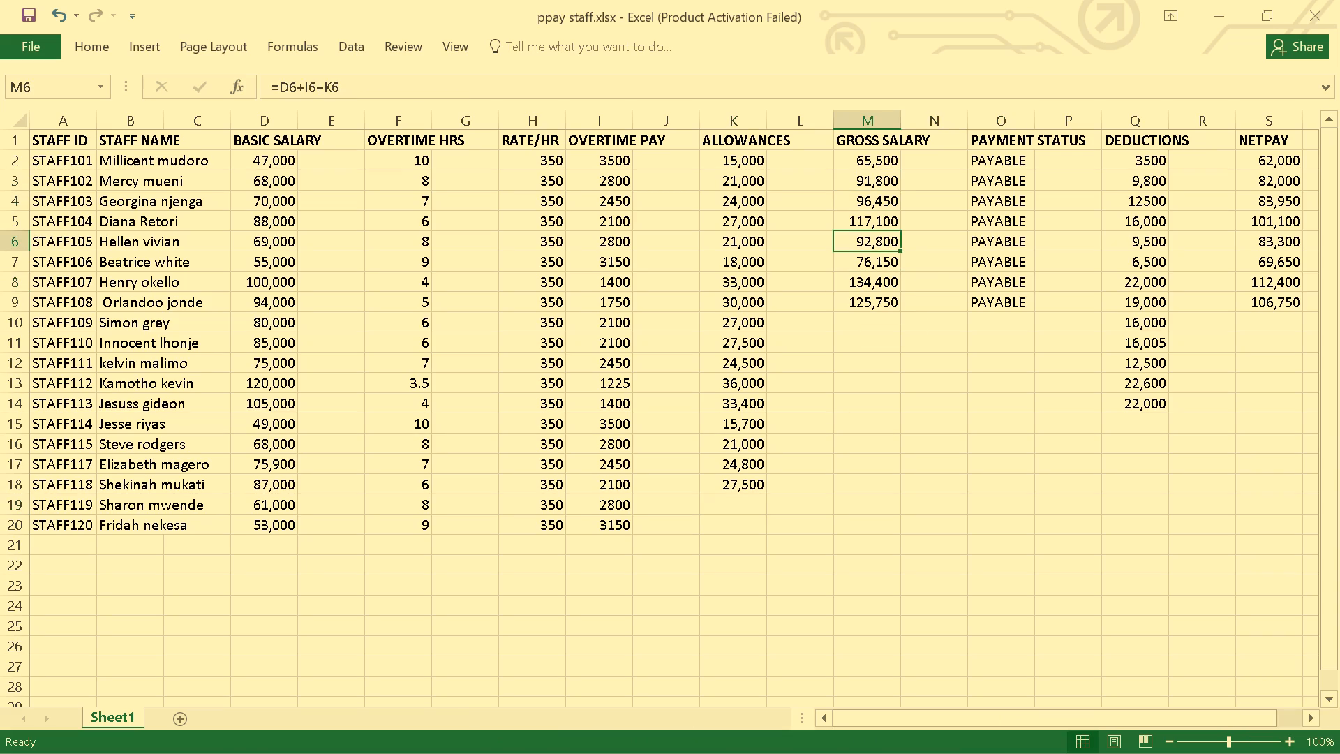
click(869, 293)
click(761, 364)
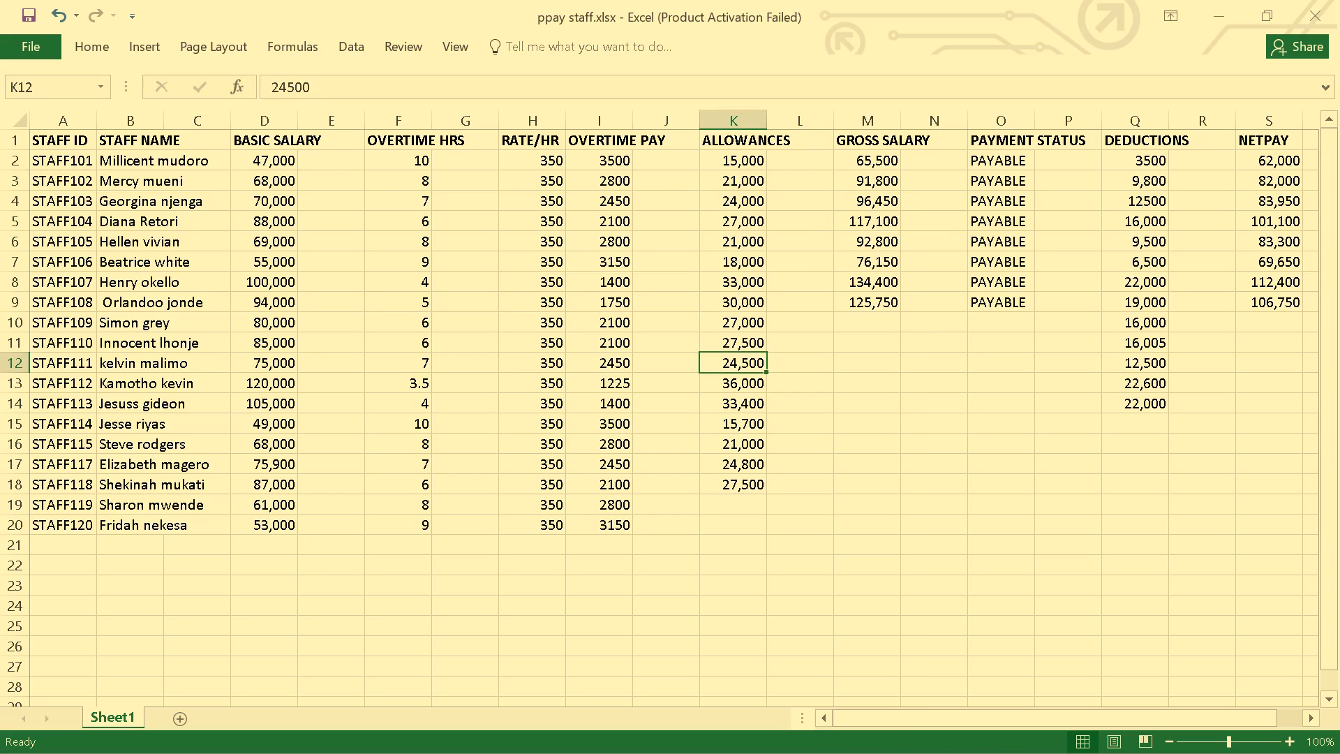
click(739, 422)
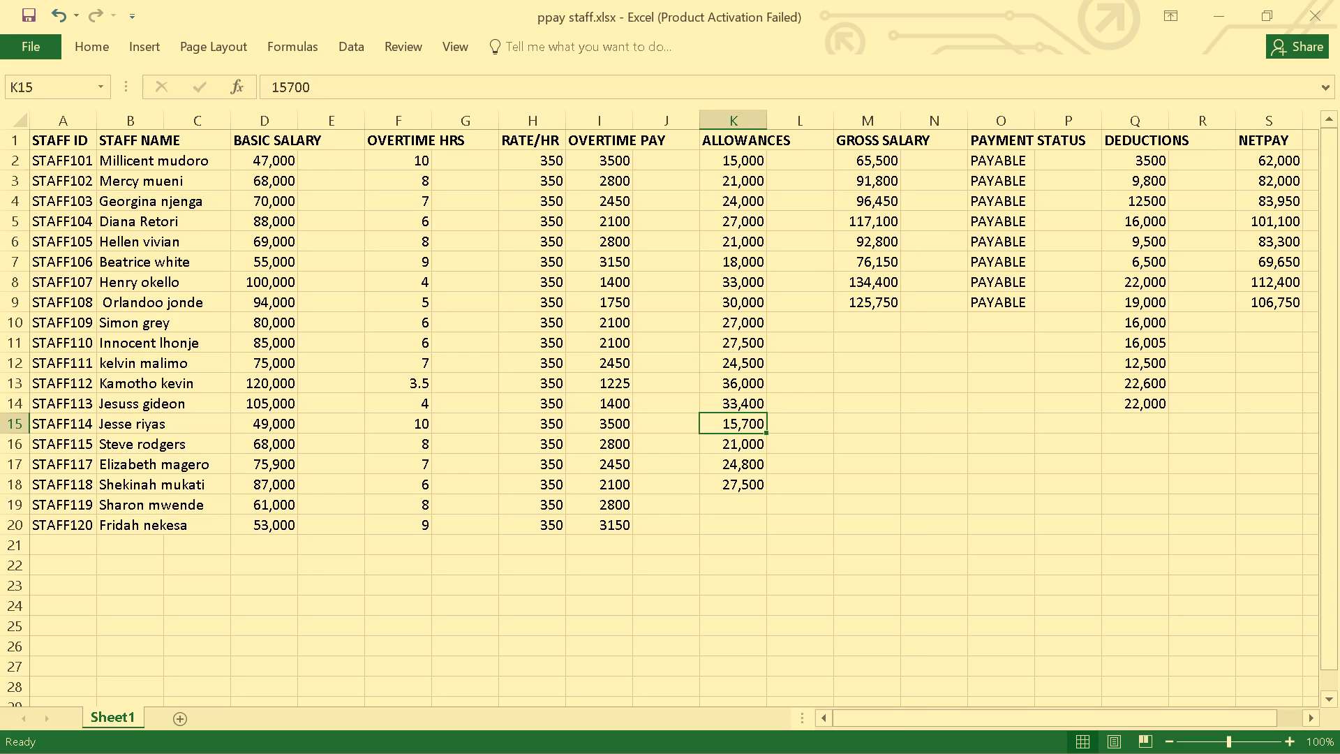
click(1152, 316)
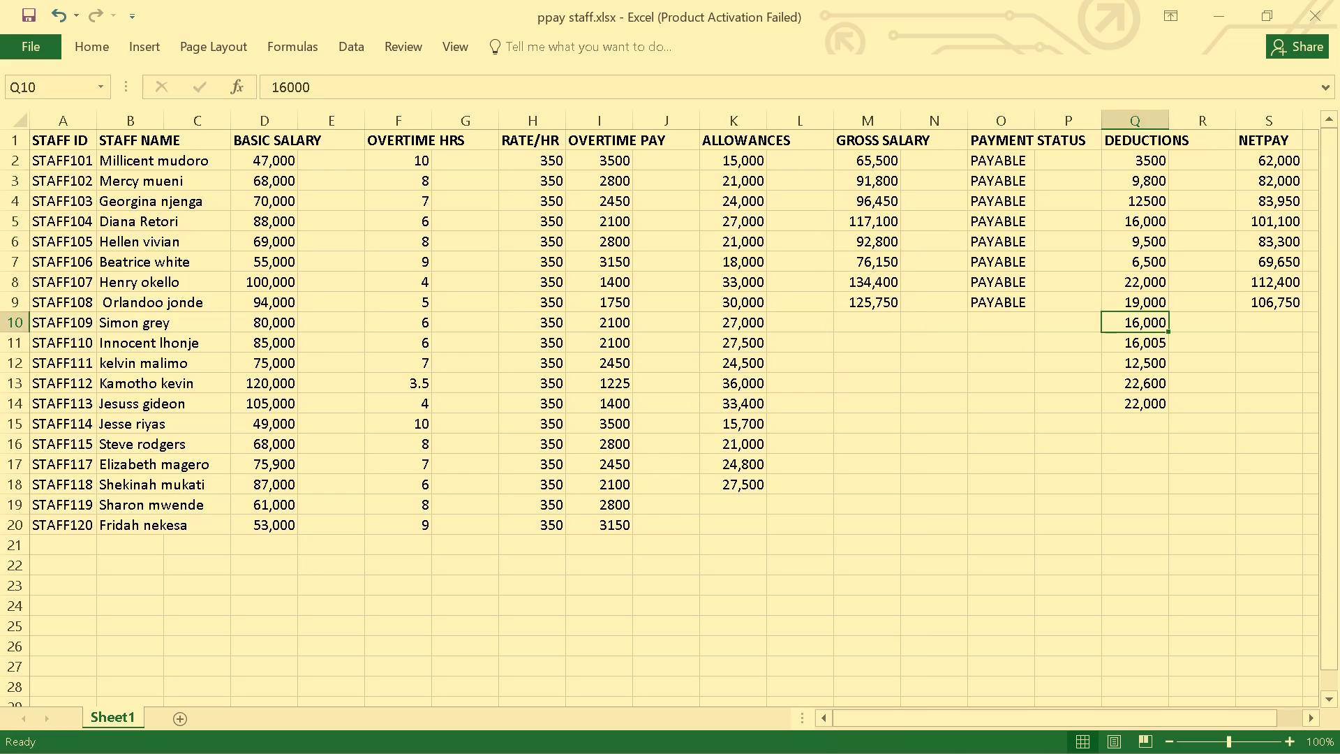
click(736, 446)
click(722, 394)
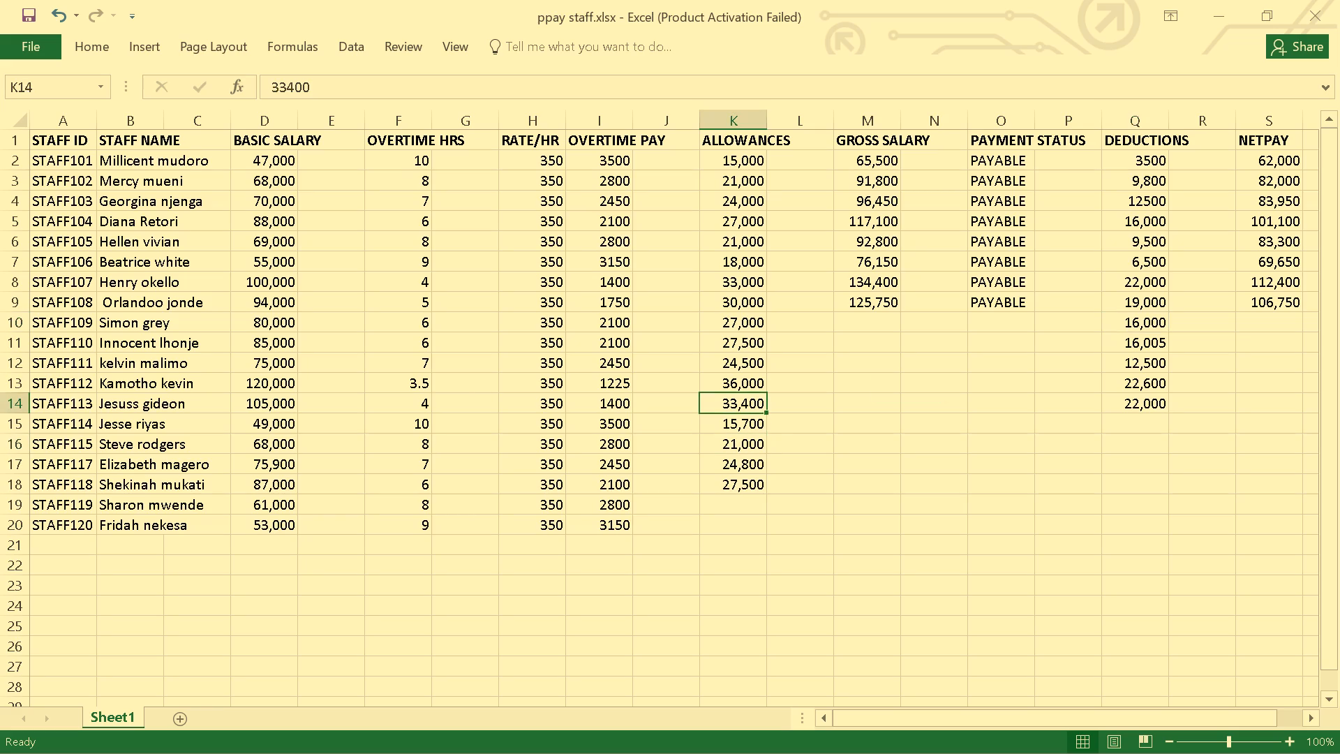
click(726, 348)
click(730, 304)
click(739, 248)
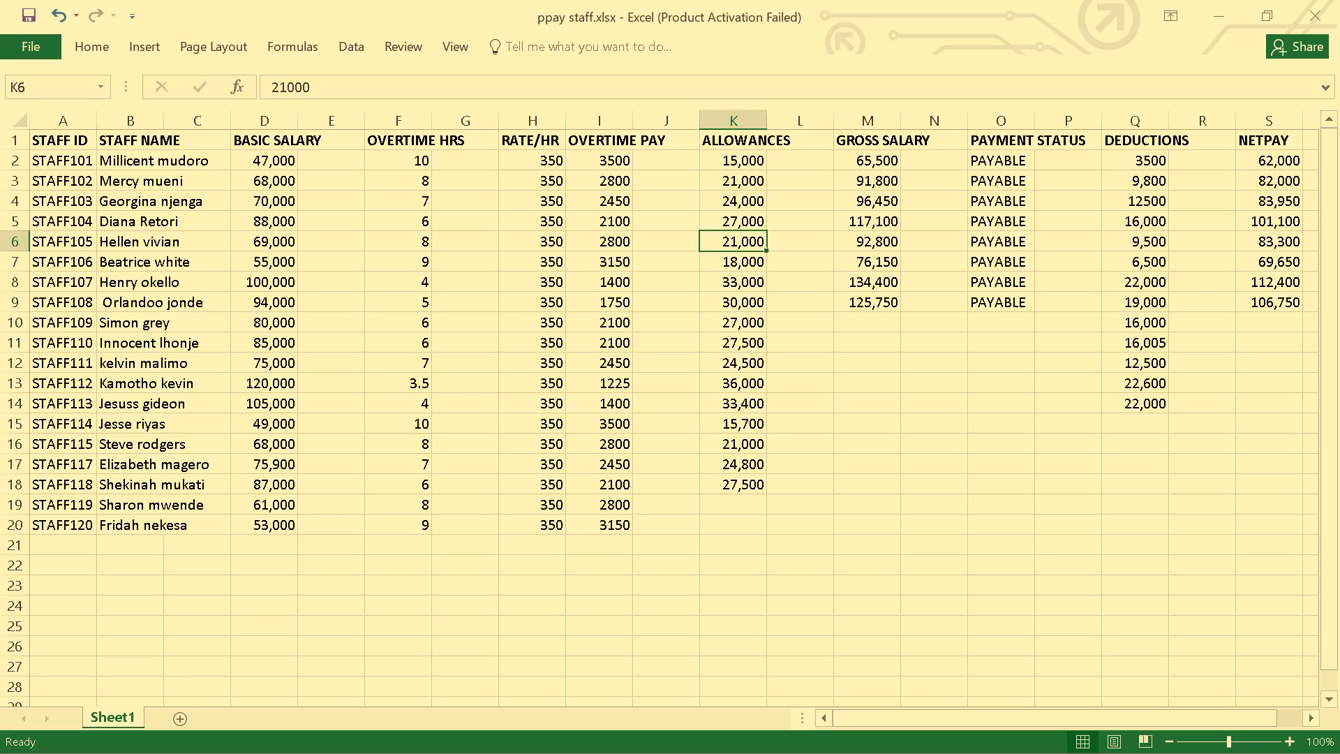
click(731, 278)
click(731, 332)
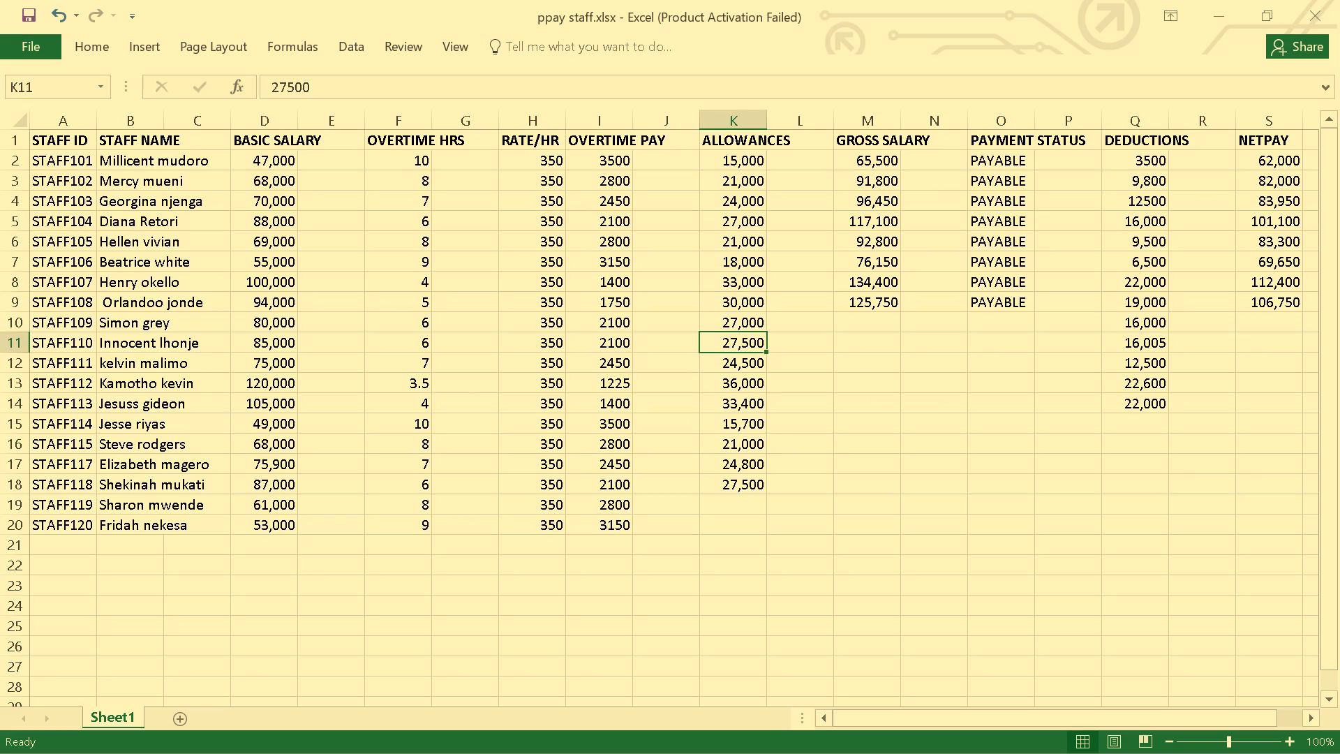
click(743, 387)
click(727, 406)
click(734, 436)
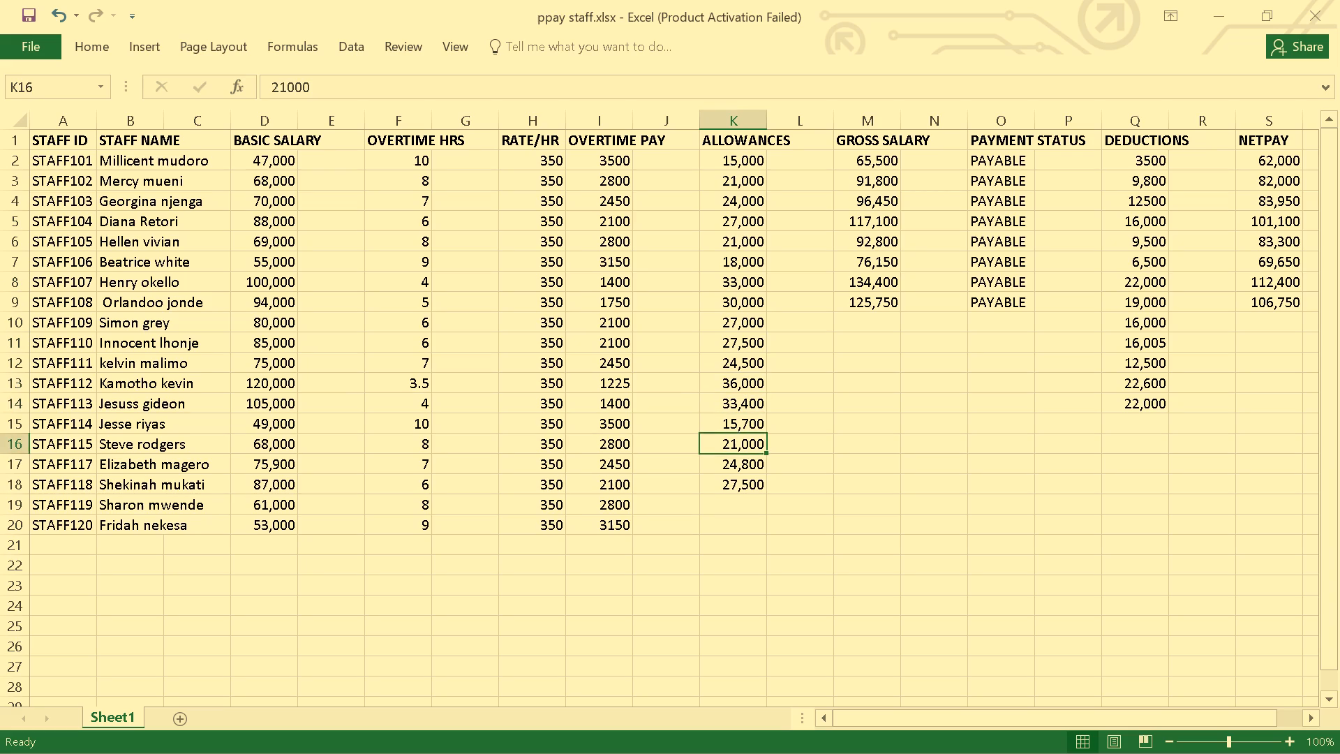
click(734, 471)
click(728, 489)
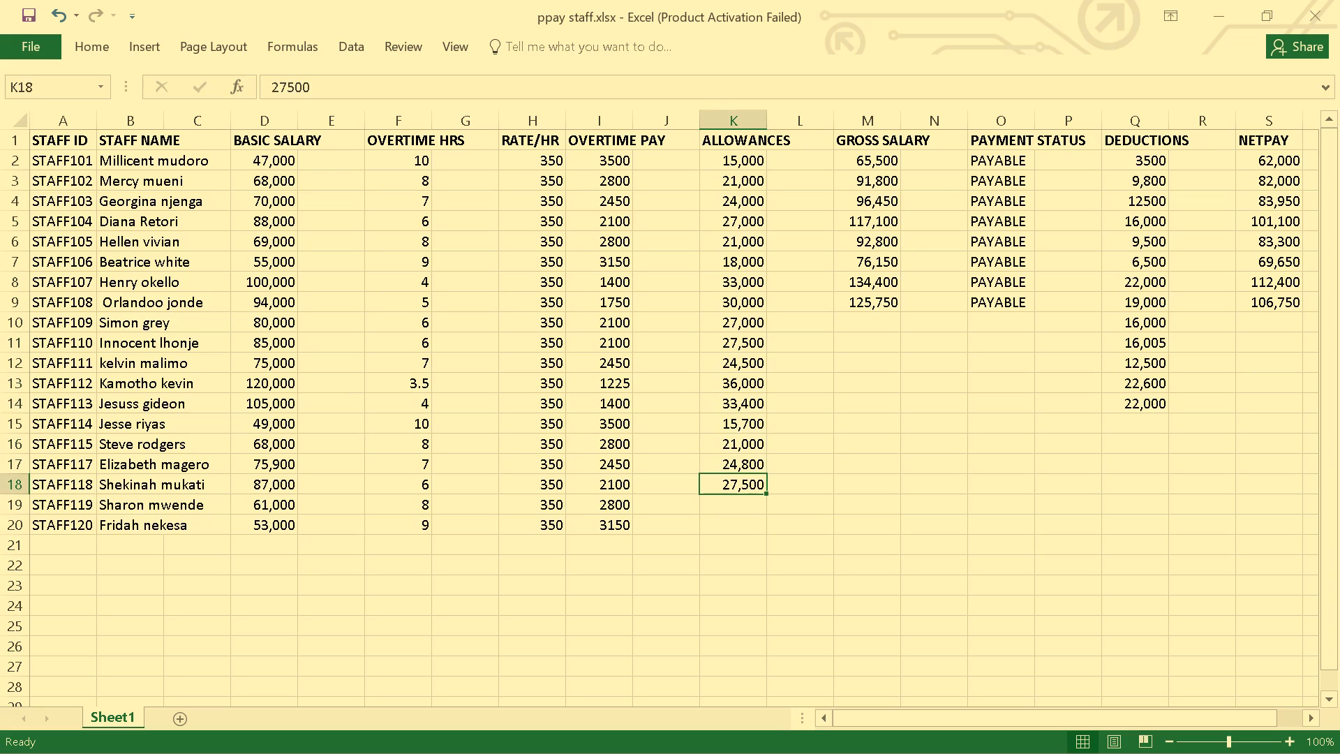
Enter an allowance of 21,000 for STAFF119 in cell K19.
click(732, 504)
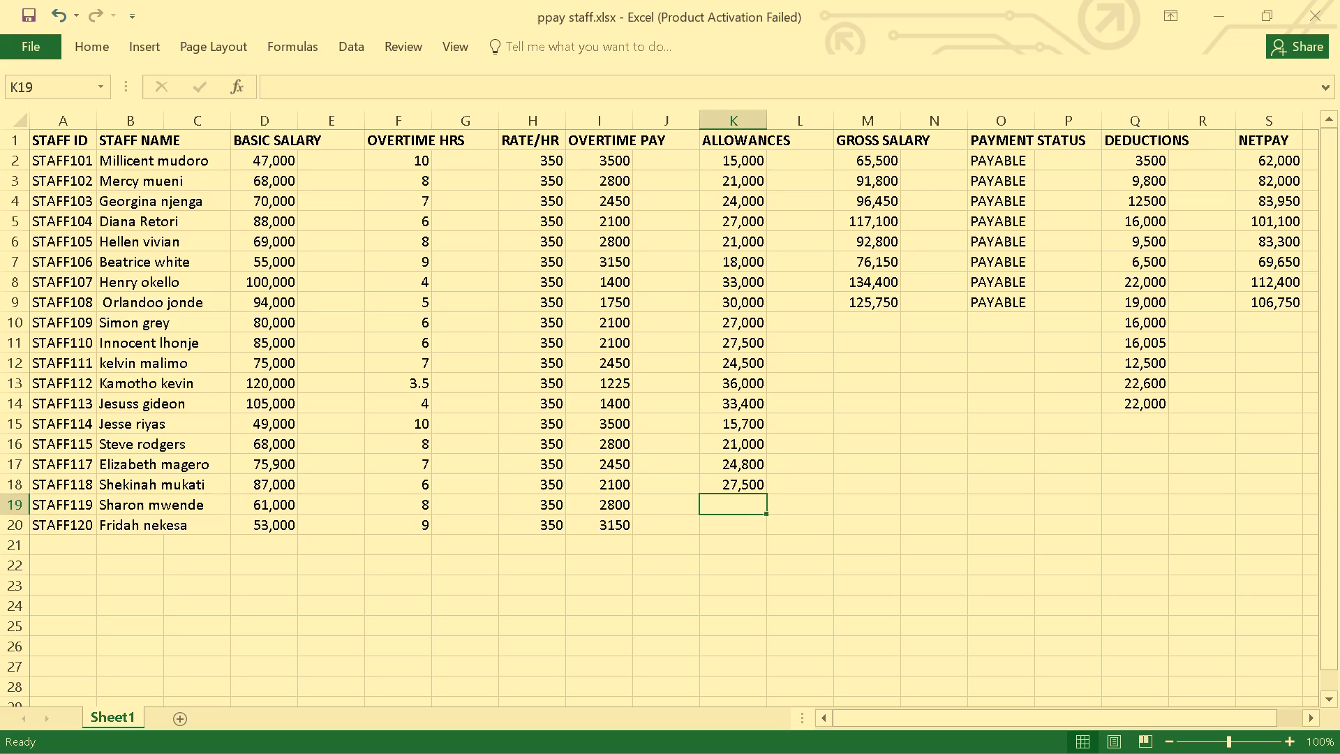
text(21)
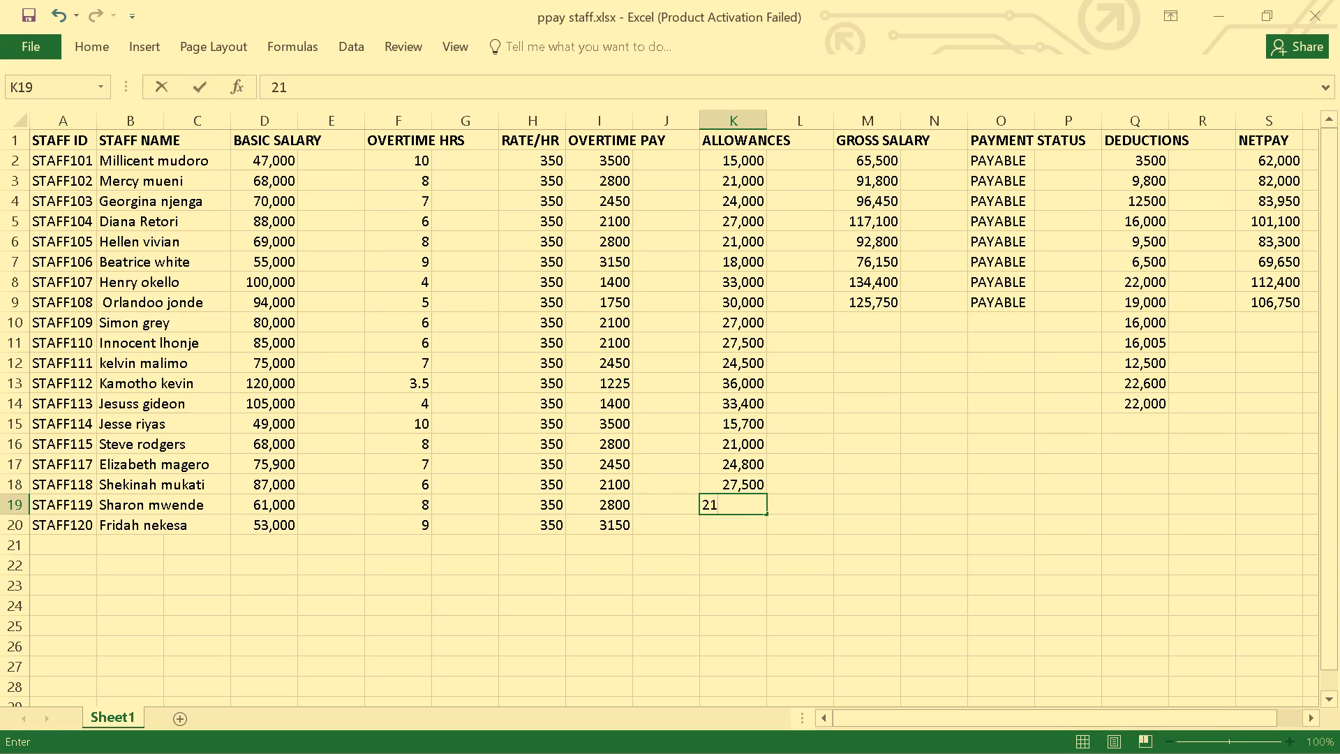
text(,0)
key(0)
key(0)
key(BackSpace)
key(0)
key(Return)
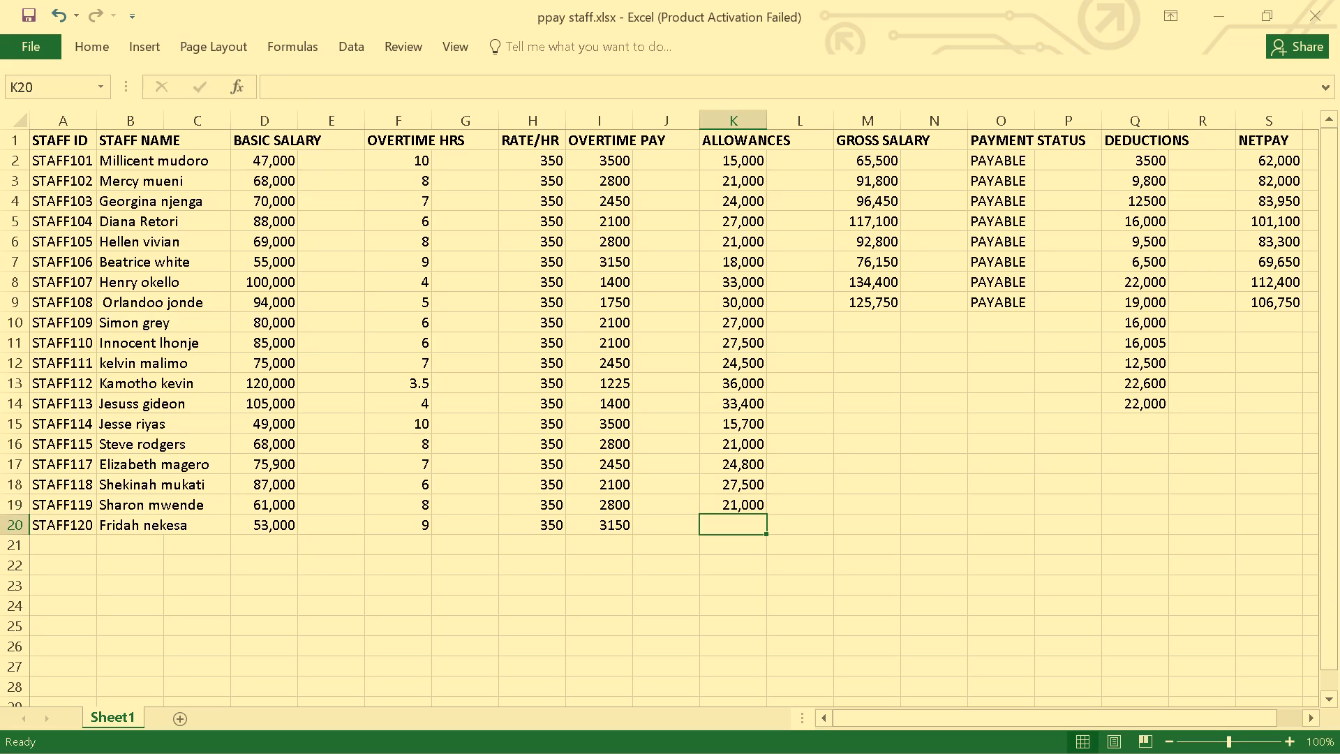
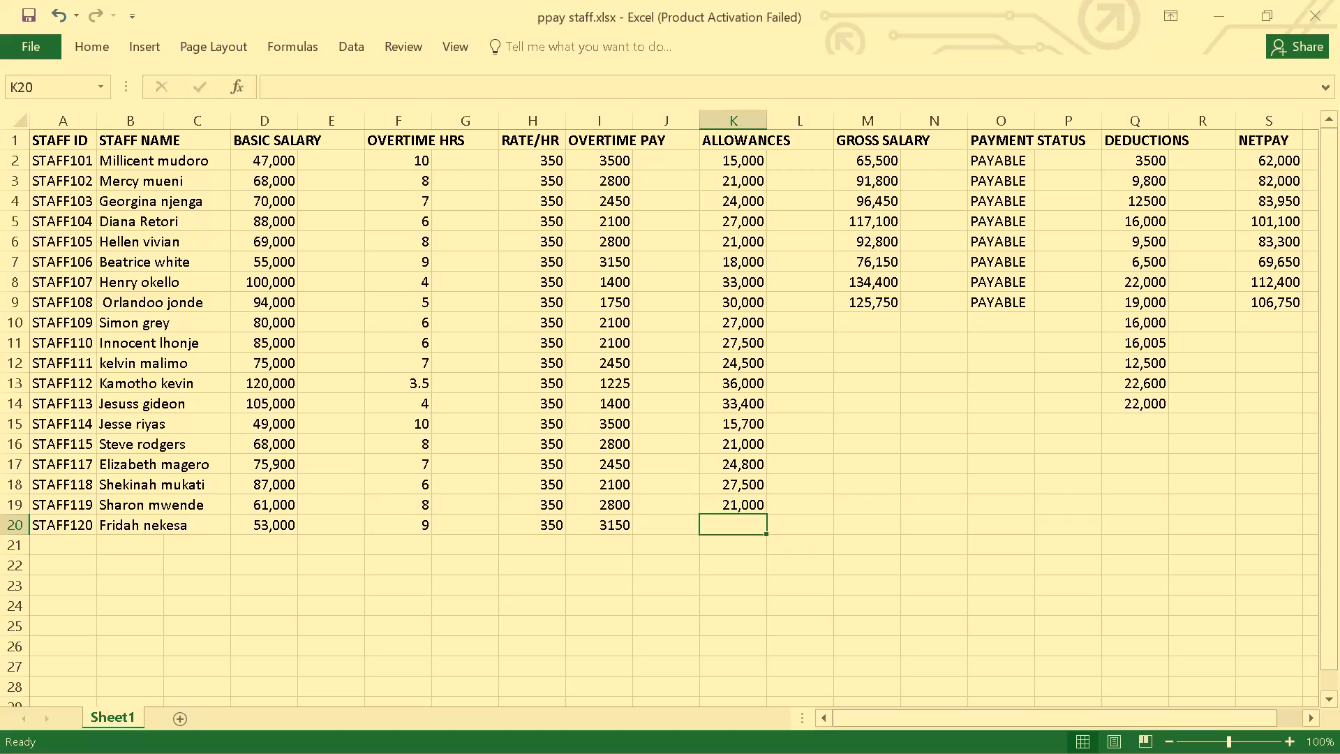
Enter an allowance of 18,000 for STAFF120 in cell K20.
key(Up)
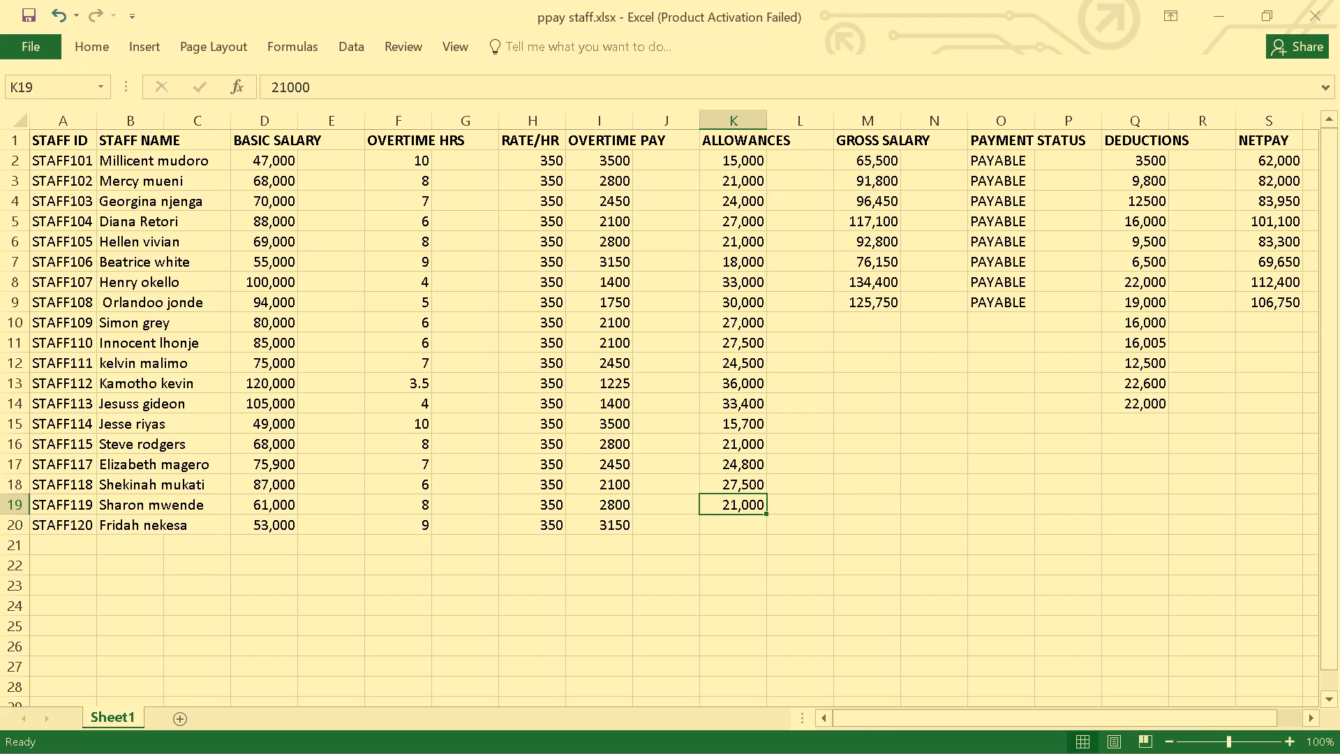
key(Down)
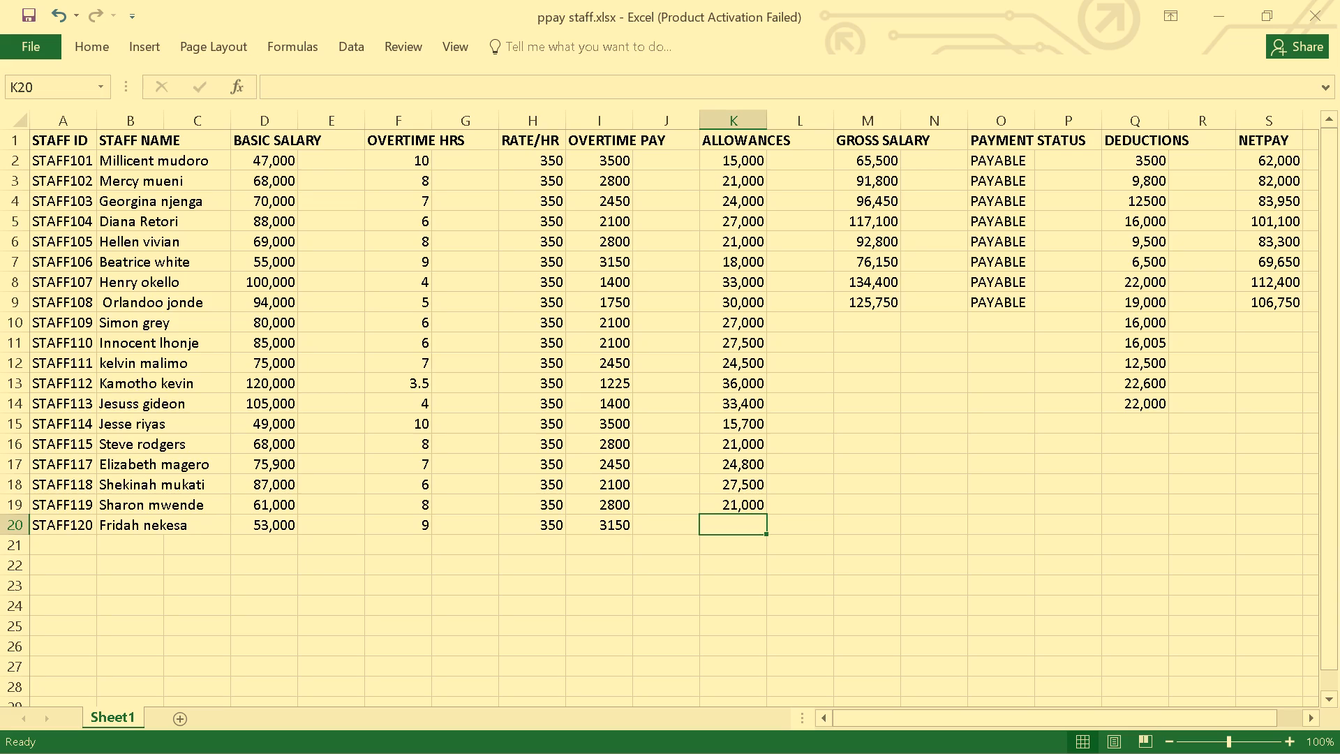
click(274, 267)
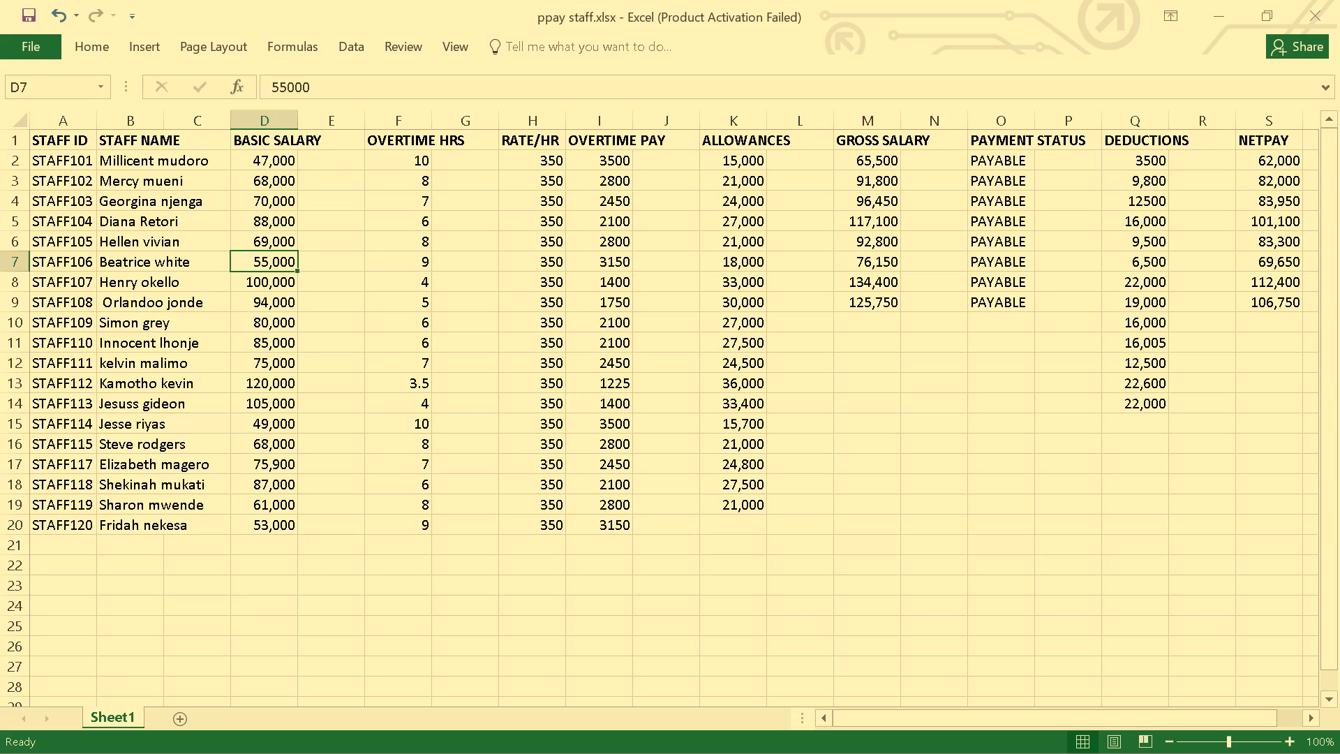
click(724, 519)
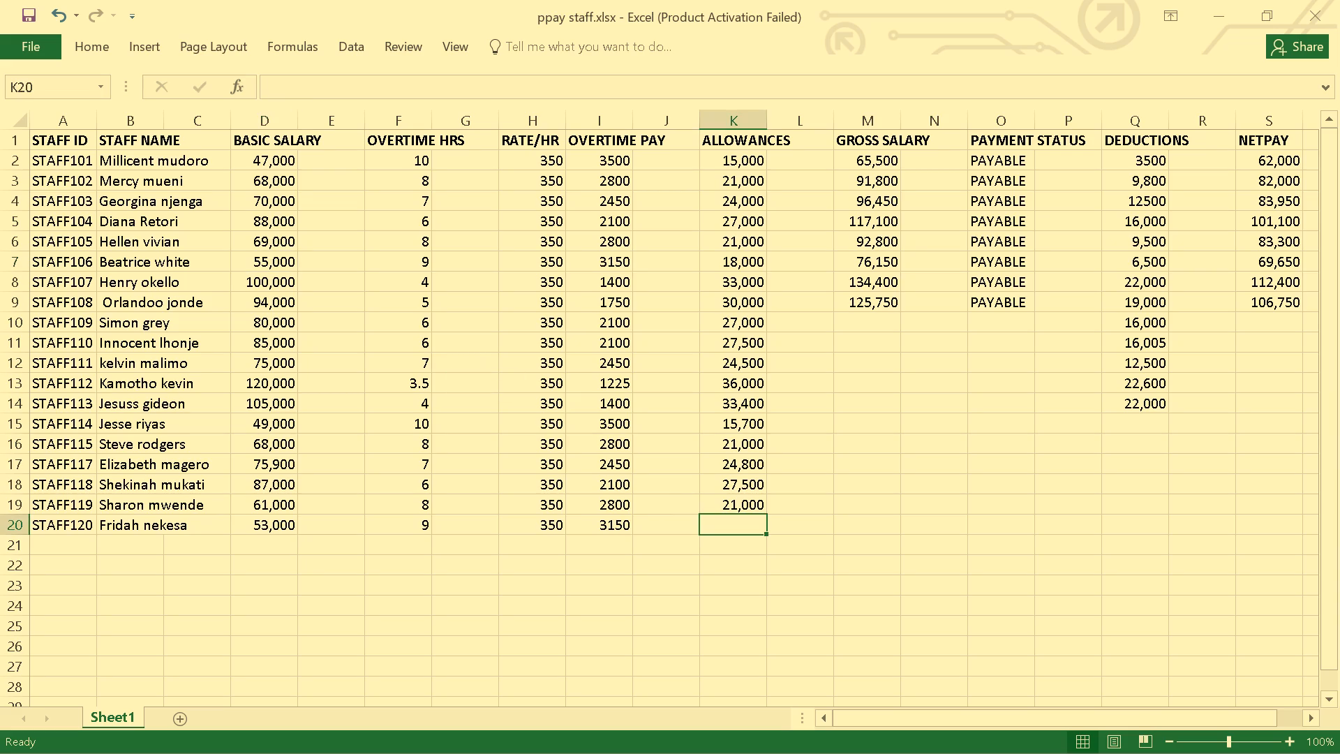
key(1)
key(8)
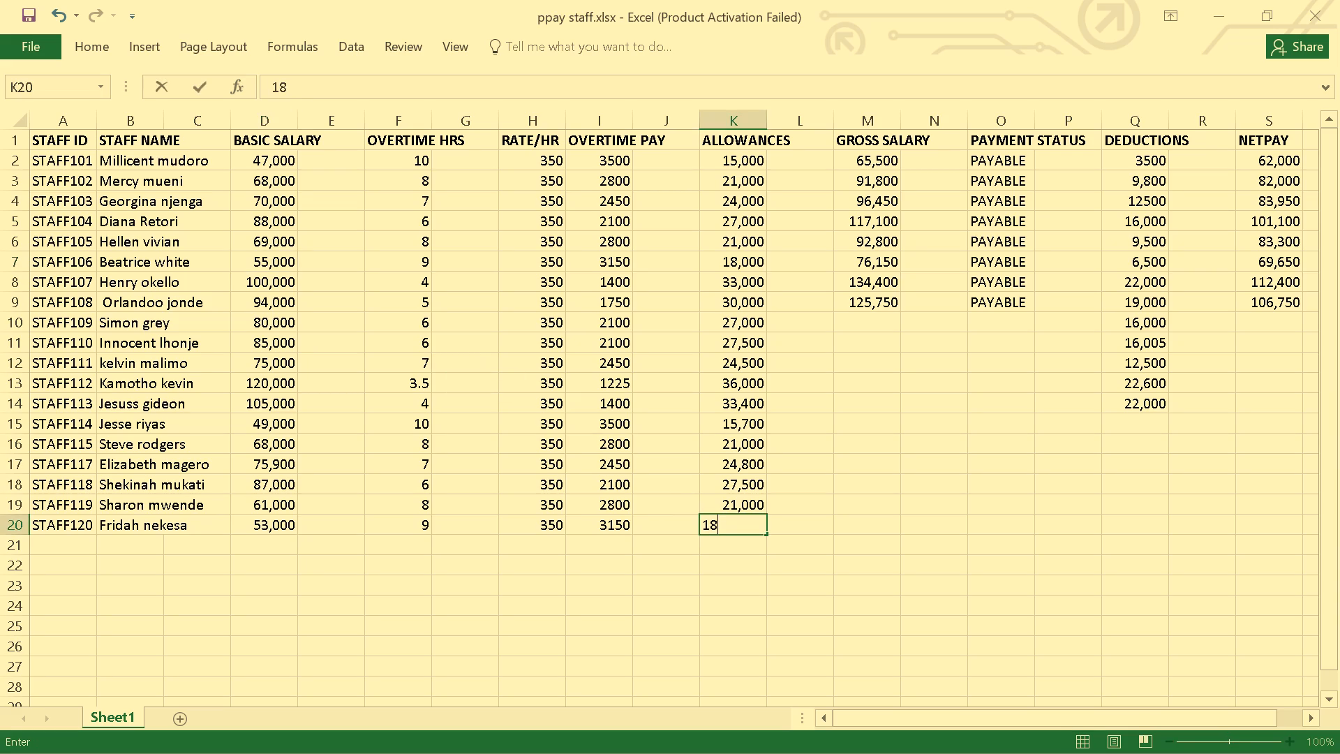
key(comma)
text(000)
key(Return)
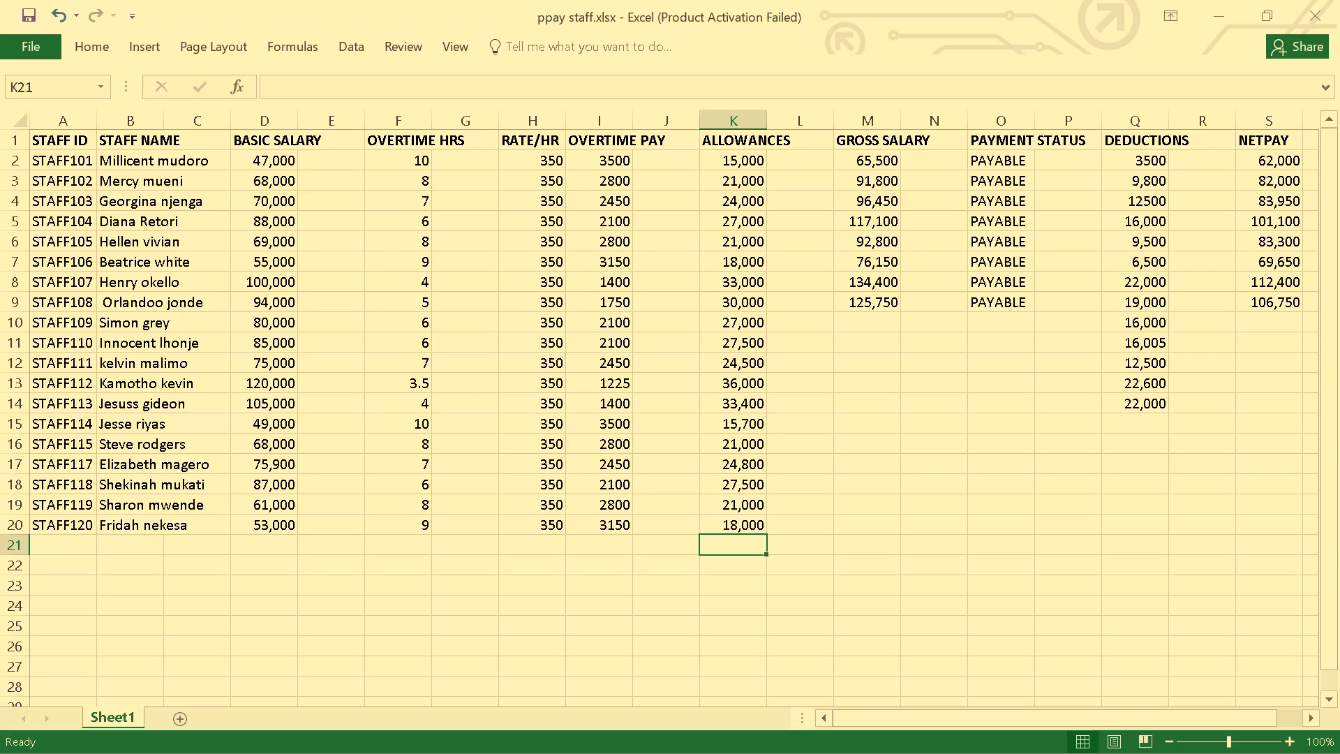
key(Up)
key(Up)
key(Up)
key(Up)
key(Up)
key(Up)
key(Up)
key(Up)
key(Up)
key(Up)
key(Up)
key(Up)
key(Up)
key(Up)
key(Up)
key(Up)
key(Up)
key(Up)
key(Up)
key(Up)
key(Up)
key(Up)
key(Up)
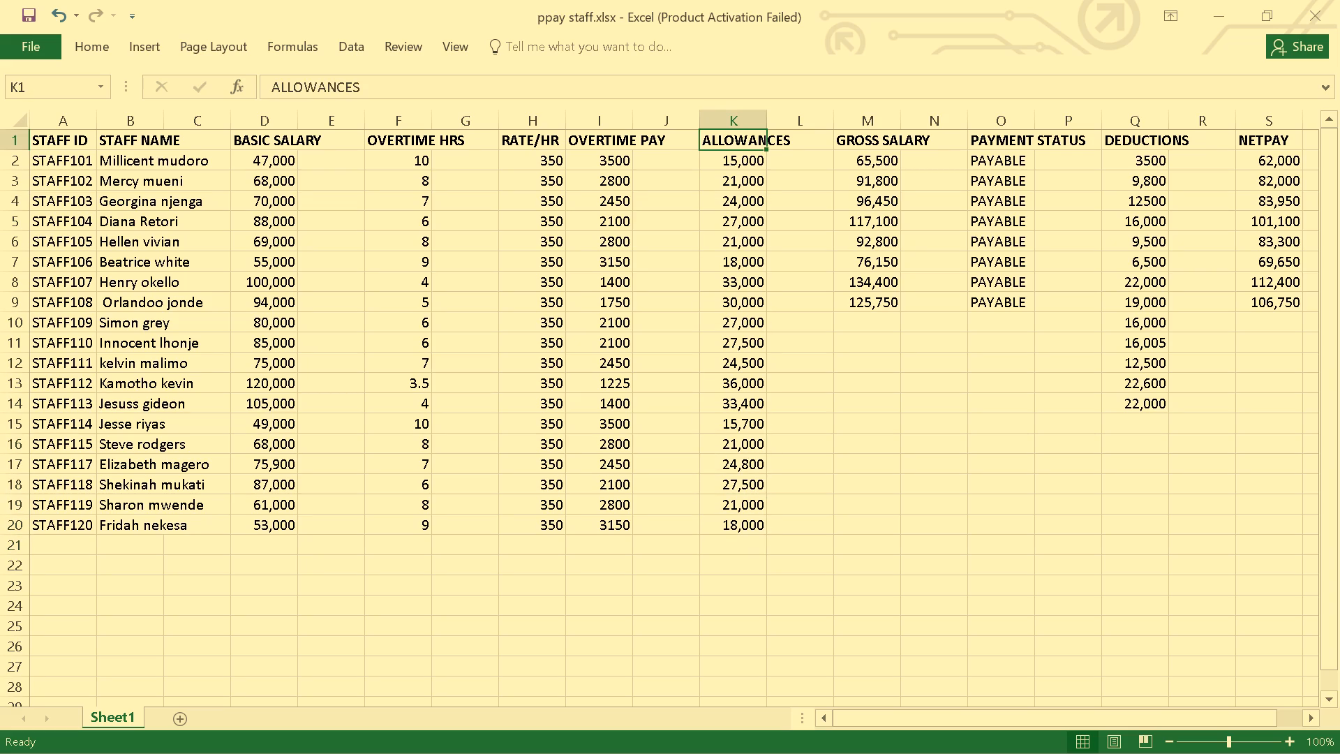
Enter the gross salary formula =D10+I10+K10 for STAFF109 in cell M10, following the pattern of the formula in M9.
click(867, 326)
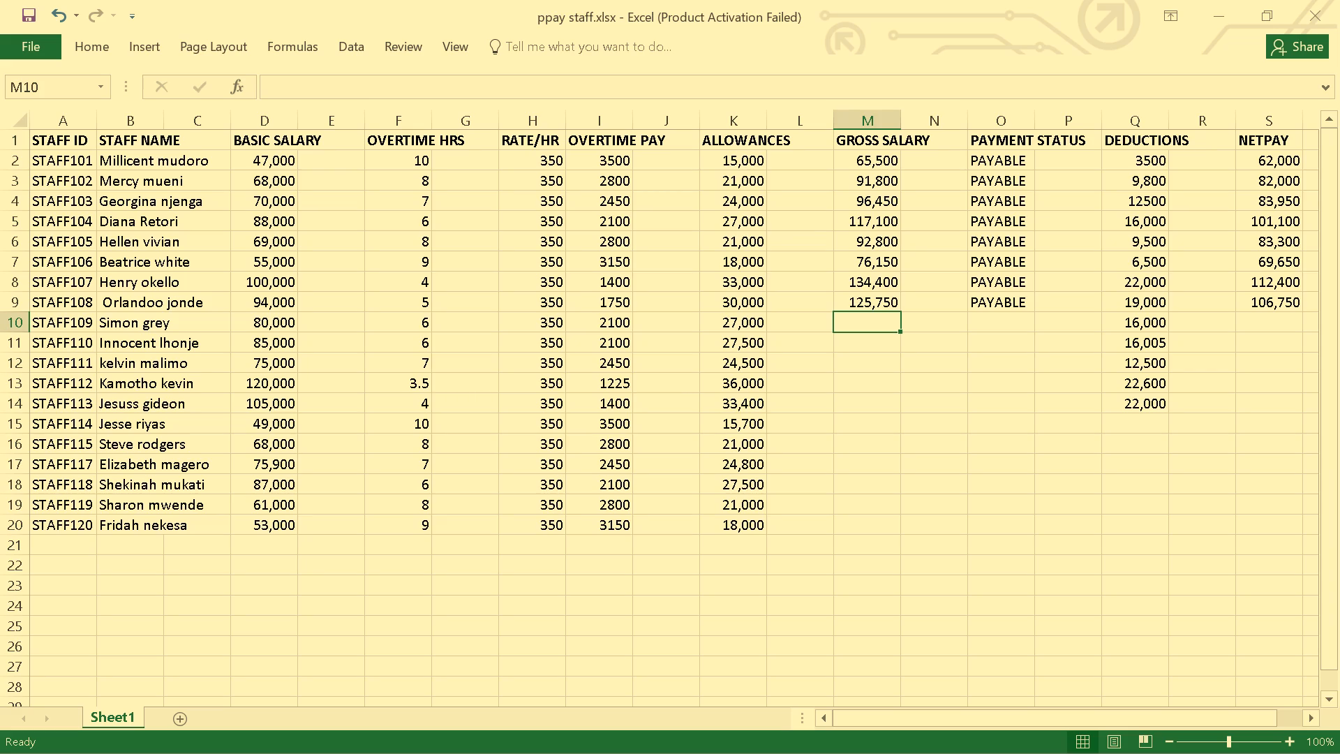
click(870, 310)
click(871, 302)
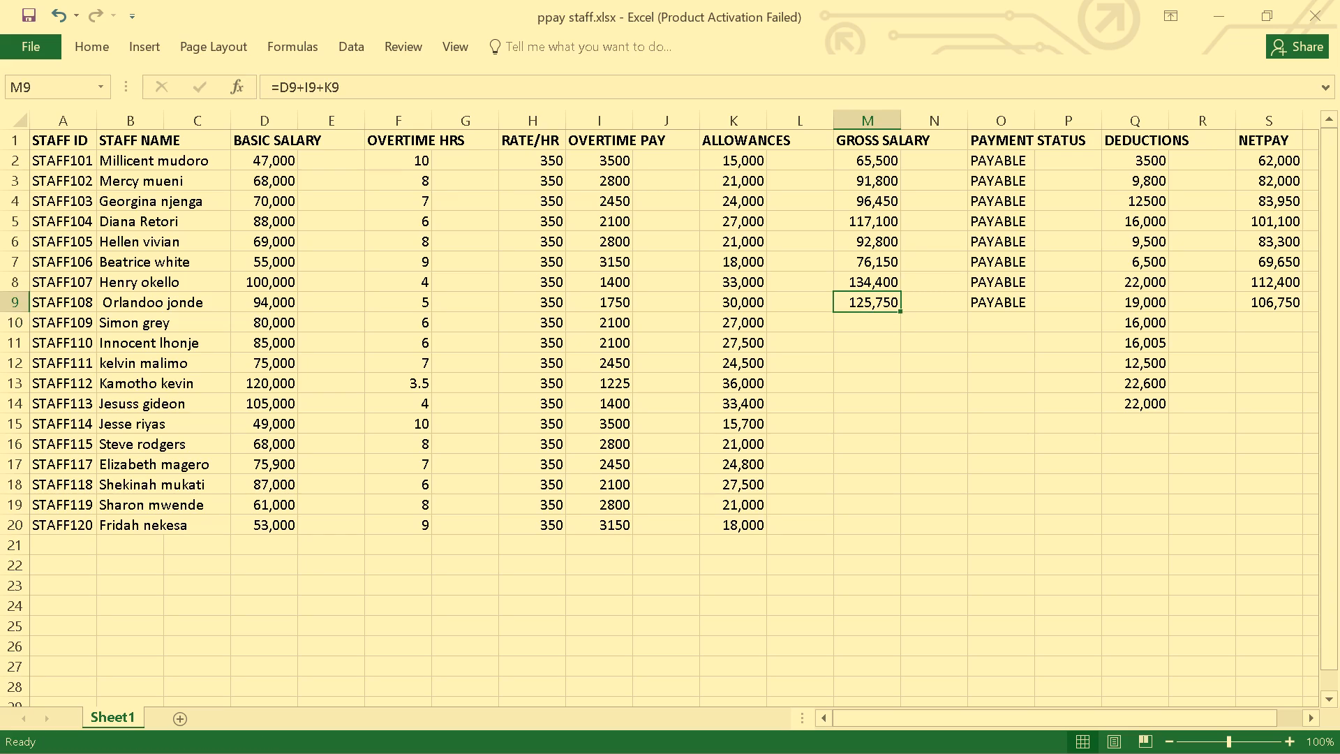
click(863, 324)
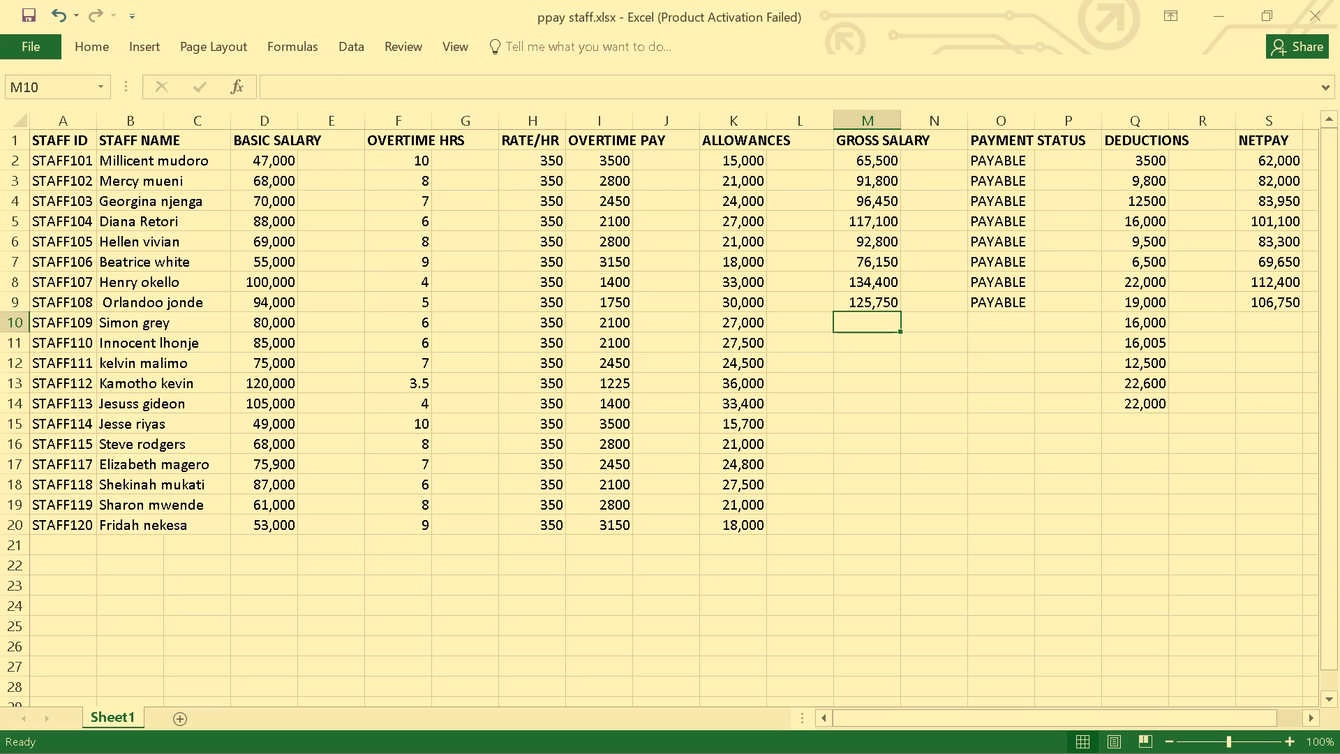
key(equal)
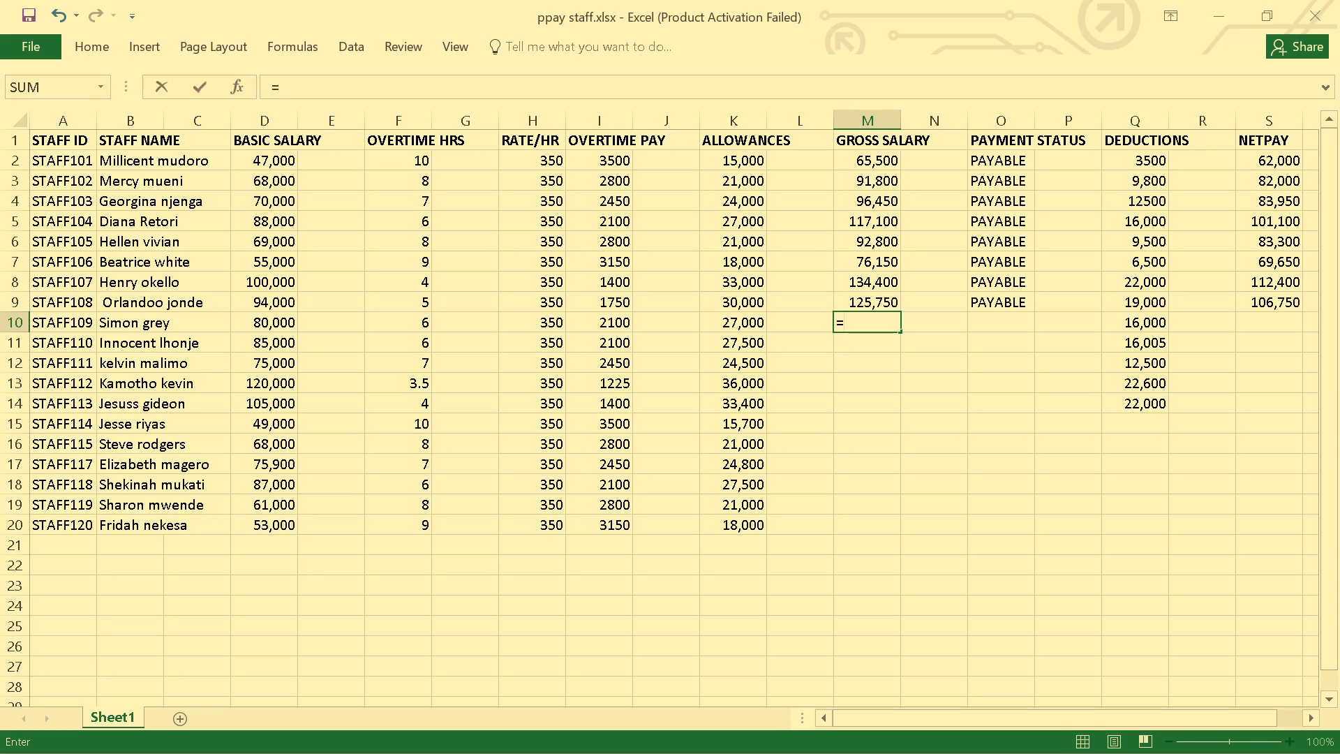
key(d)
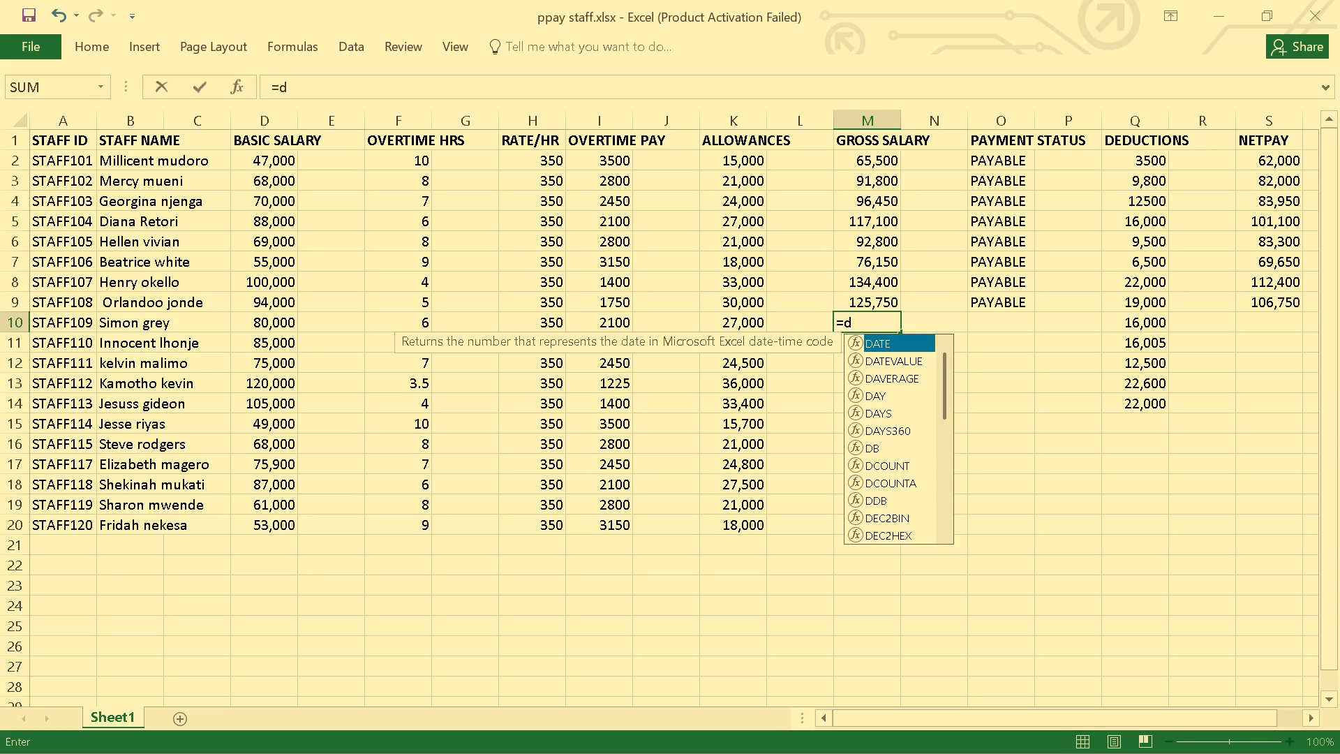
key(BackSpace)
key(d)
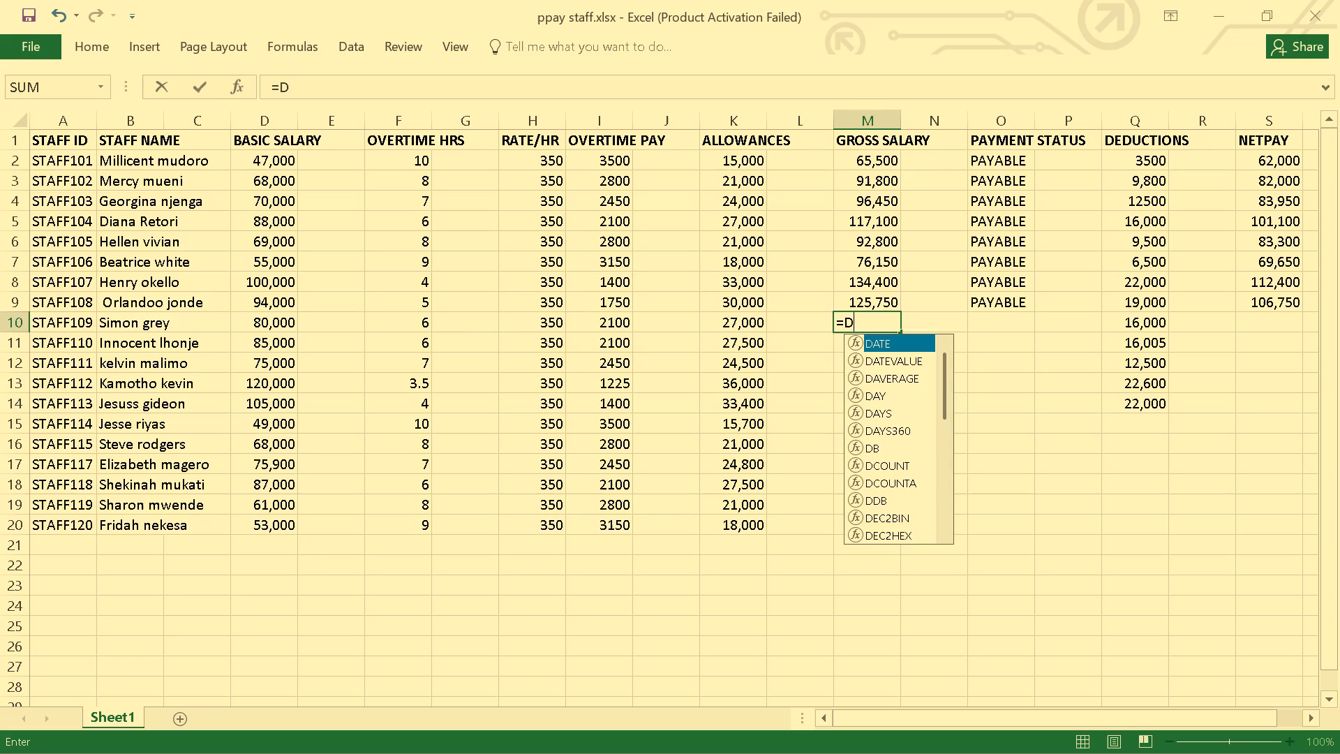
text(10)
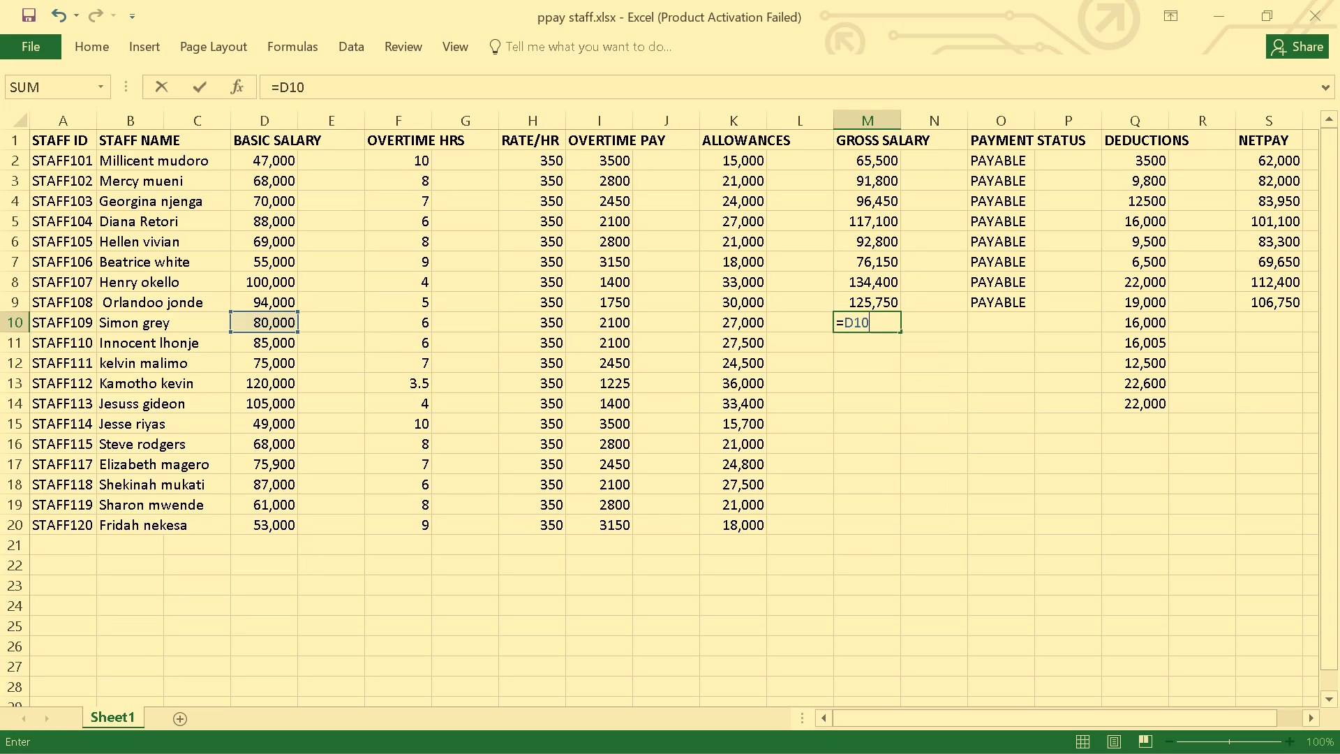
key(shift+plus)
key(i)
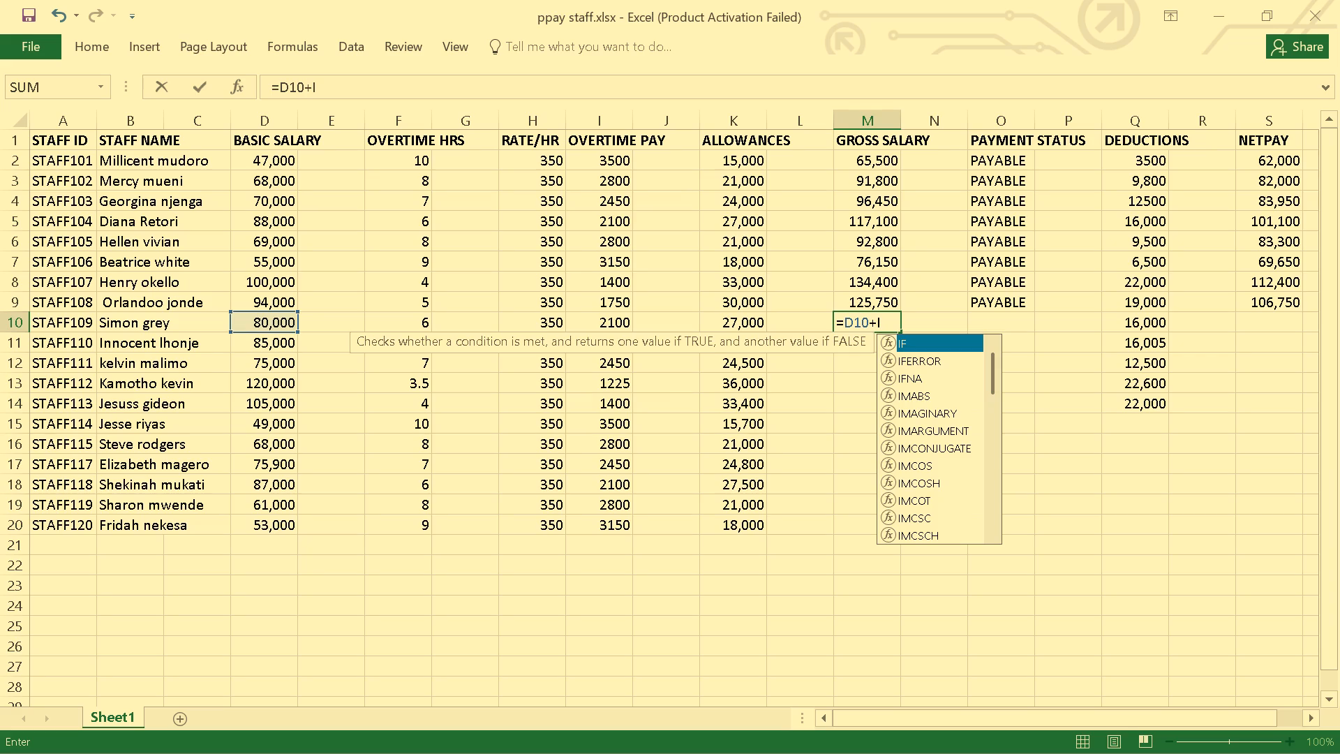
text(10)
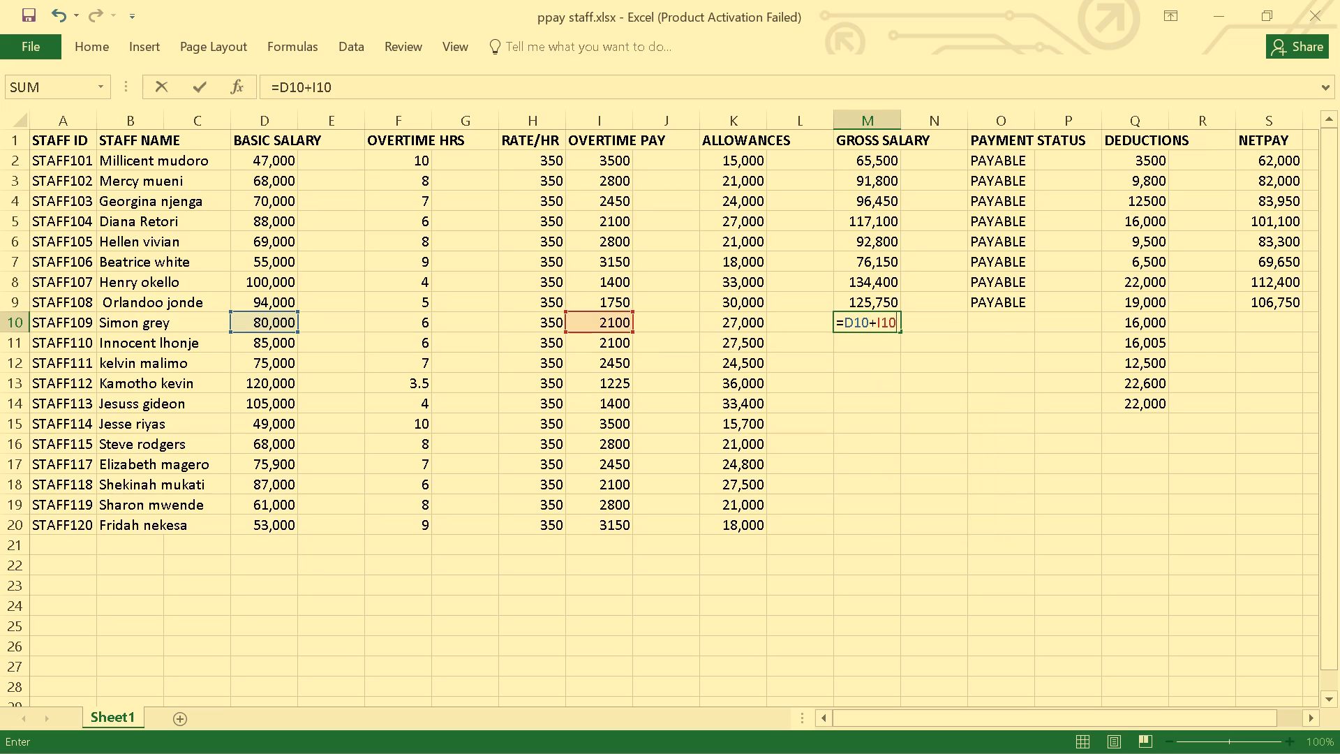
key(shift+plus)
key(k)
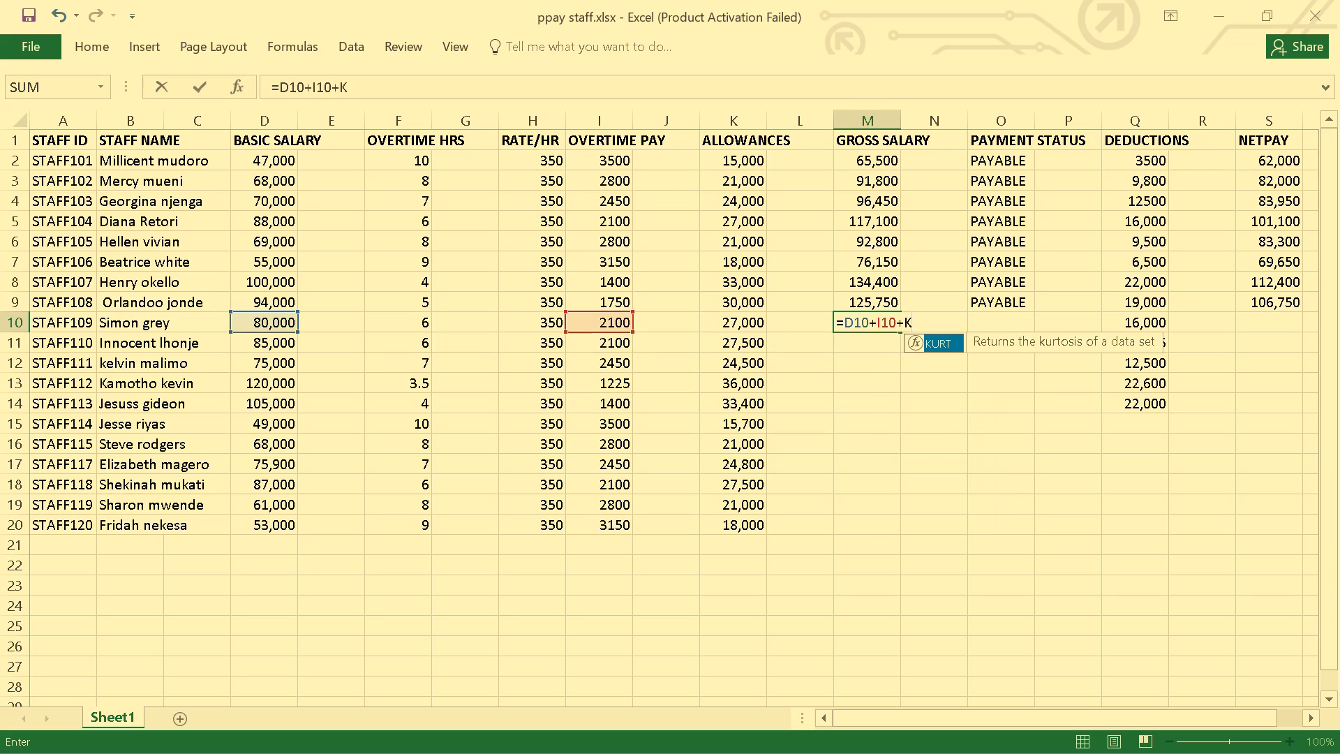
text(10)
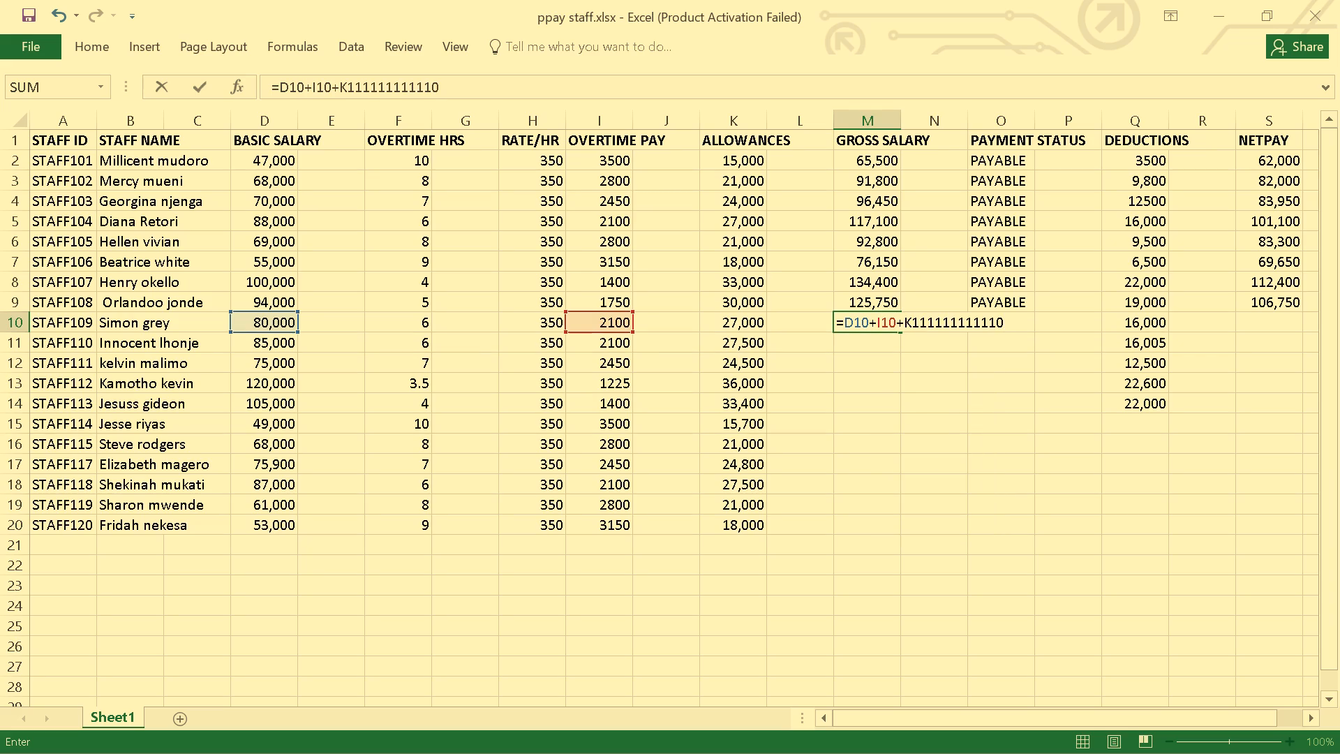
key(BackSpace)
key(BackSpace)
key(BackSpace)
key(BackSpace)
key(BackSpace)
key(BackSpace)
key(BackSpace)
key(BackSpace)
key(BackSpace)
key(BackSpace)
key(BackSpace)
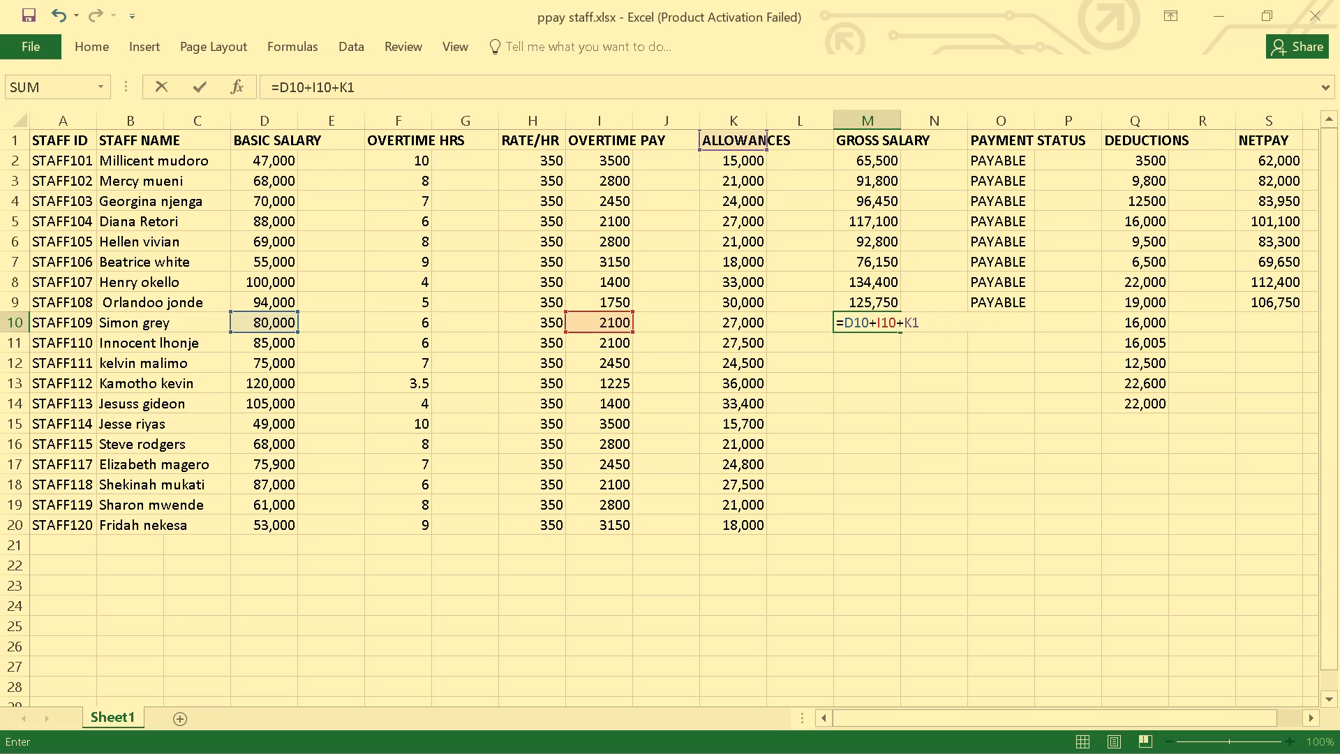
key(0)
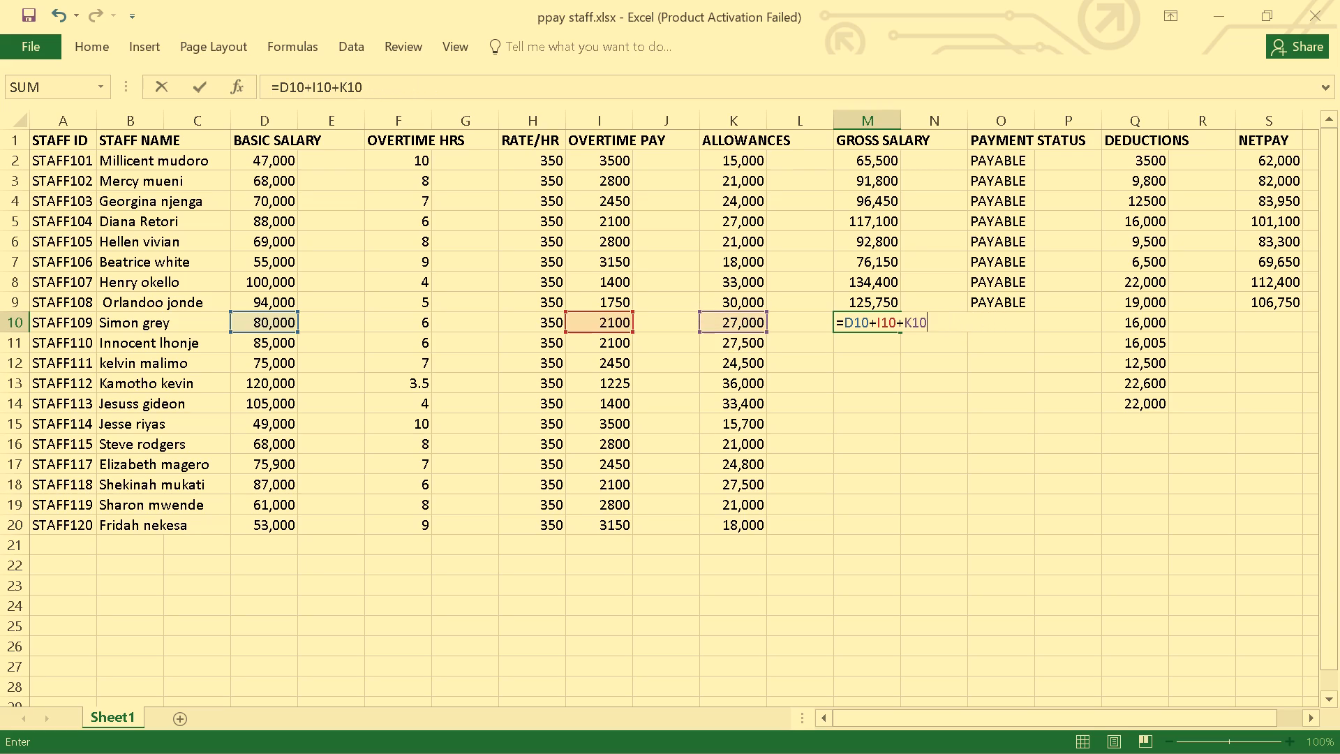
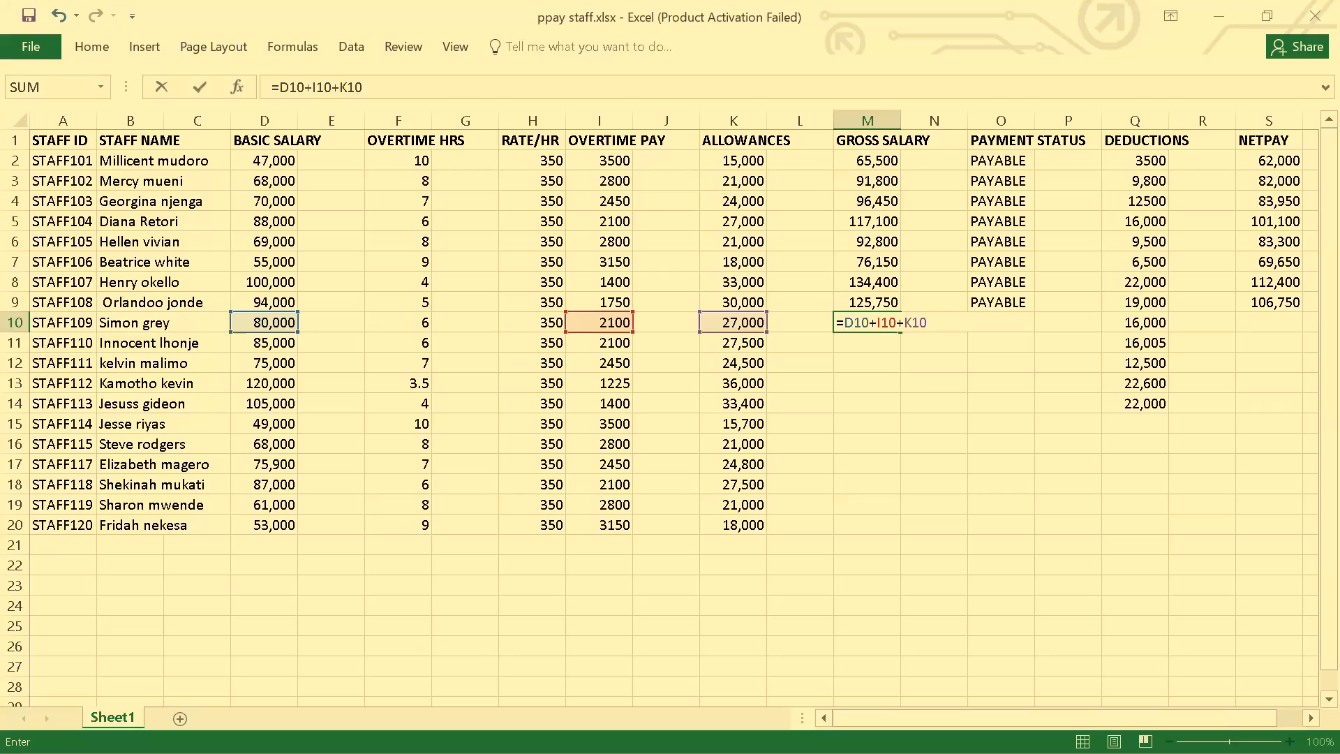
Complete the gross salary formula =D10+I10+K10 for STAFF109 in cell M10.
key(Return)
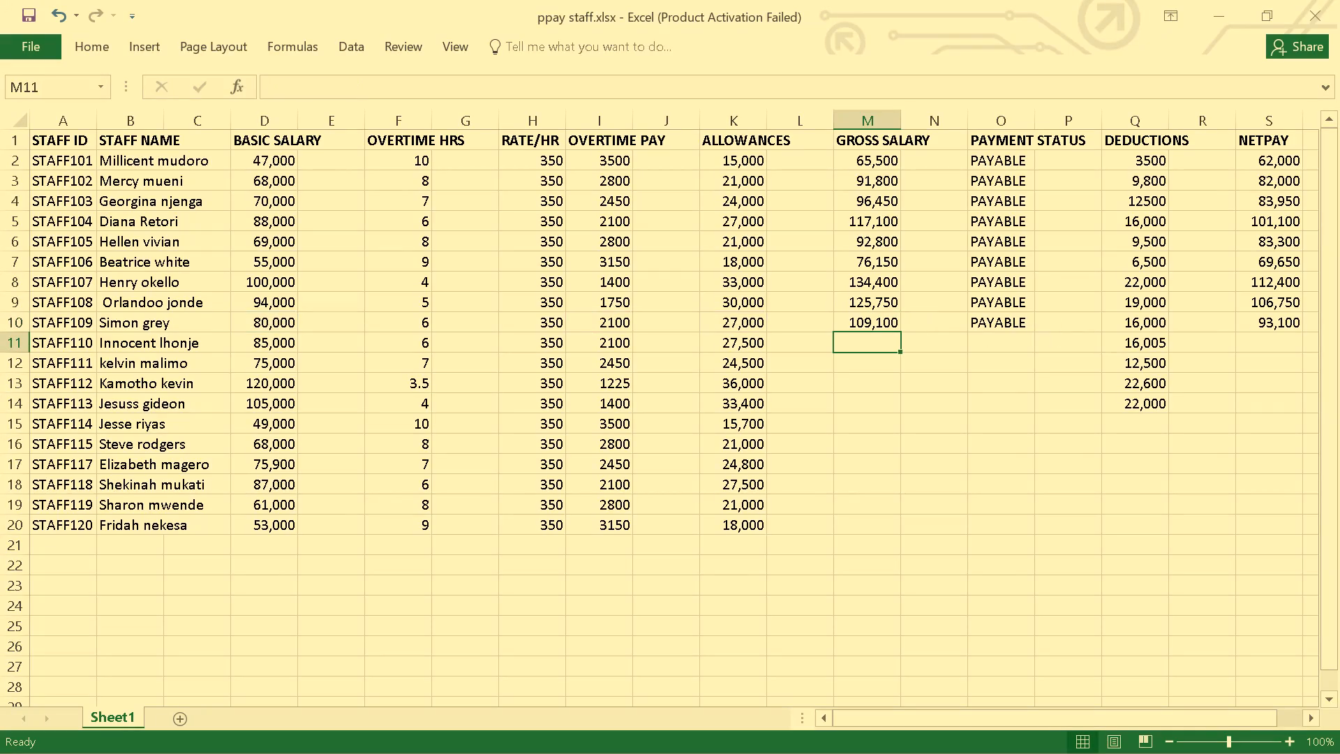
click(759, 279)
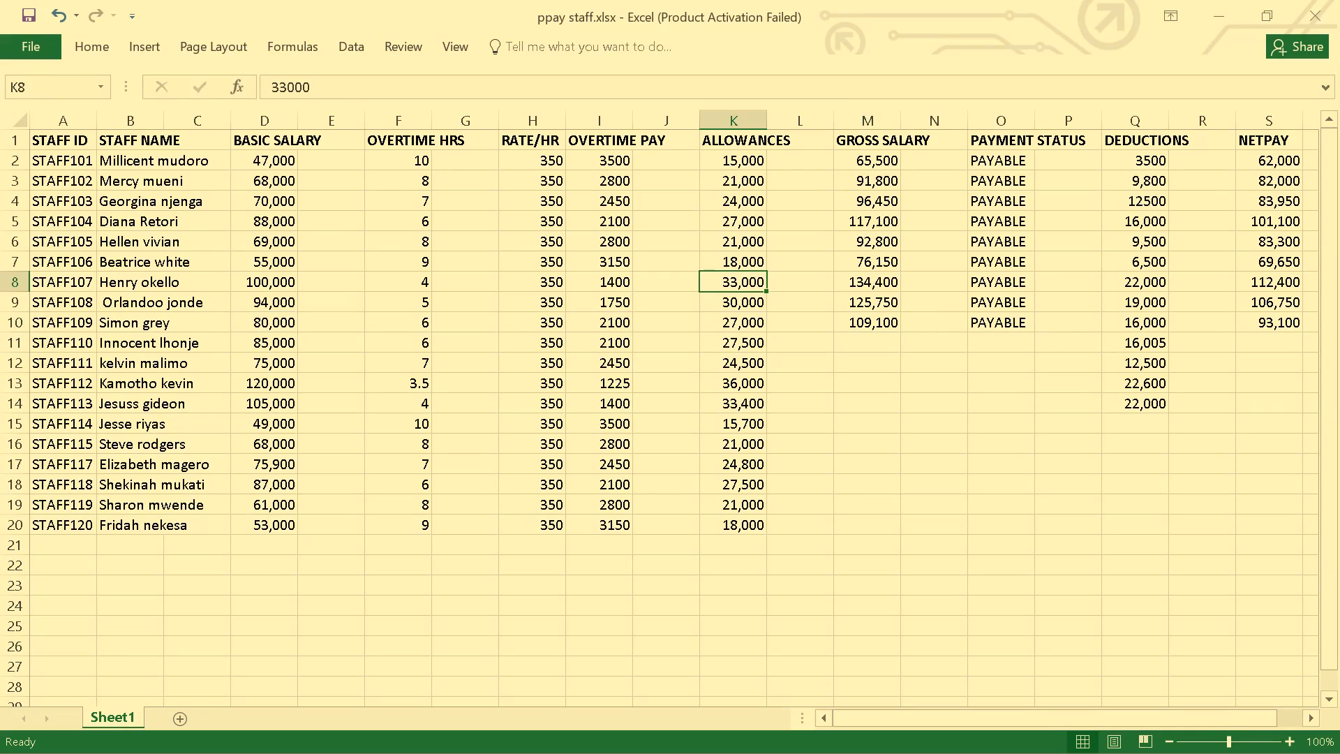
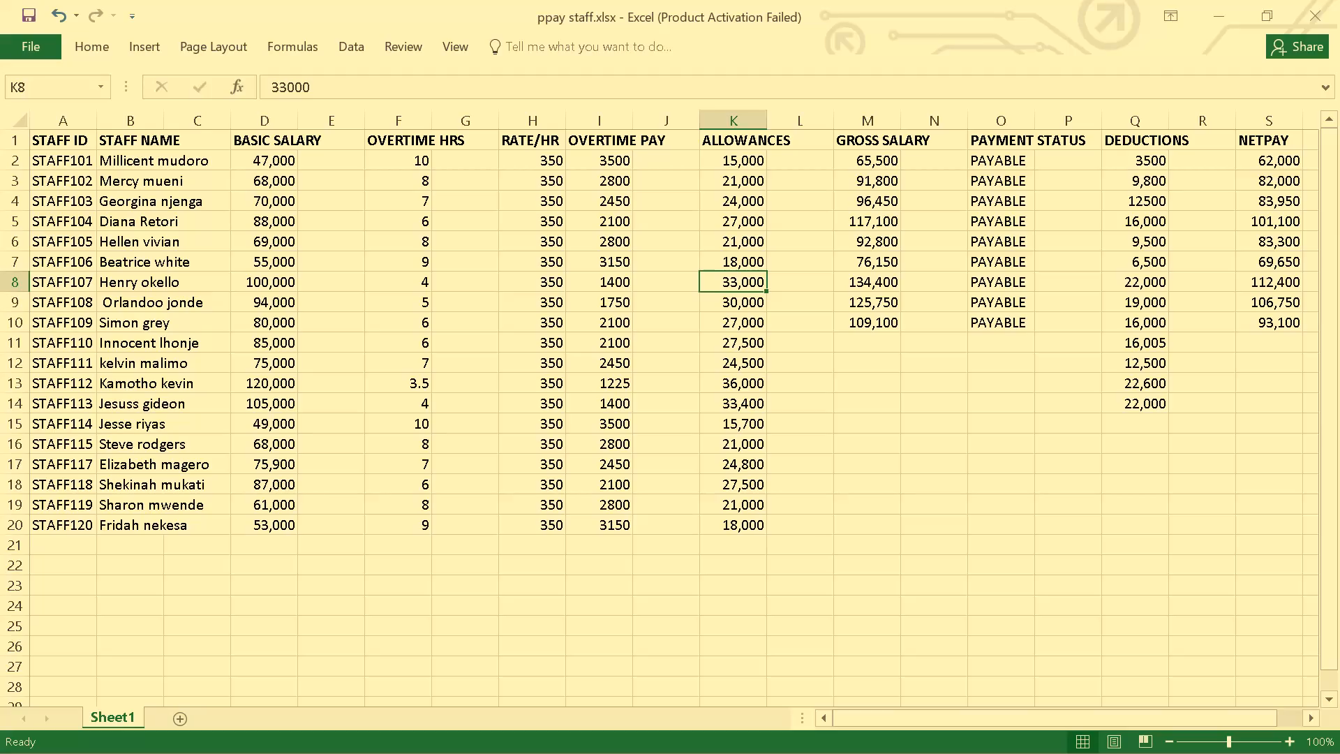
Review the allowances in column K row by row down to STAFF115.
key(Down)
key(Down)
key(Down)
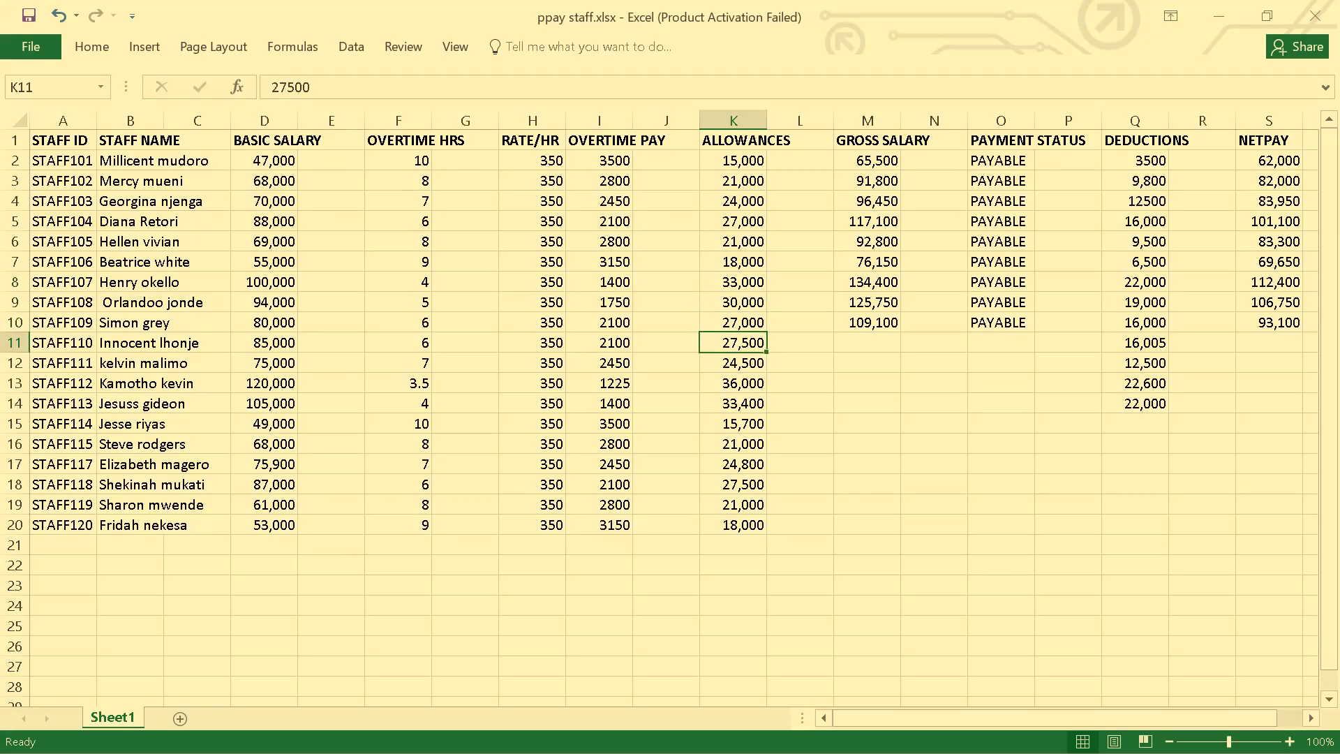
key(Down)
key(Down)
key(Down)
key(Down)
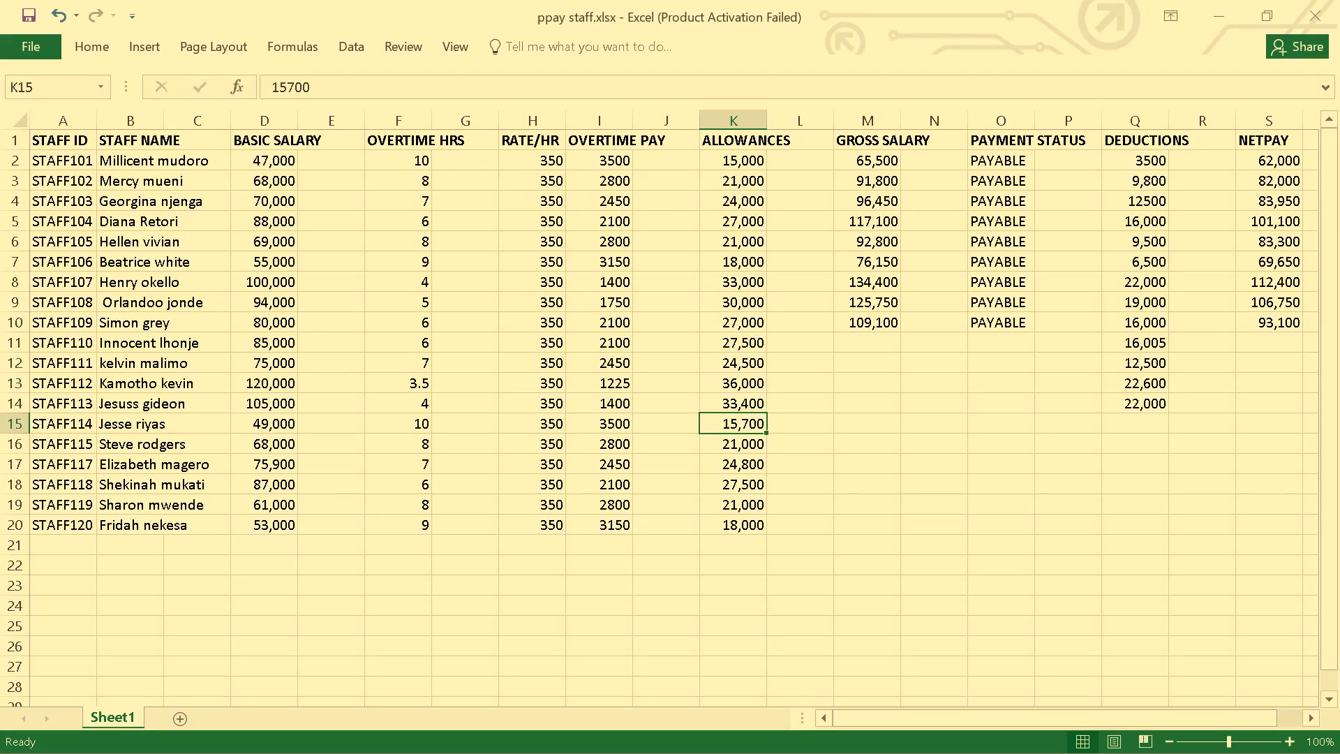
key(Down)
Begin the gross salary formula for STAFF110 in cell M11 with =D, referencing the basic salary column.
click(863, 351)
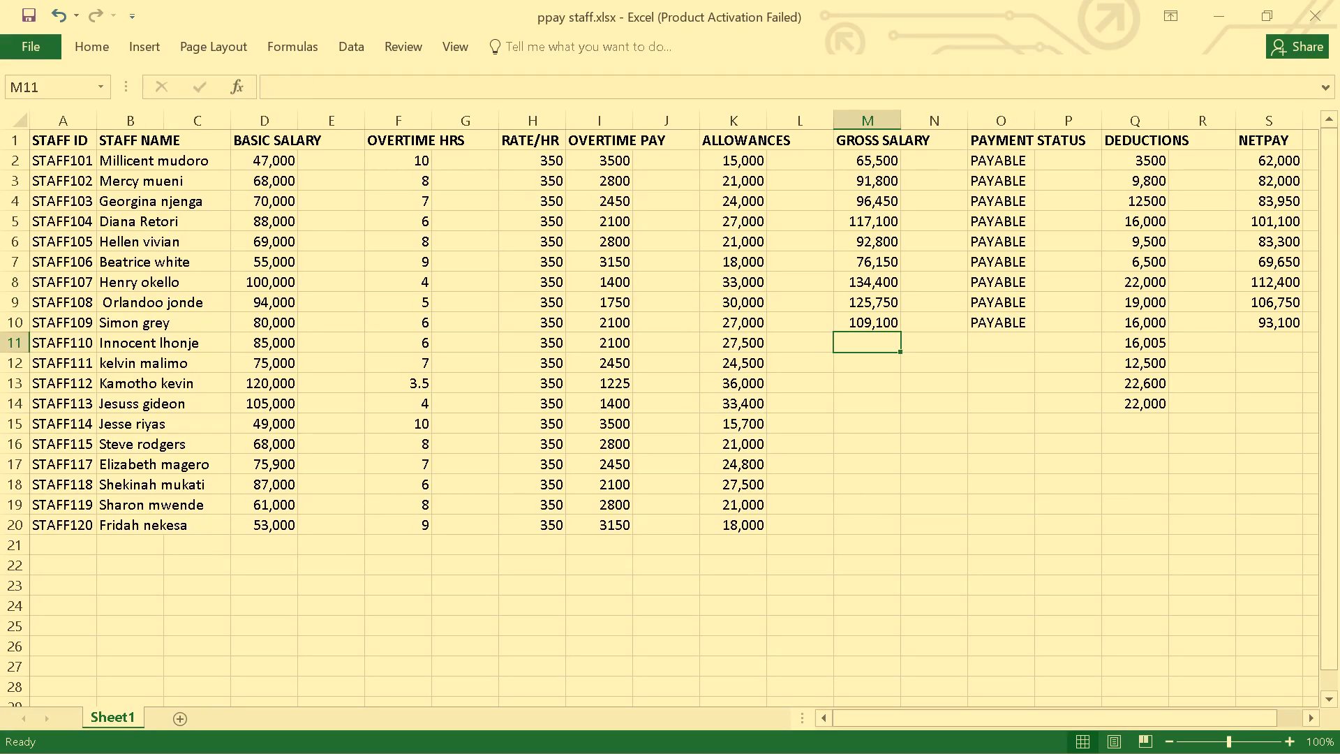
key(equal)
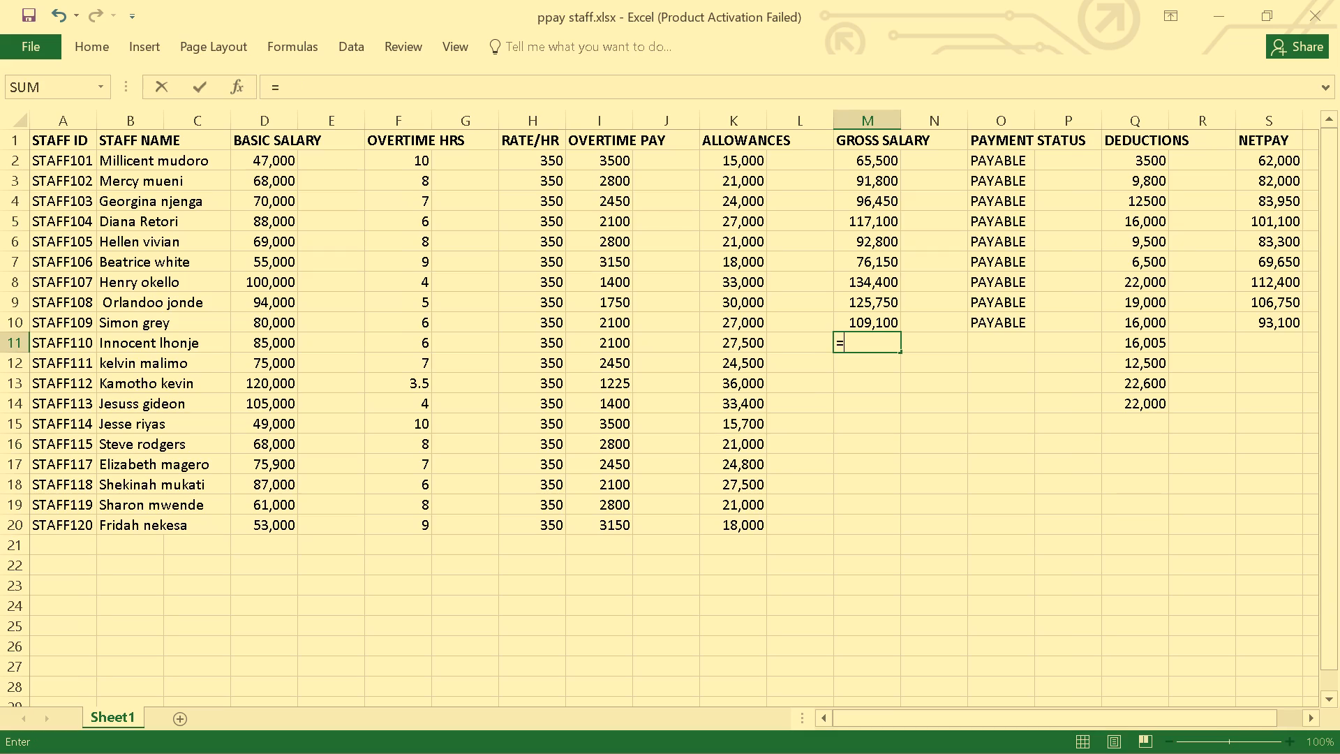
key(d)
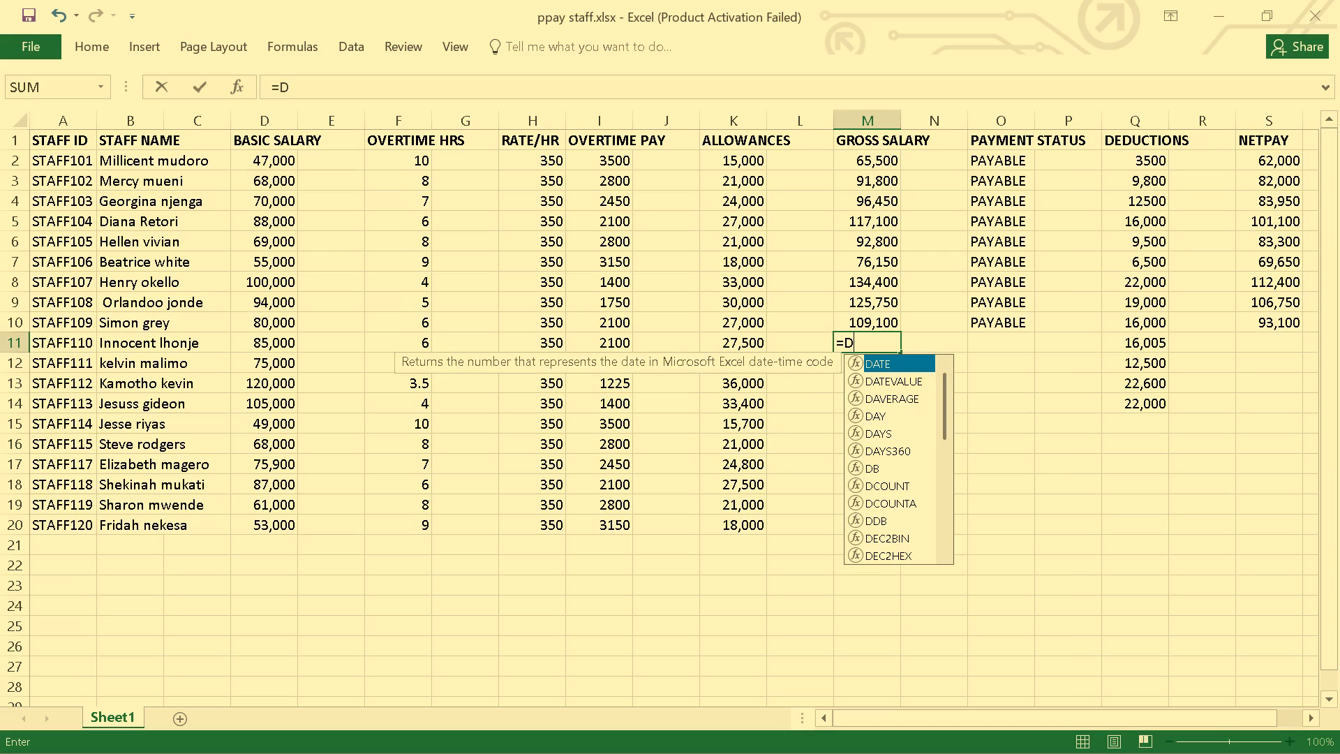
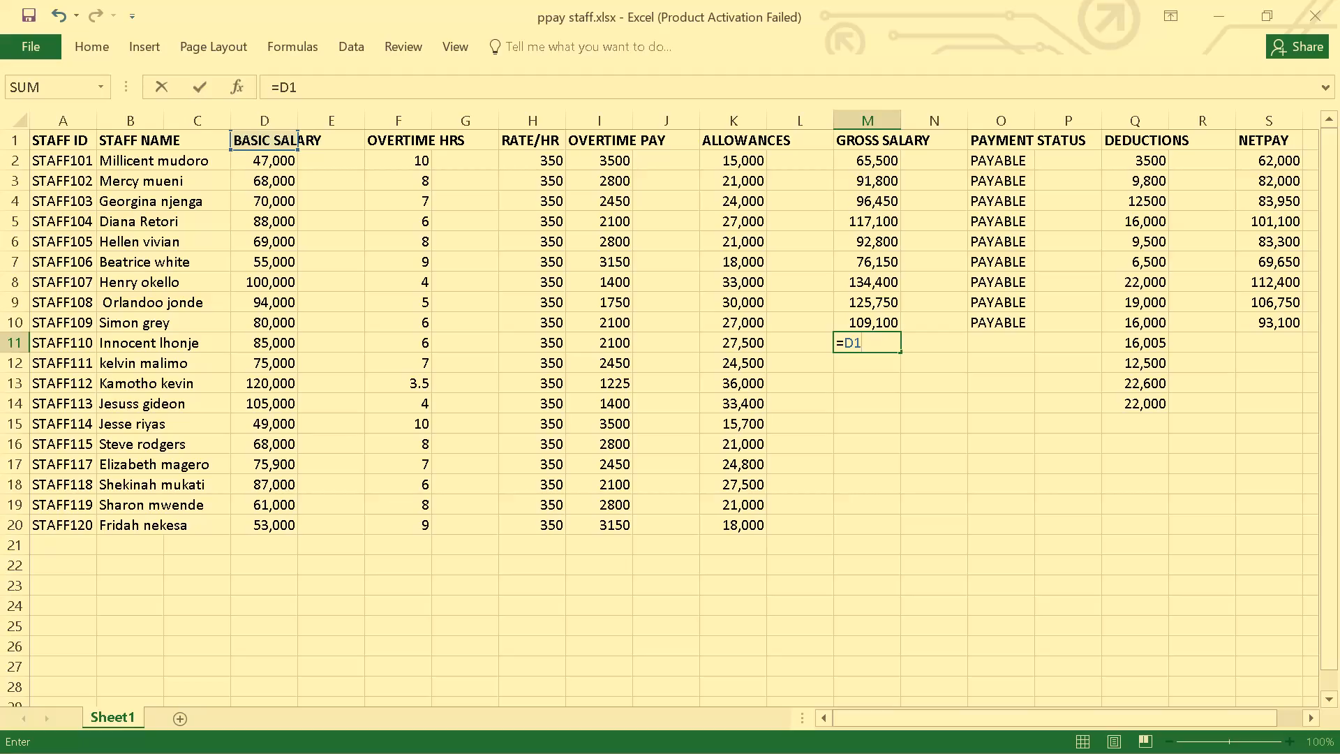
Complete STAFF110's gross salary formula in M11 as =D11+I11+K11, adding basic salary, overtime pay and allowances.
key(1)
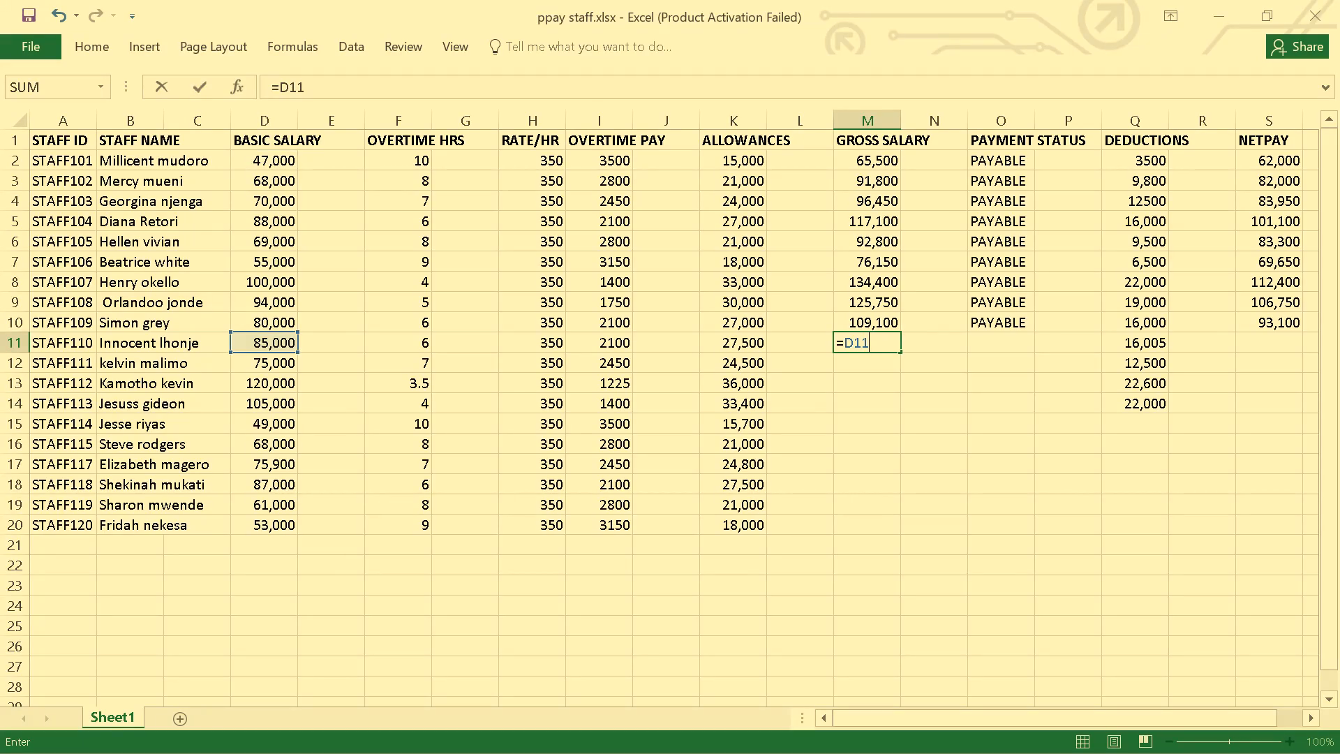
key(shift+plus)
key(i)
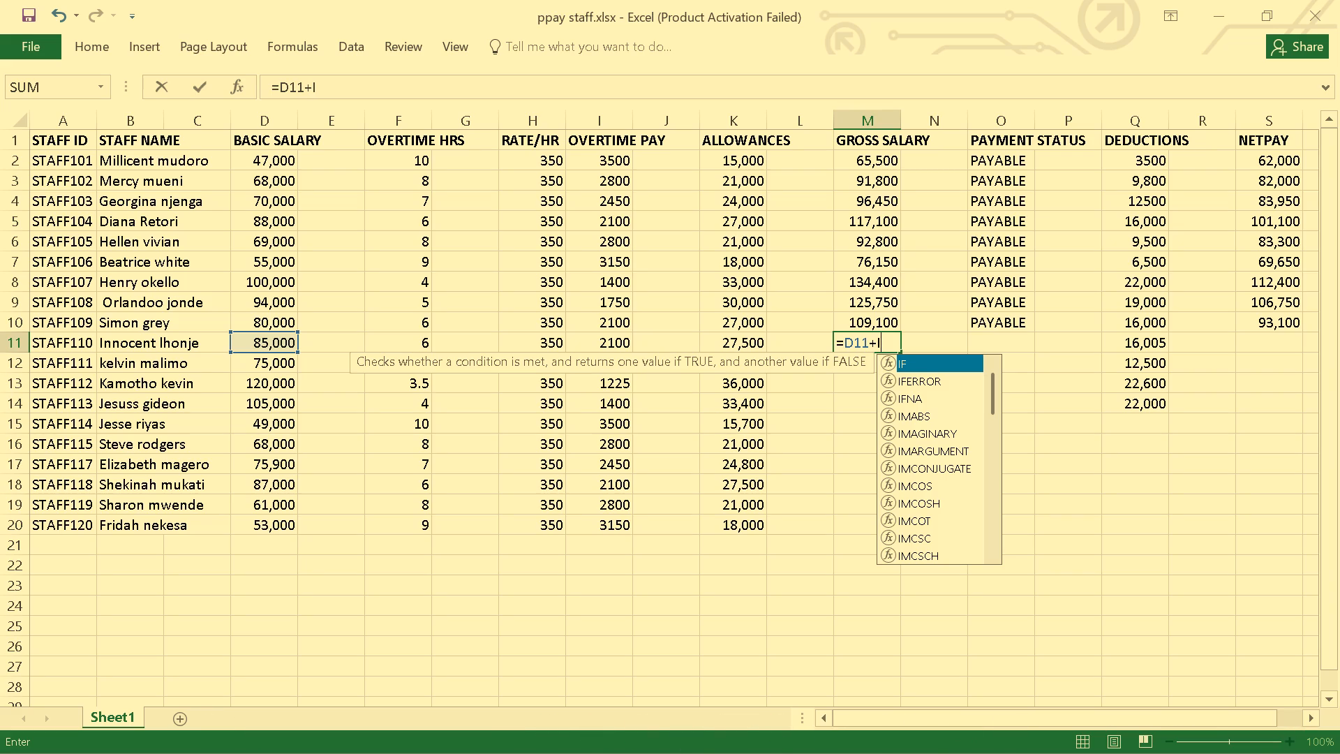
text(11)
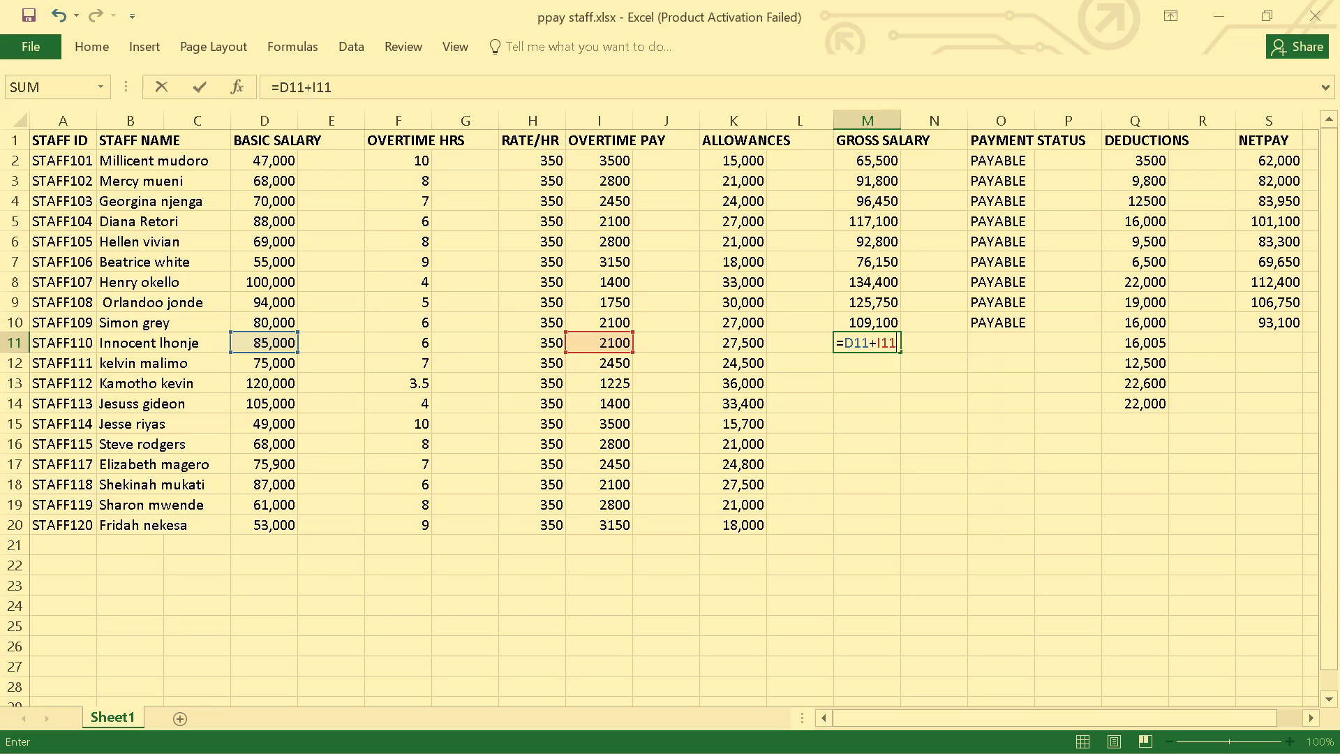
key(shift+plus)
key(k)
text(11)
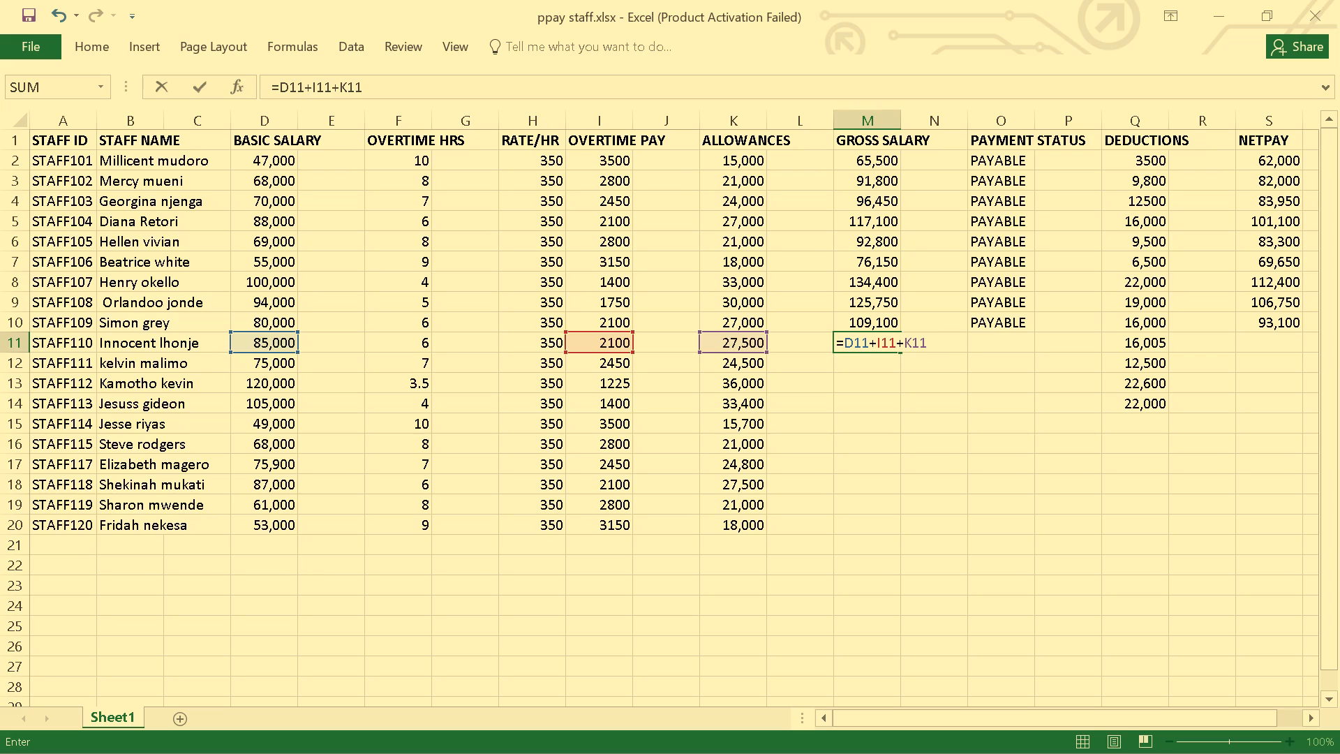
key(Return)
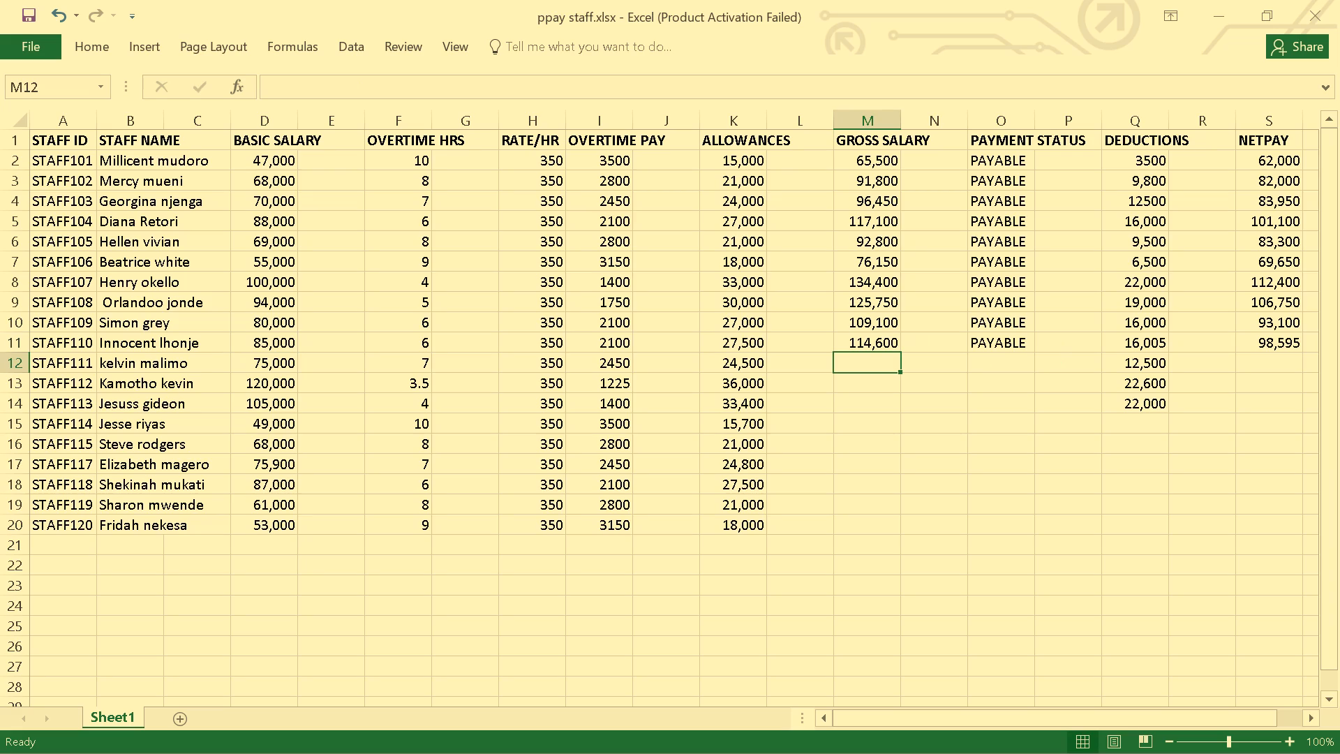
Begin STAFF111's gross salary formula in M12 with =D12+, starting from the basic salary.
click(742, 367)
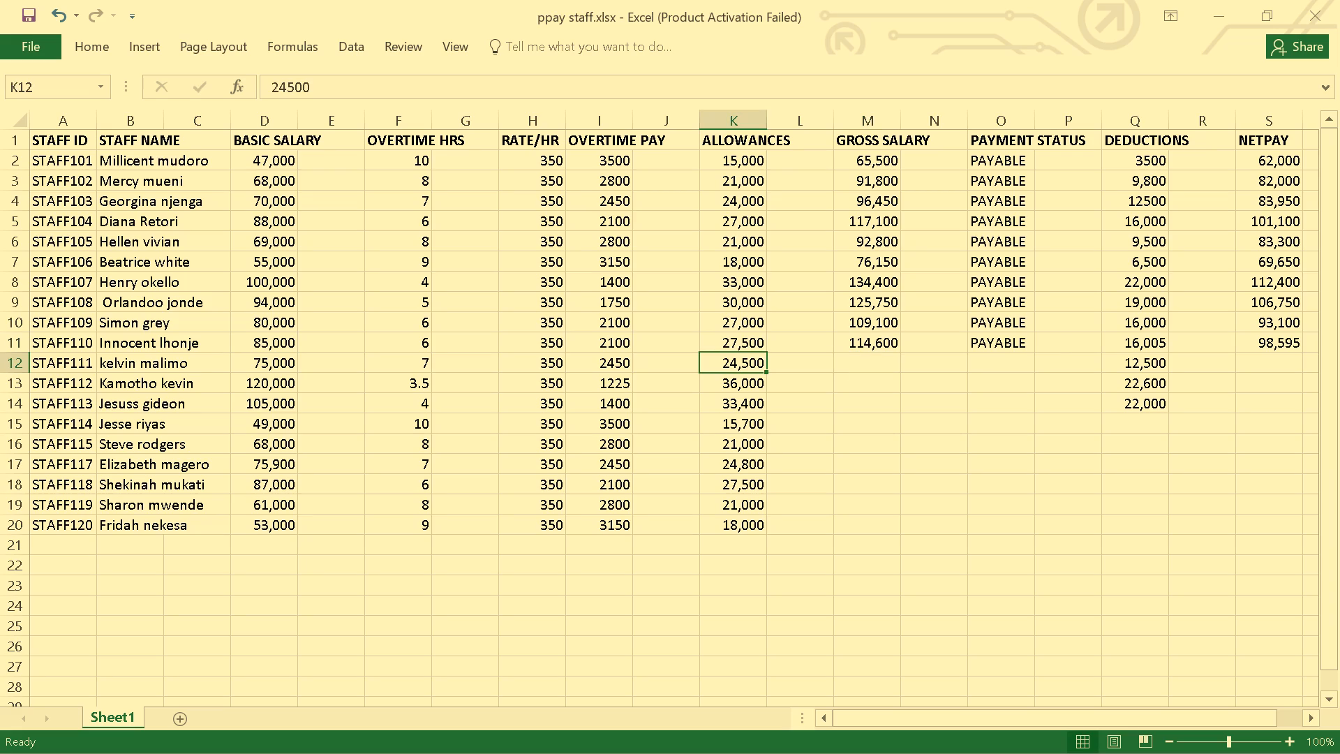
click(870, 367)
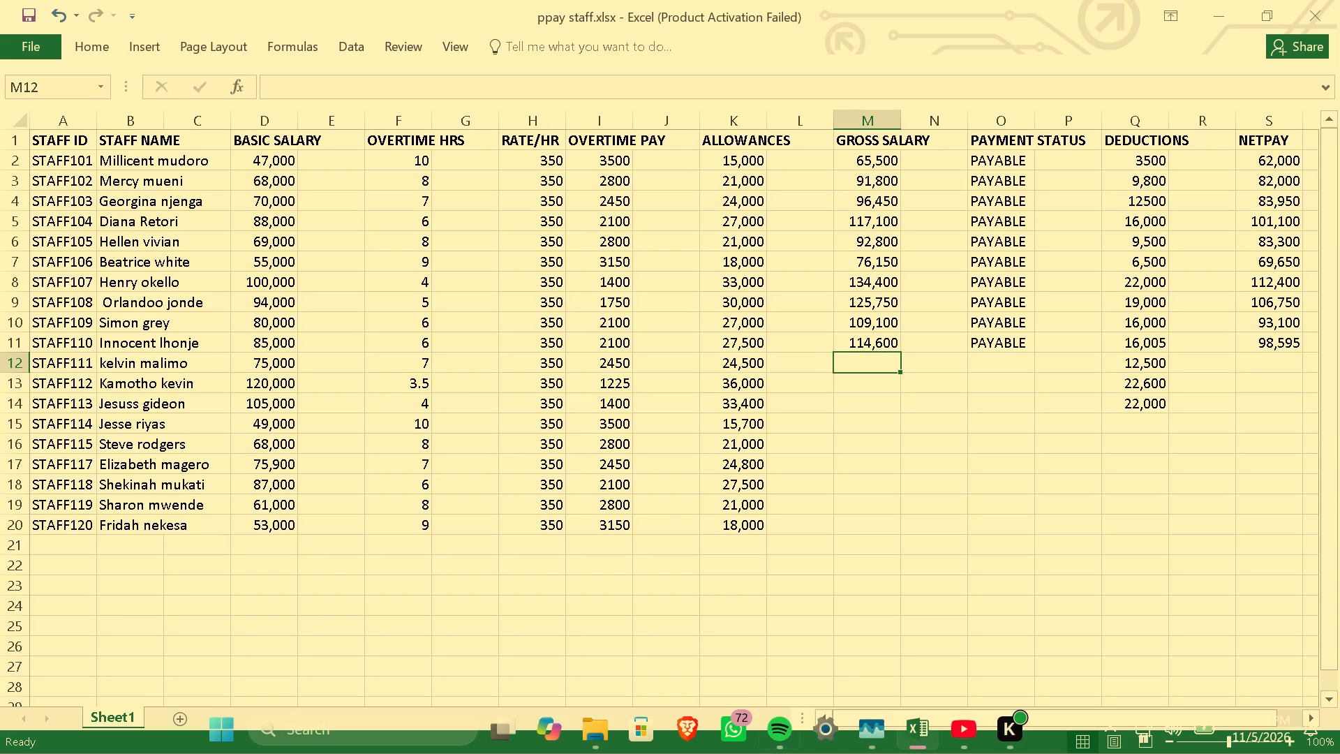
click(869, 367)
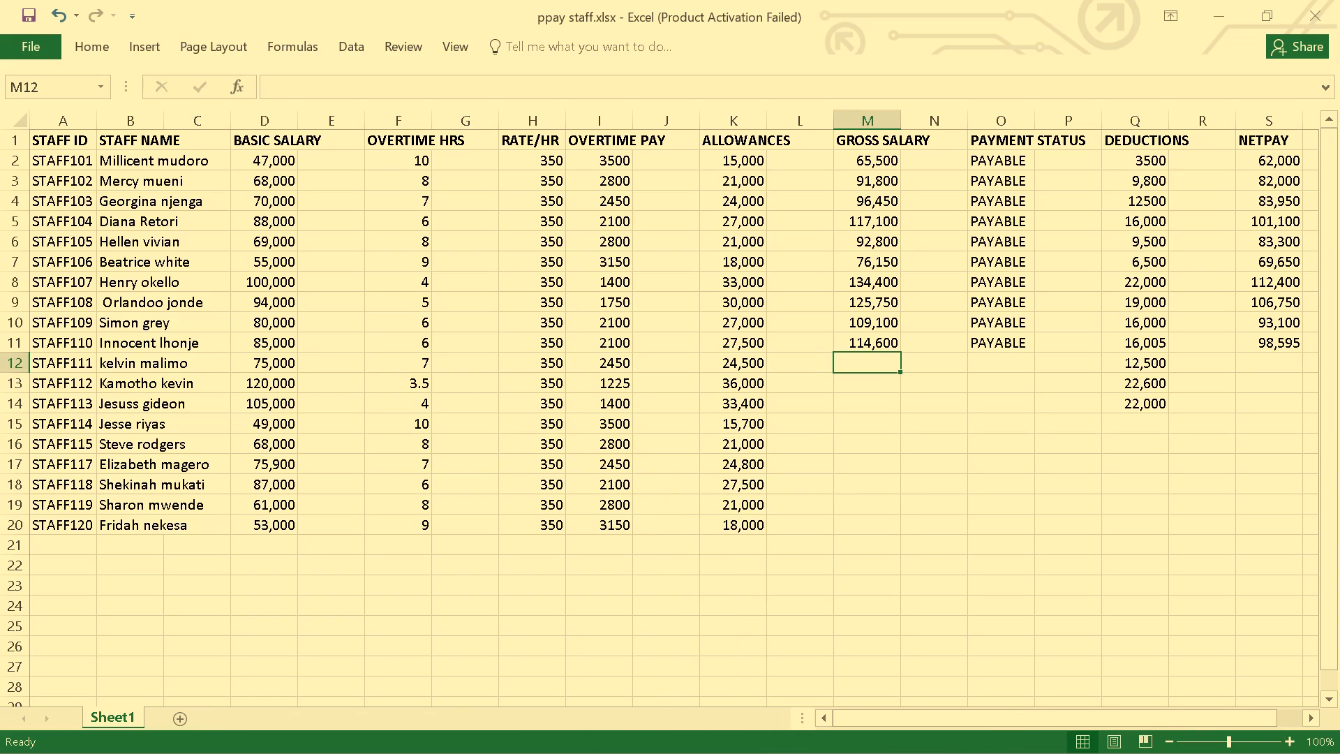
key(equal)
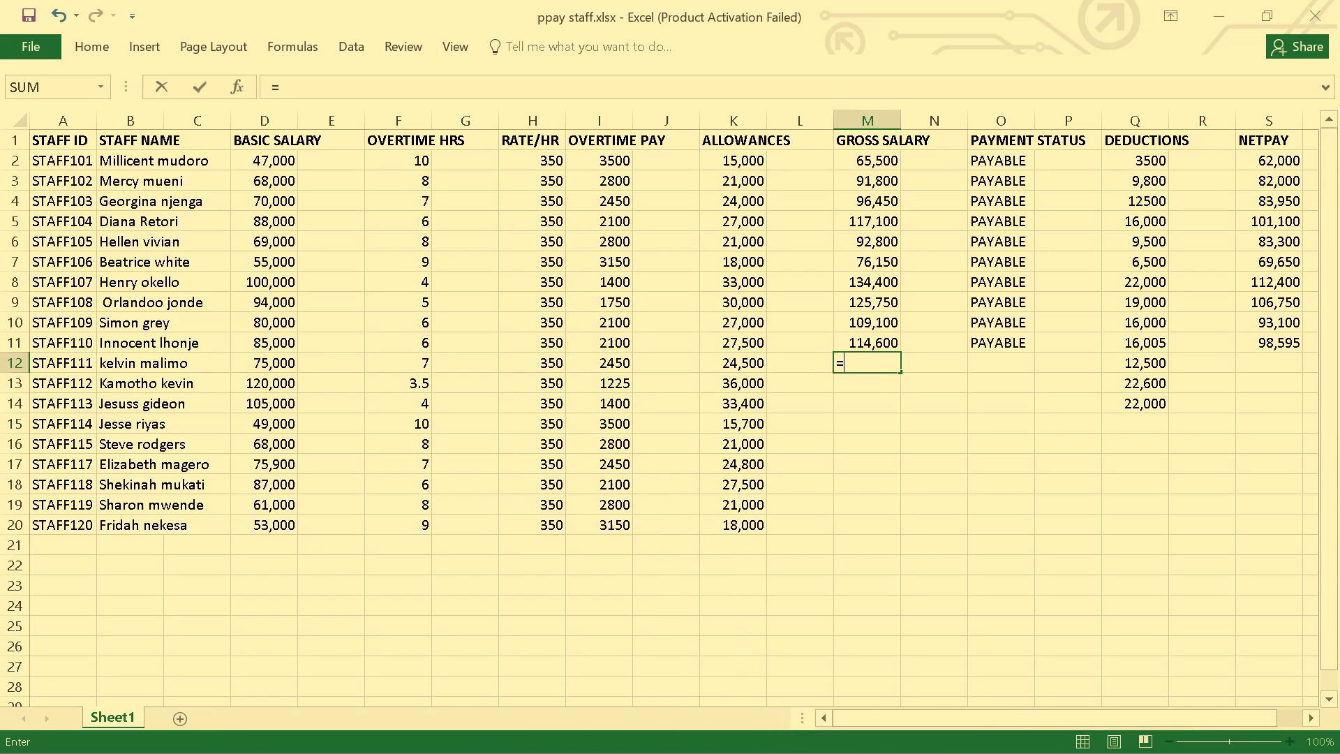
key(d)
text(12)
key(shift+plus)
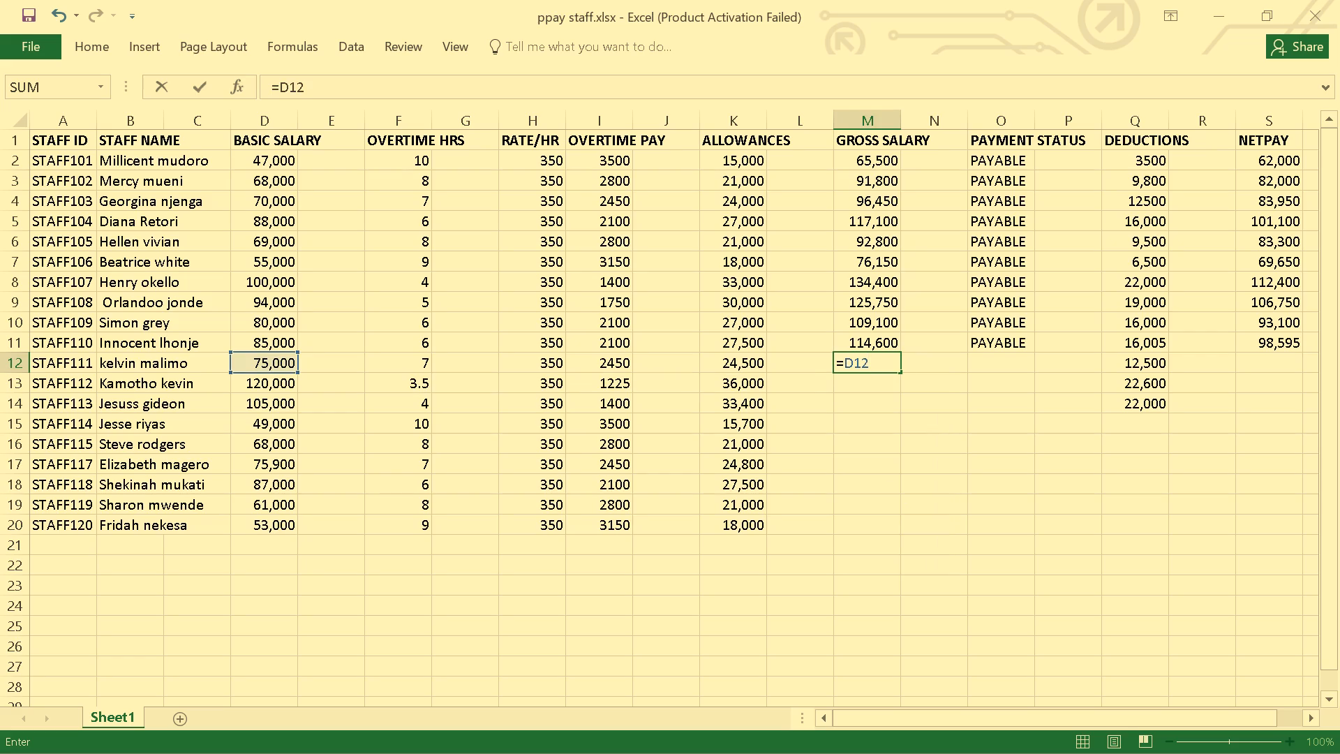
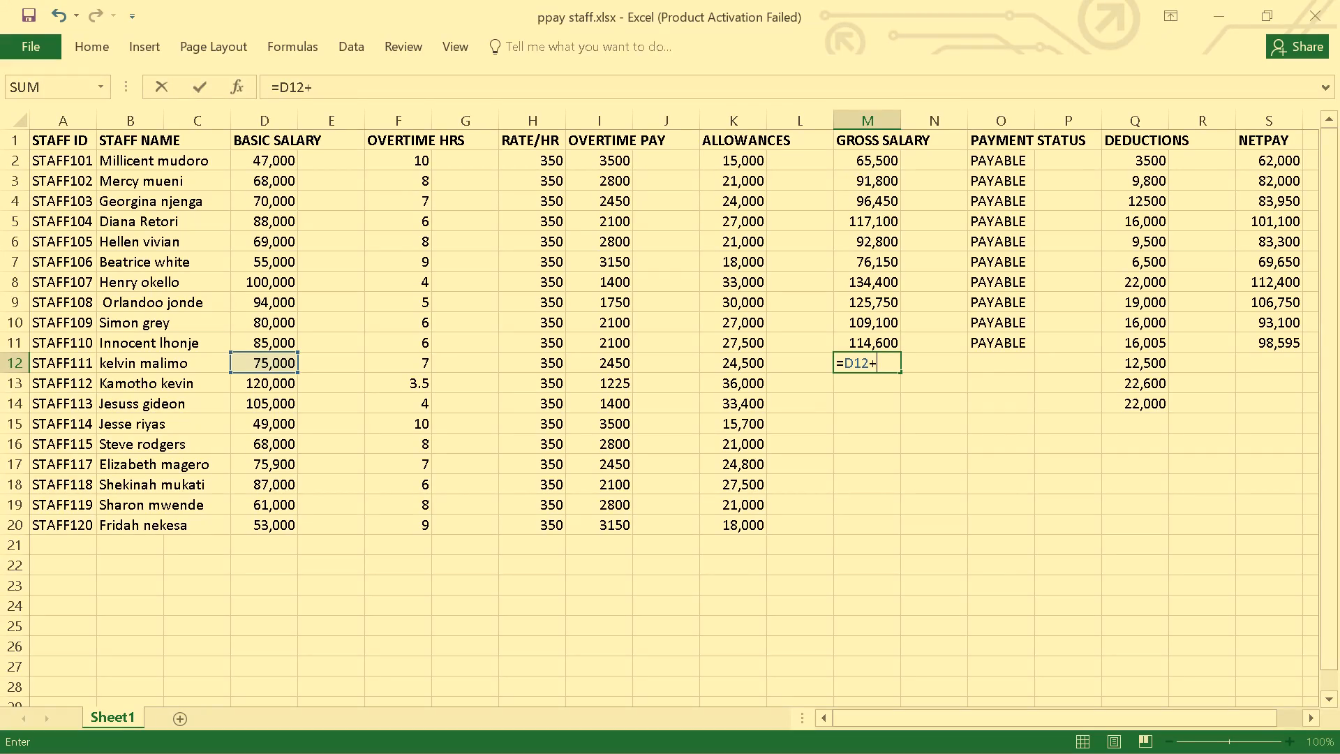
Complete STAFF111's gross salary formula in M12 as =D12+I12+K12, adding overtime pay and allowances to the basic salary.
key(i)
text(12)
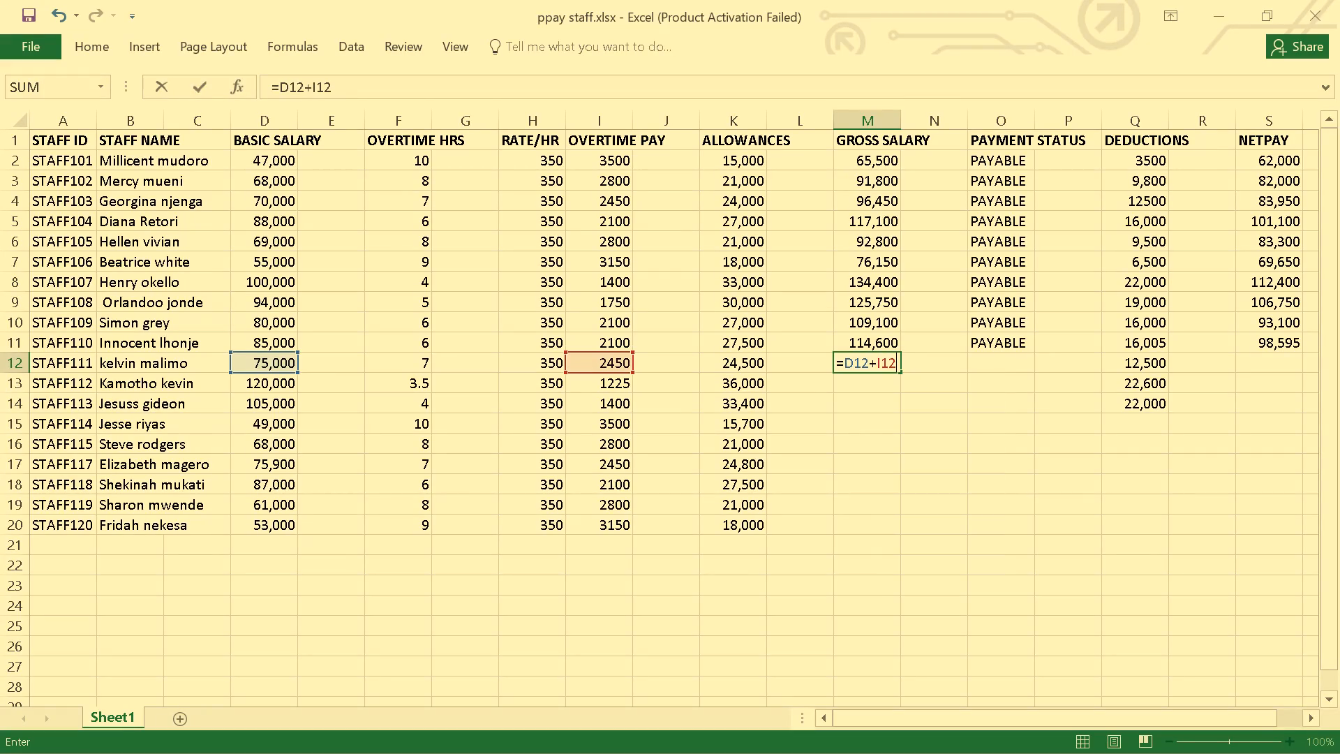
key(shift+plus)
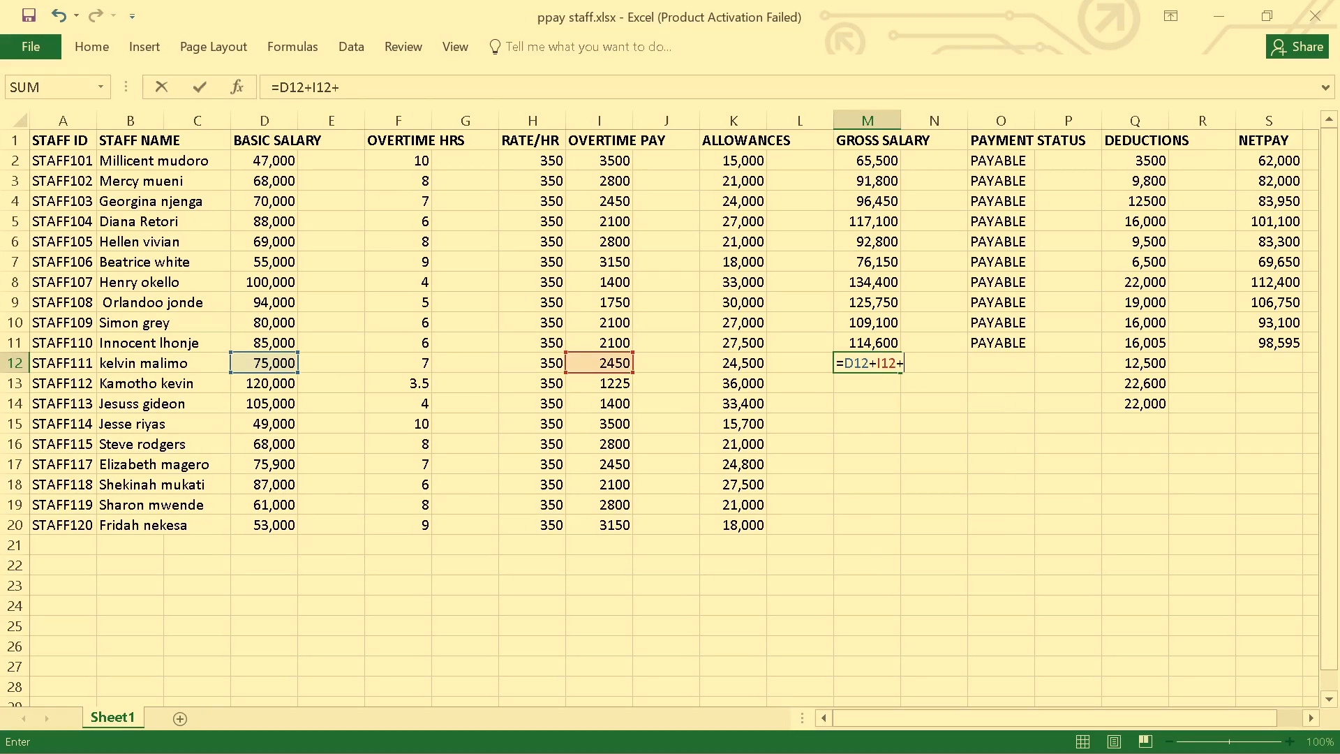
text(K12)
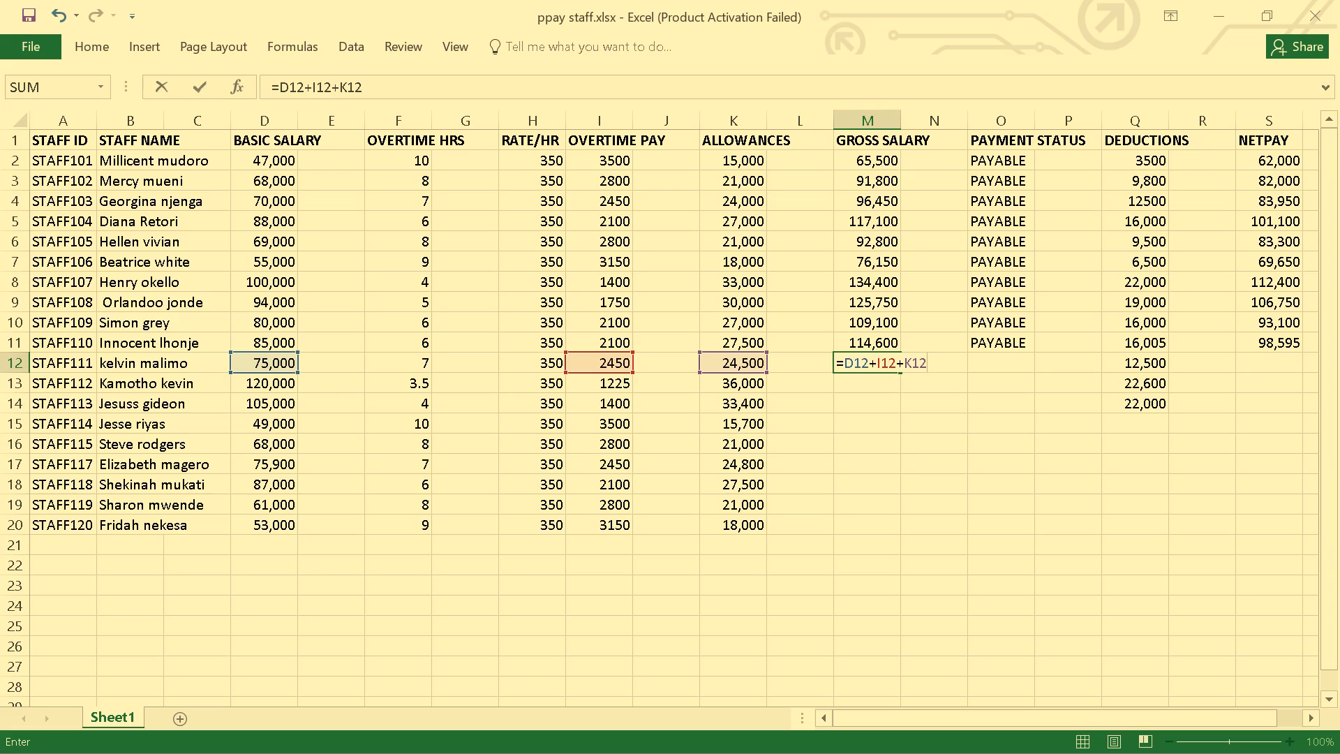
key(Return)
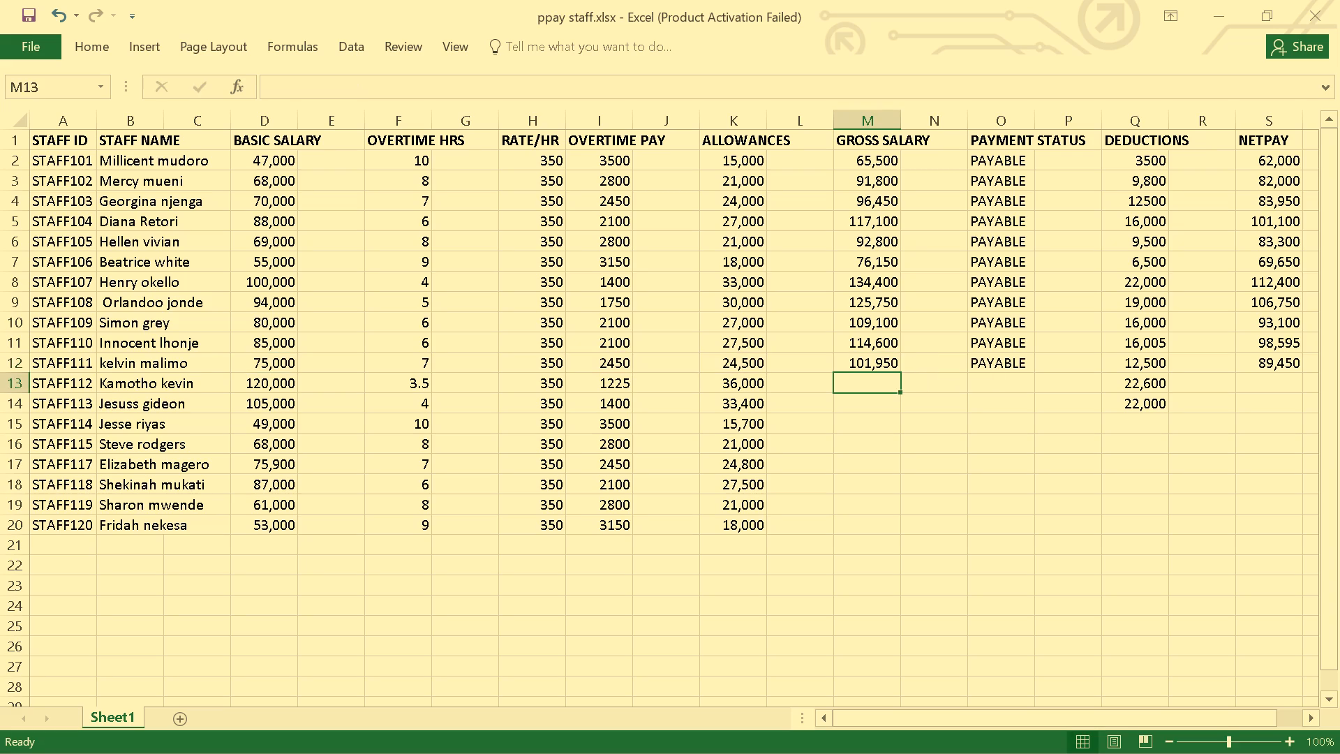
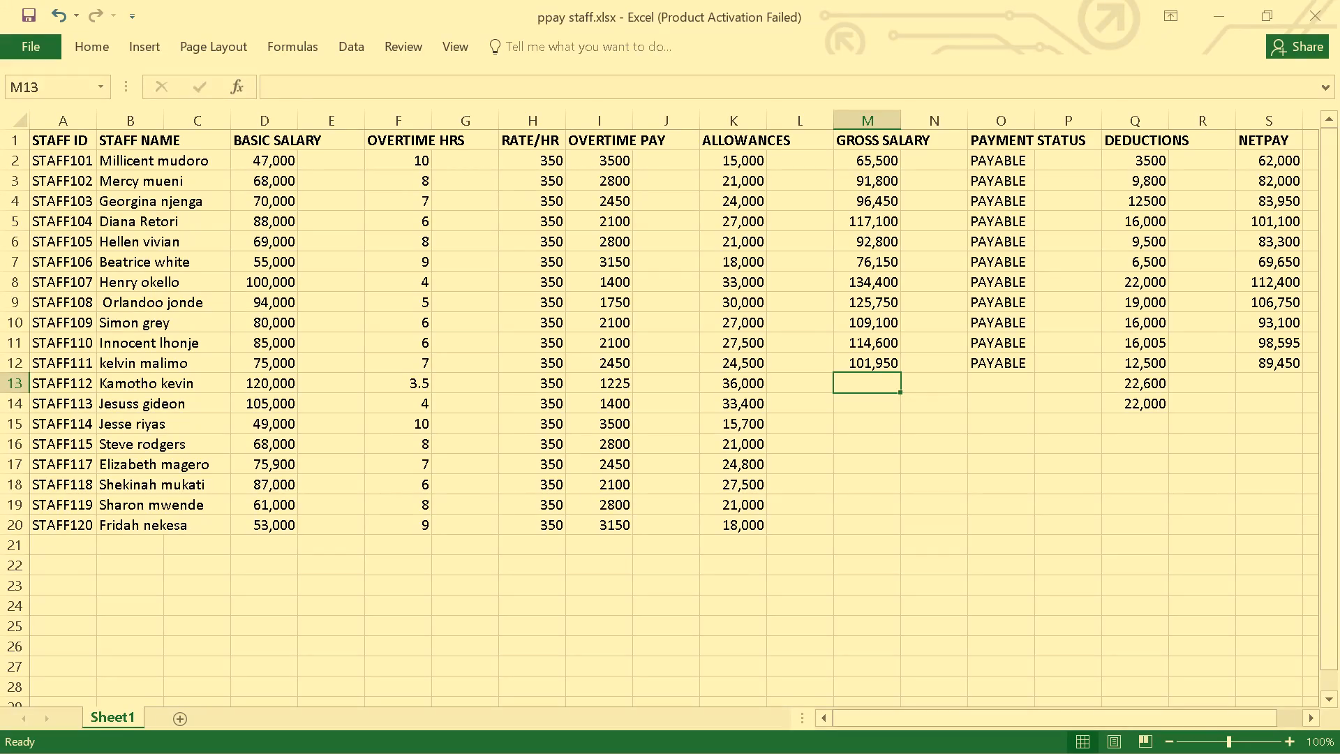
Enter STAFF112's gross salary formula in M13 as =D13+I13+K13, adding overtime pay and allowances to the basic salary.
click(755, 380)
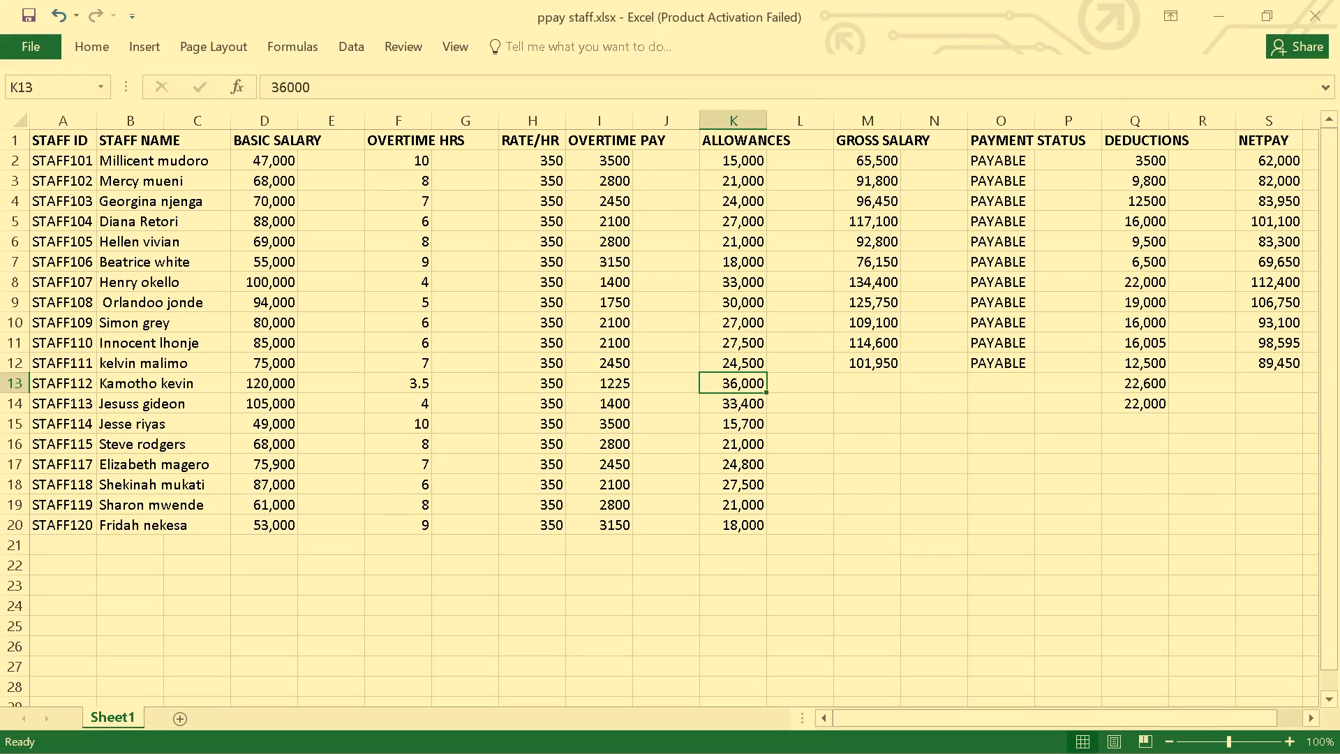
click(876, 381)
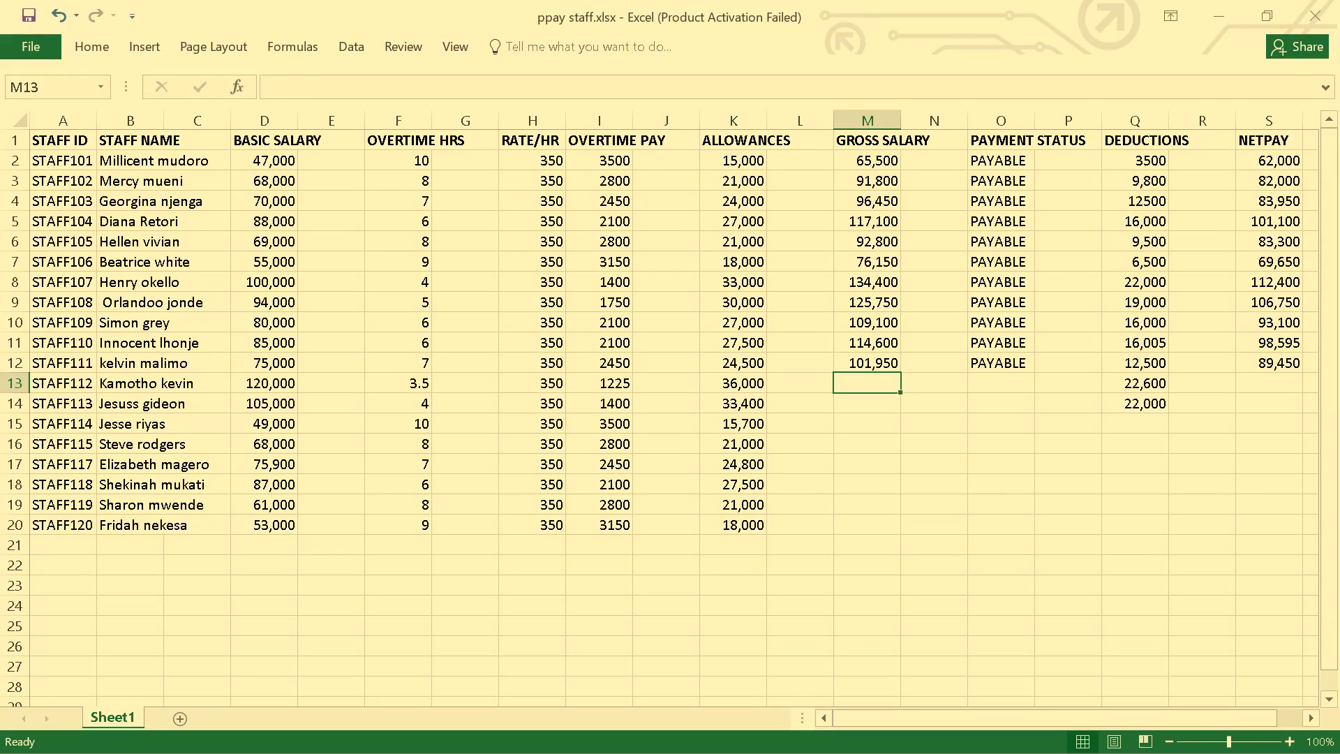
key(equal)
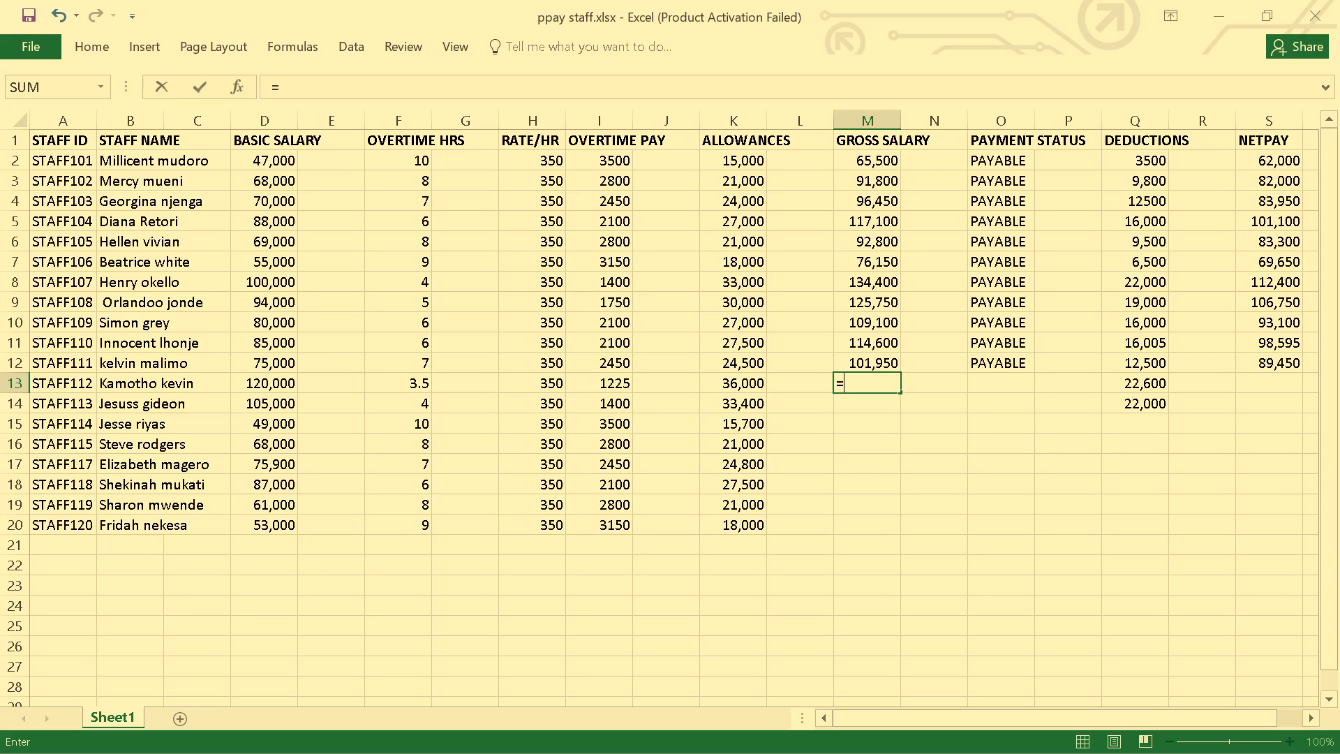
key(y)
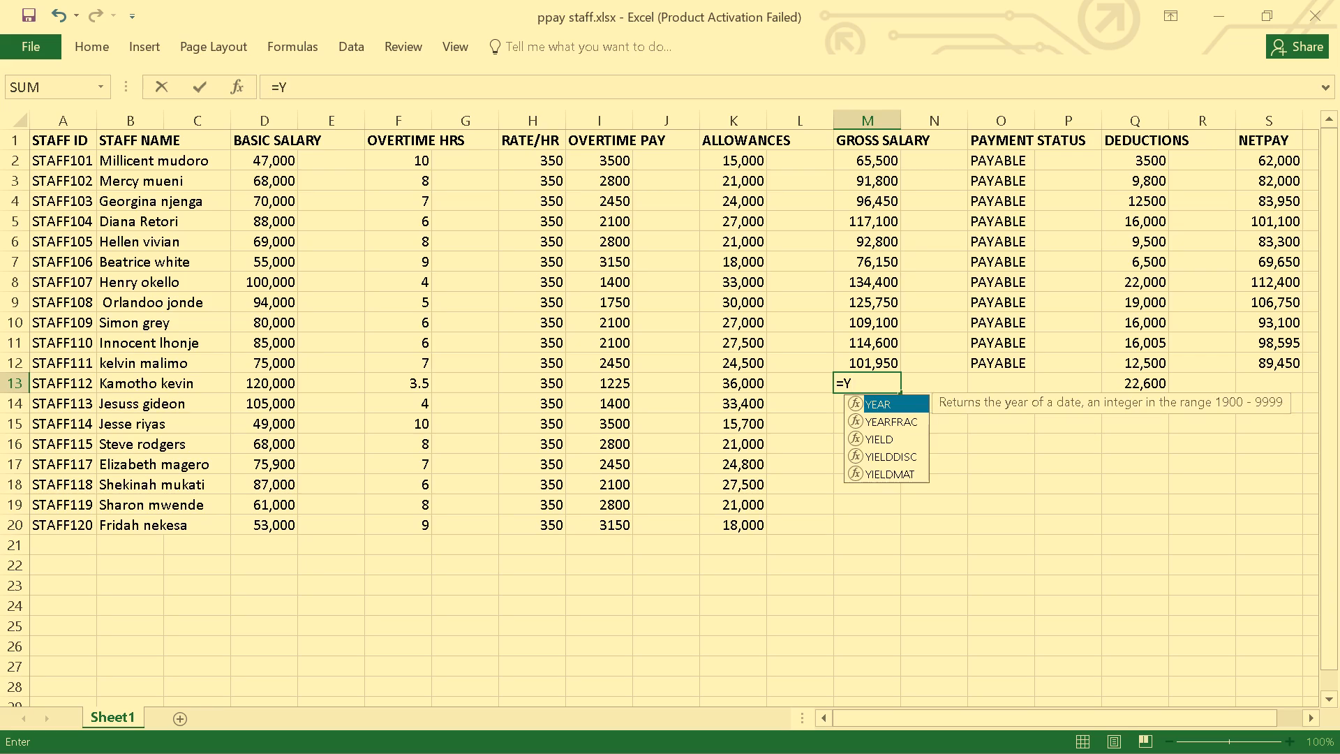
key(BackSpace)
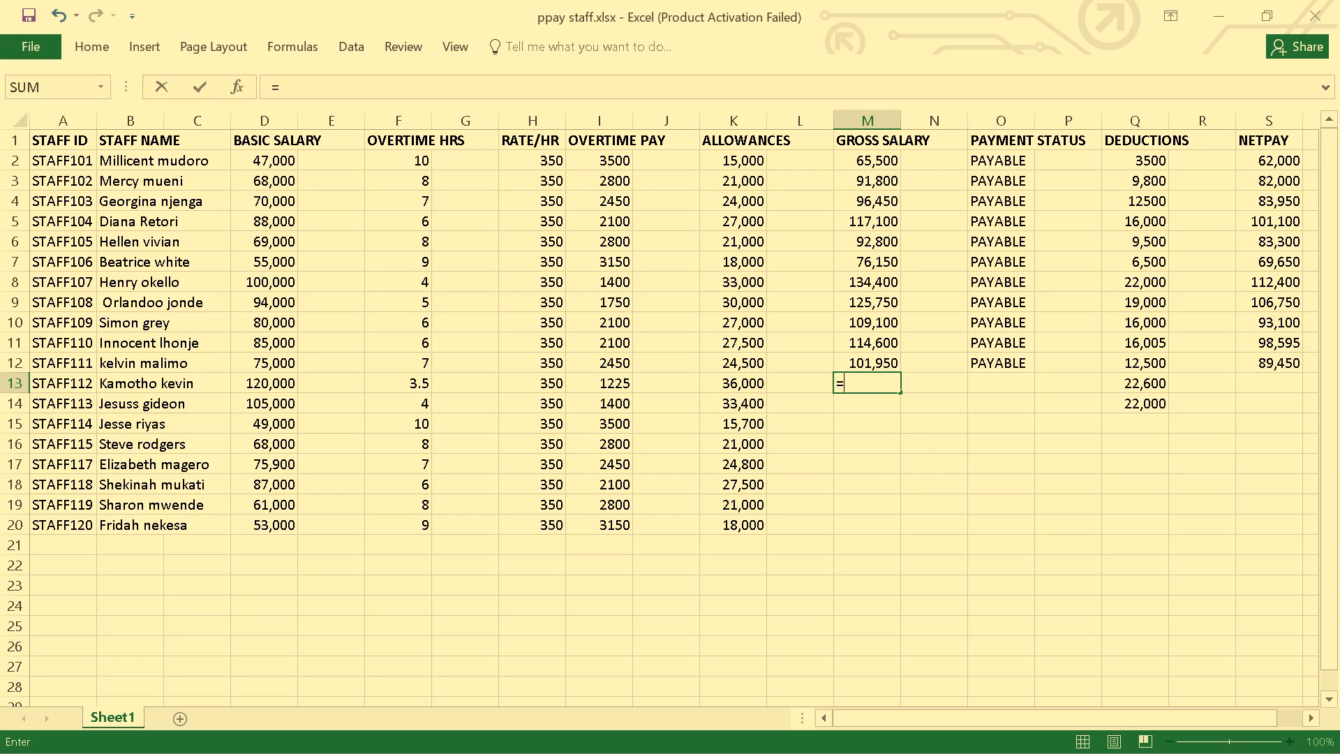
key(d)
text(13)
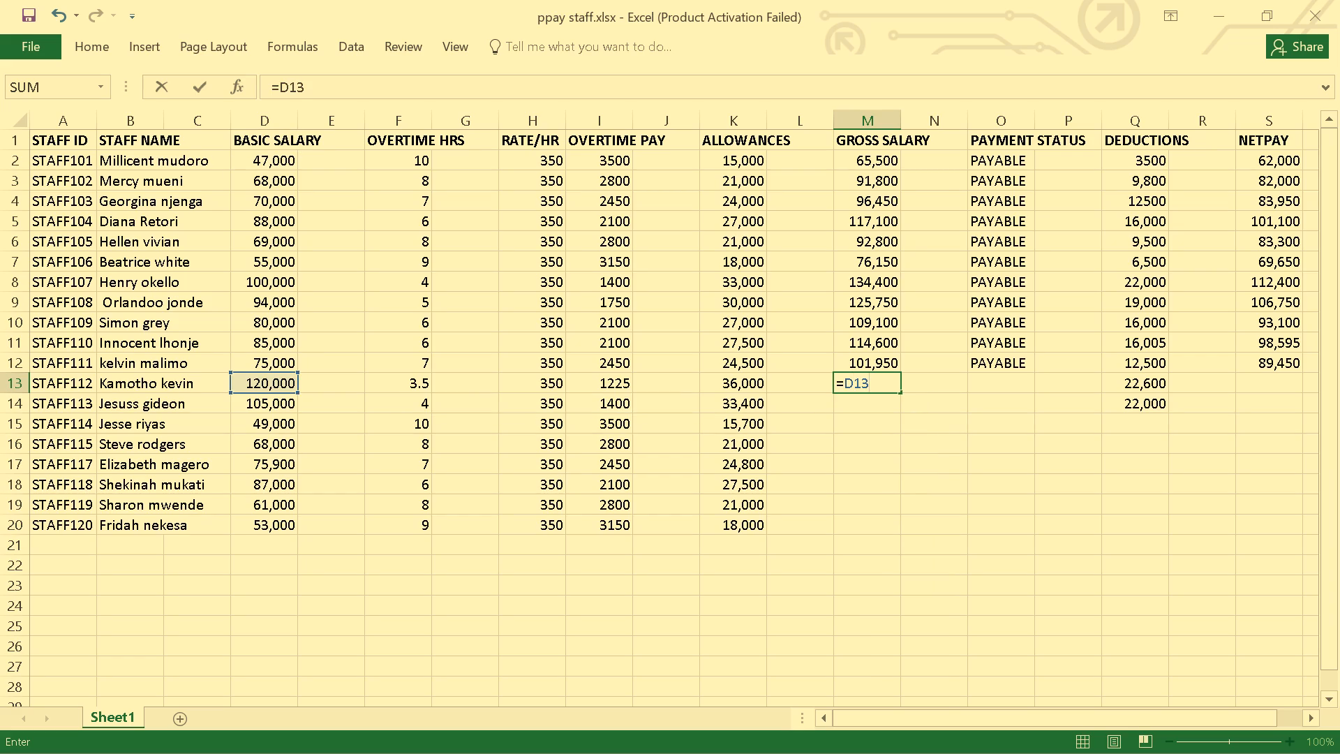
key(shift+plus)
key(i)
text(13)
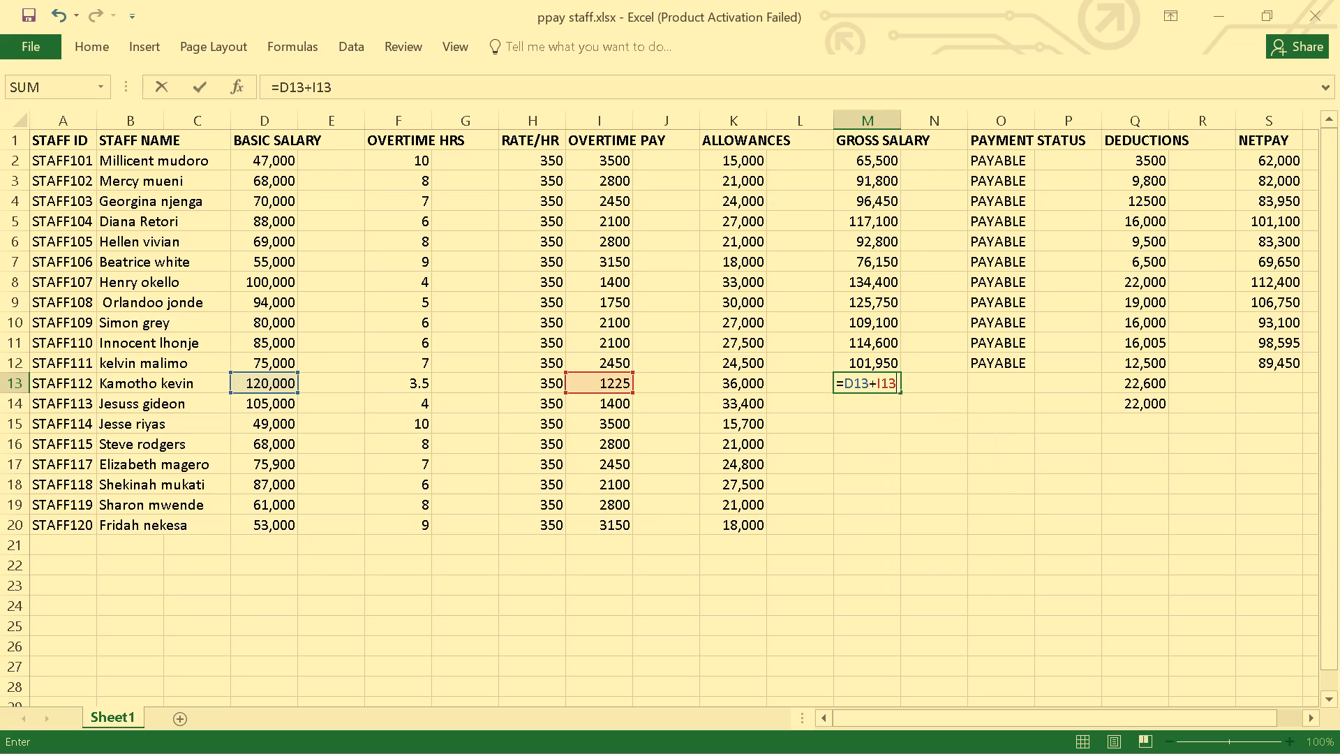
key(shift+plus)
key(k)
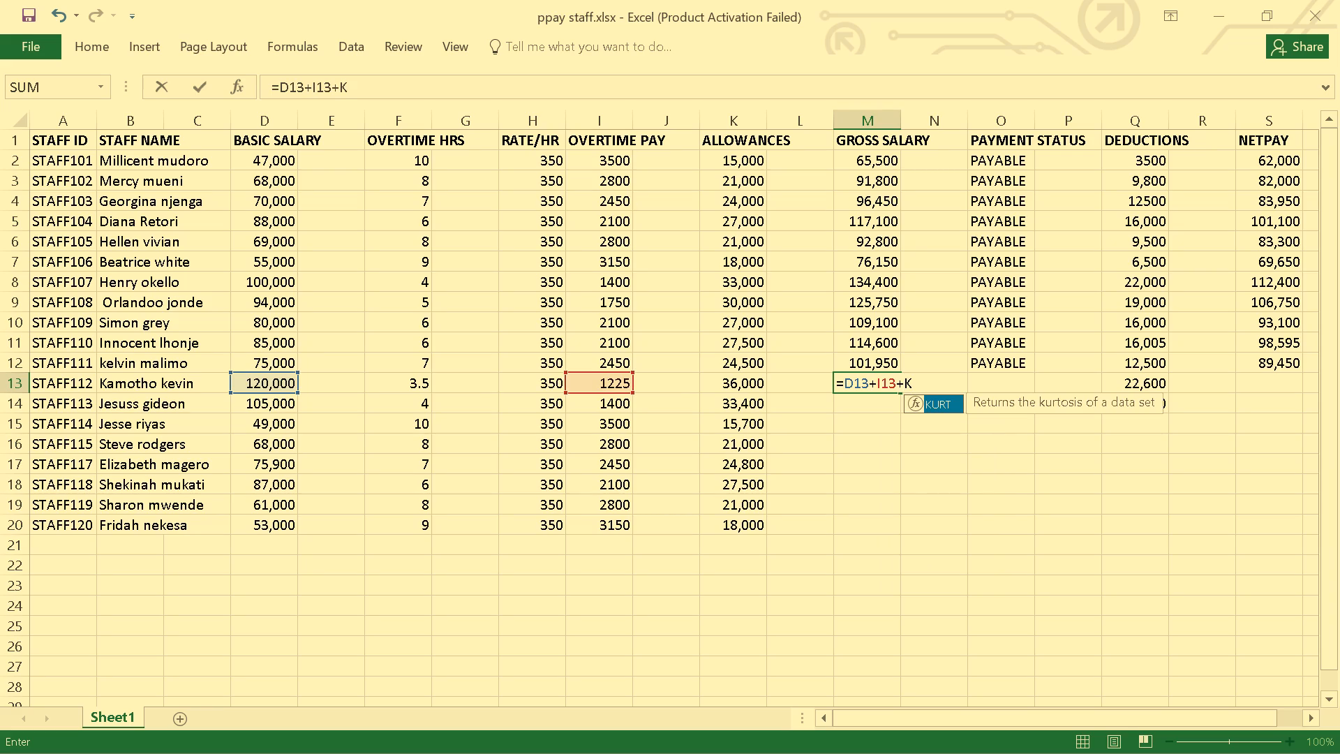
key(1)
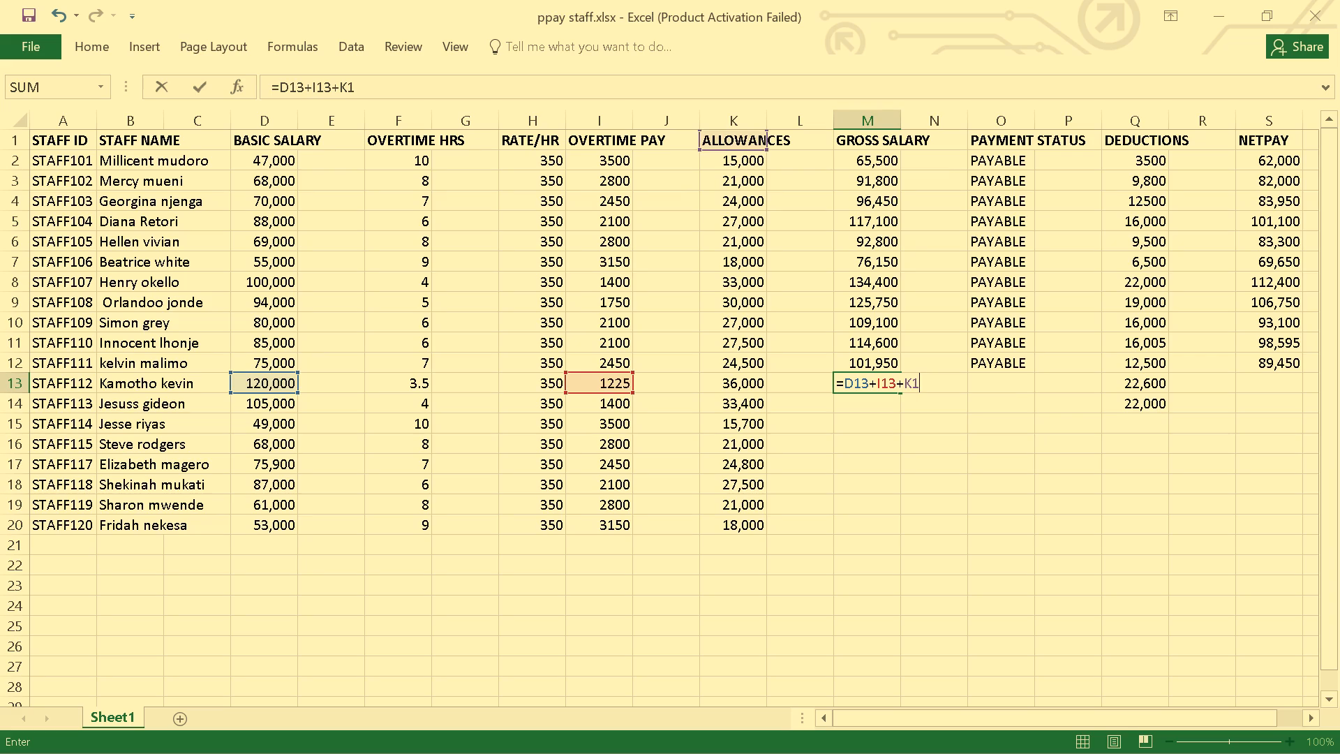
key(3)
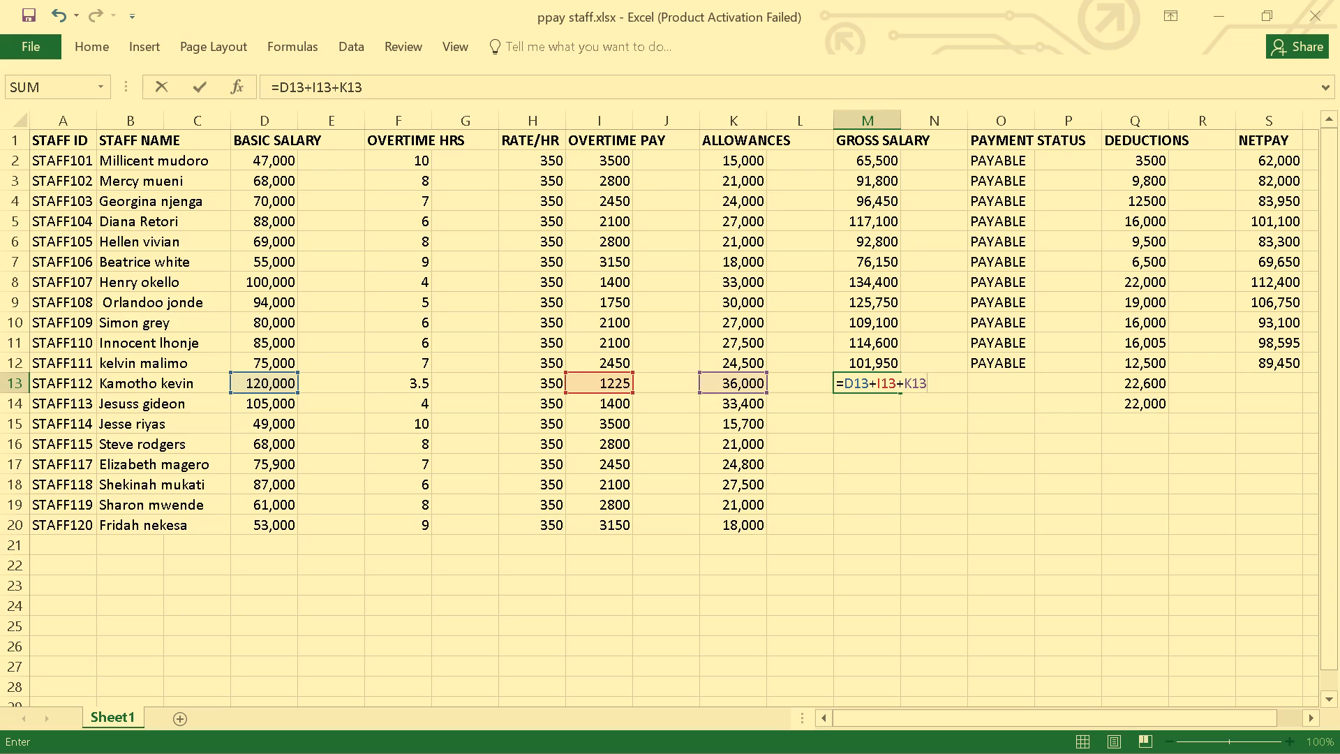
key(Return)
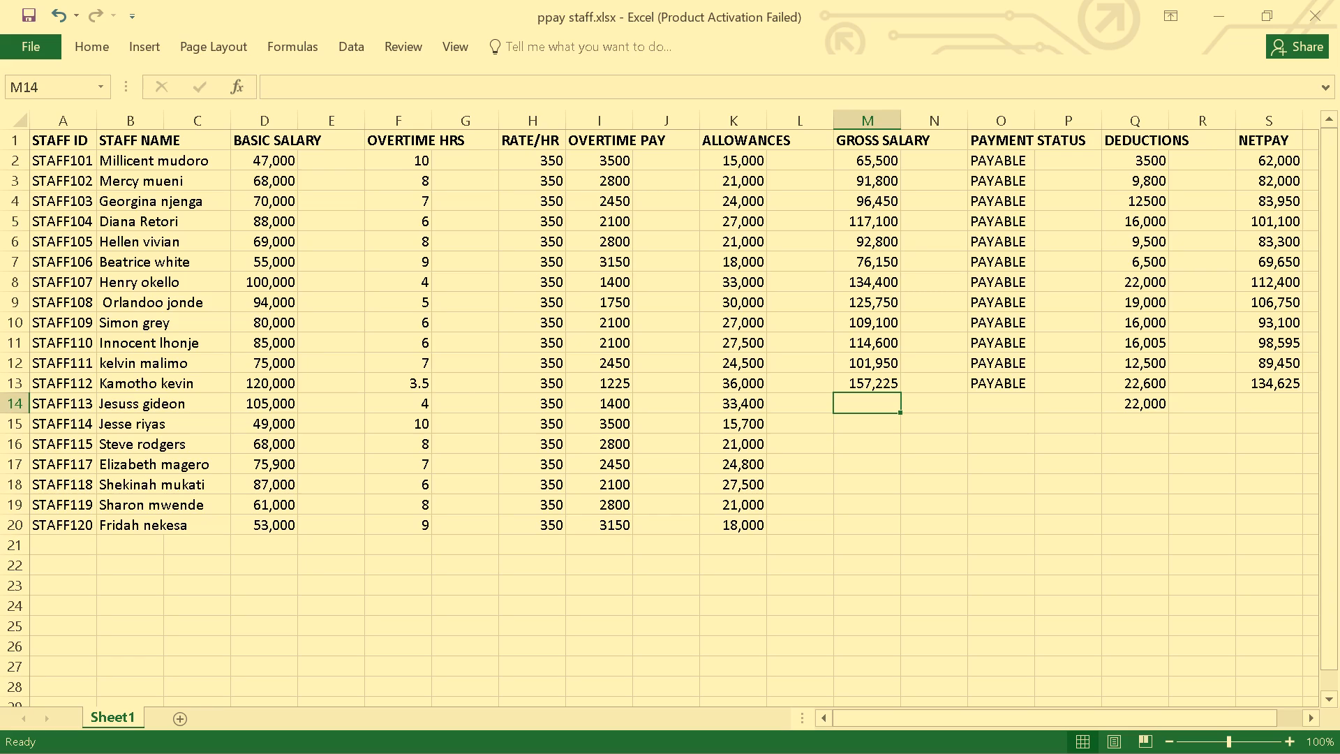
click(877, 370)
click(869, 383)
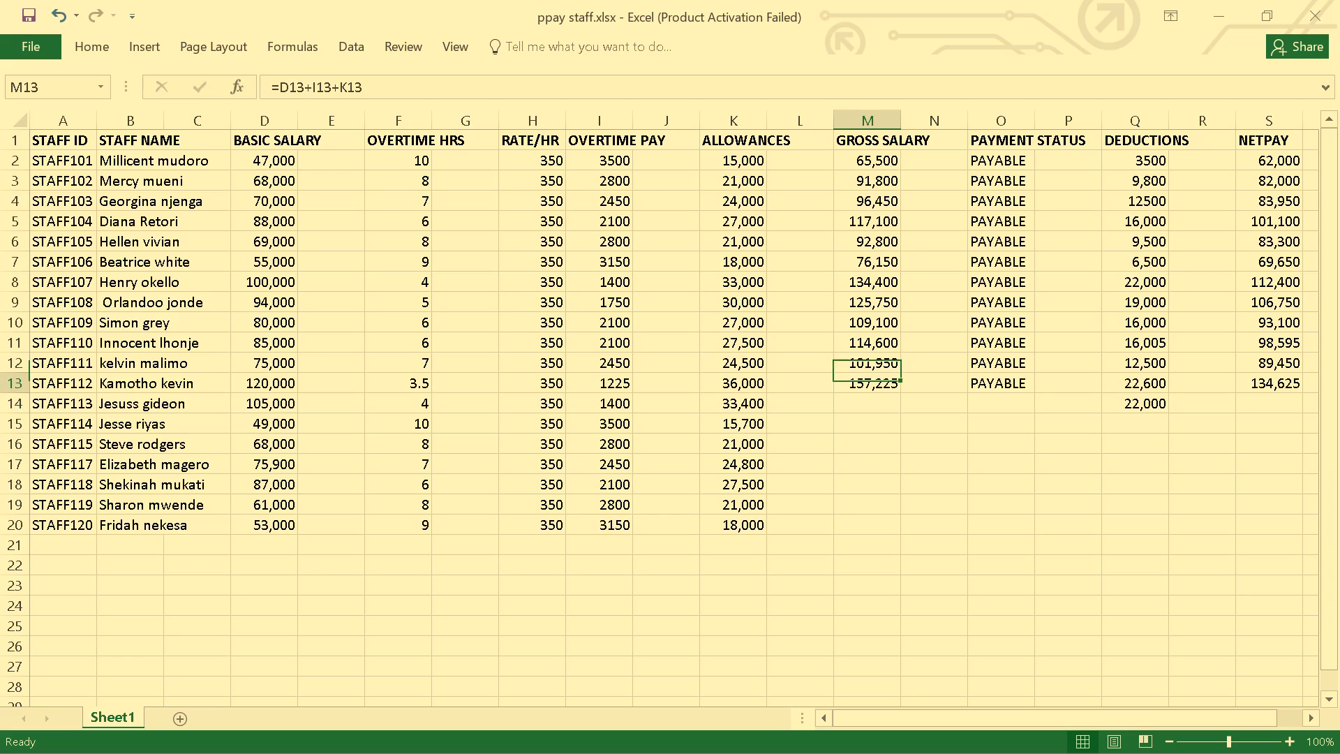
Enter STAFF113's gross salary formula in M14 as =D14+I14+K14, summing basic salary, overtime pay and allowances.
click(861, 406)
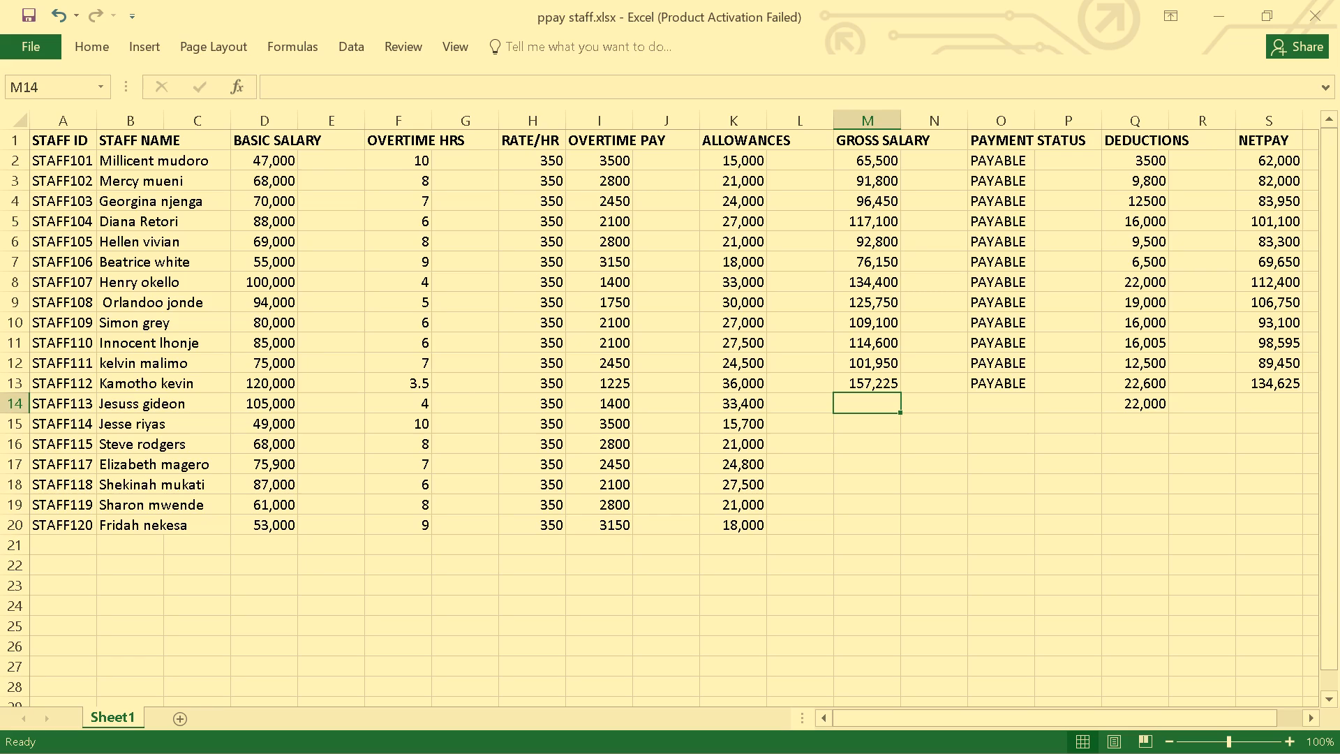
click(747, 409)
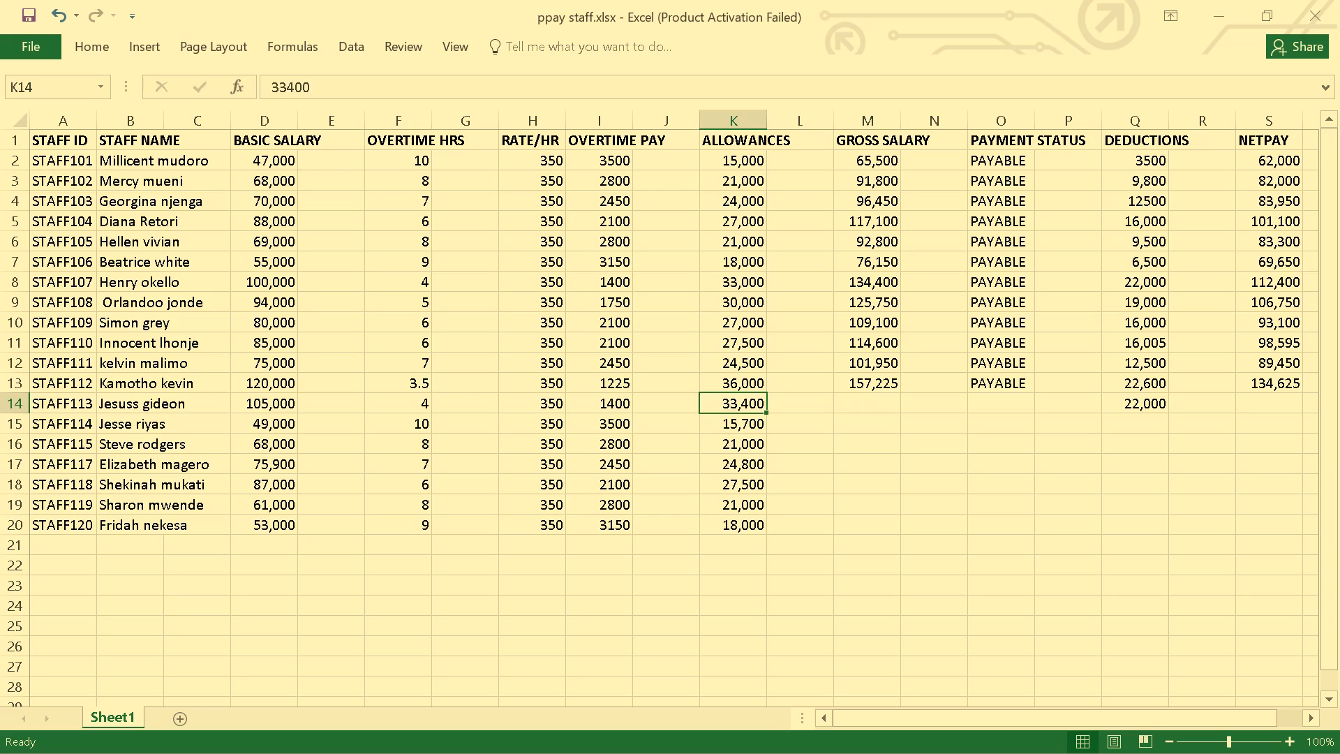
click(843, 404)
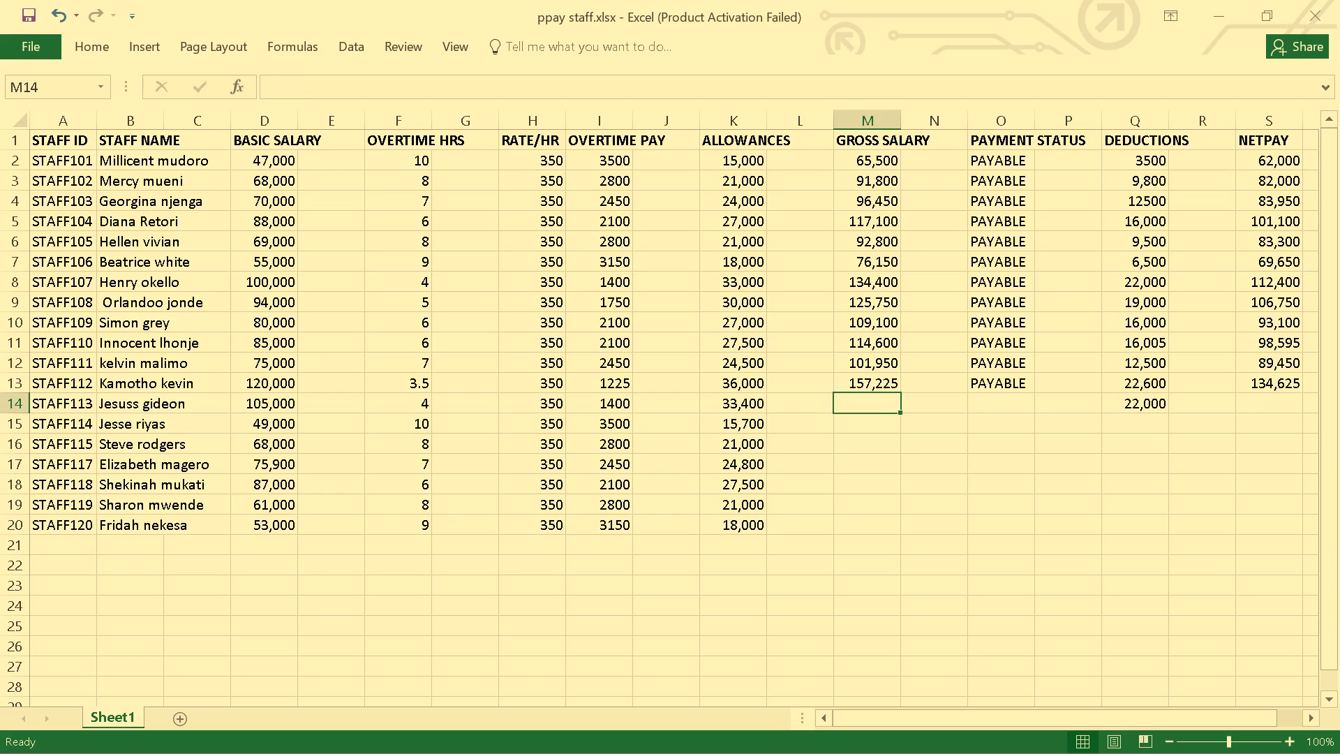
key(equal)
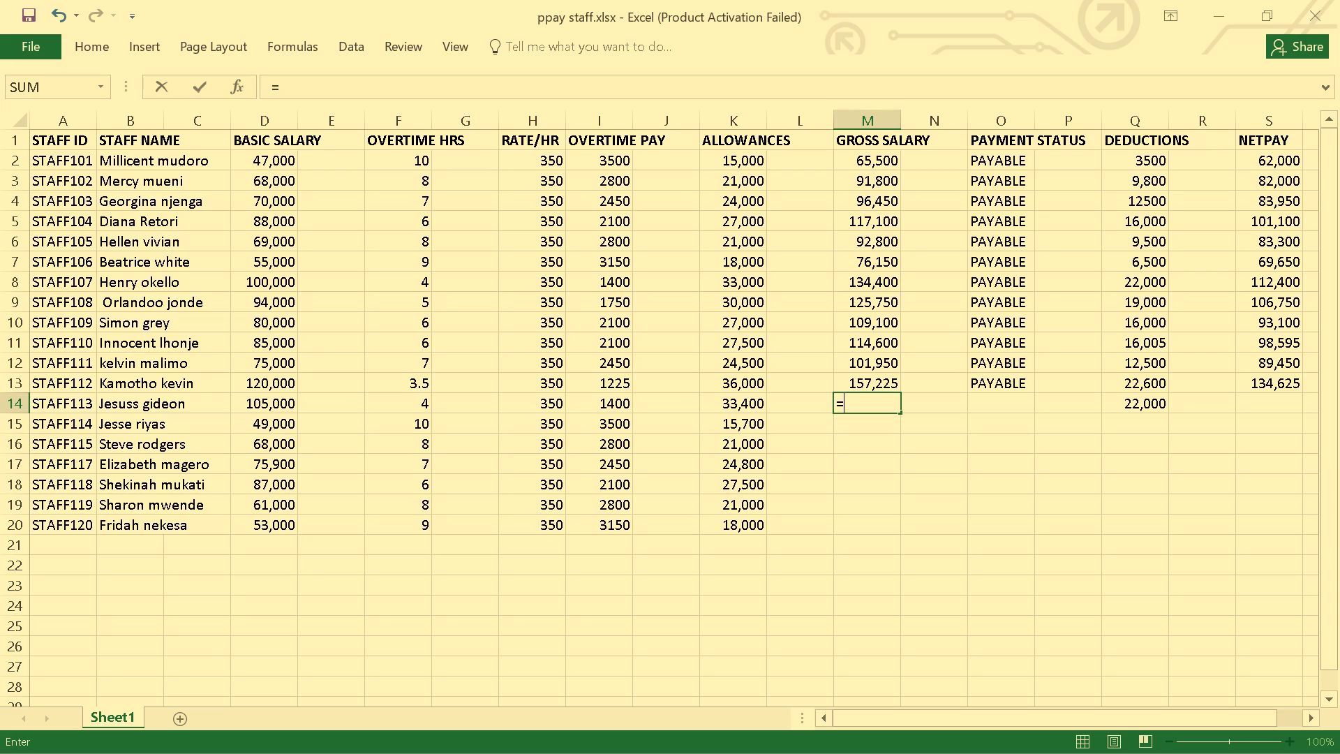
key(d)
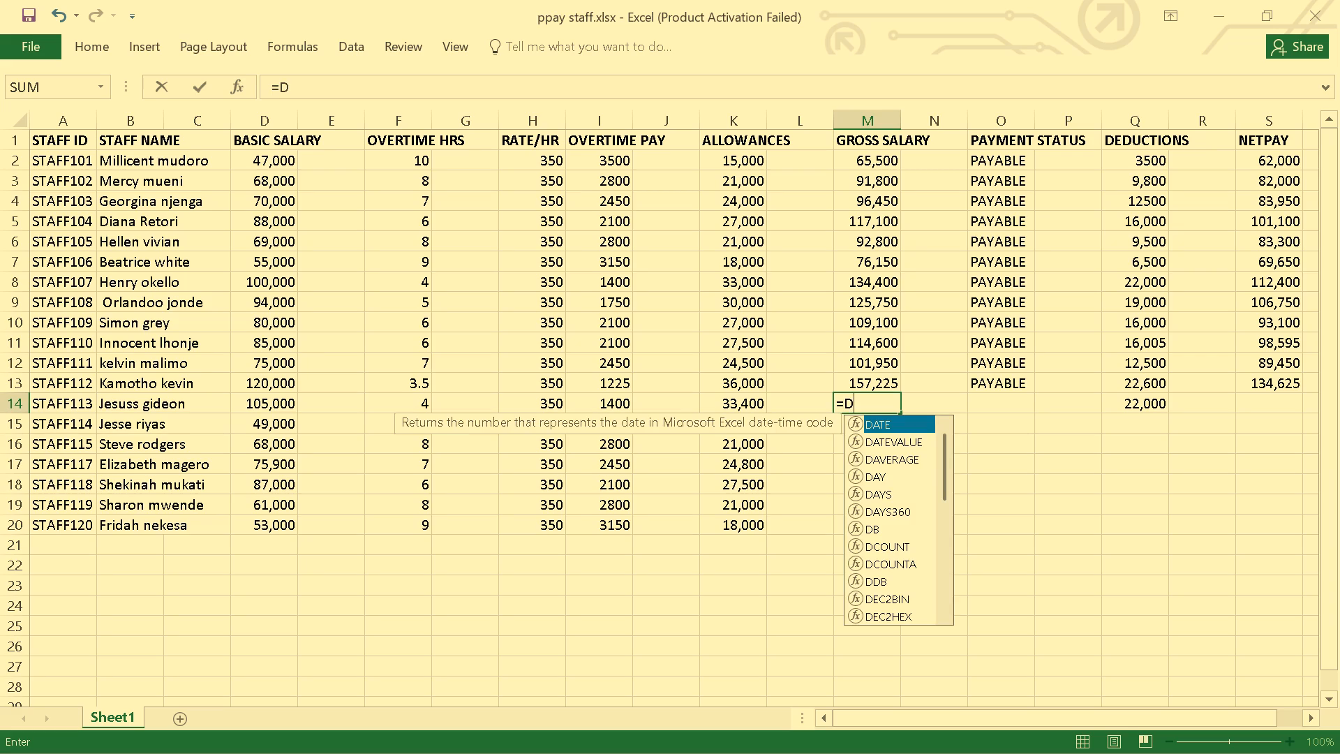
text(14)
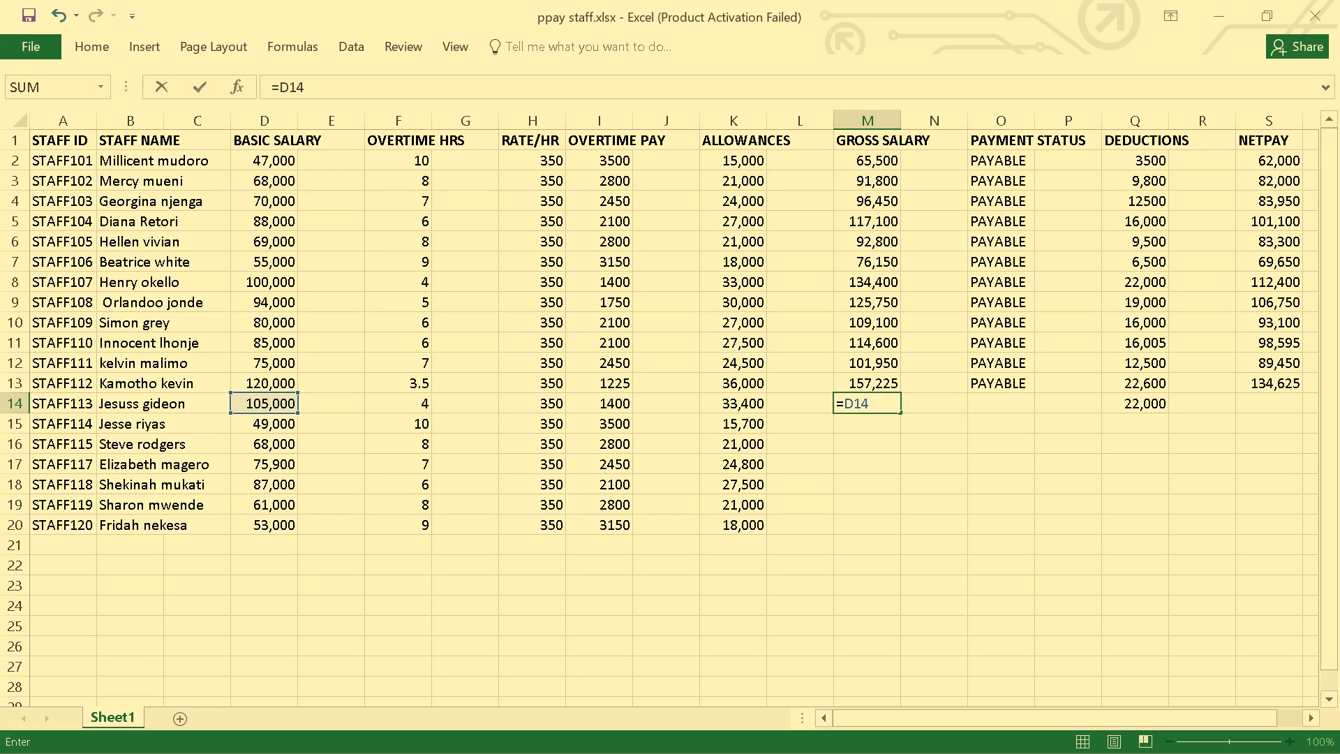
key(shift+plus)
text(I14)
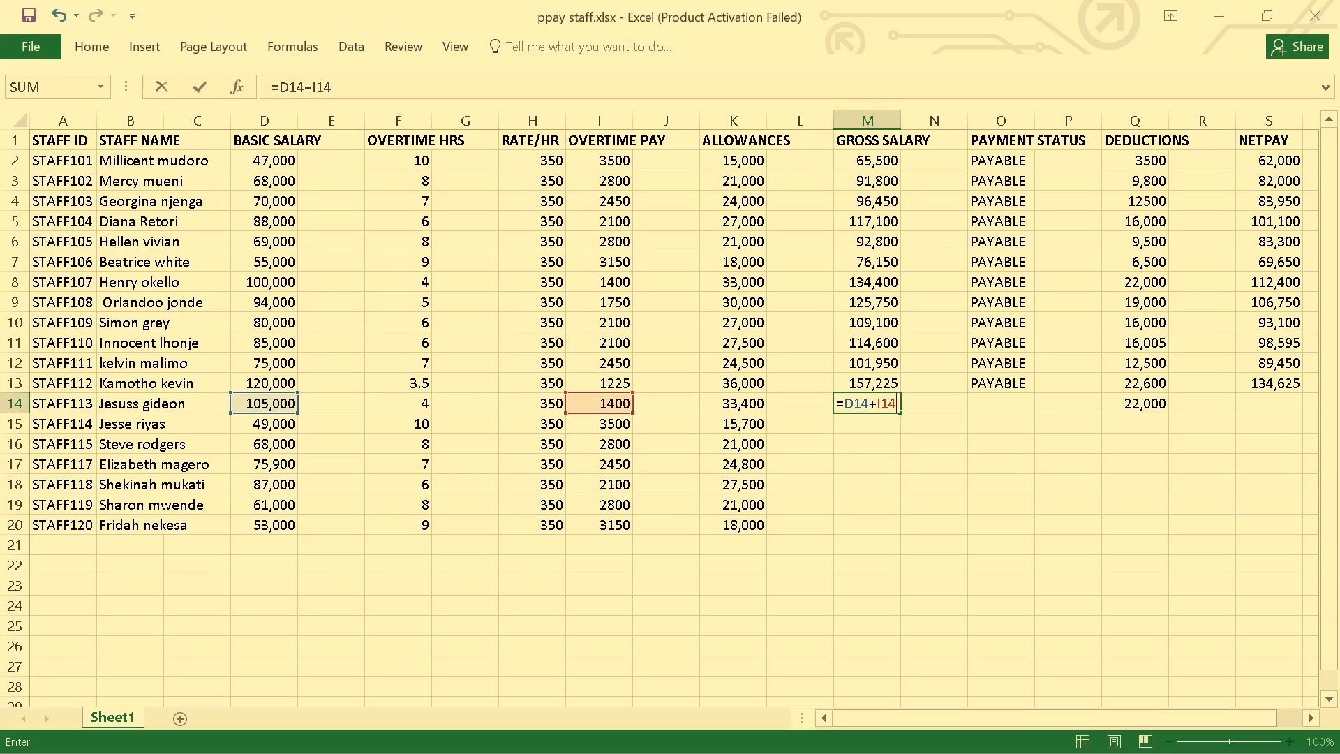
key(shift+plus)
key(k)
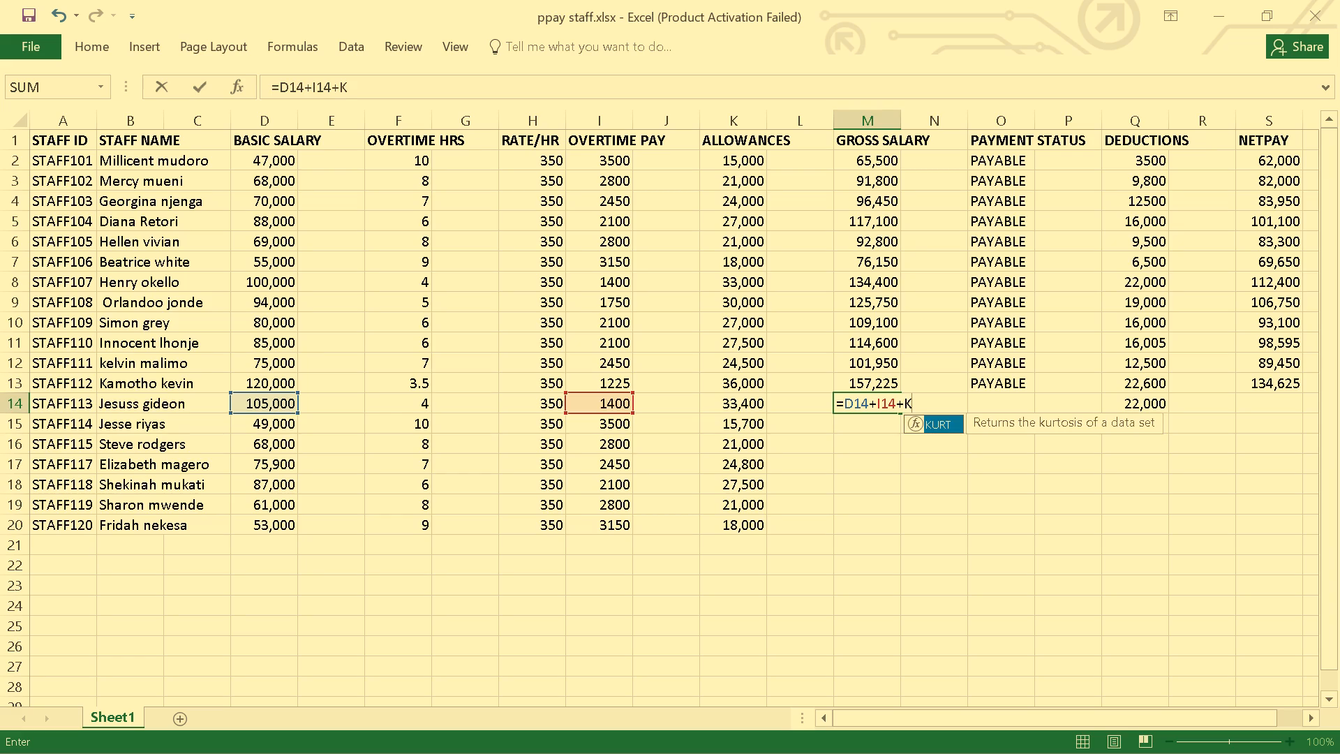
key(1)
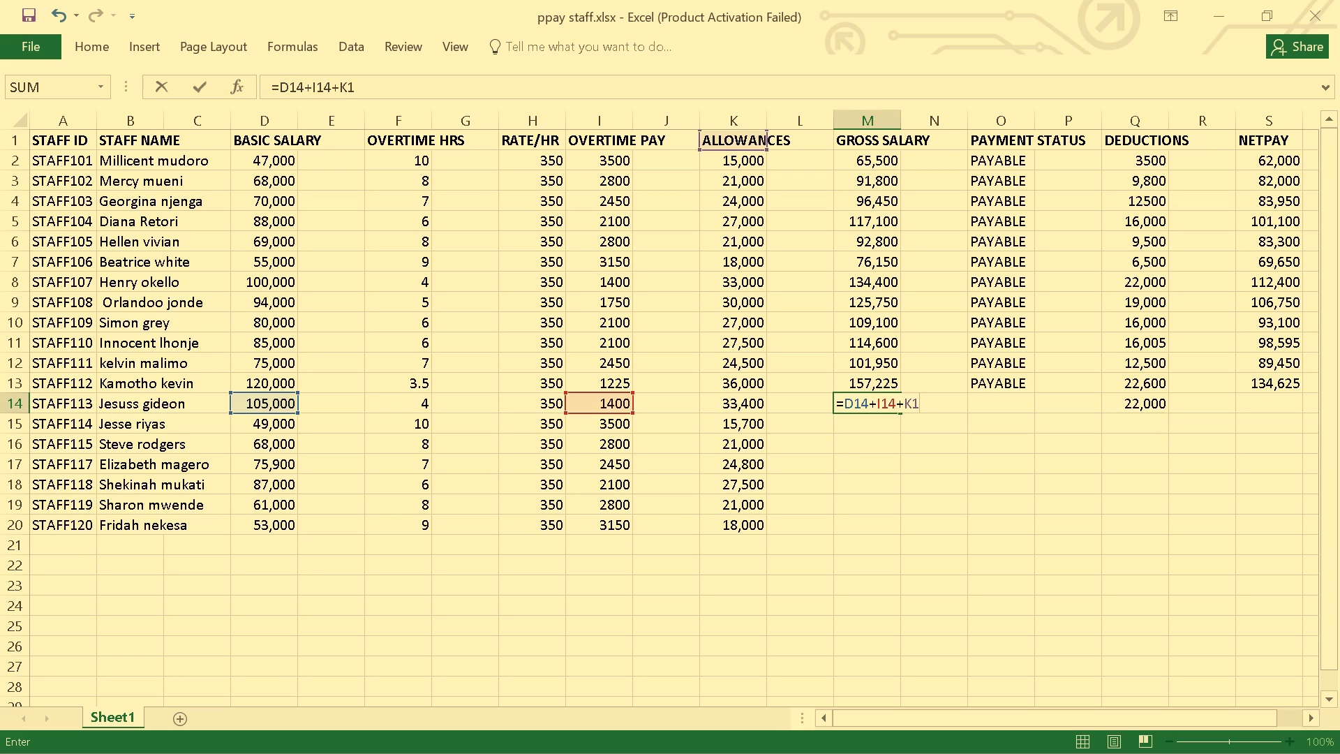
key(4)
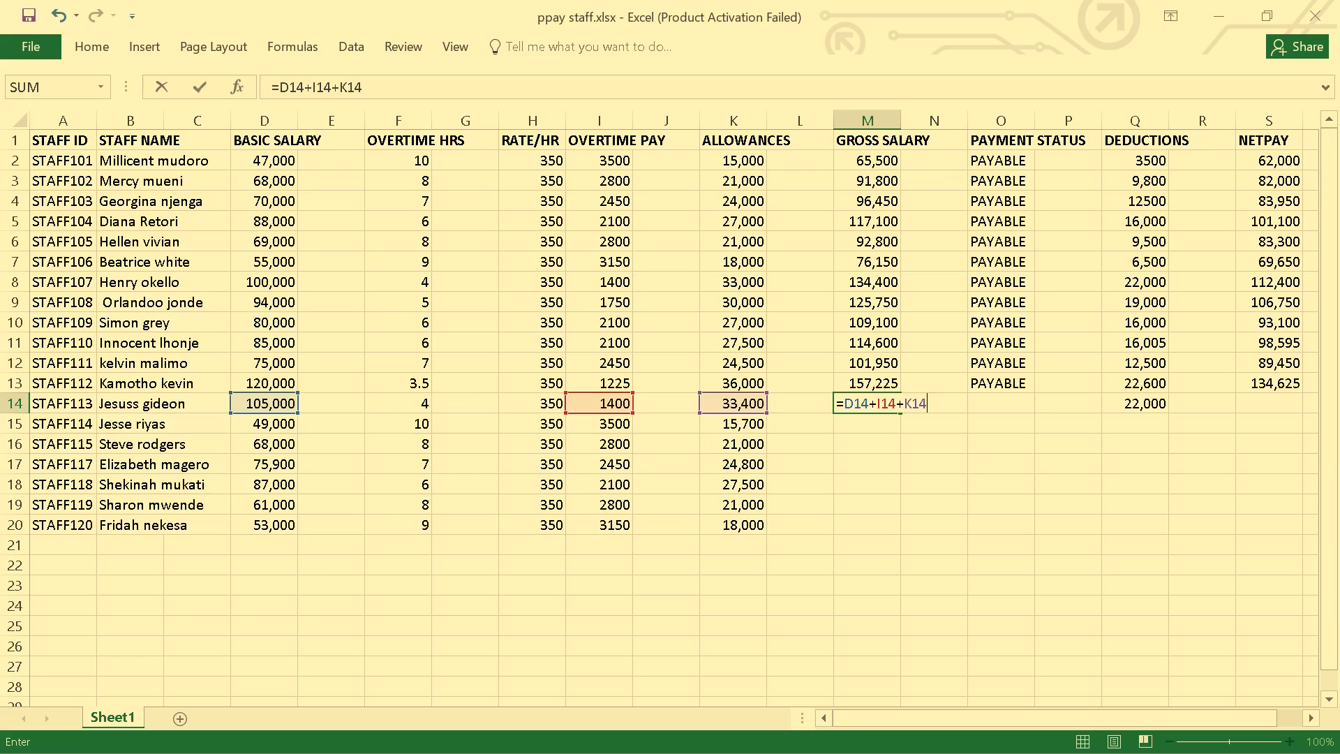
key(Return)
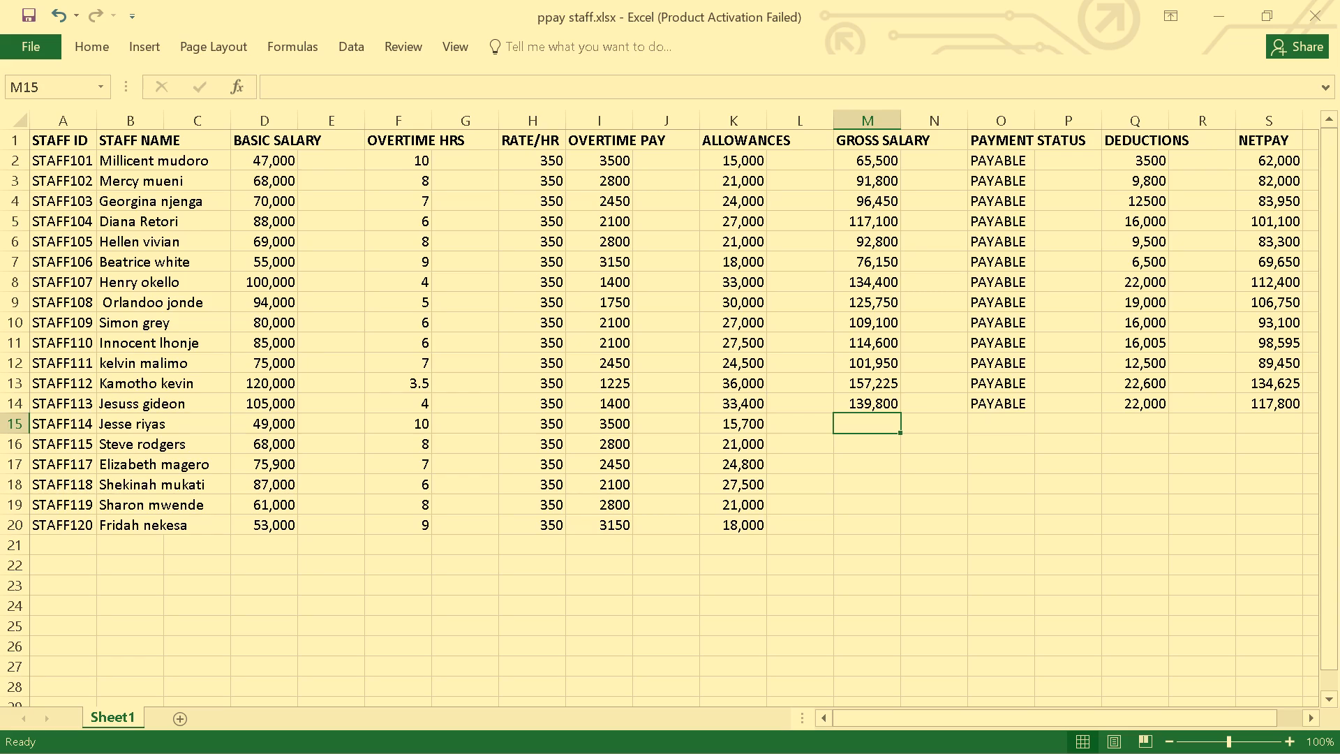
Review the gross salary formulas in M12 to M14 for STAFF111, STAFF112 and STAFF113.
click(877, 429)
click(858, 406)
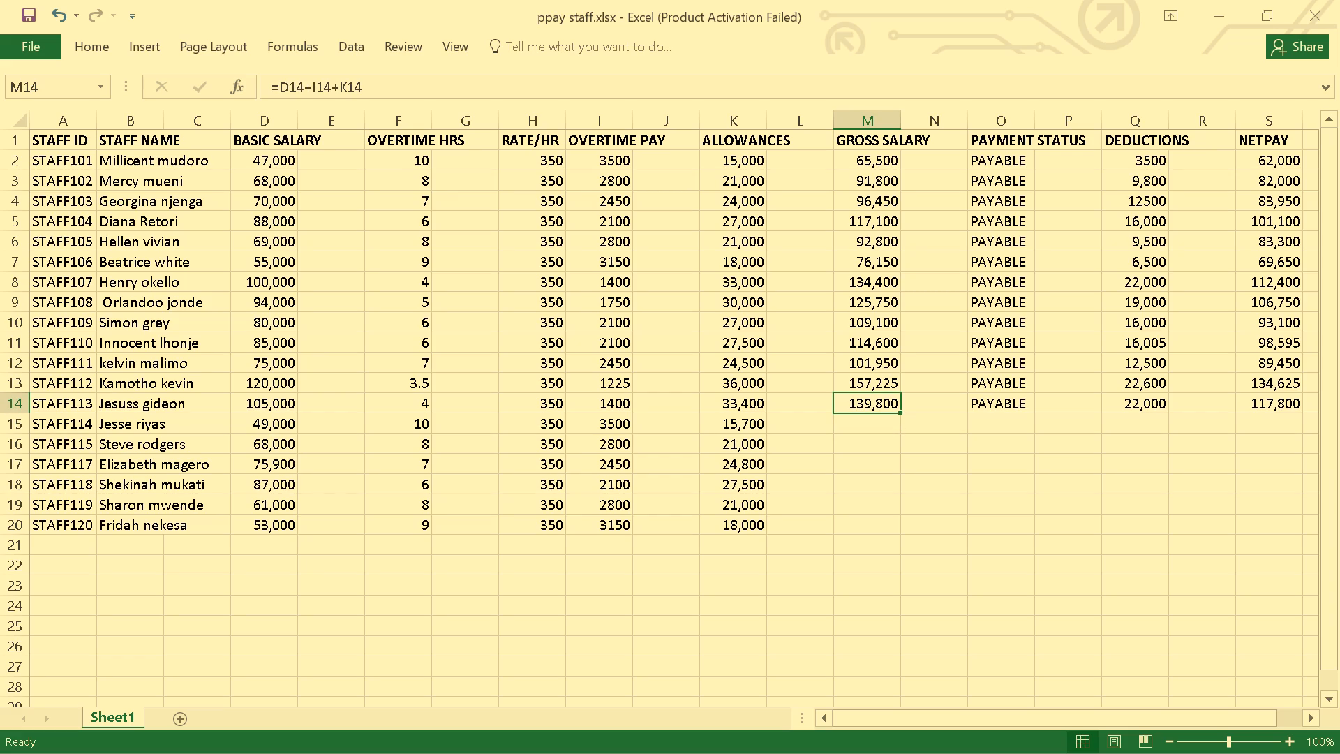
click(865, 385)
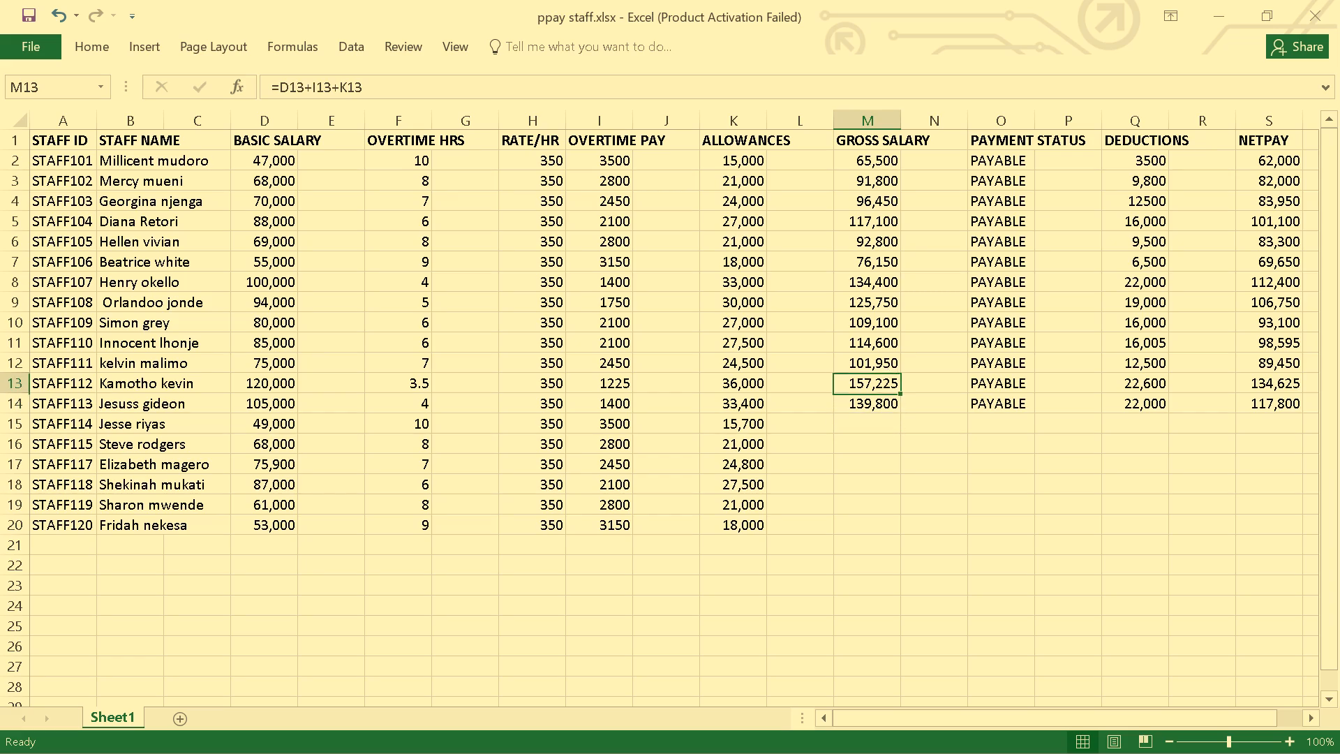
click(884, 358)
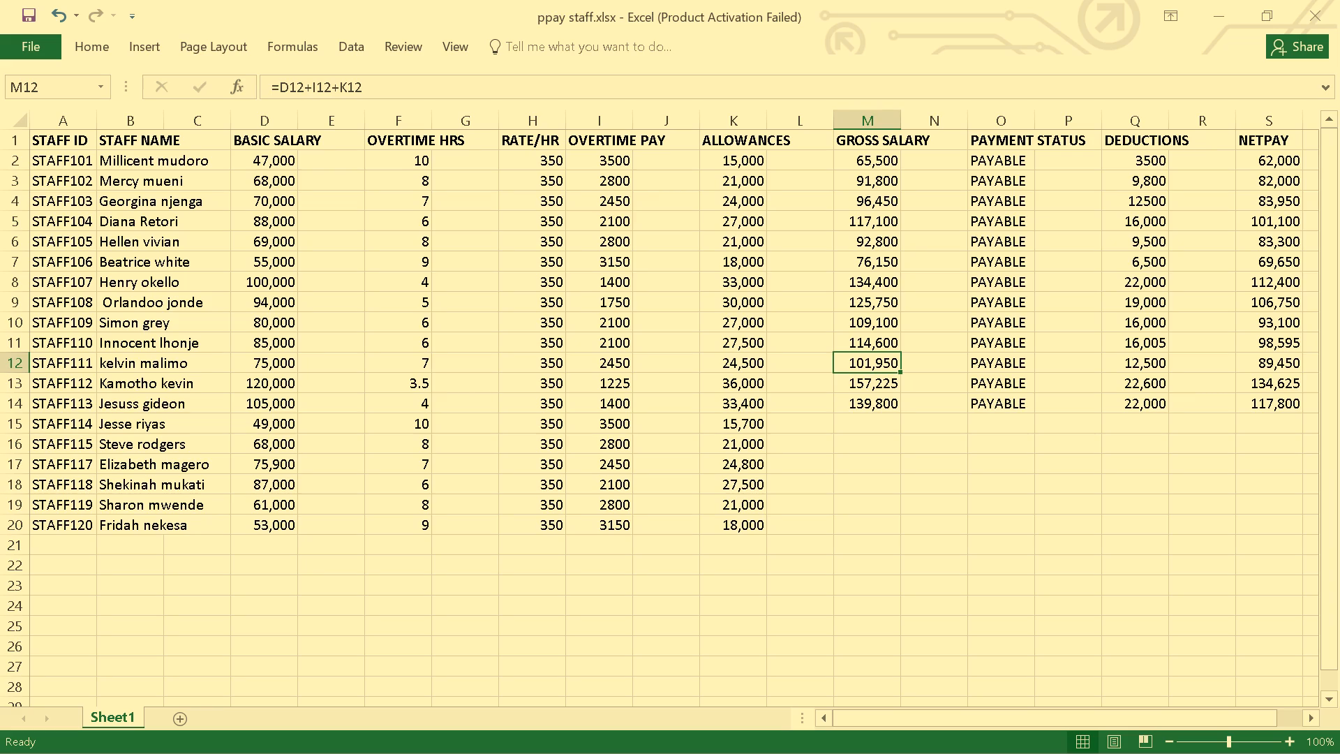
key(Down)
key(Down)
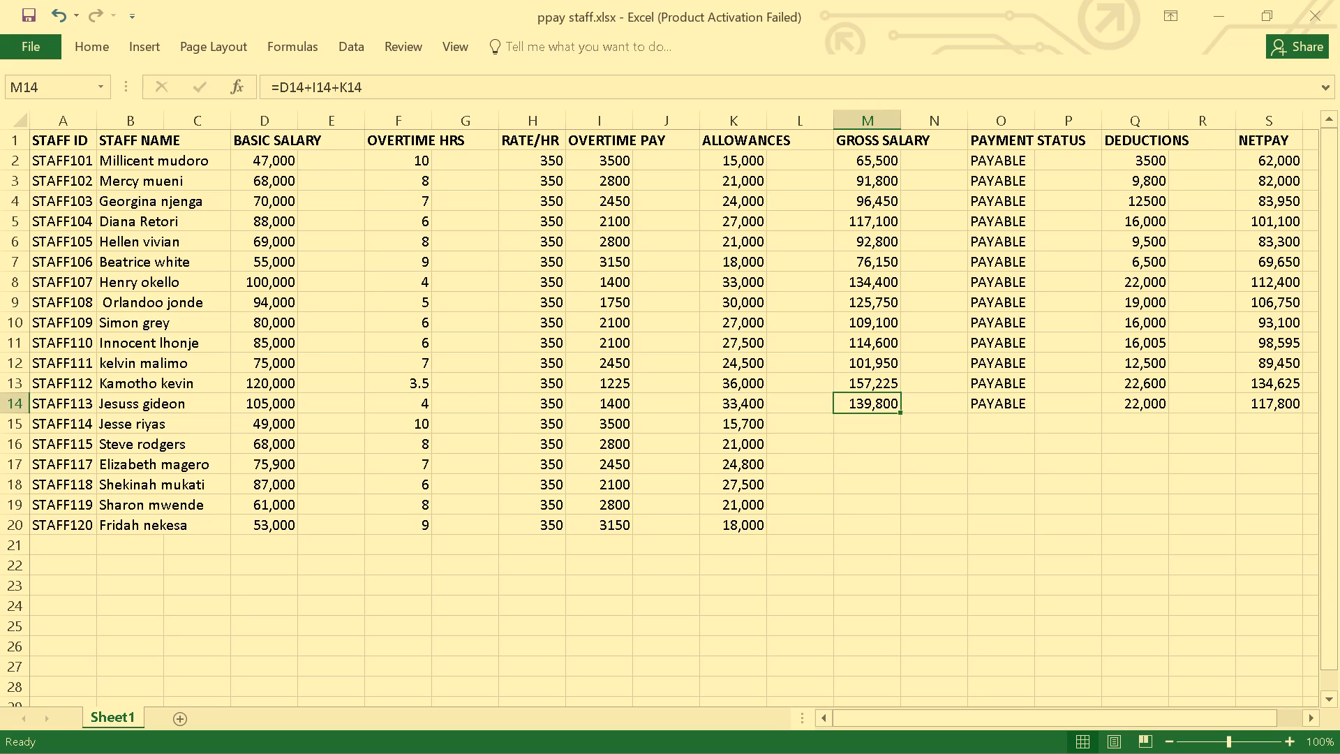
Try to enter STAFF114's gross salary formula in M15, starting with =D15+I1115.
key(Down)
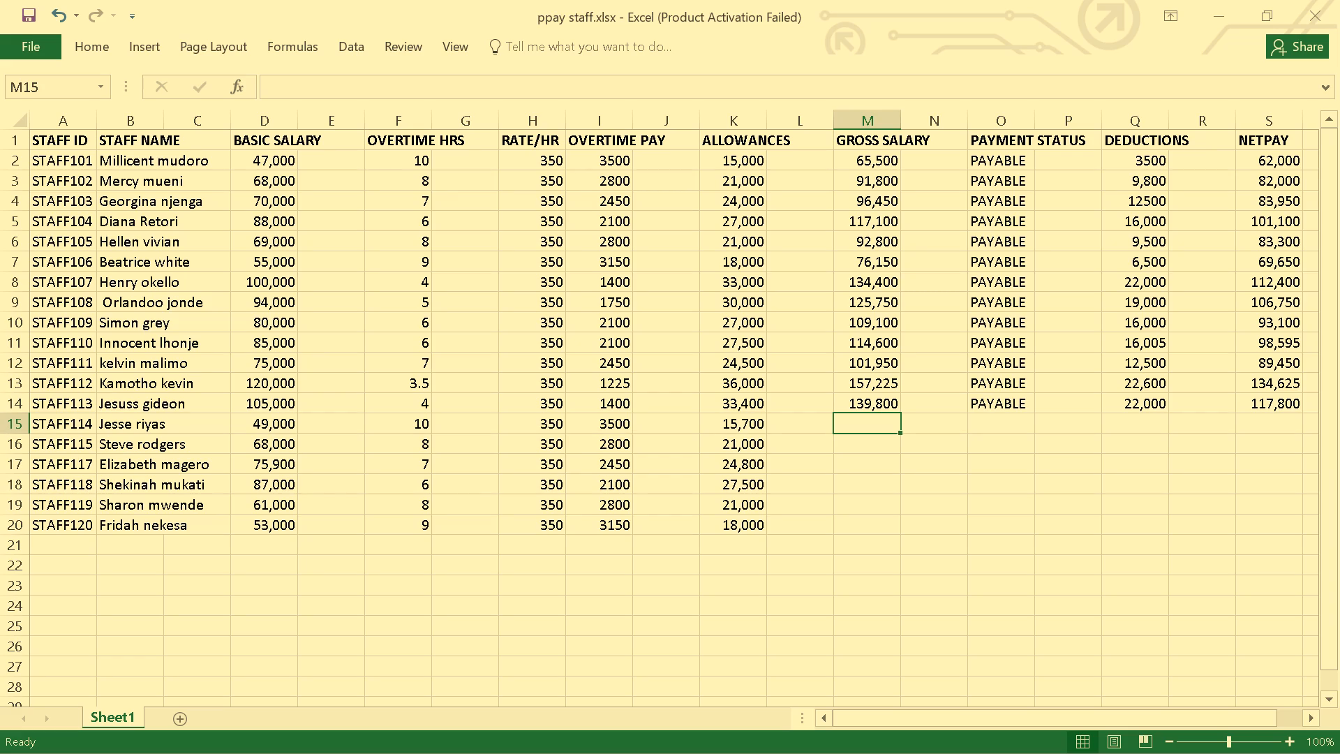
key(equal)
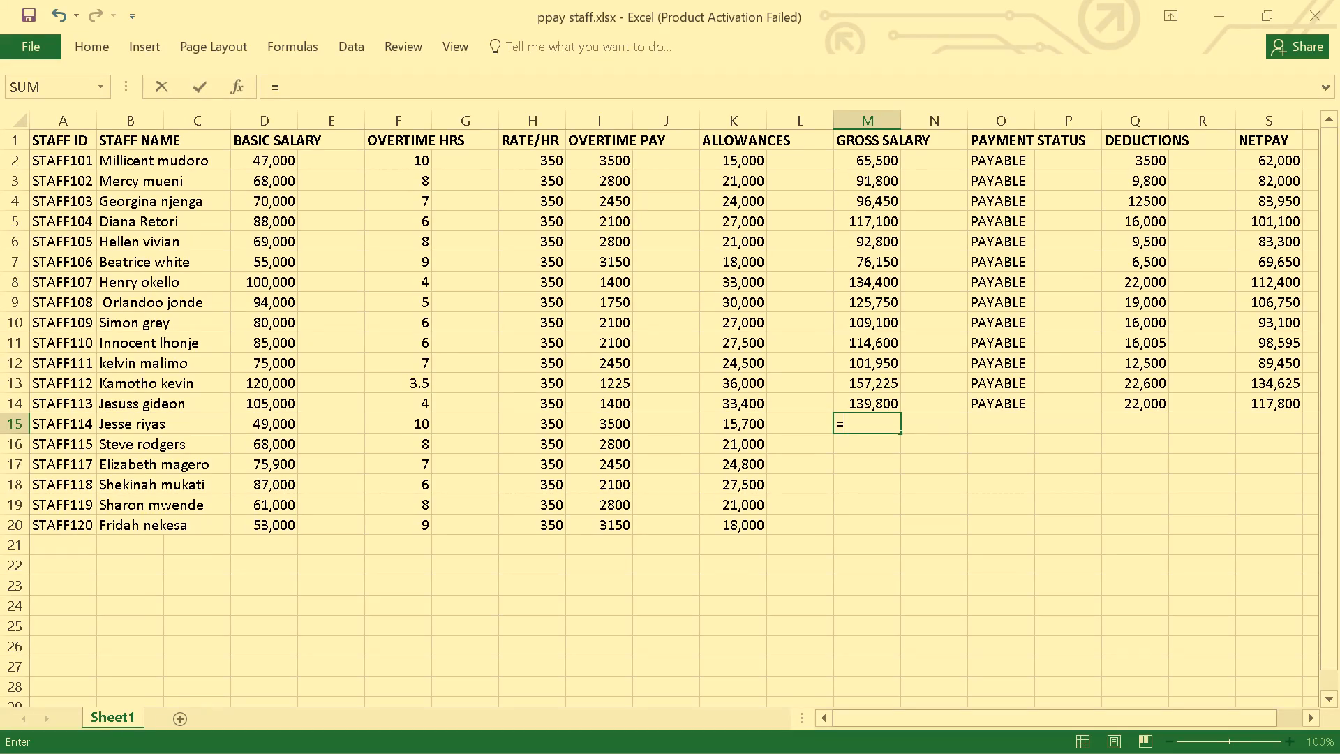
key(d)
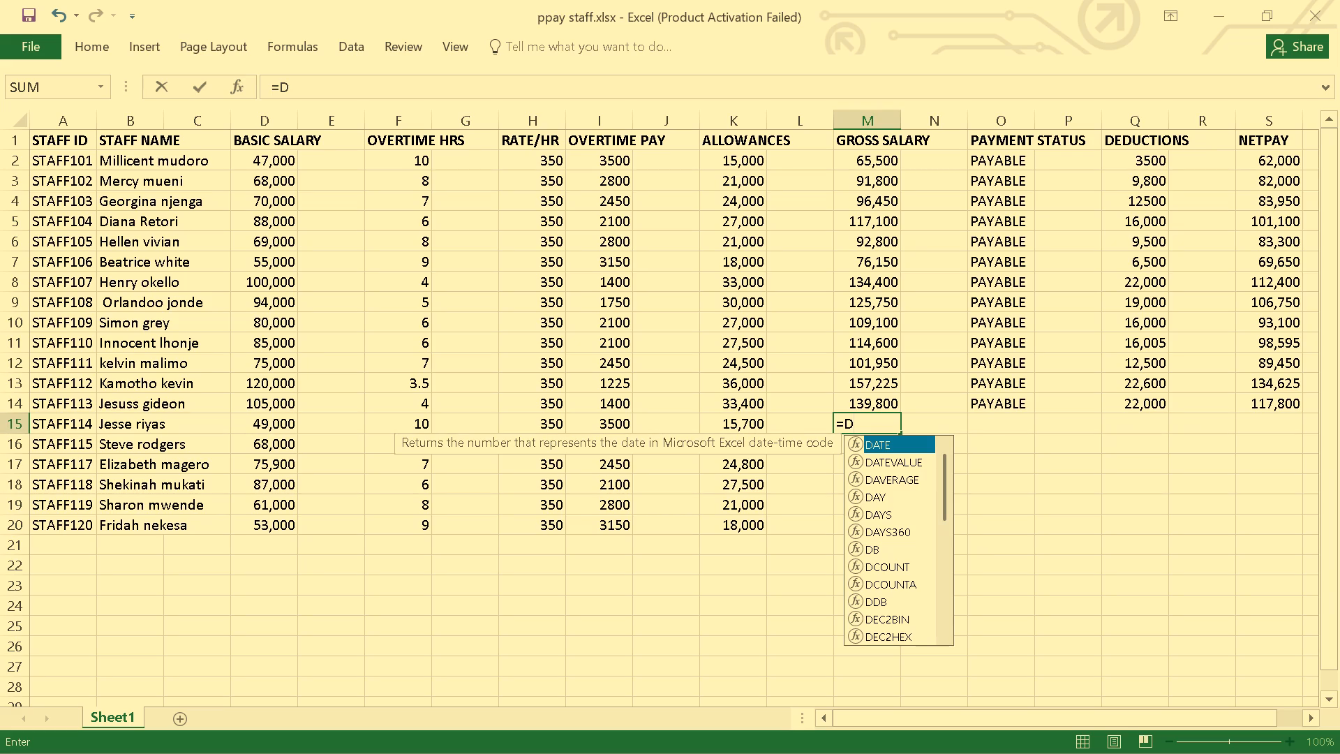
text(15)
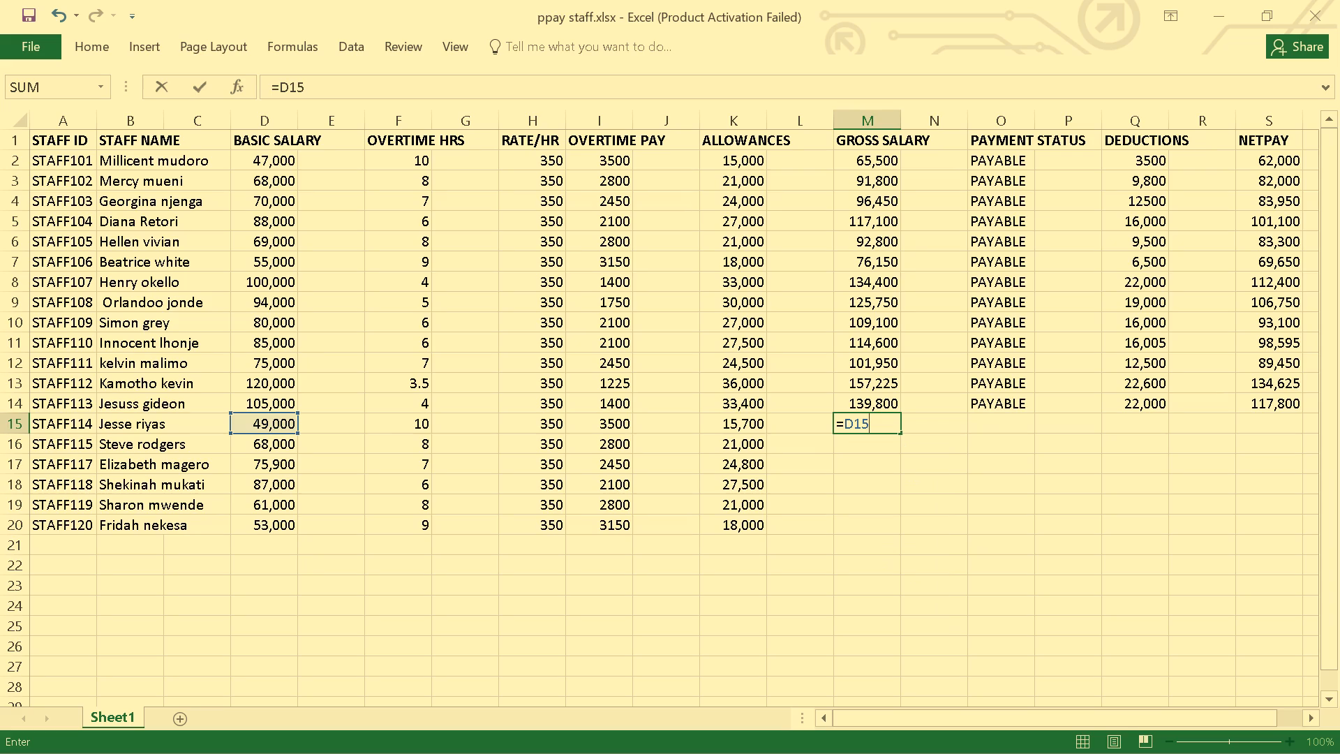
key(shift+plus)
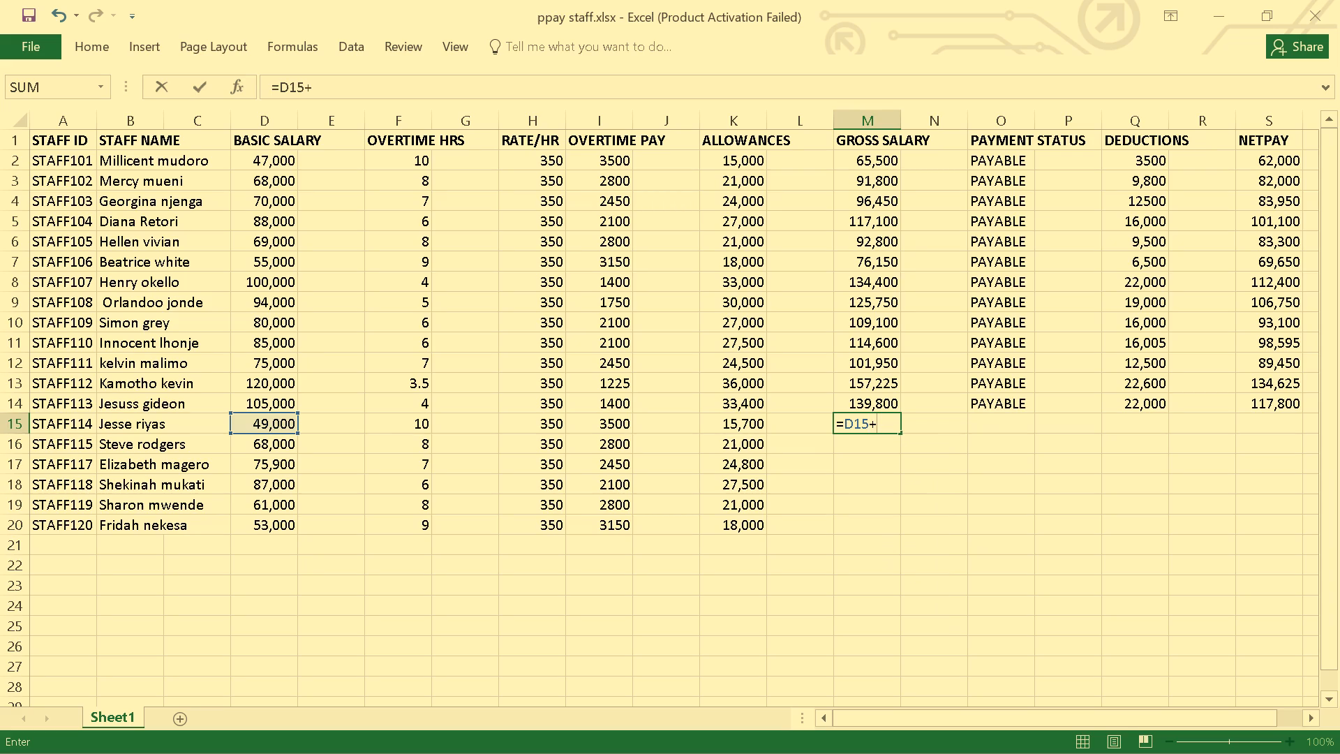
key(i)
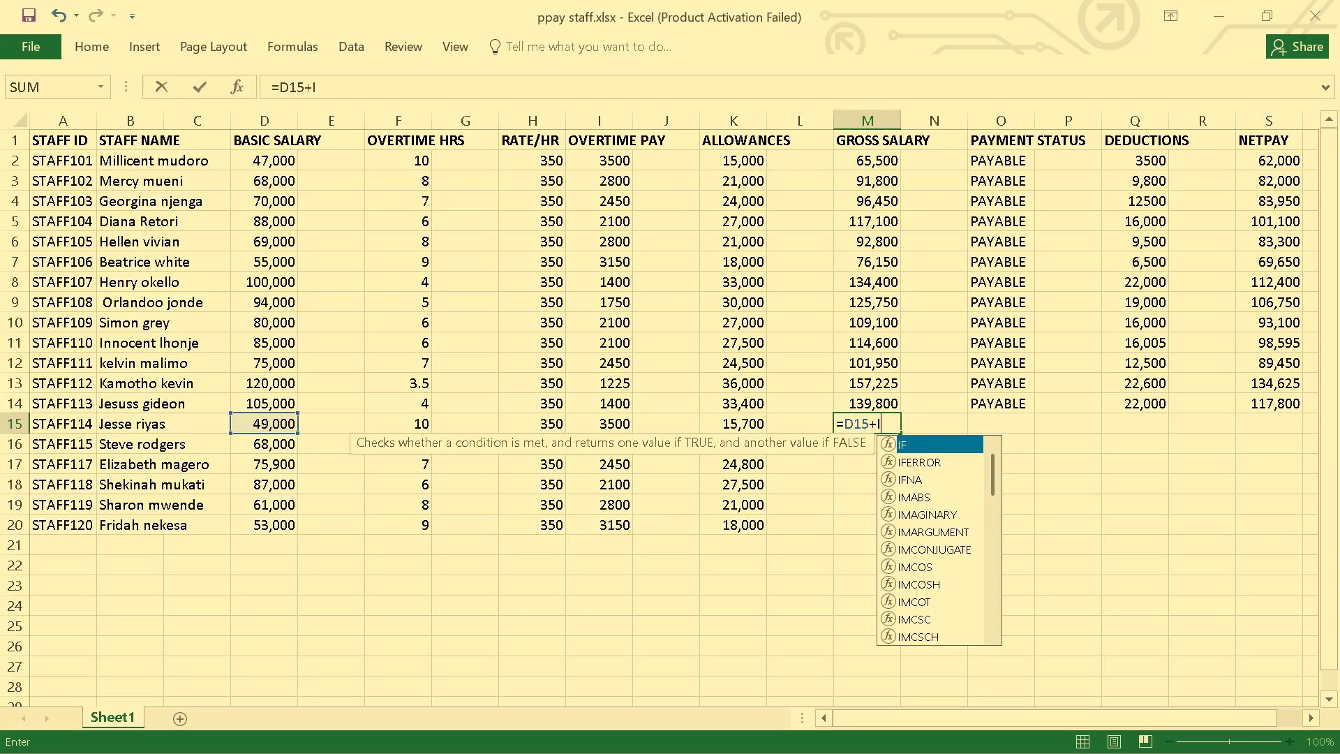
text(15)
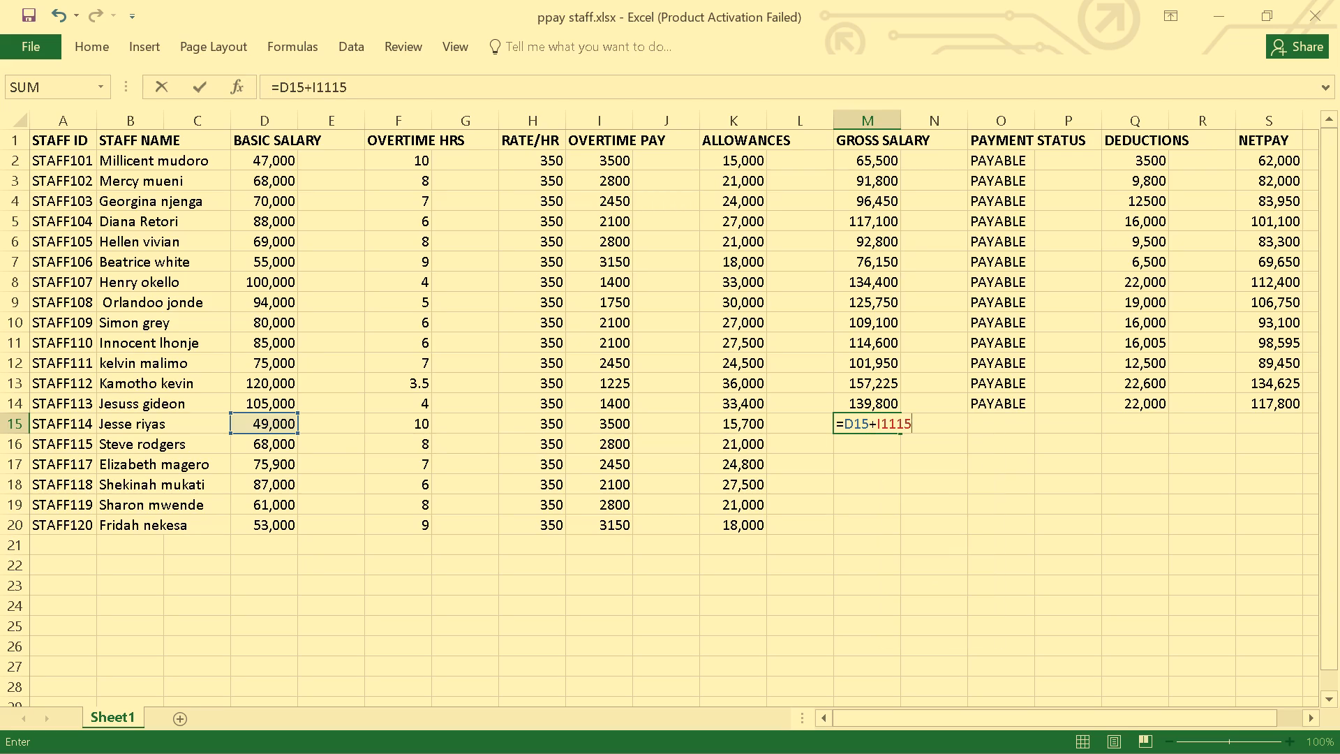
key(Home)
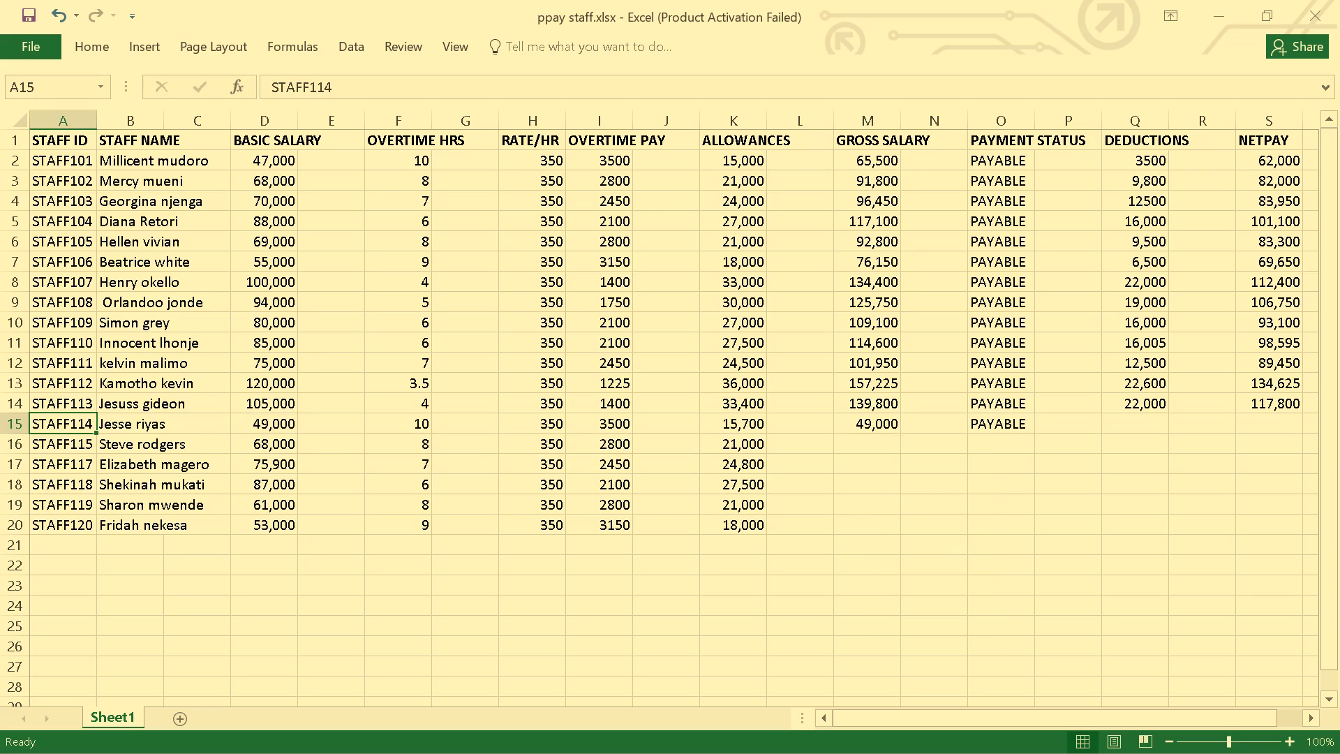
Clear M15 and restart STAFF114's gross salary formula with =D15+, referencing the basic salary.
click(877, 423)
key(BackSpace)
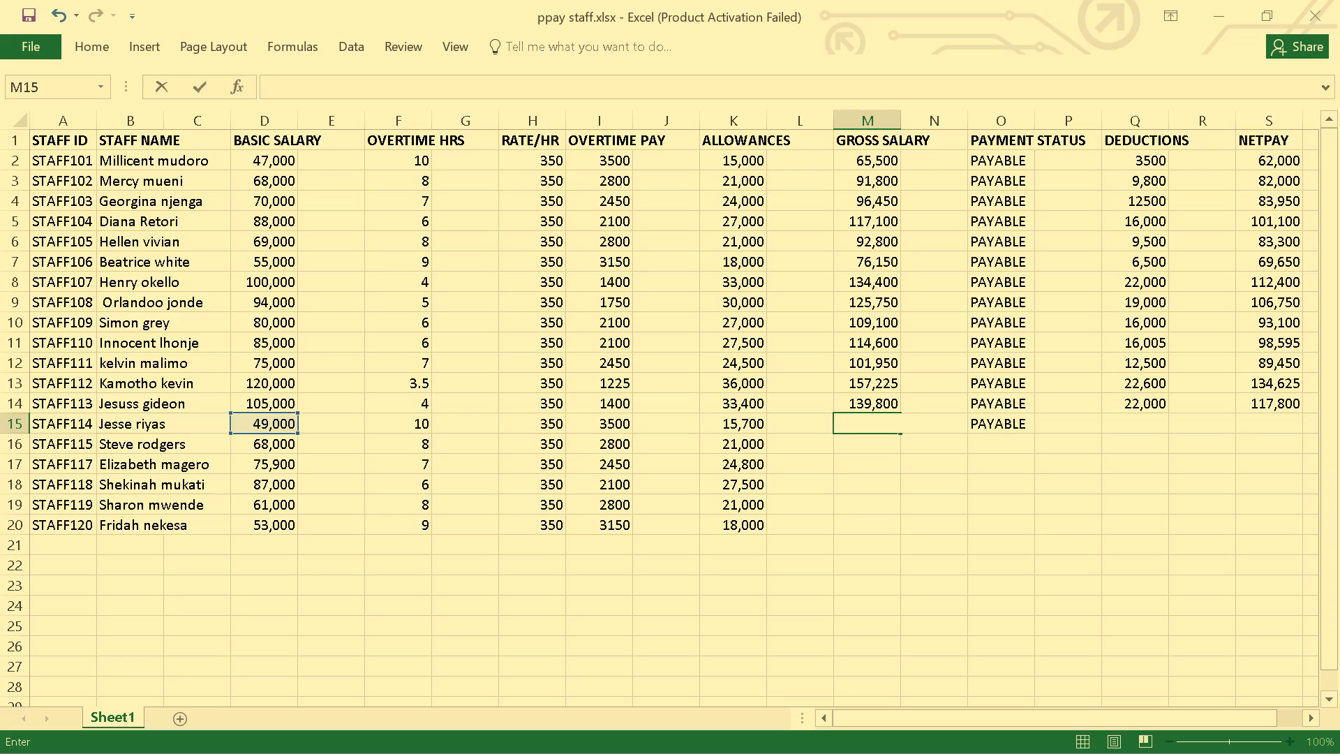
key(y)
key(BackSpace)
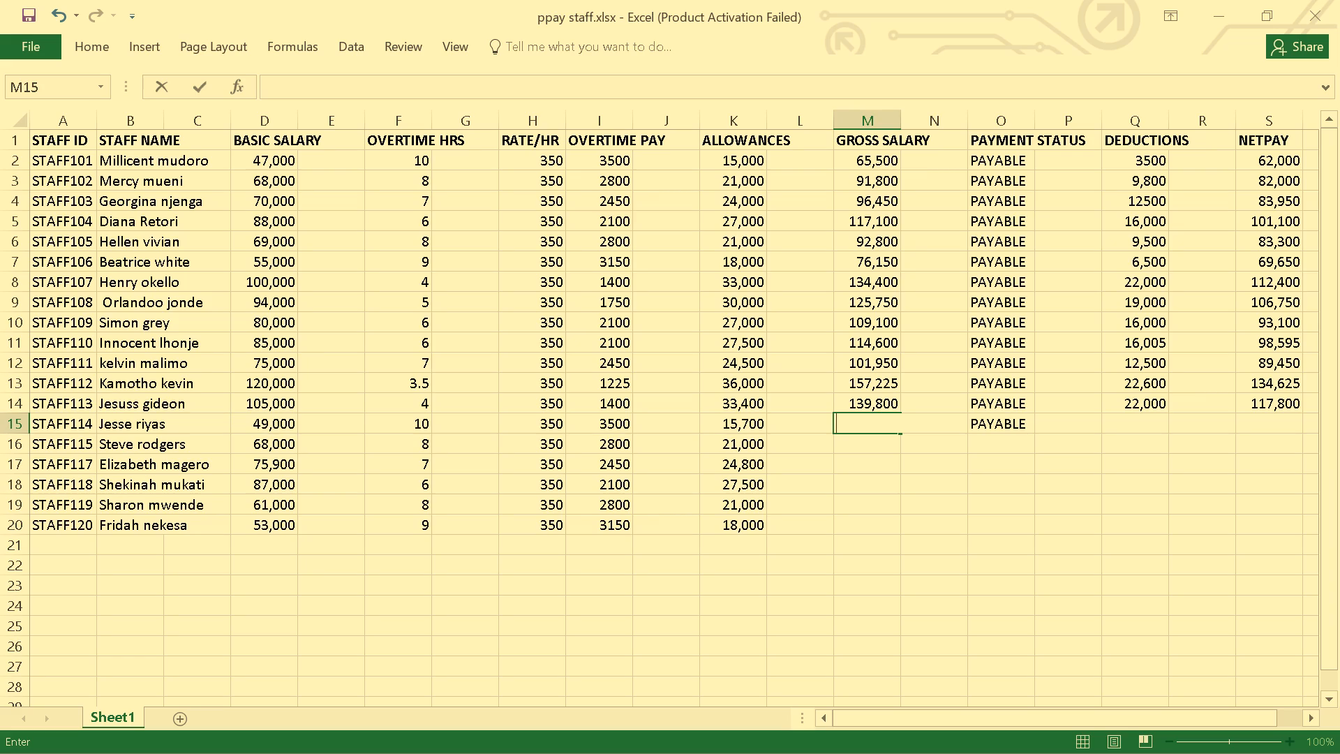
key(equal)
key(d)
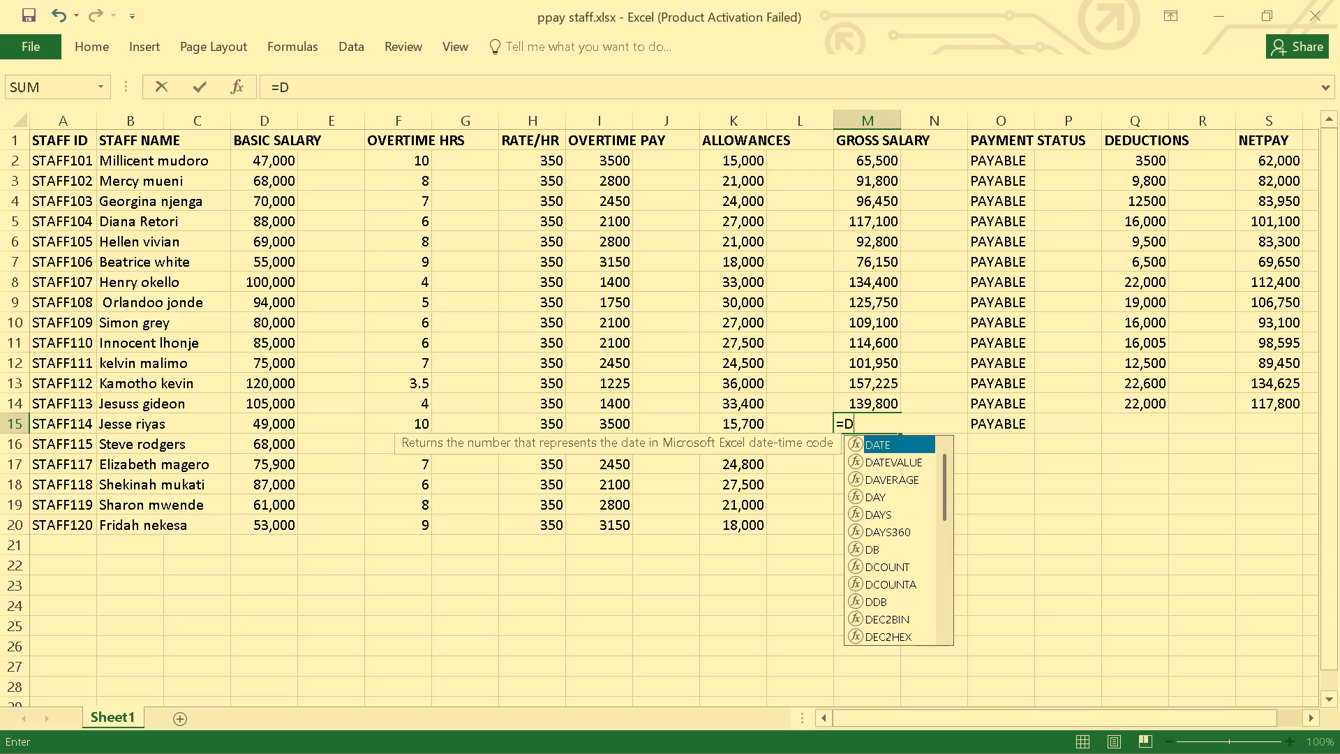
text(15)
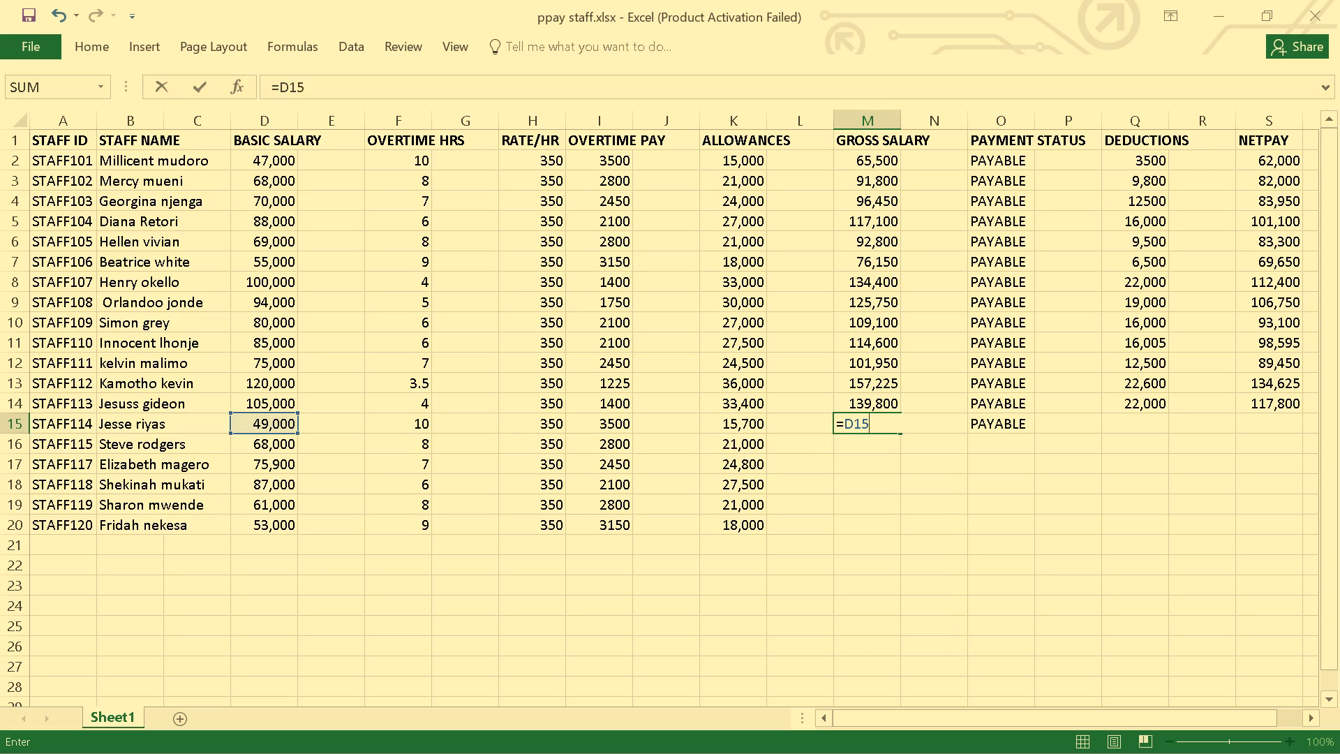
key(shift+plus)
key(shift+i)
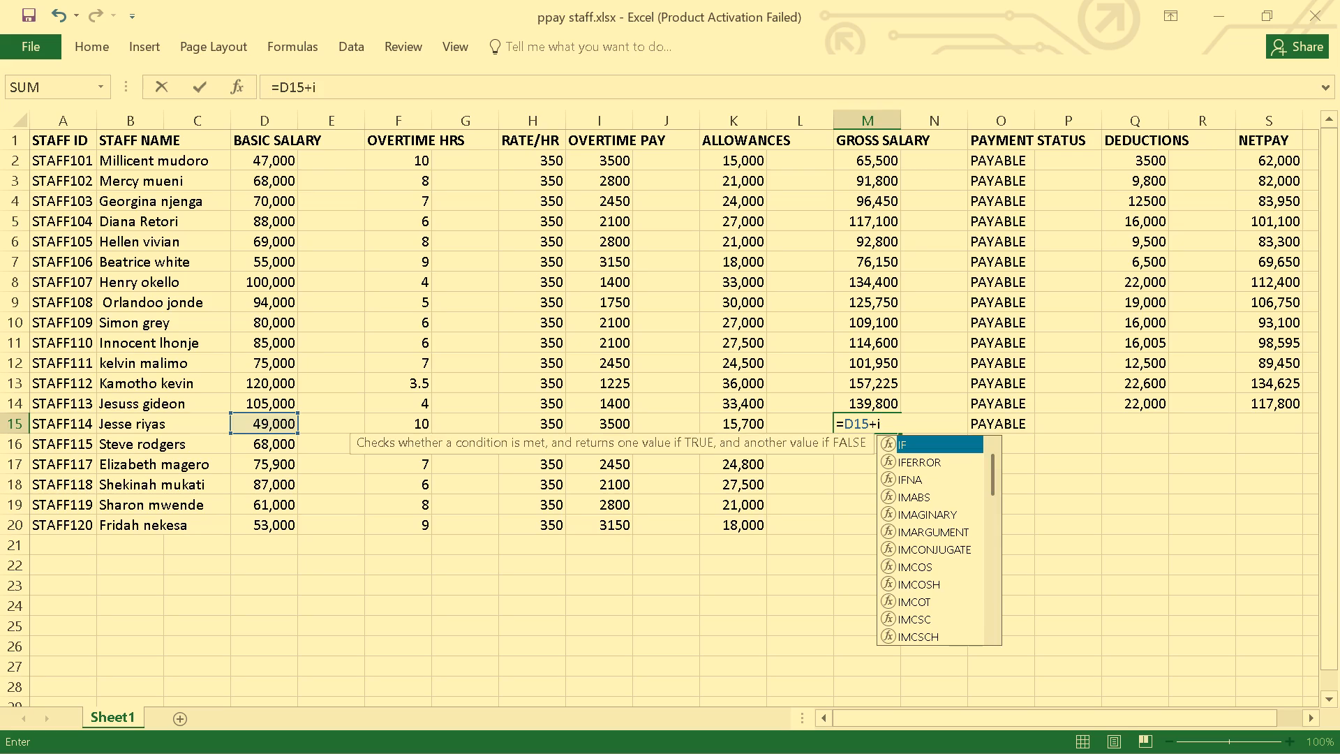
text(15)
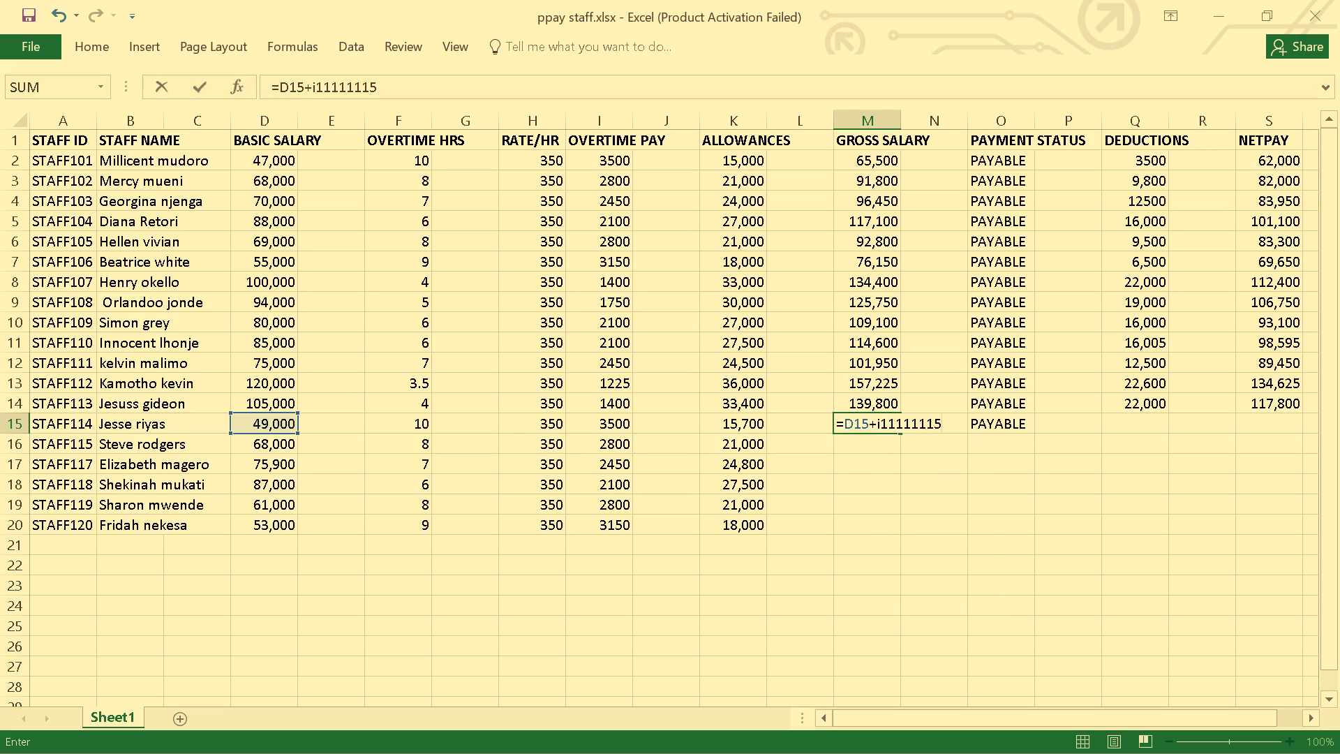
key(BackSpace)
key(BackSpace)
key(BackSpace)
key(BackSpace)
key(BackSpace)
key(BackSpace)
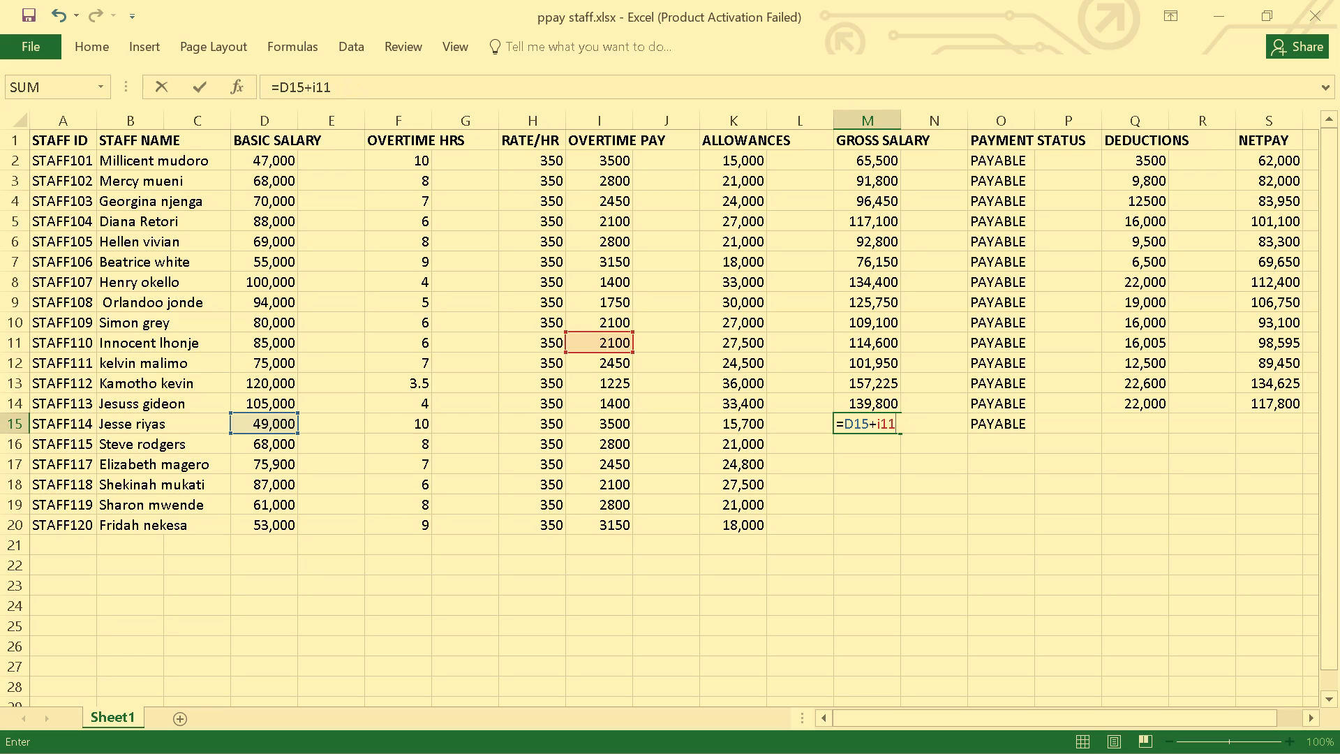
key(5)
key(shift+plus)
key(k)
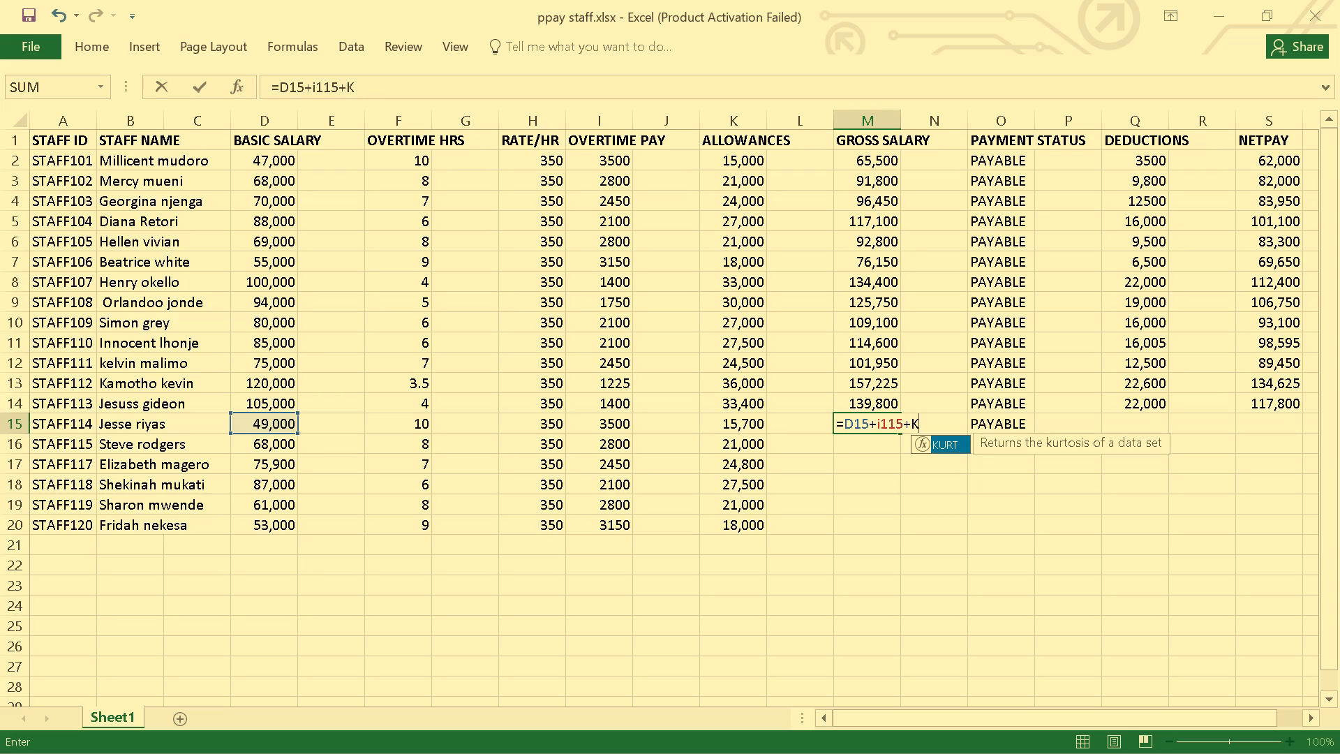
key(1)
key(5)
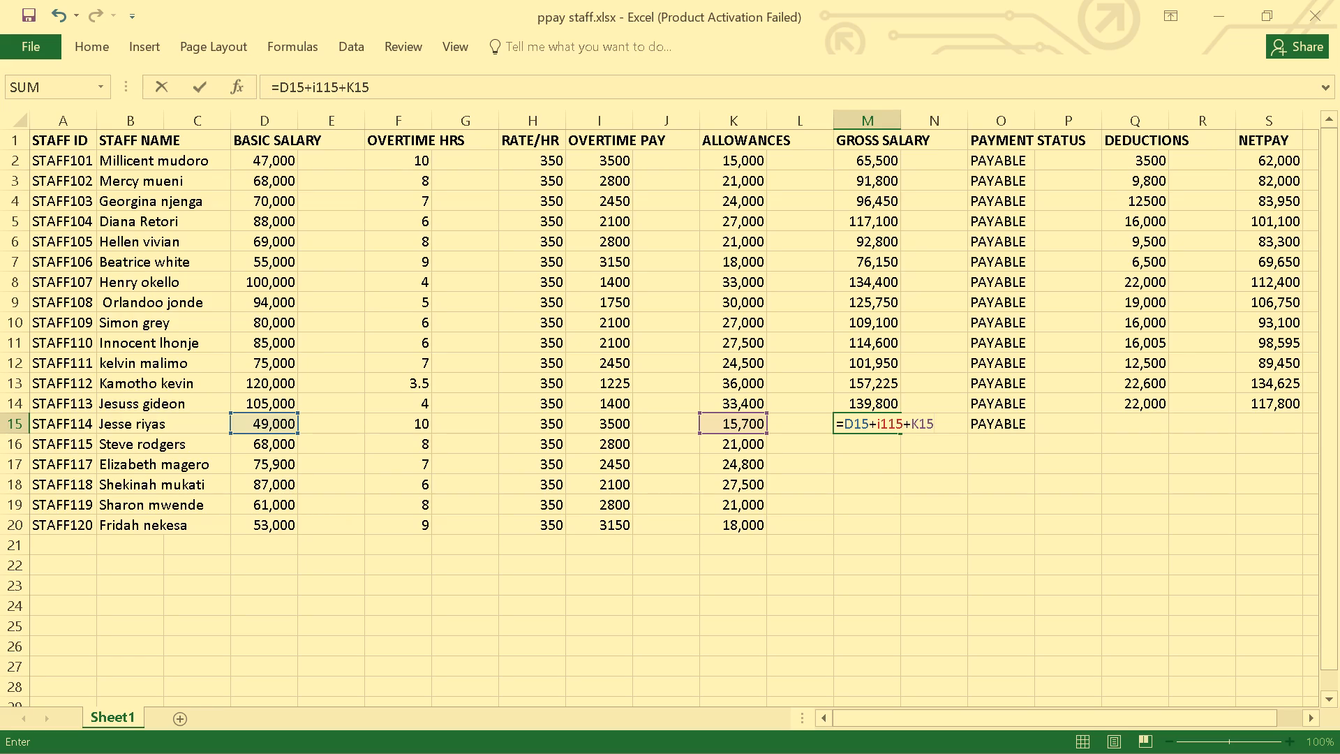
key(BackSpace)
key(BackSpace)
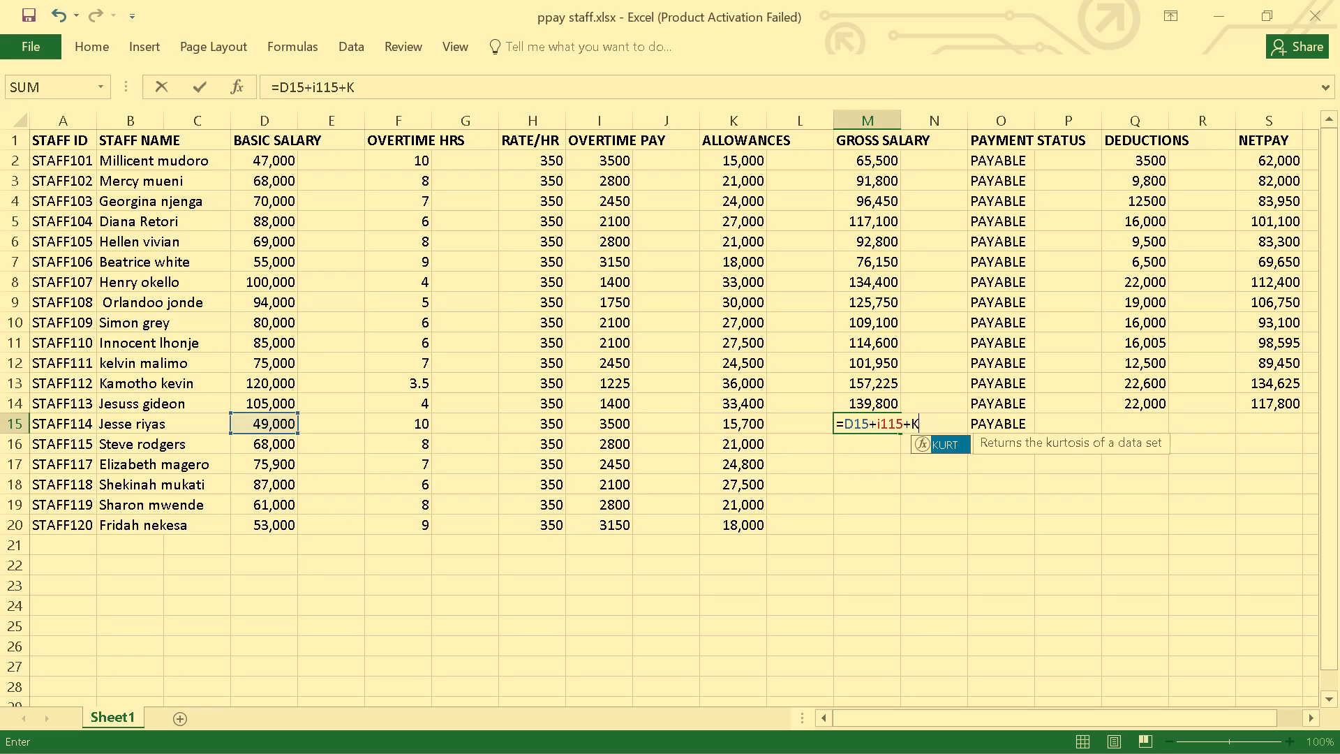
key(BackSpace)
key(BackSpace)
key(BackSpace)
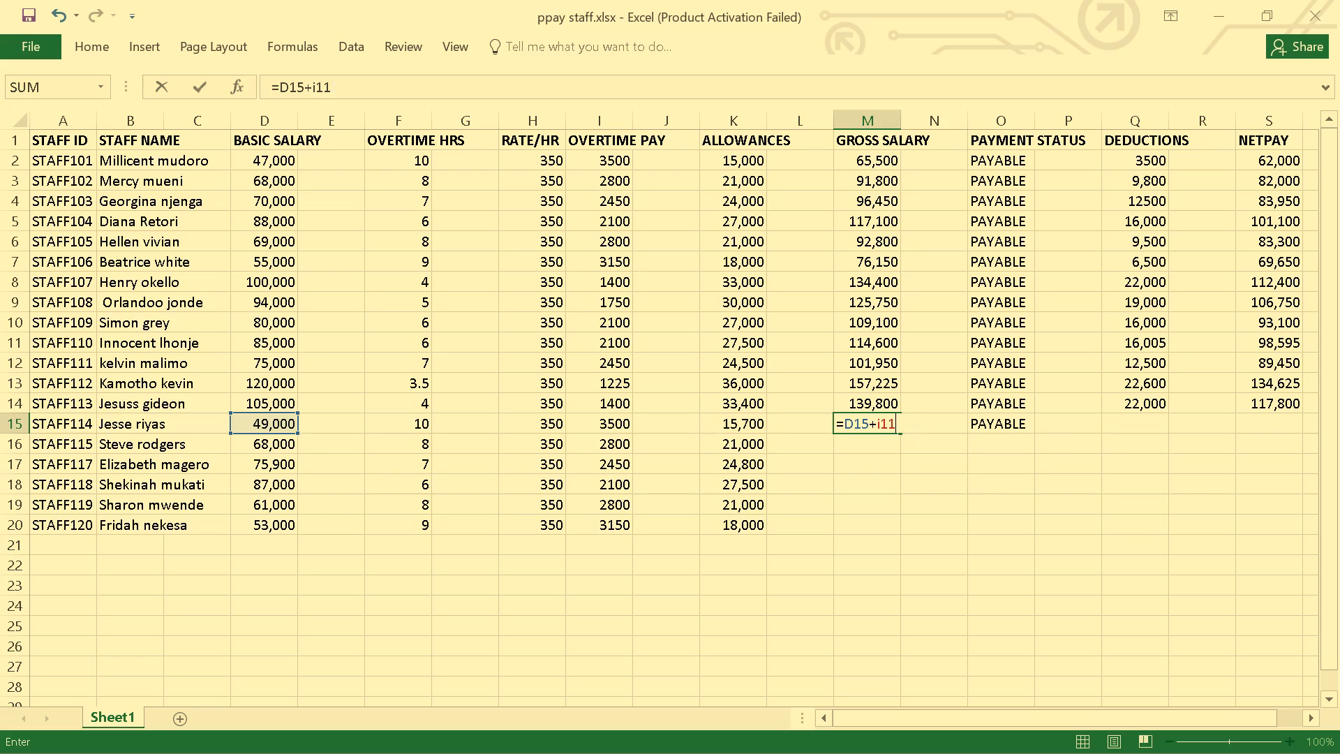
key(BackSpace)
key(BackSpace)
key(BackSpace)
Complete STAFF114's gross salary formula in M15 as =D15+I15+K15, adding overtime pay and allowances to the basic salary.
key(i)
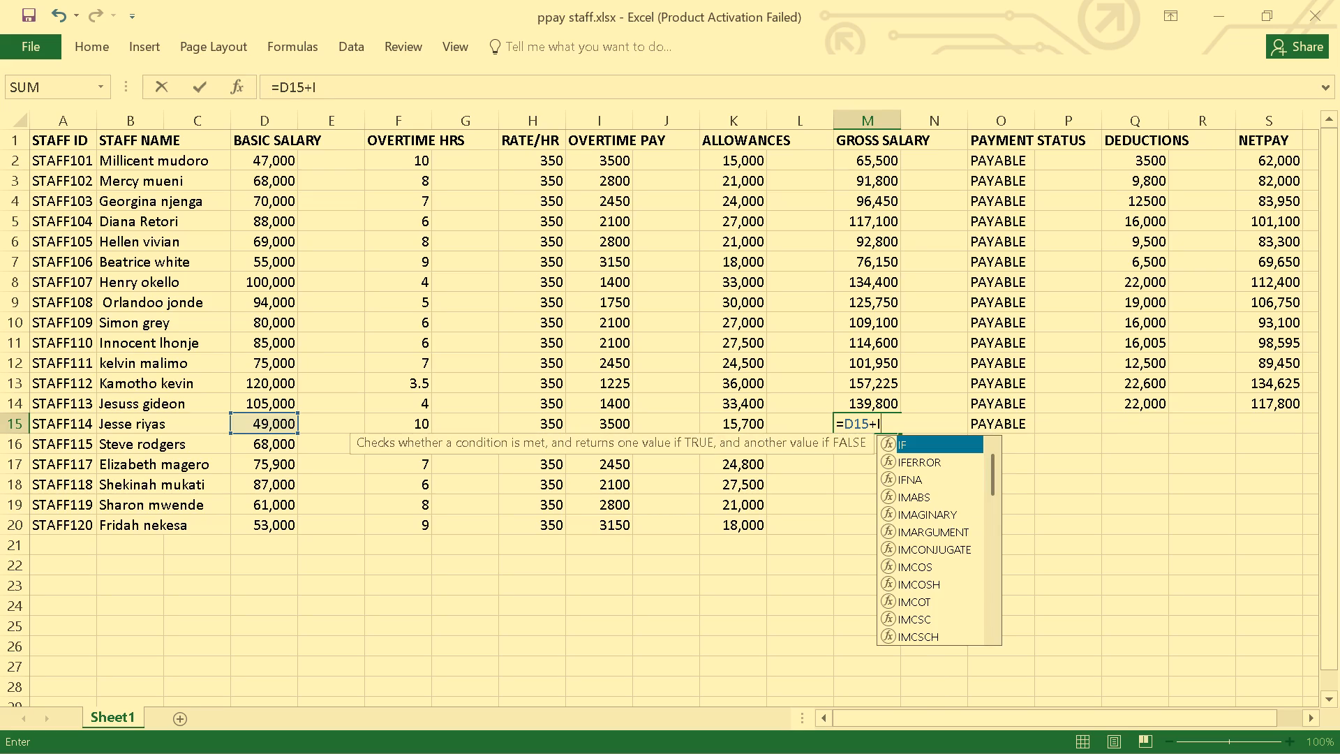
text(15)
key(BackSpace)
key(BackSpace)
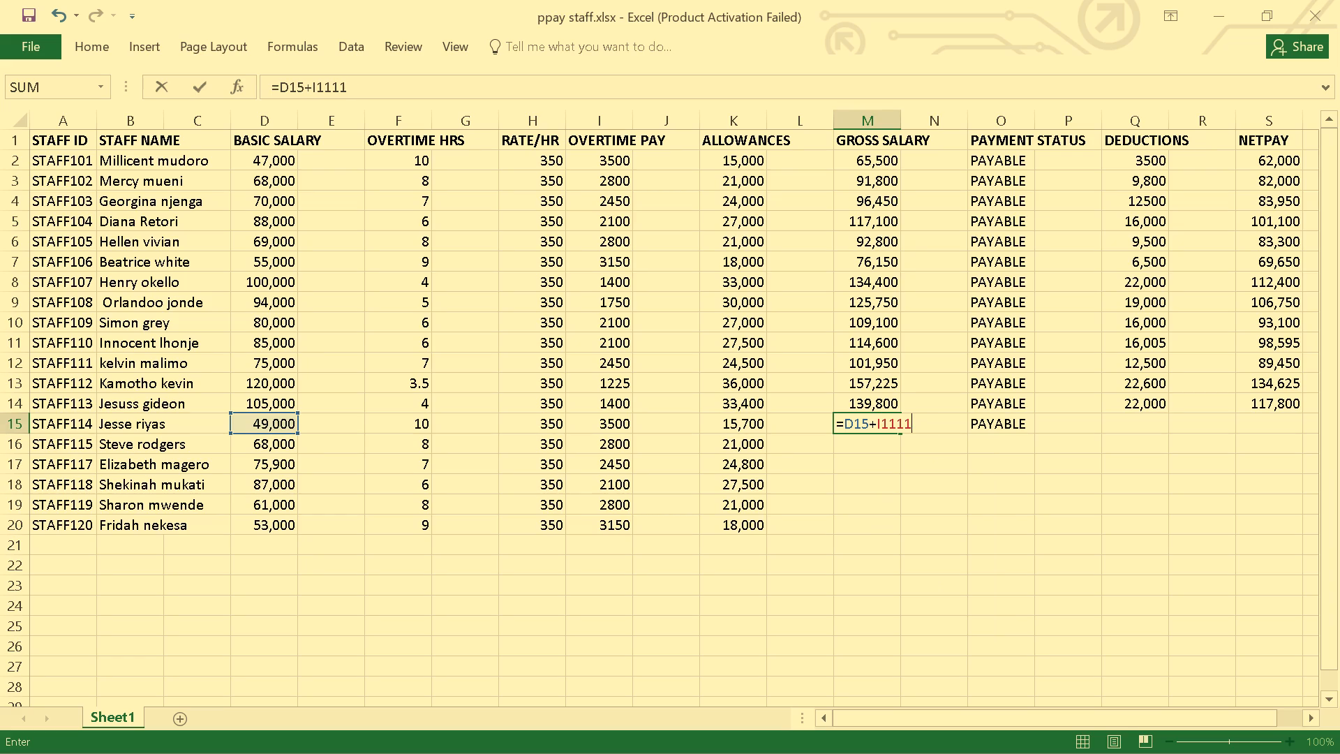
key(BackSpace)
key(BackSpace)
key(BackSpace)
key(5)
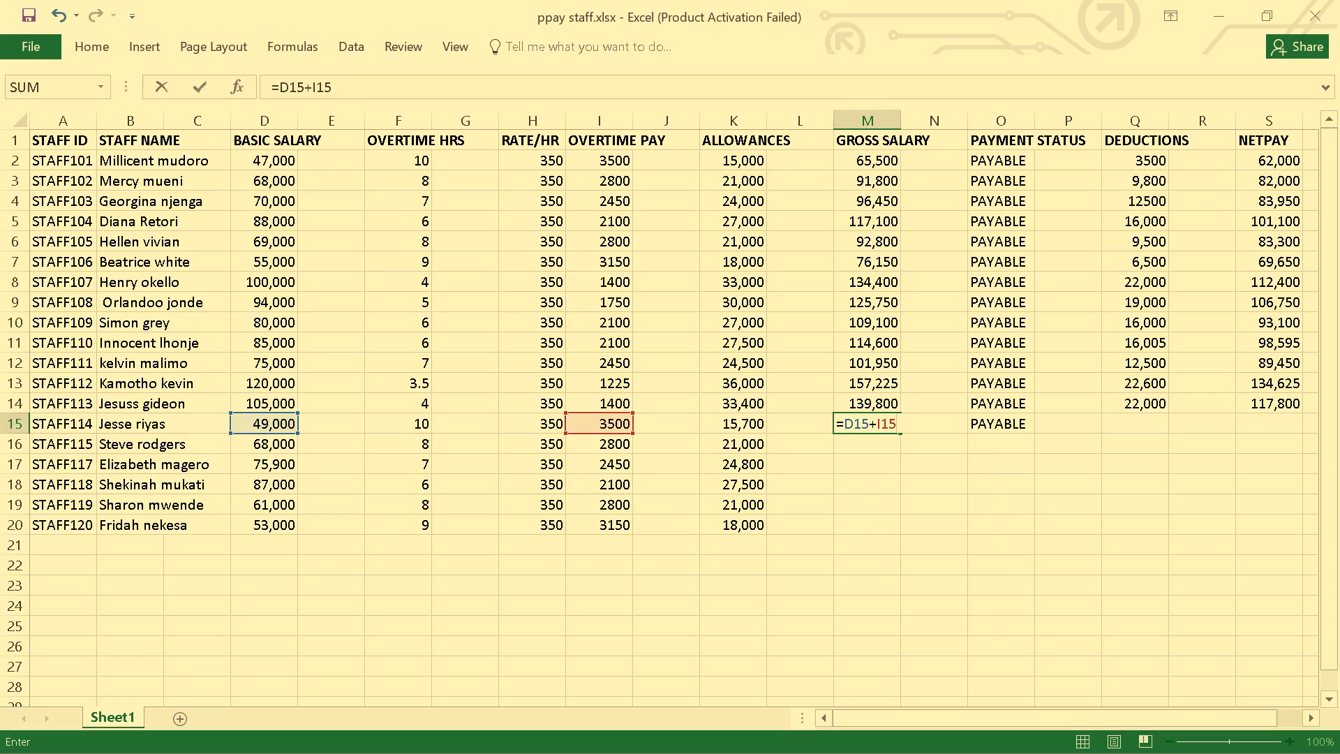
key(shift+plus)
key(k)
text(15)
key(BackSpace)
key(BackSpace)
key(BackSpace)
key(BackSpace)
key(5)
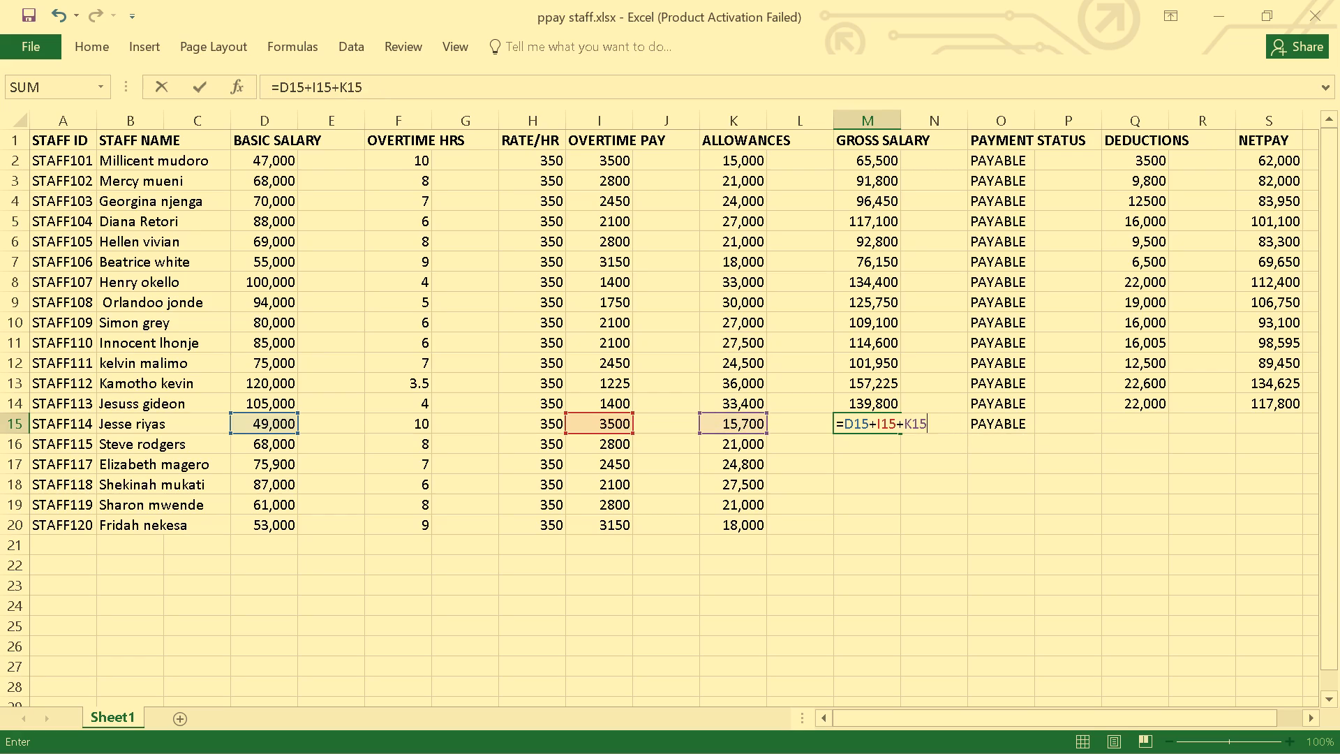
key(Return)
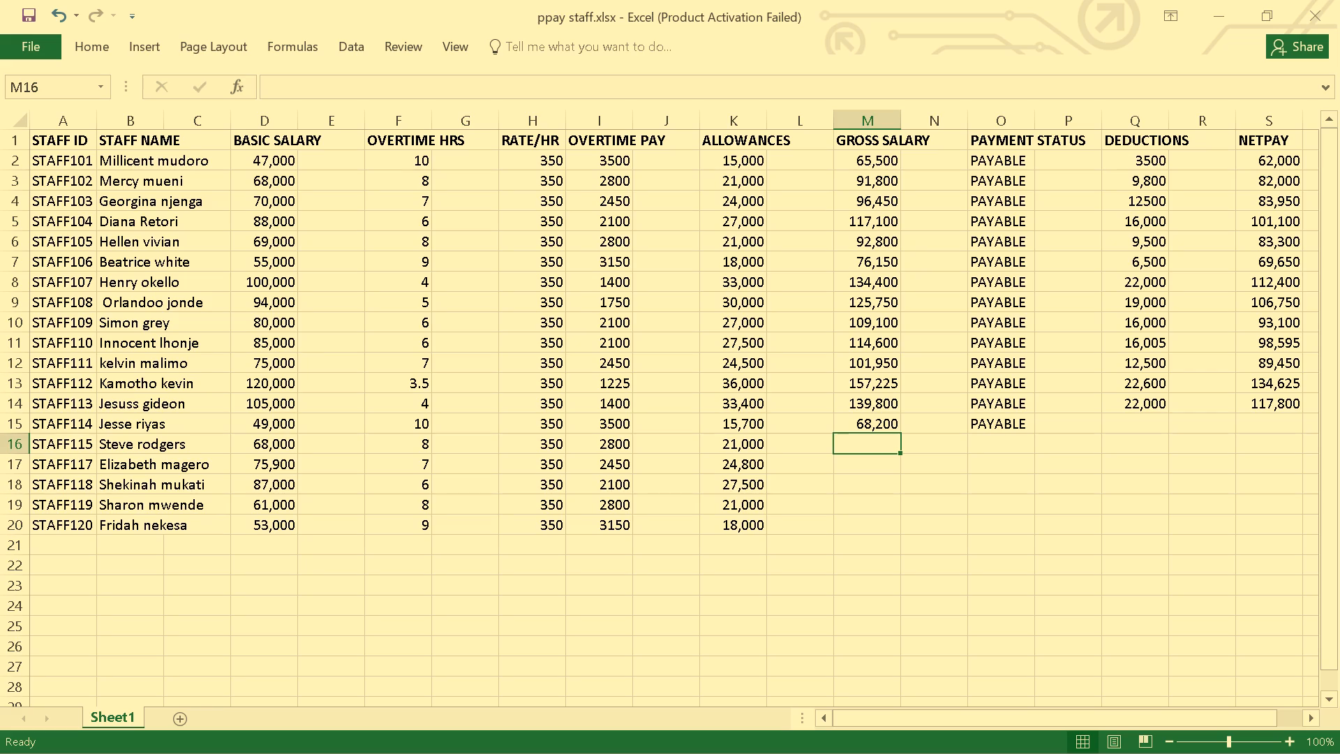
Select STAFF115's empty gross salary cell, M16.
click(870, 443)
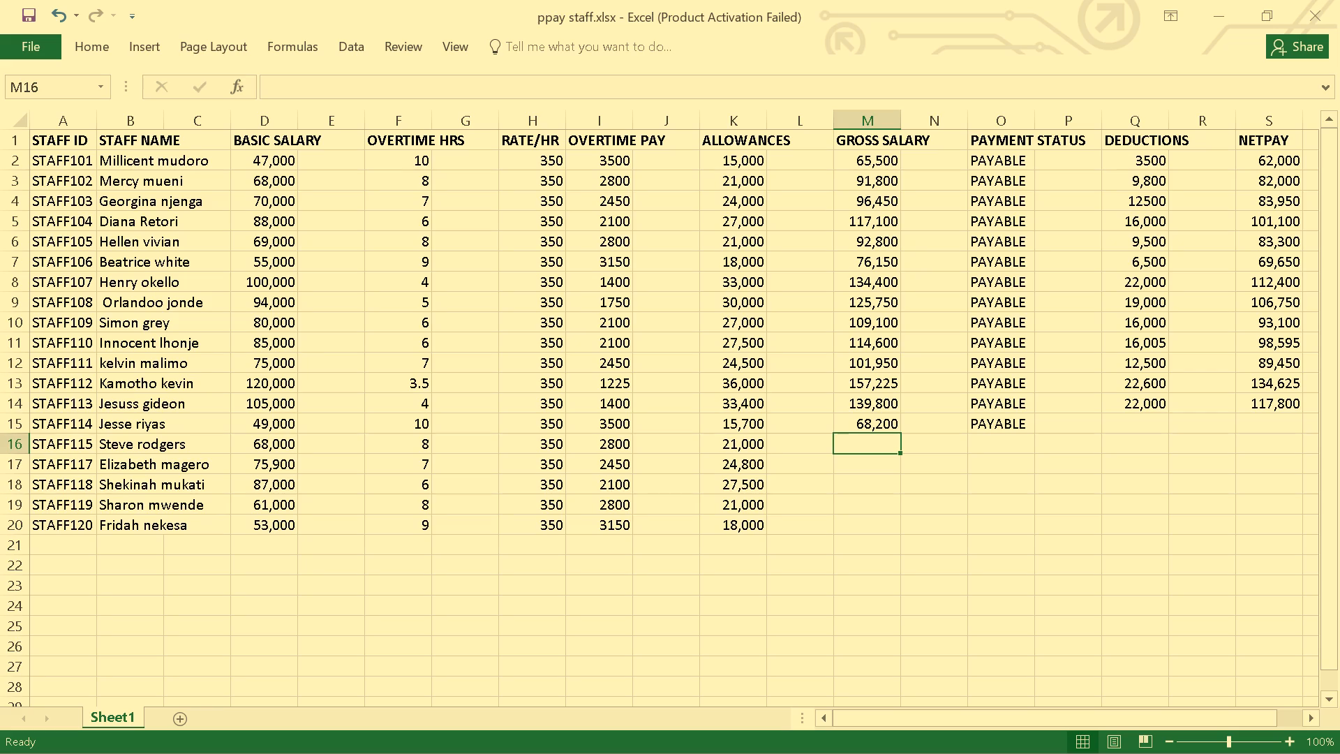
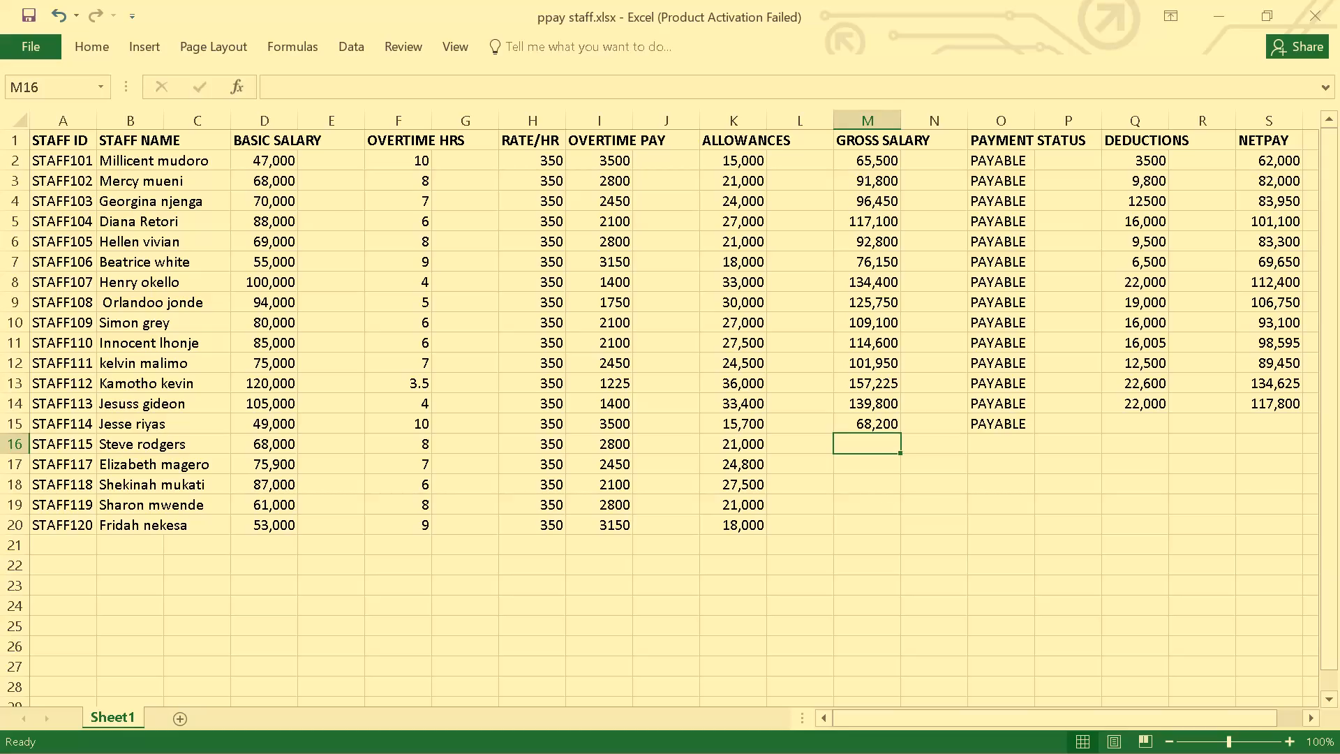
Enter STAFF115's gross salary formula in M16 as =D16+I16+K16, adding basic salary, overtime pay and allowances.
click(867, 423)
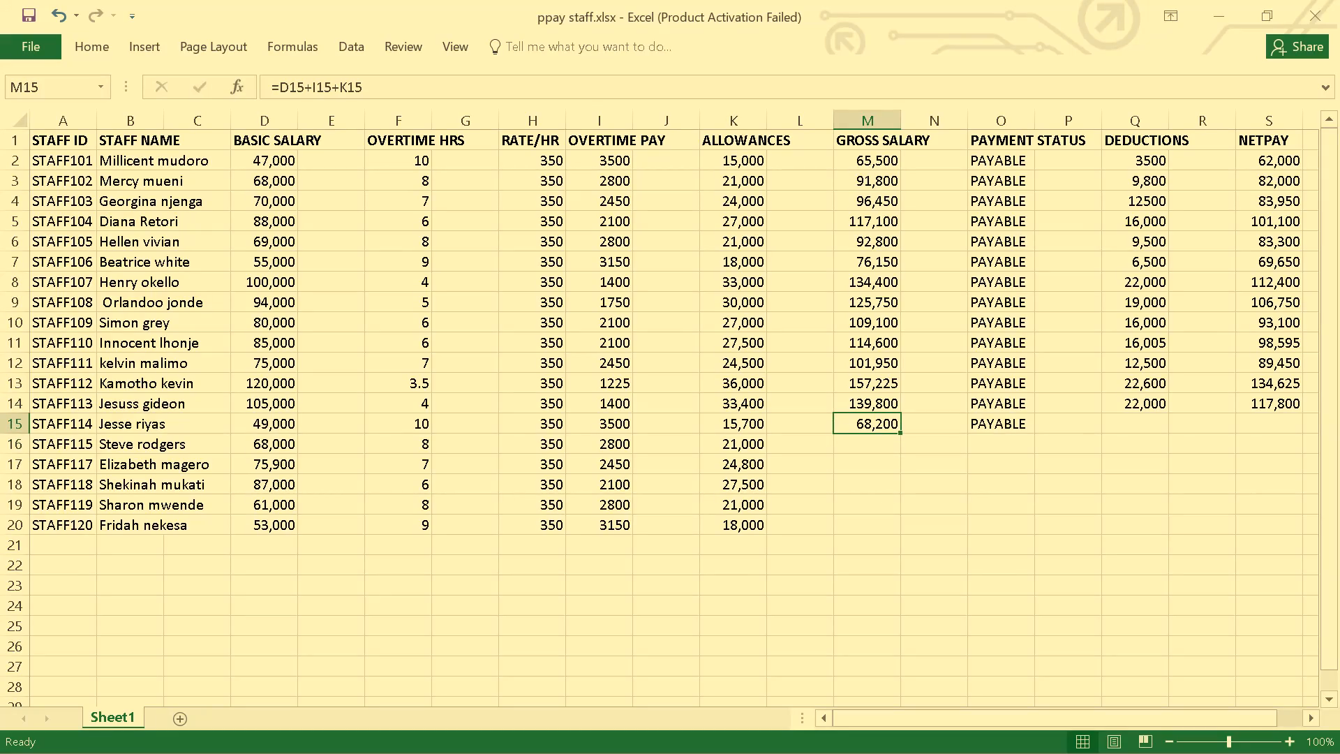
click(854, 448)
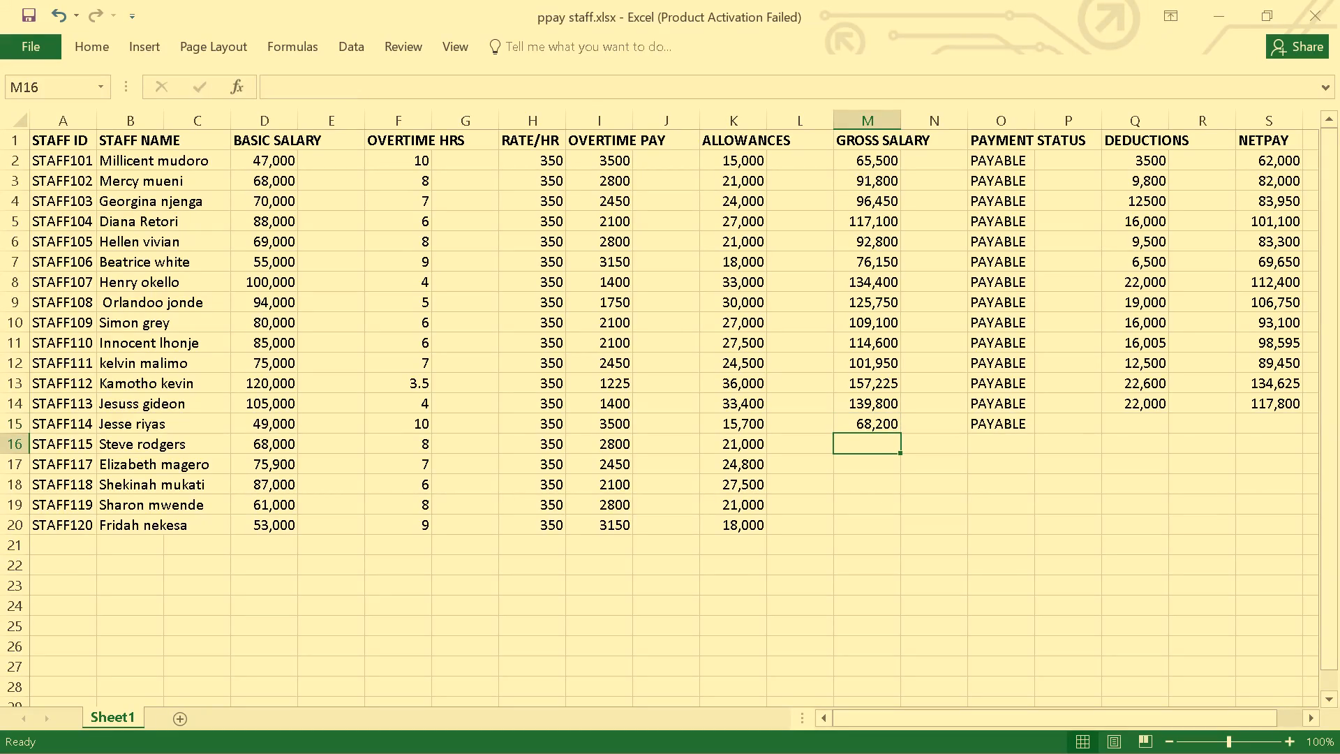
key(equal)
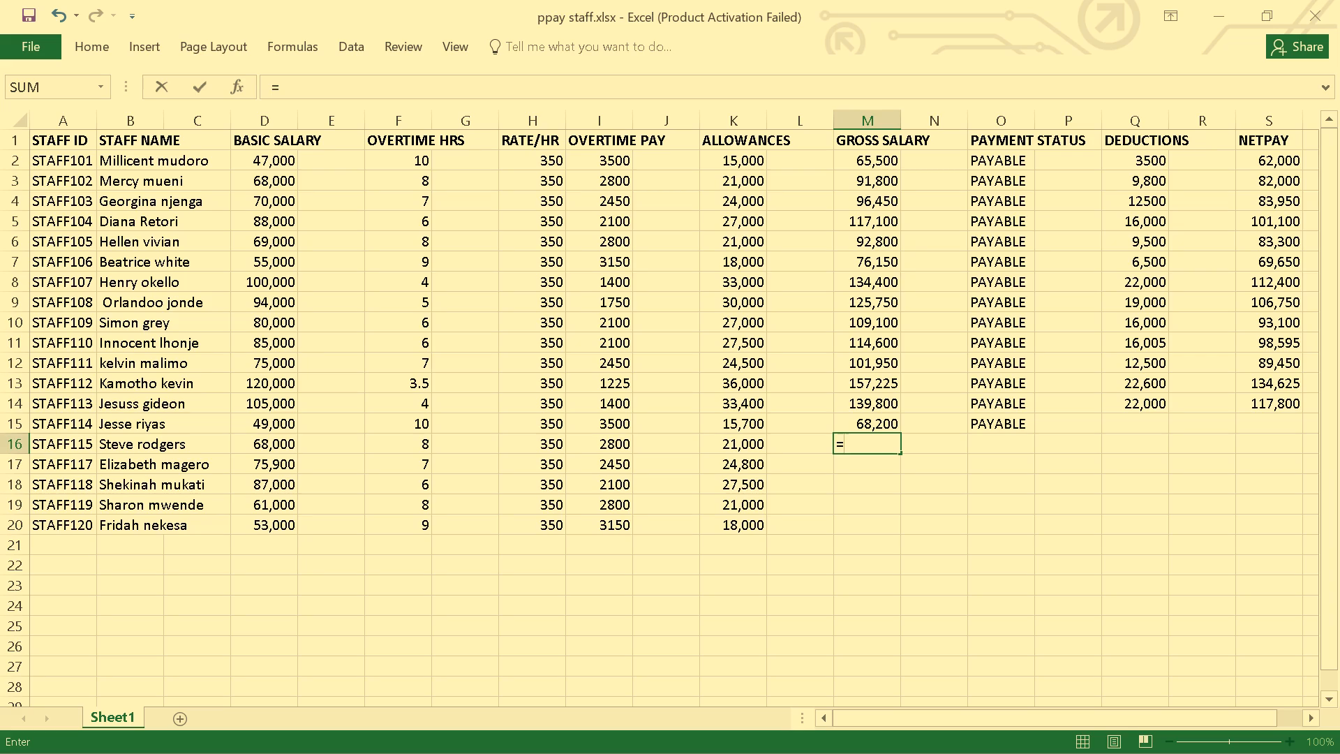
key(d)
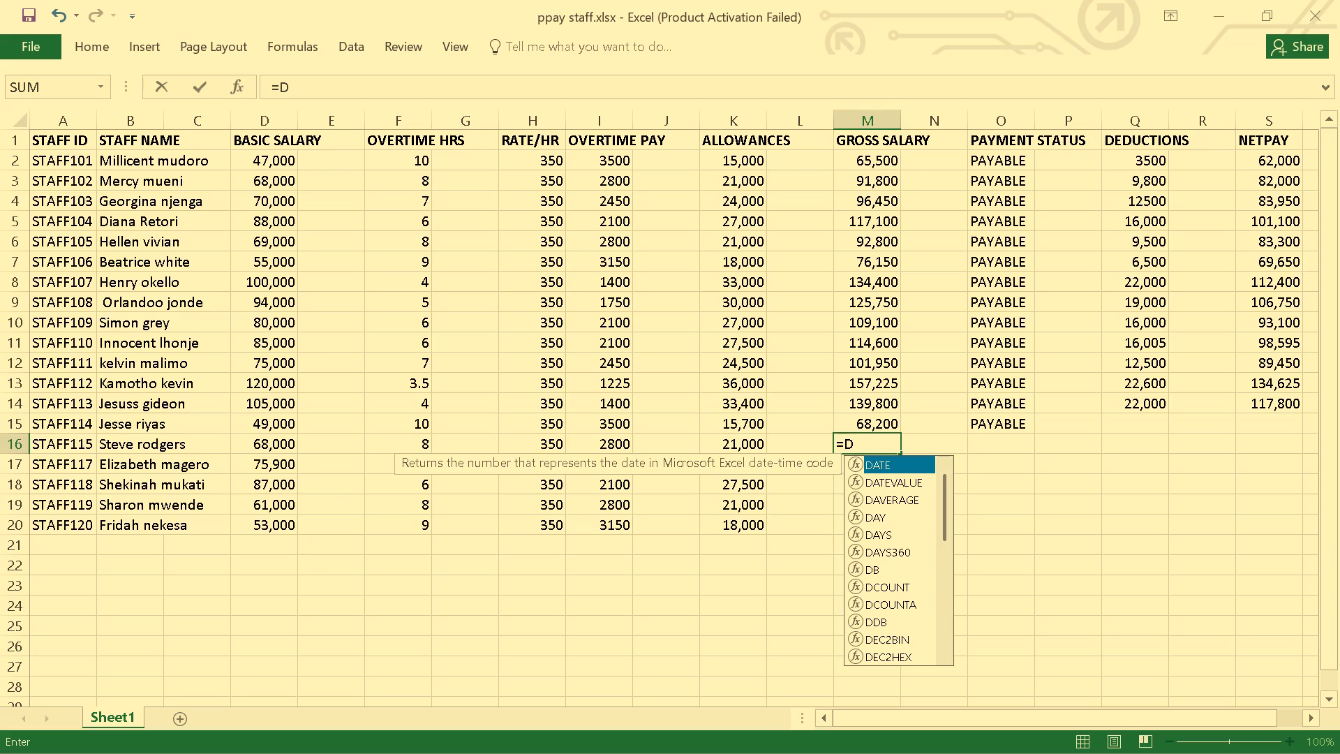
text(16)
key(BackSpace)
key(BackSpace)
key(BackSpace)
key(BackSpace)
key(BackSpace)
key(BackSpace)
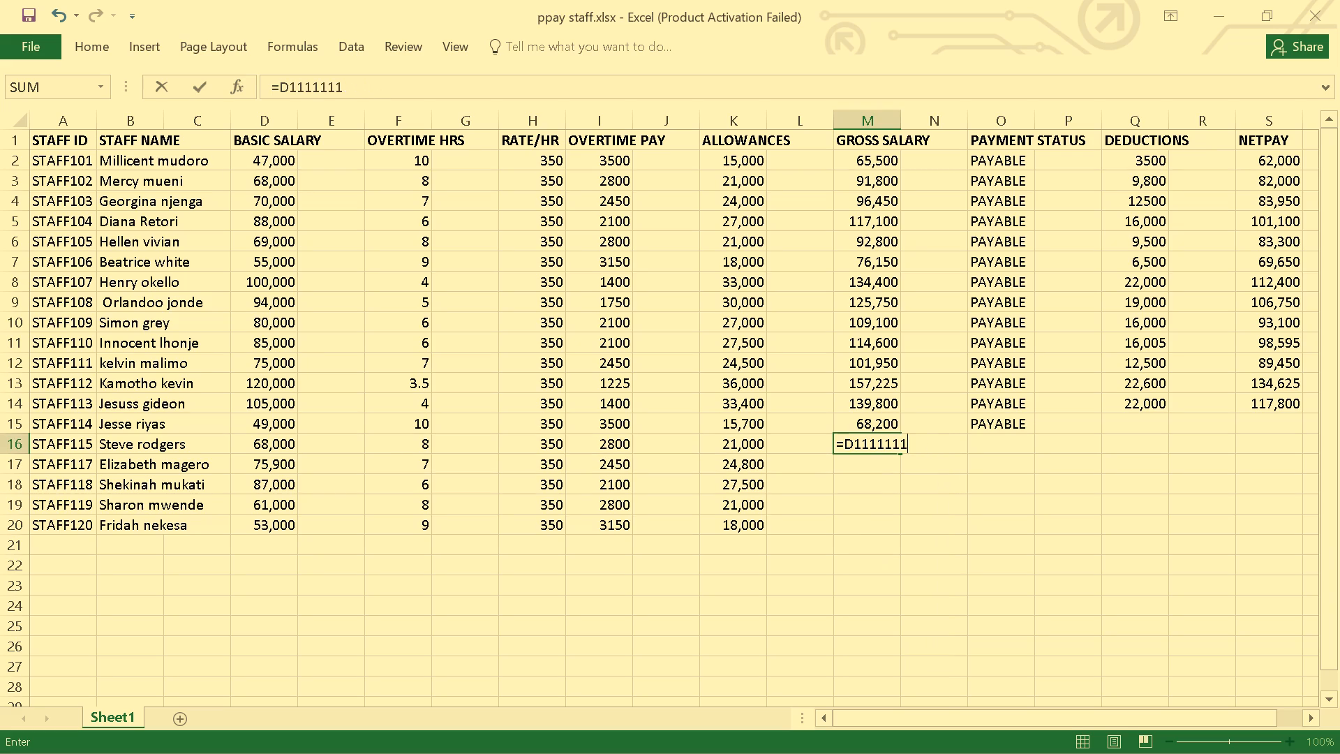
key(BackSpace)
key(BackSpace)
key(BackSpace)
key(BackSpace)
key(BackSpace)
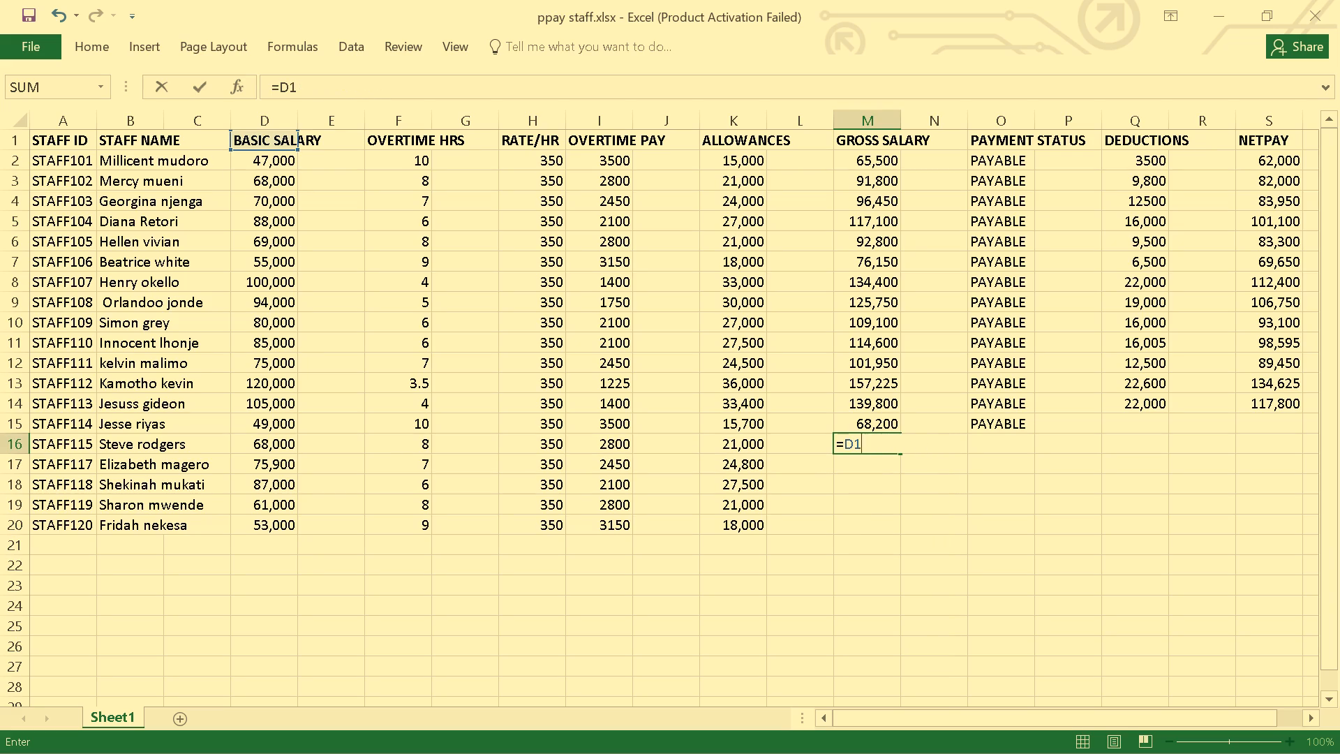
key(6)
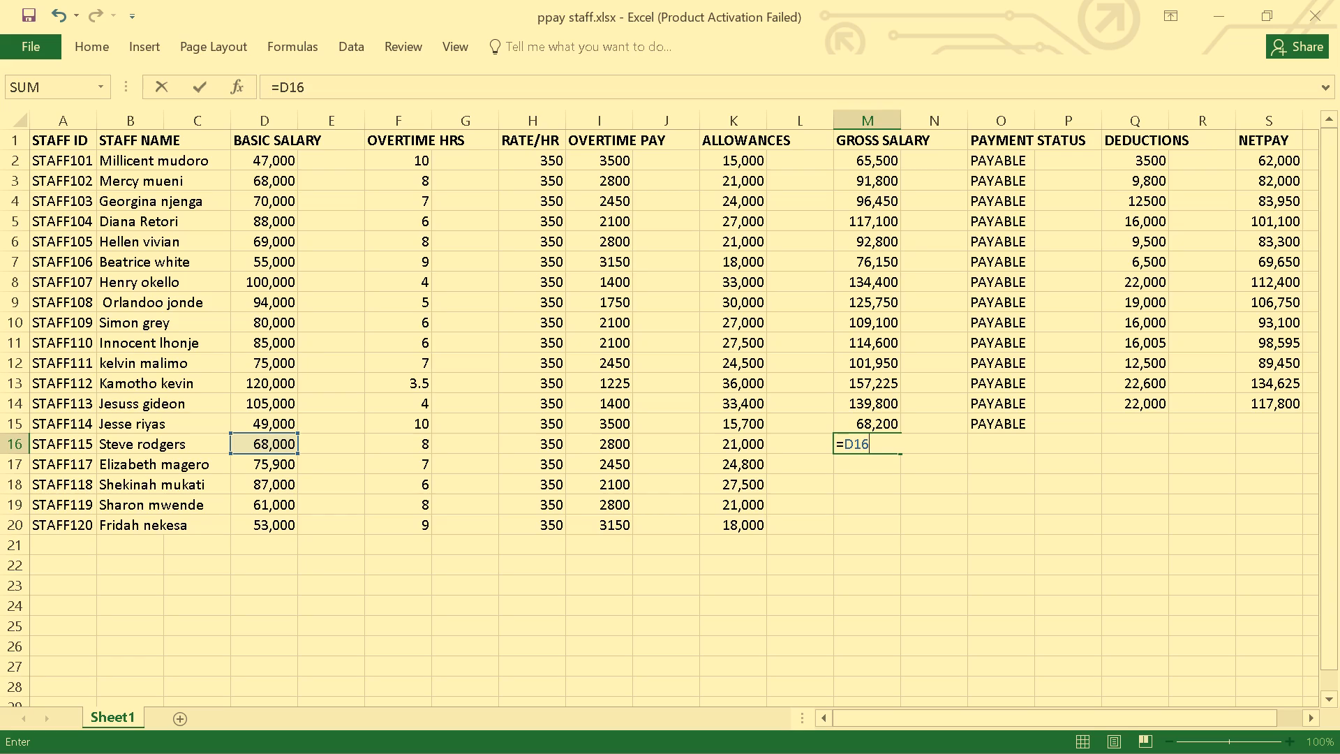
key(shift+plus)
key(1)
key(BackSpace)
text(I16)
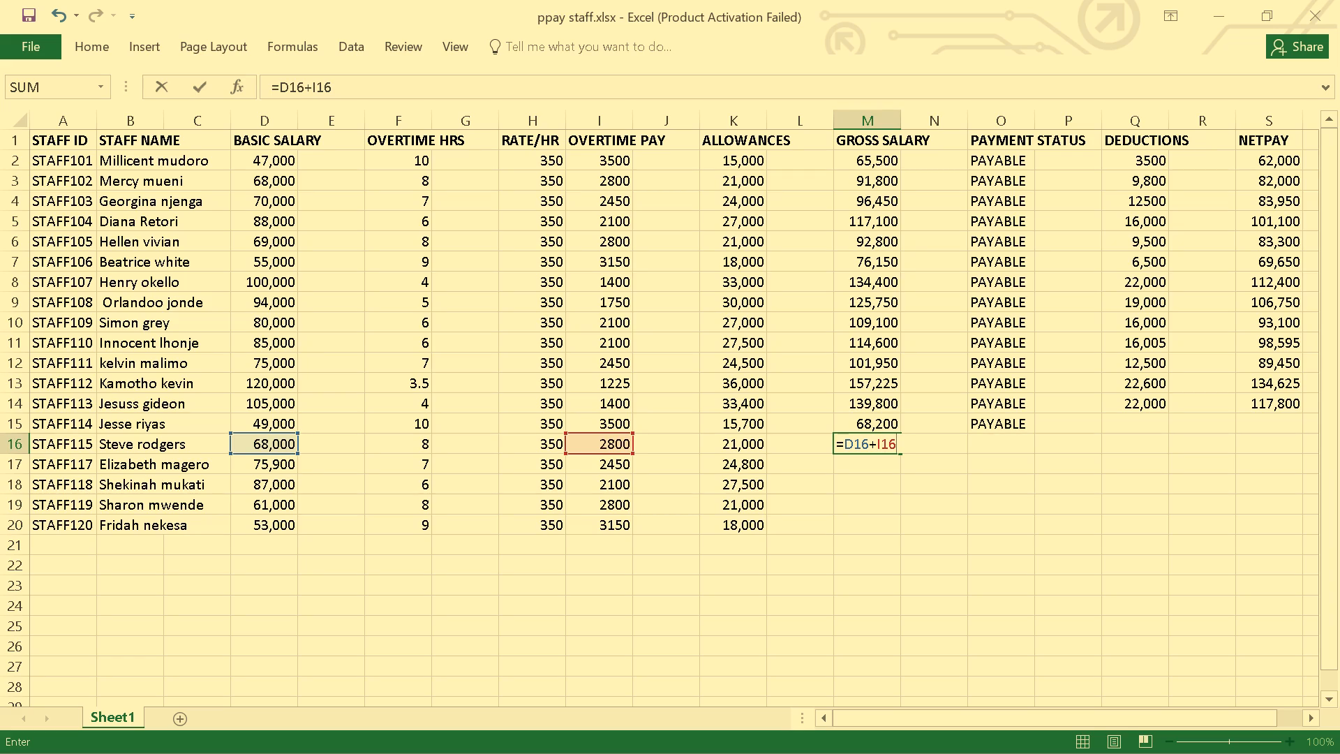
key(shift+plus)
key(k)
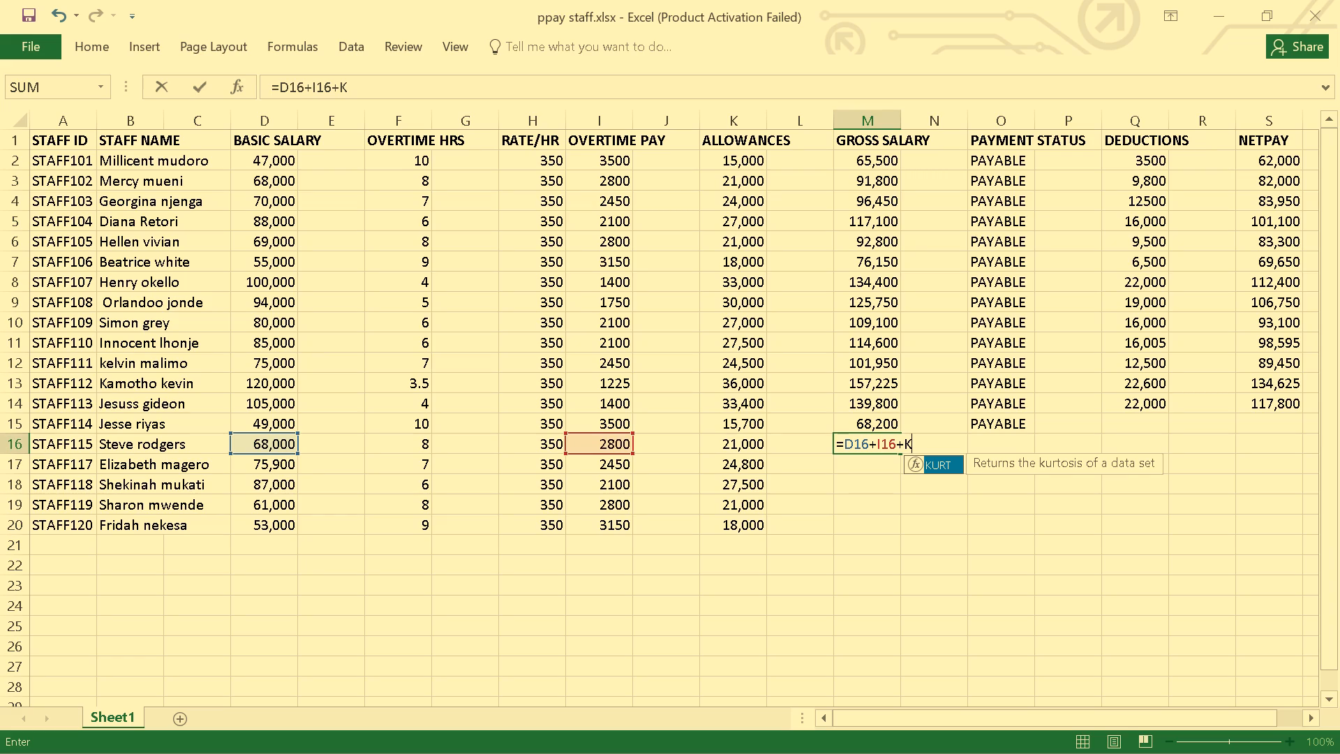
key(1)
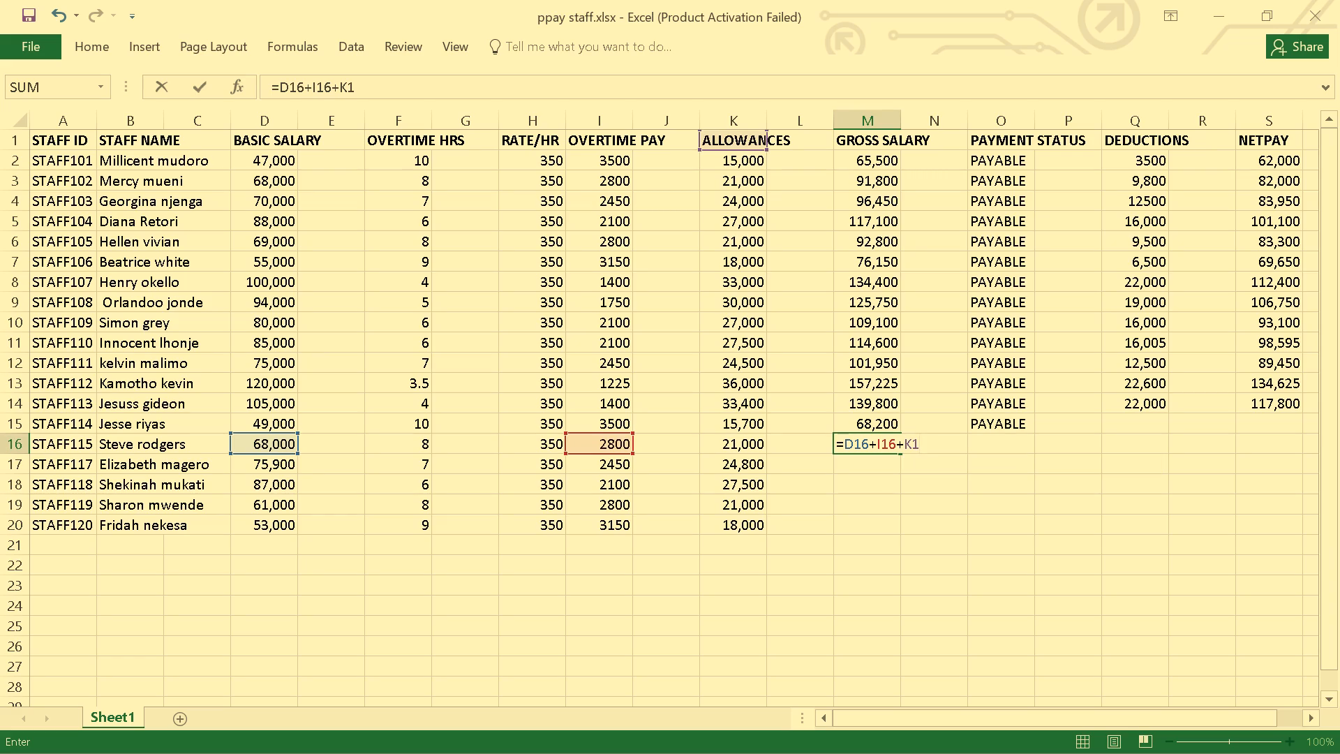
key(6)
key(Return)
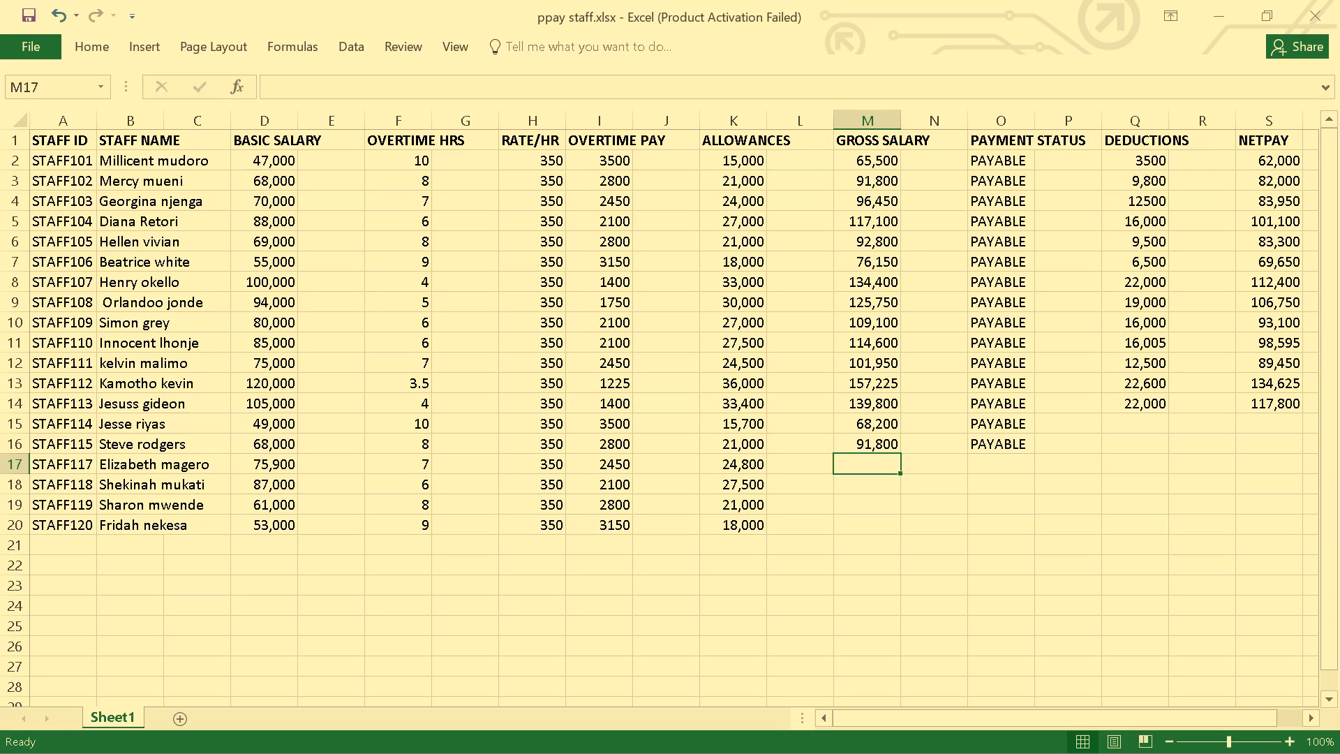
Enter 3,800 as STAFF114's deductions in Q15.
click(1130, 436)
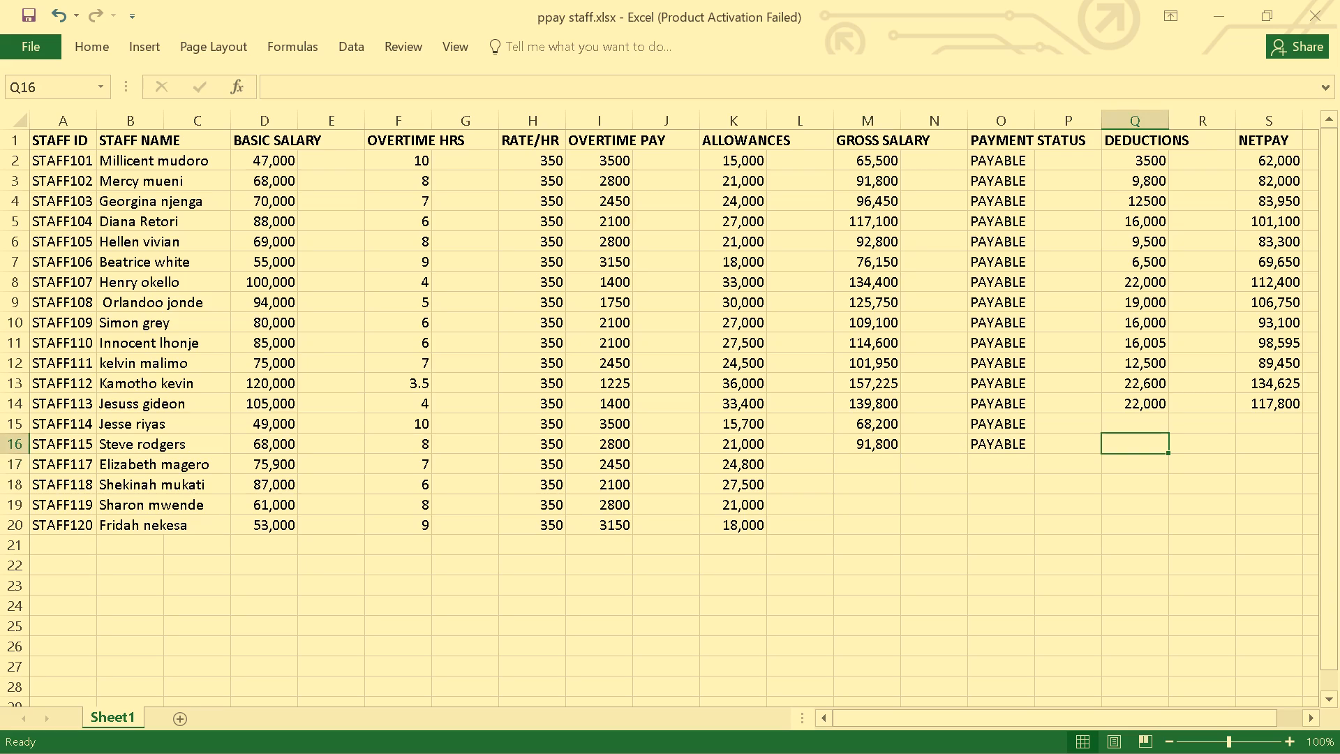
click(1128, 416)
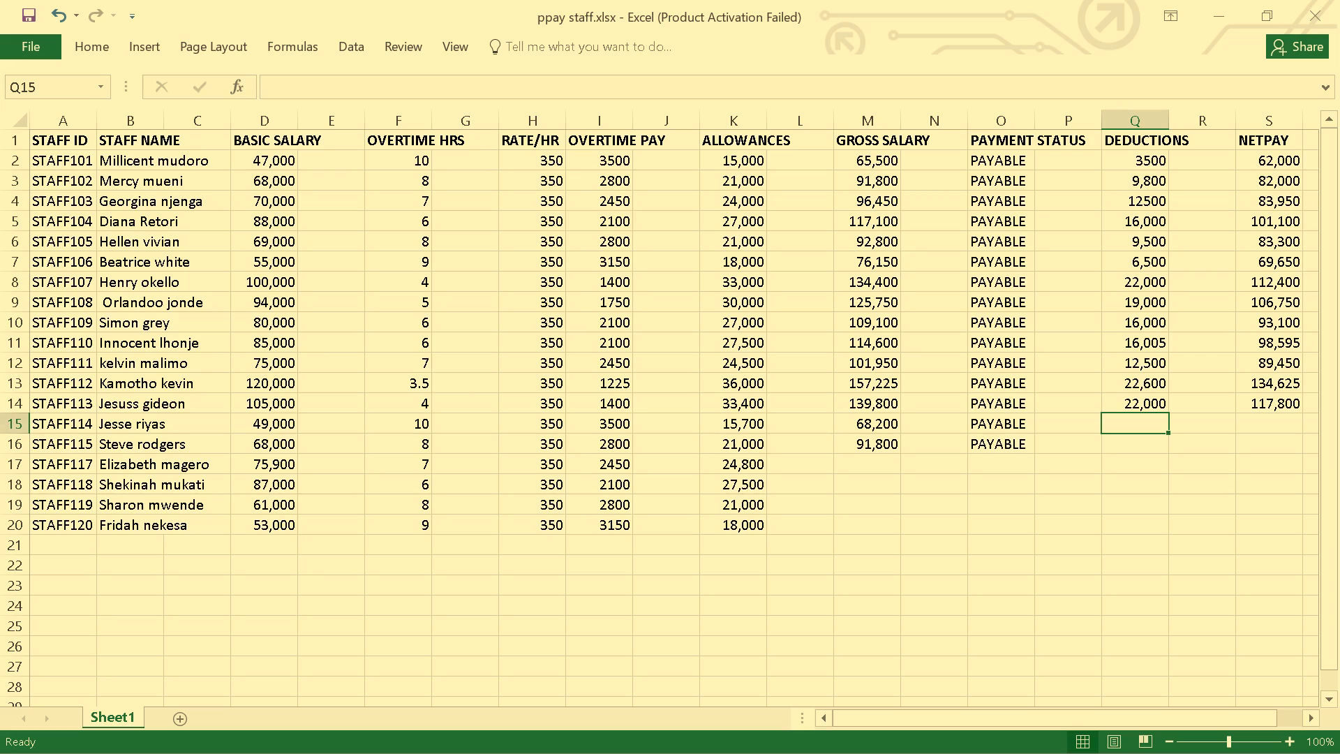
click(1124, 410)
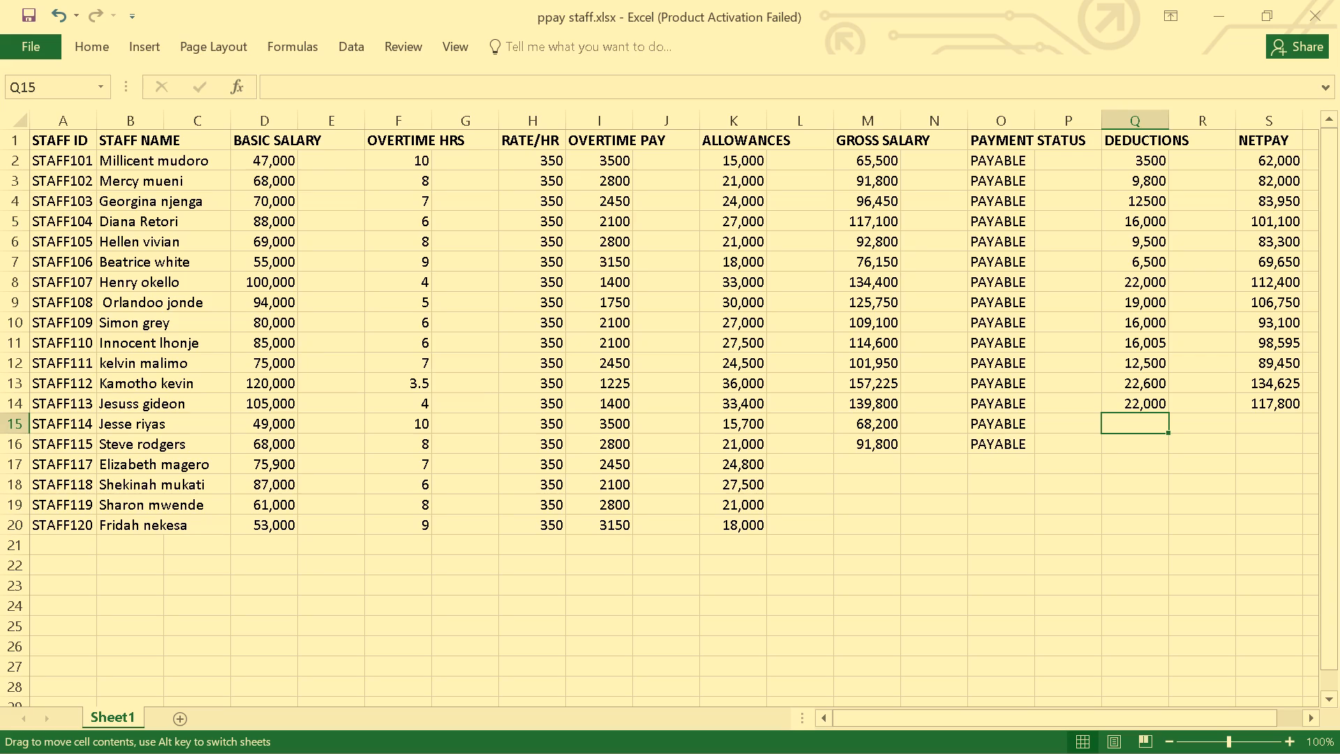
key(Up)
key(Down)
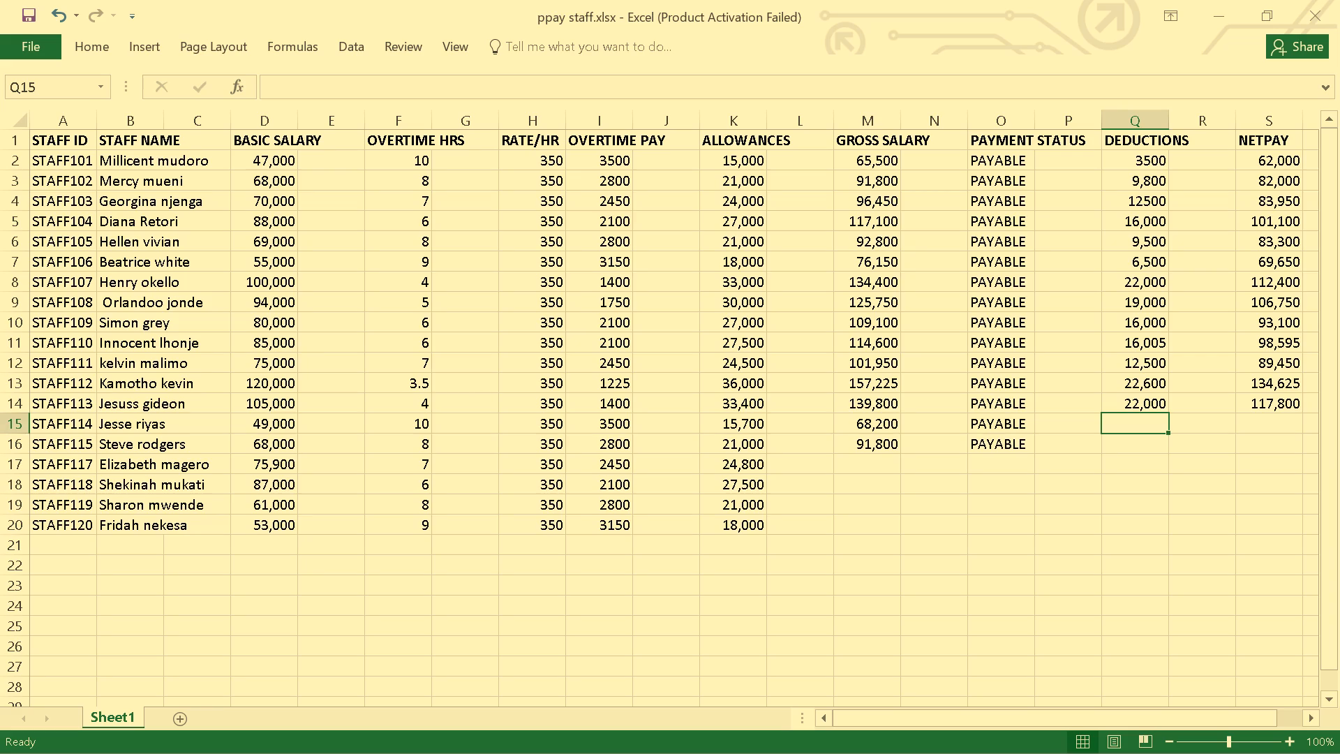
click(1278, 405)
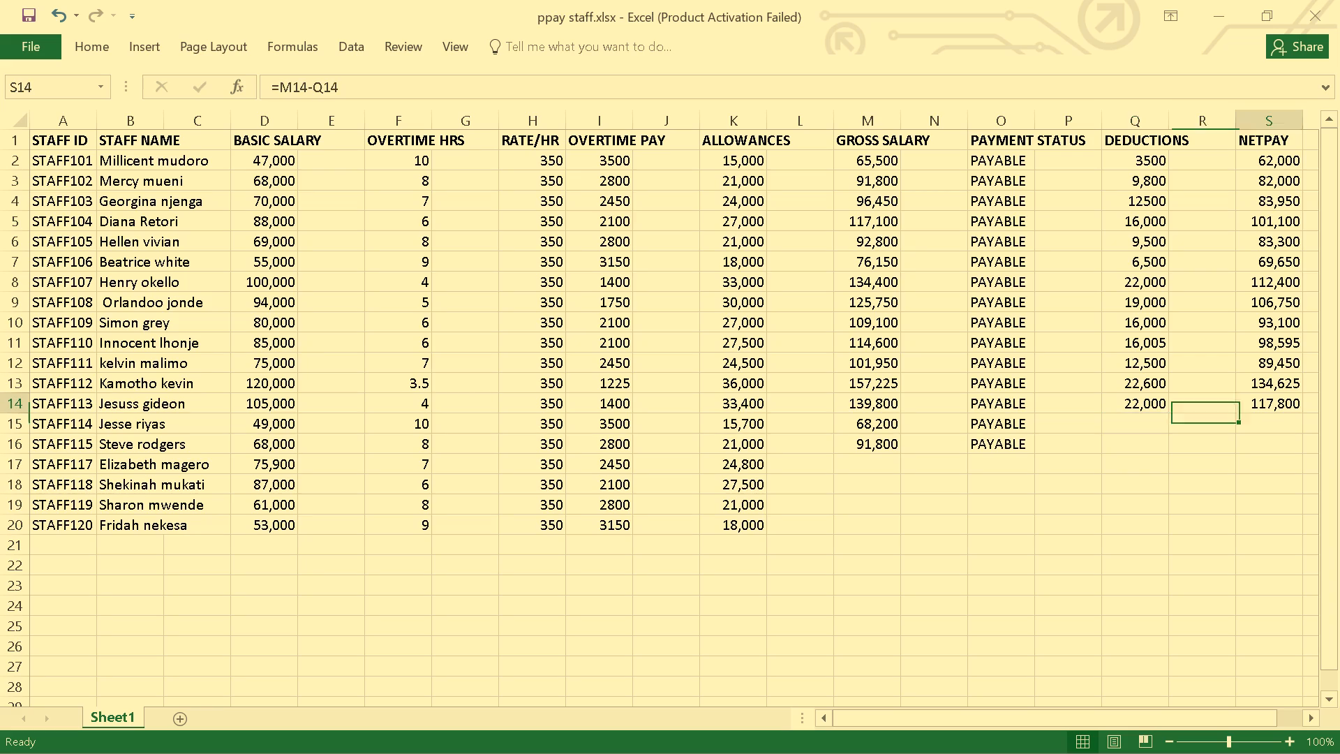
click(1142, 430)
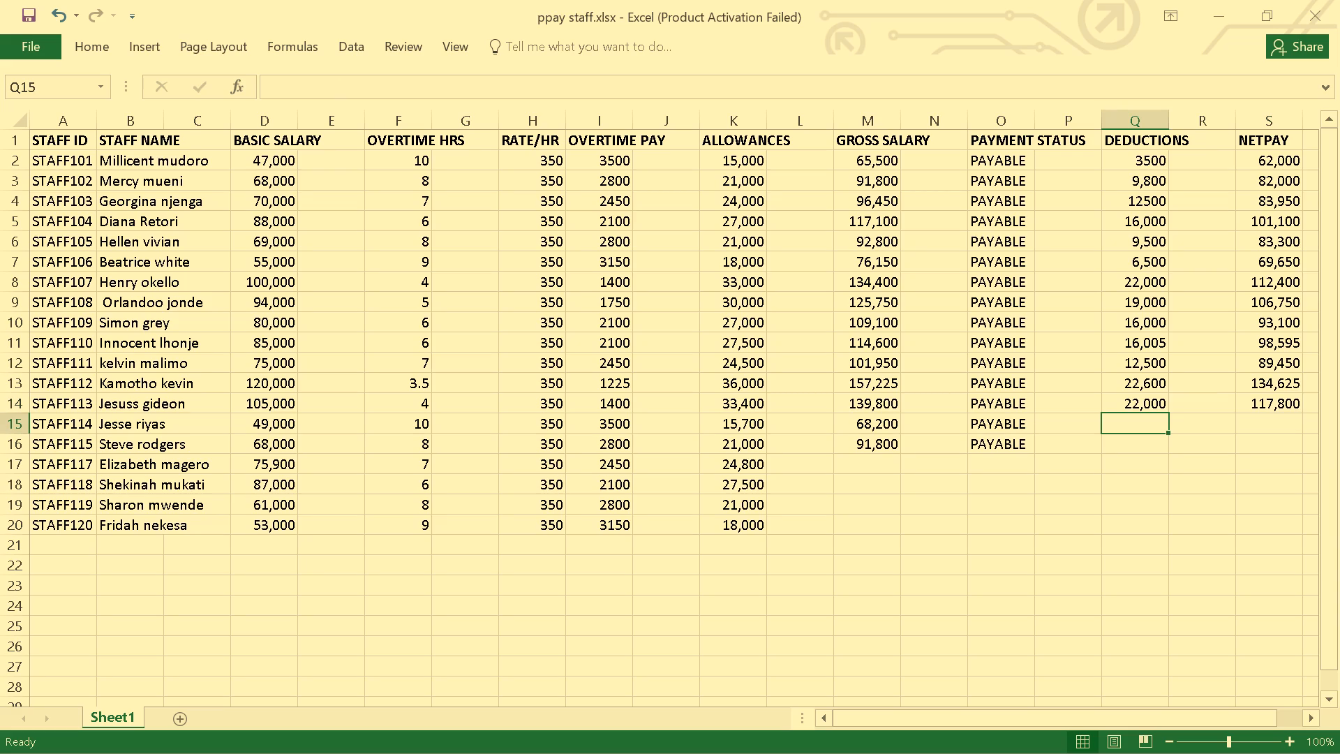
click(1251, 400)
click(1126, 428)
click(1028, 423)
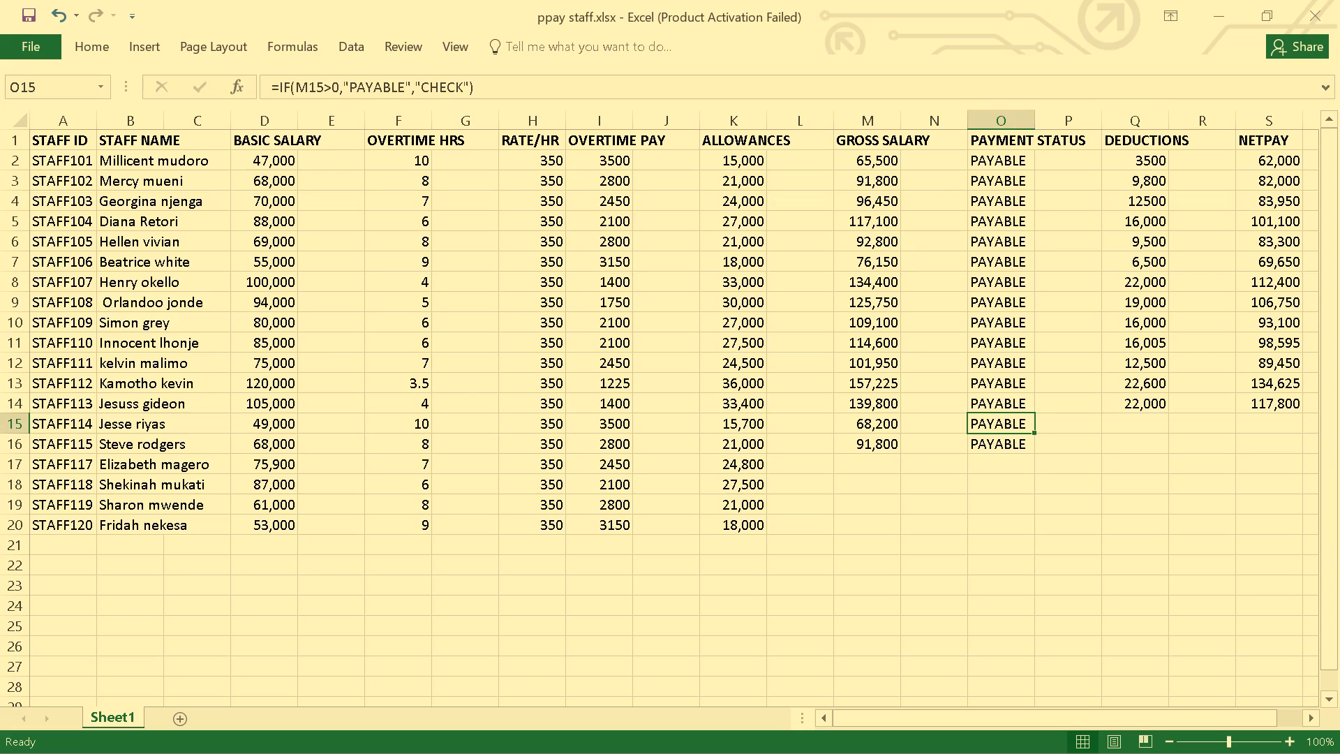
click(1121, 424)
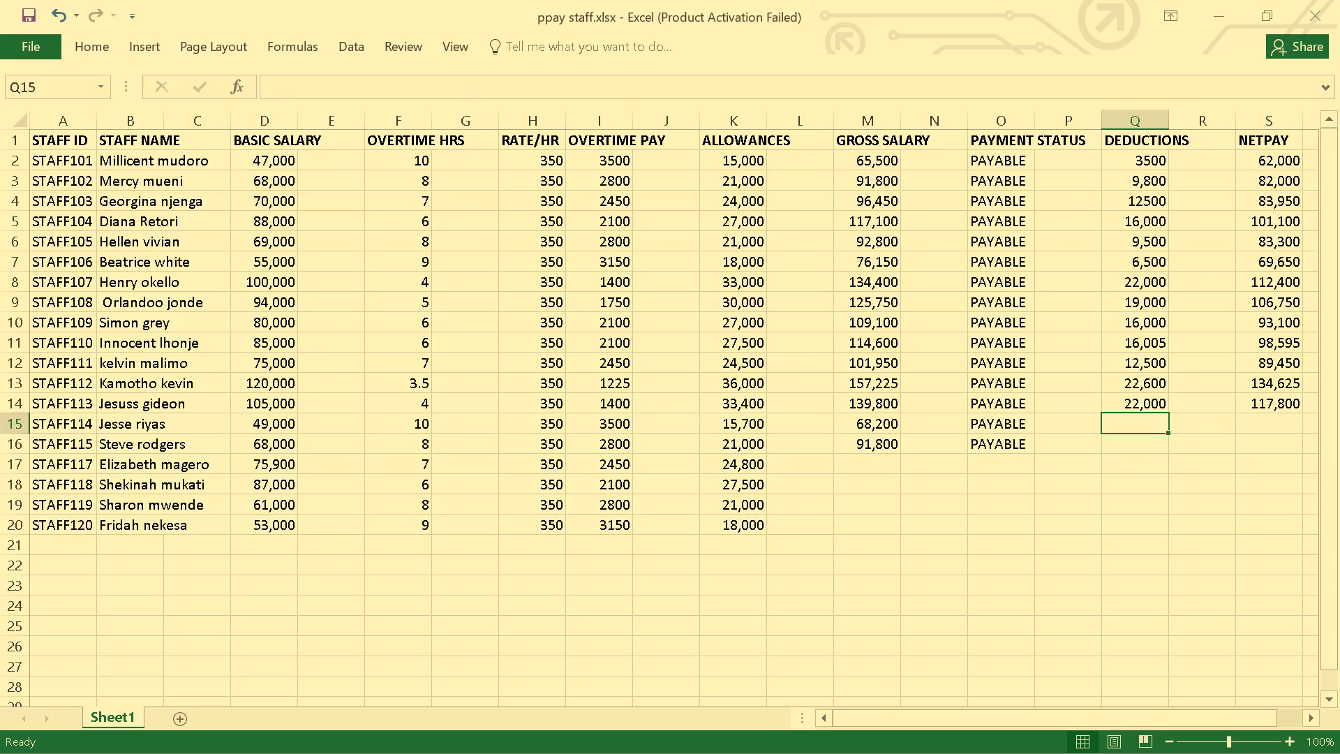
key(3)
key(comma)
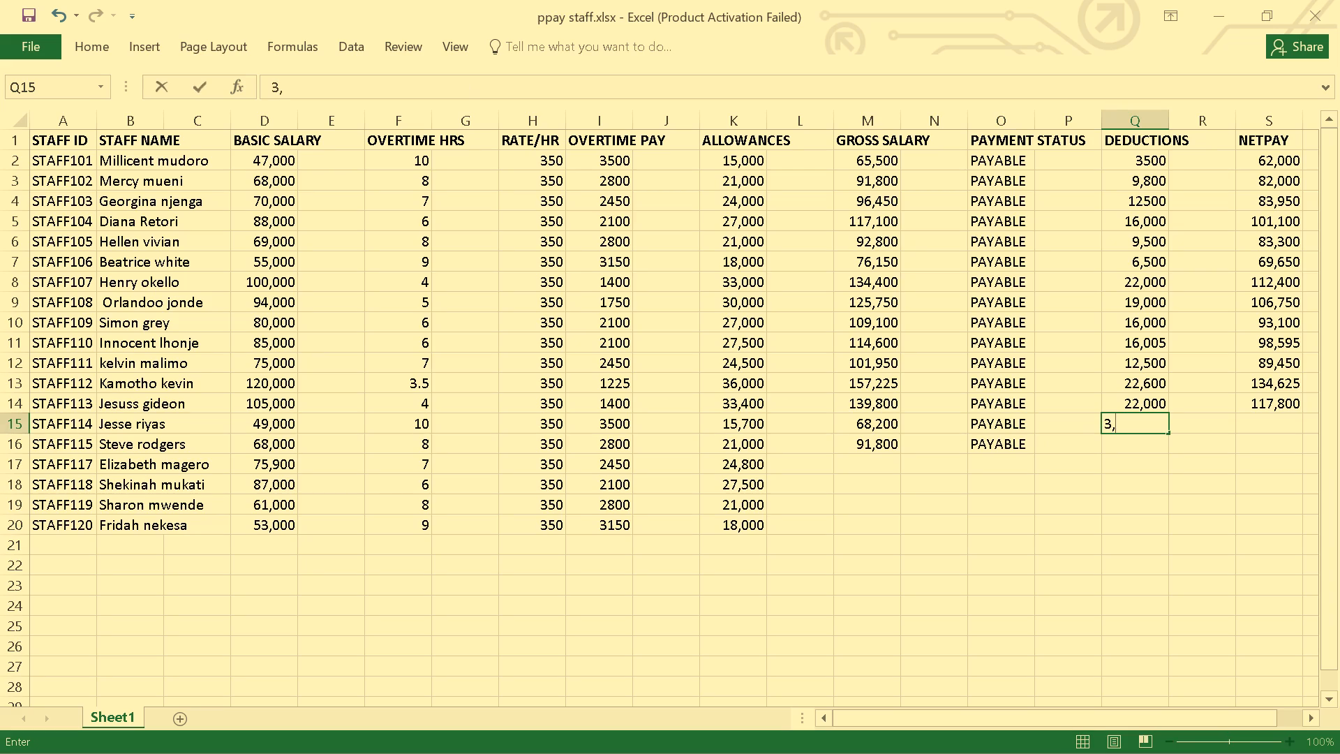
text(800)
key(Return)
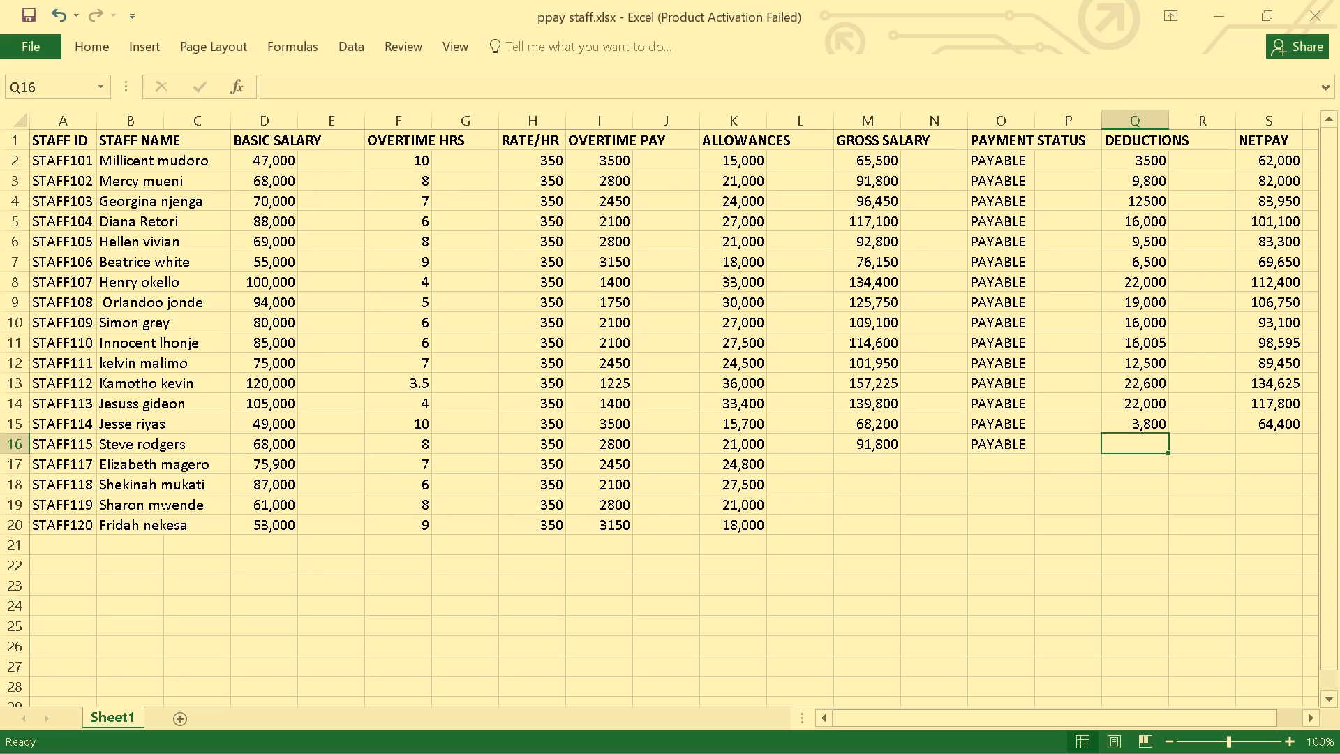
Select STAFF115's empty deductions cell, Q16.
click(1119, 444)
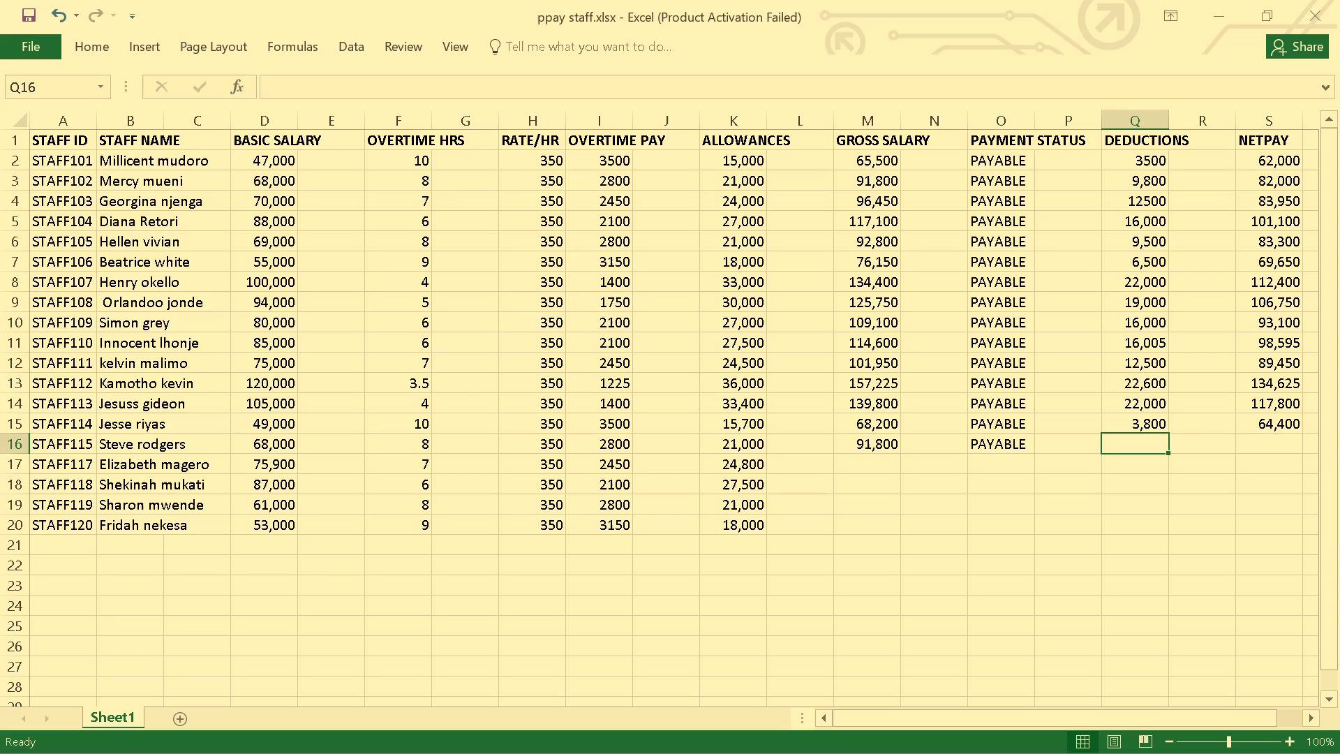
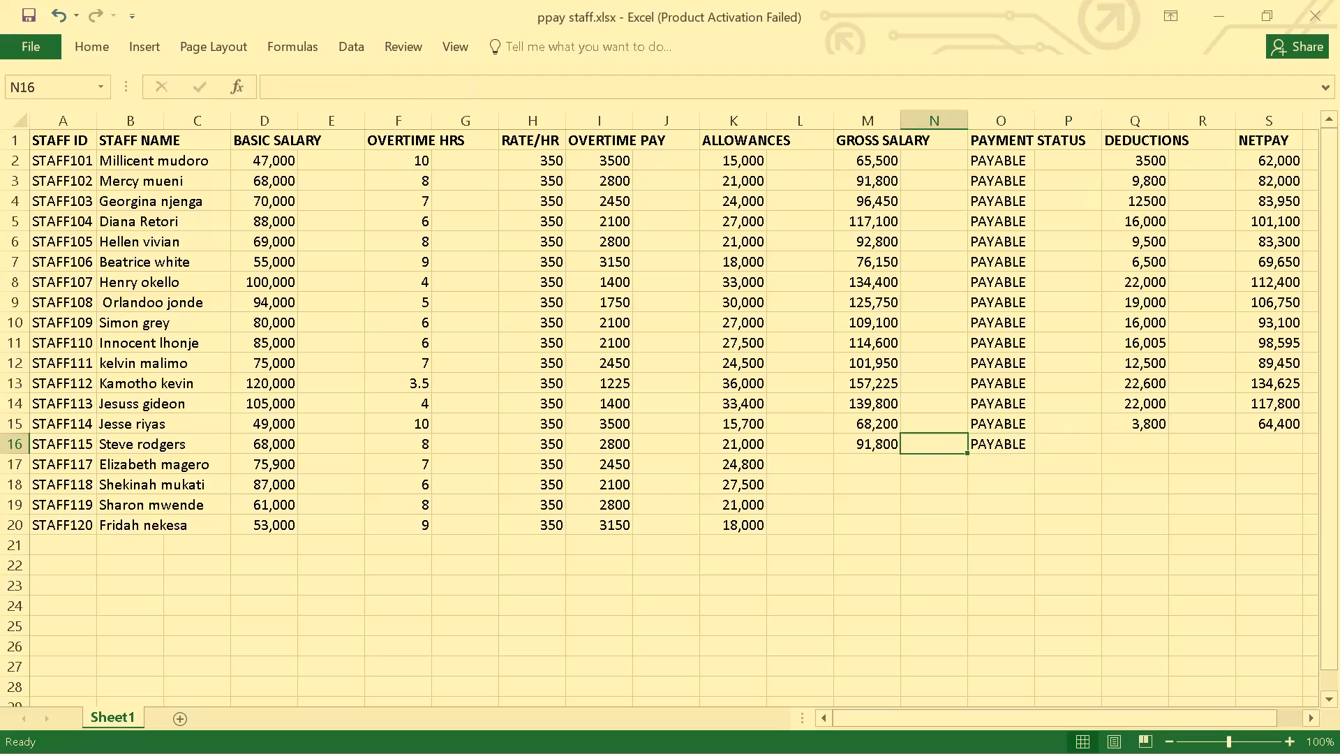
key(Right)
key(Right)
key(Right)
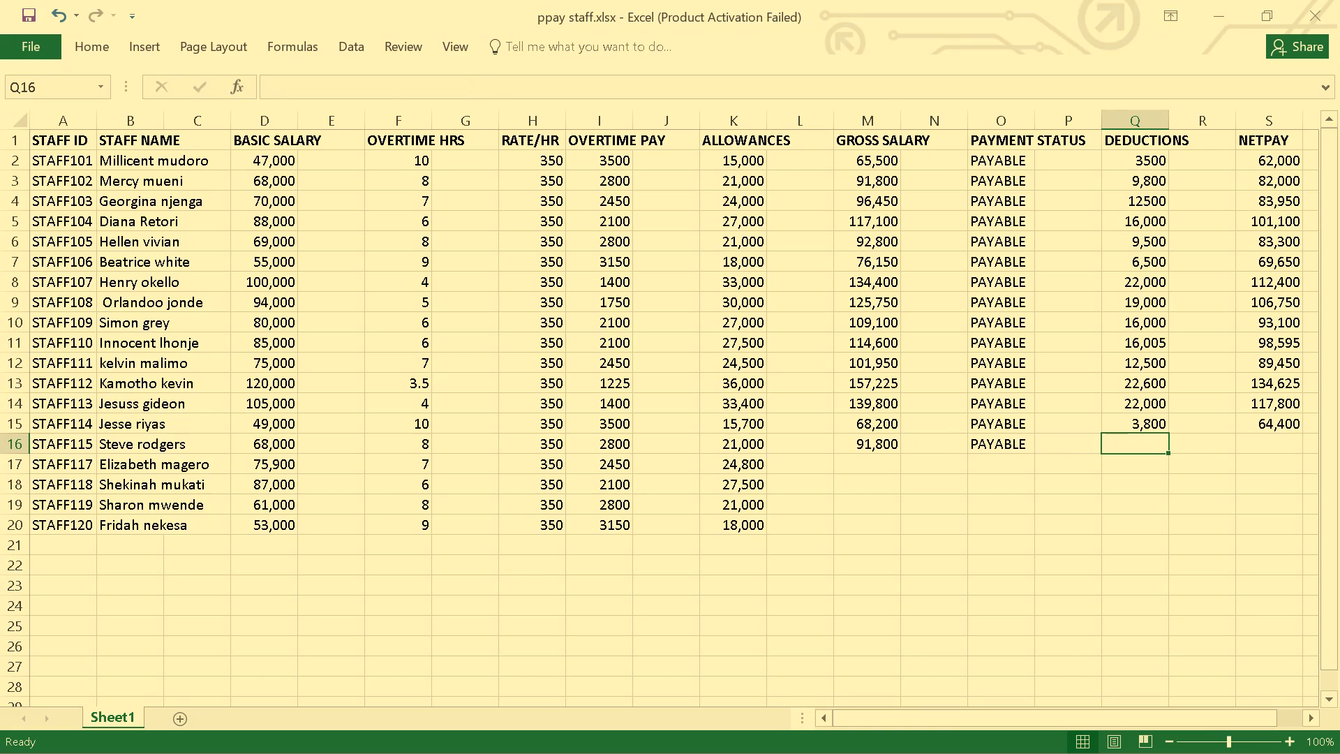
key(3)
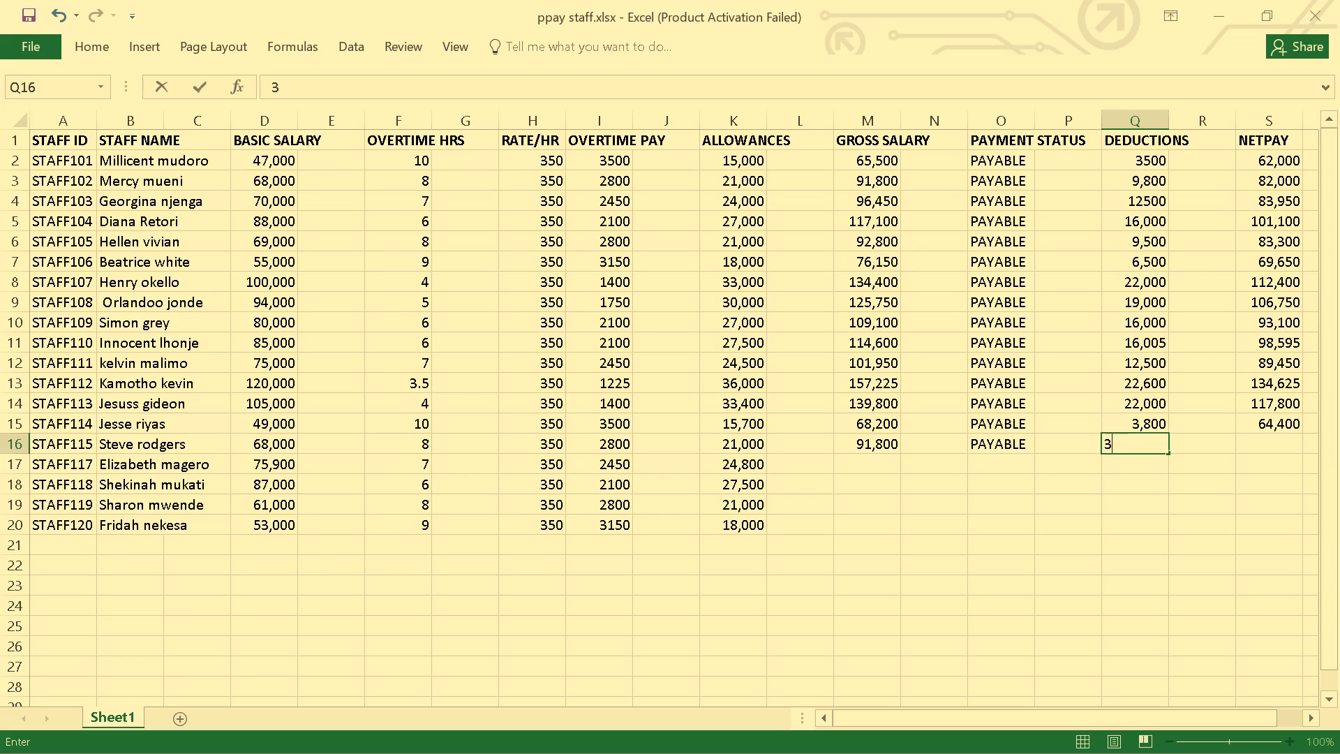
key(BackSpace)
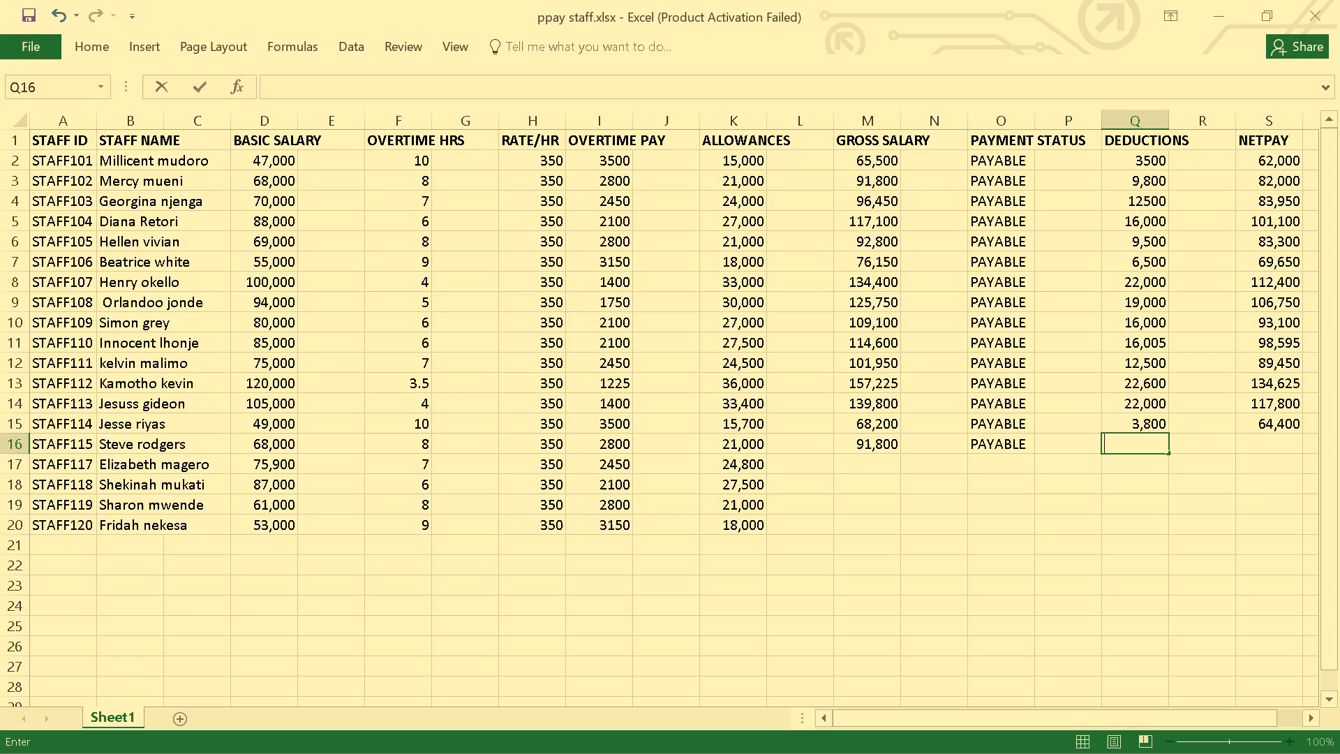
key(9)
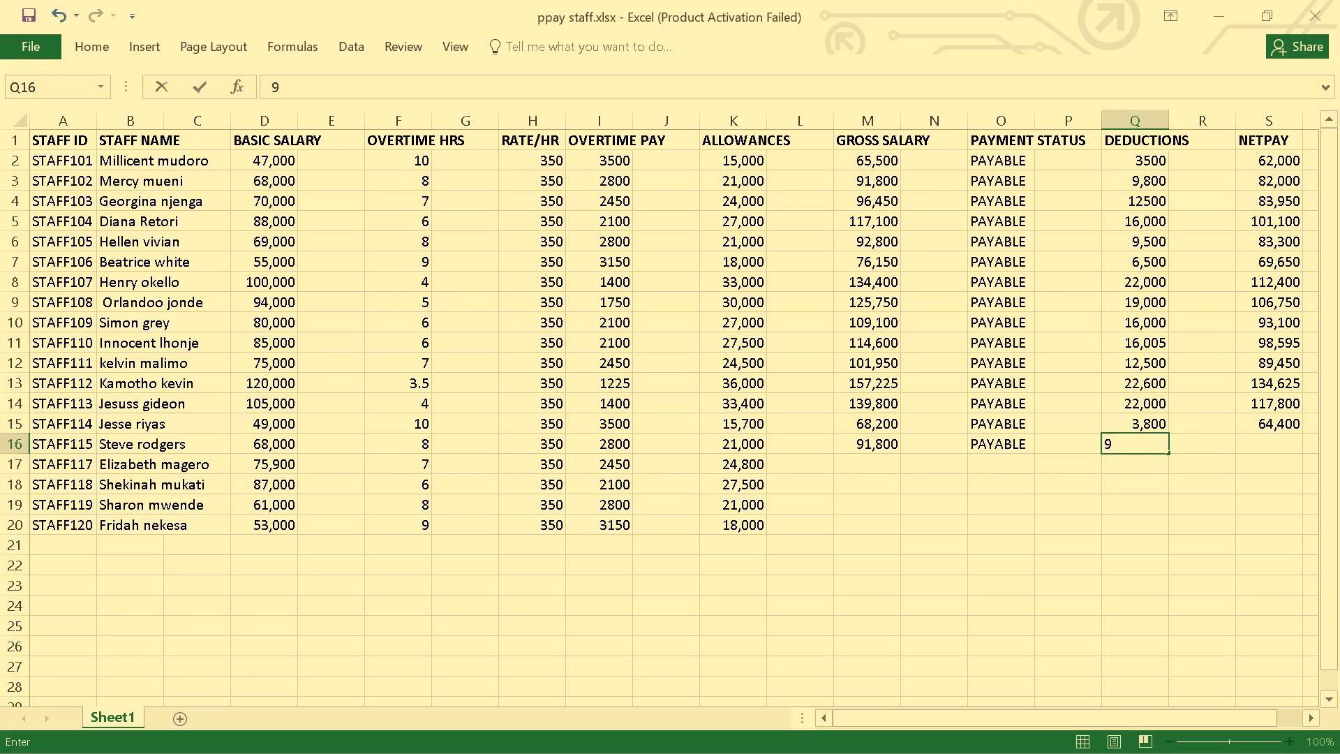
text(500)
key(Return)
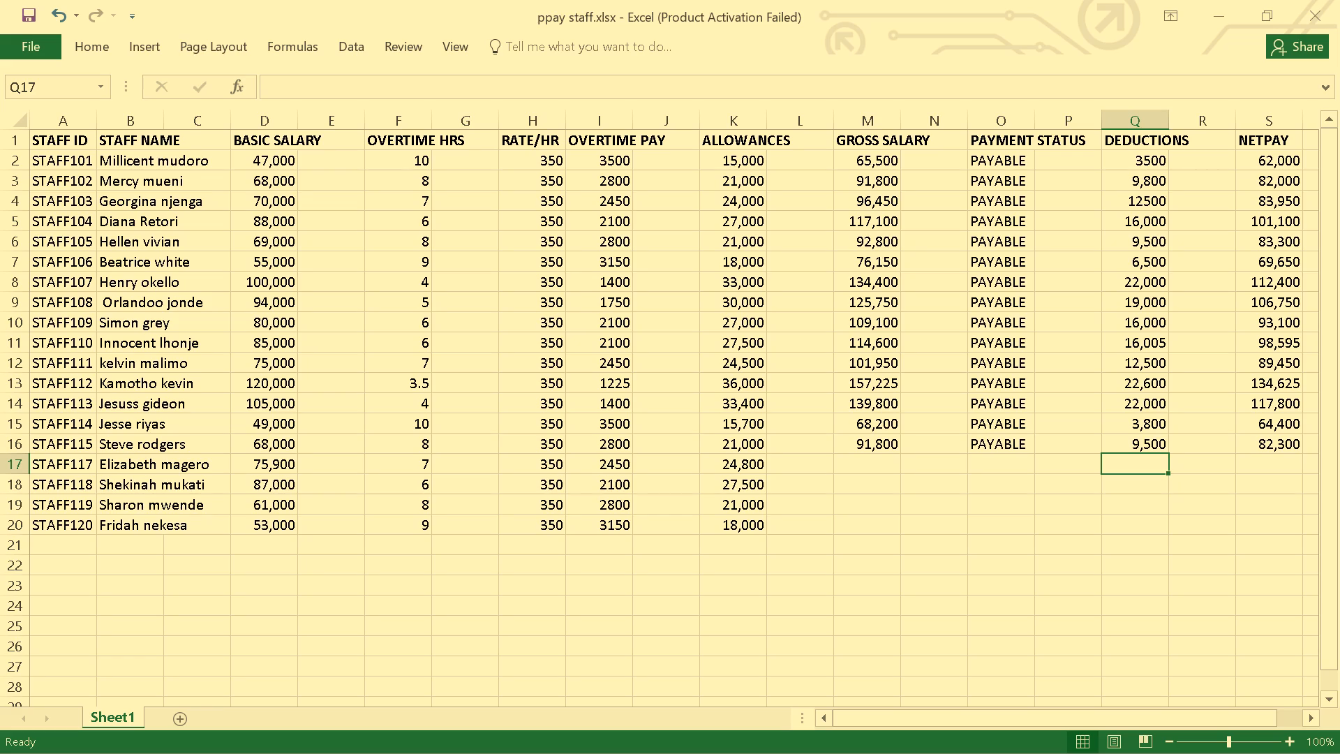
click(854, 470)
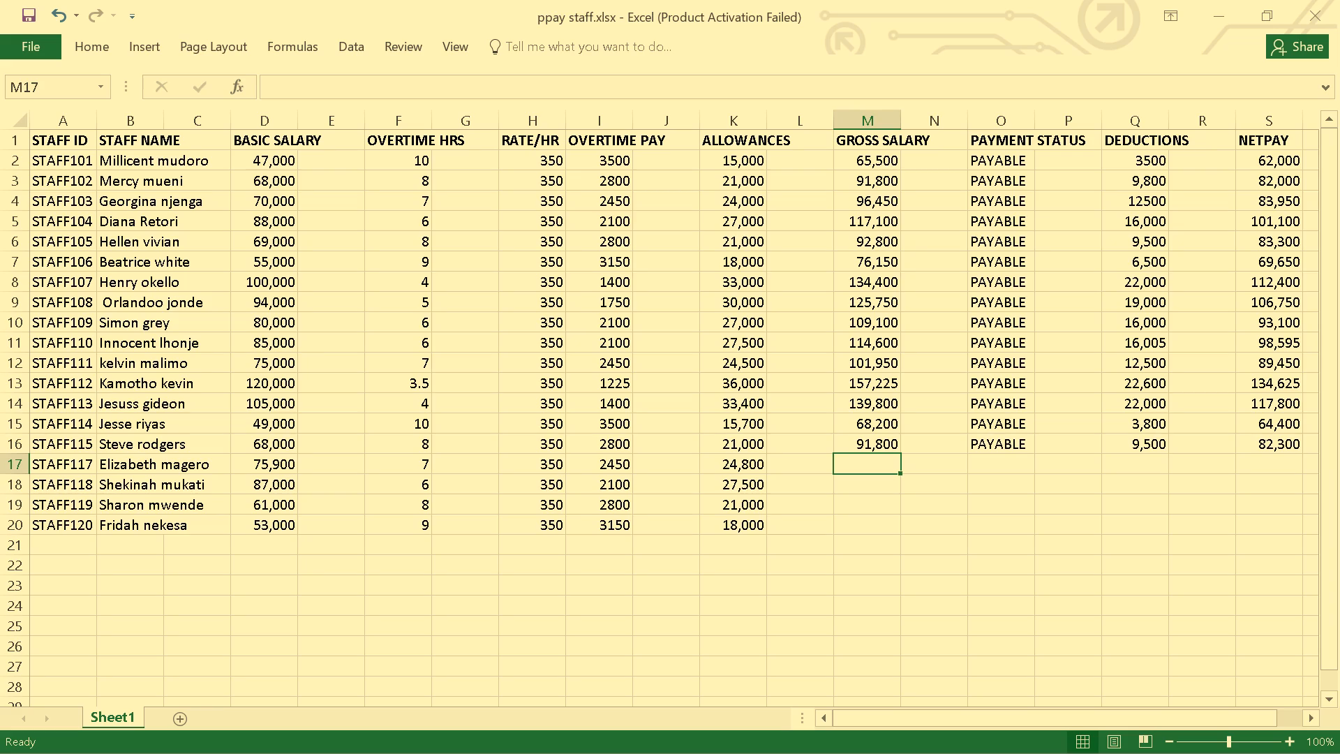
click(995, 468)
click(1124, 462)
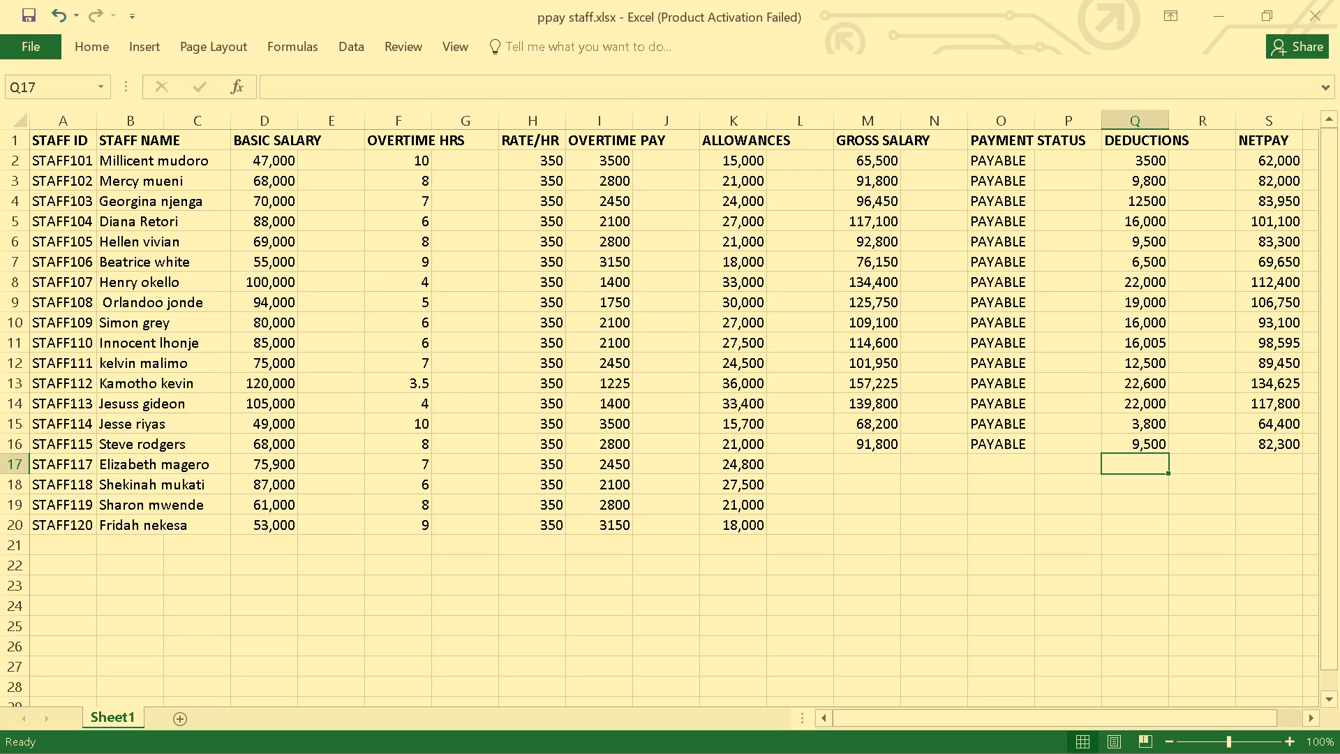
click(974, 446)
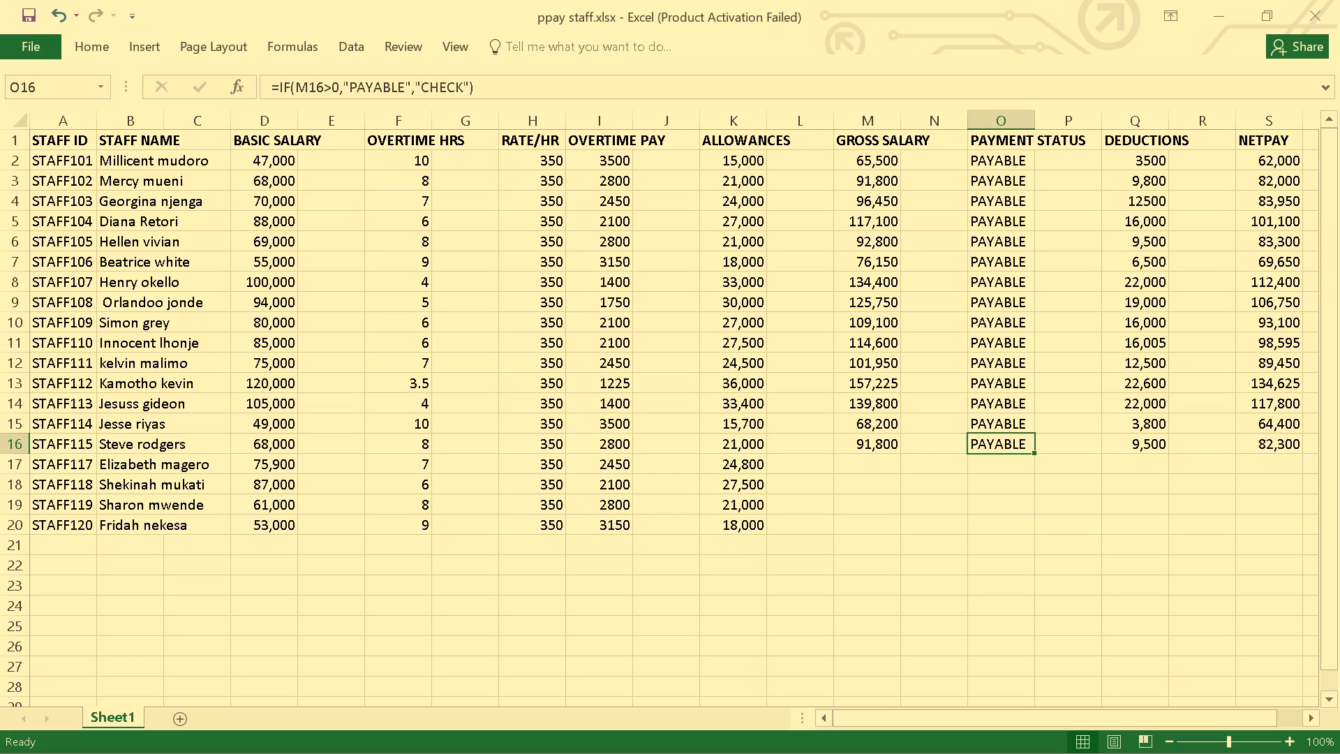
click(900, 449)
key(Down)
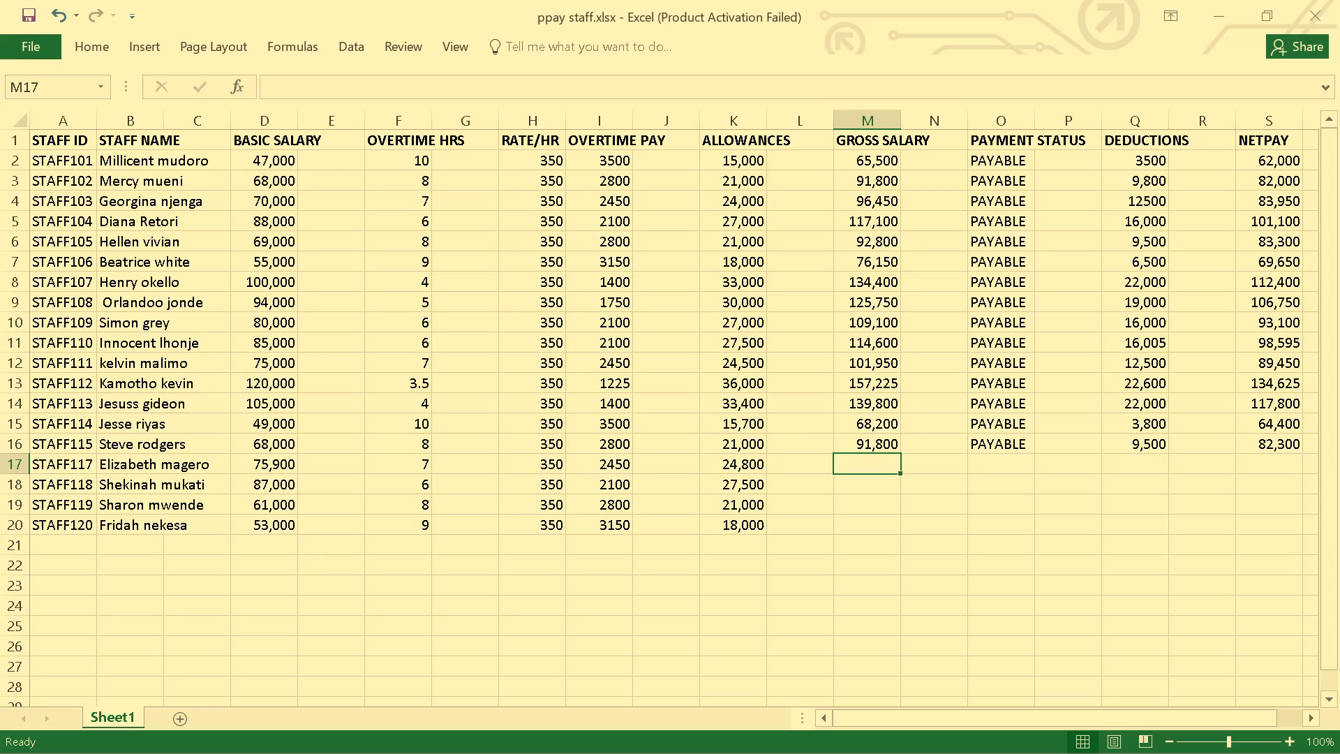
click(1009, 468)
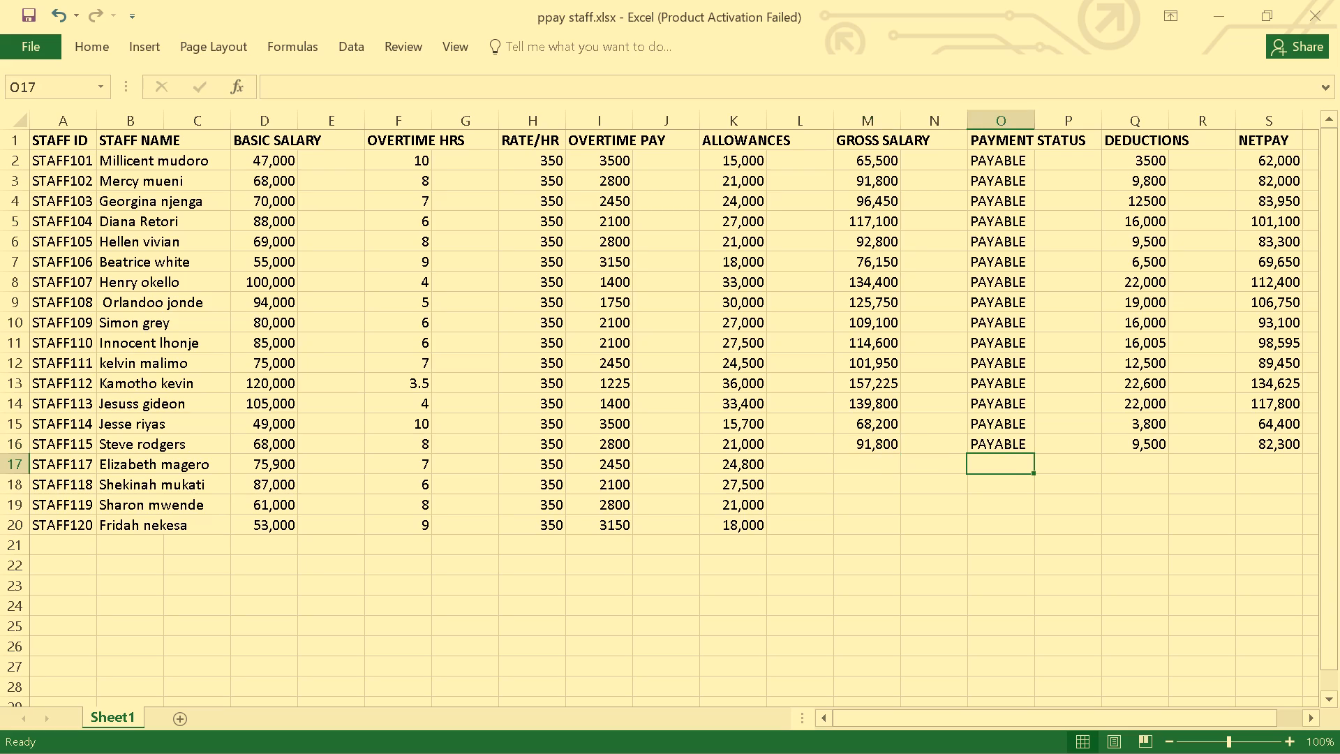
click(1279, 457)
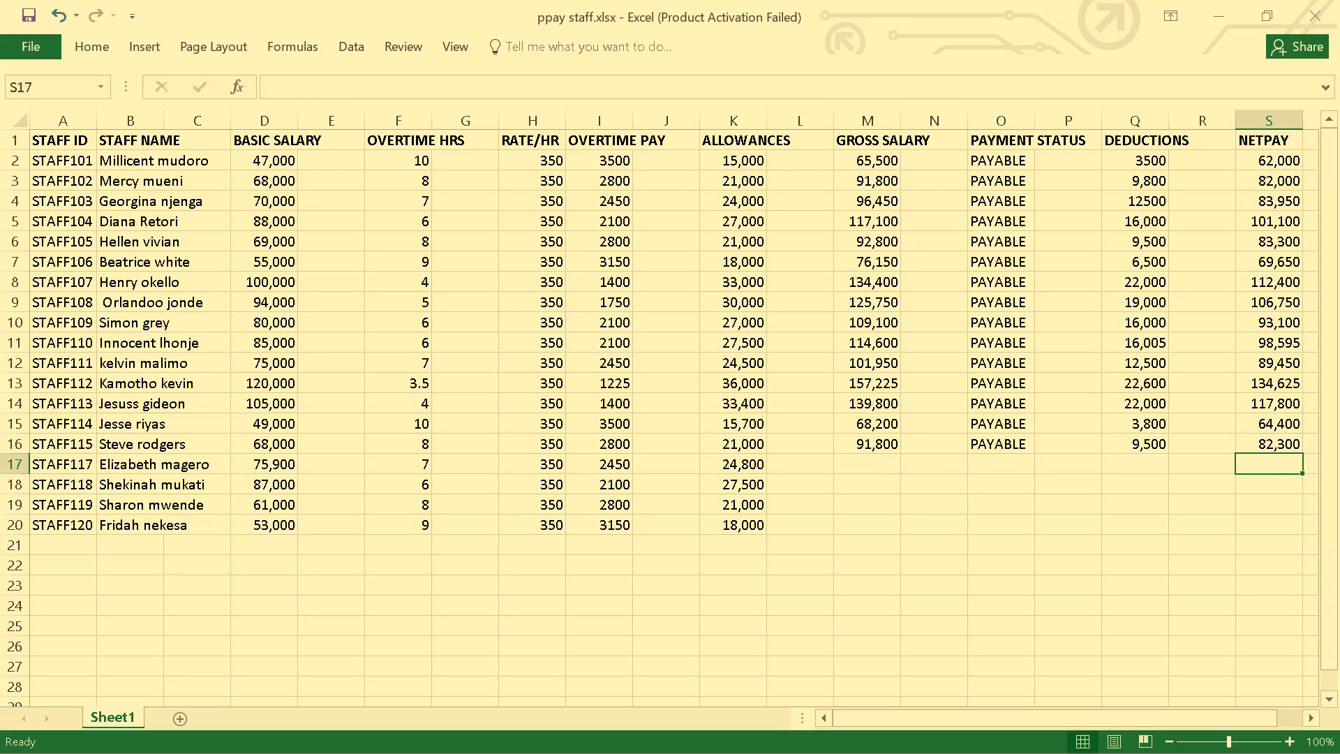
click(1131, 427)
click(1138, 452)
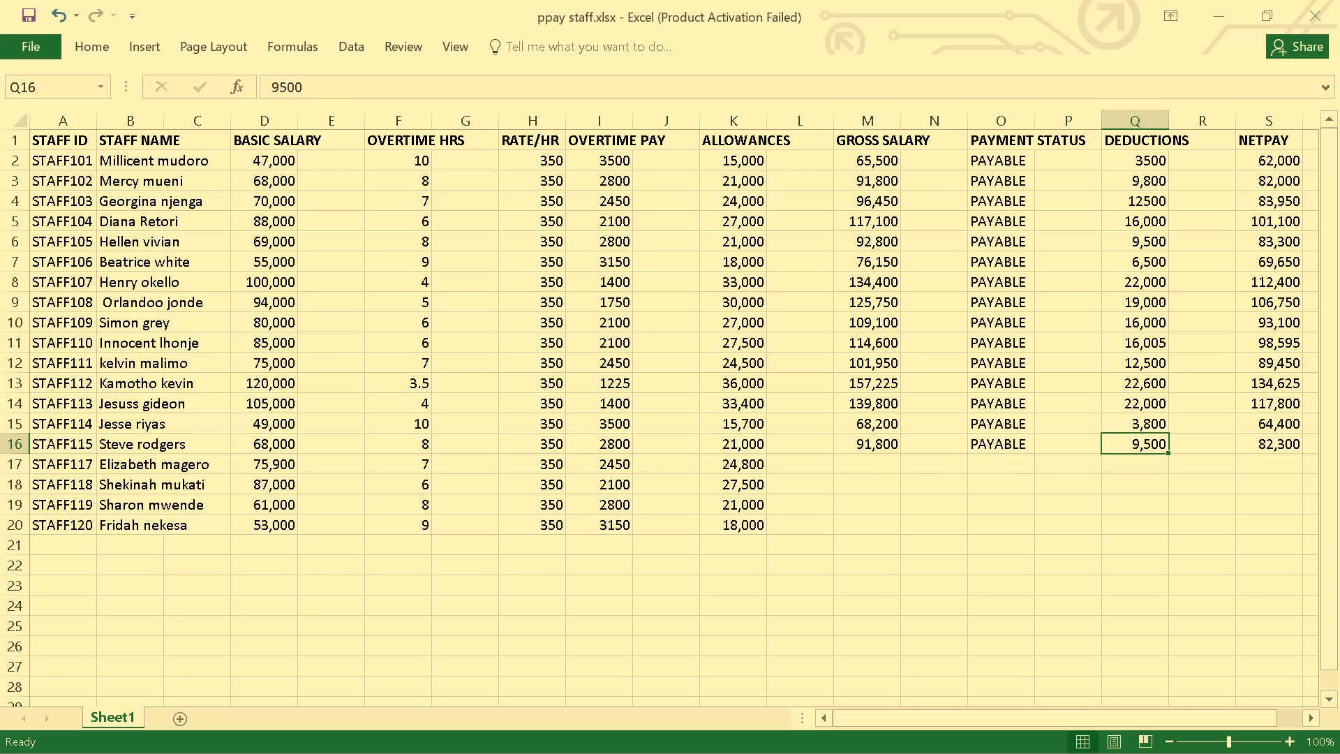
click(1138, 473)
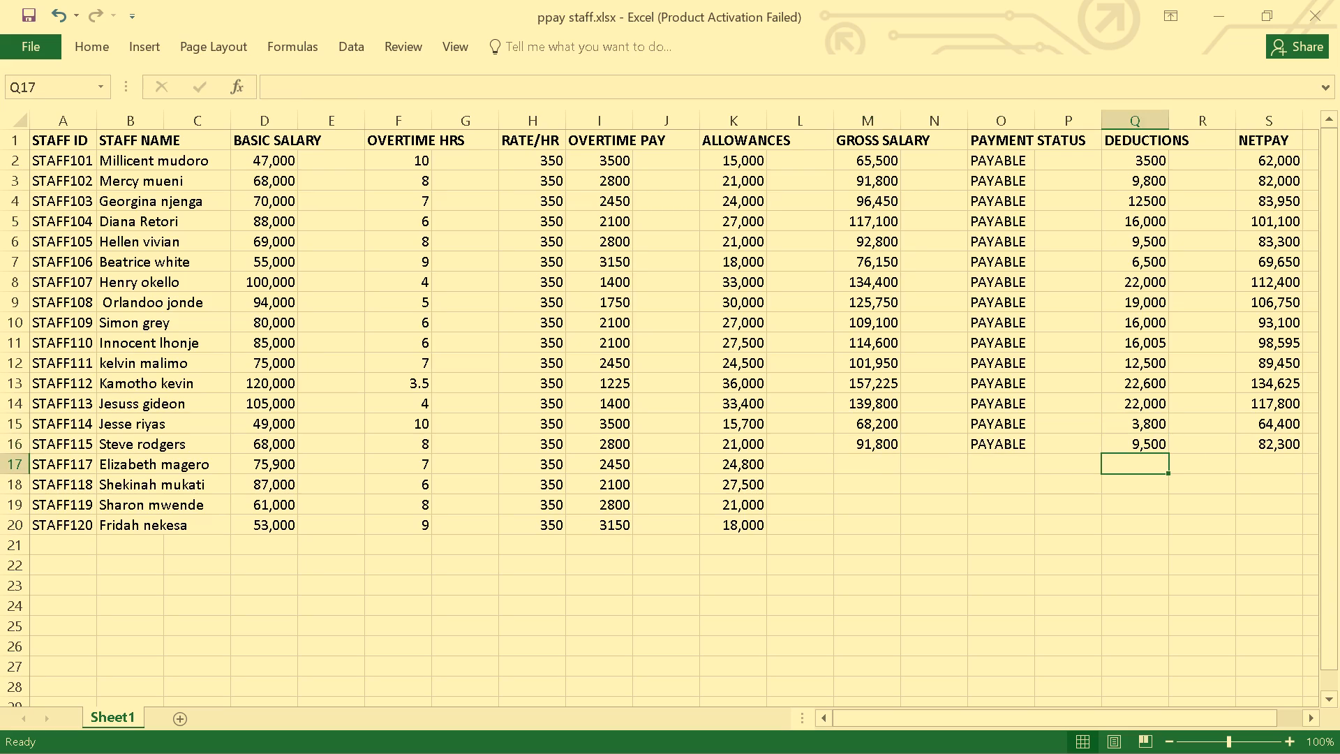
click(863, 467)
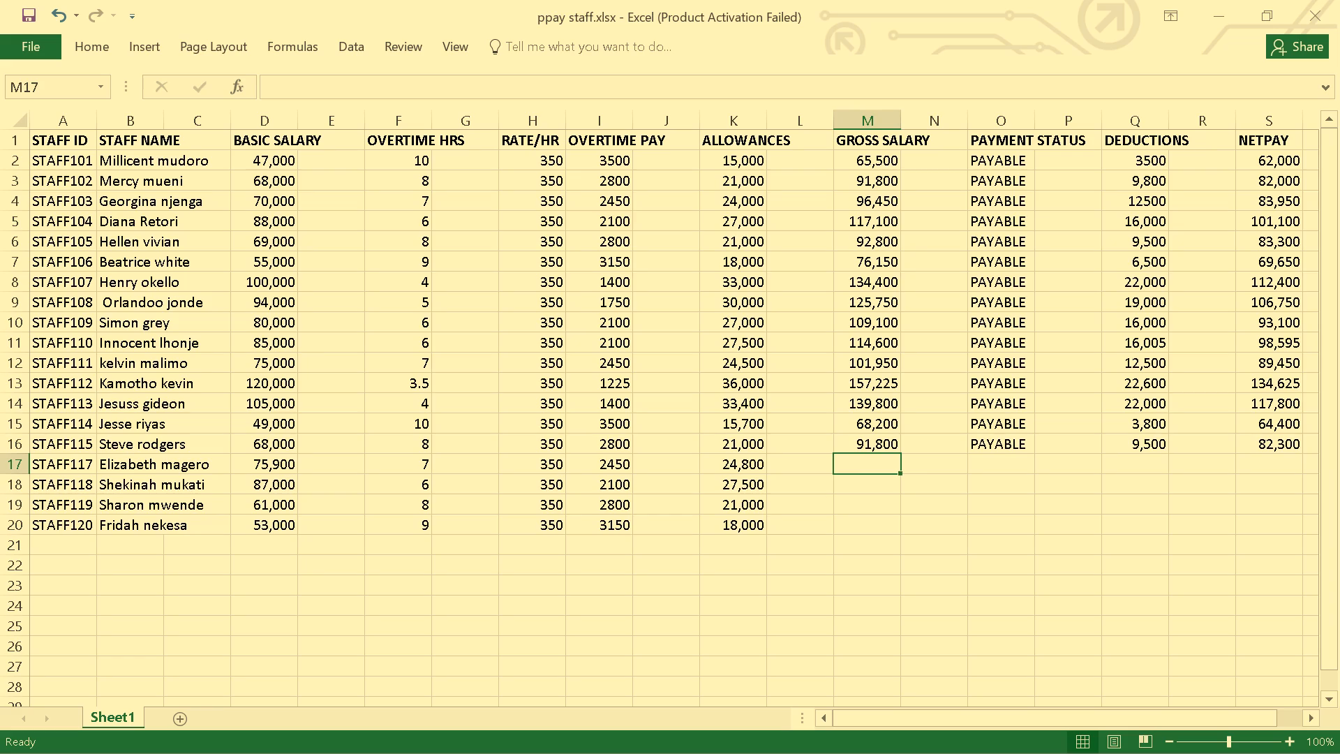
click(861, 427)
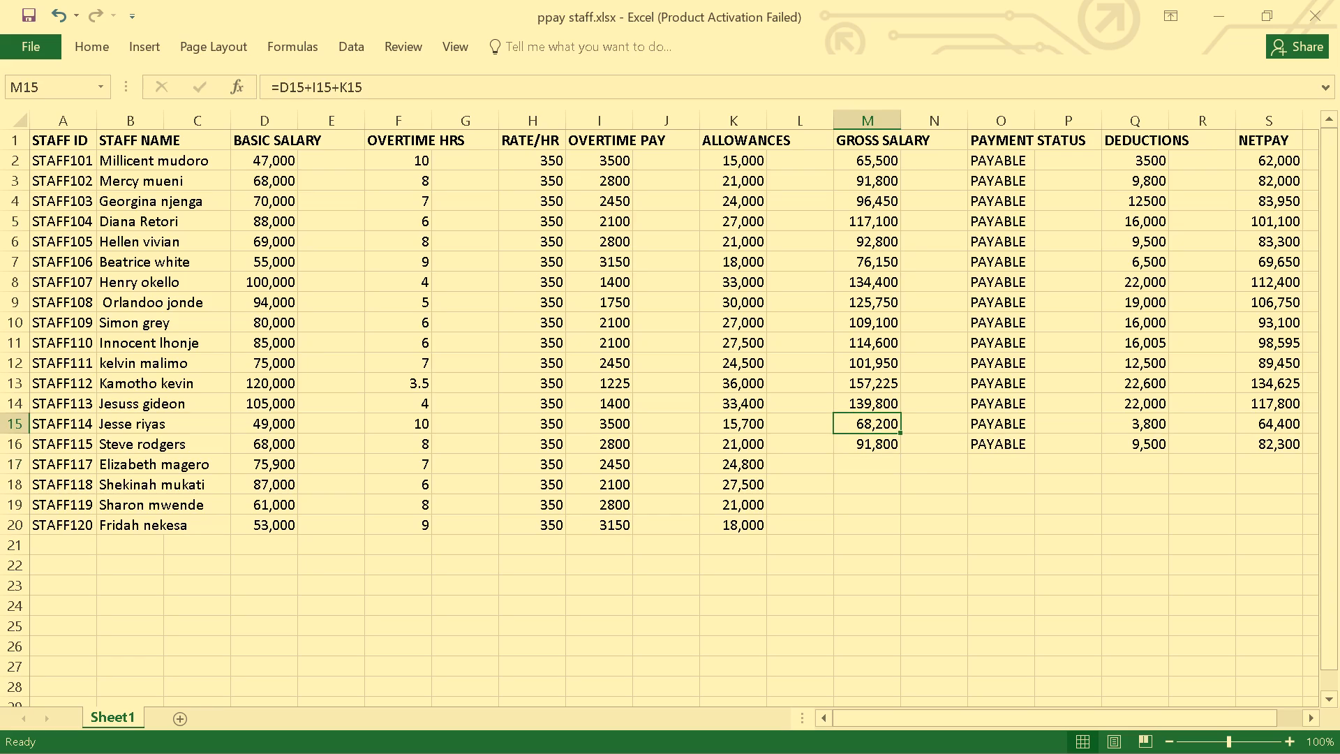
click(856, 466)
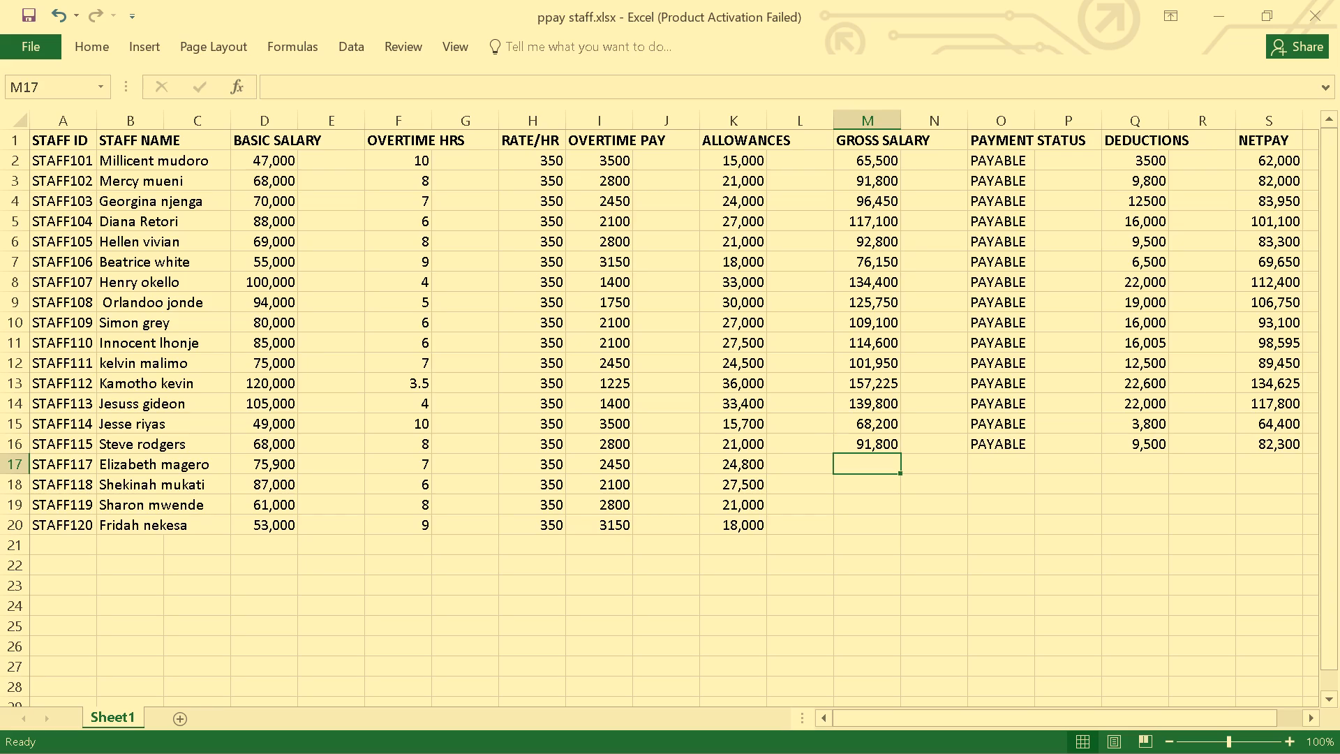
click(877, 441)
click(866, 470)
click(742, 451)
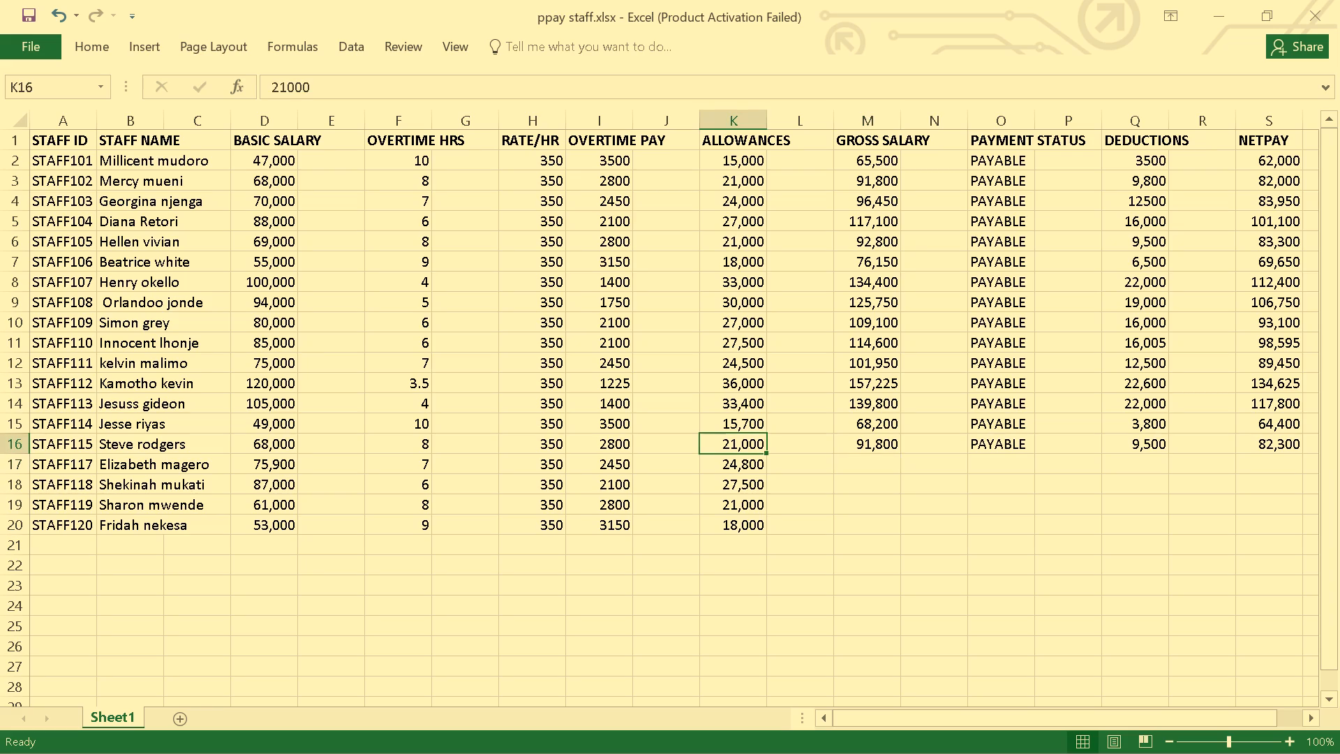
click(741, 221)
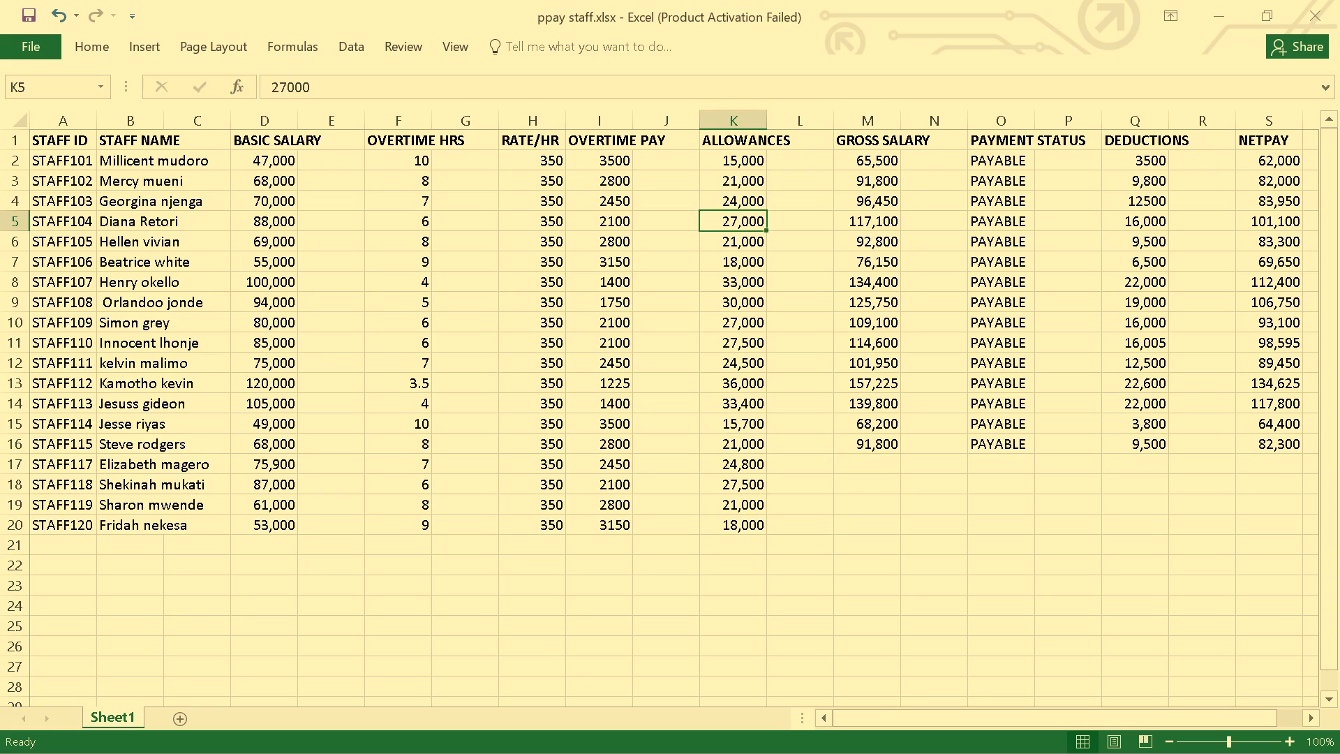
click(737, 159)
click(741, 205)
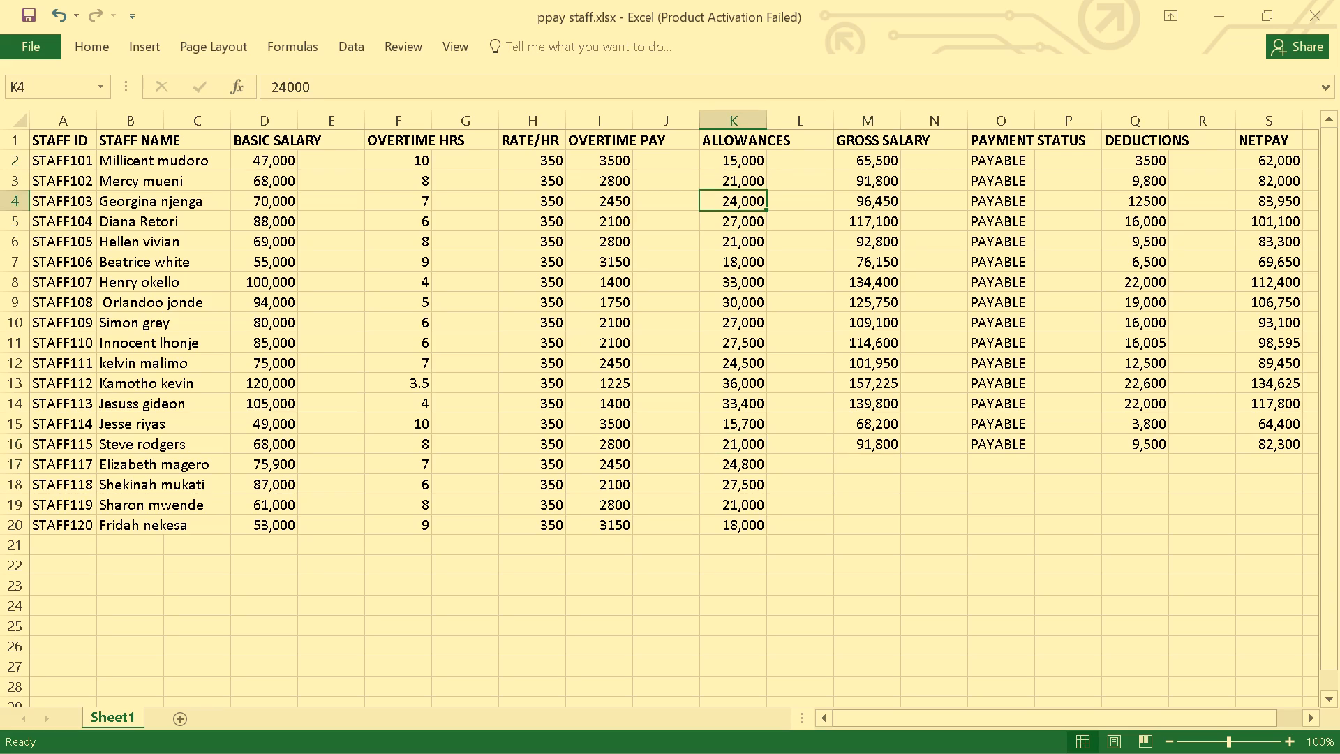
click(875, 251)
click(881, 466)
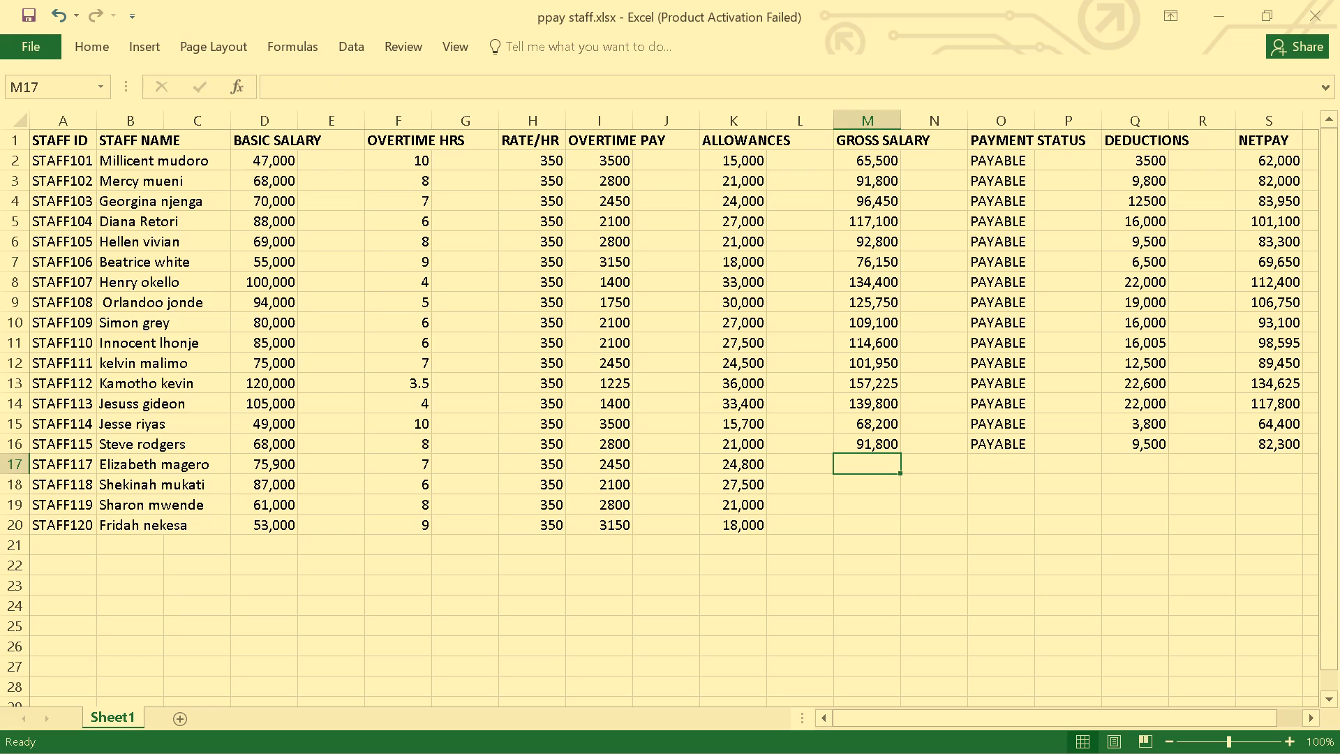
click(988, 457)
click(856, 450)
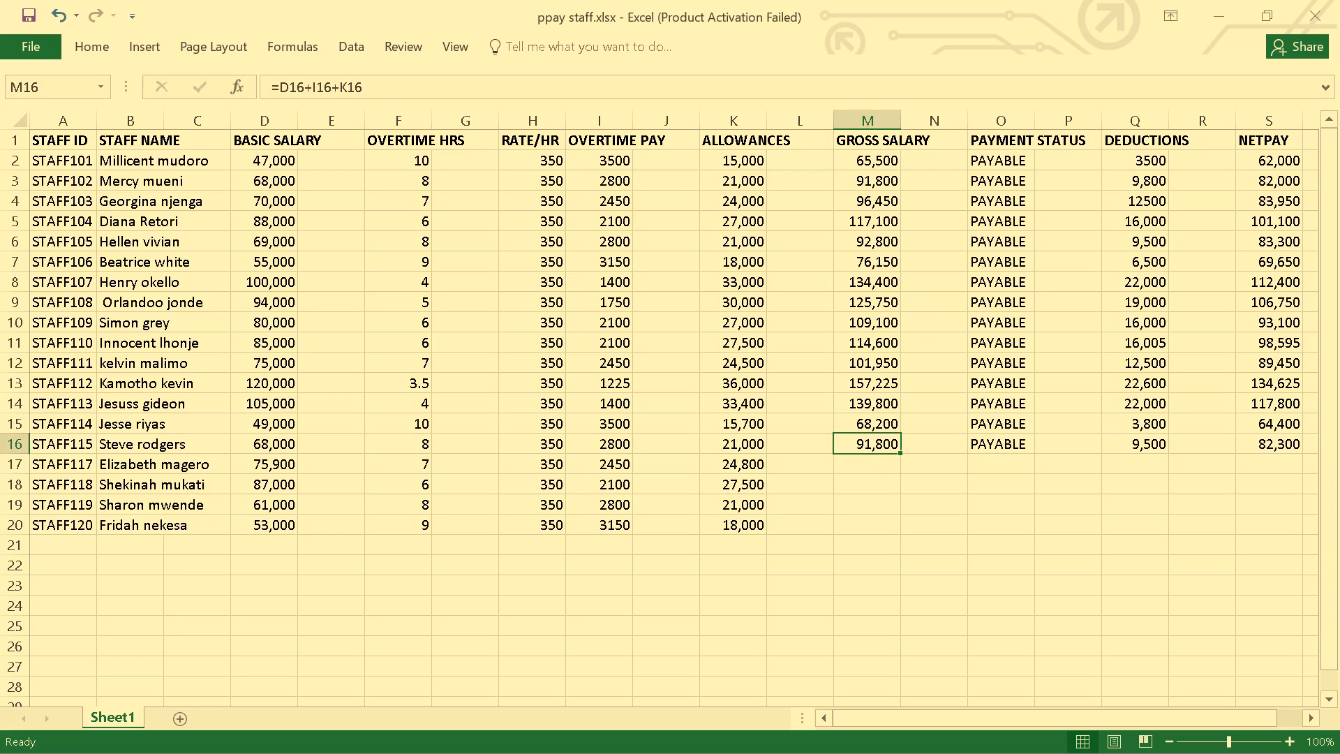
click(860, 464)
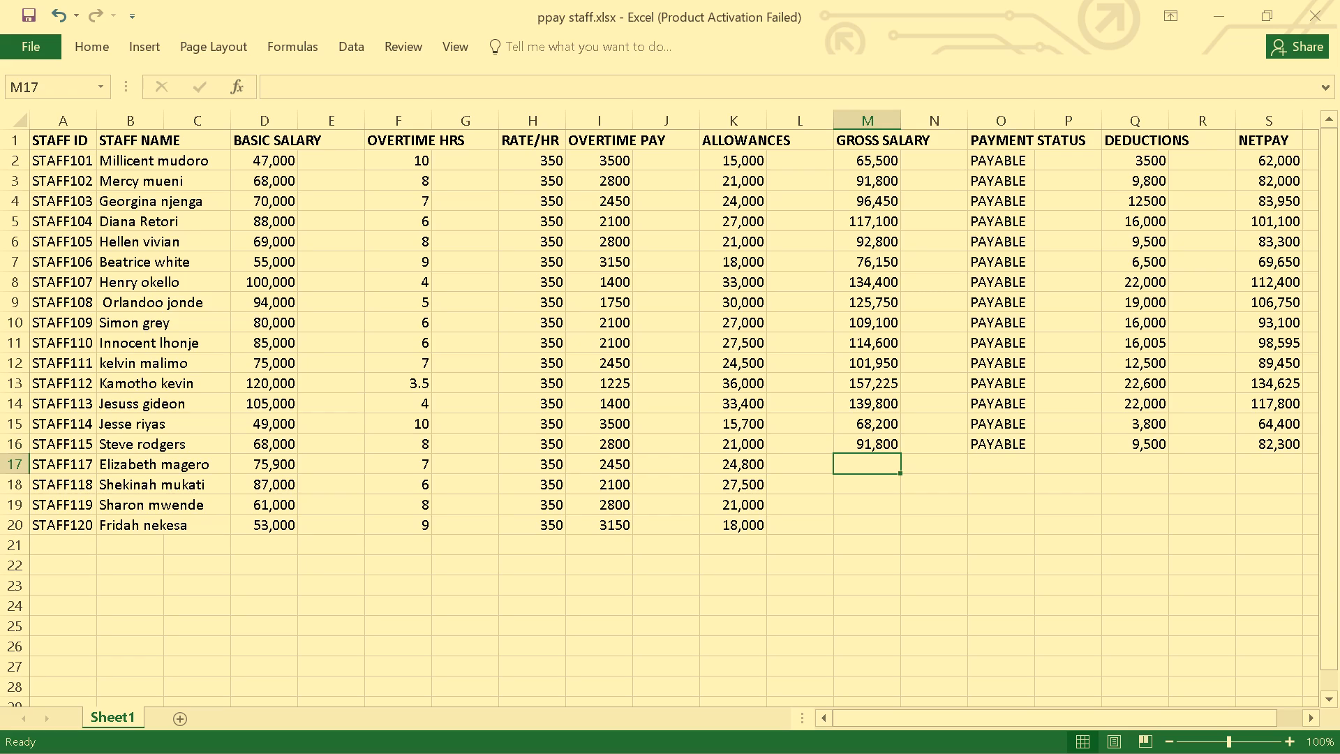
Enter 12,500 as STAFF117's deductions in Q17.
click(1160, 464)
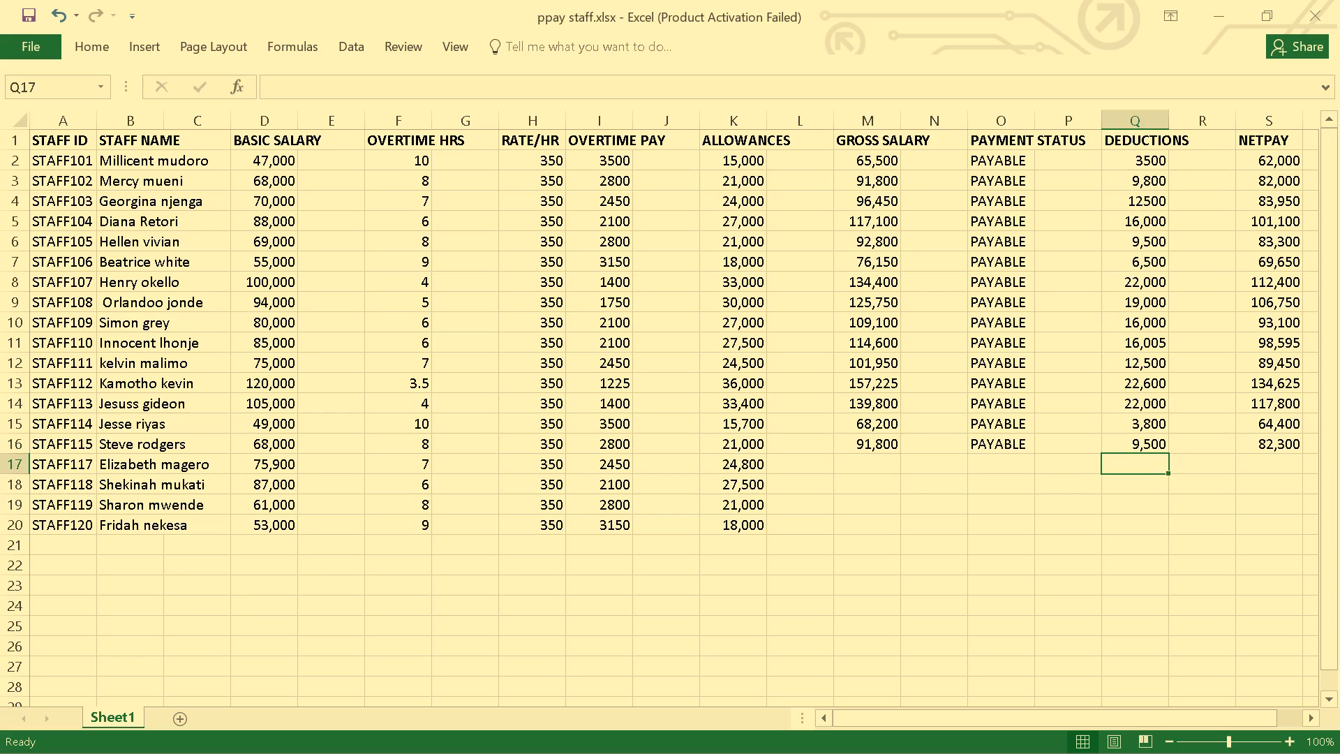
text(12)
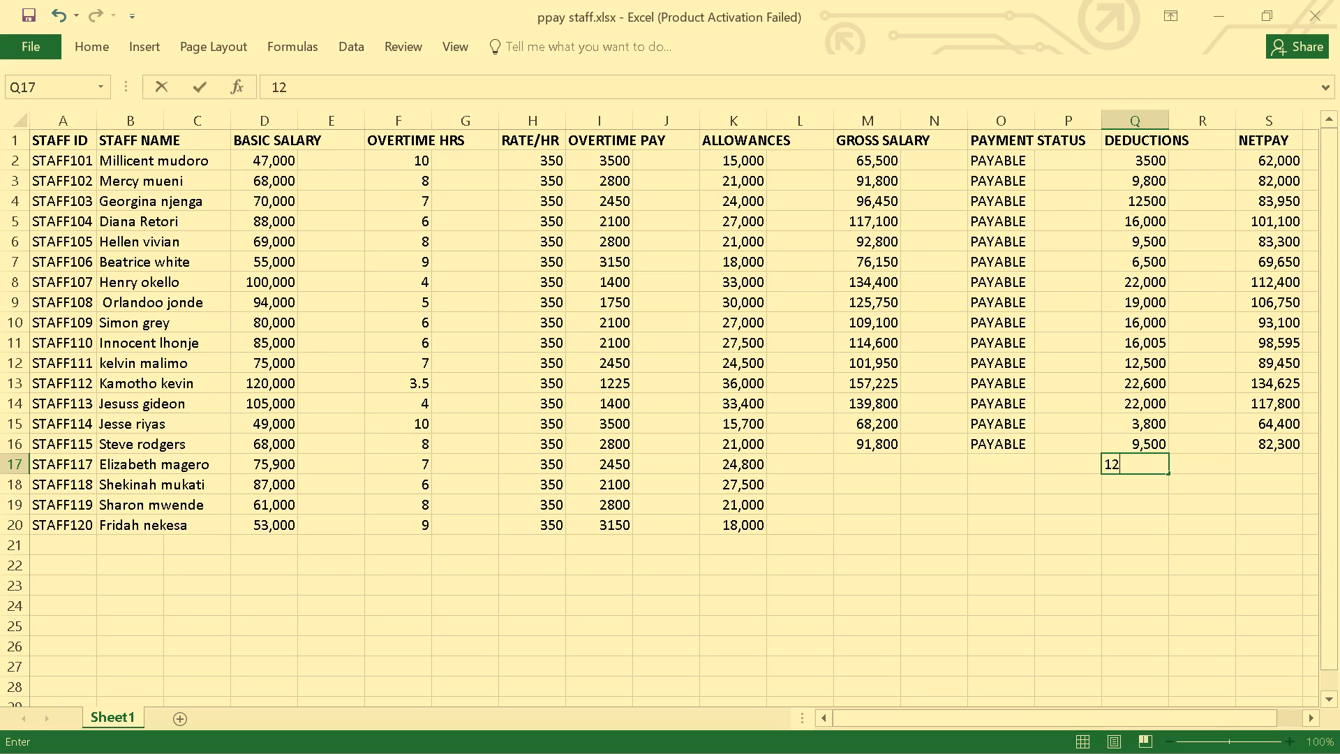
text(,500)
key(Return)
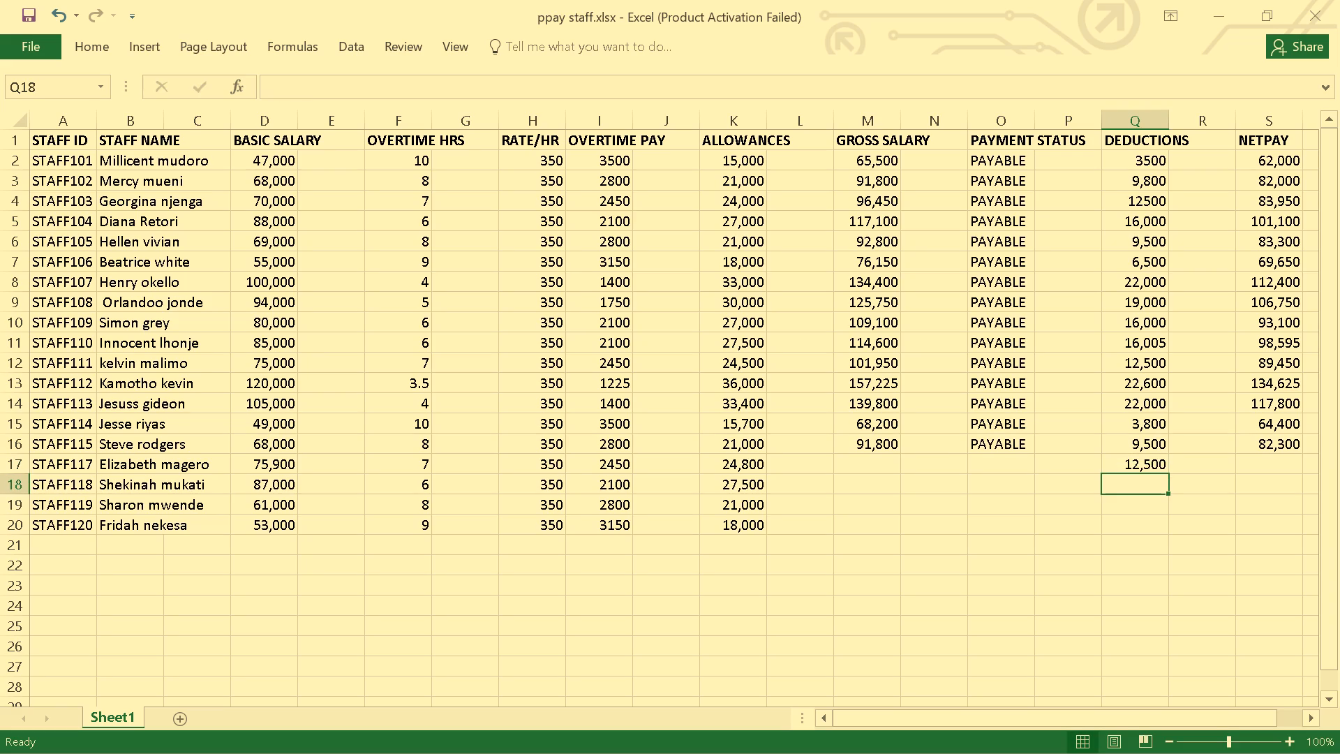
Enter 16,000 as STAFF118's deductions in Q18.
click(1147, 484)
key(1)
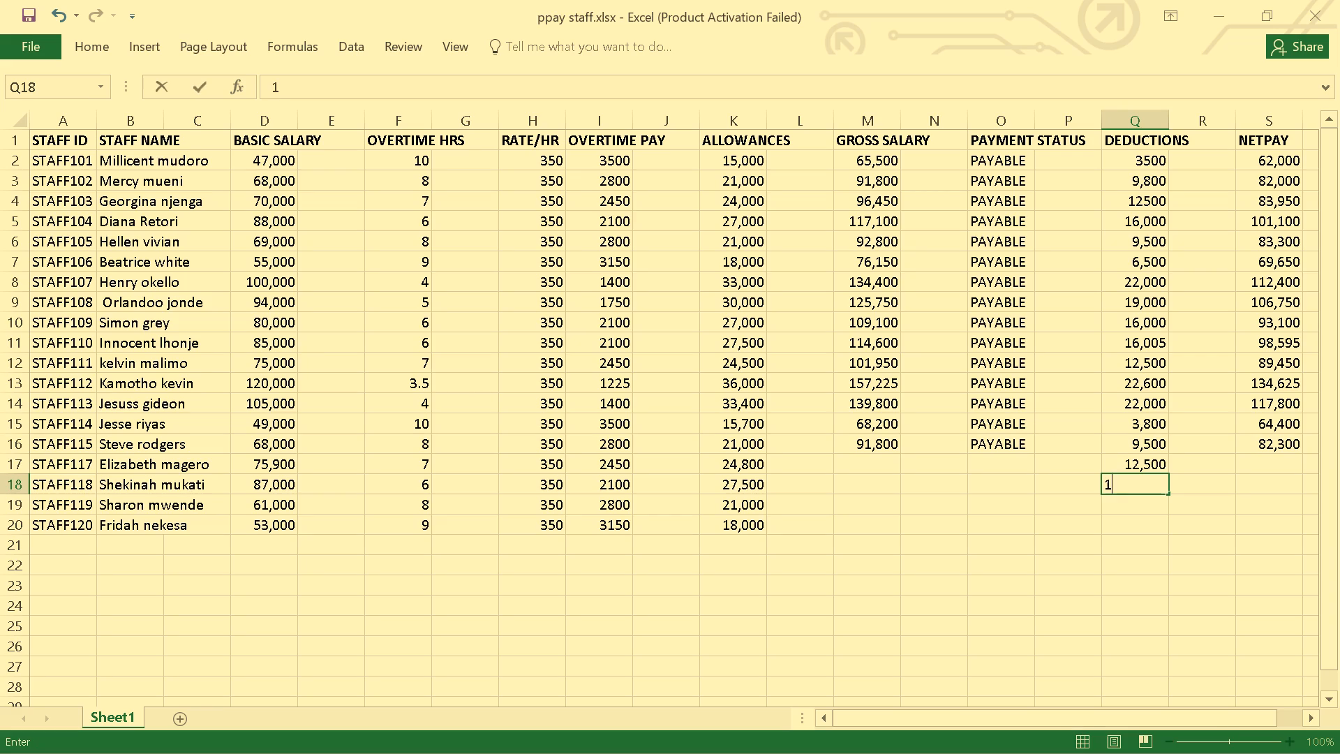
text(6,00)
key(0)
key(Return)
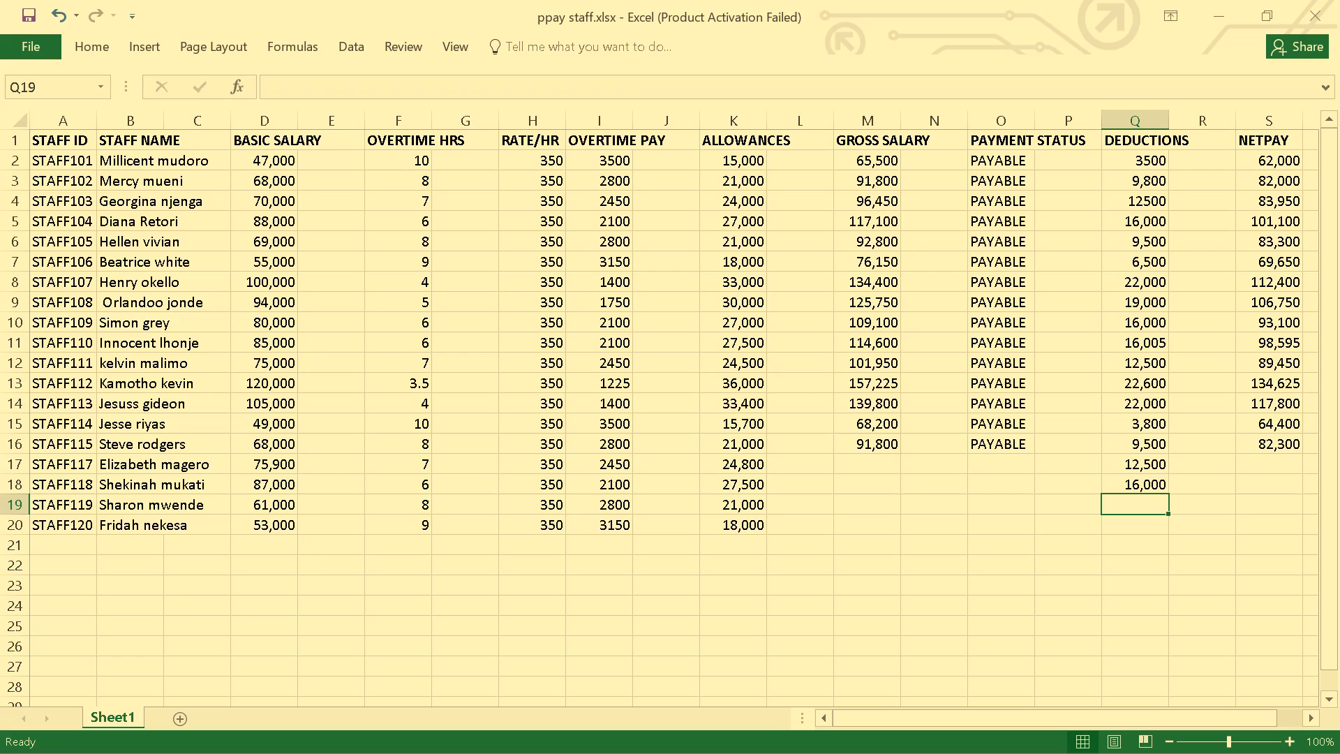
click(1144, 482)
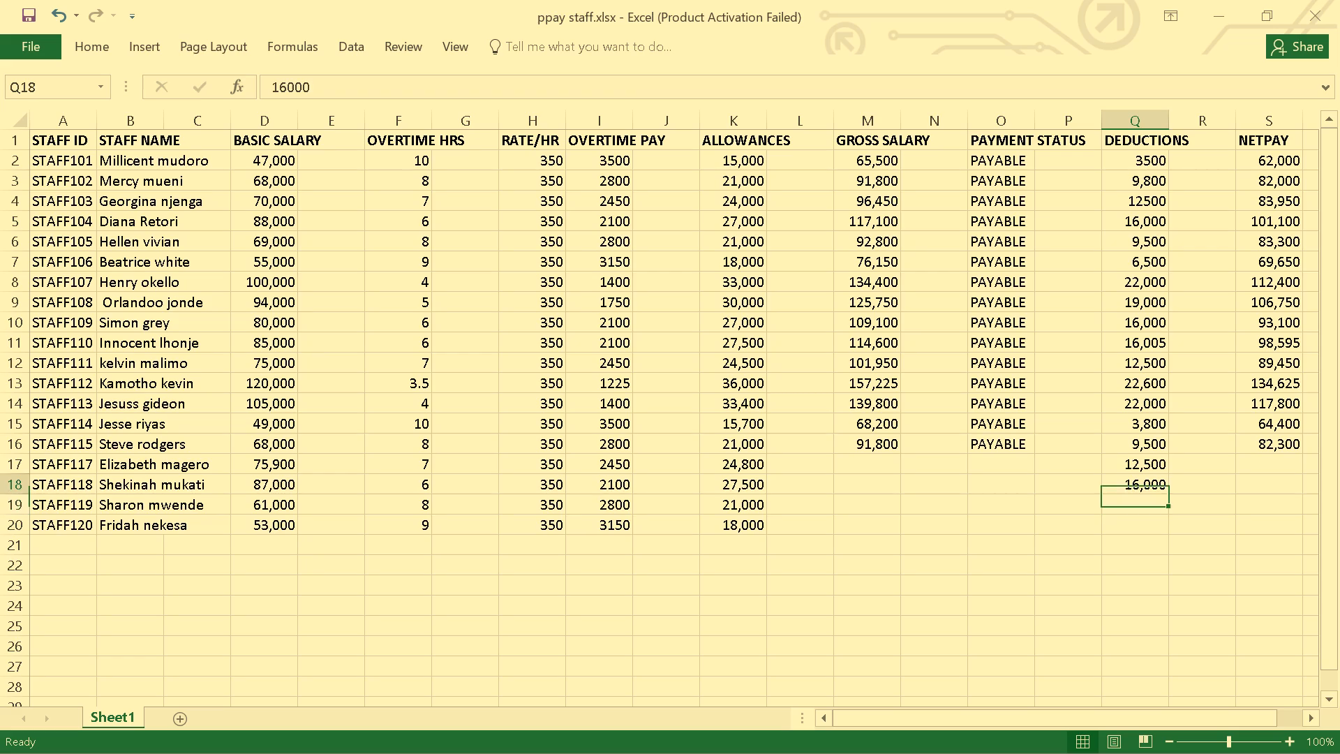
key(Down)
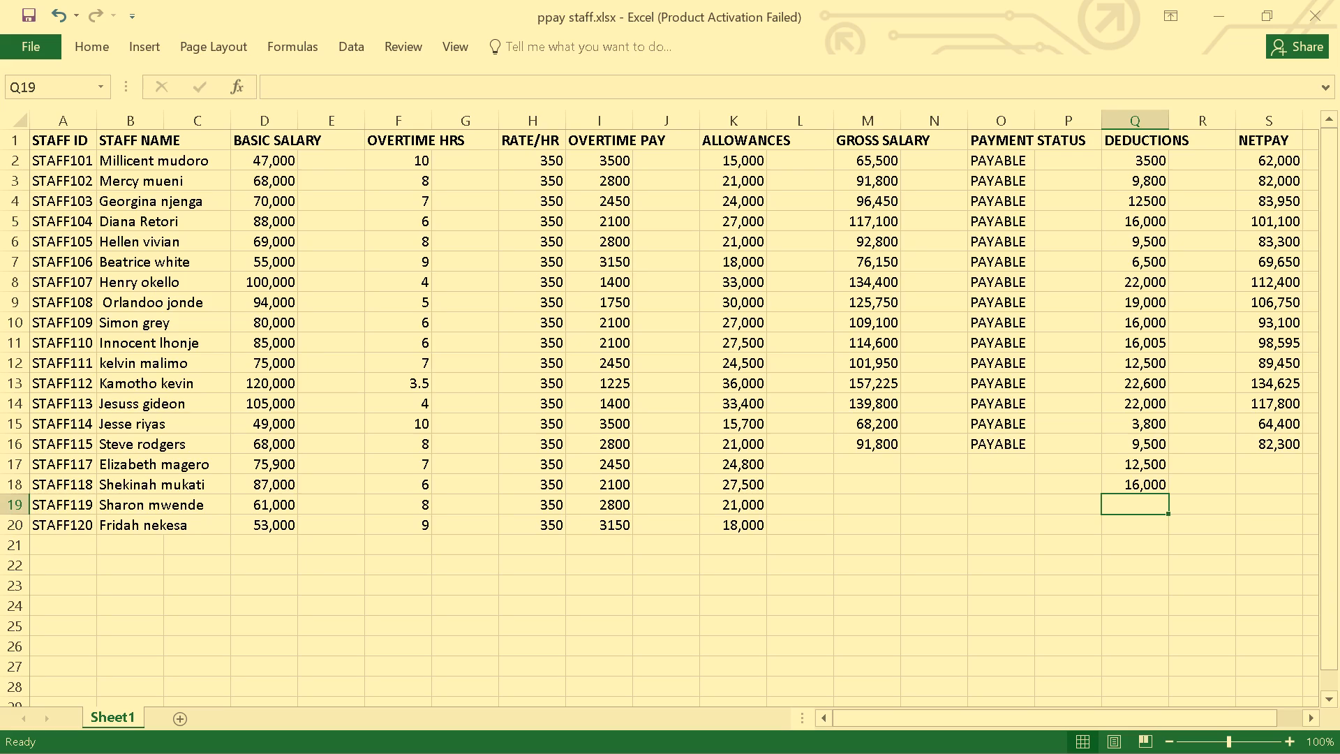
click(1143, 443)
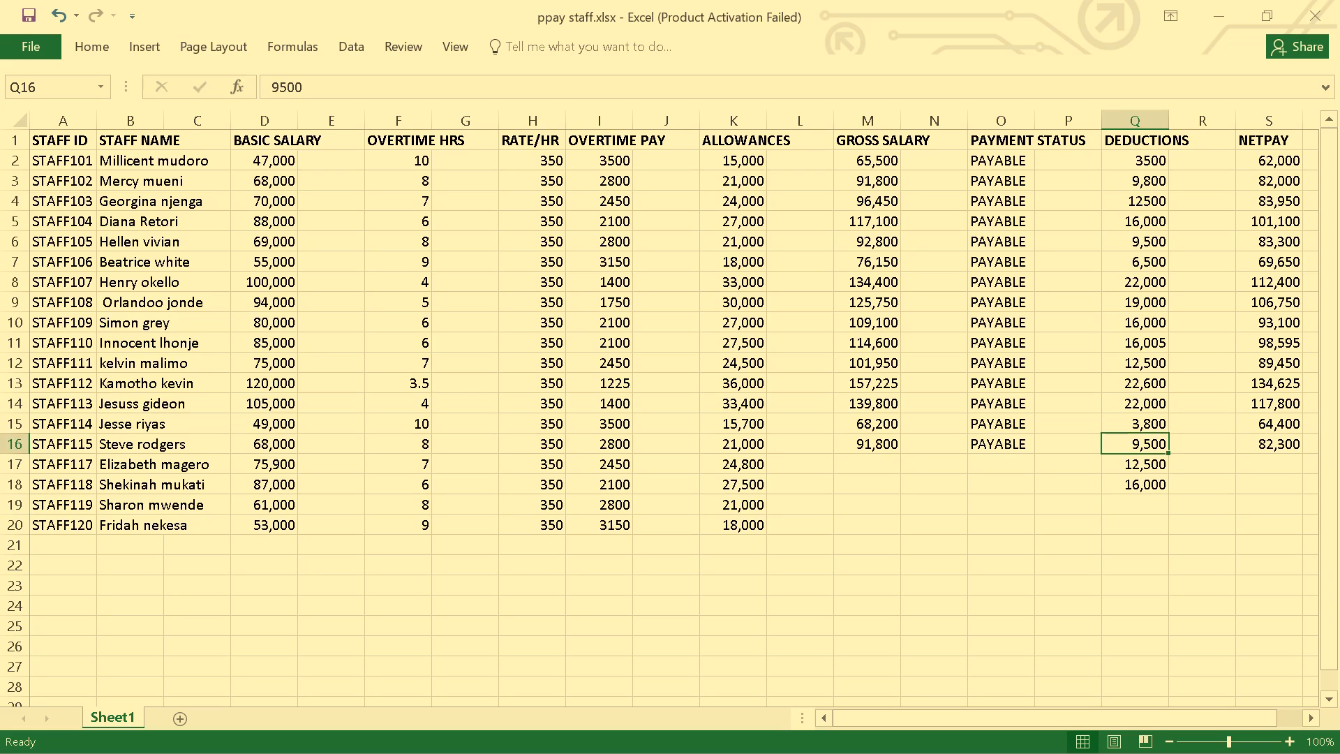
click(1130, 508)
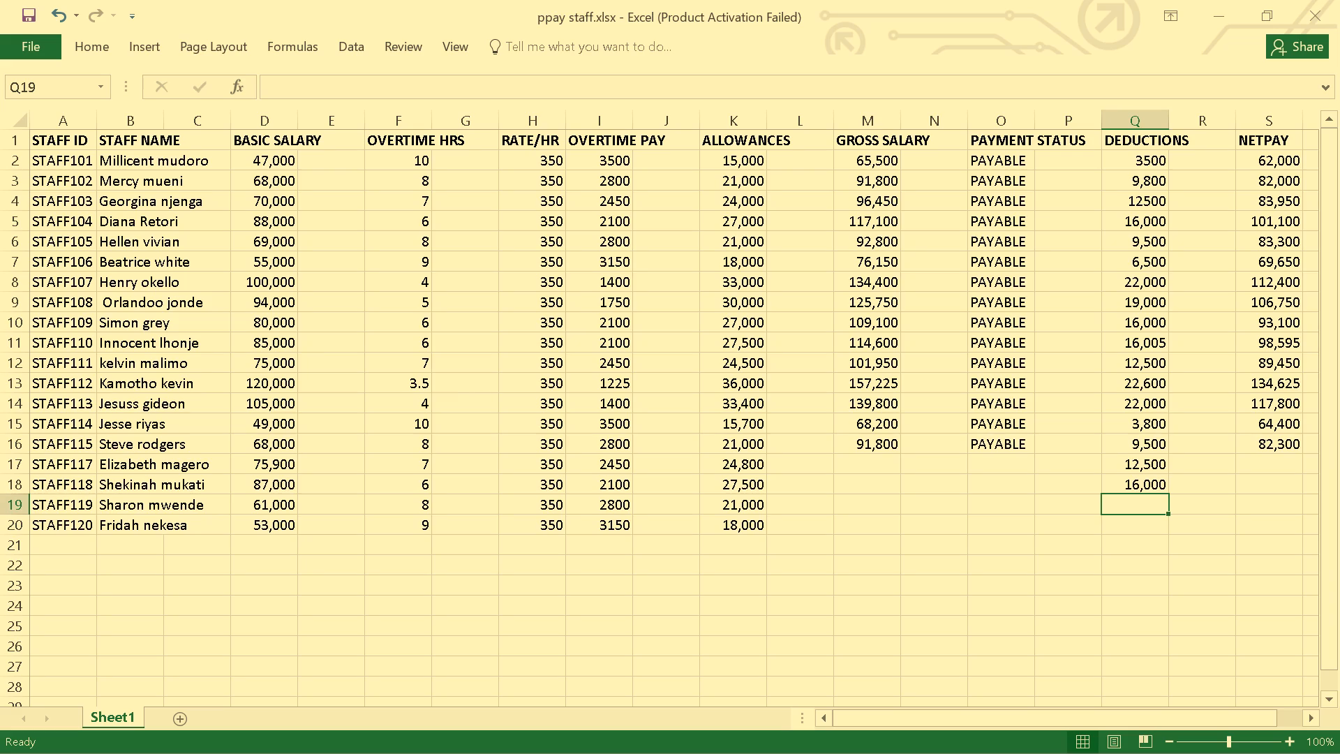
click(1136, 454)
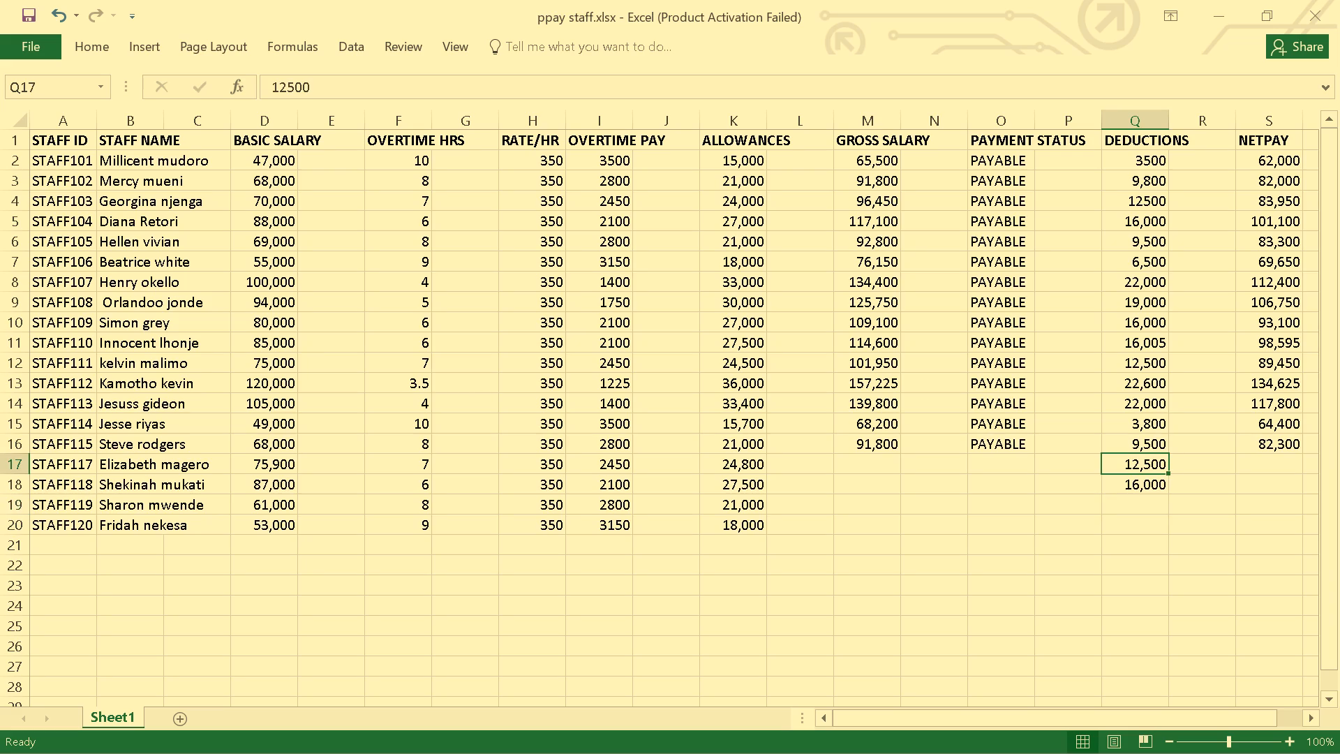
Enter 9,600 as STAFF119's deductions in Q19.
click(1144, 503)
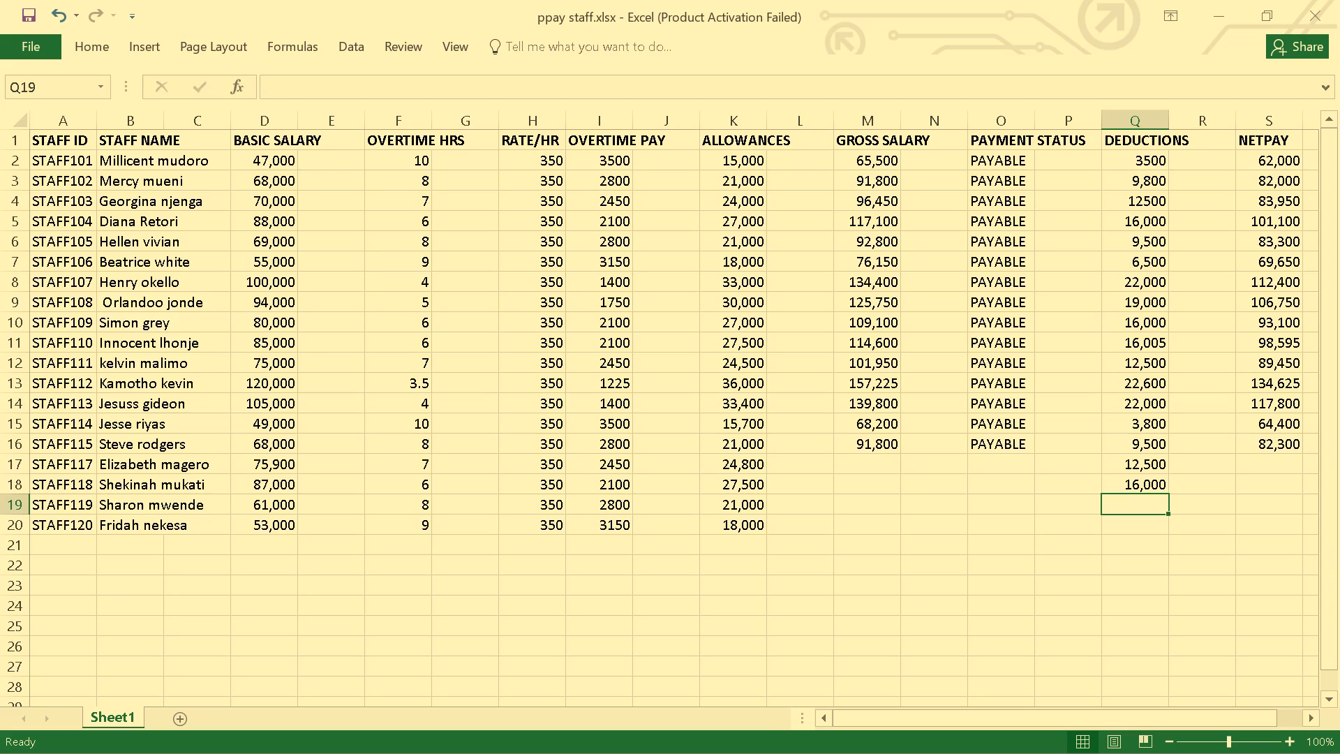
key(9)
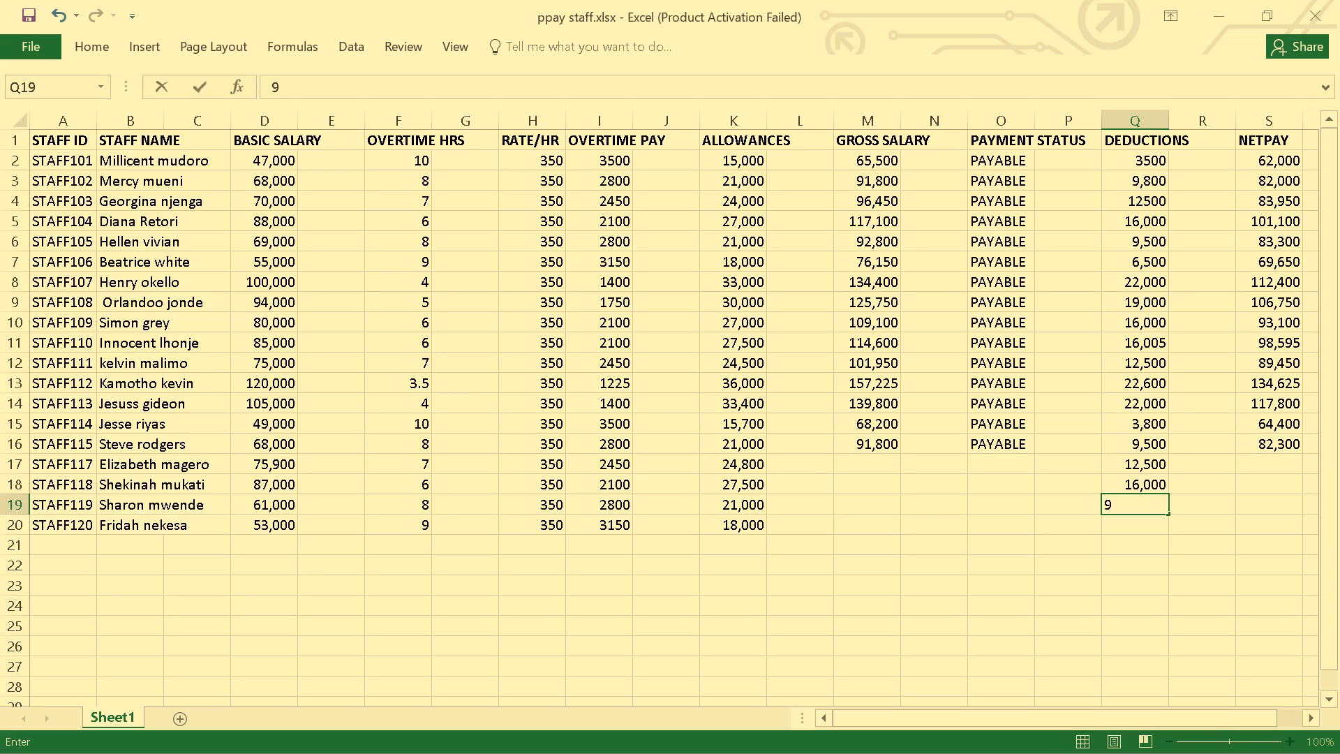
text(,600)
key(Return)
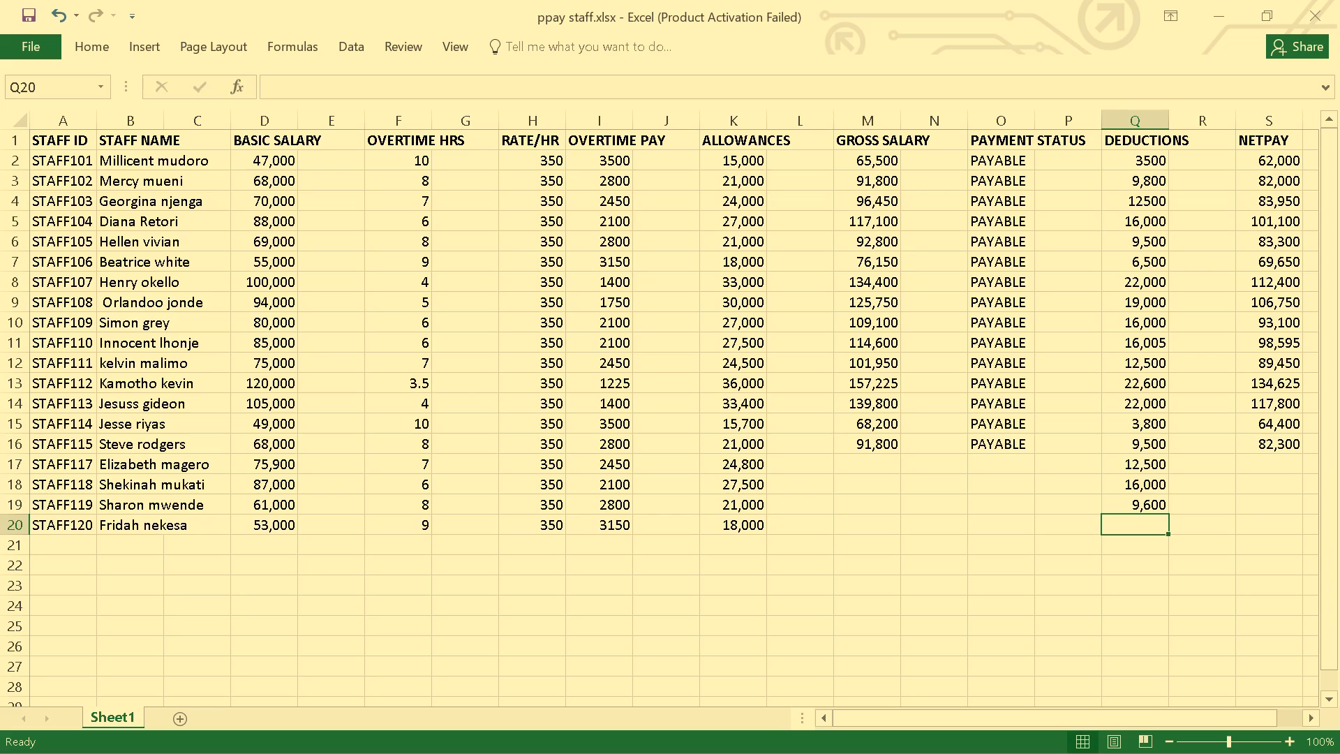
Examine the deductions already entered for earlier staff in column Q, along with STAFF112's payment status formula.
key(Up)
key(Up)
key(Up)
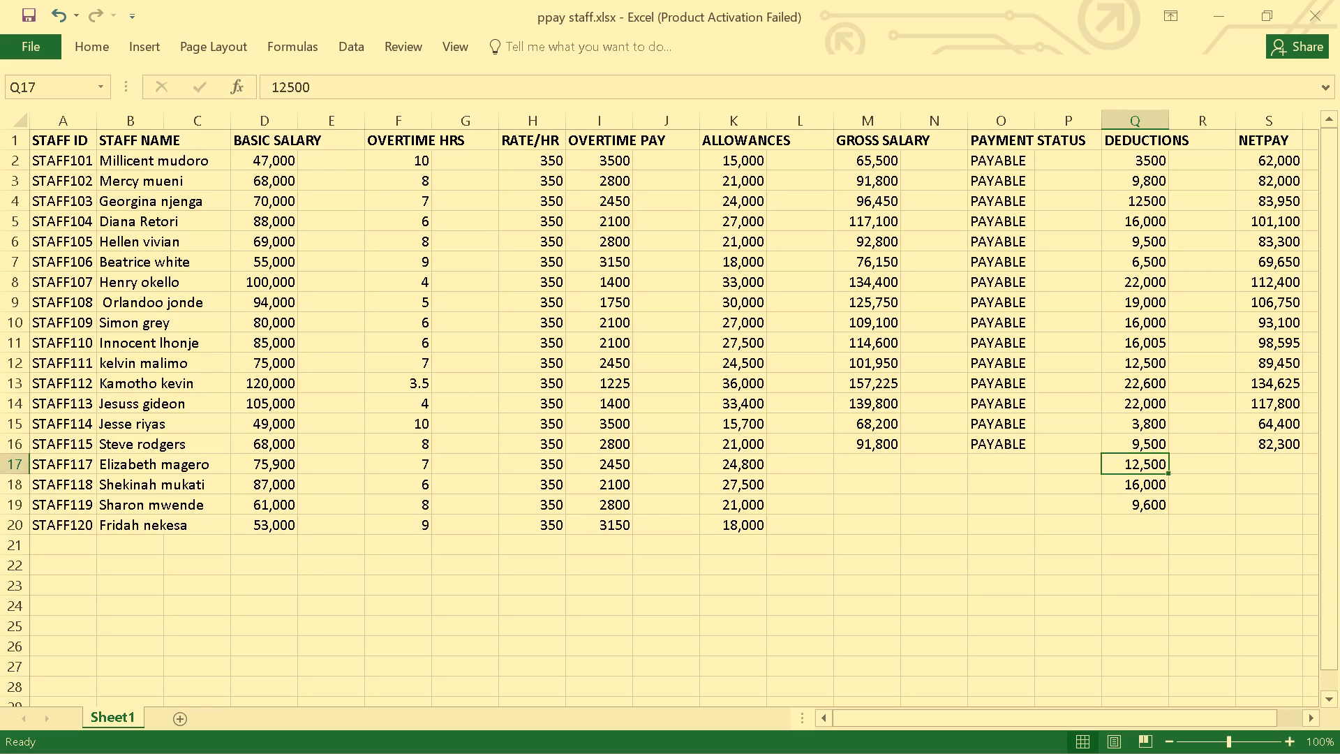
key(Up)
key(Up)
key(Up)
key(Down)
key(Down)
key(Down)
key(Down)
key(Down)
key(Down)
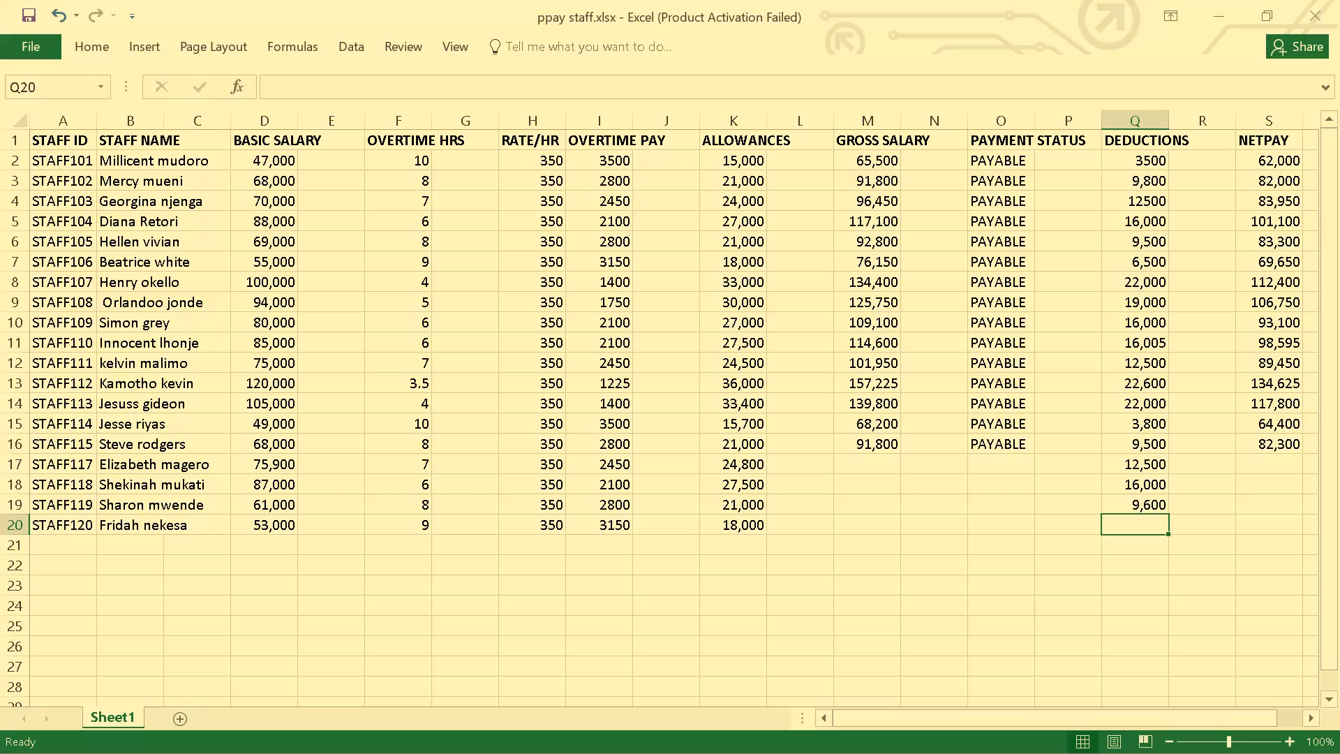
click(984, 376)
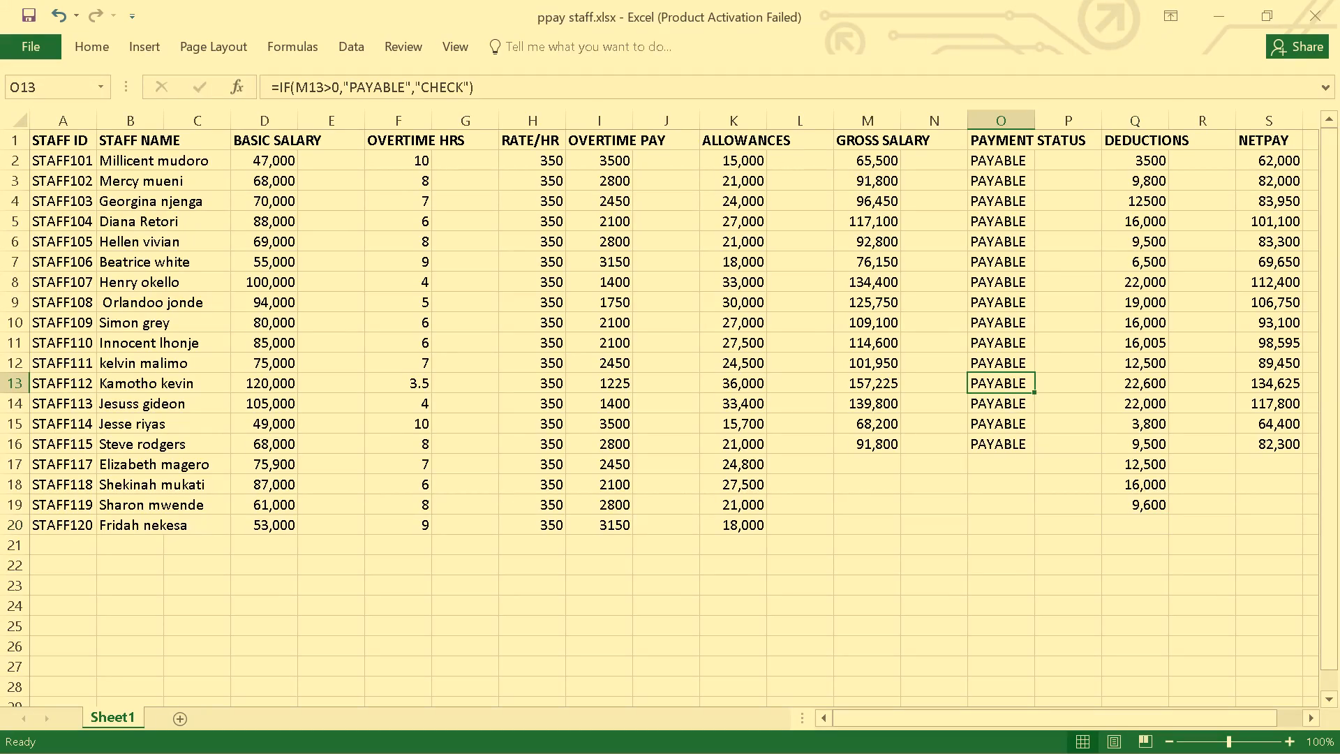
click(888, 282)
click(1124, 380)
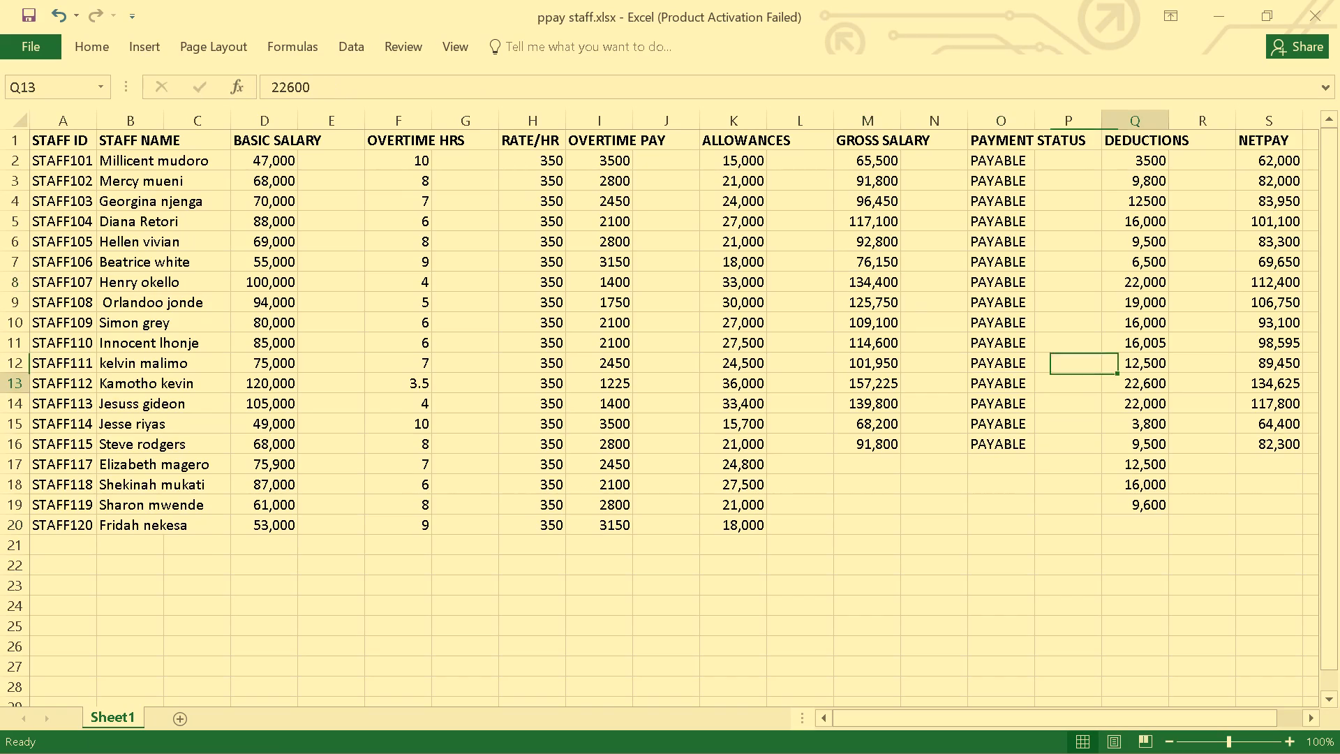
Enter 6,600 as STAFF120's deductions in Q20.
key(Down)
key(Down)
key(Down)
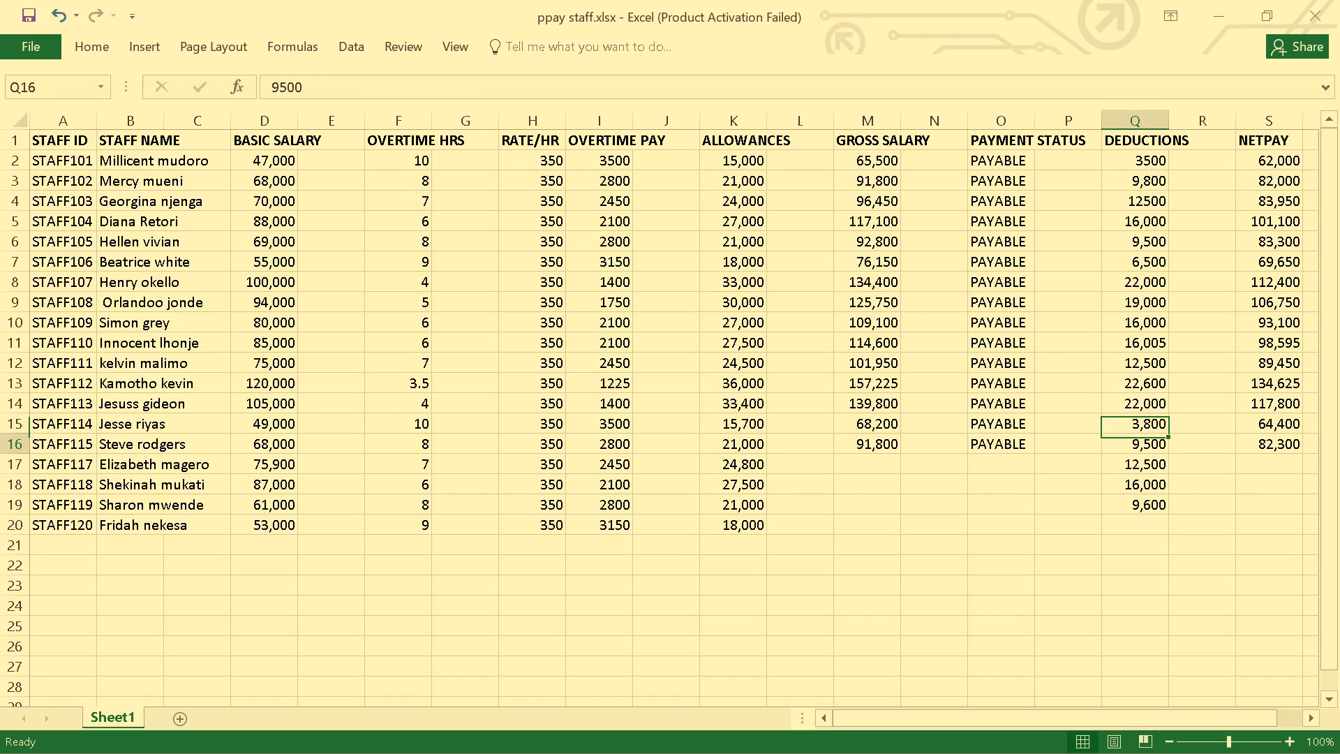
key(Down)
key(Down)
key(Down)
key(Down)
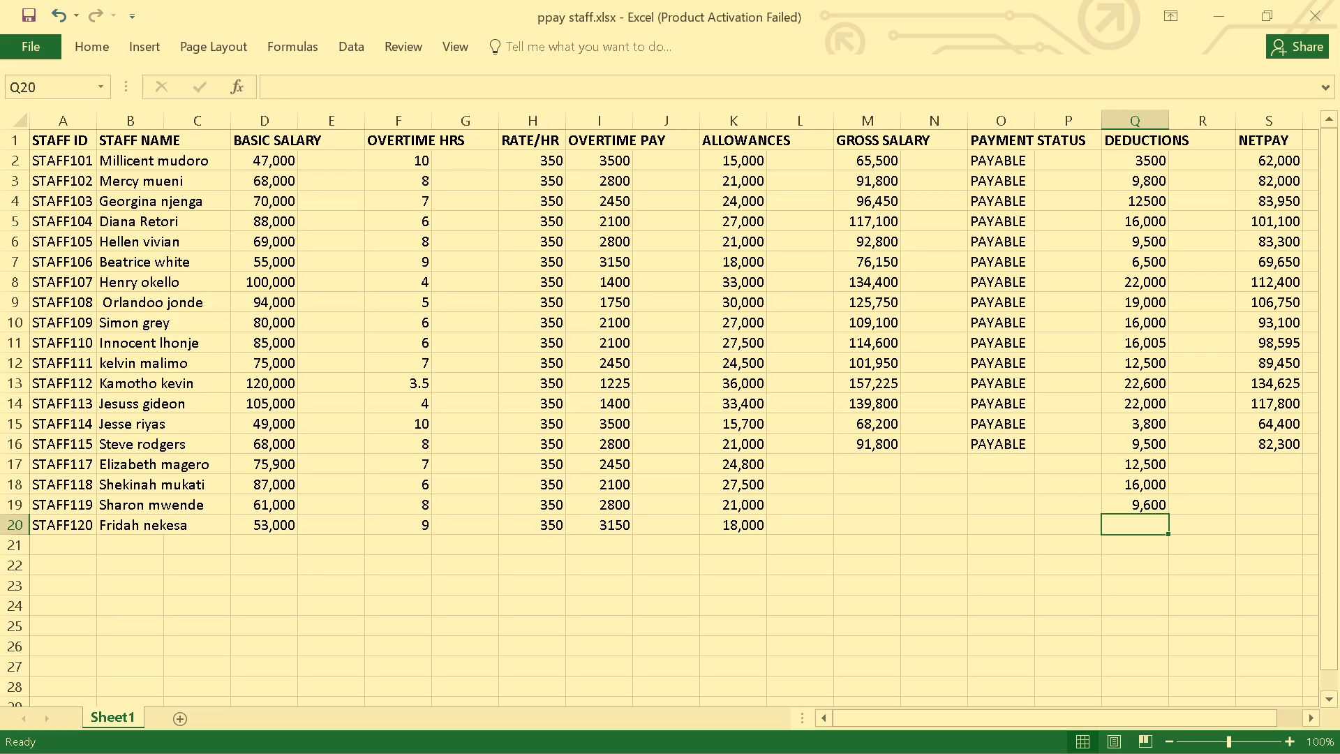
key(6)
key(comma)
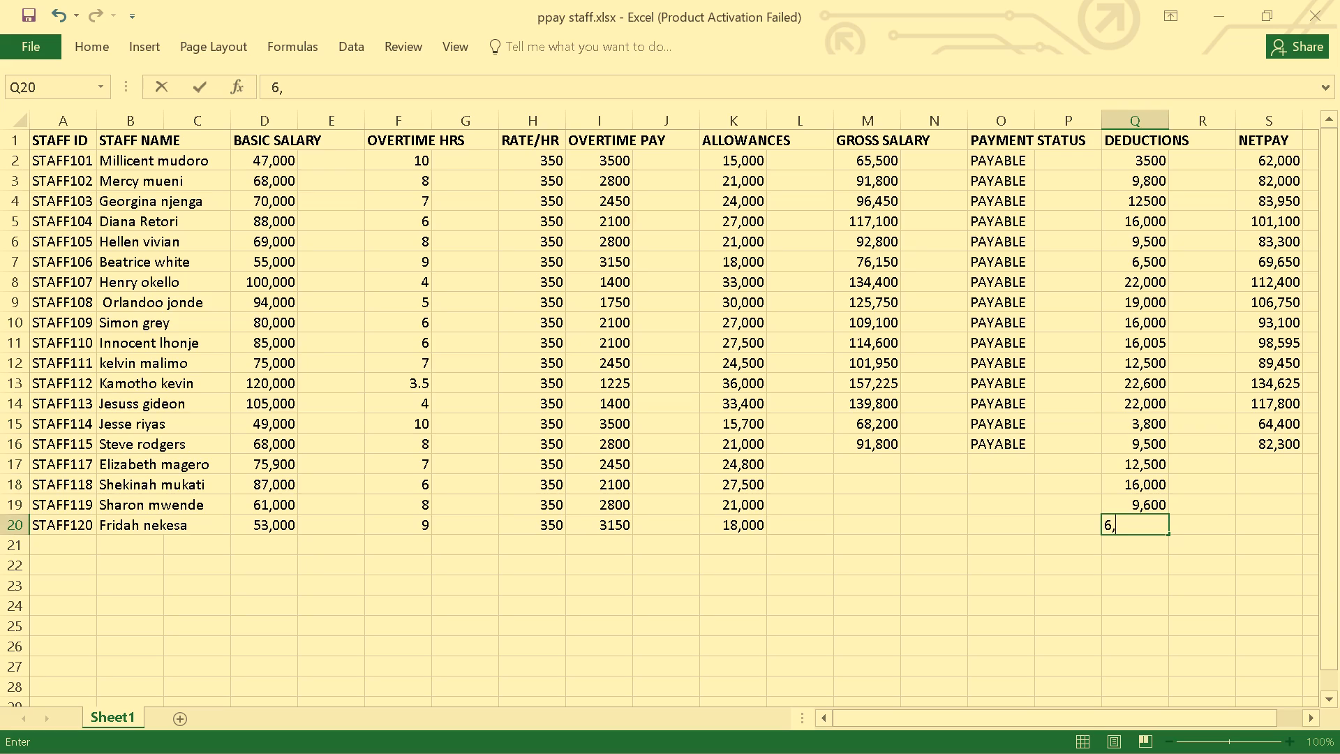
key(6)
text(00)
key(Return)
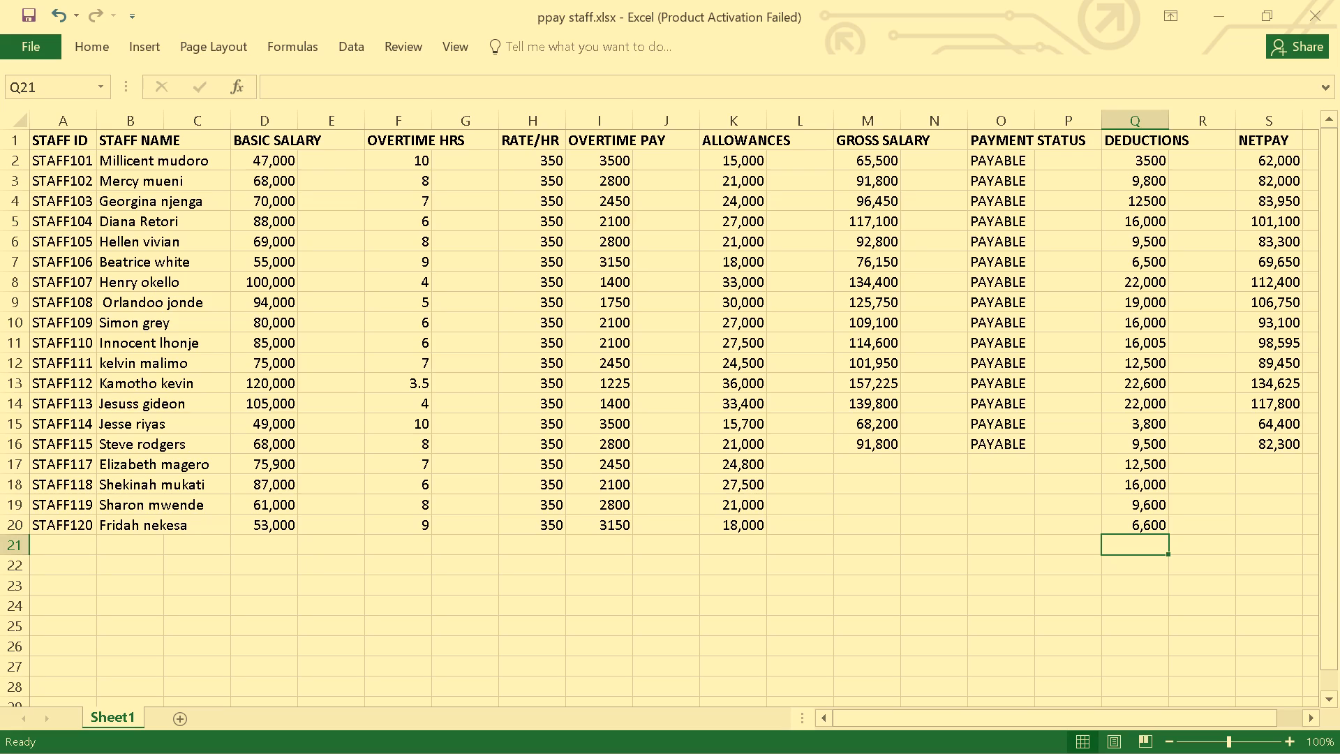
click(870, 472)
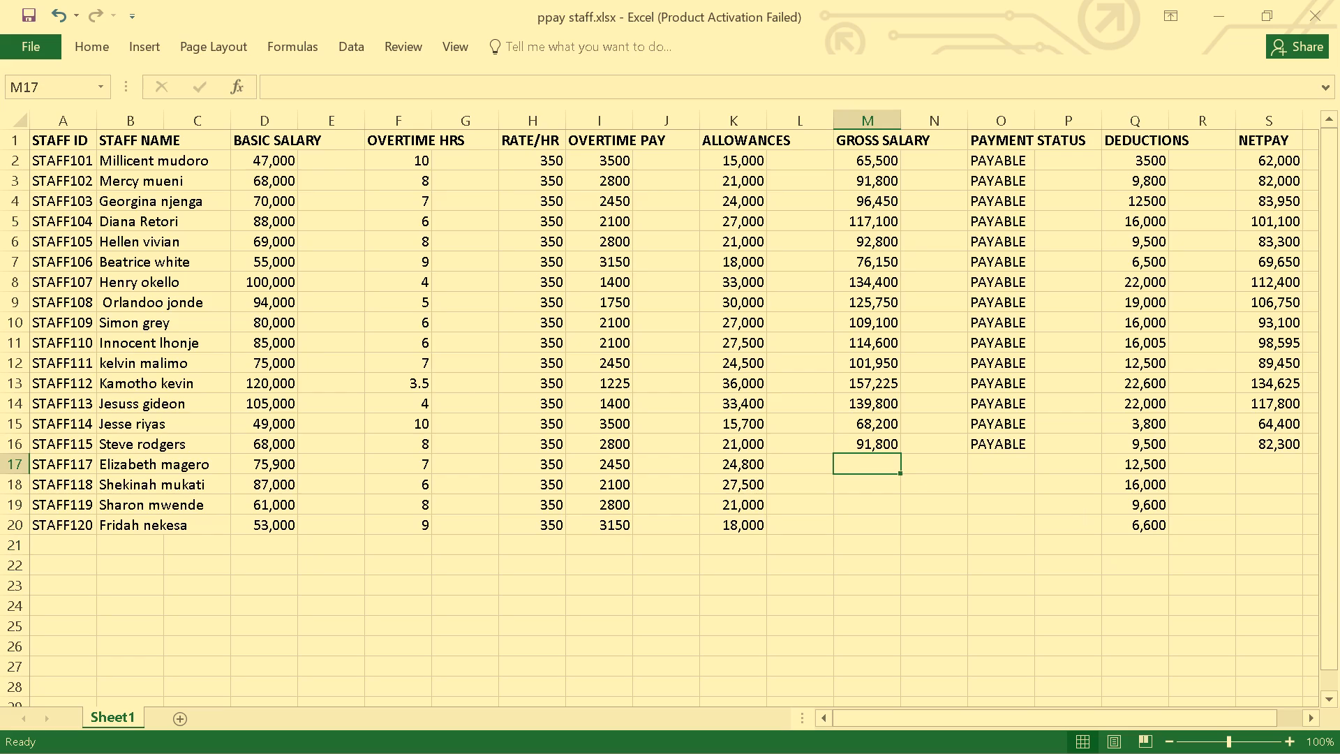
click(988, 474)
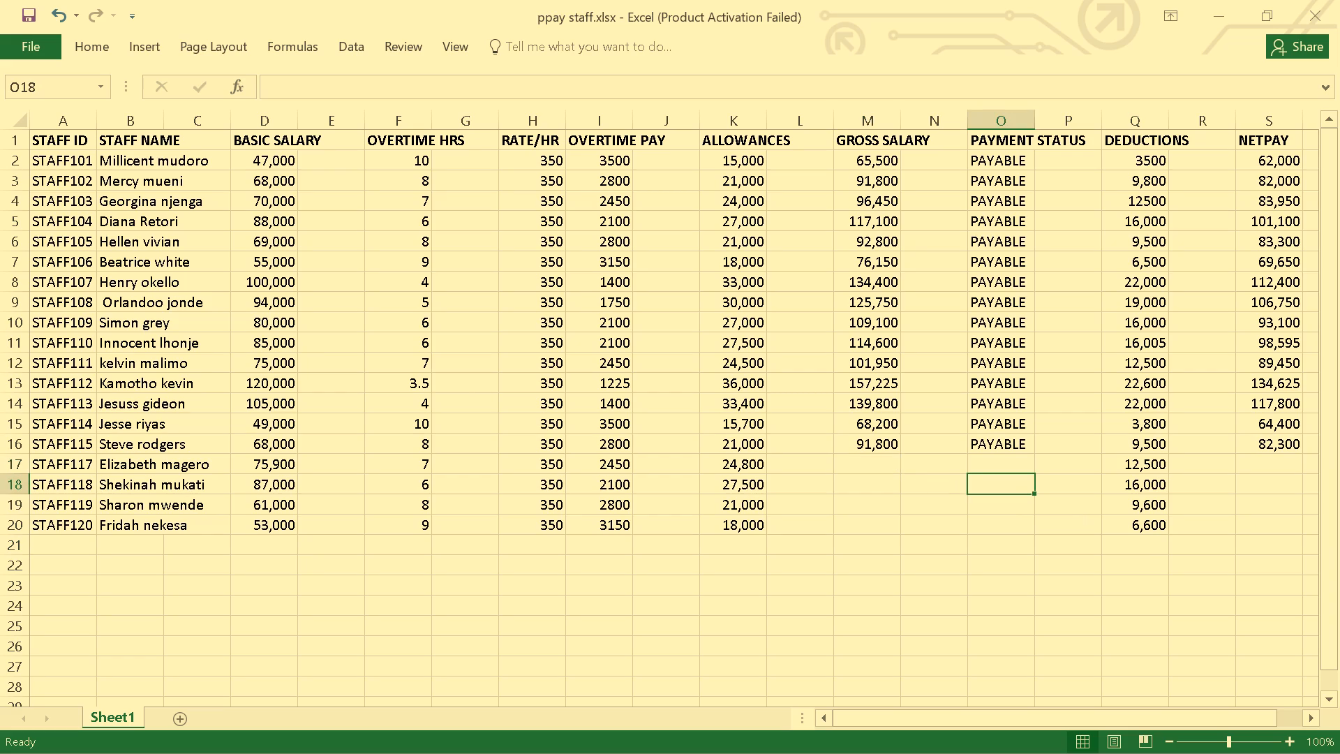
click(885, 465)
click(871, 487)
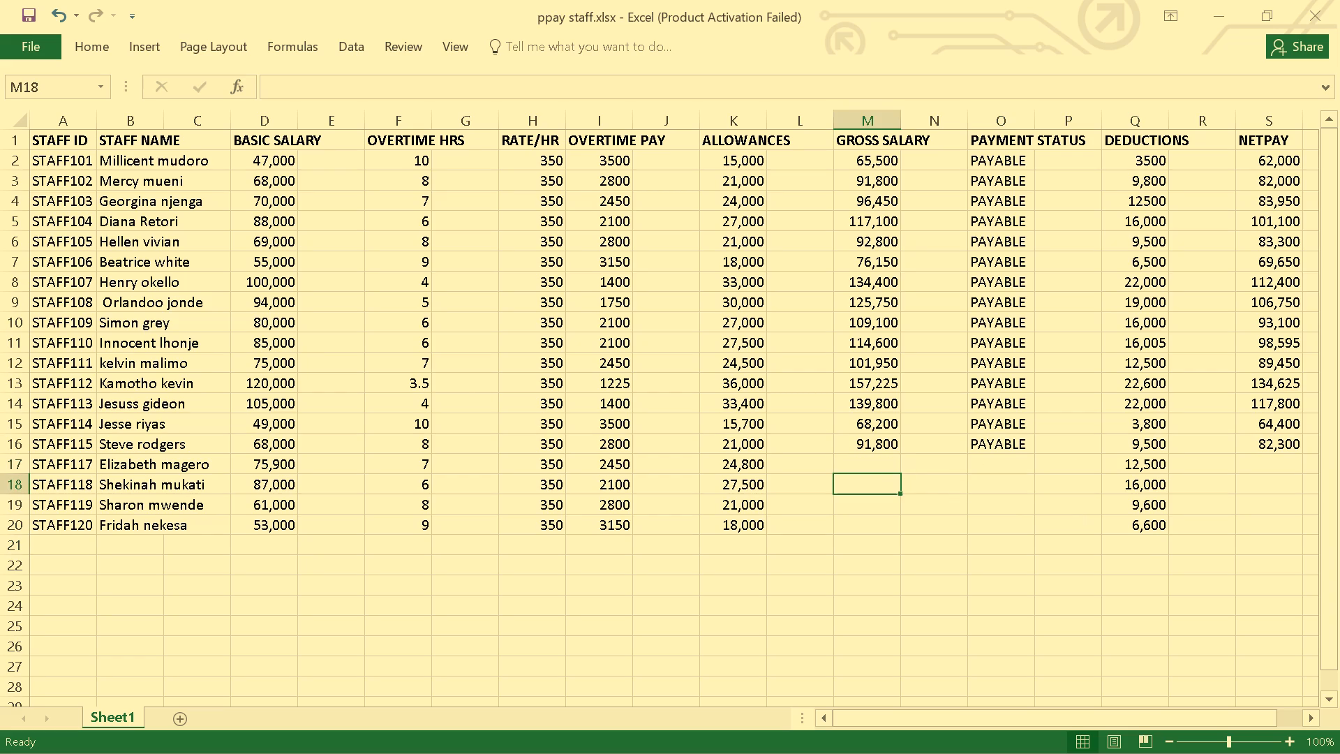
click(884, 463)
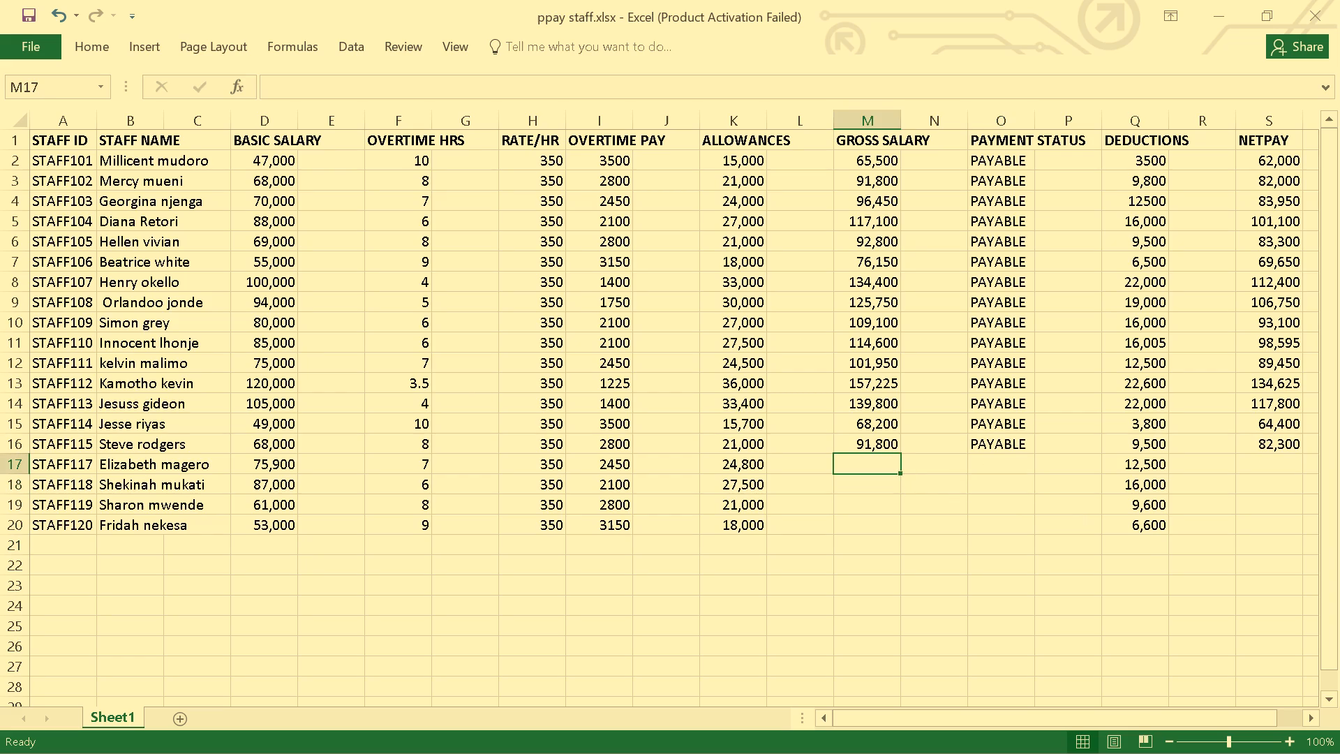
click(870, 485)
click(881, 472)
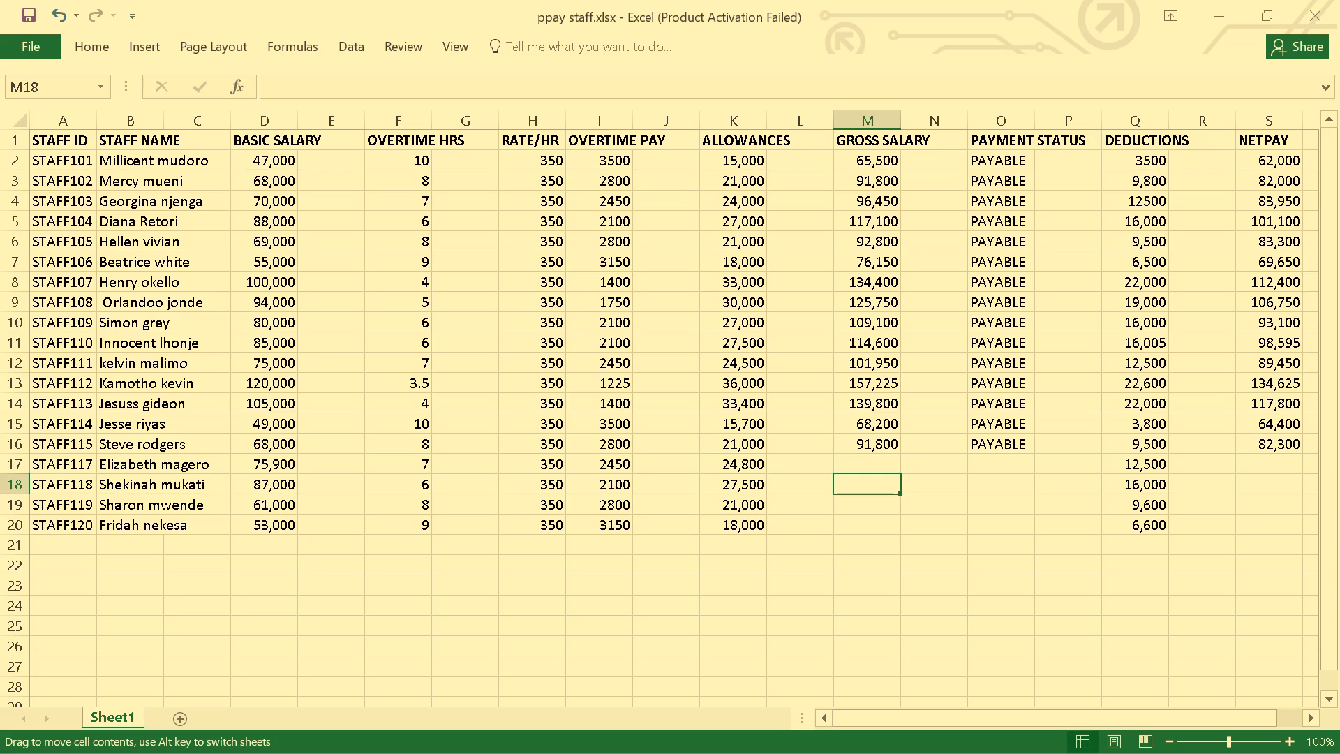
Start a gross salary formula for STAFF117 in M17.
click(873, 459)
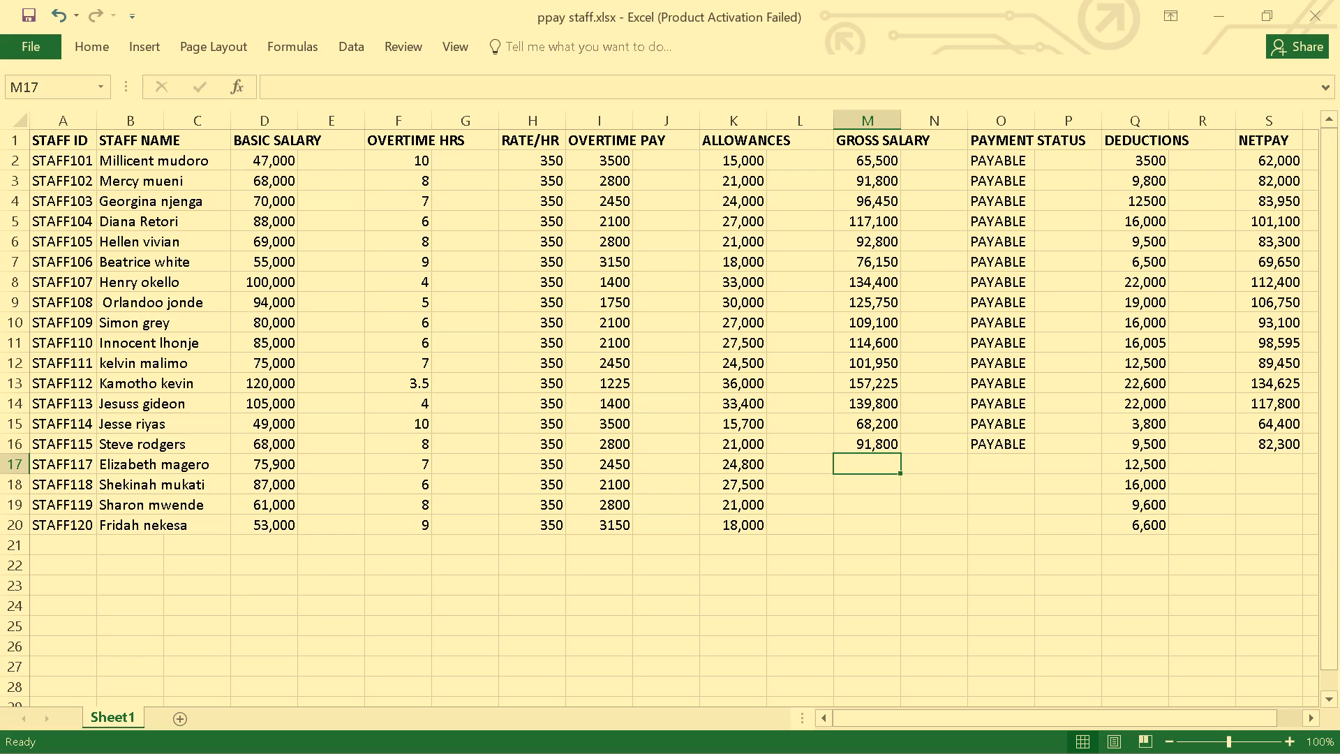
click(879, 468)
key(equal)
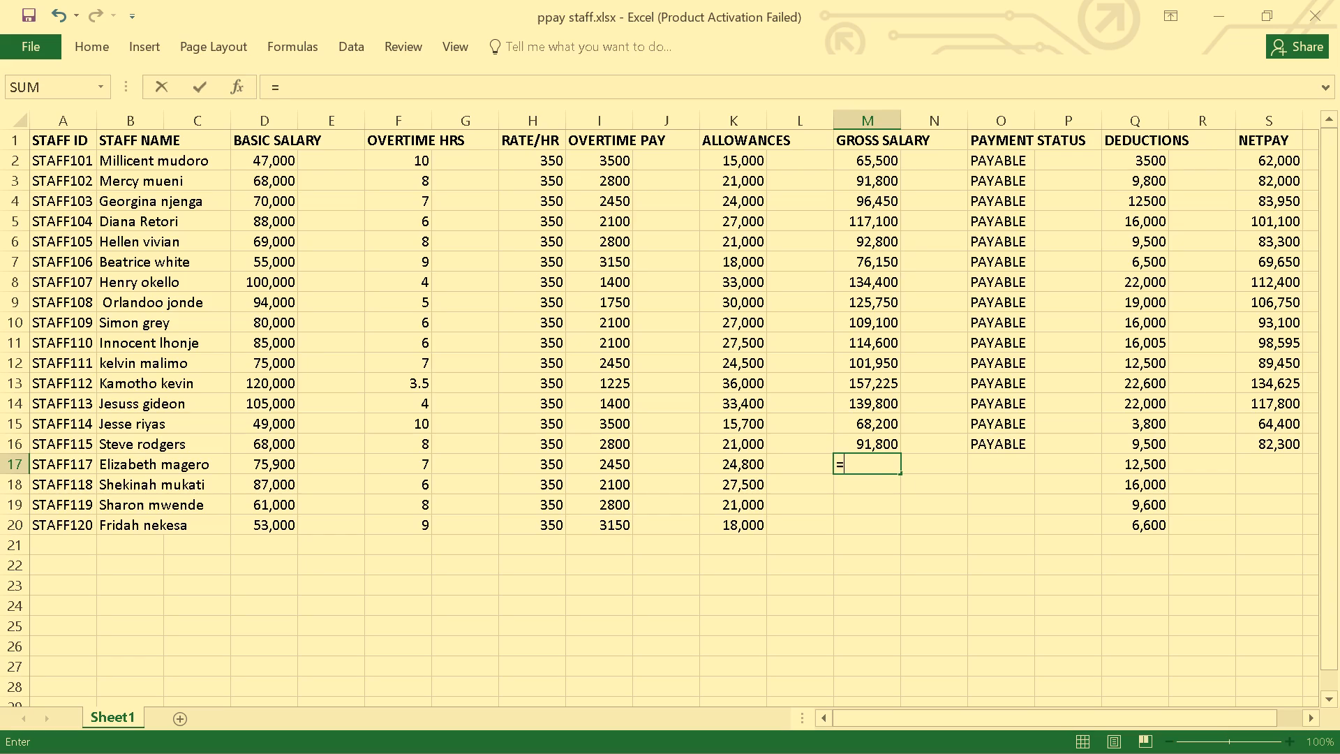
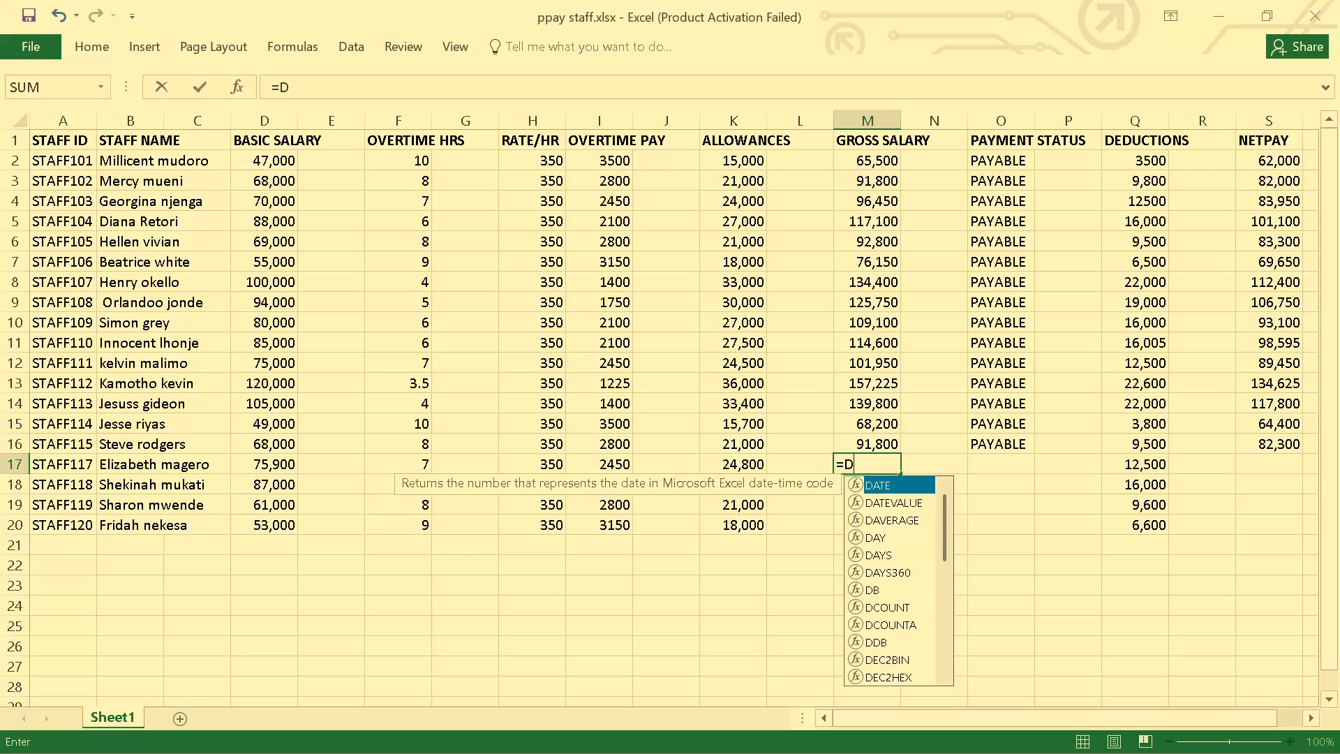
Complete STAFF117's gross salary formula in M17 as =D17+I17+K17, adding basic salary, overtime pay and allowances.
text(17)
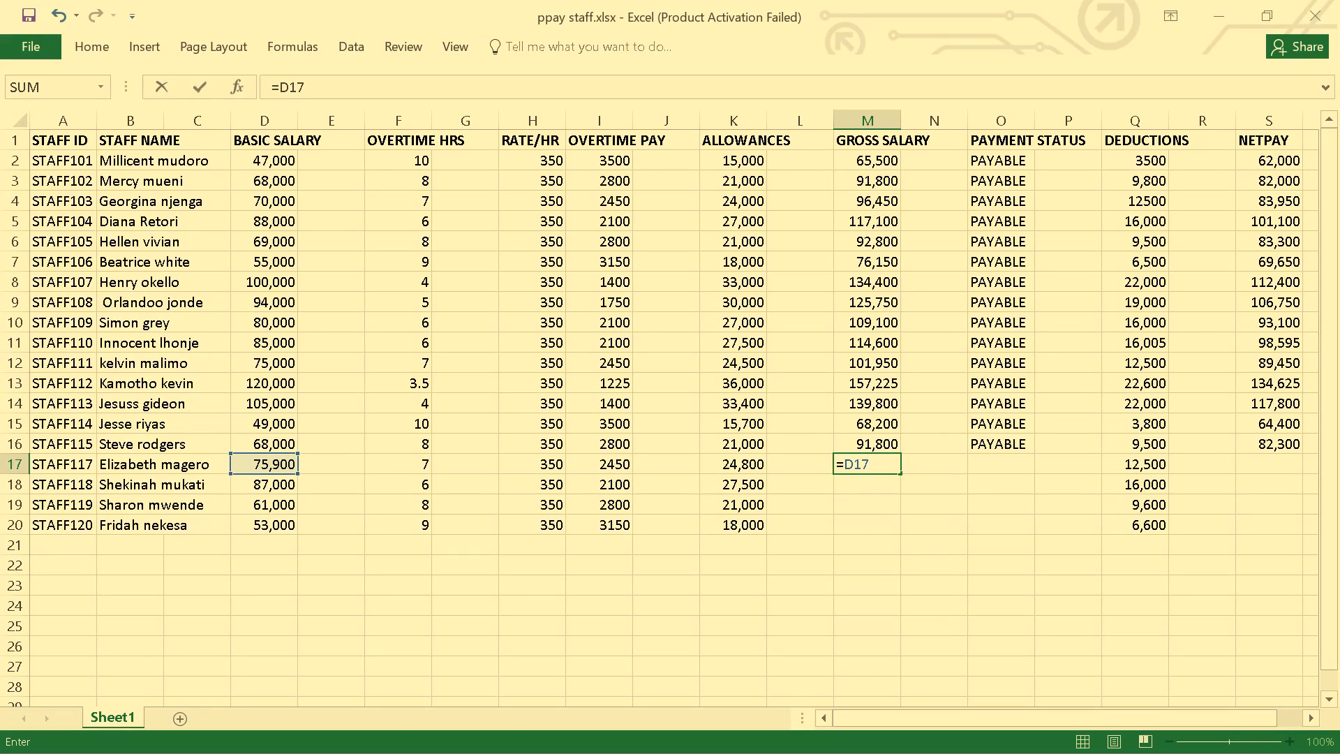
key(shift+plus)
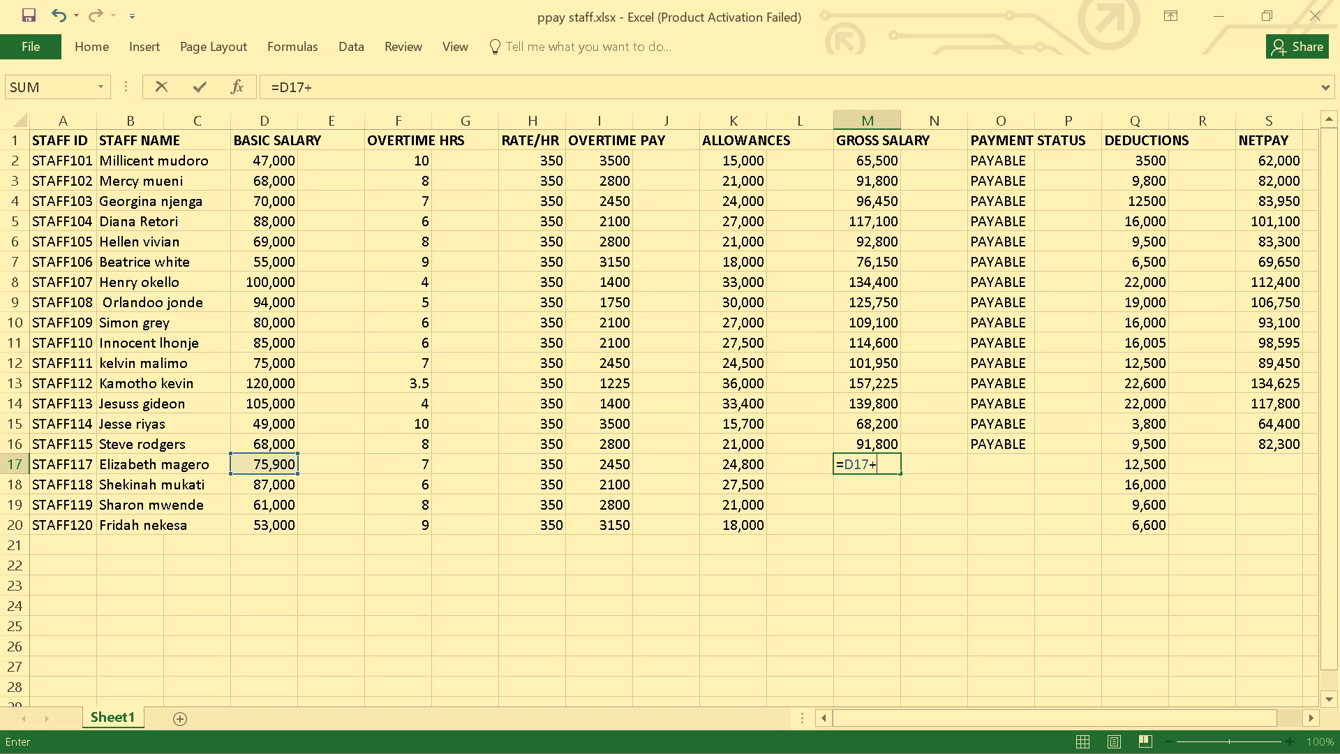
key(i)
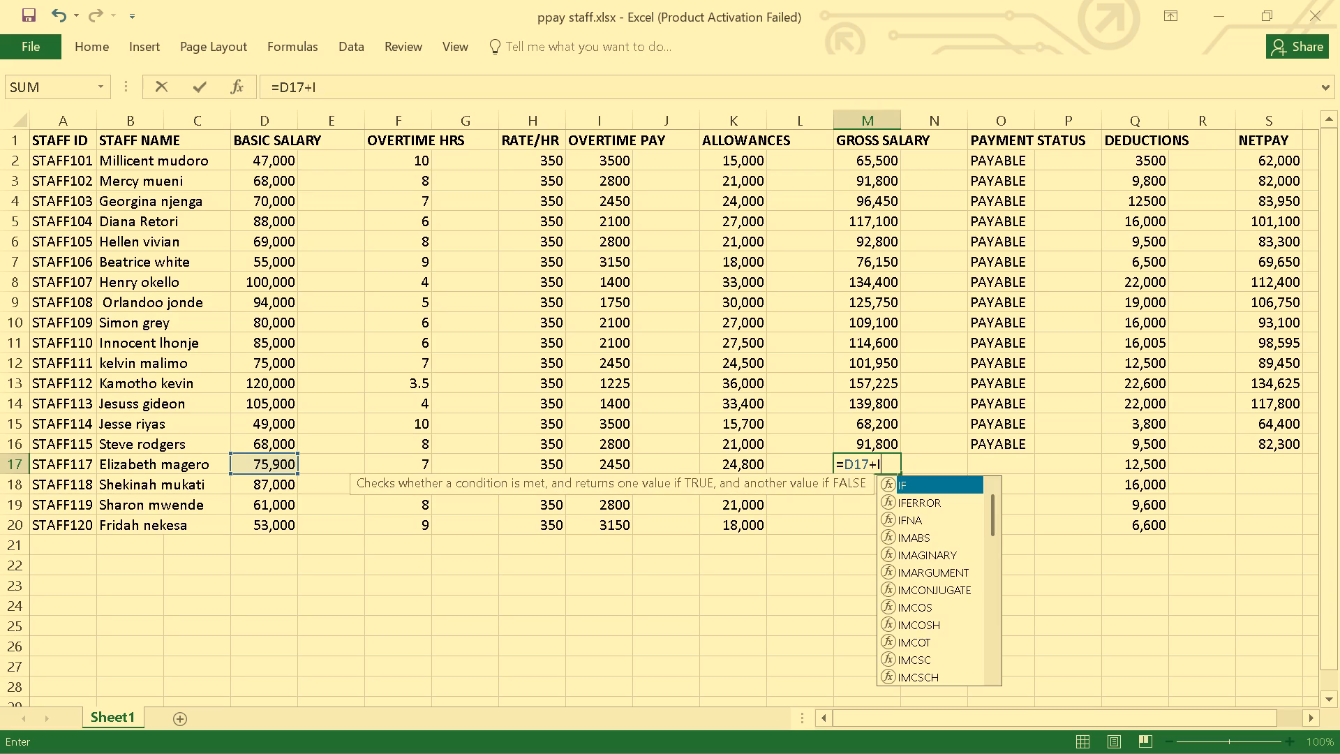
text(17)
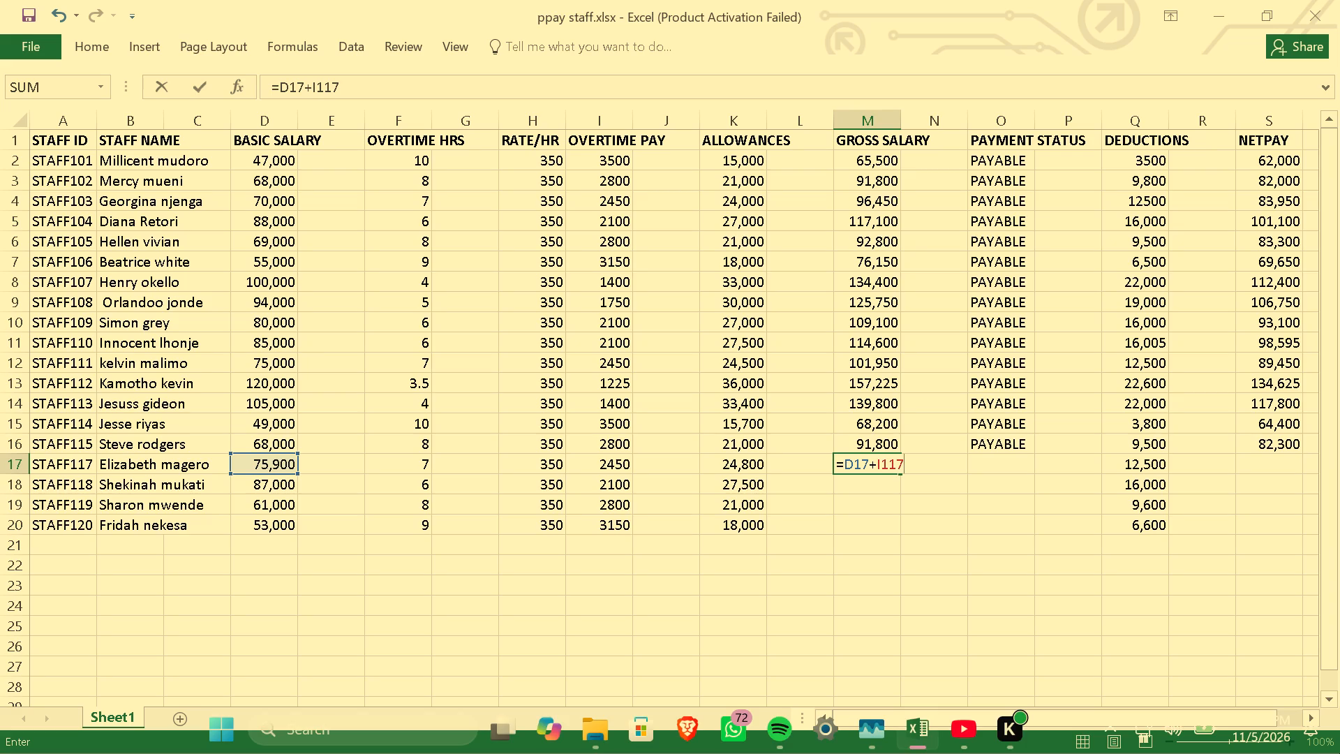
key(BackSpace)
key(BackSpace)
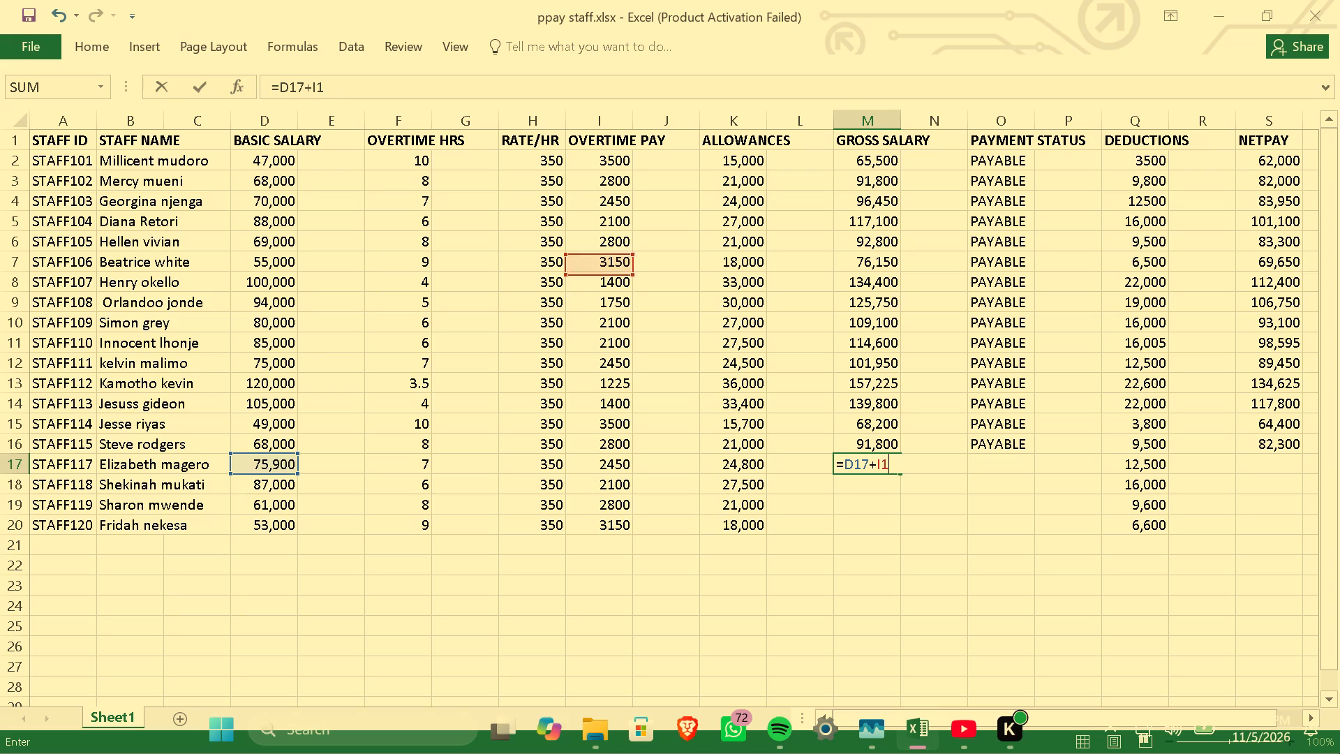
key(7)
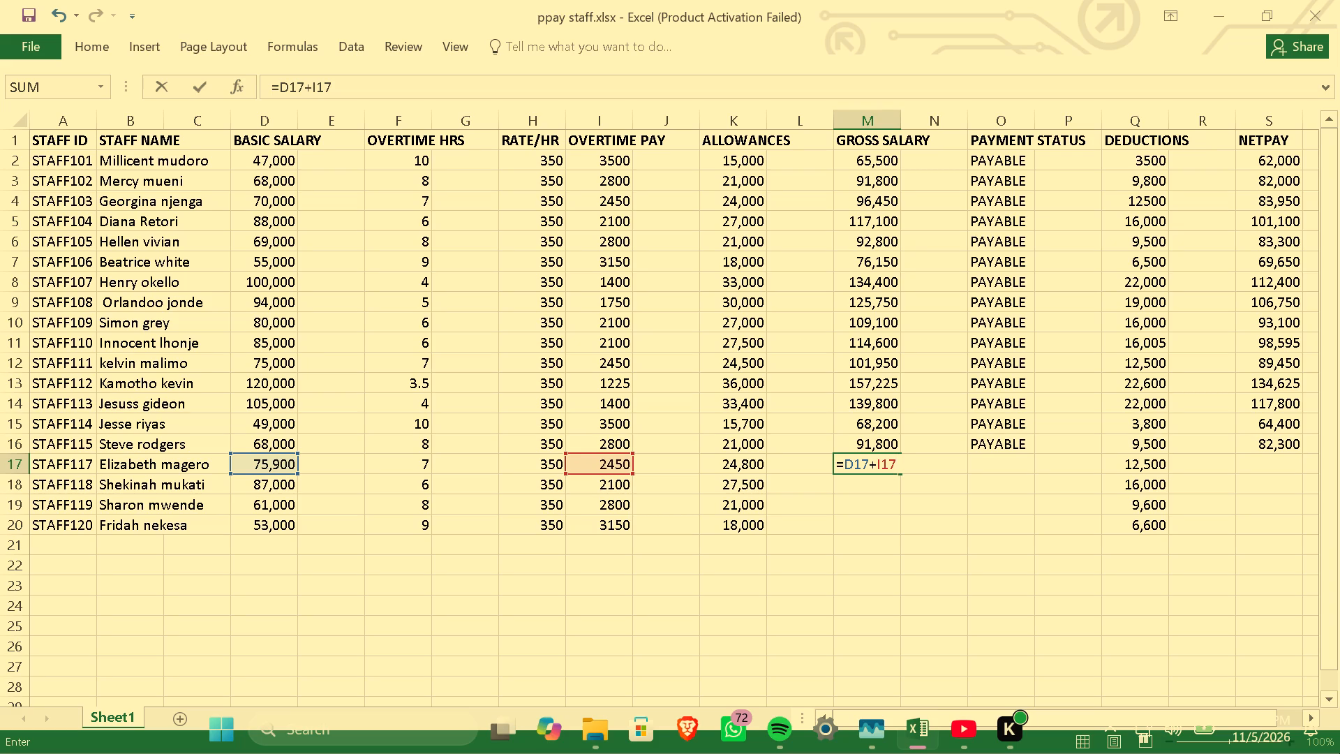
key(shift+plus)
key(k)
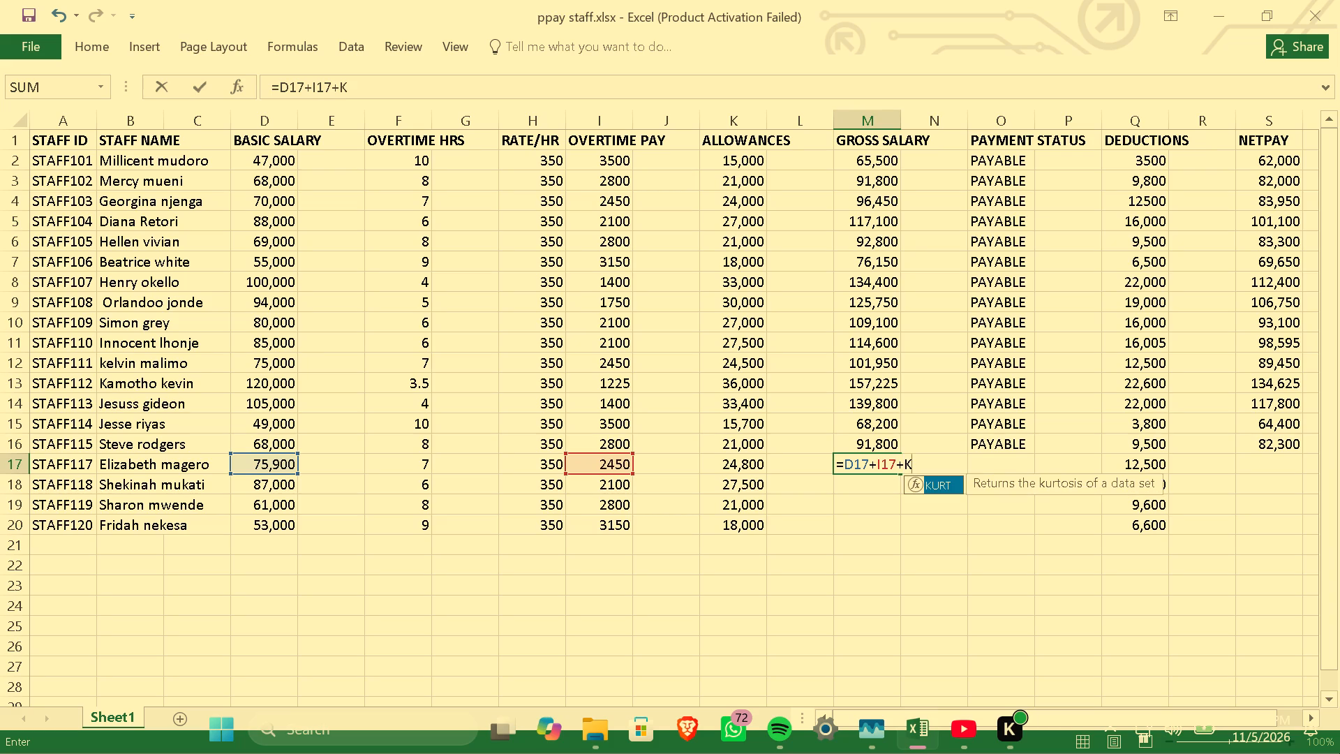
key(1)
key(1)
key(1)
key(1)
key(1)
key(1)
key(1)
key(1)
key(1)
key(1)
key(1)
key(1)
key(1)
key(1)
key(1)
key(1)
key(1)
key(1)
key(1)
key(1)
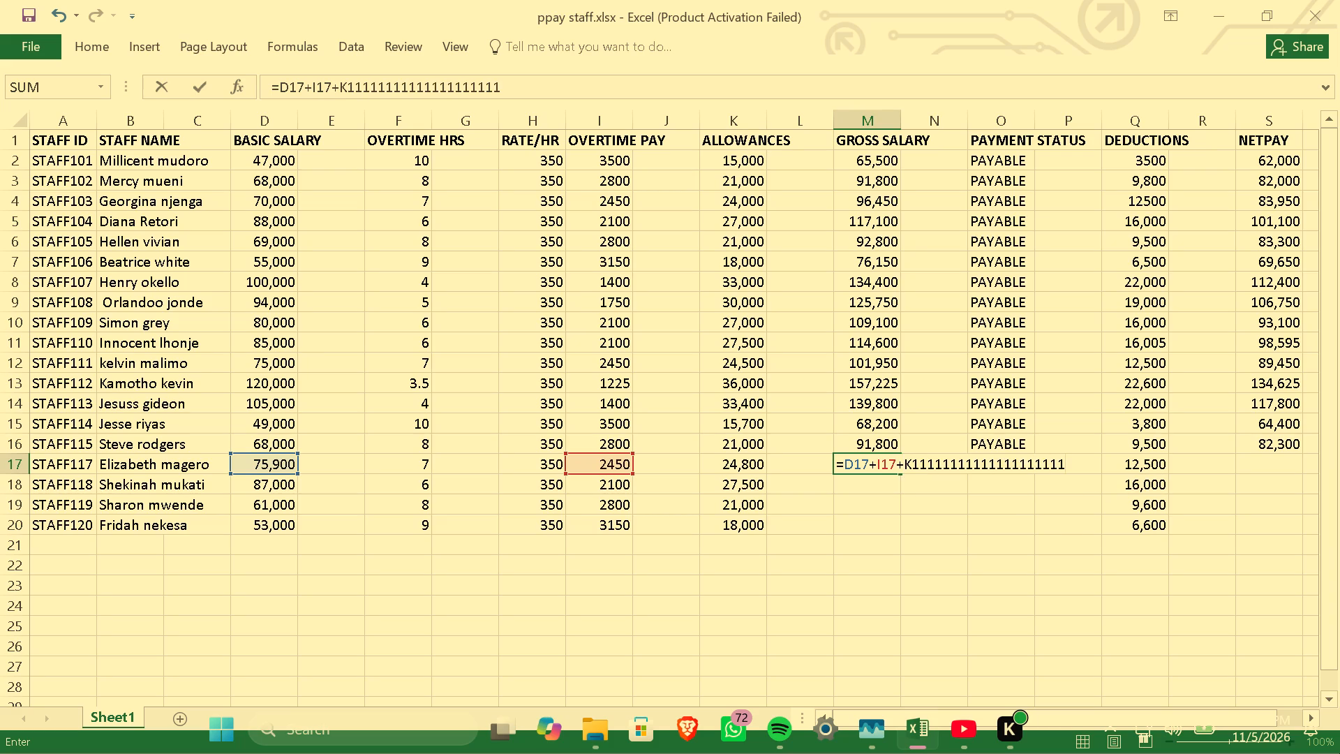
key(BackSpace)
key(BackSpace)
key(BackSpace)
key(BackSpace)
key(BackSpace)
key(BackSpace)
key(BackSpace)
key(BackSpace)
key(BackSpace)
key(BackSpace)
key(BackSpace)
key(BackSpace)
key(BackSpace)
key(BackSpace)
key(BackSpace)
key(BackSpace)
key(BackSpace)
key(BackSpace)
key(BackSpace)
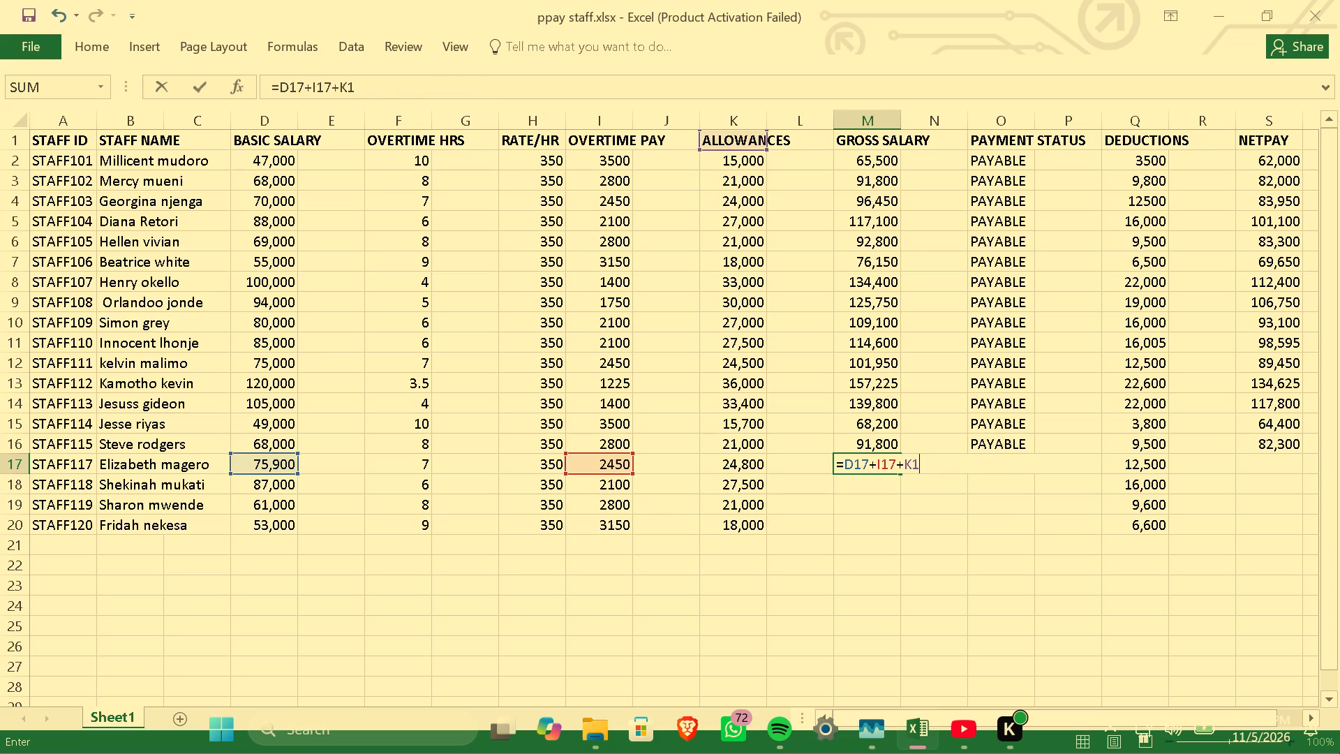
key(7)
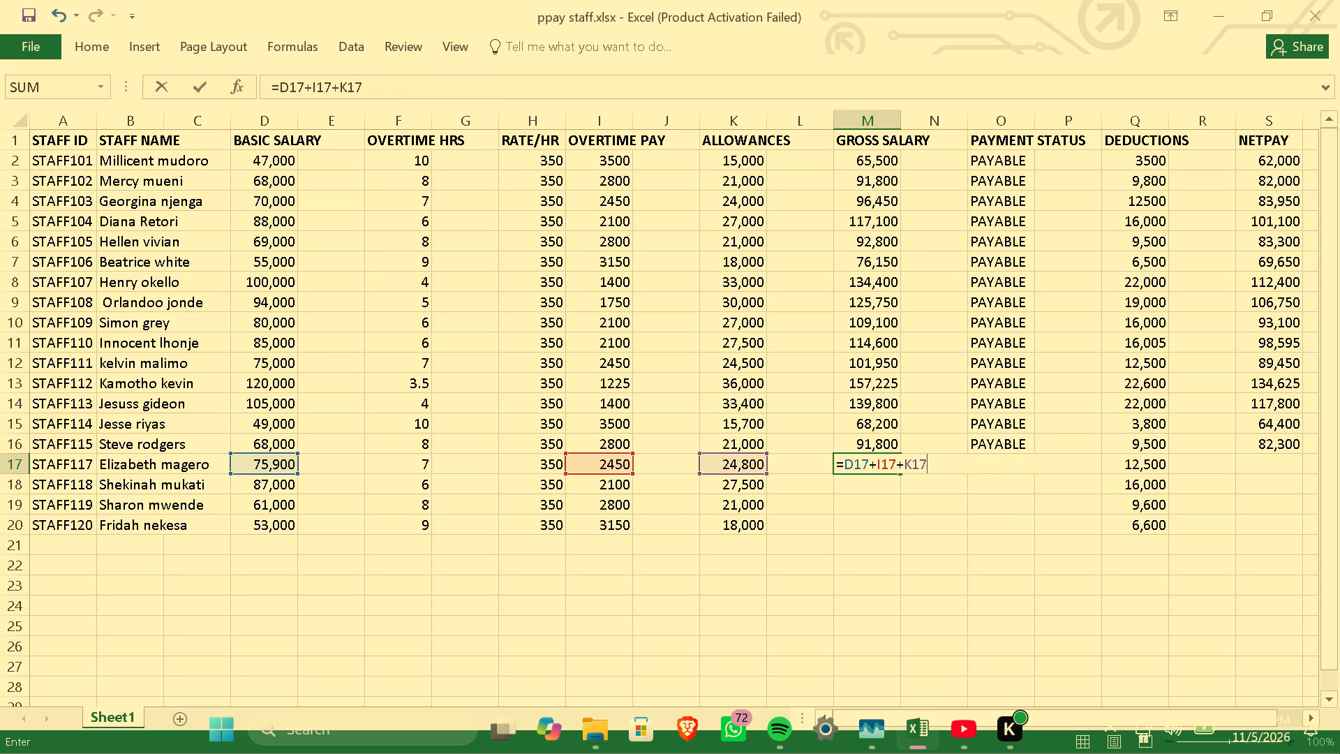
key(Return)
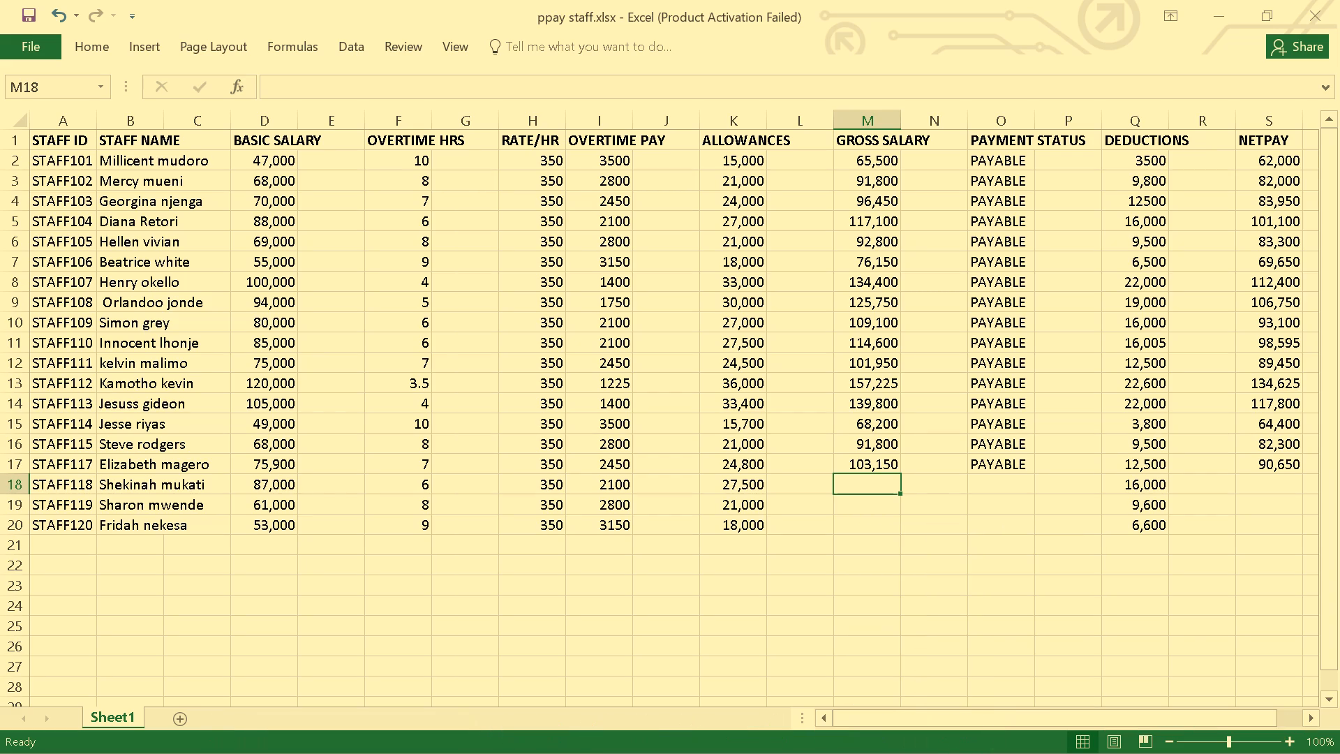
Start a gross salary formula for STAFF118 in M18, beginning with the basic salary column reference.
click(868, 485)
key(equal)
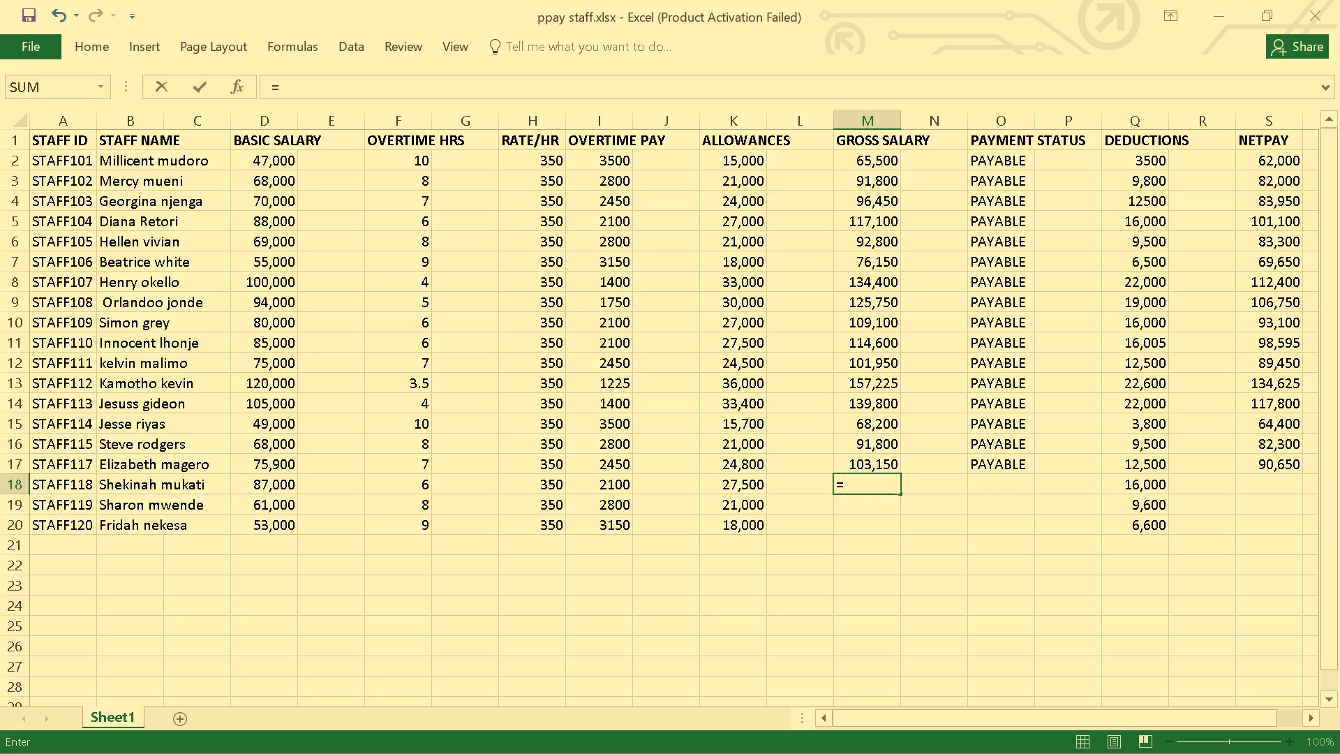
key(d)
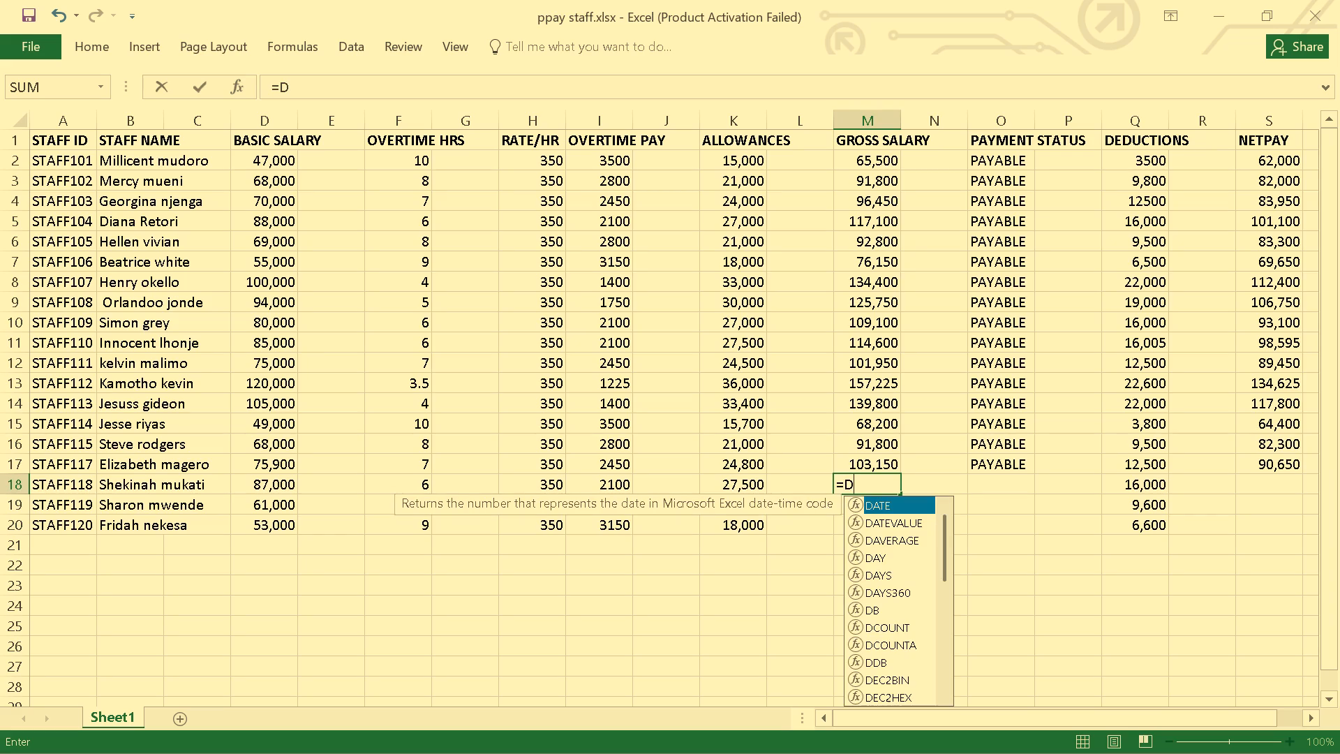
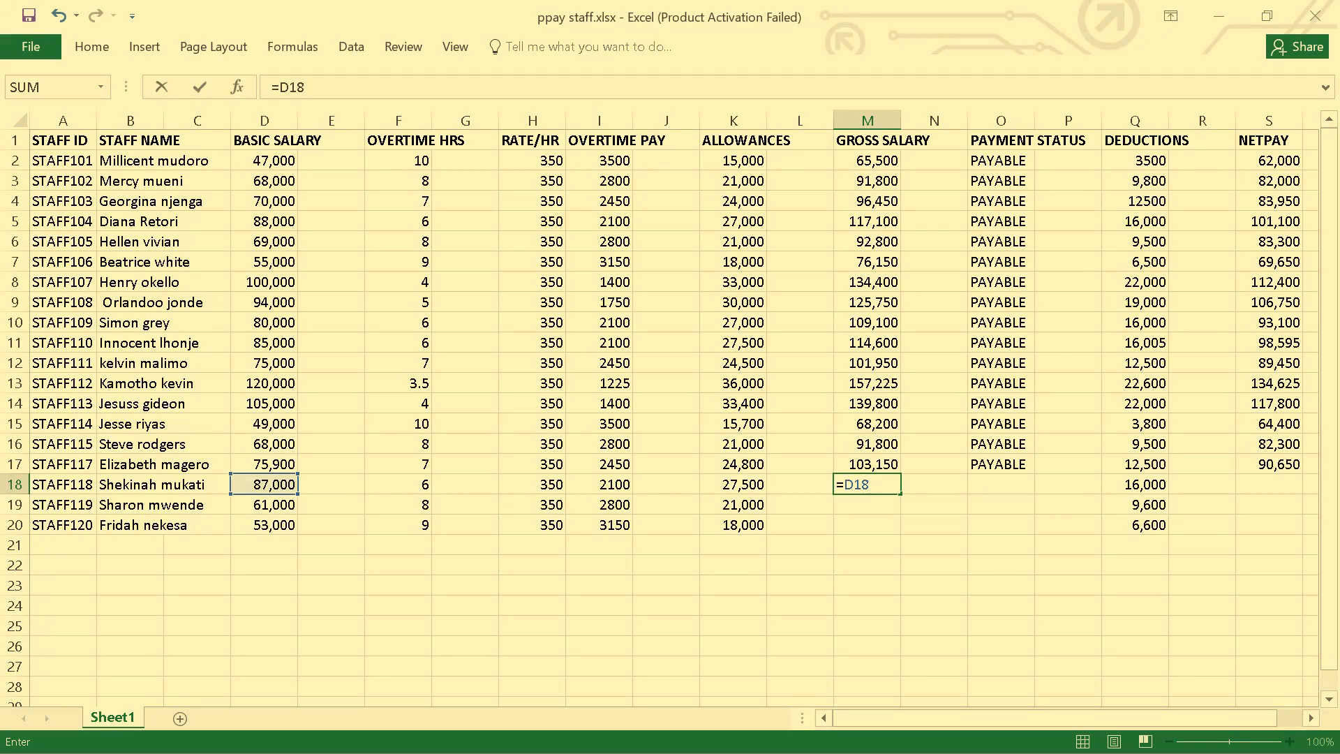
Complete STAFF118's gross salary formula in M18 as =D18+I18+K18, adding basic salary, overtime pay and allowances.
key(shift+plus)
key(i)
text(18)
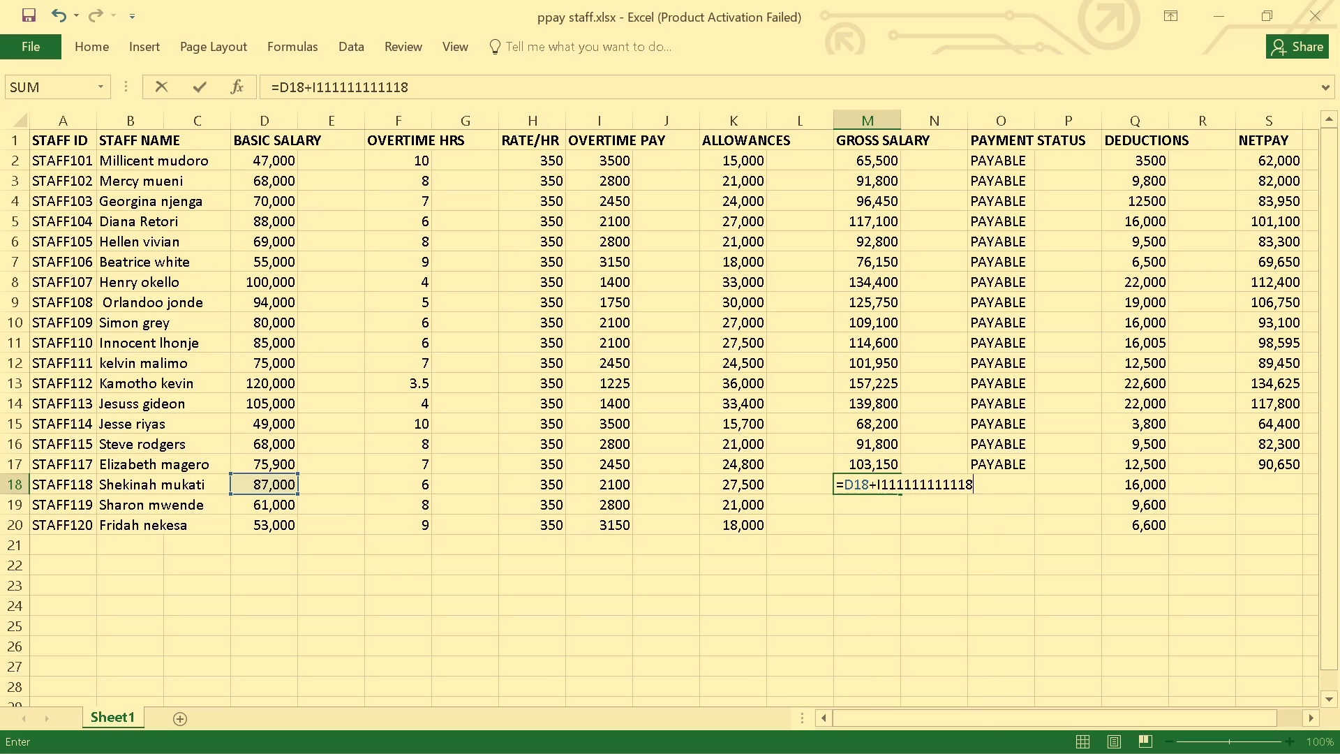
key(BackSpace)
key(BackSpace)
key(BackSpace)
key(BackSpace)
key(BackSpace)
key(BackSpace)
key(BackSpace)
key(BackSpace)
key(BackSpace)
key(BackSpace)
key(BackSpace)
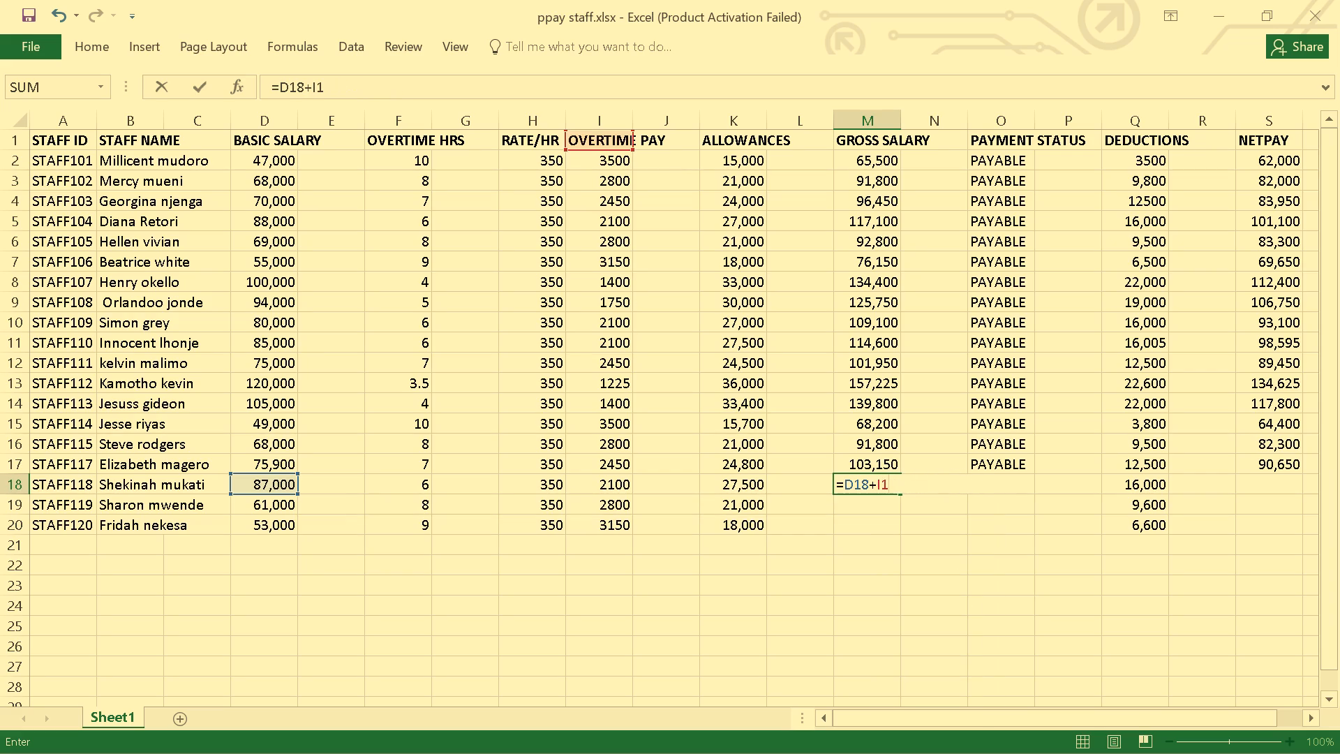
key(8)
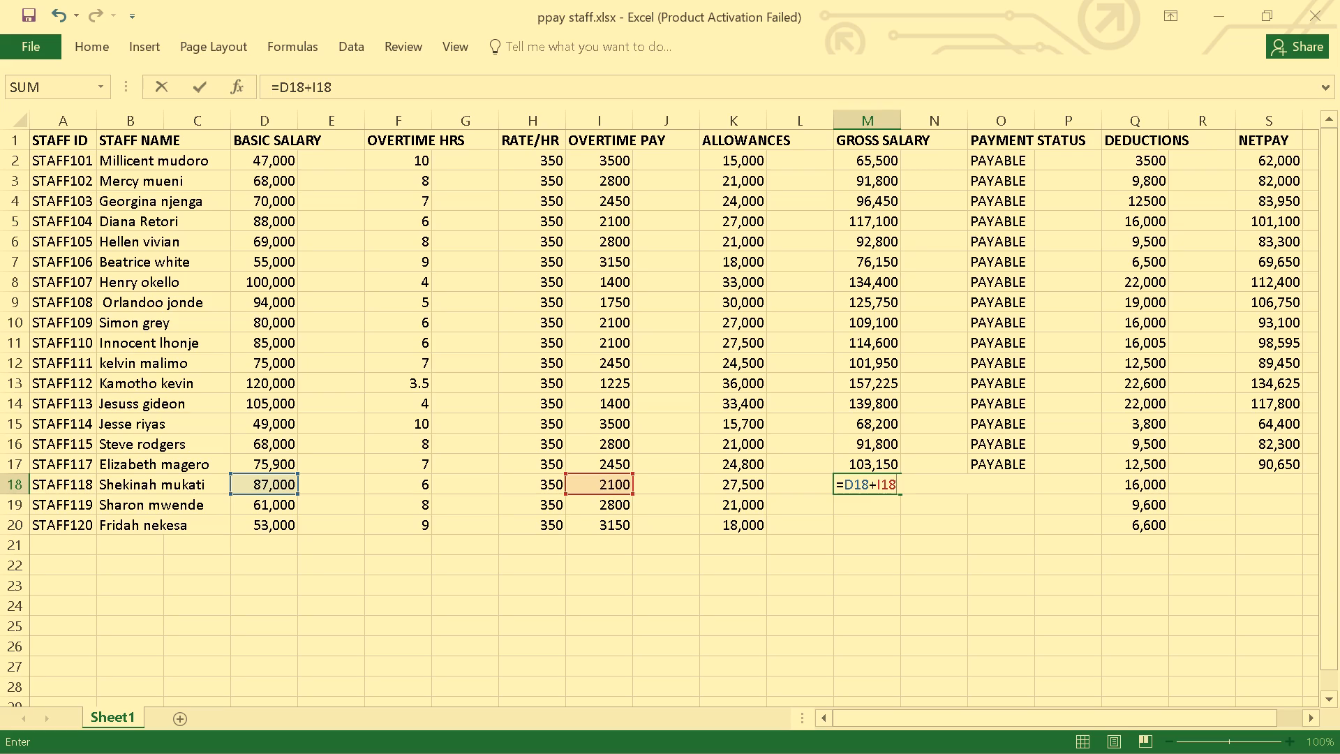
key(shift+plus)
key(k)
key(1)
key(8)
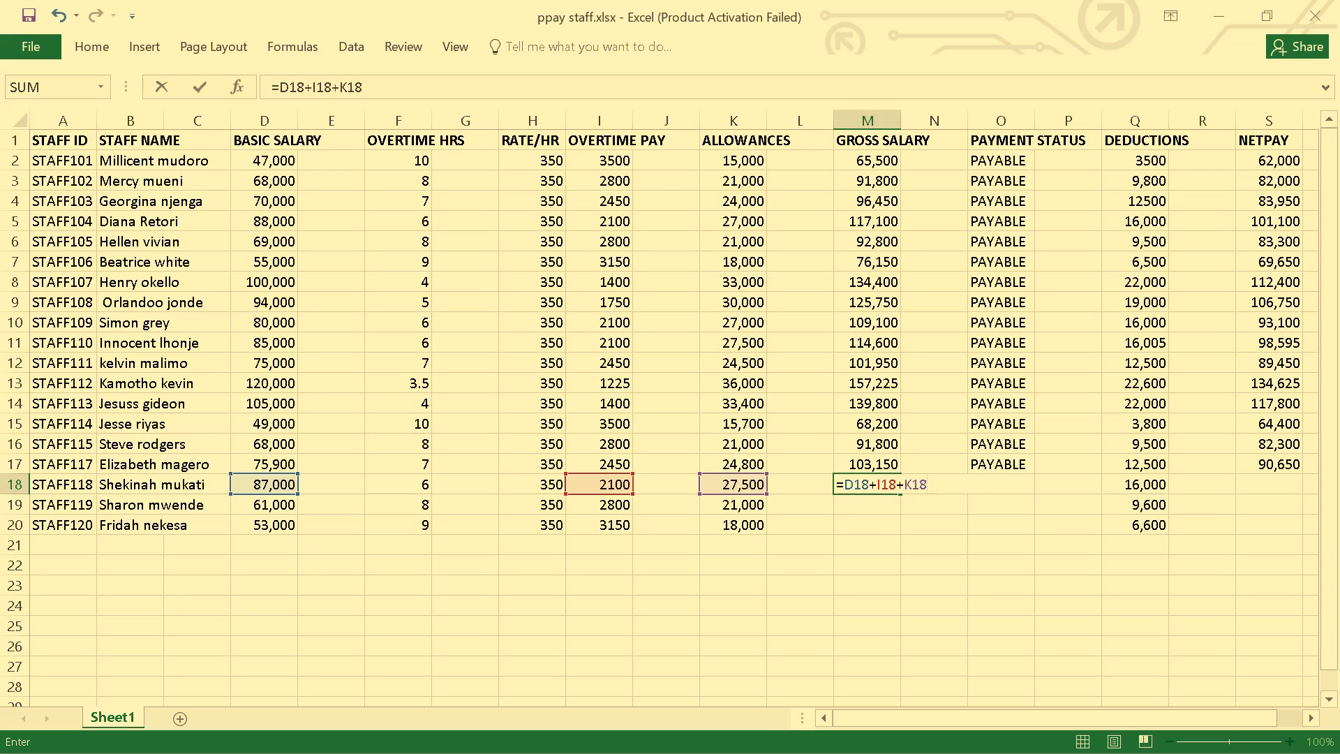
key(Return)
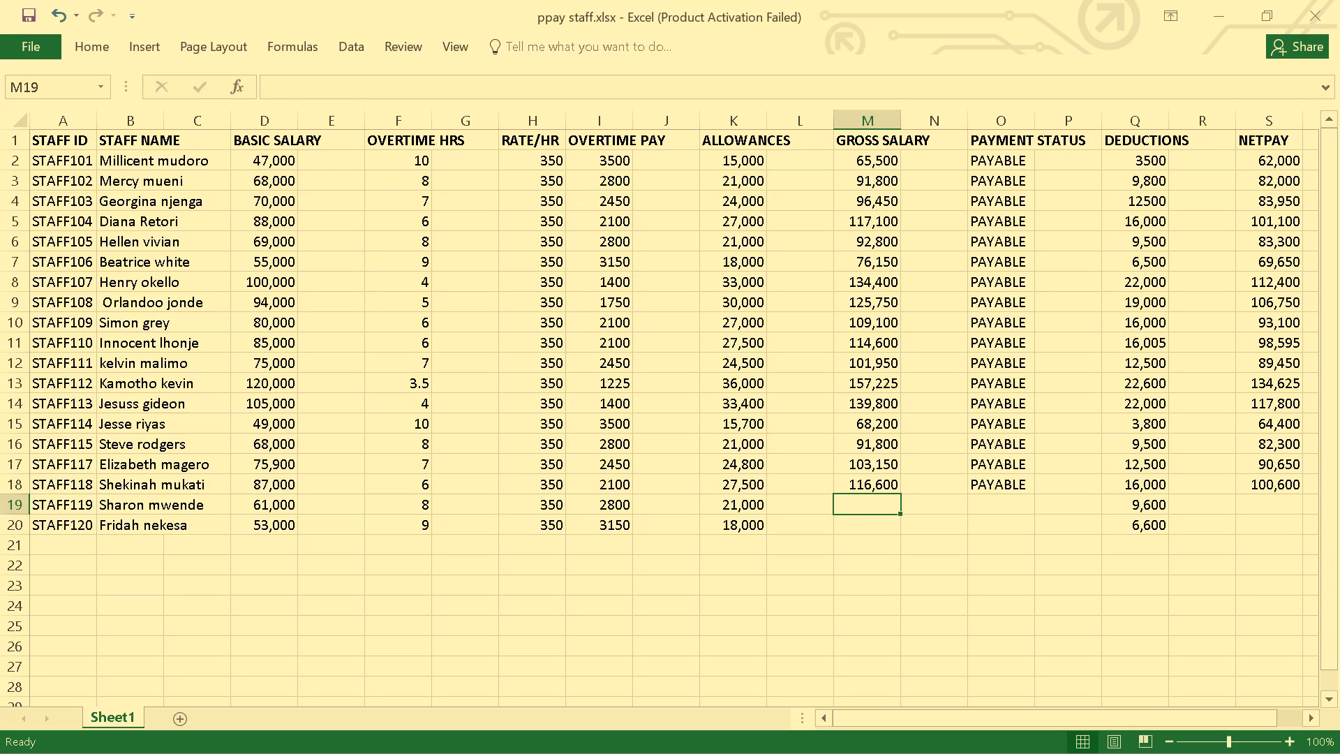
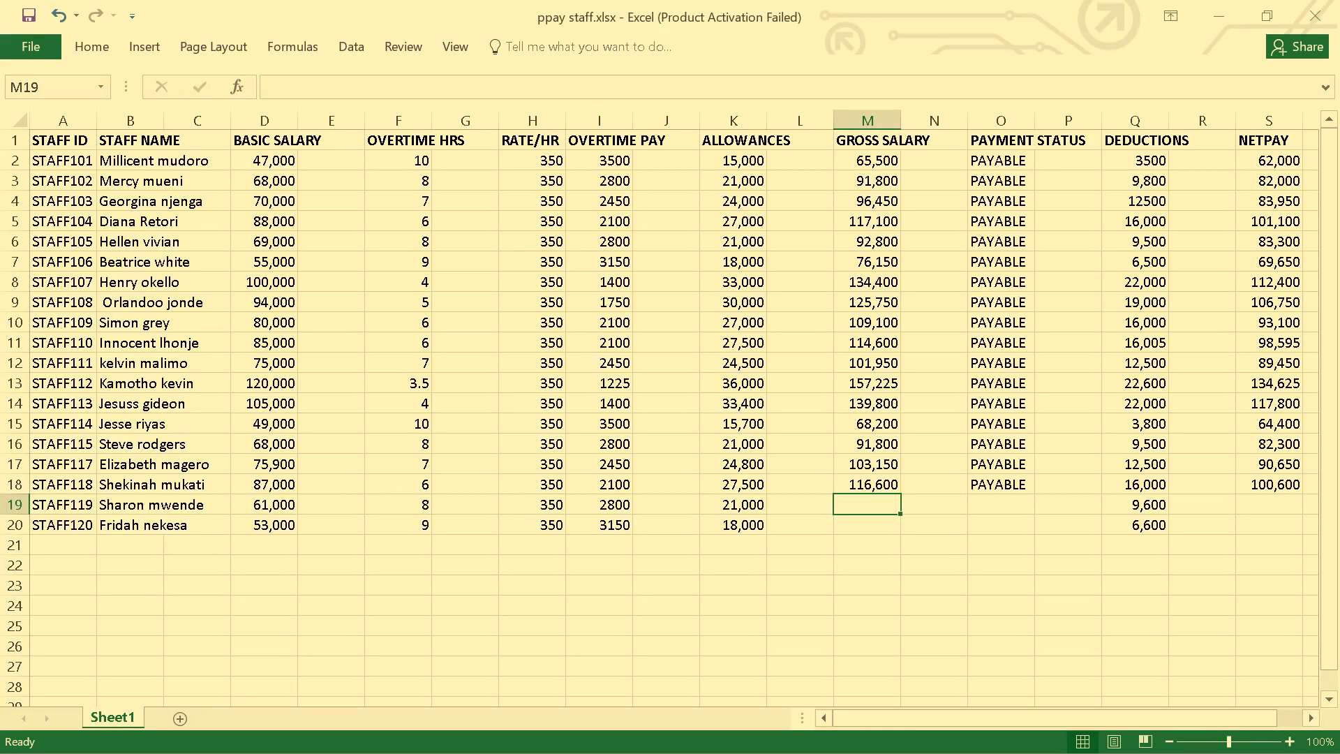
Enter STAFF119's gross salary formula in M19 as =D19+I19+K19, adding basic salary, overtime pay and allowances.
key(equal)
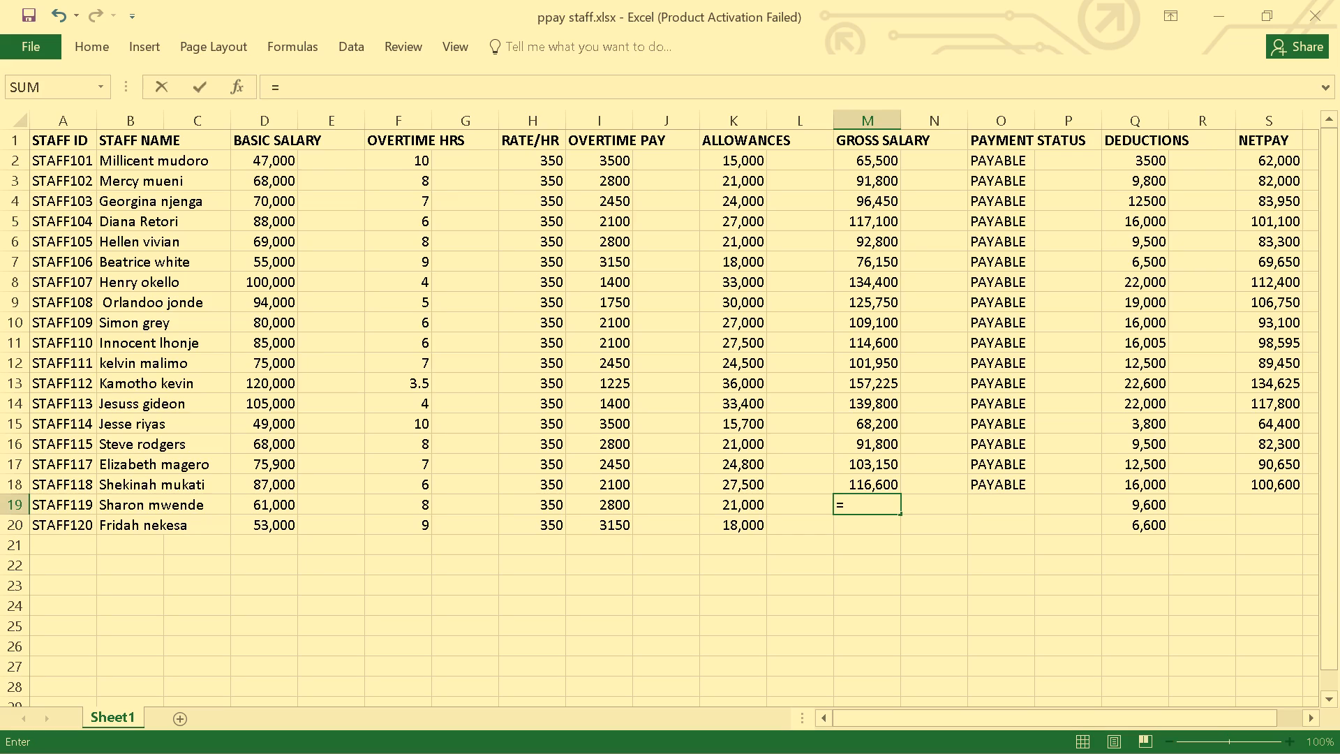
key(d)
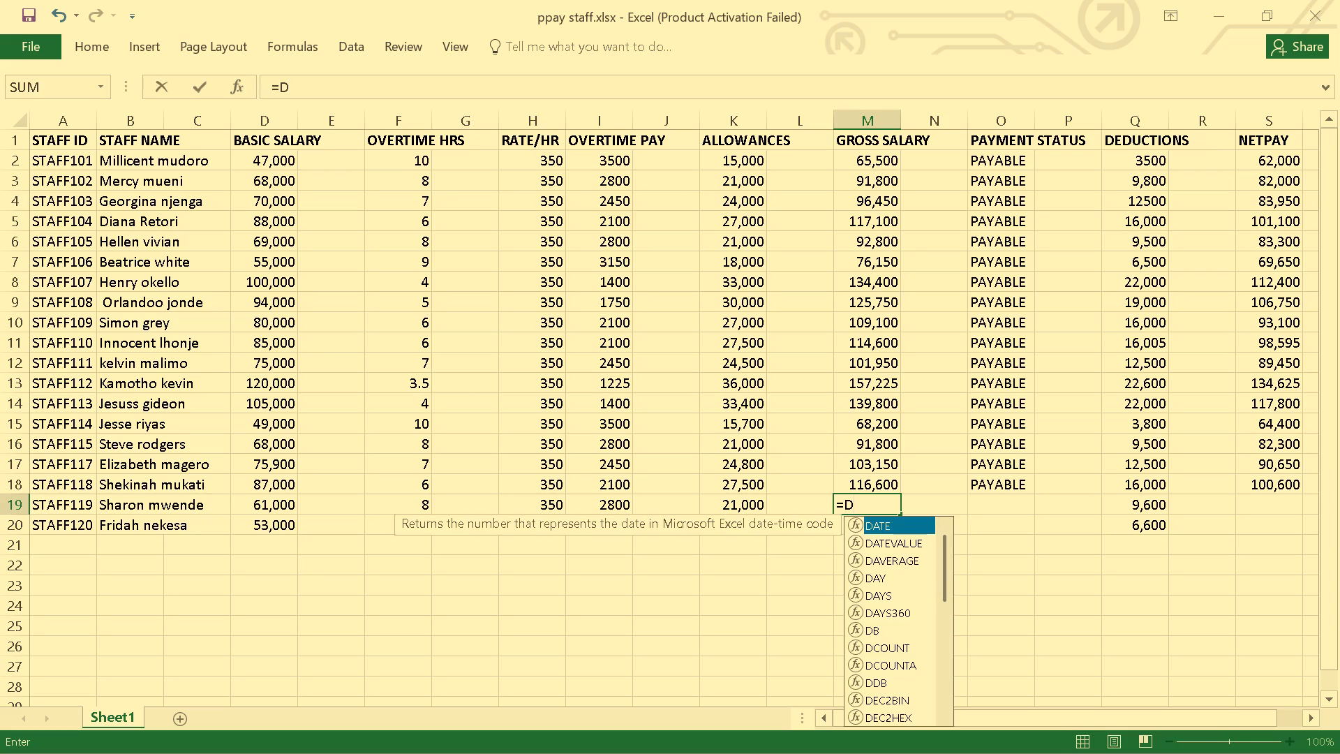
key(1)
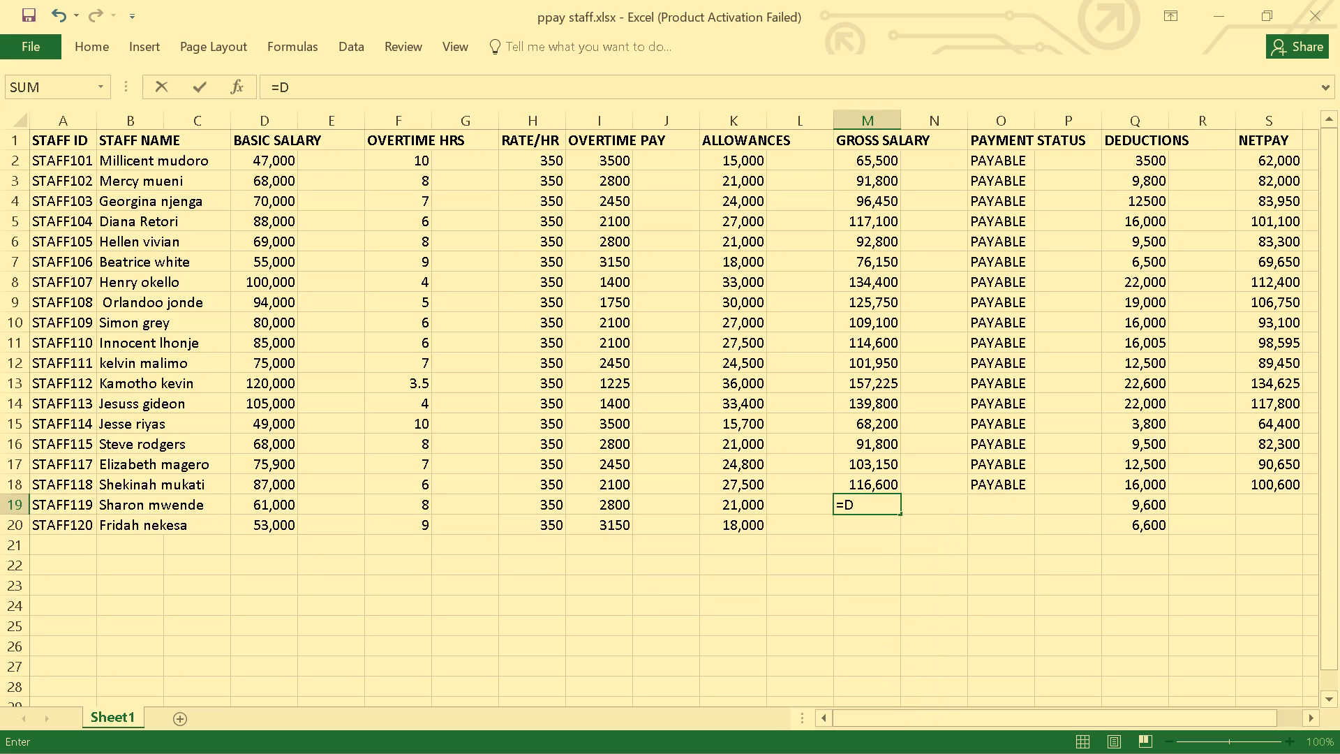
key(9)
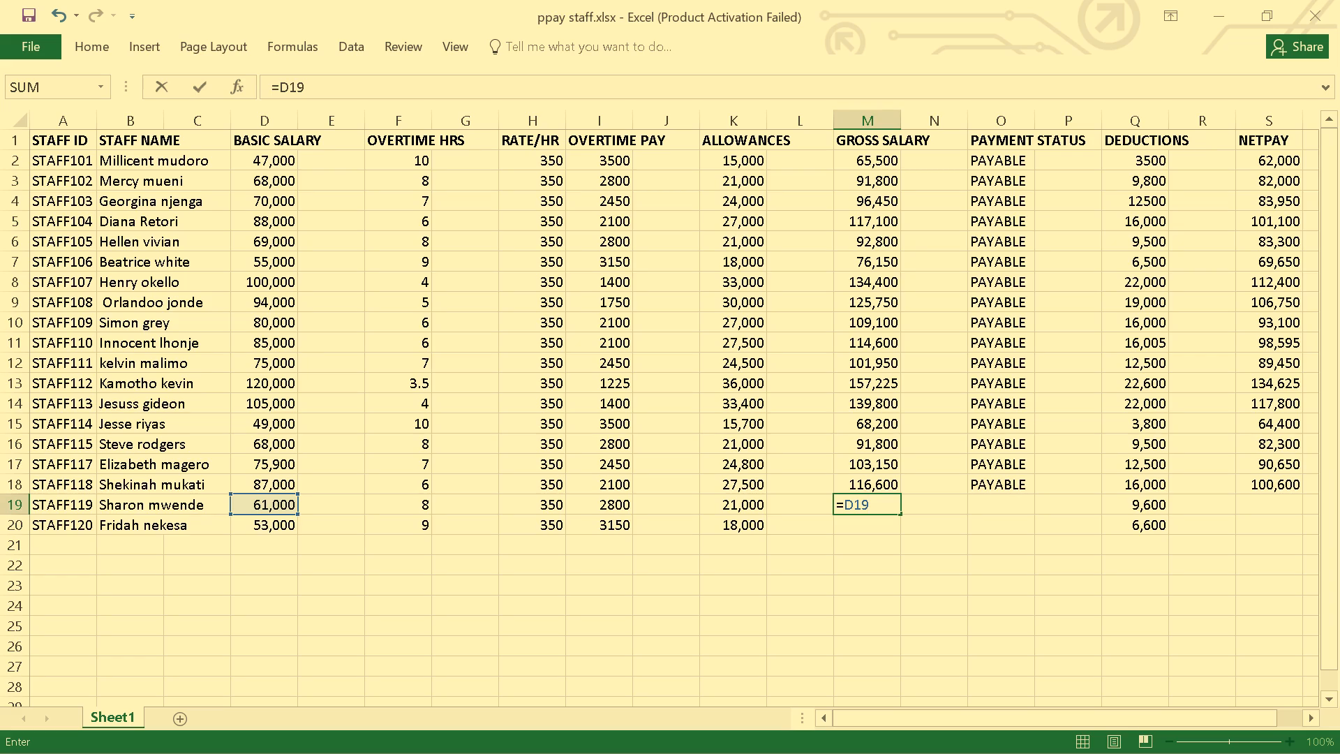
key(shift+plus)
key(i)
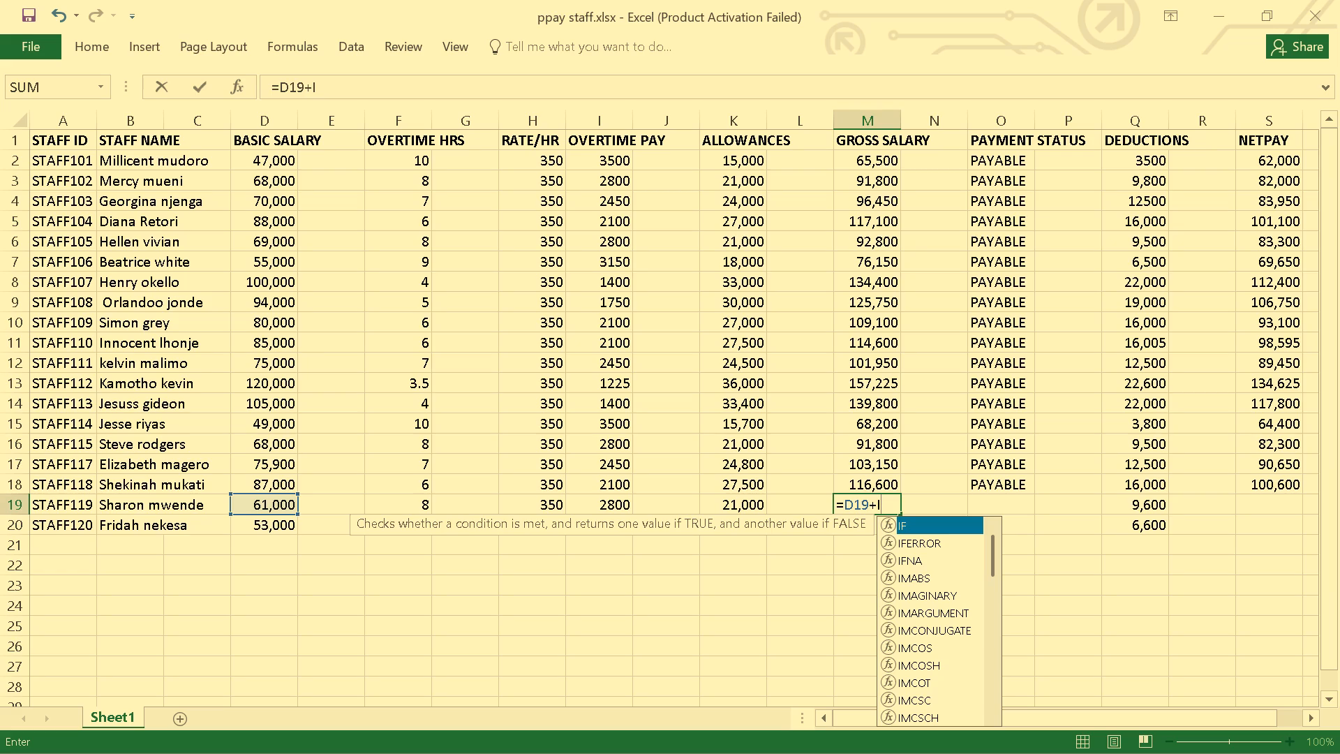
text(16)
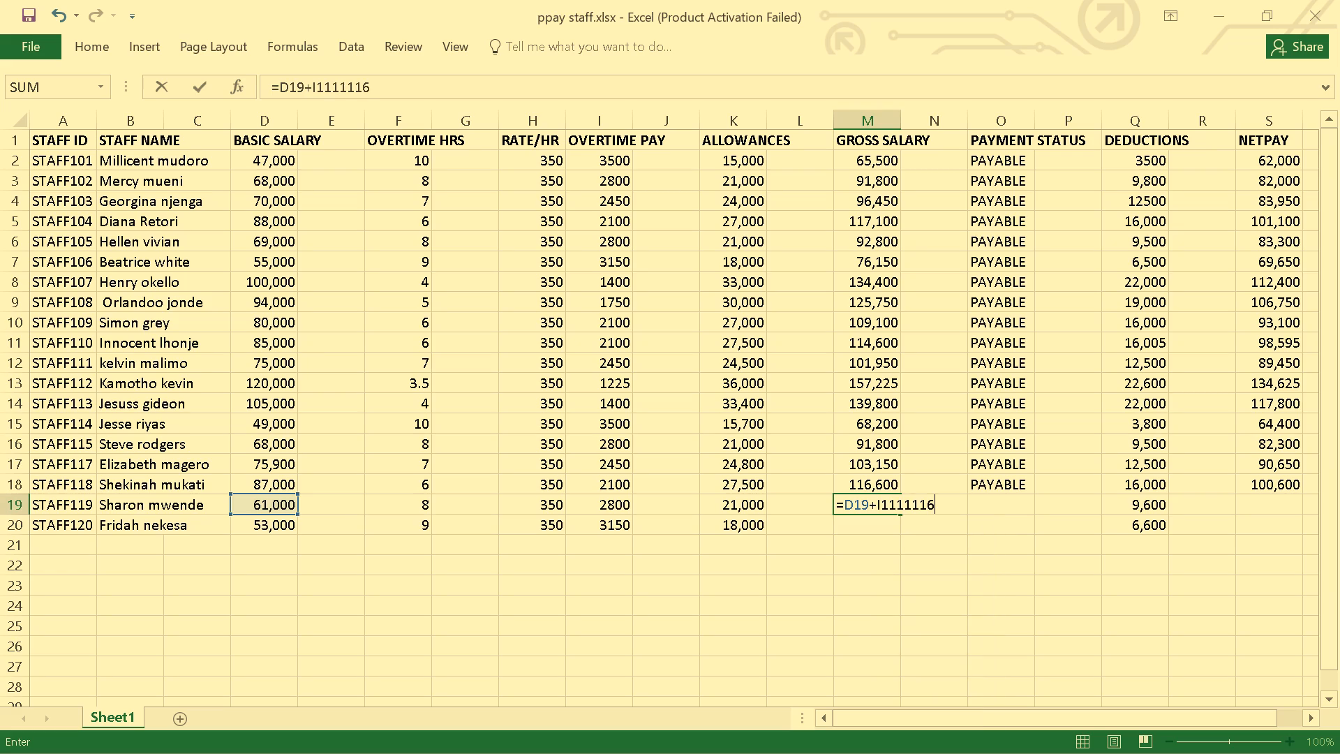
key(BackSpace)
key(BackSpace)
key(BackSpace)
key(BackSpace)
key(BackSpace)
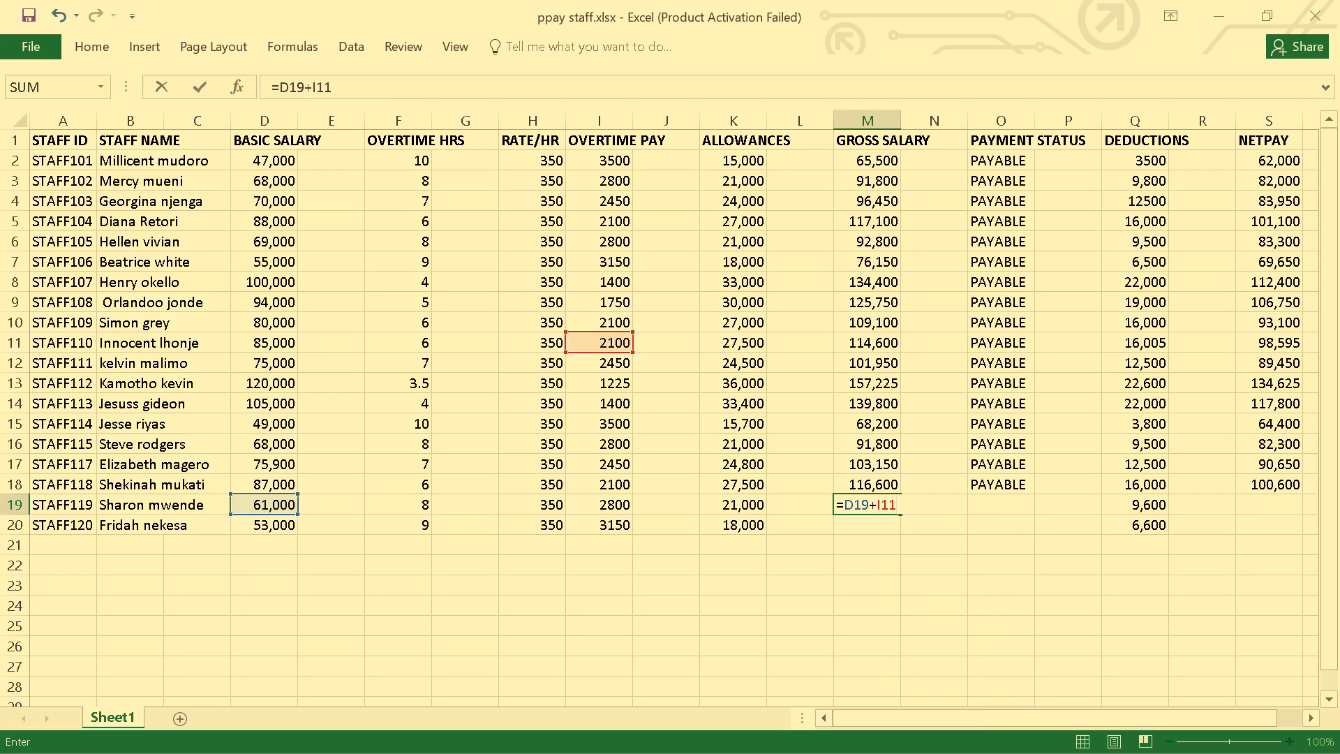
key(BackSpace)
key(6)
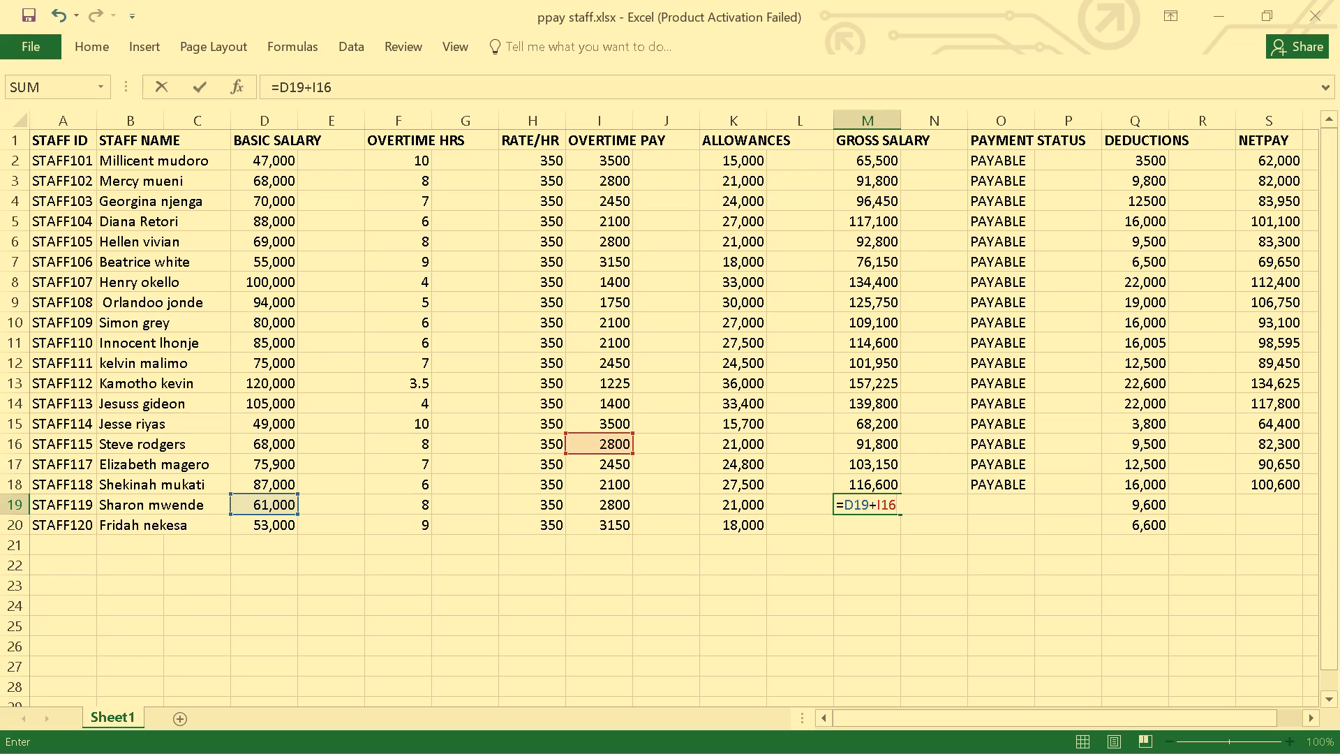
key(shift+plus)
key(k)
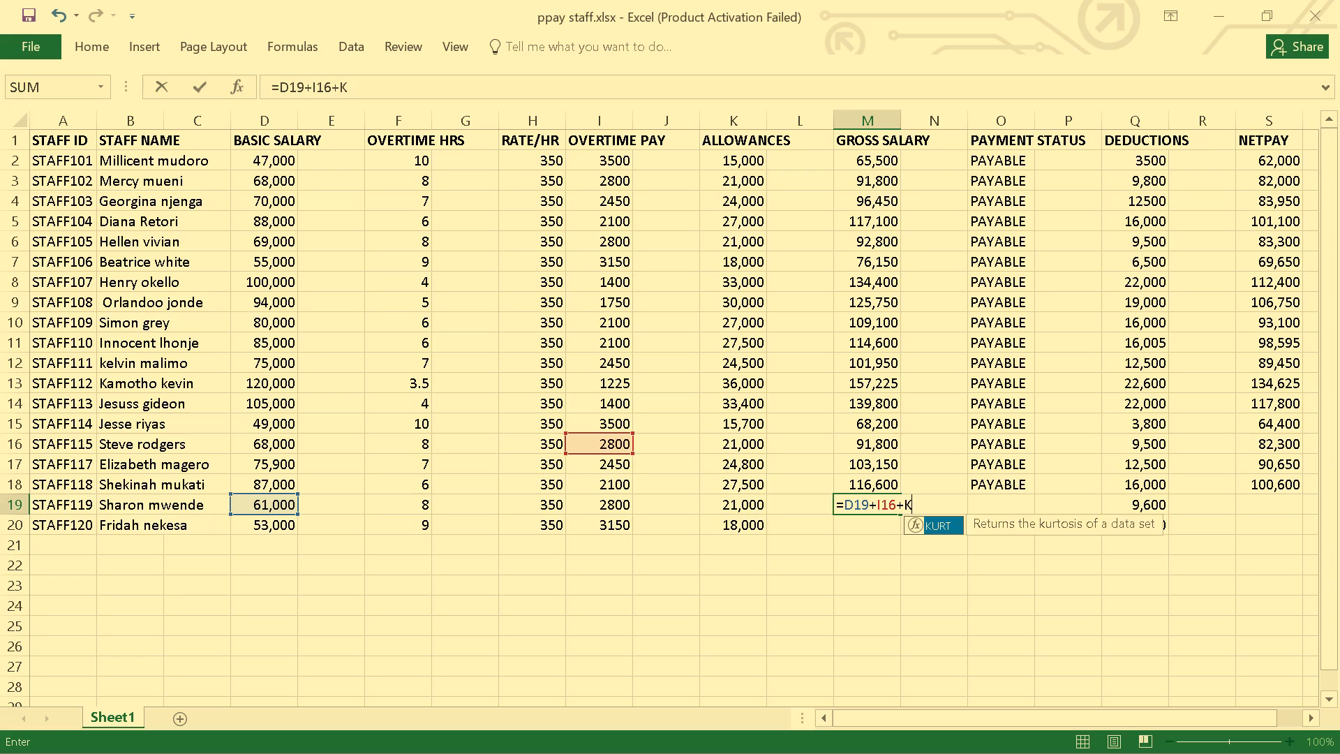
key(BackSpace)
key(BackSpace)
key(BackSpace)
key(9)
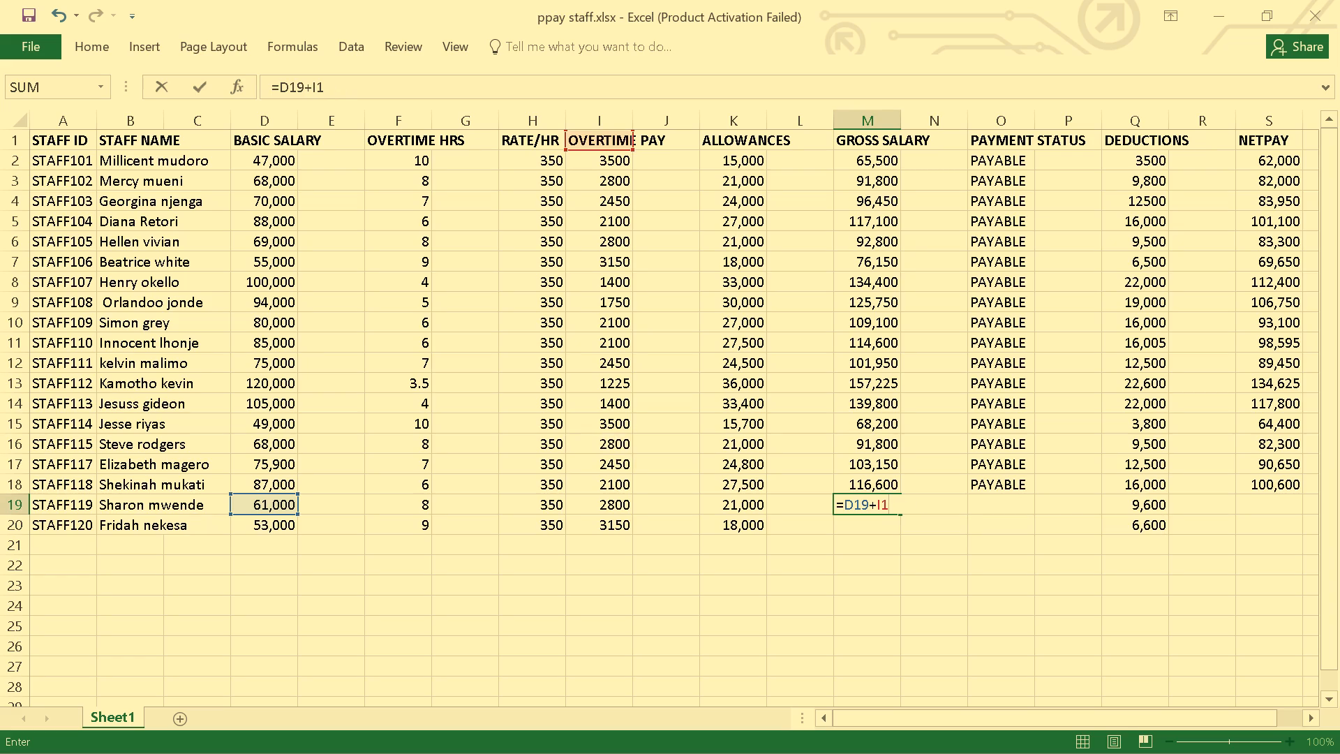
key(shift+plus)
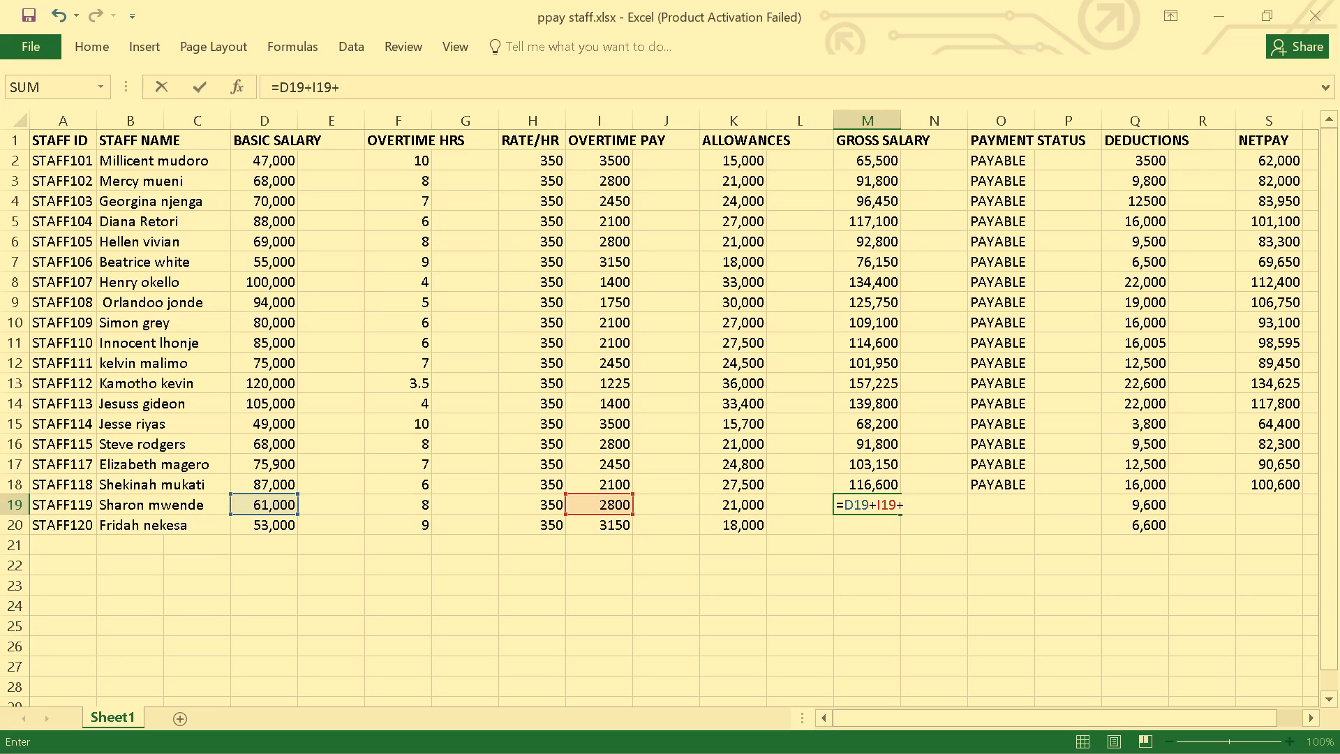
key(k)
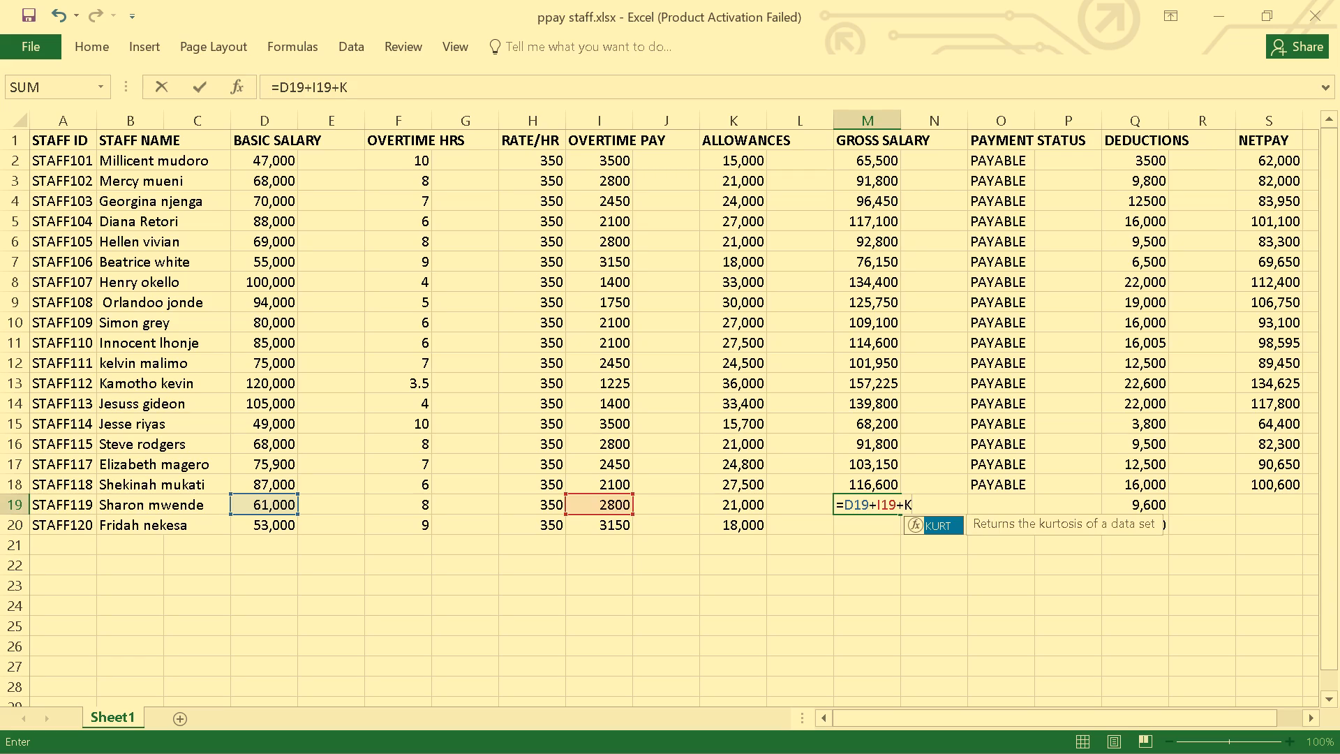
text(19)
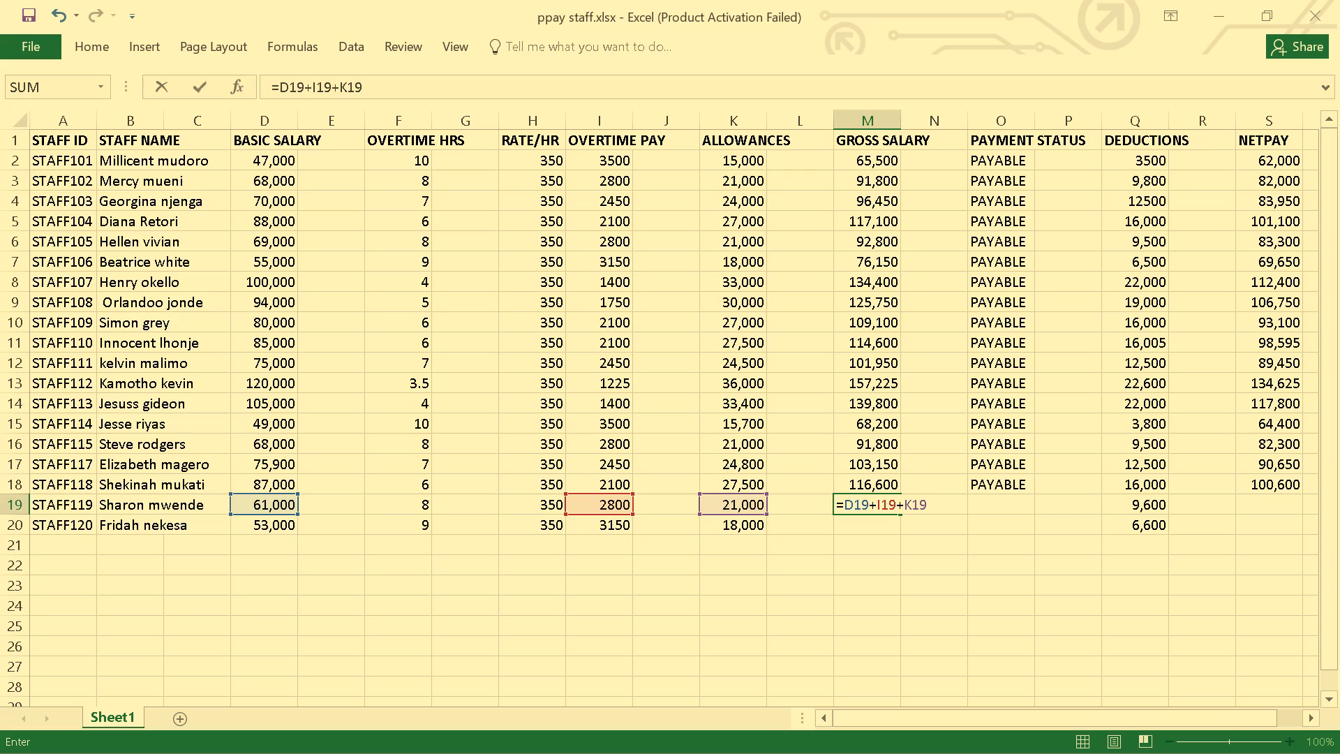
key(Return)
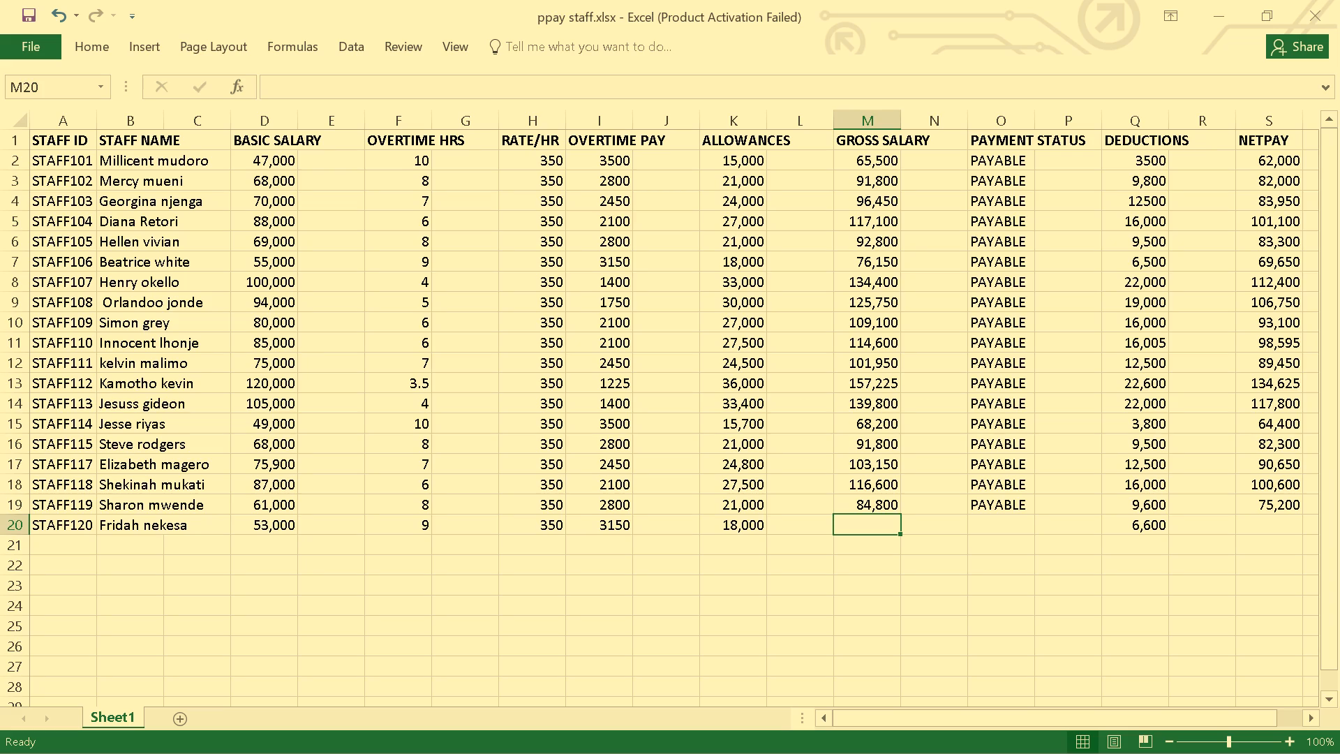
Review the existing gross salary formulas in column M between rows 12 and 18, and check STAFF120's allowances entry.
click(879, 487)
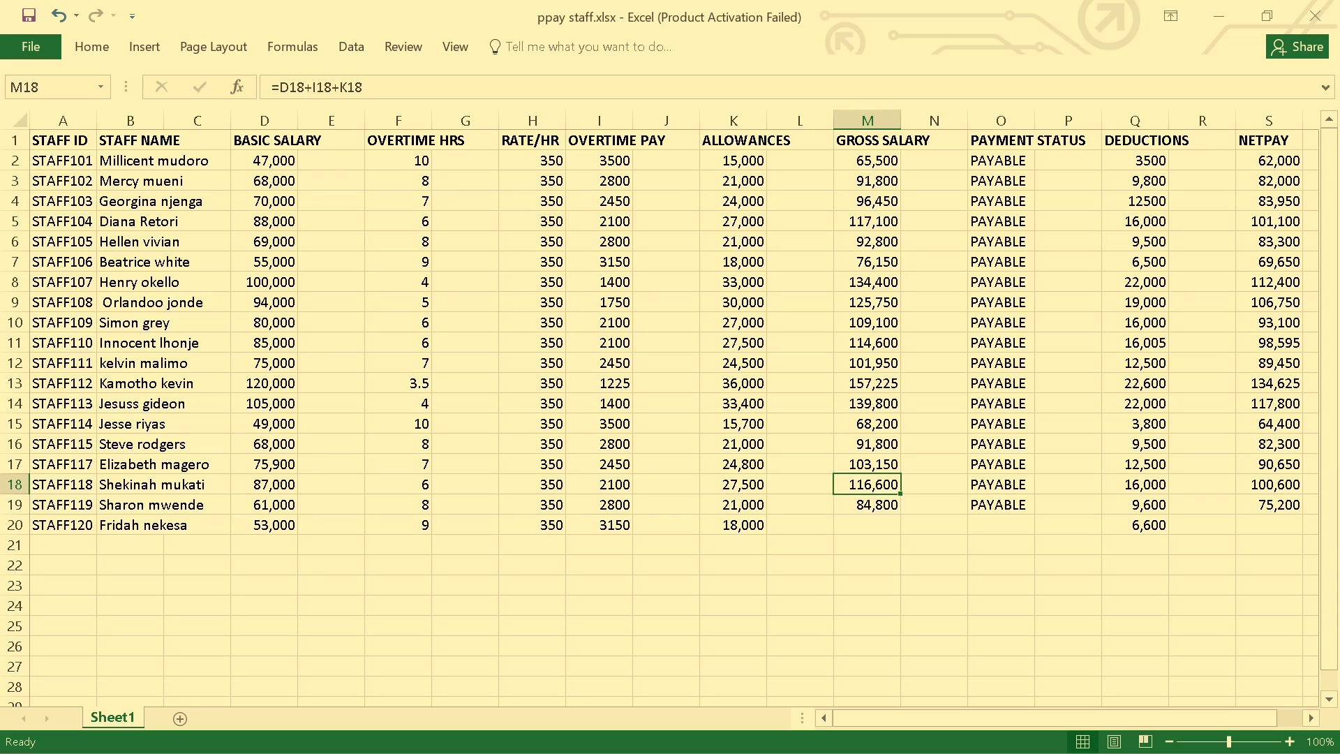
key(Up)
key(Up)
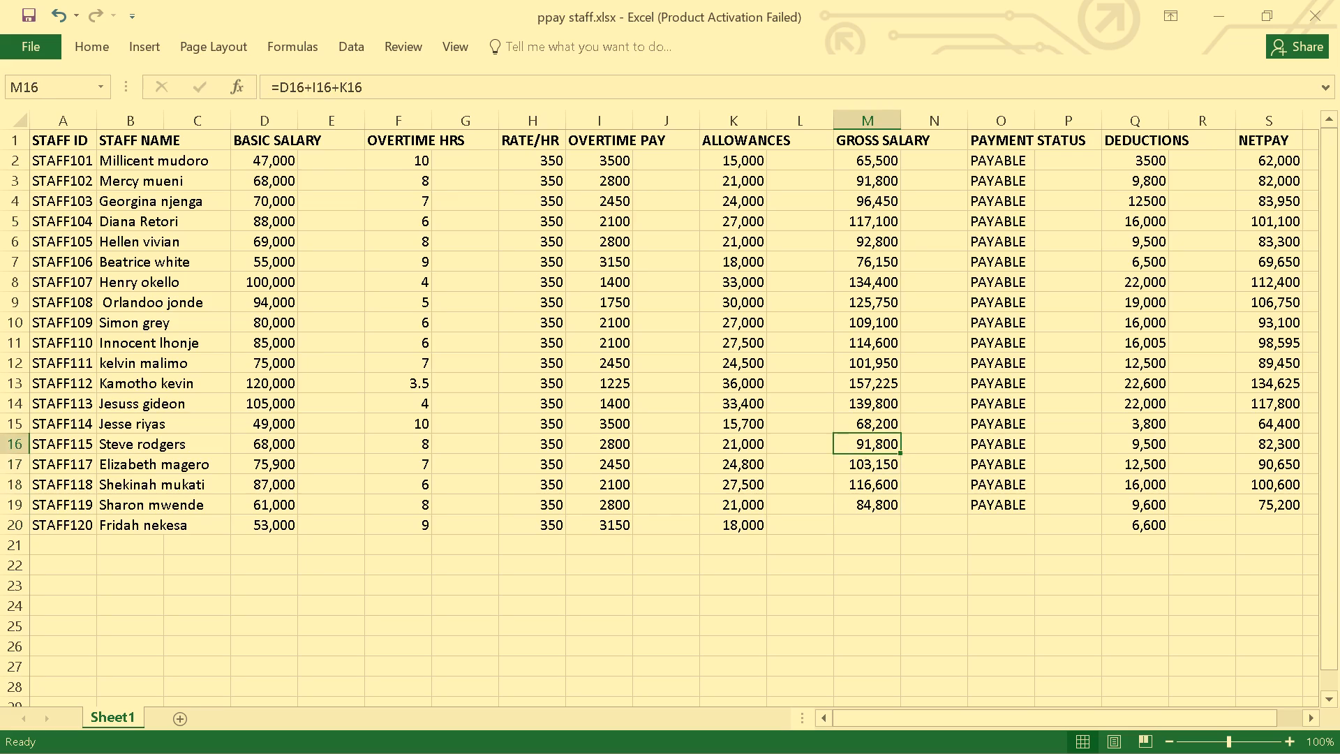
key(Up)
key(Up)
key(Up)
key(Up)
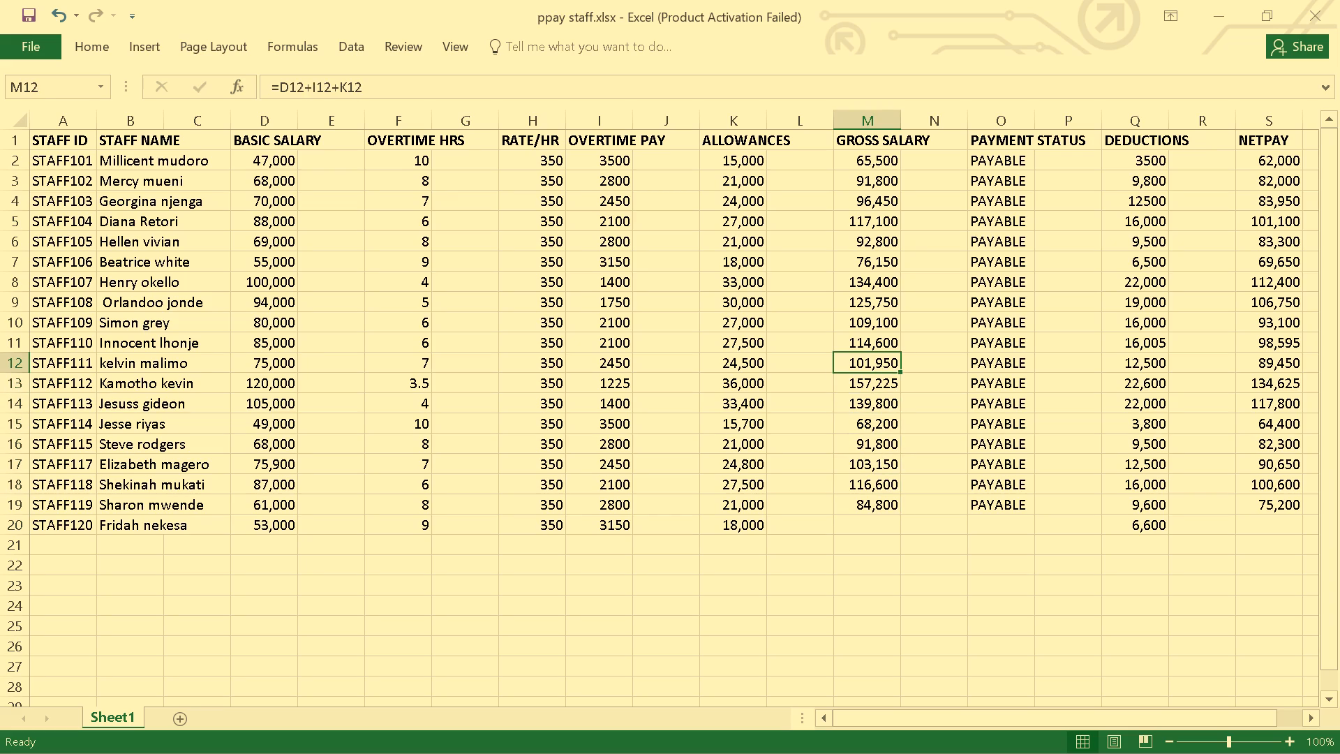
key(Down)
key(Down)
key(Down)
key(Down)
key(Down)
key(Down)
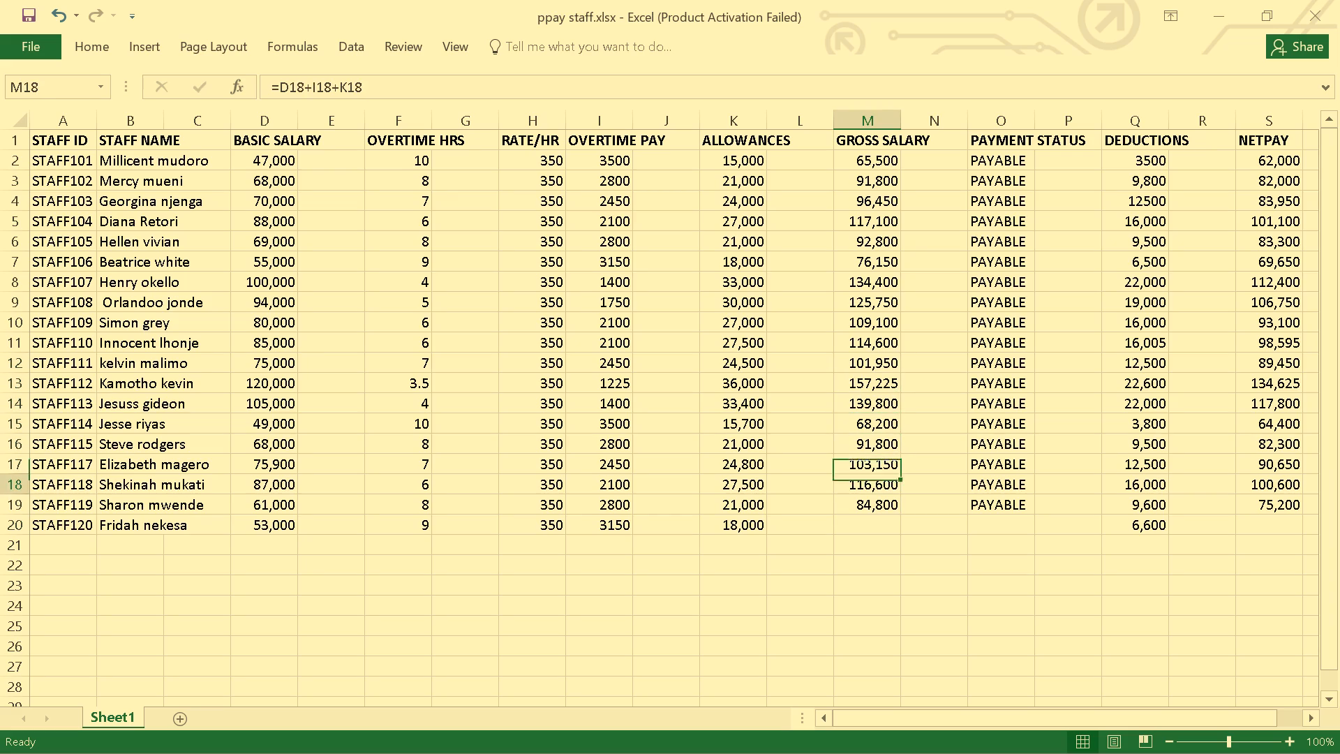
key(Down)
key(Down)
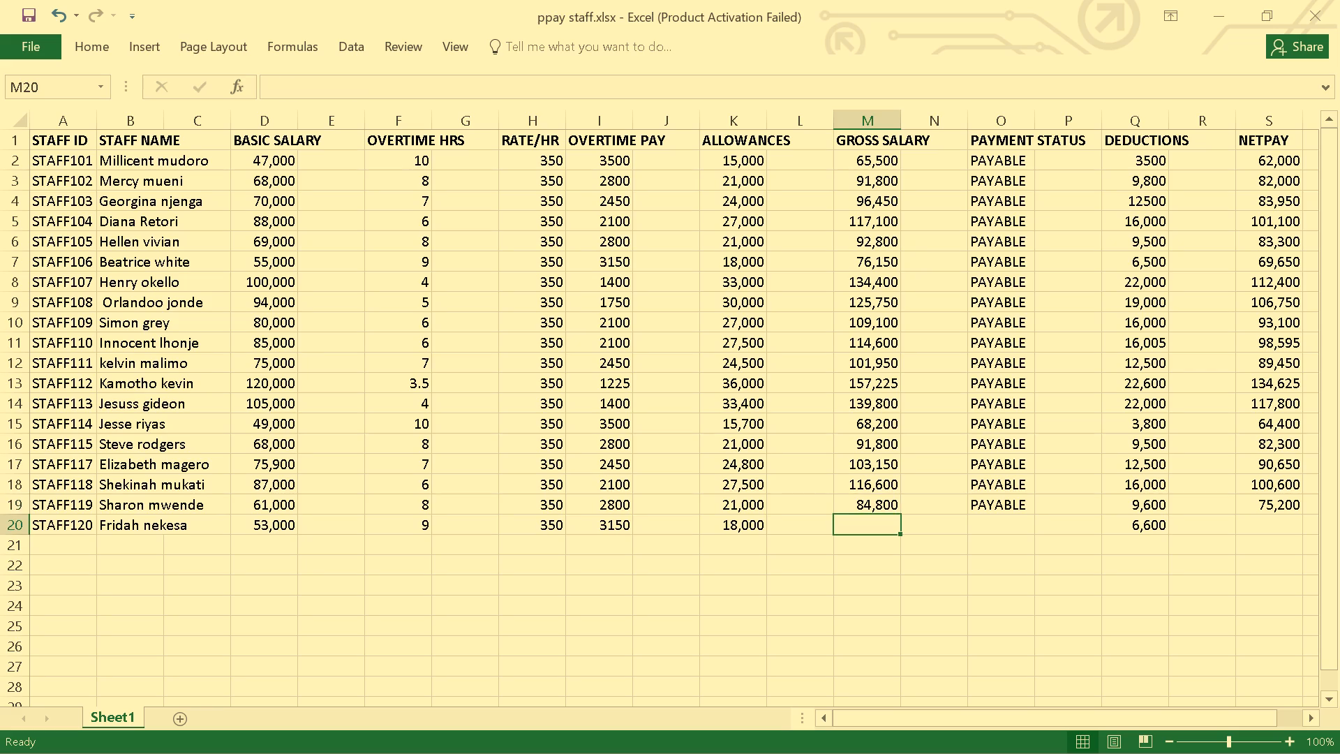
key(Left)
key(Left)
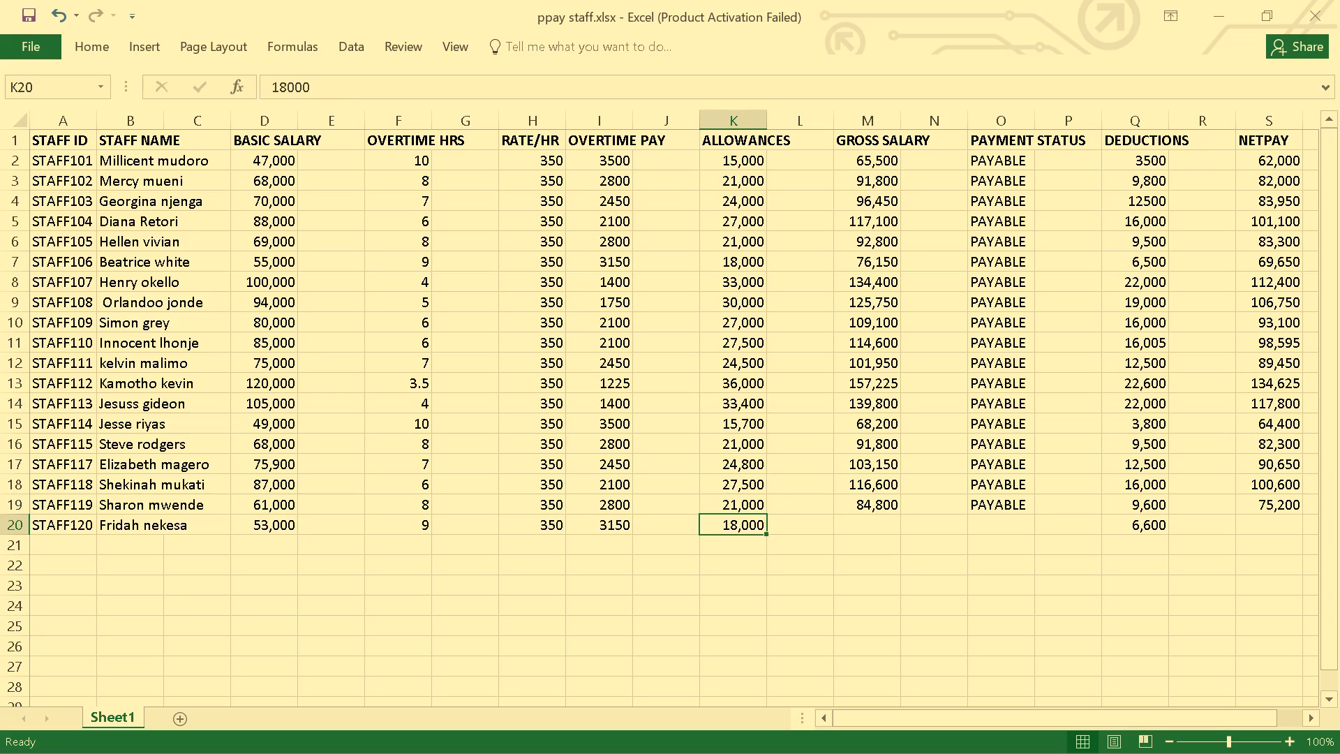
key(Right)
key(Right)
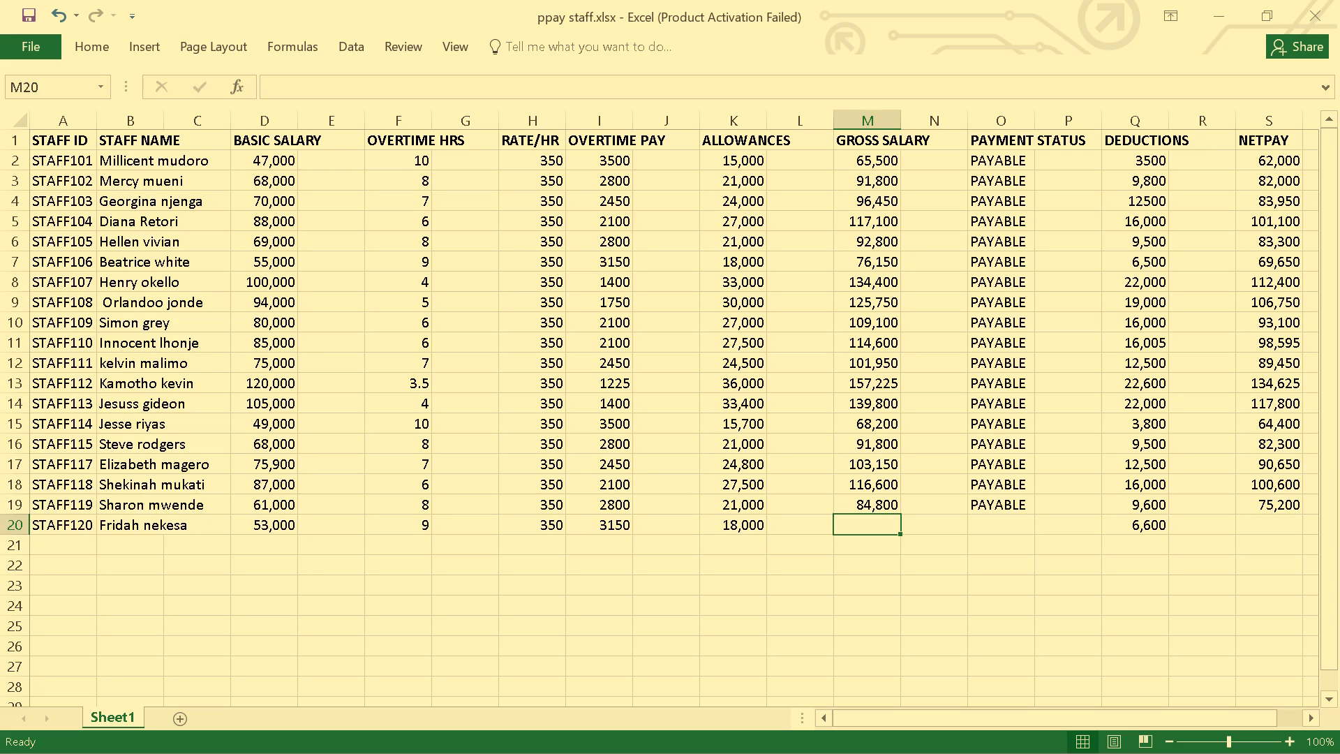
click(734, 522)
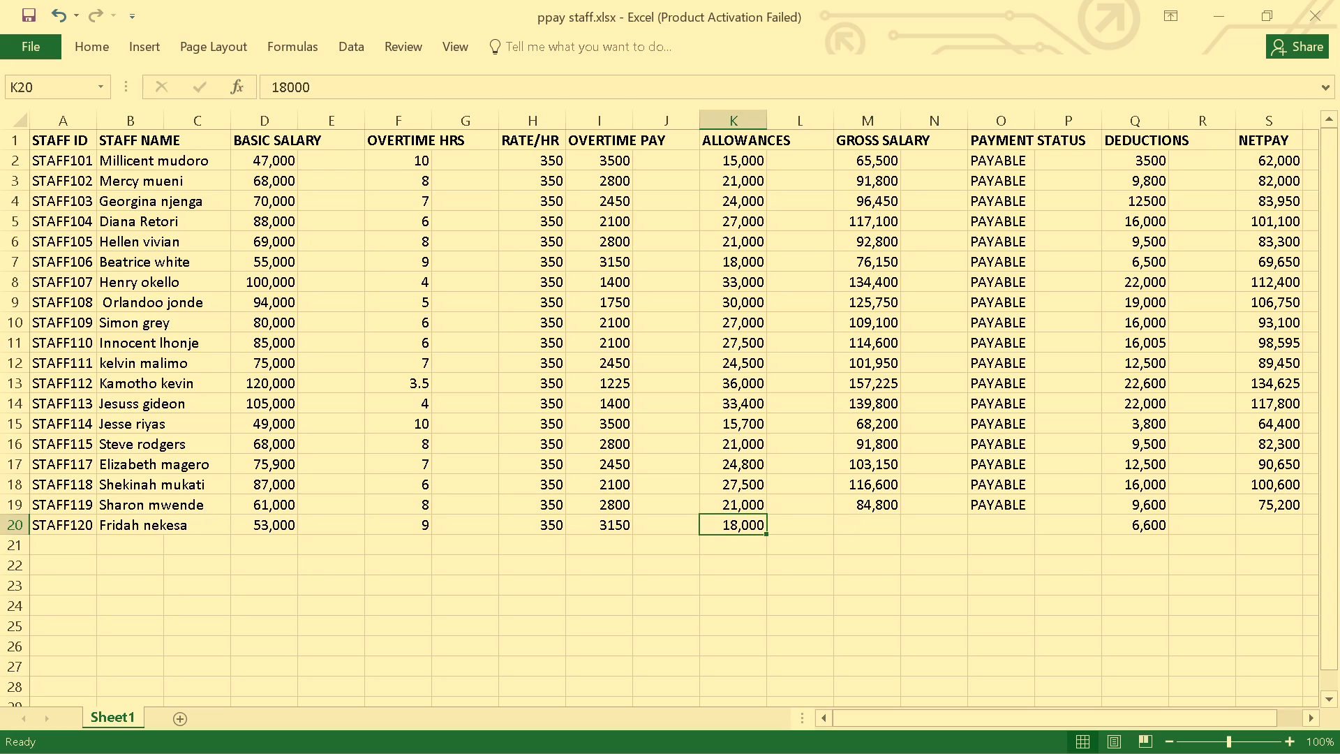
Examine STAFF119's gross salary, payment status, deductions and net pay cells in row 19 to check their formulas.
click(873, 508)
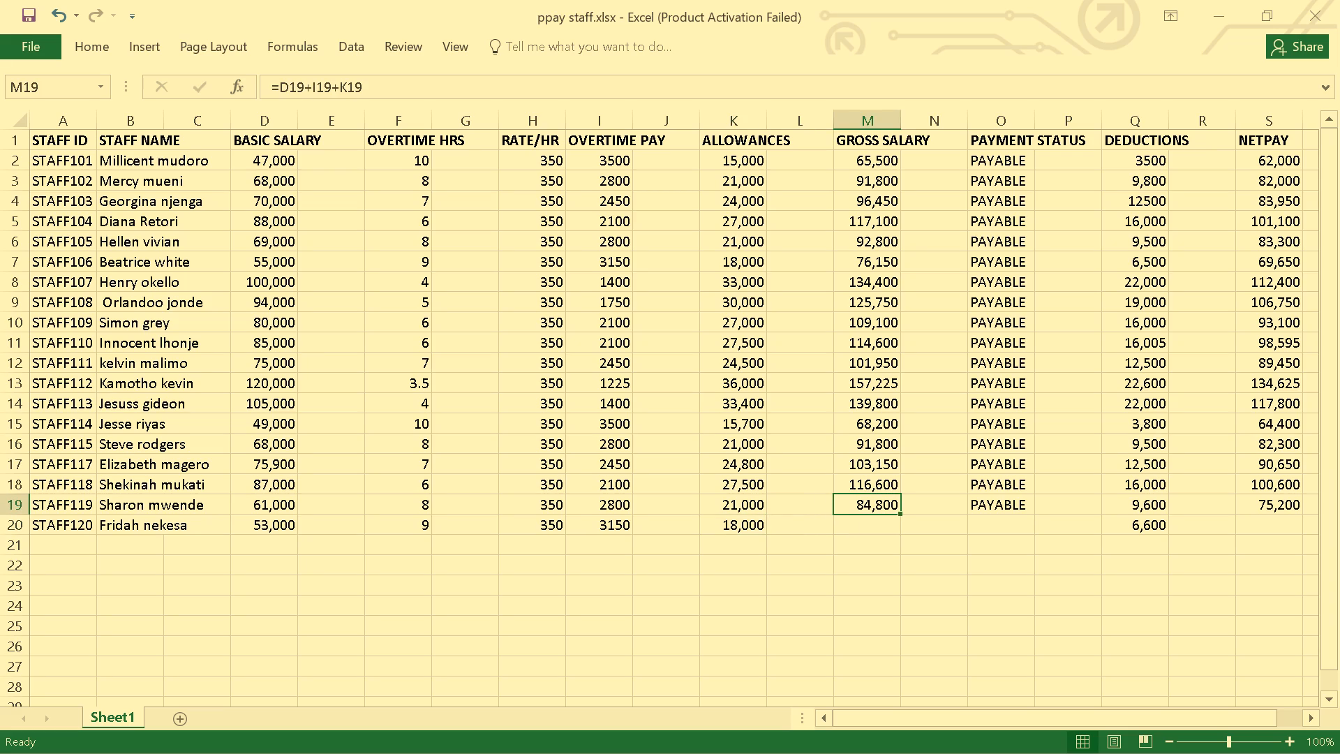
click(999, 514)
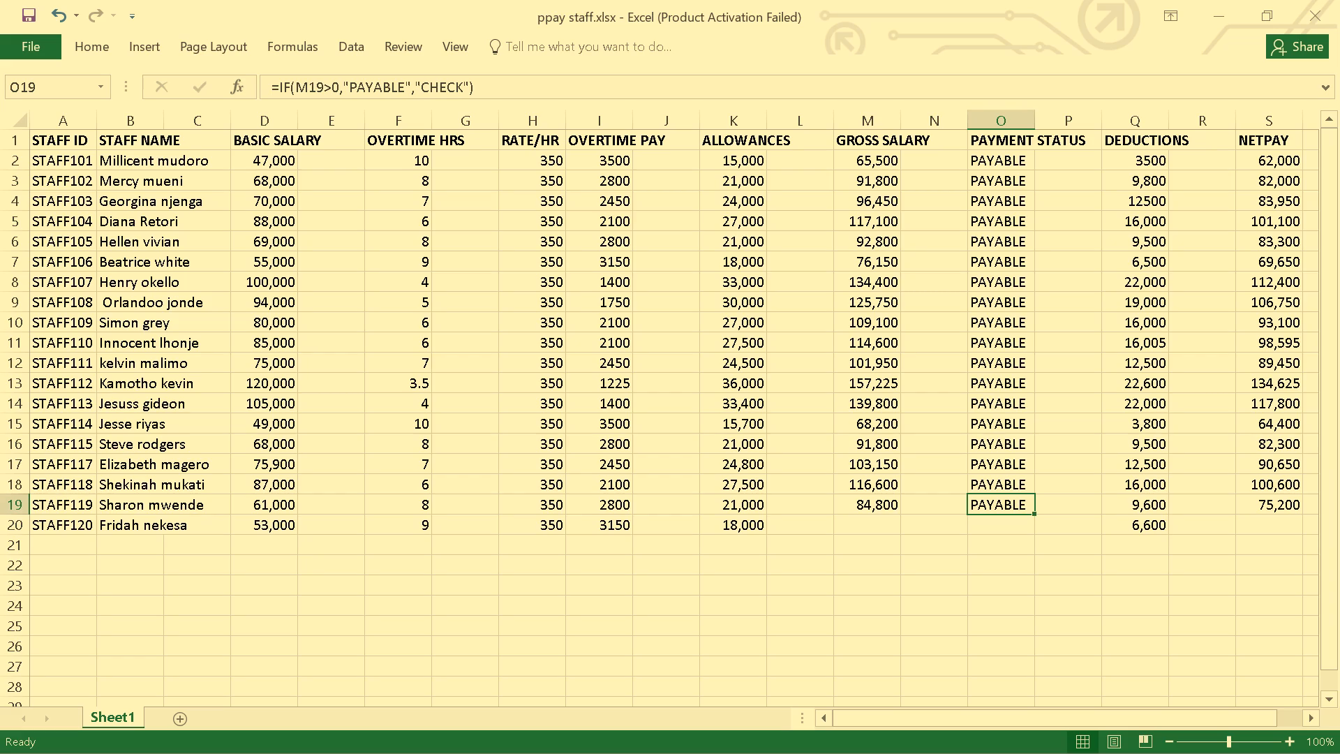
click(1156, 511)
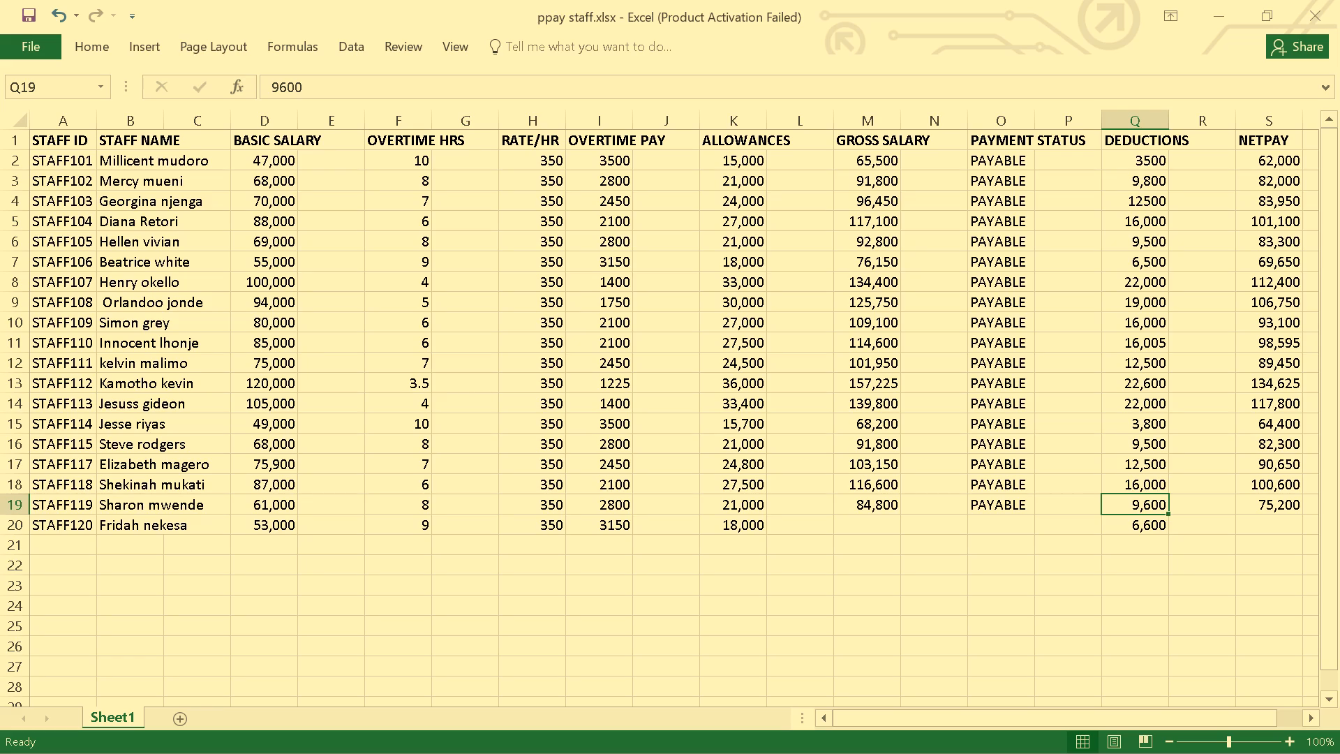
click(1277, 505)
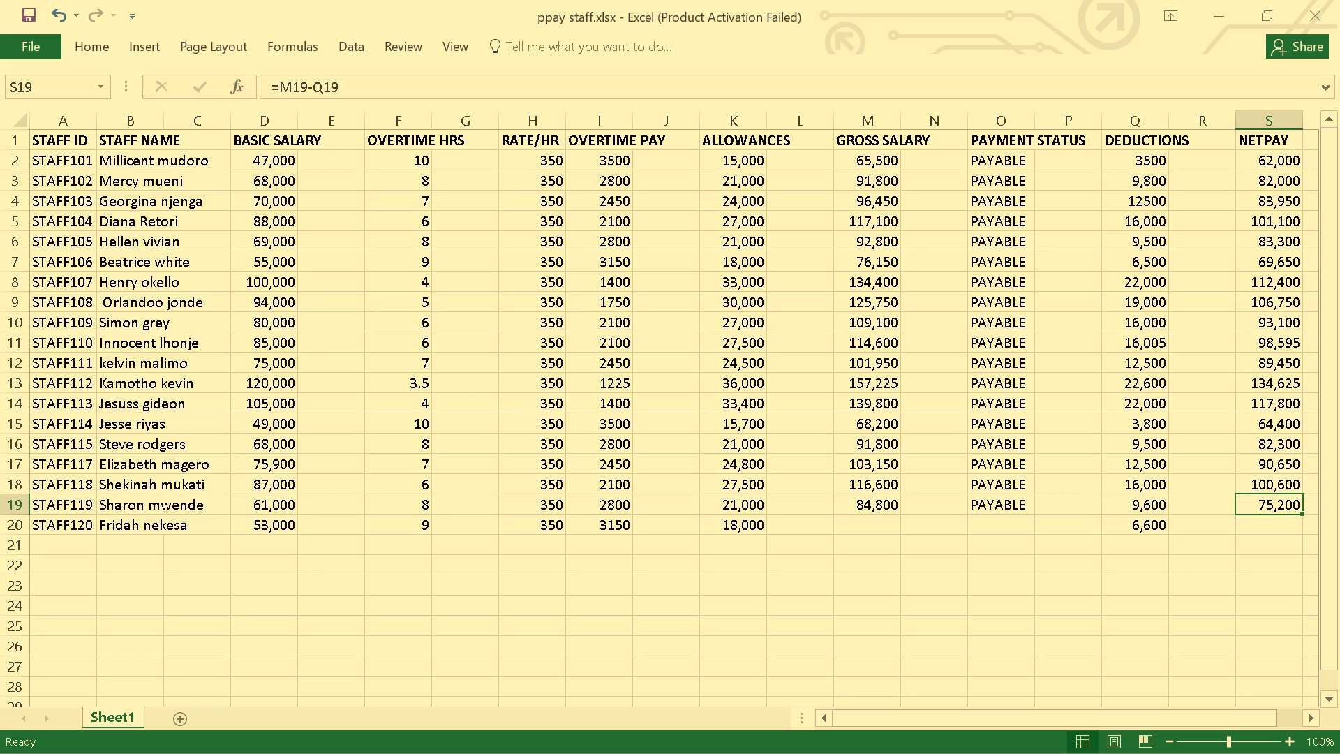
click(1145, 508)
click(1142, 520)
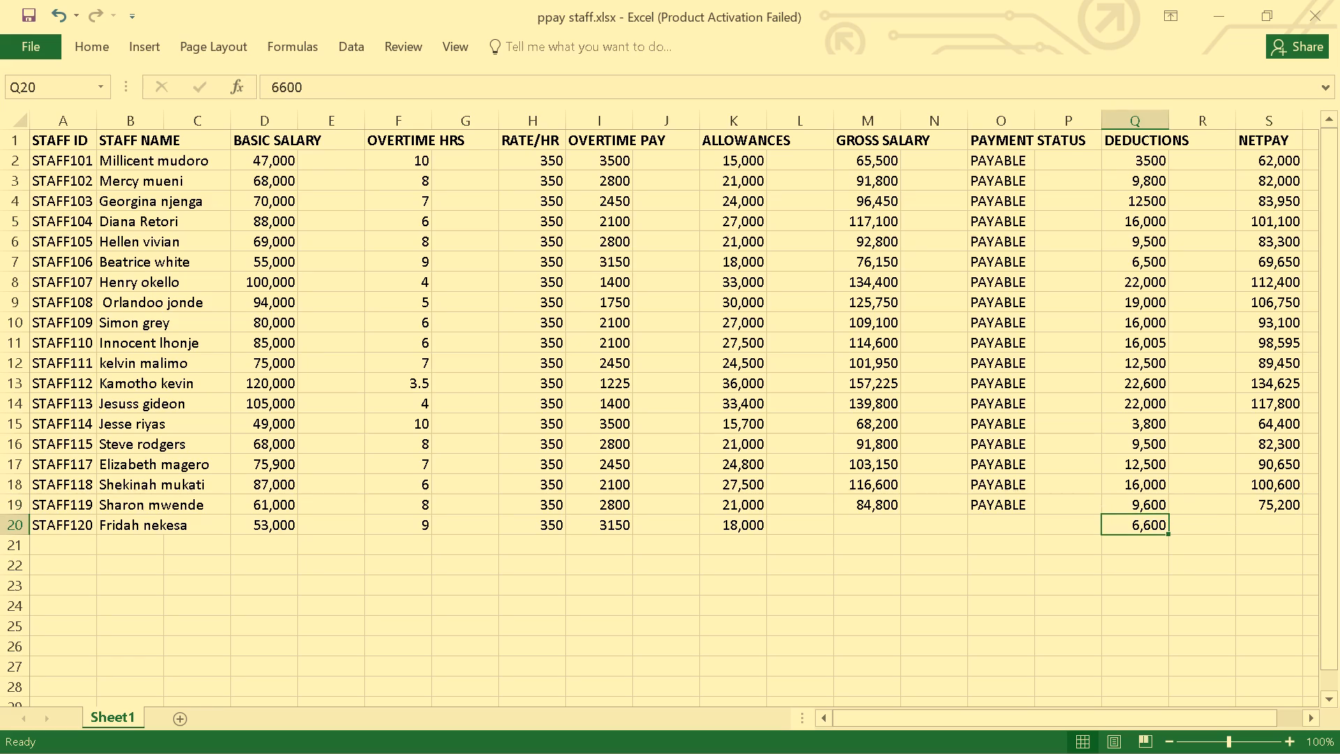
click(1142, 505)
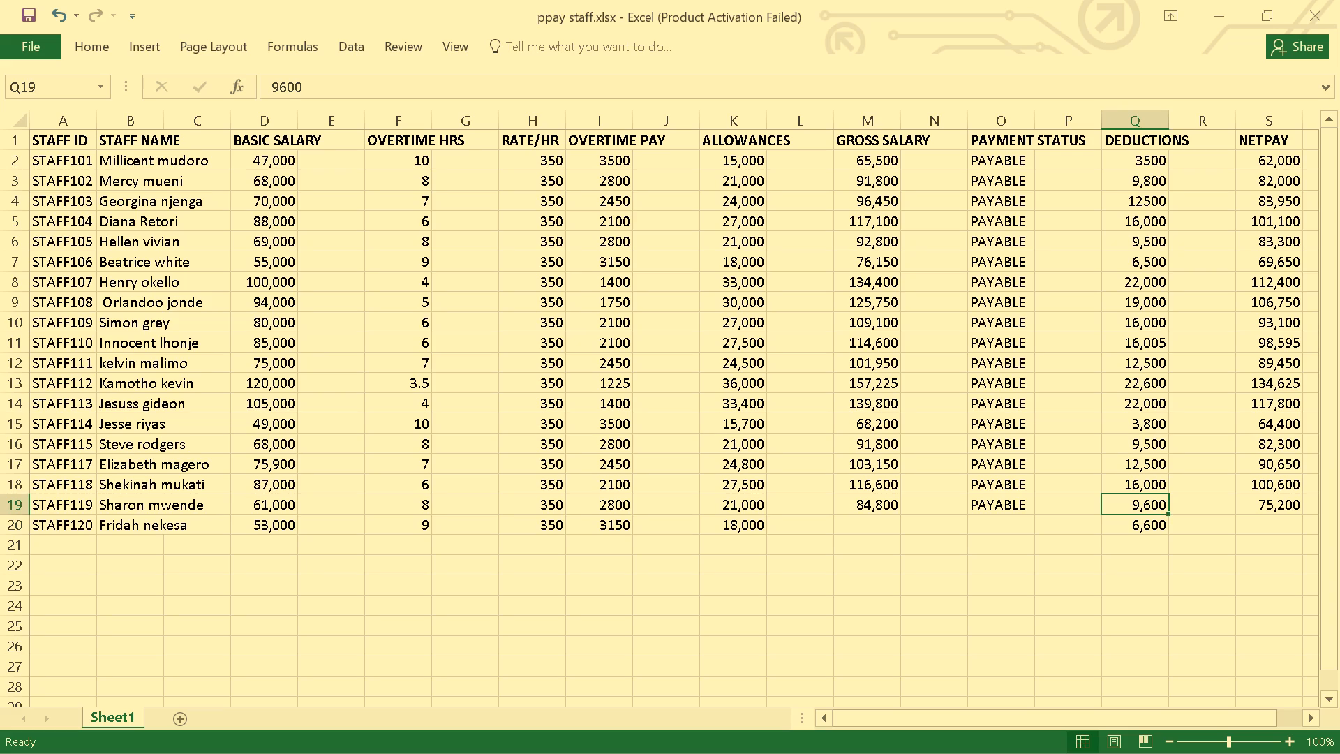
click(1002, 505)
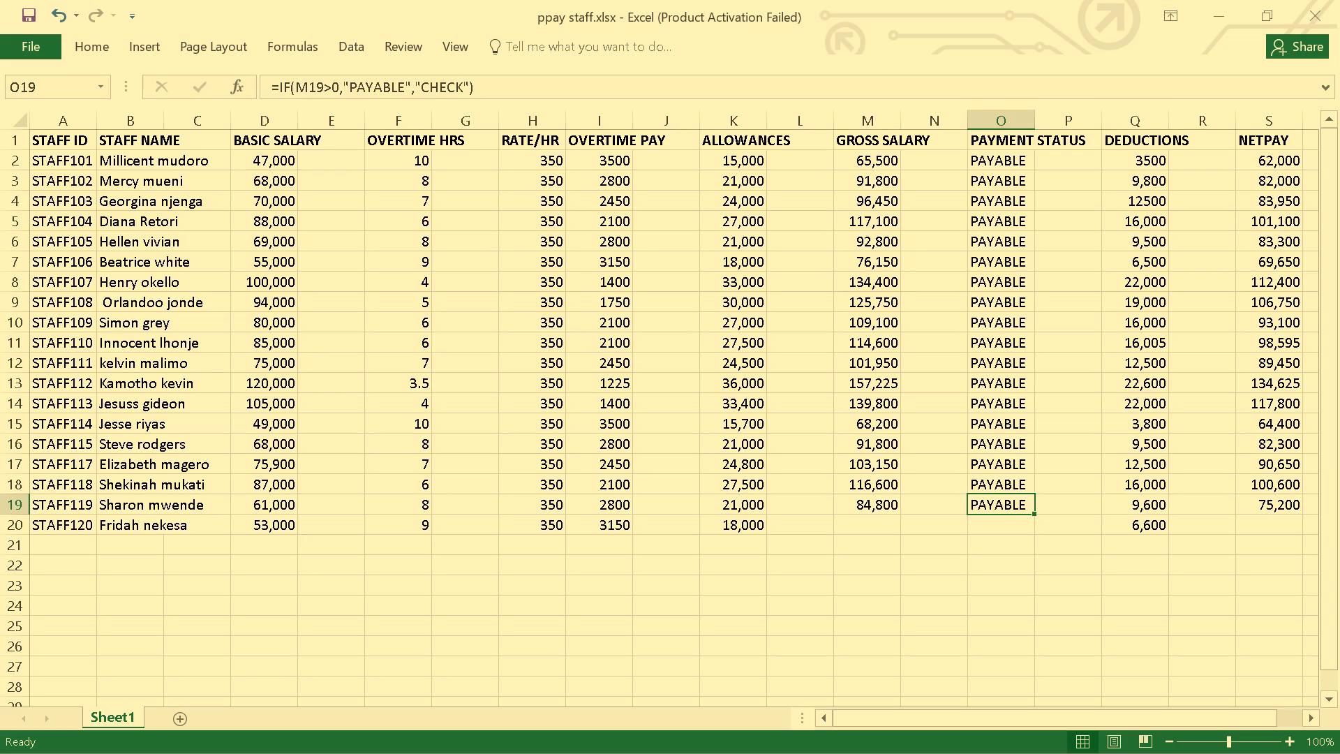
click(997, 487)
click(989, 503)
click(872, 504)
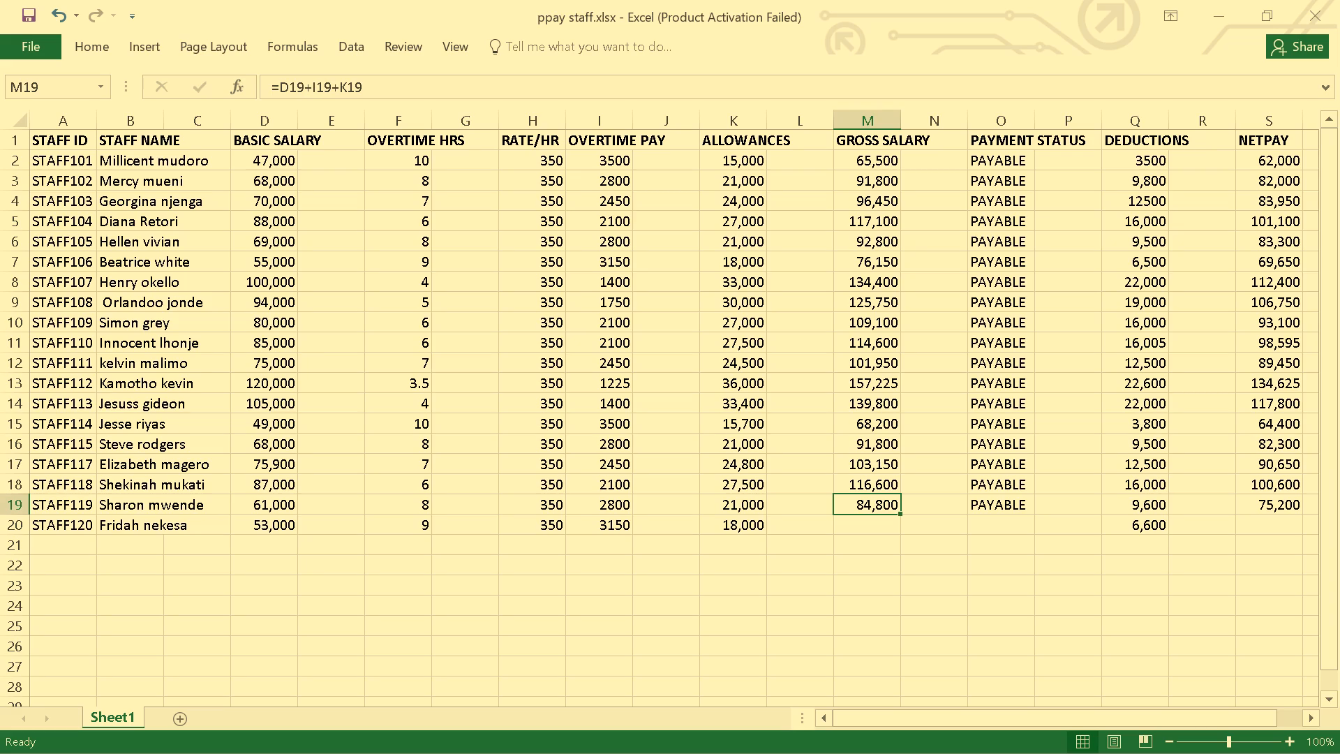
click(995, 515)
click(1130, 501)
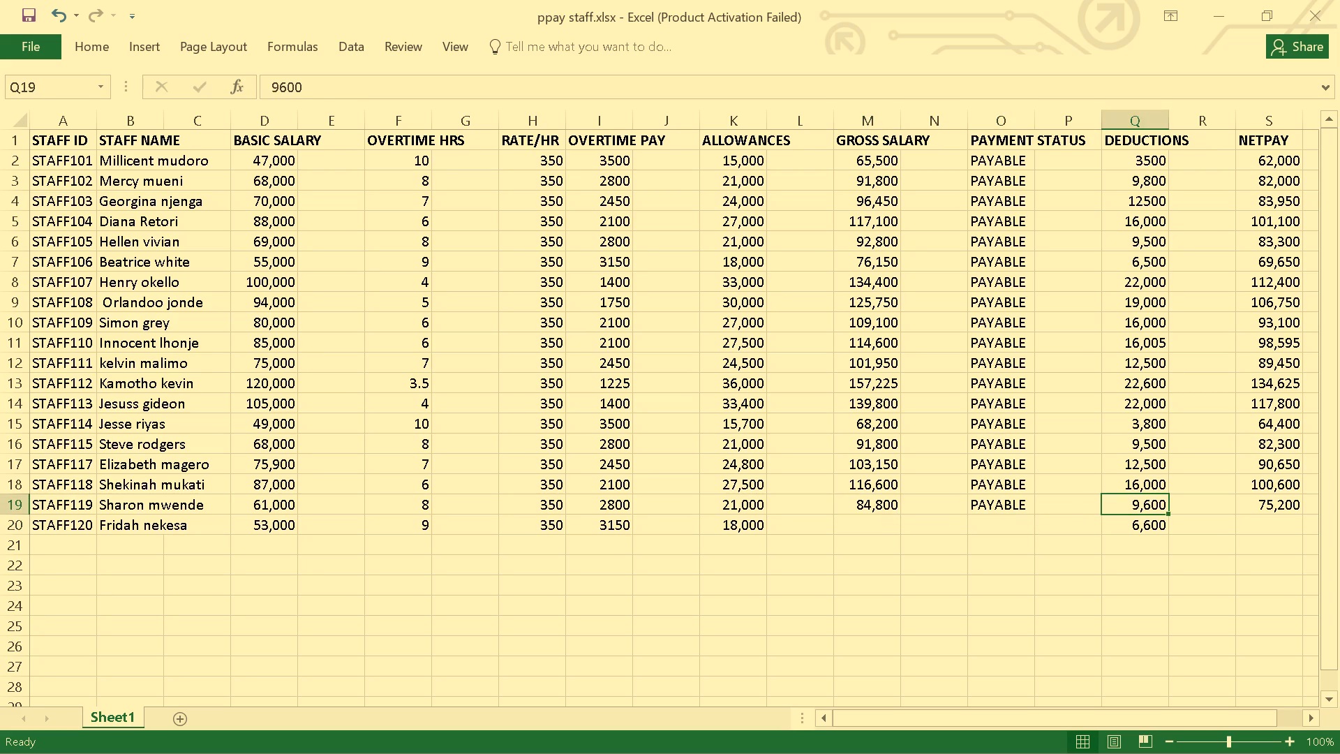
click(1259, 511)
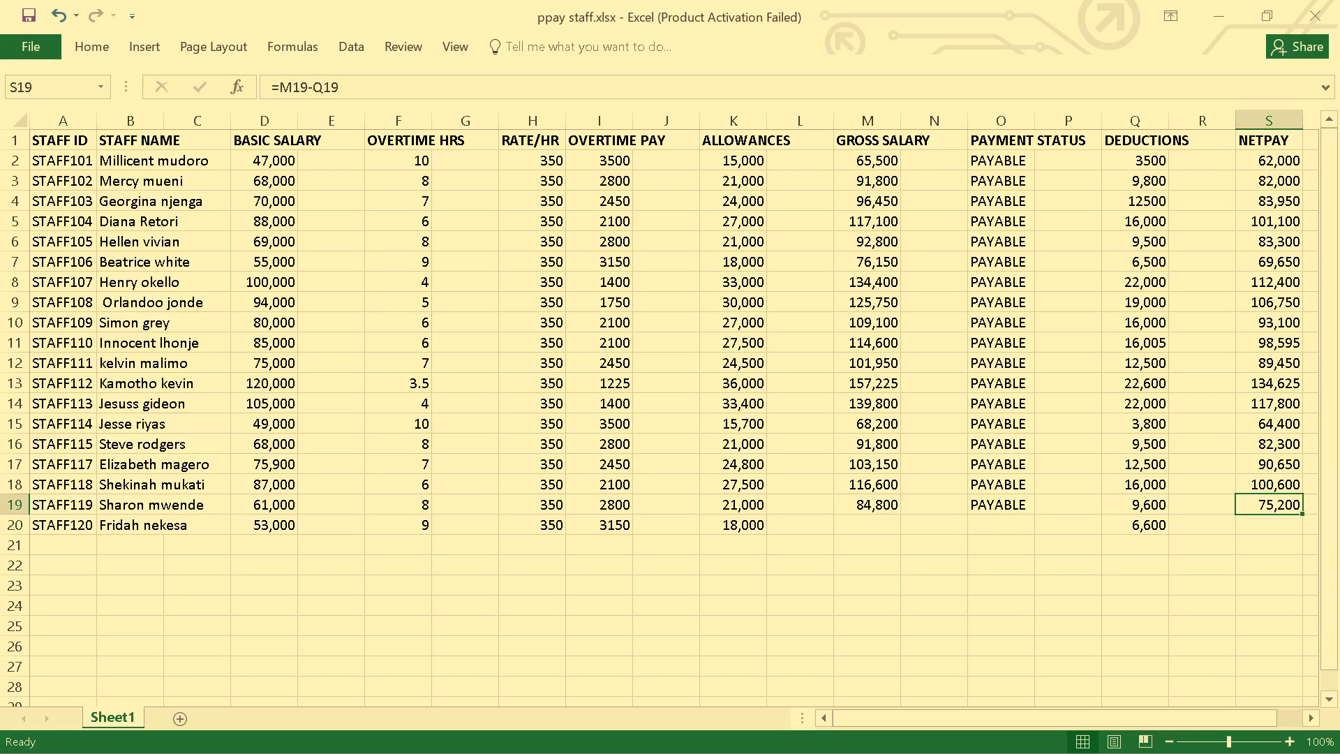
Review the net pay formulas in column S between rows 5 and 18, checking that each subtracts deductions from gross salary.
click(1260, 487)
click(1276, 460)
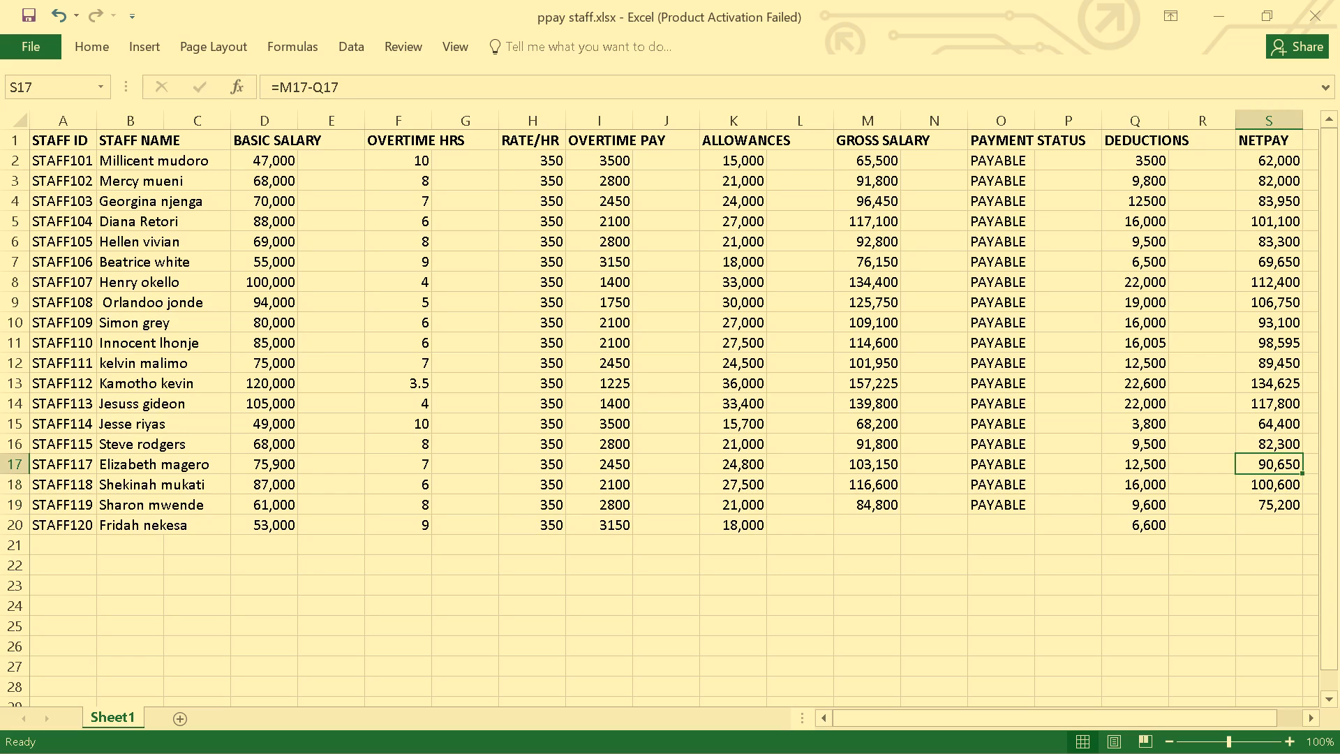
click(1283, 434)
click(1270, 384)
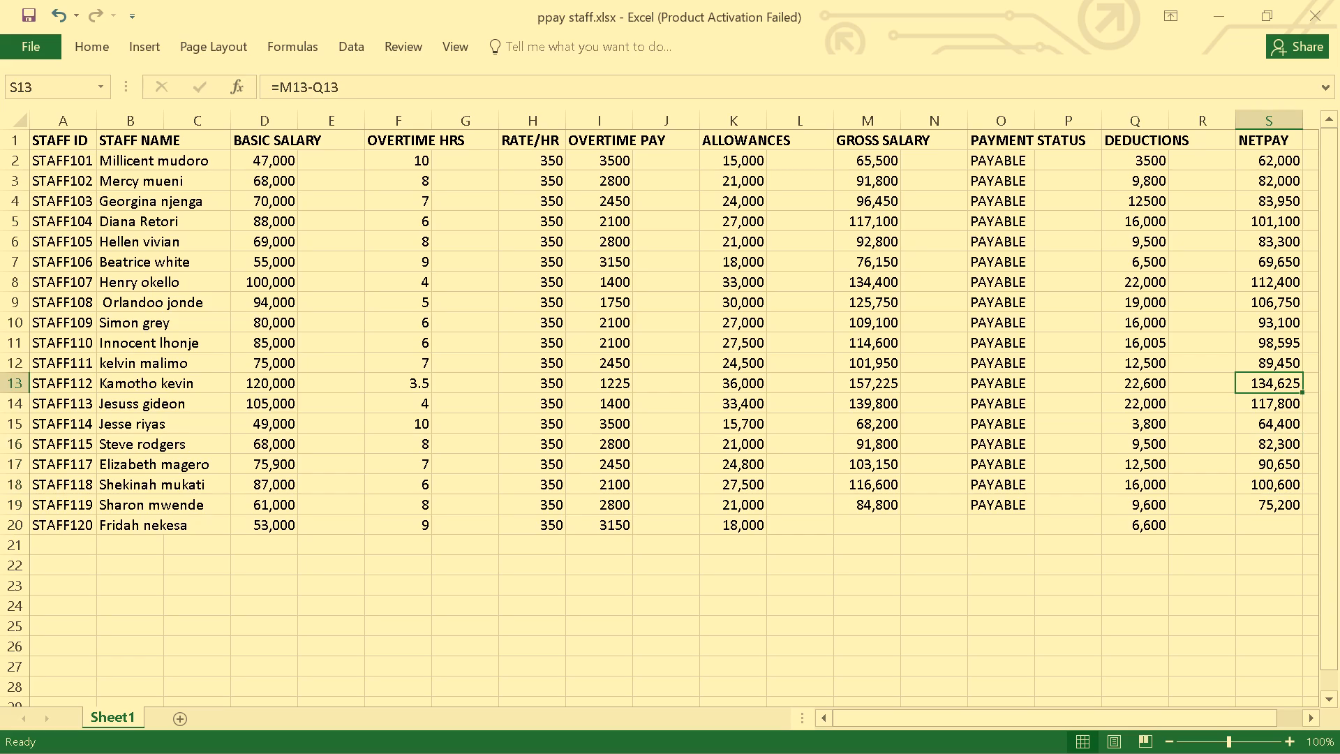
click(1273, 328)
click(1274, 281)
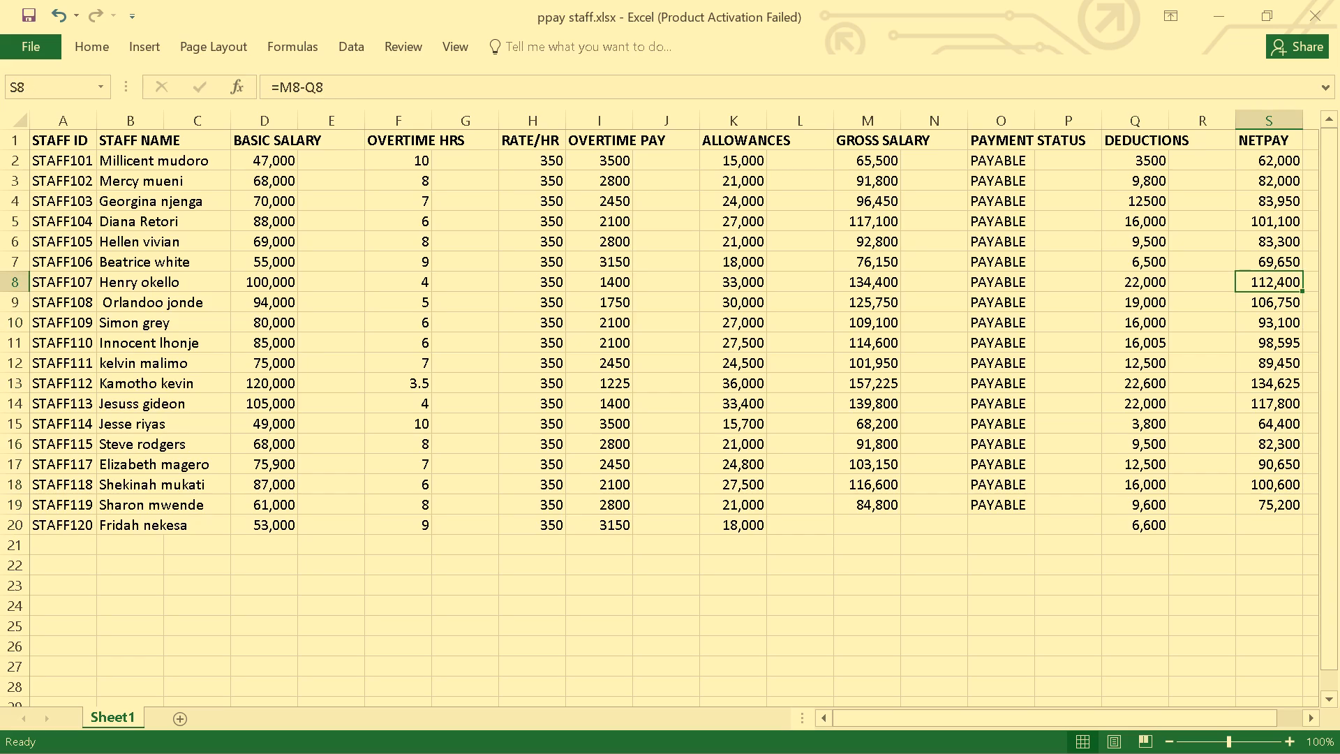
click(1274, 228)
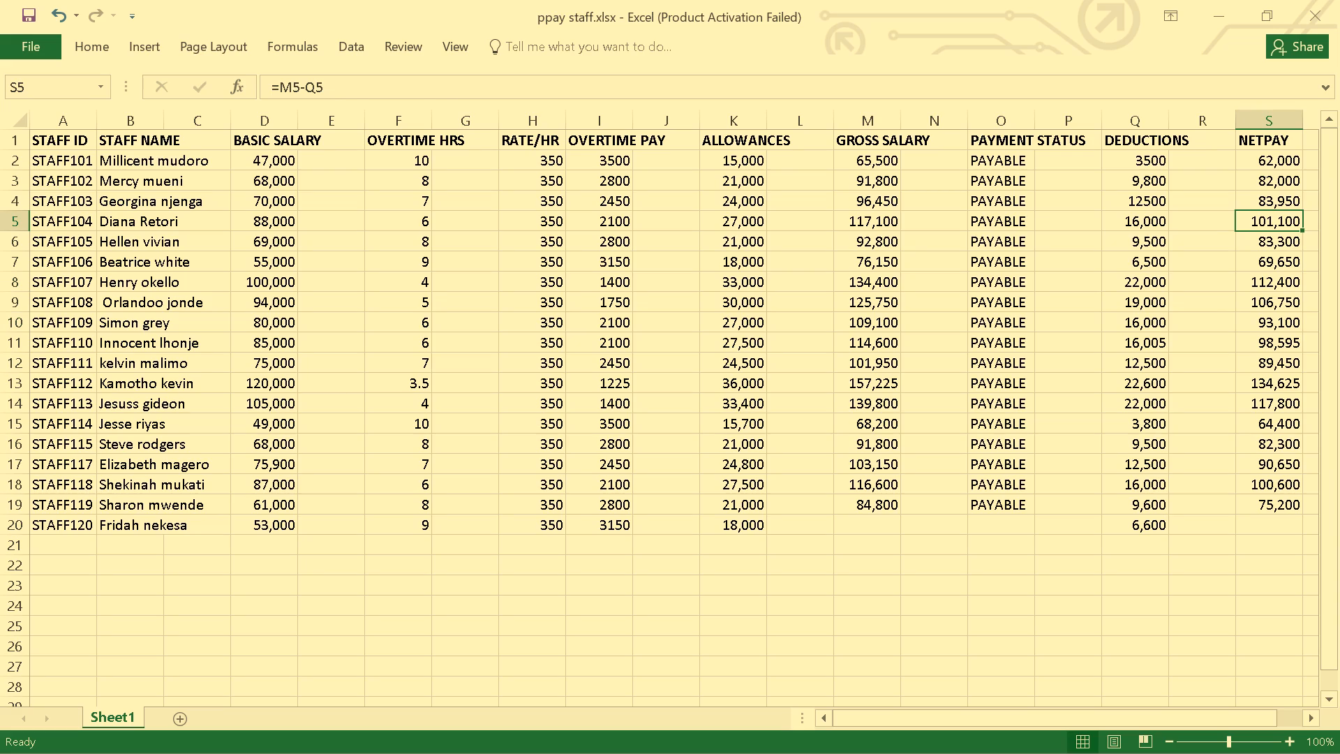
Examine the payment status formulas in column O from row 4 down to row 19.
click(990, 195)
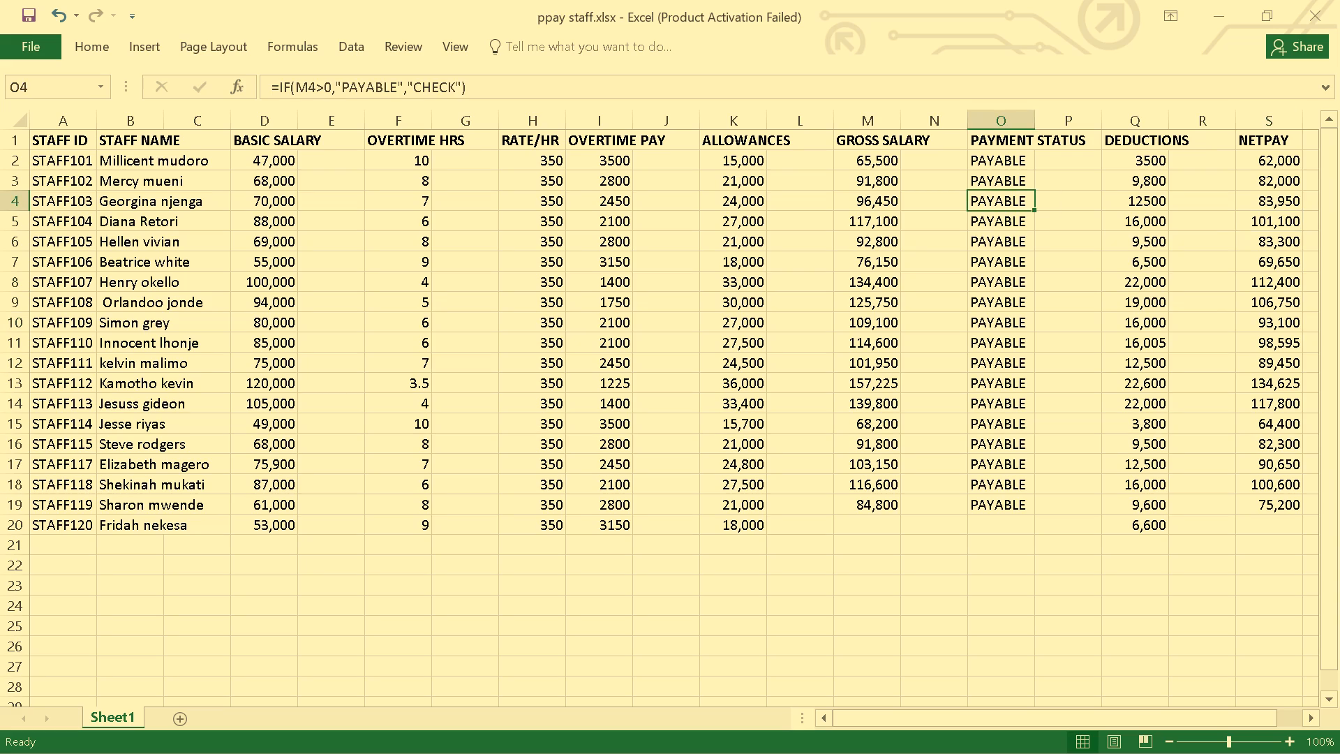
key(Down)
key(Down)
key(Down)
key(Down)
key(Down)
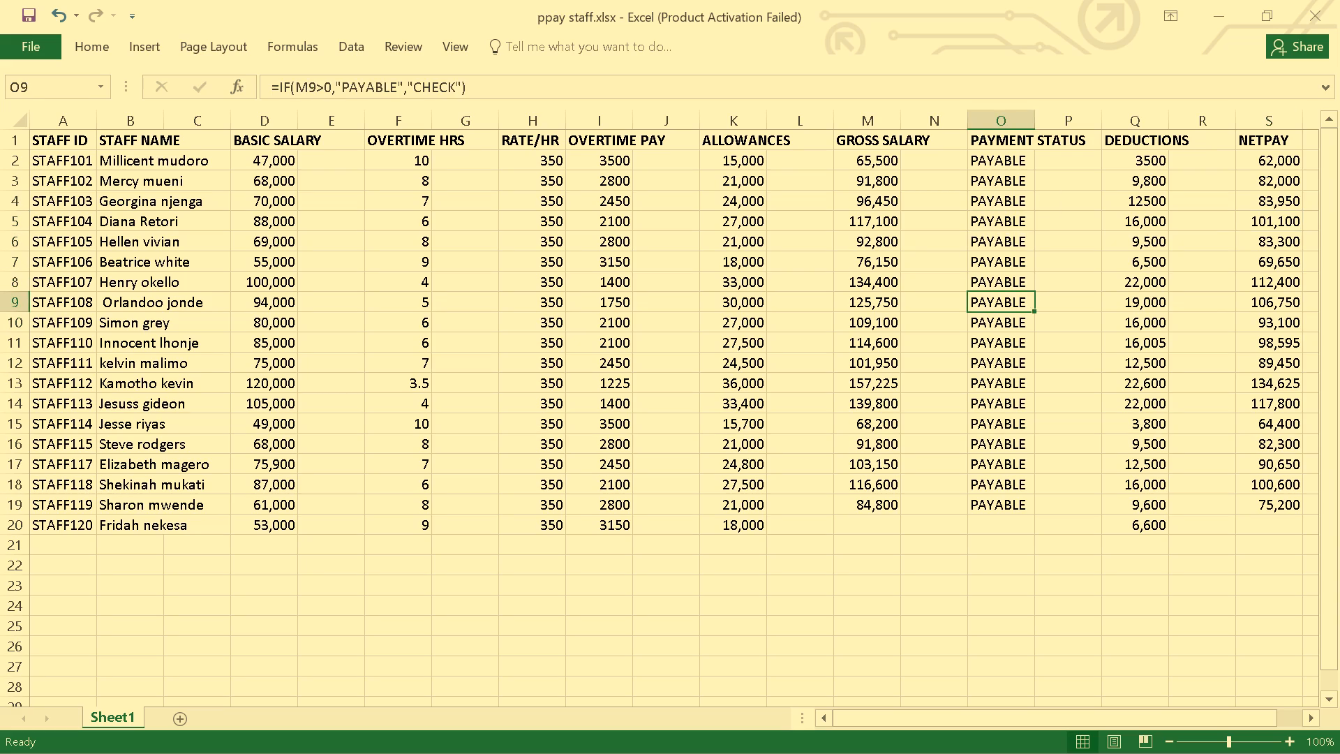
key(Down)
key(Down)
key(Down)
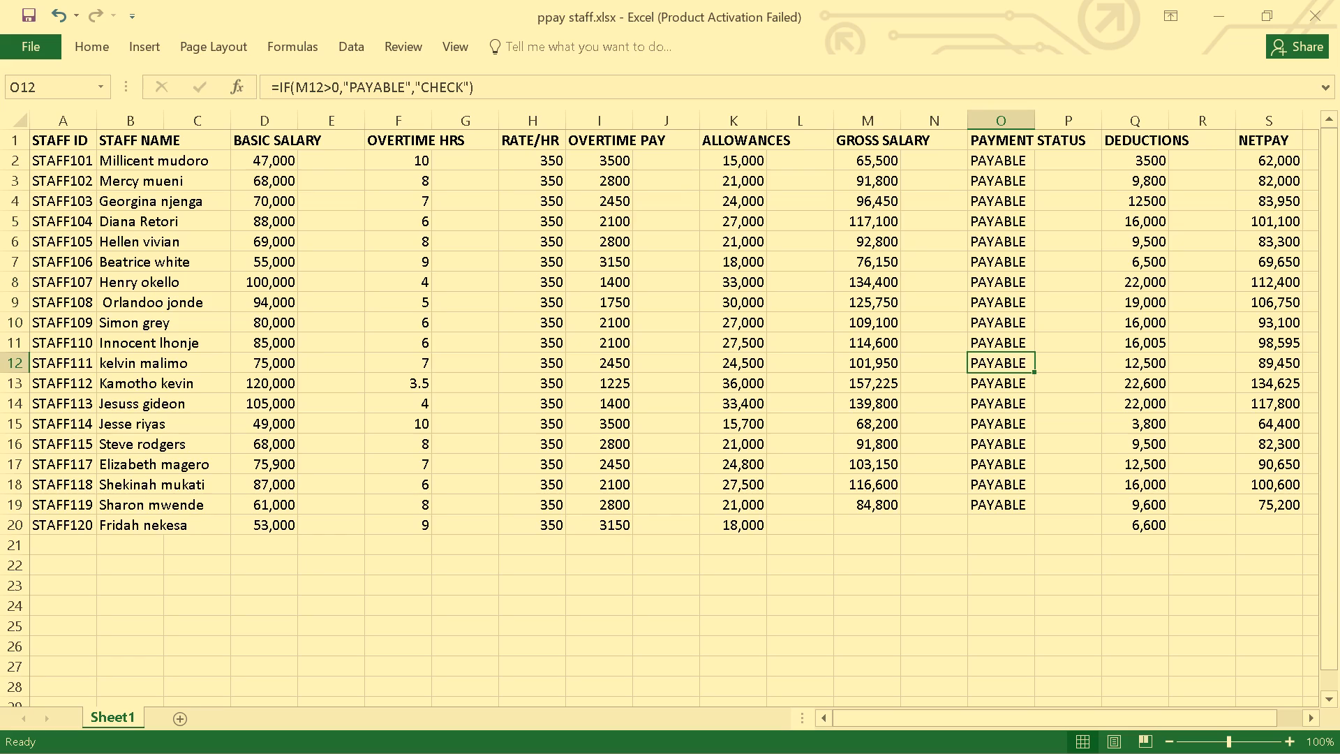
key(Down)
key(Down)
key(Down)
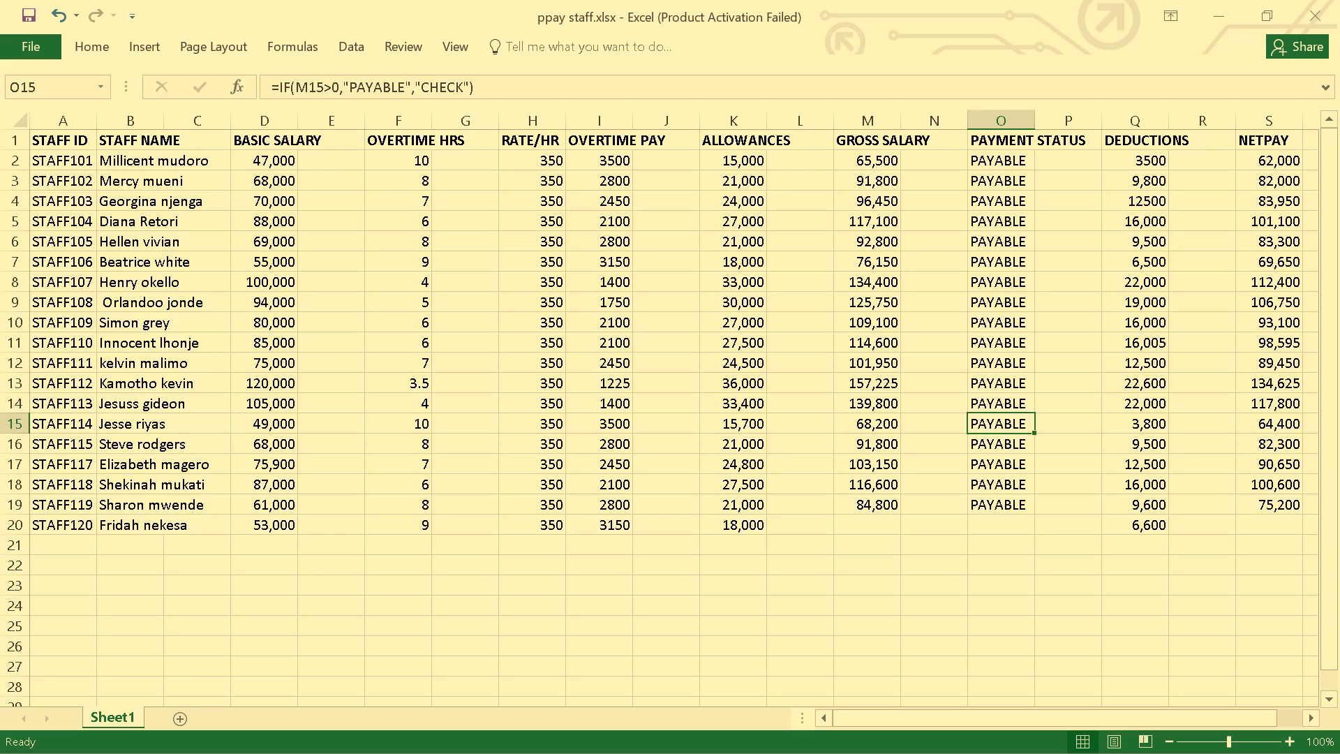
key(Down)
key(Down)
key(Down)
key(Down)
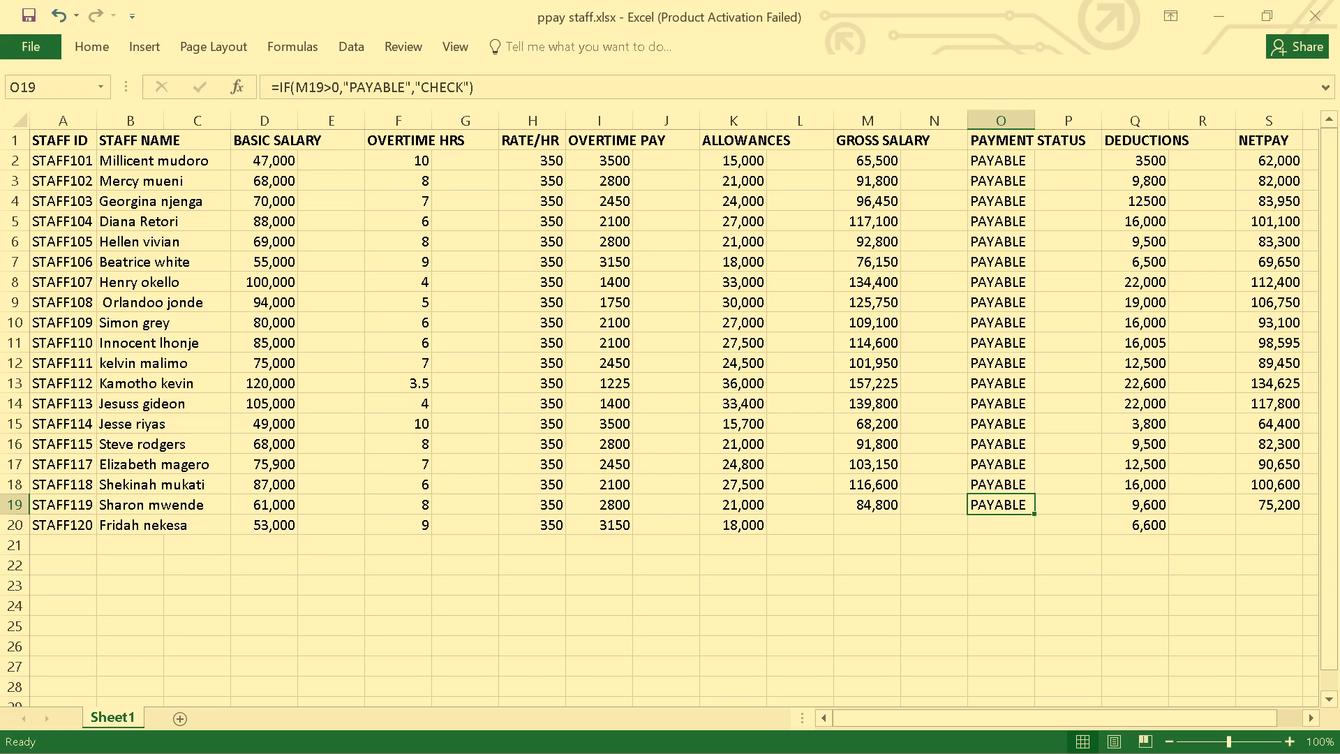
Check STAFF119's gross salary formula, and examine the allowances entries in column K from row 19 up to row 12.
key(Left)
key(Left)
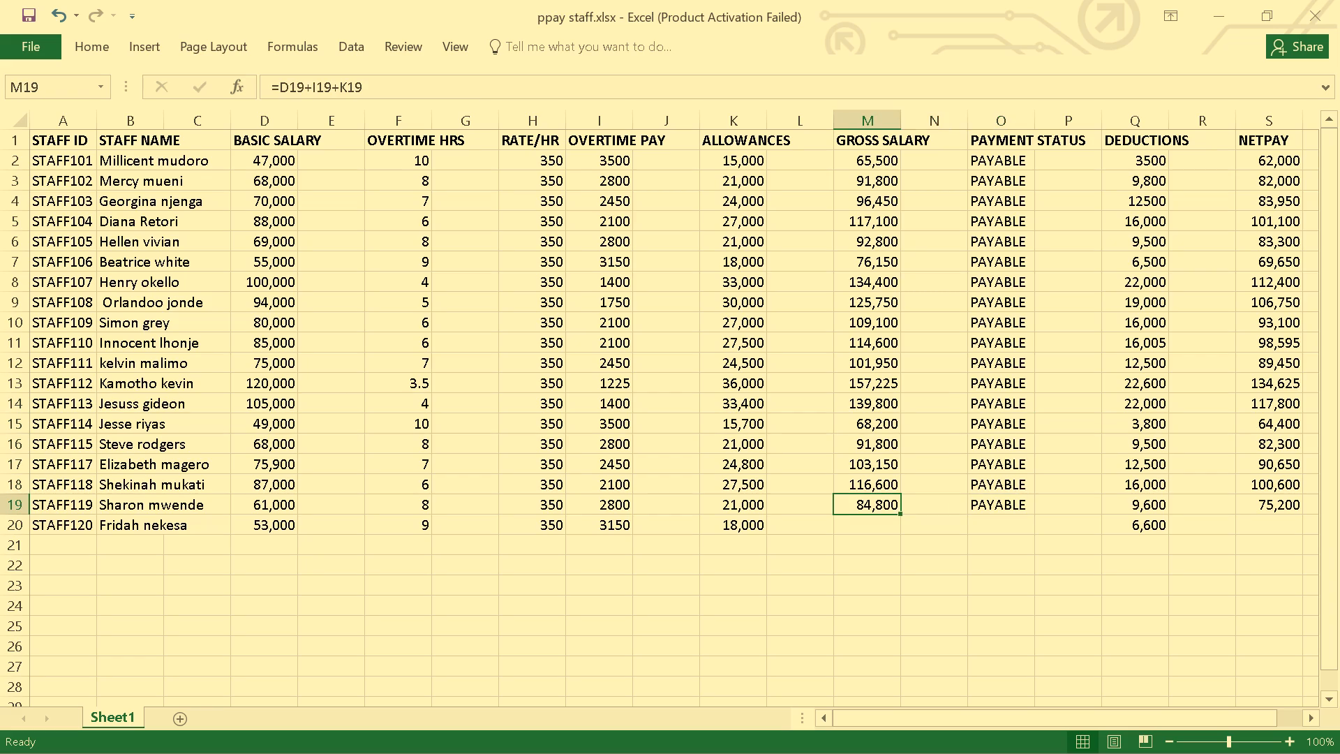
key(Left)
key(Left)
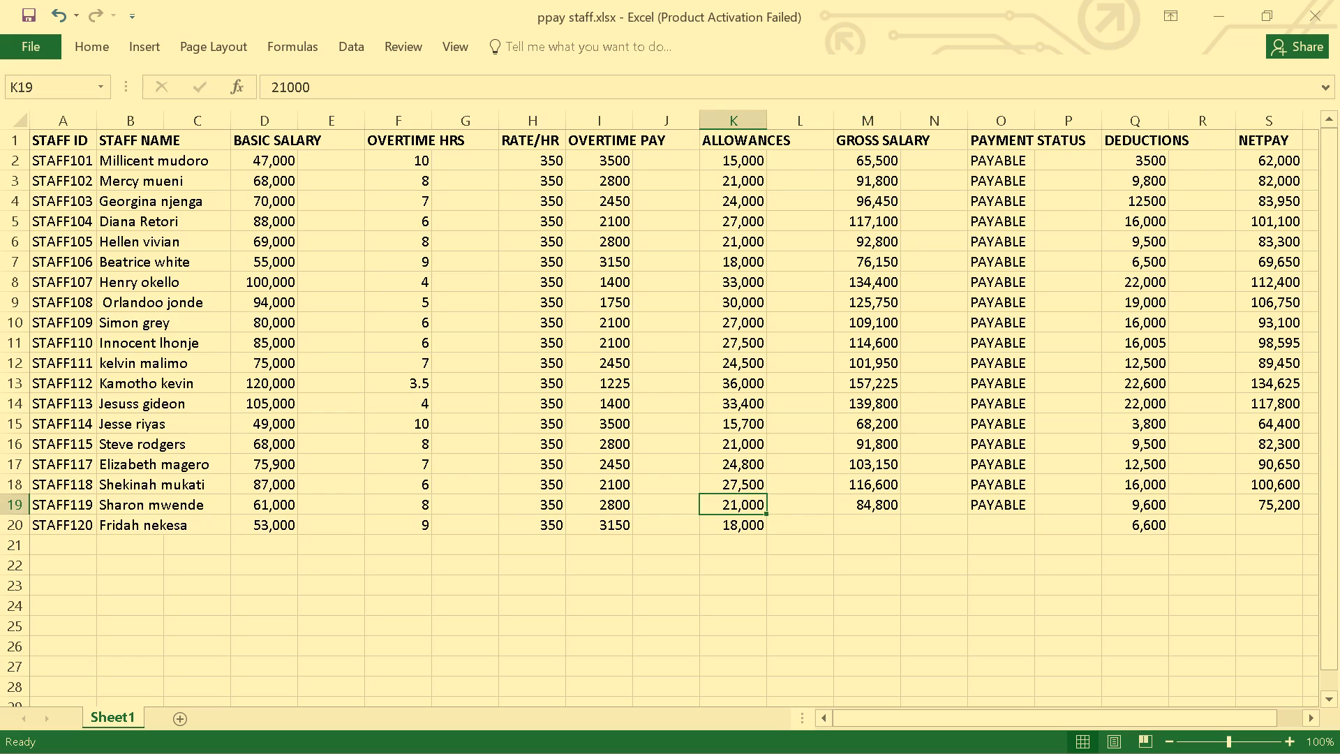
key(Up)
key(Up)
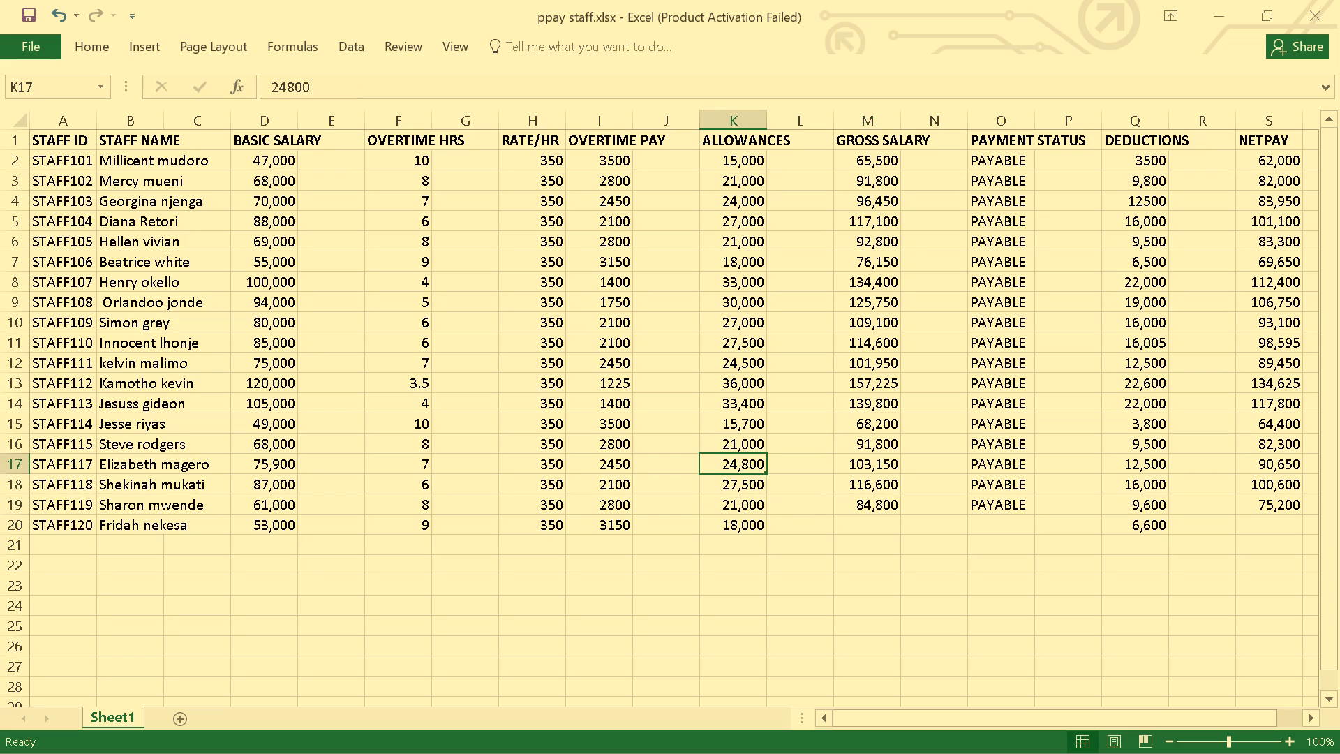
key(Up)
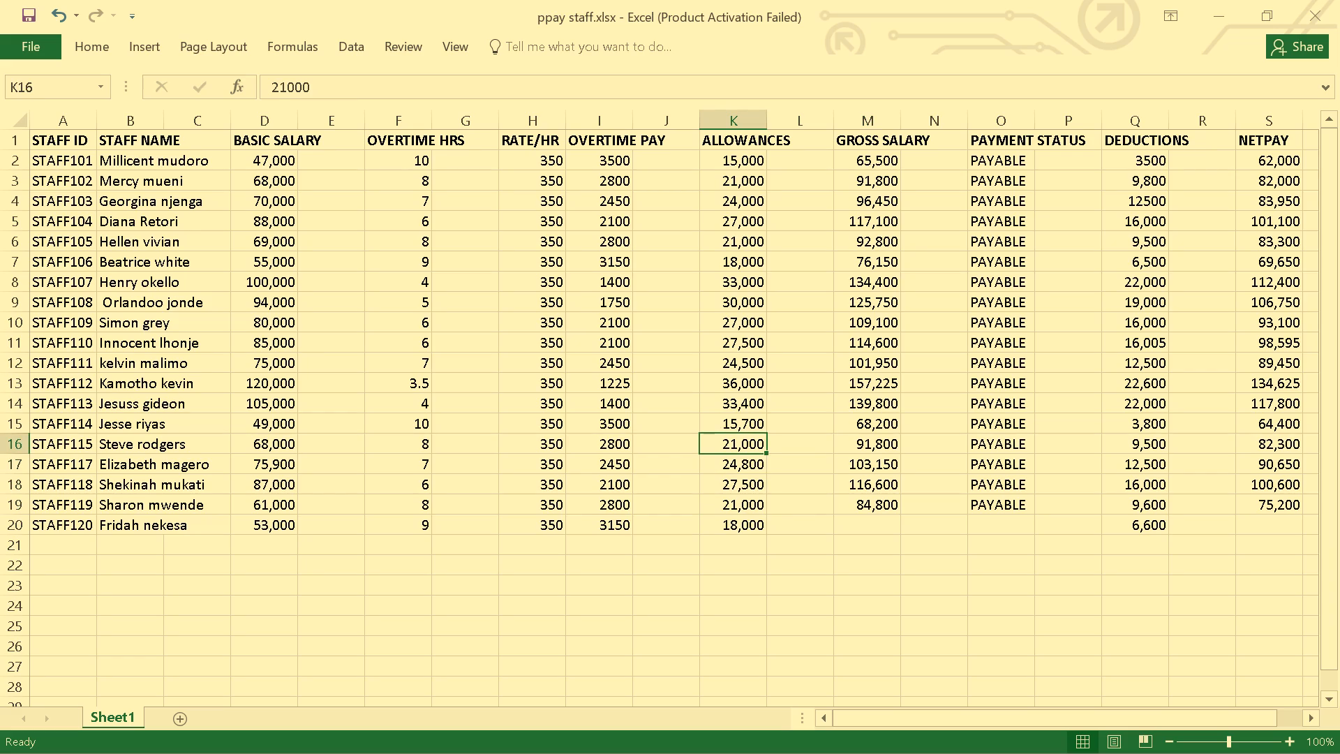
key(Up)
key(Up)
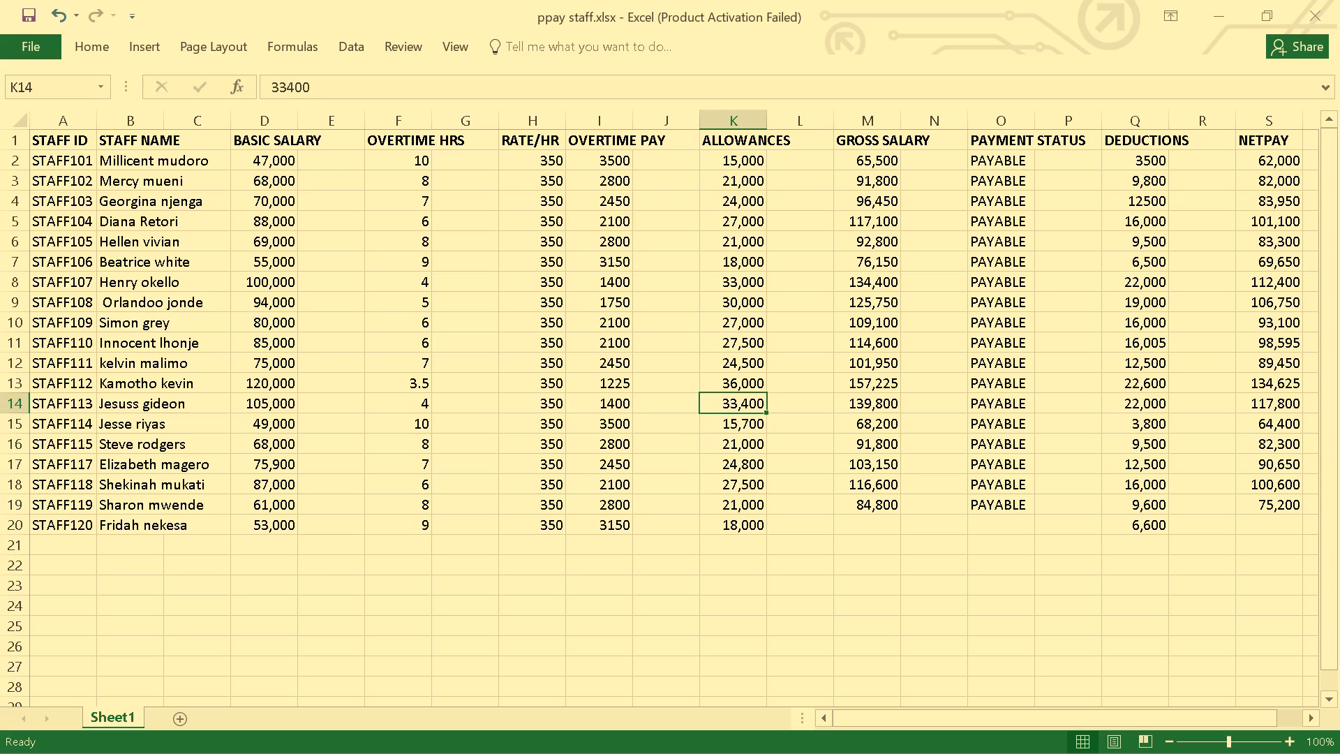
key(Up)
key(Up)
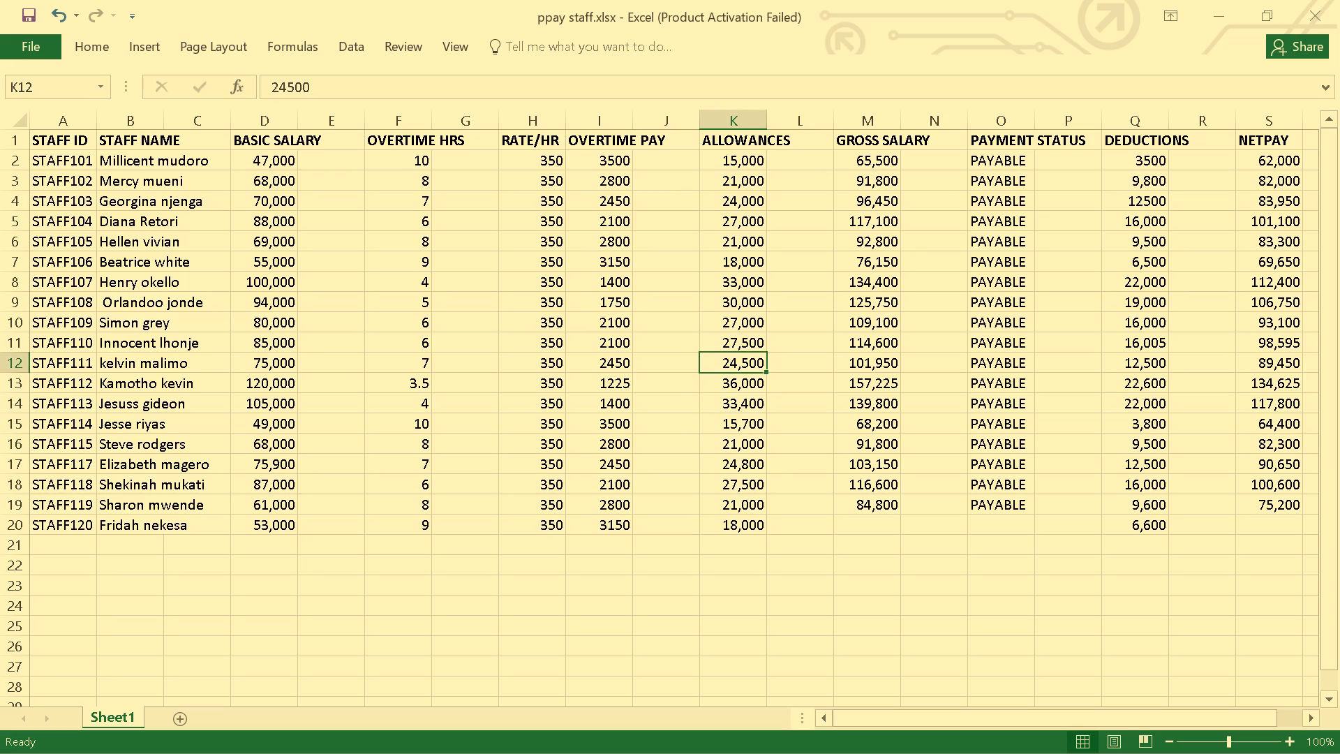
Recheck the gross salary formulas in column M between rows 13 and 19.
click(881, 523)
click(871, 501)
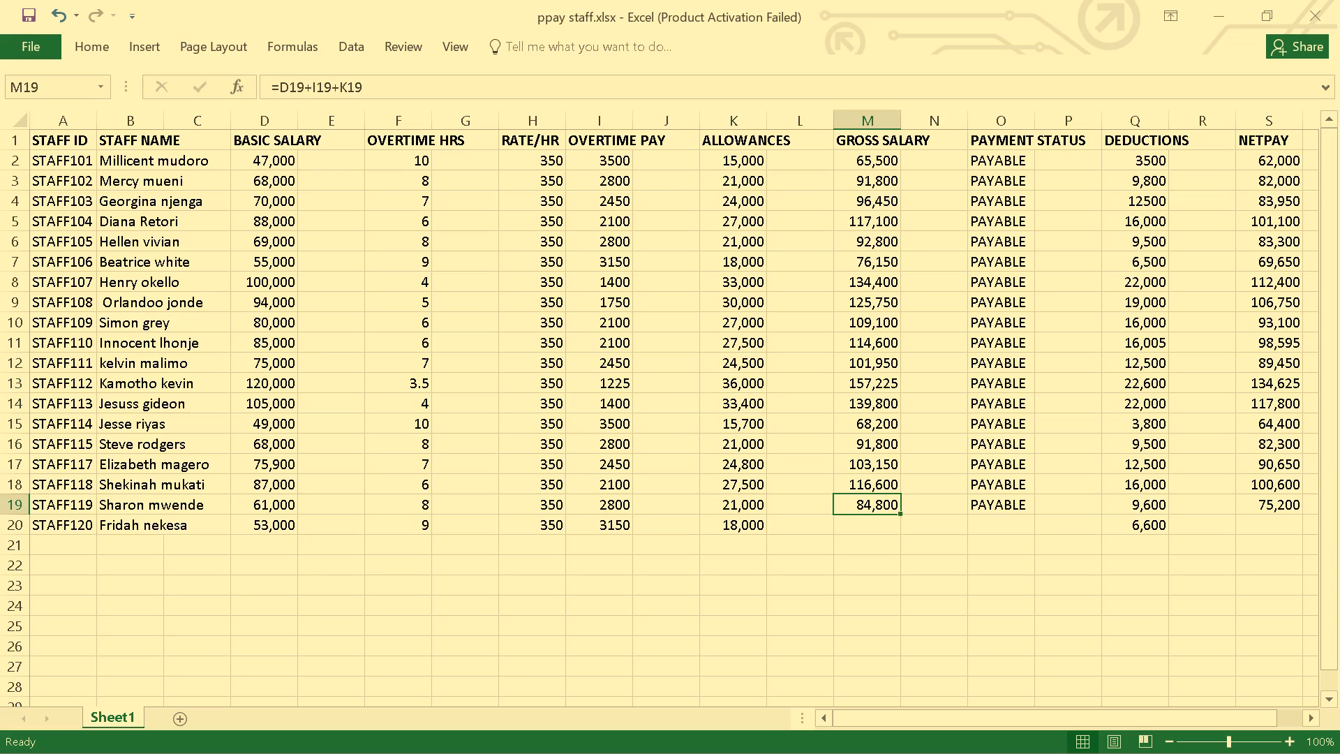
key(Up)
key(Up)
key(Up)
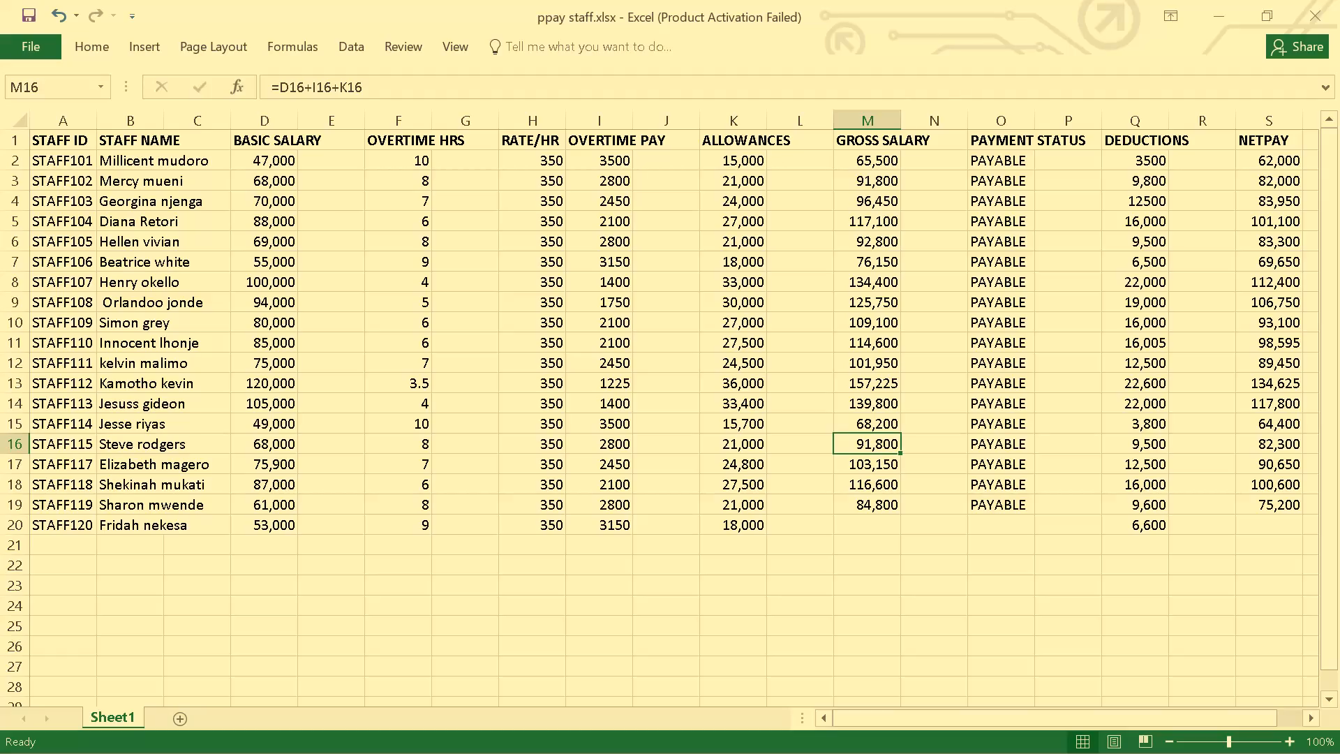
key(Up)
key(Up)
key(Up)
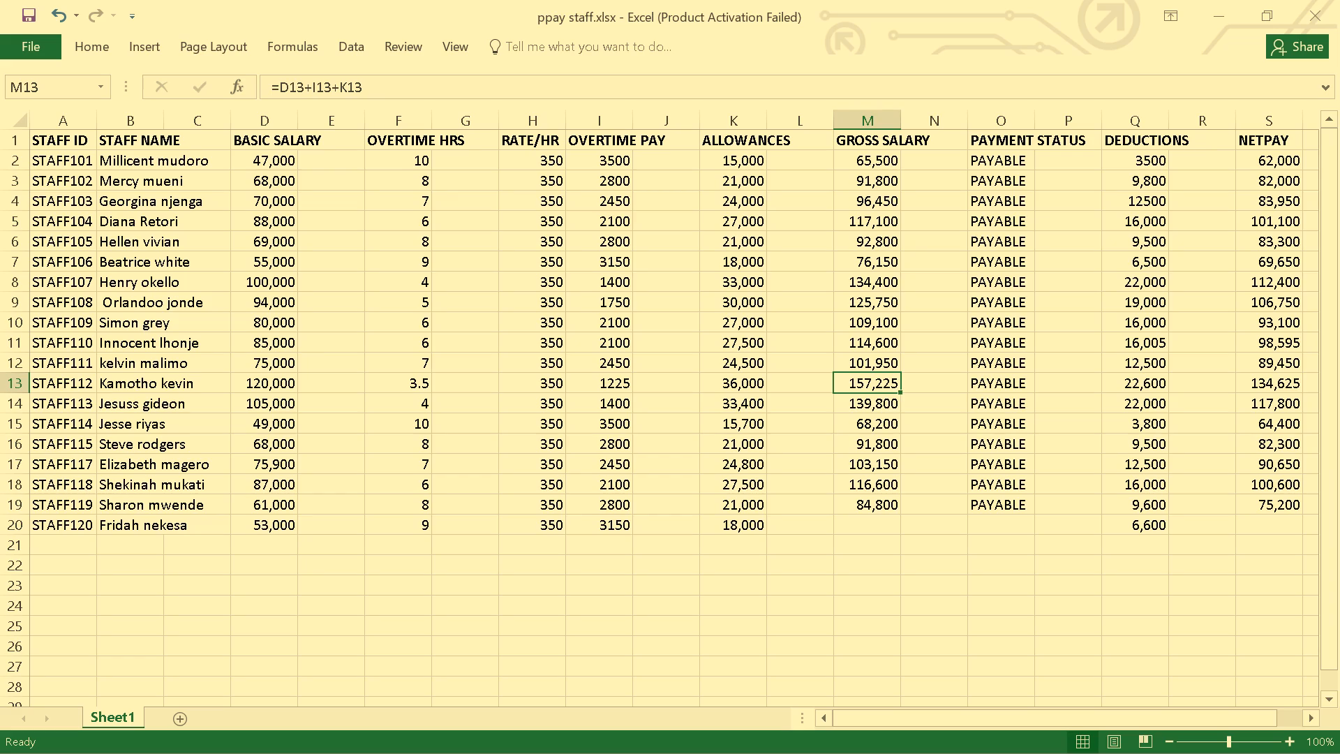
key(Down)
key(Down)
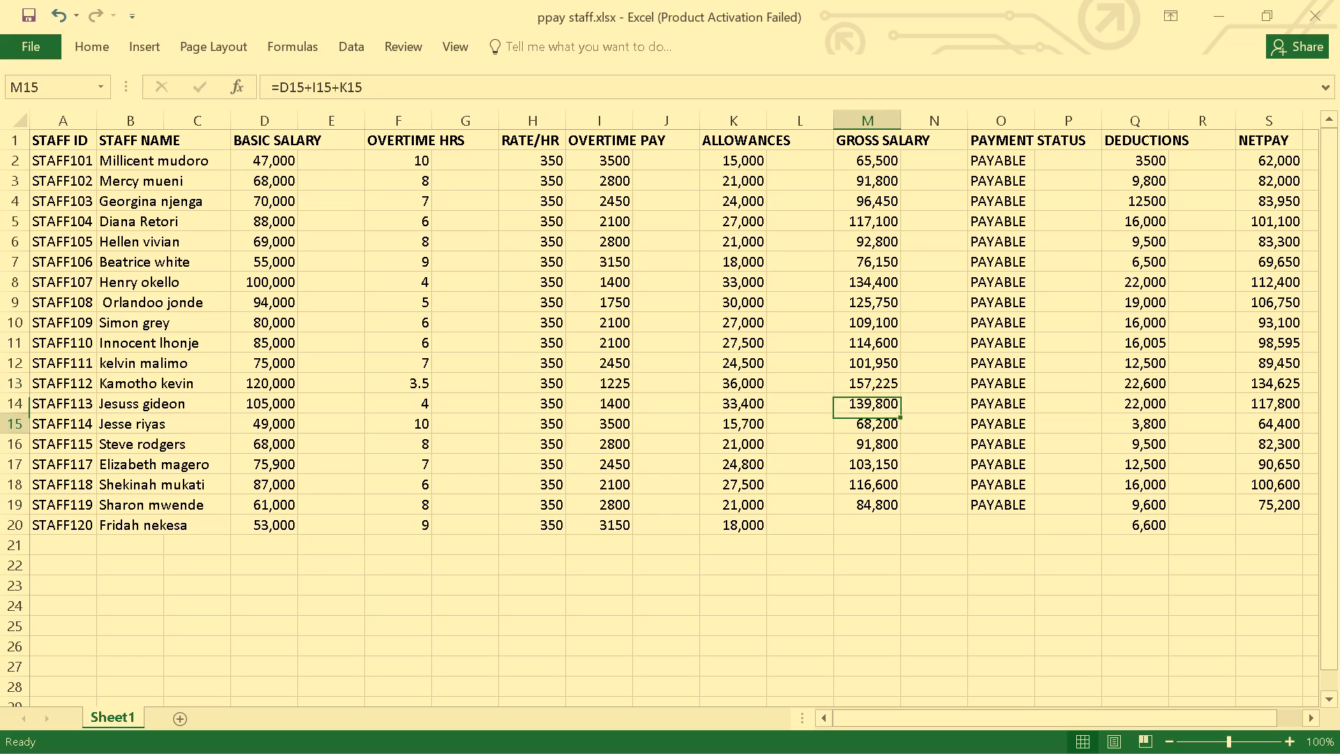
key(Down)
key(Down)
key(Down)
key(Down)
Inspect the net pay formulas in column S from row 19 up to row 12.
key(Right)
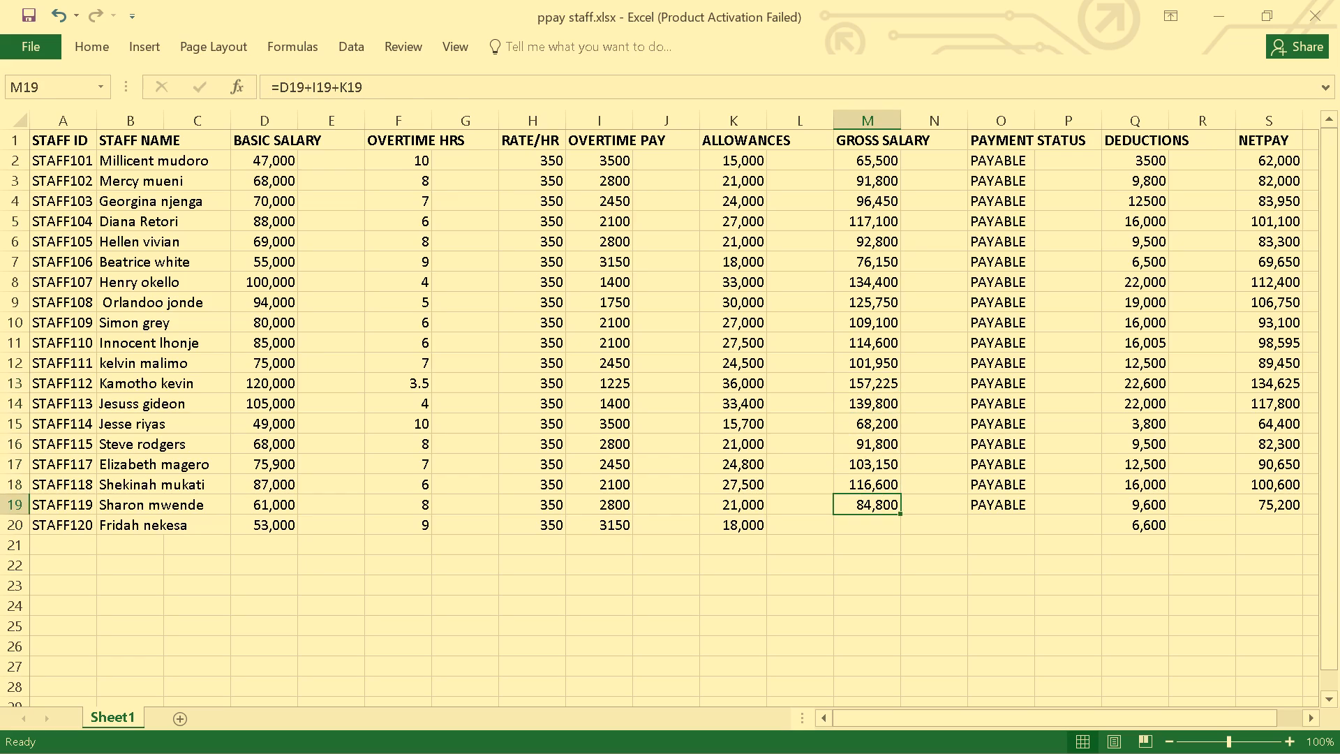
key(Right)
key(Right)
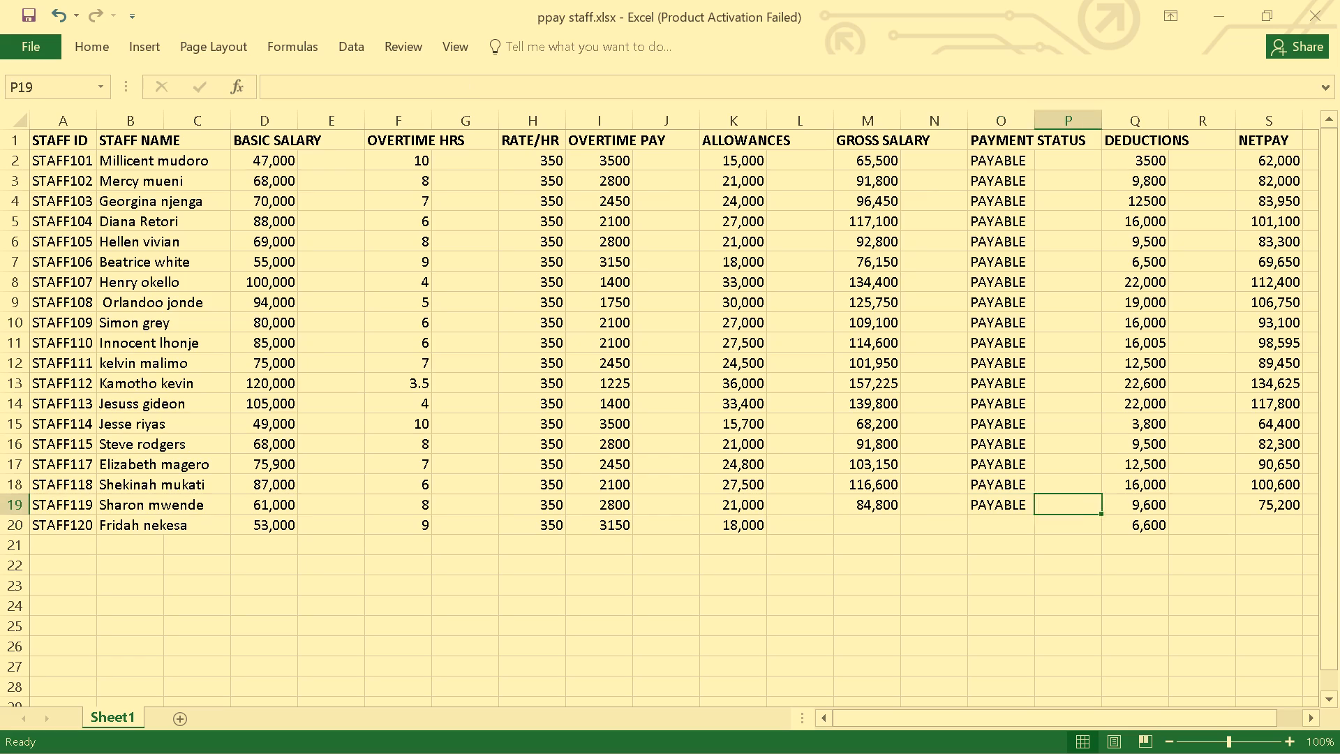
key(Right)
key(Right)
key(Right)
key(Right)
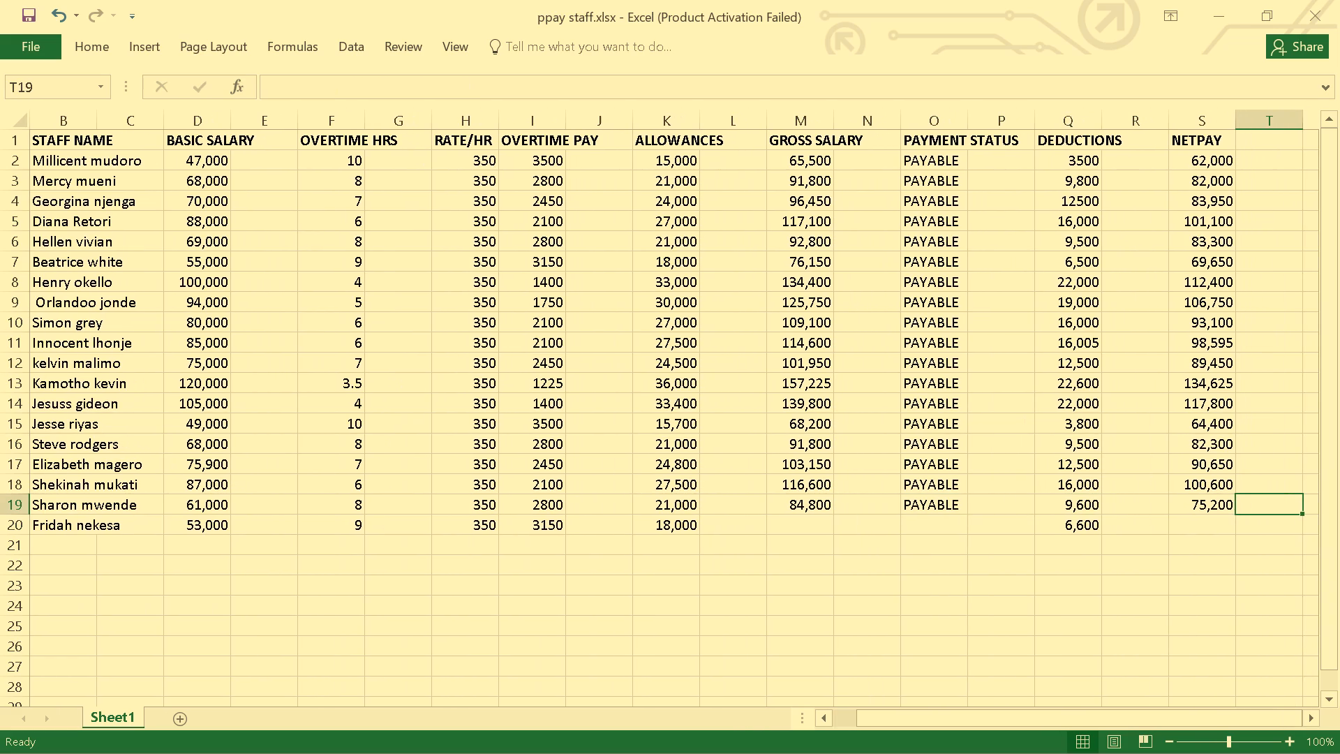
key(Left)
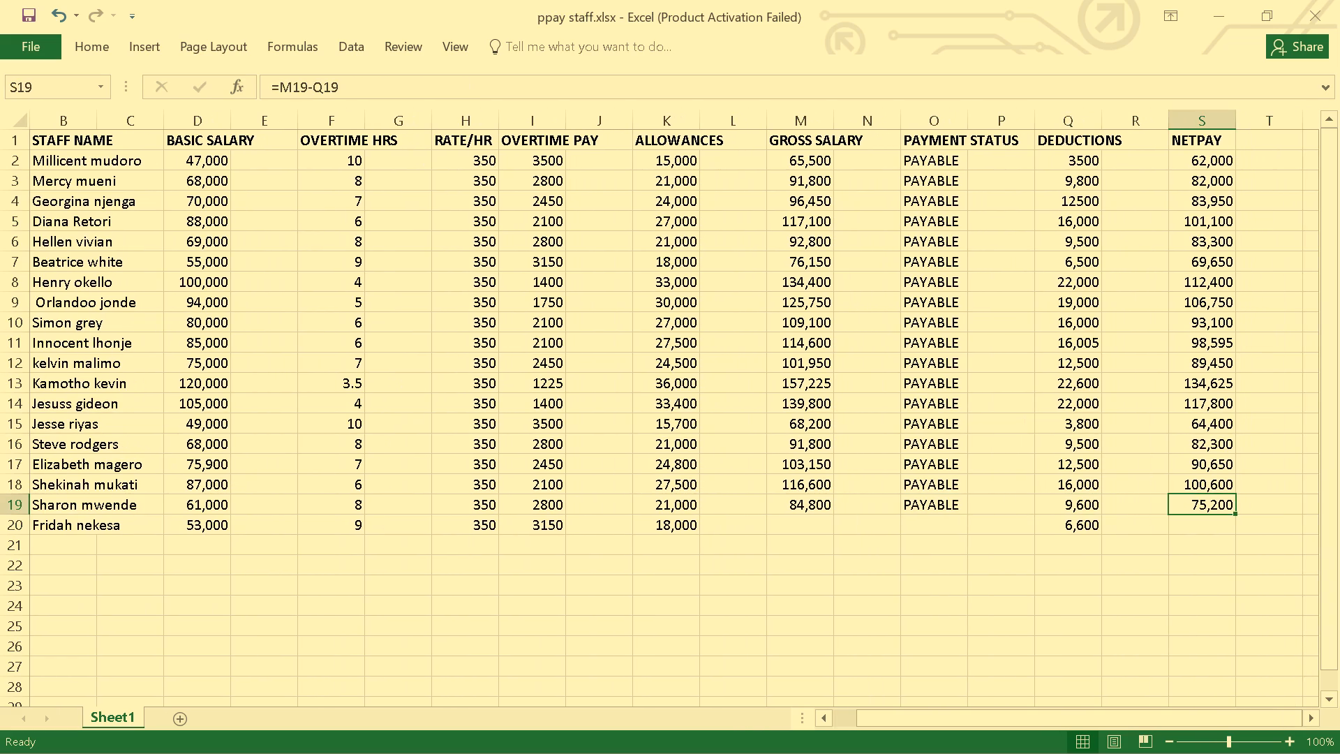
key(Up)
key(Up)
key(Up)
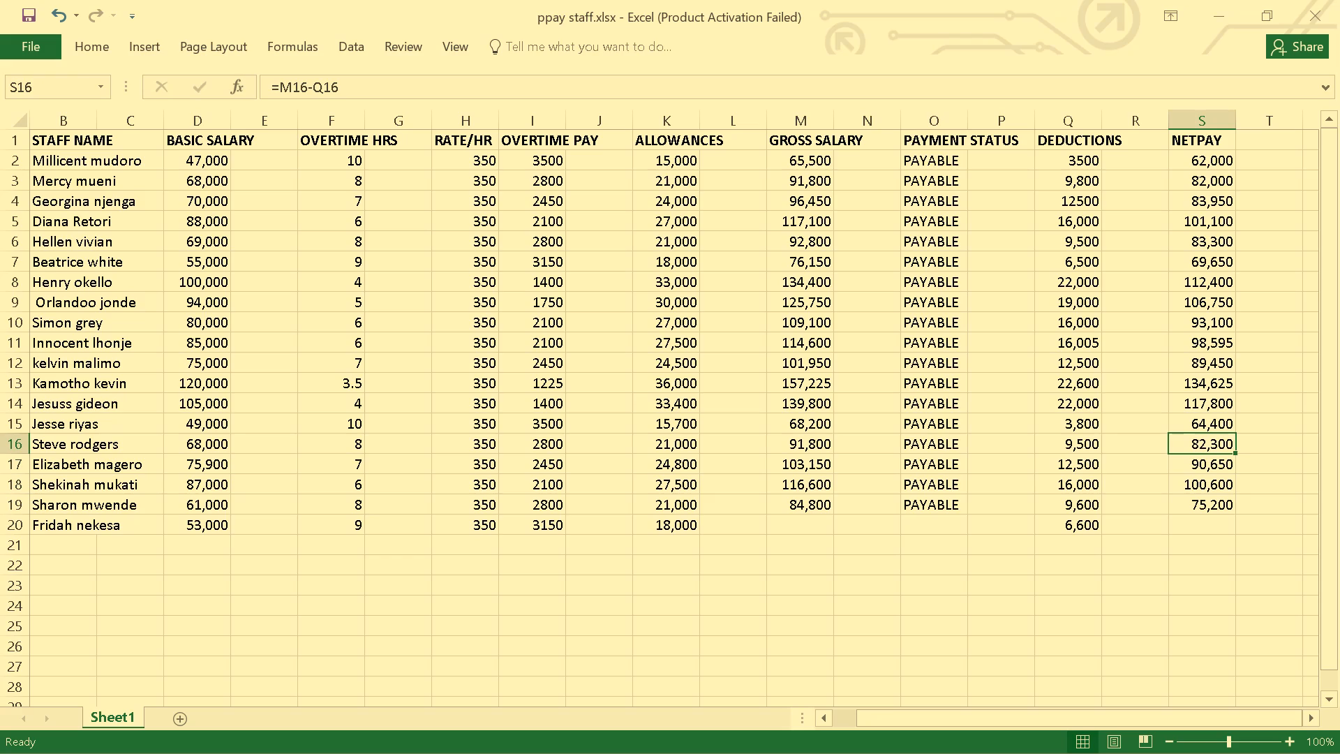
key(Up)
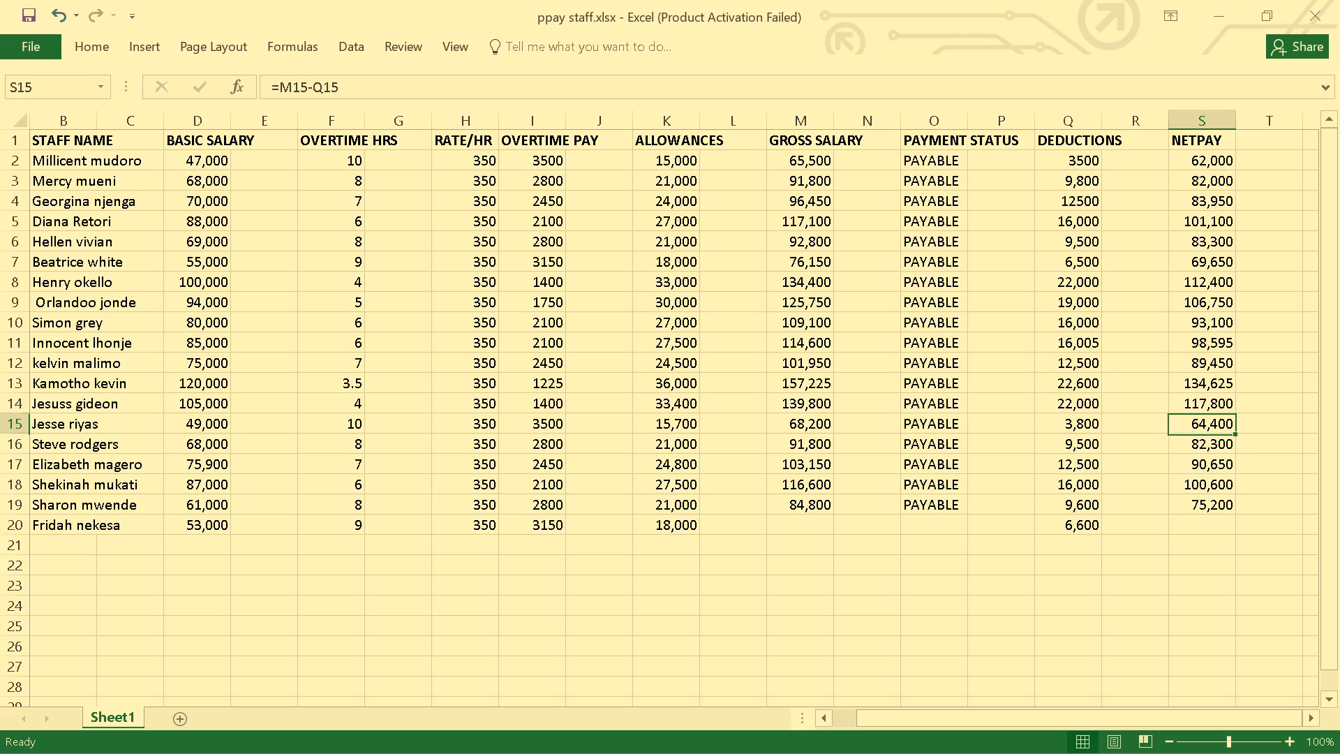
key(Up)
key(Up)
key(Up)
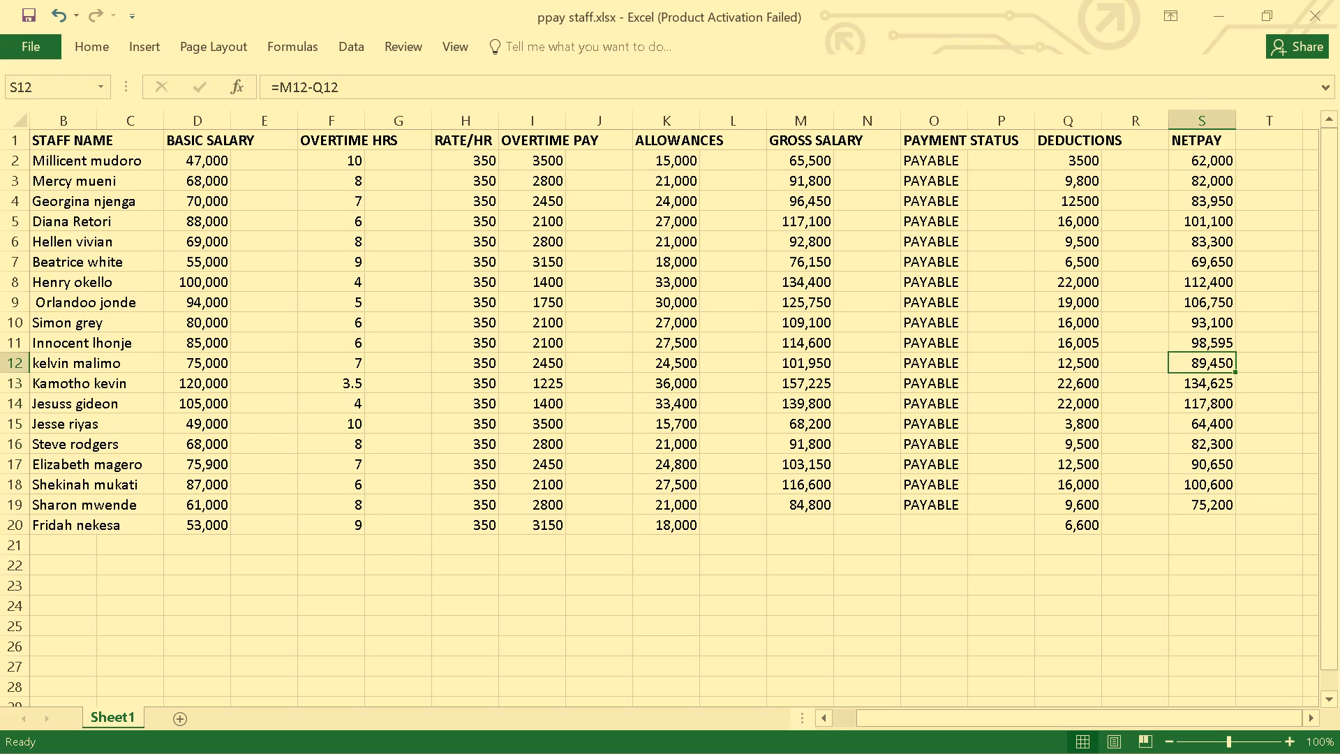
Examine STAFF120's row 20 entries from basic salary through overtime, rate, allowances and the gross salary cell.
scroll(871, 501, right, 3)
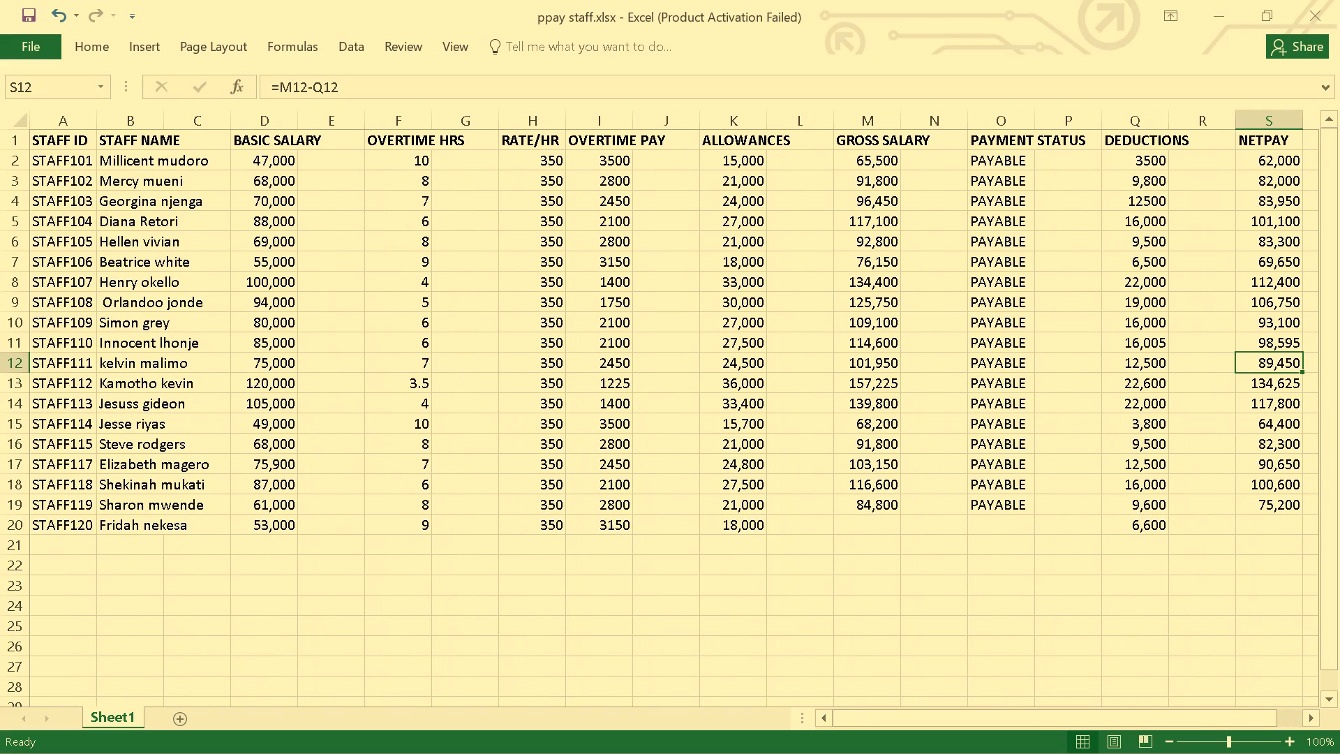
click(258, 530)
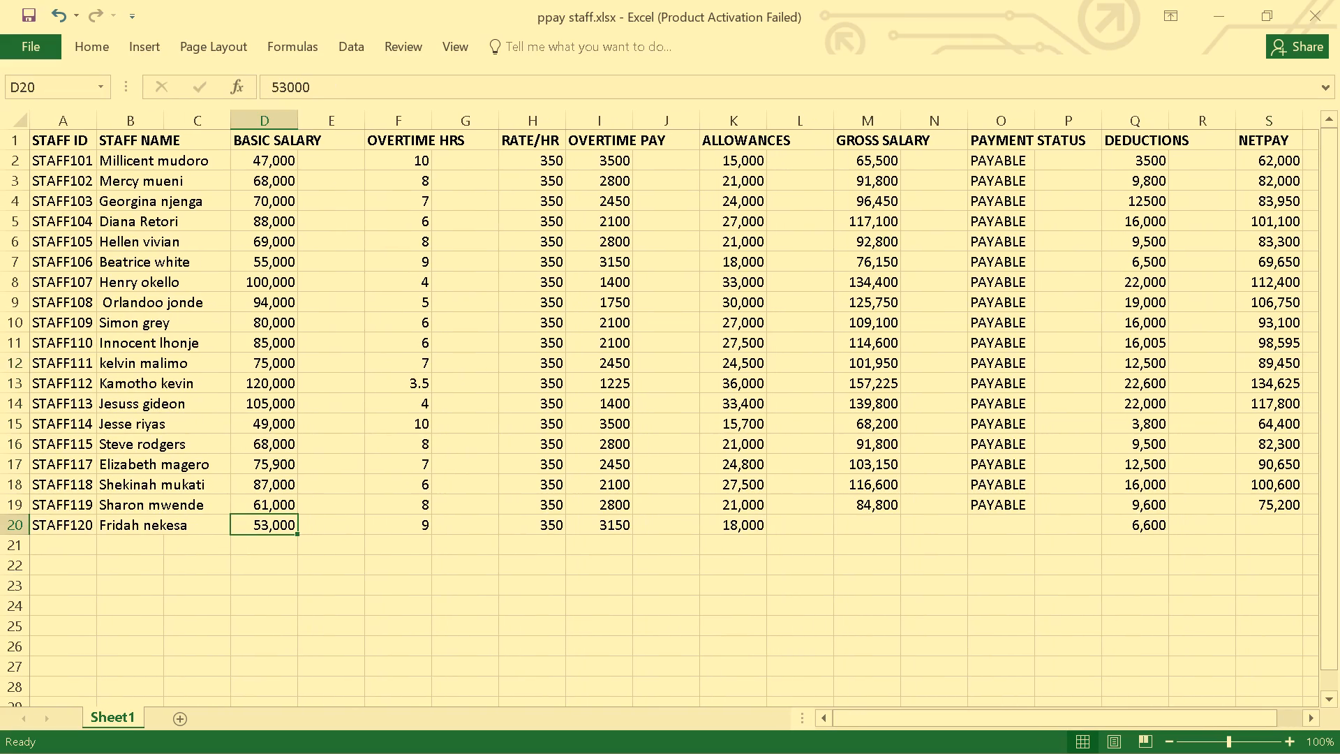
key(Right)
key(Right)
key(Right)
key(Right)
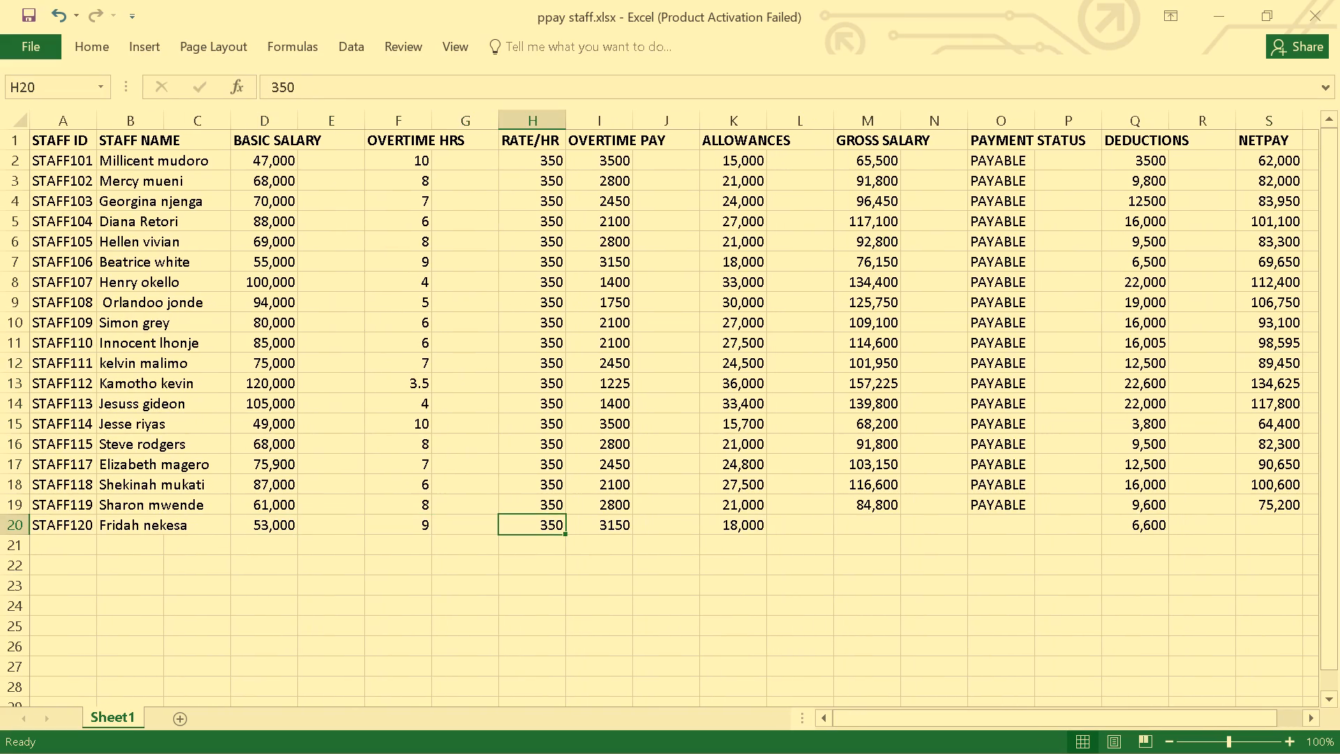
key(Right)
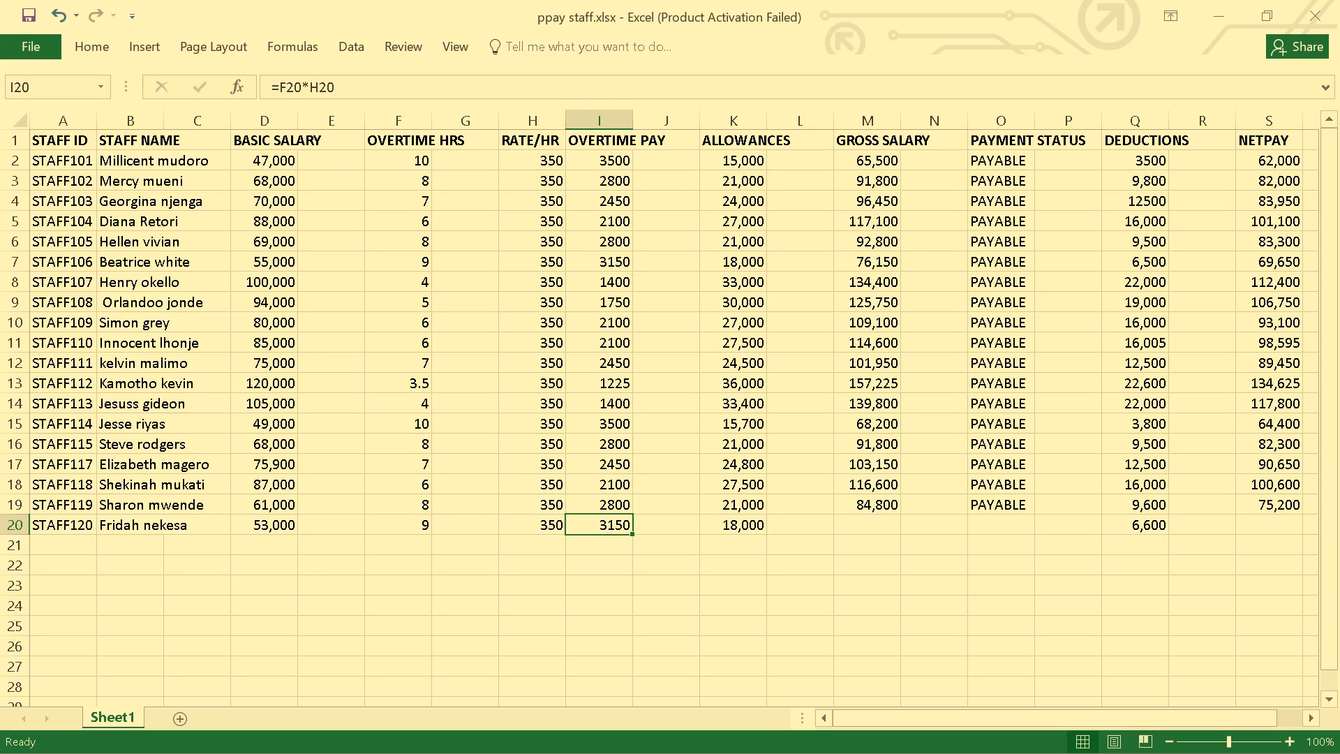
key(Right)
key(Right)
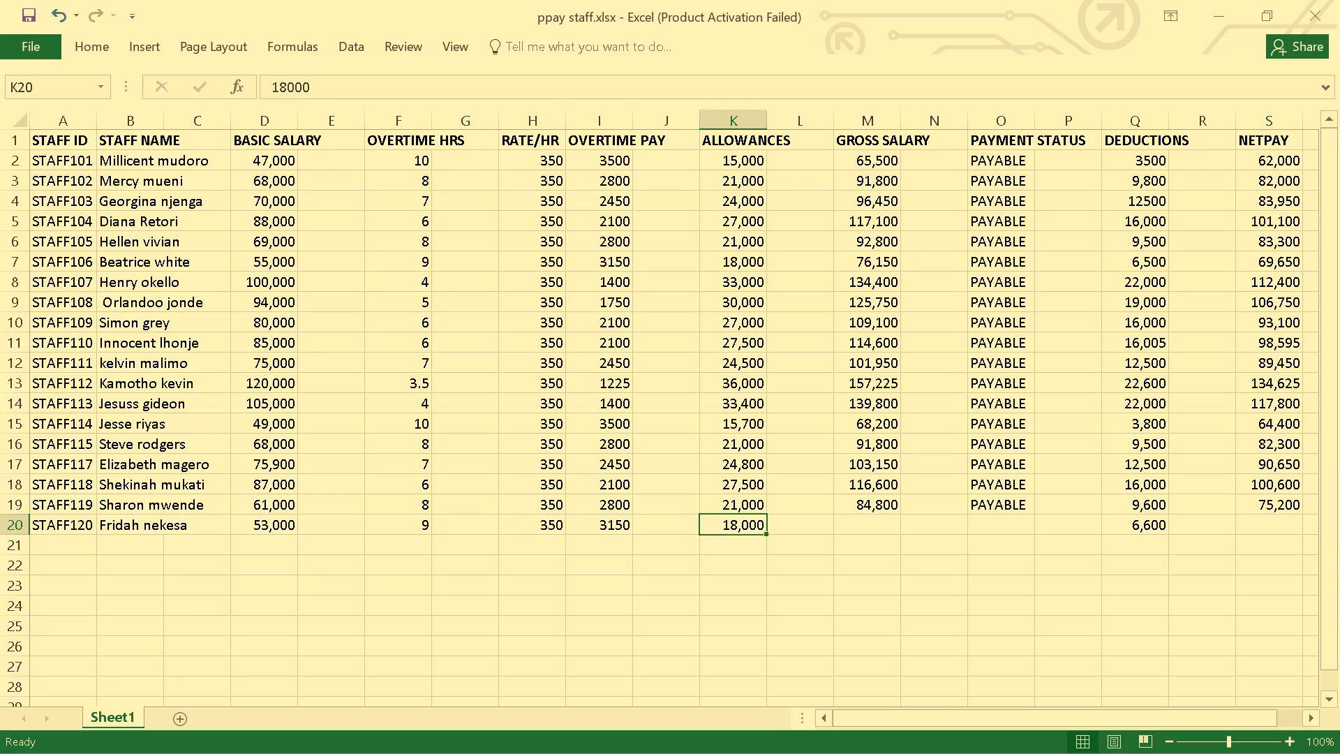
key(Right)
key(Right)
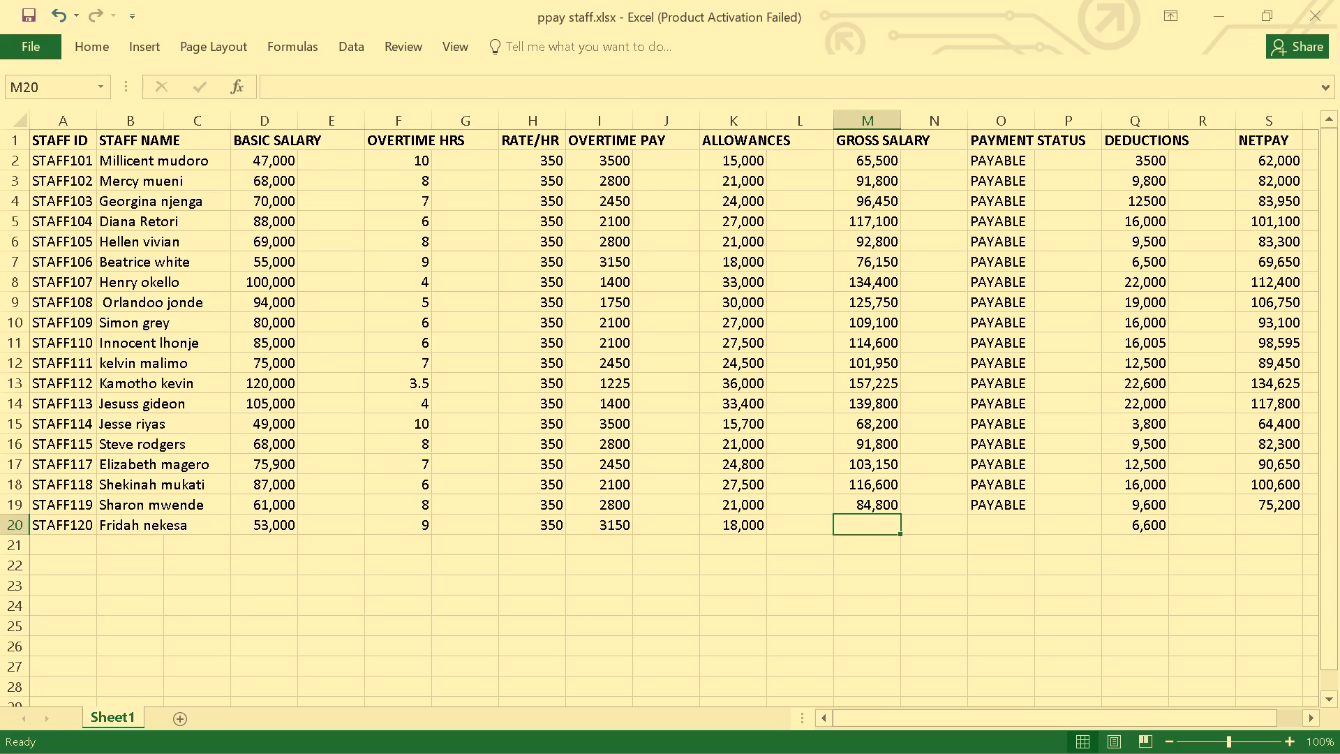
Recheck STAFF119's gross salary formula, payment status, deductions and net pay in row 19.
key(Up)
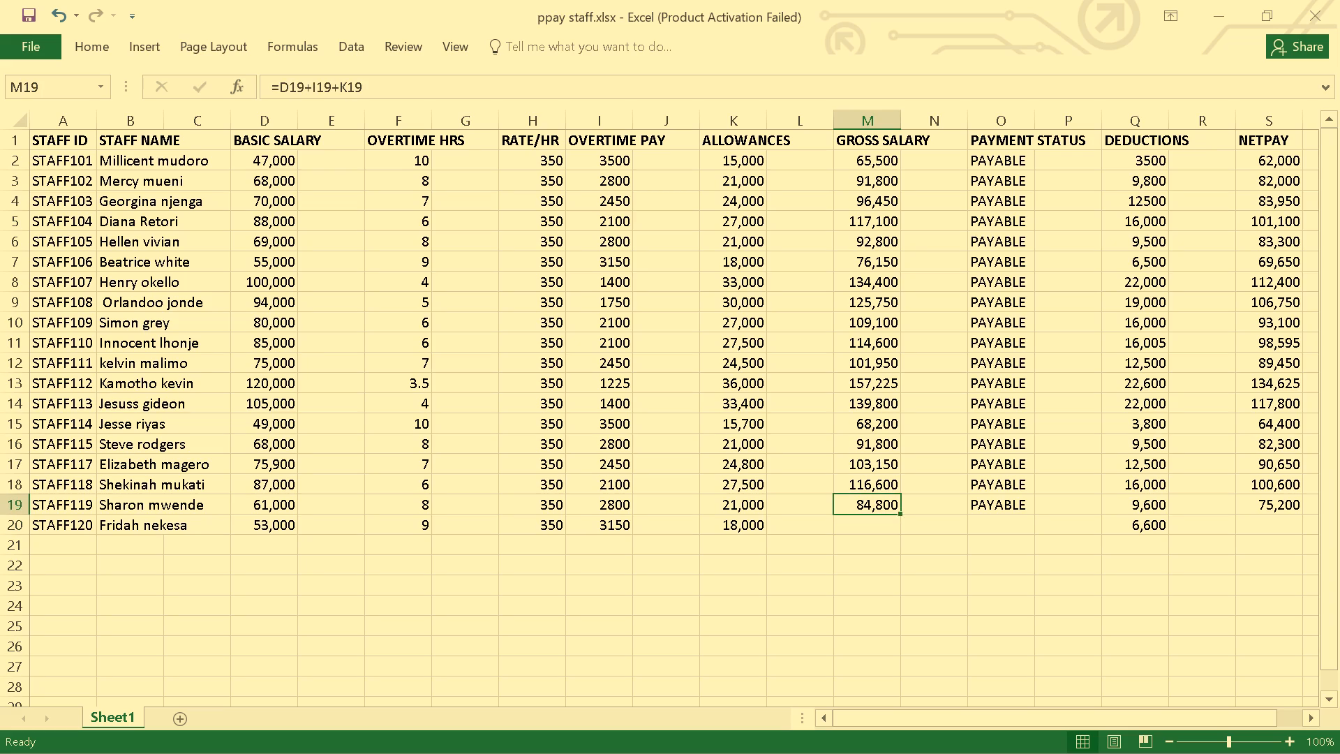
key(Right)
key(Right)
key(Right)
key(Right)
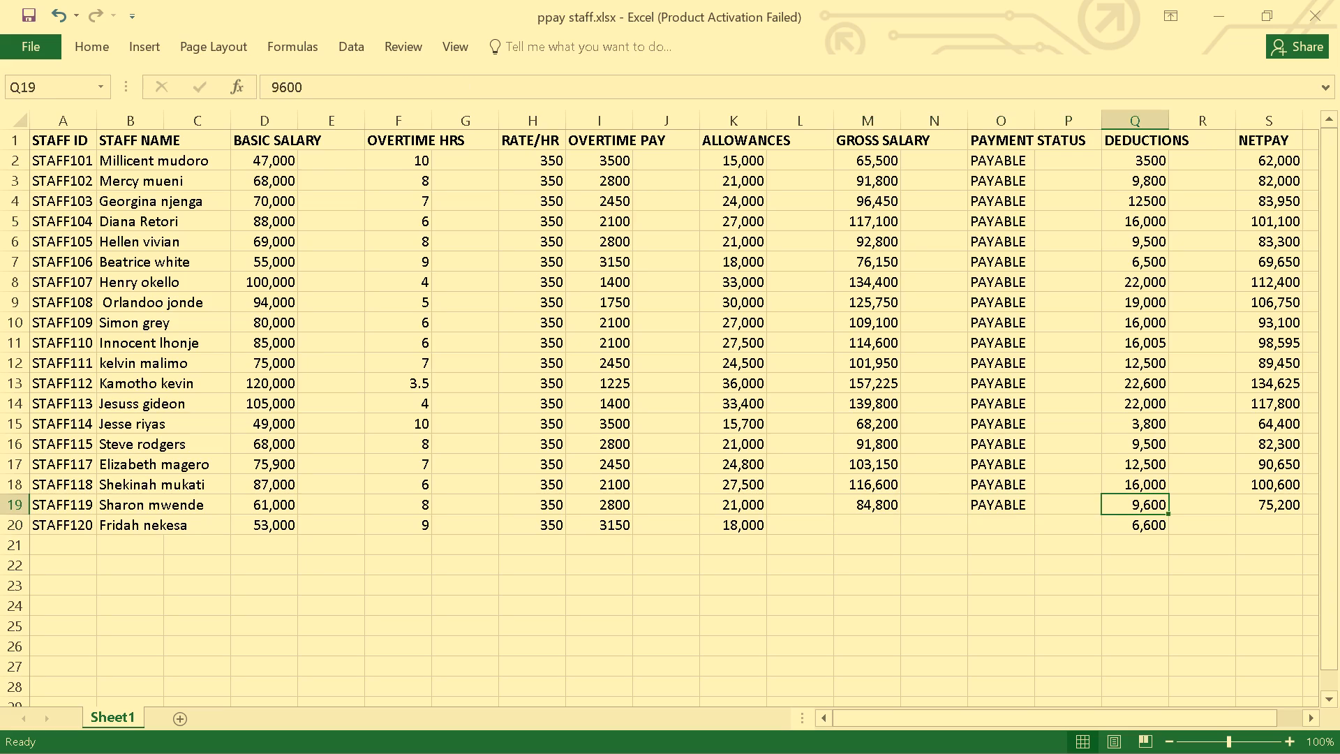
key(Right)
key(Right)
key(Left)
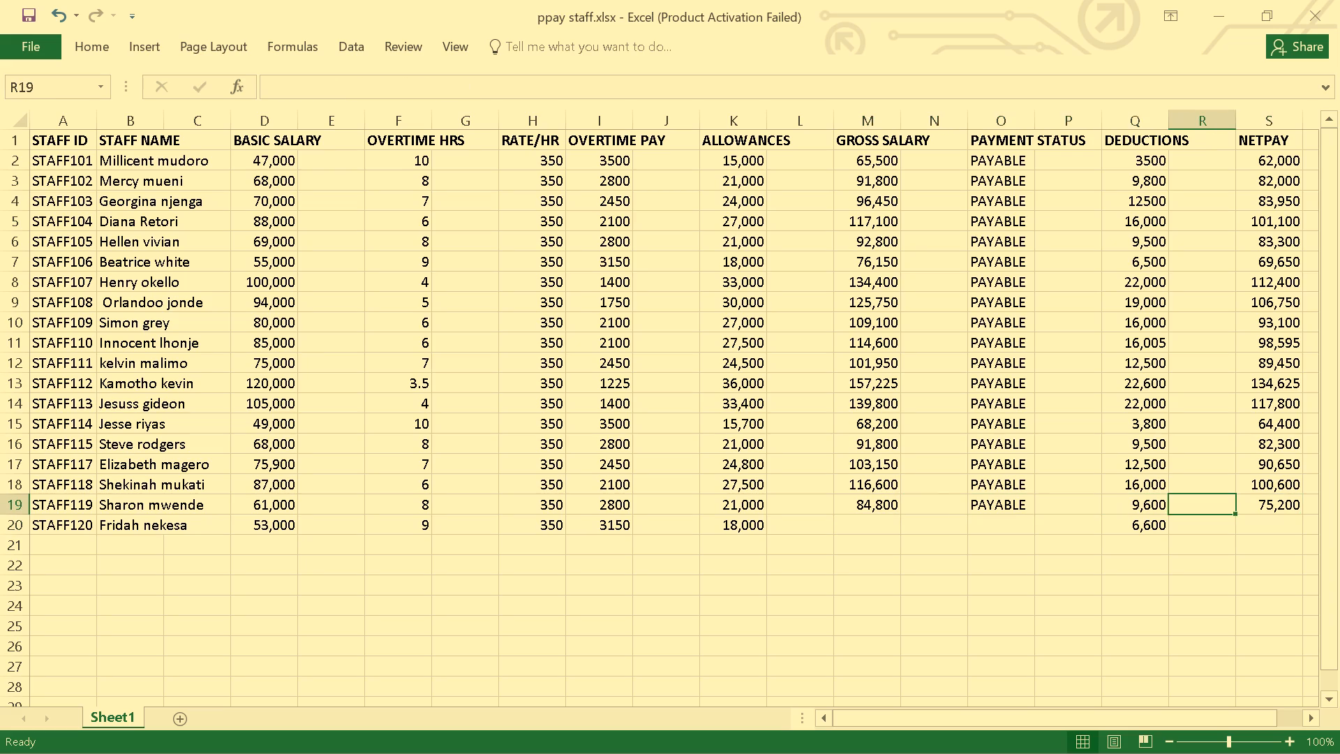
Recheck STAFF119's payment status and gross salary formulas in row 19, and the net pay formulas in rows 18 and 19.
key(Left)
key(Left)
key(Left)
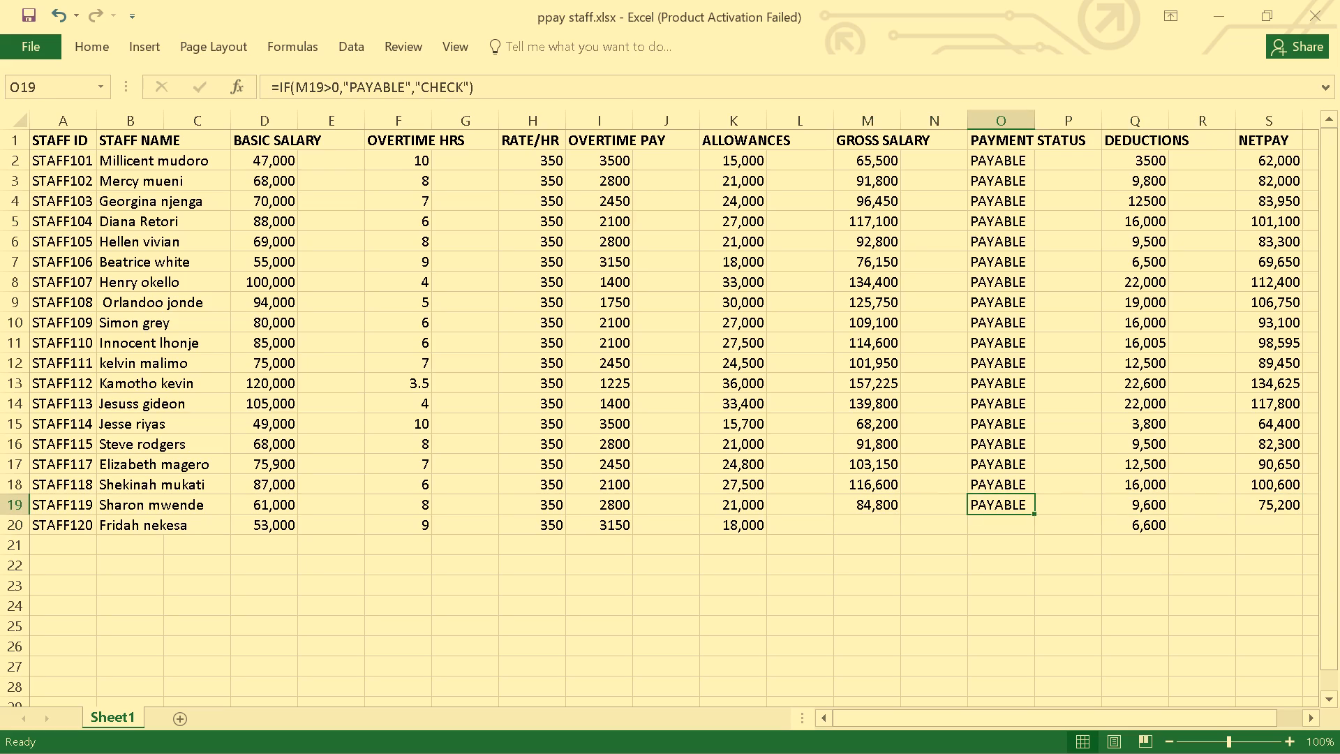
key(Left)
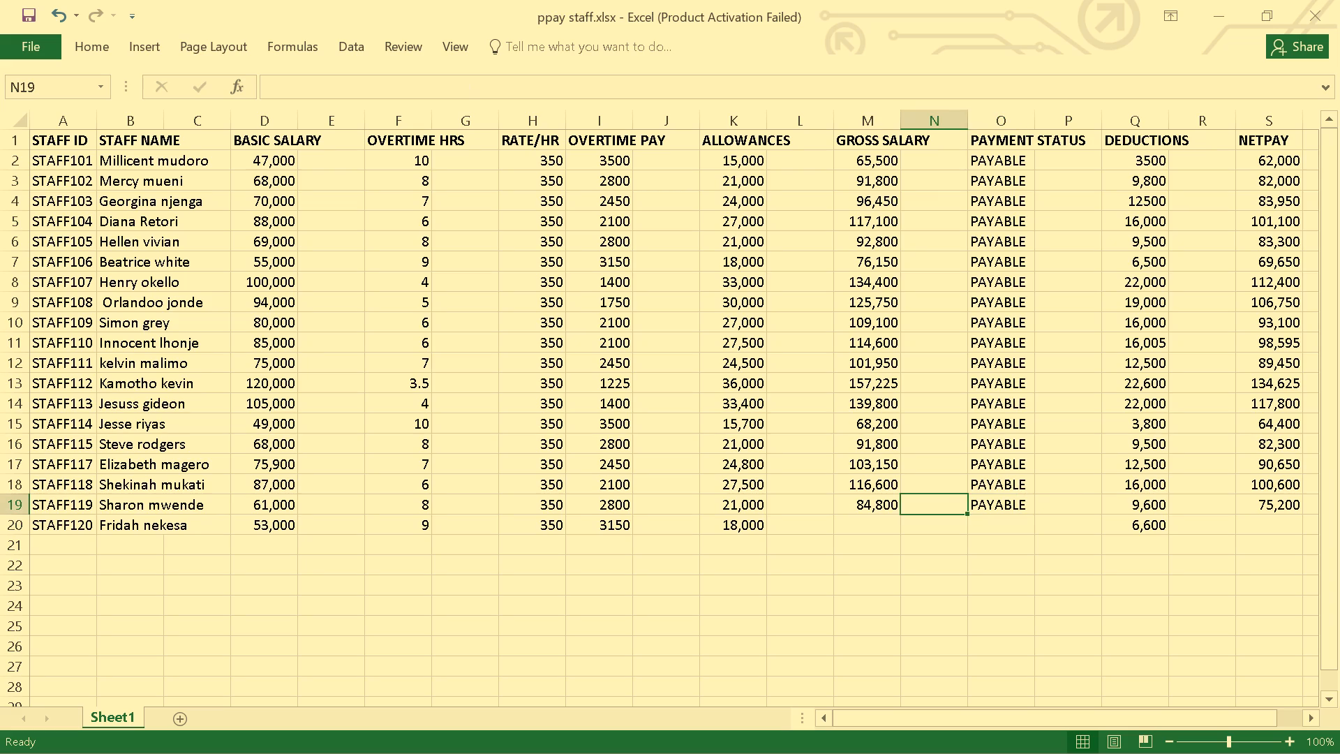
key(Left)
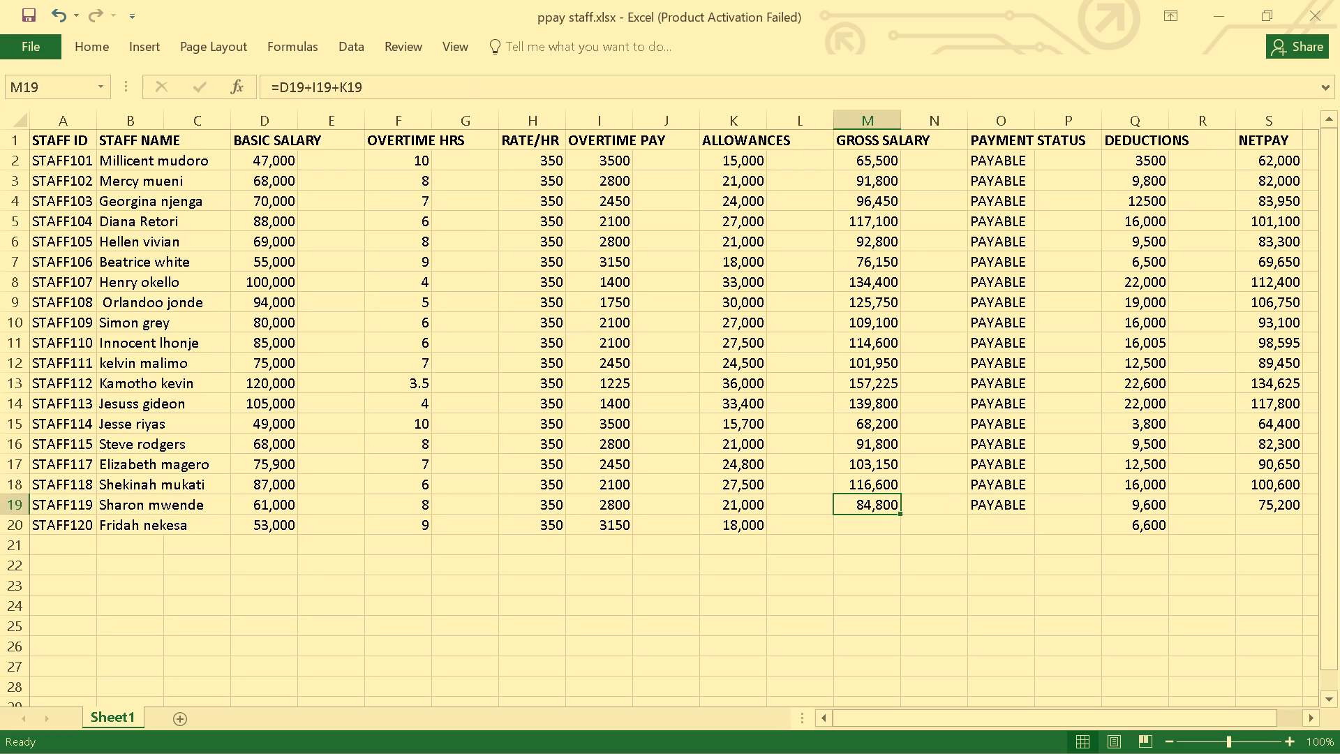
key(Up)
key(Right)
key(Right)
key(Right)
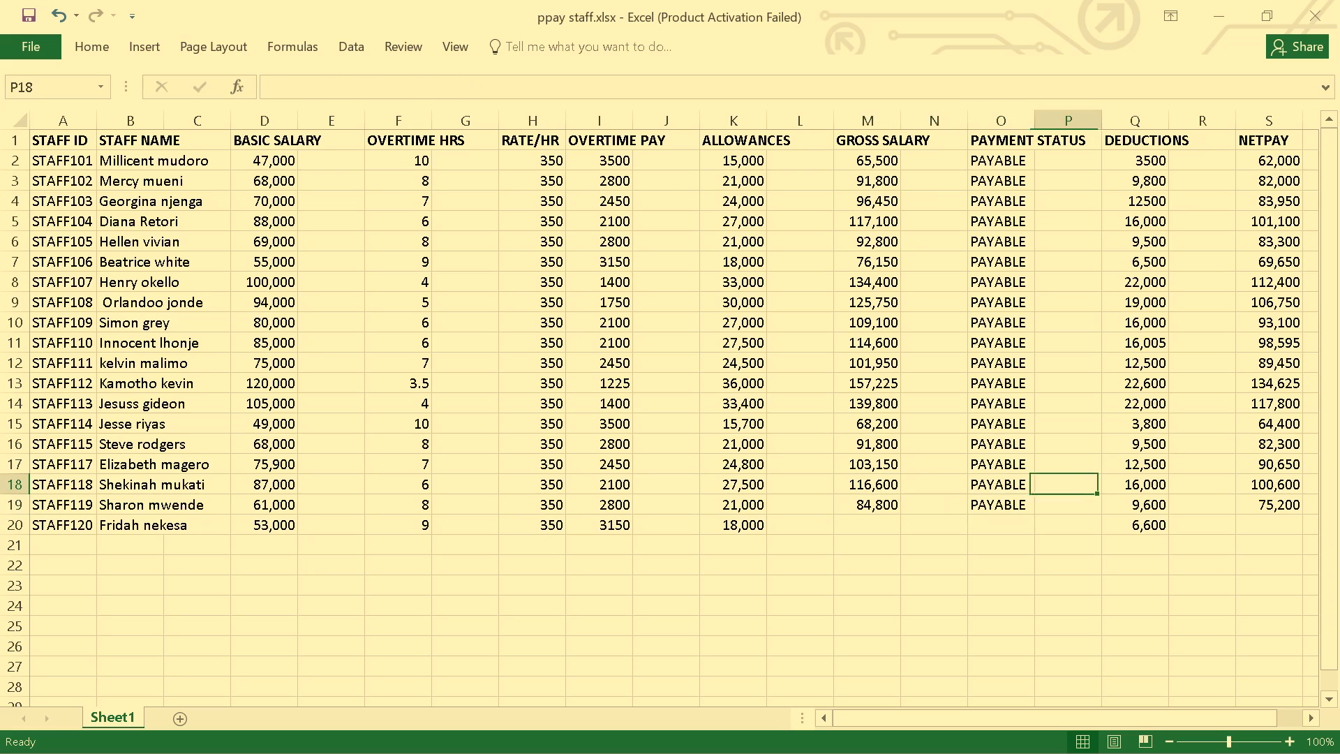
key(Right)
key(Right)
key(Right)
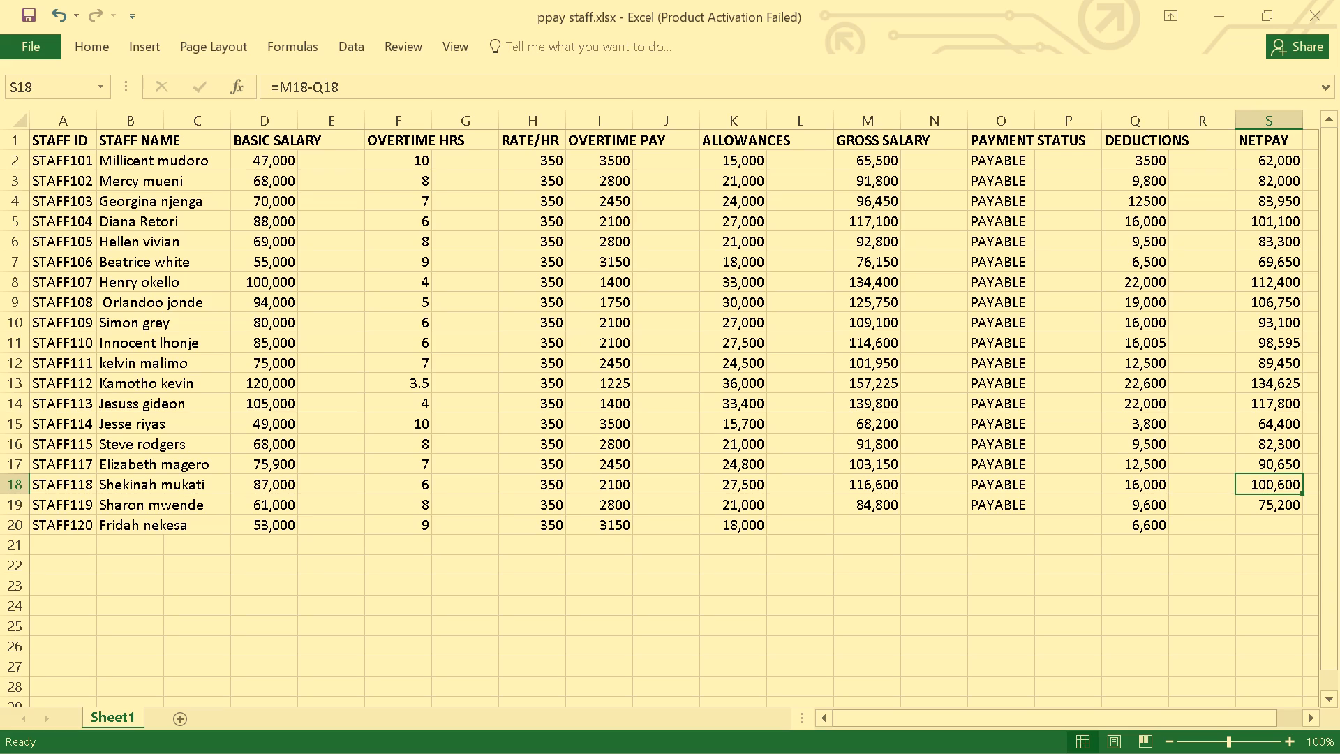
key(Down)
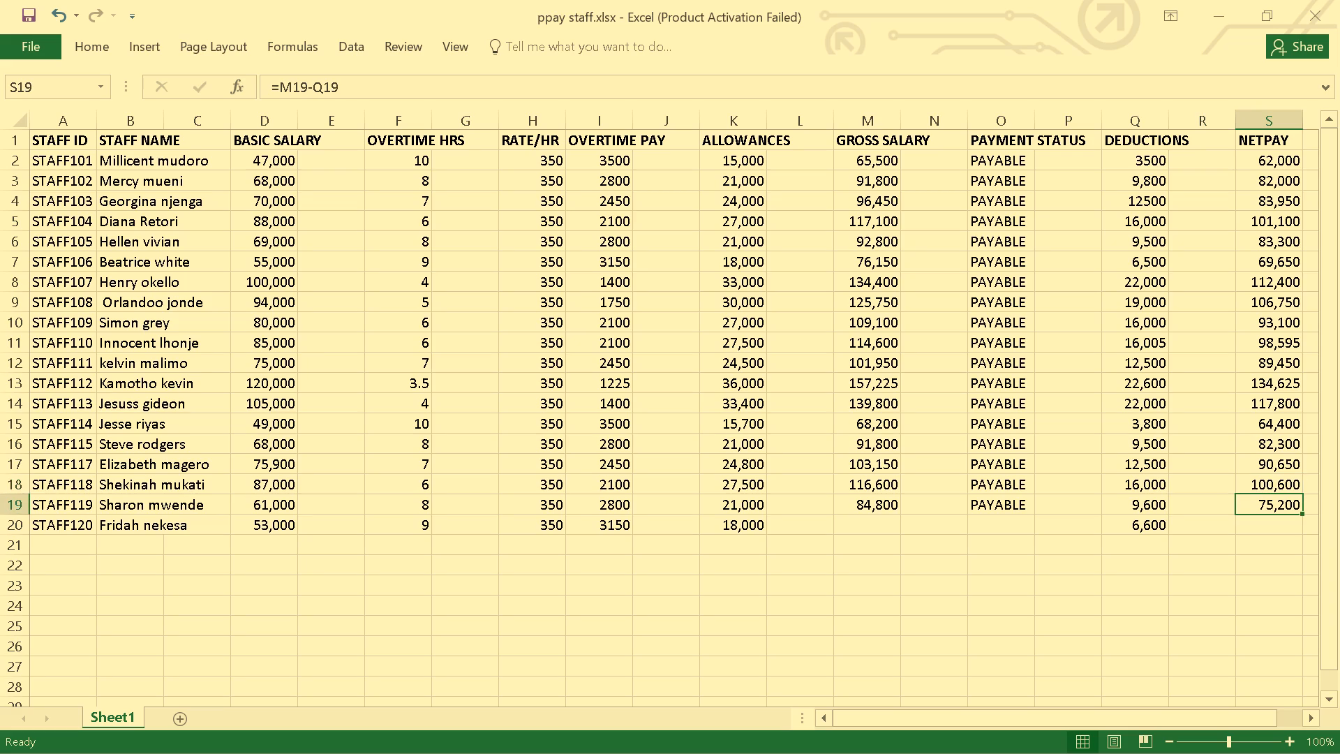
key(Down)
key(Left)
key(Left)
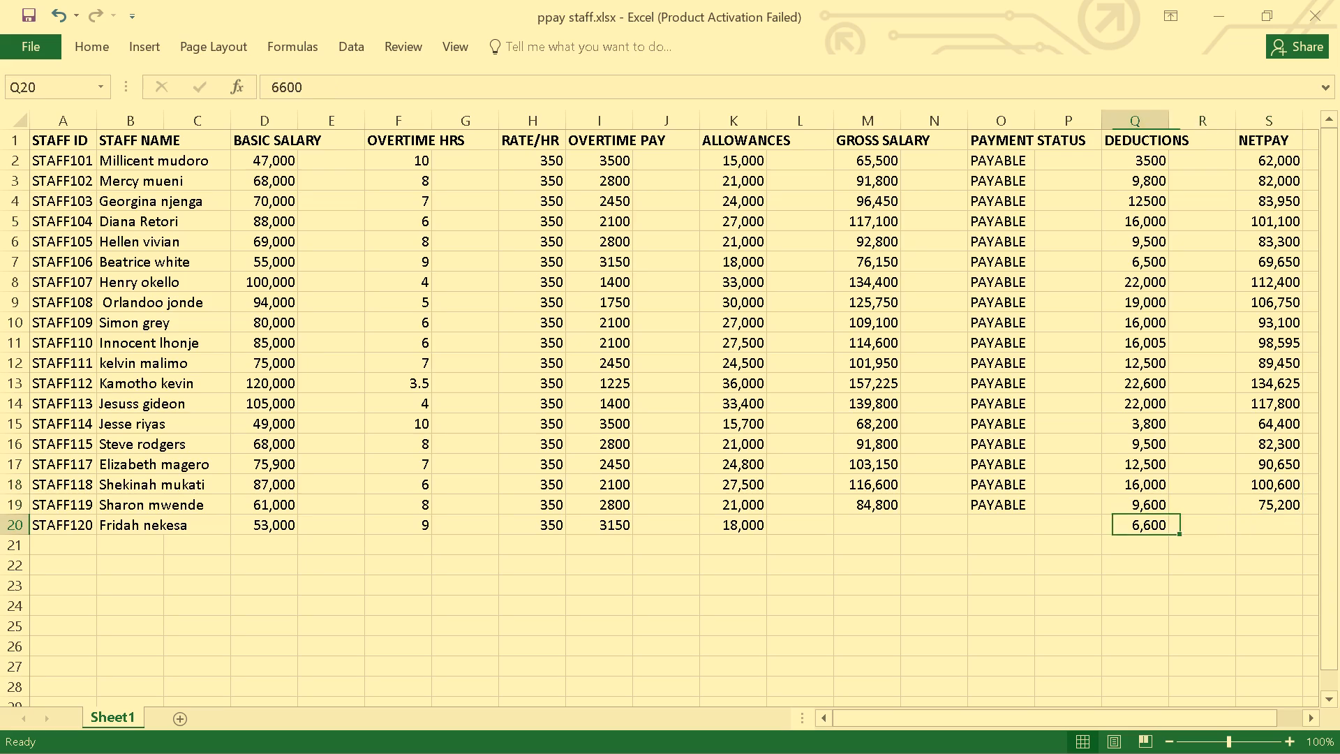
key(Left)
key(Left)
key(Left)
key(Left)
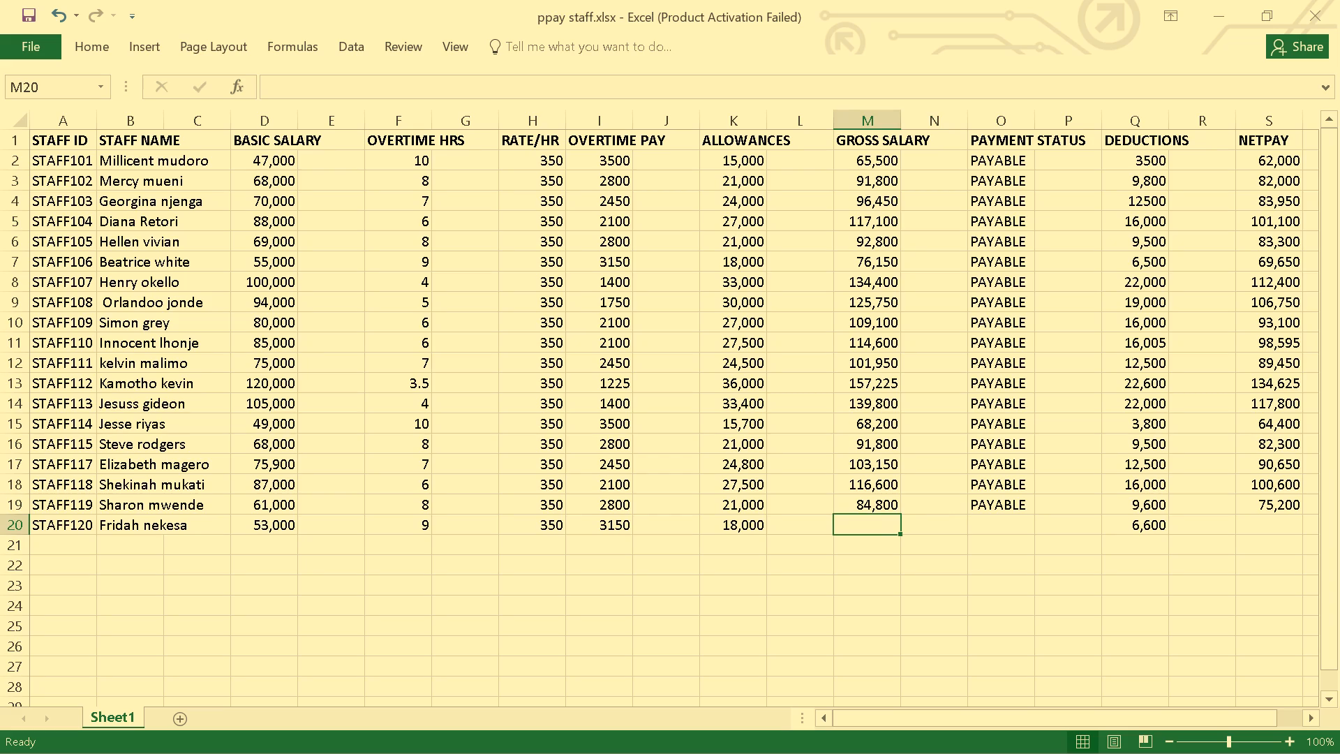
key(Up)
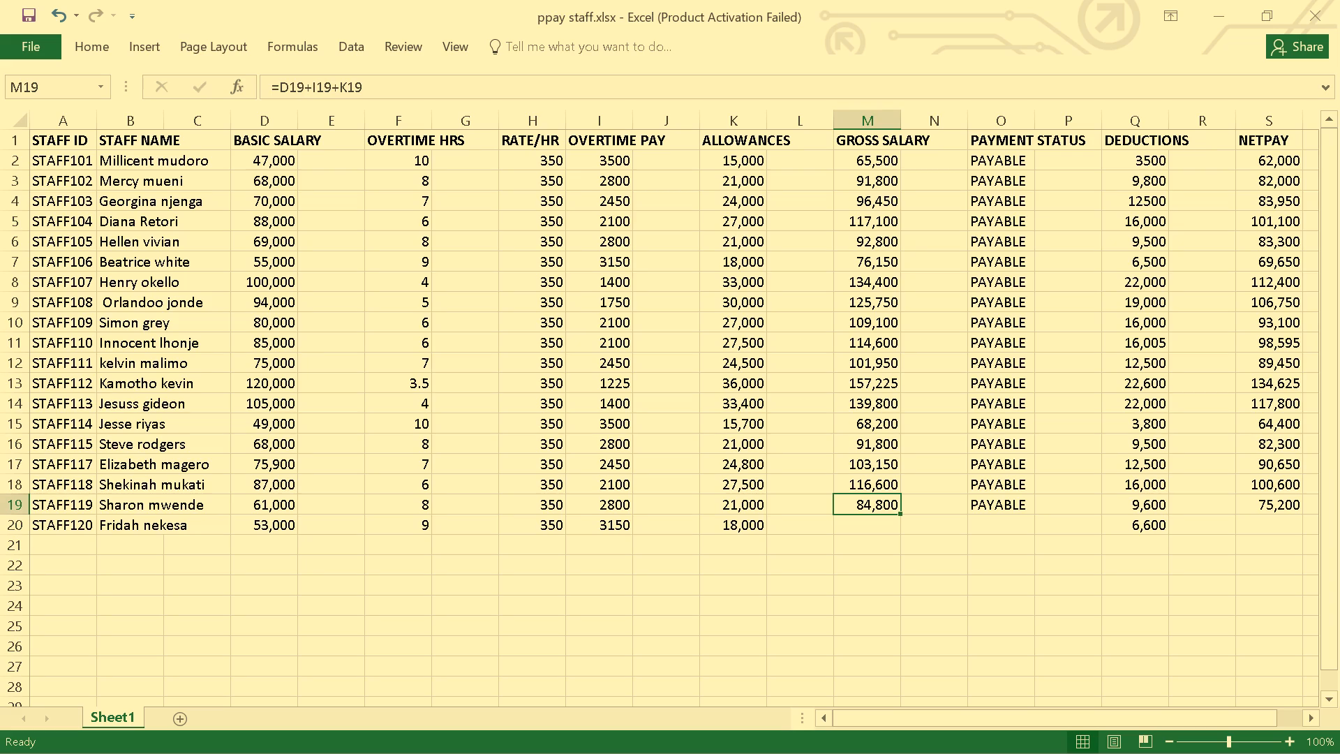
Check the deductions in column Q from row 19 up to row 14 and the net pay formulas in S14 through S17.
key(Right)
key(Right)
key(Right)
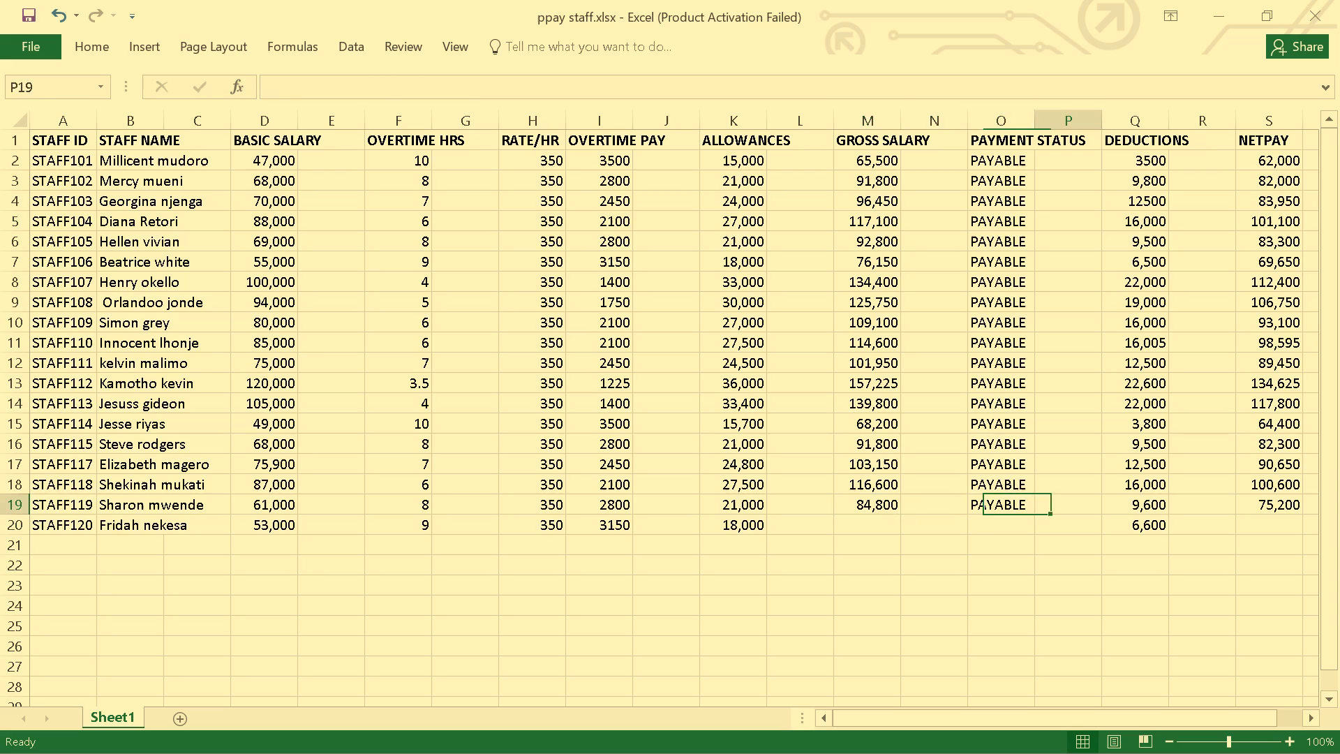
key(Right)
key(Up)
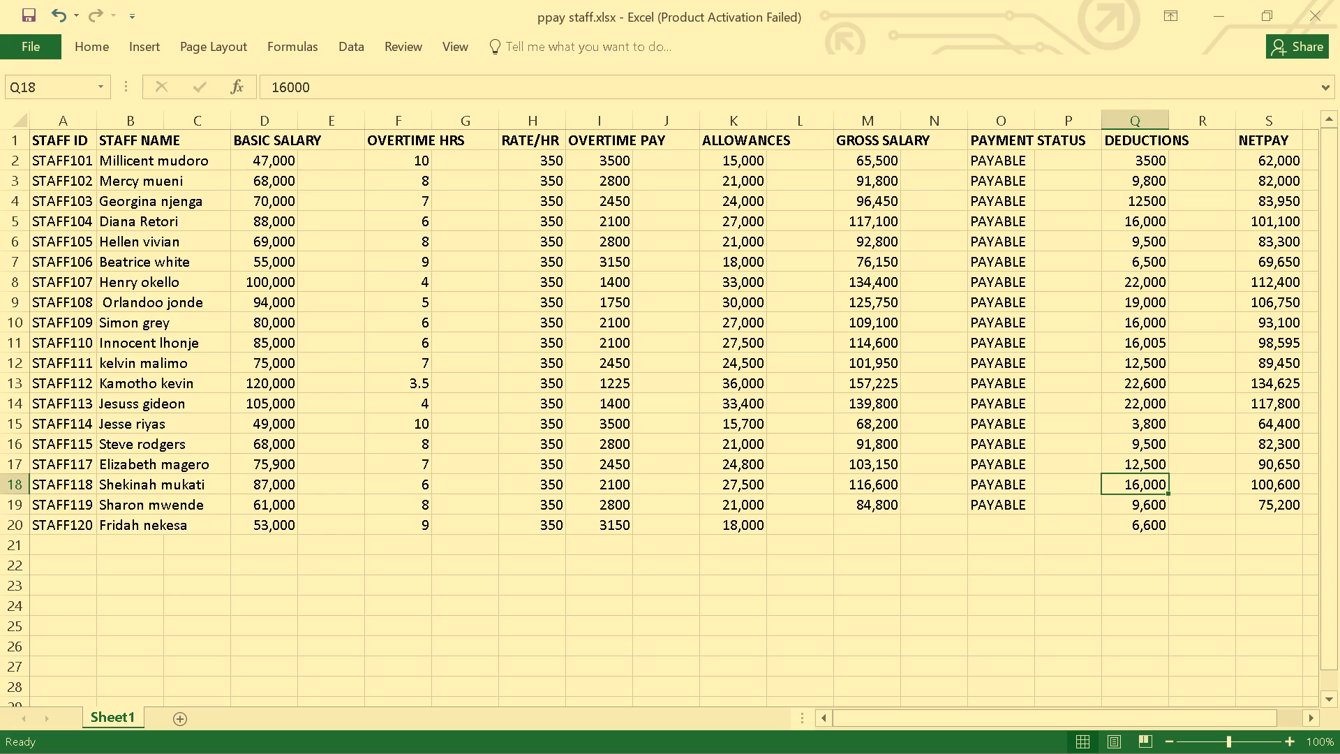
key(Up)
key(Up)
key(Up)
key(Up)
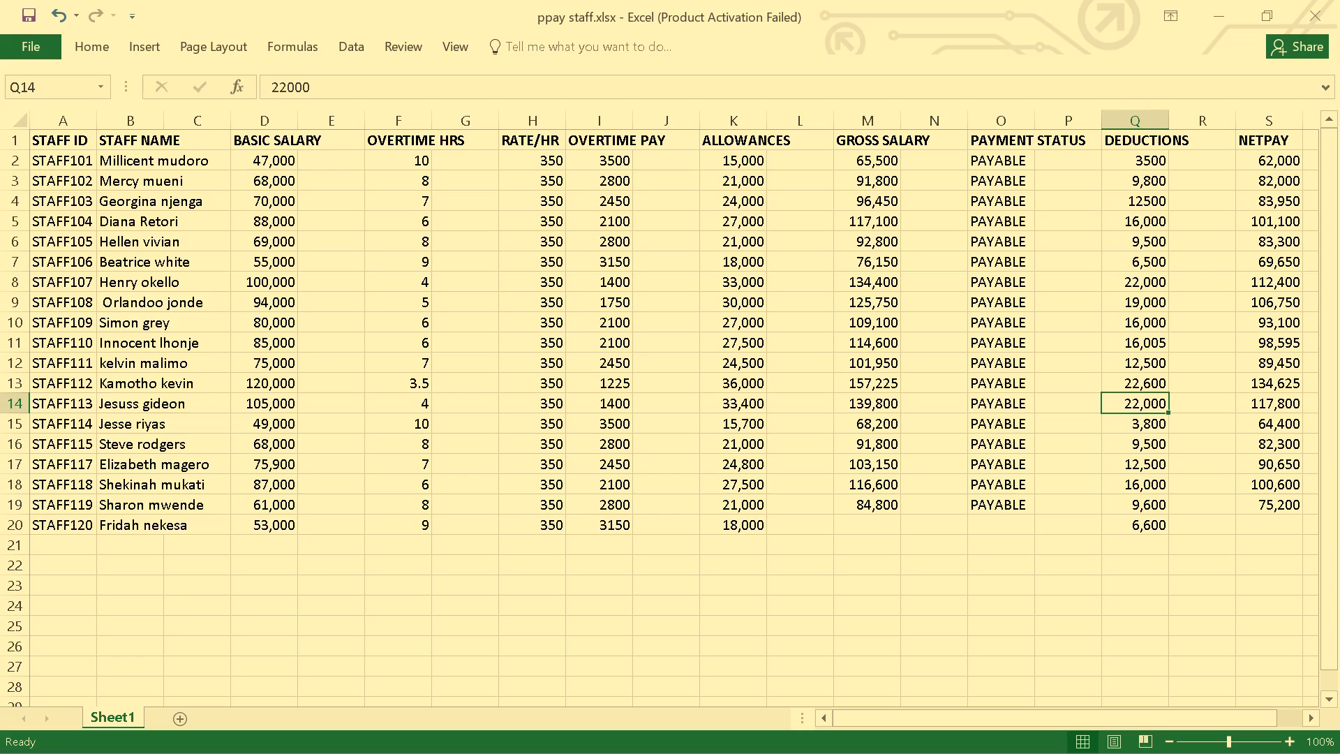
key(Right)
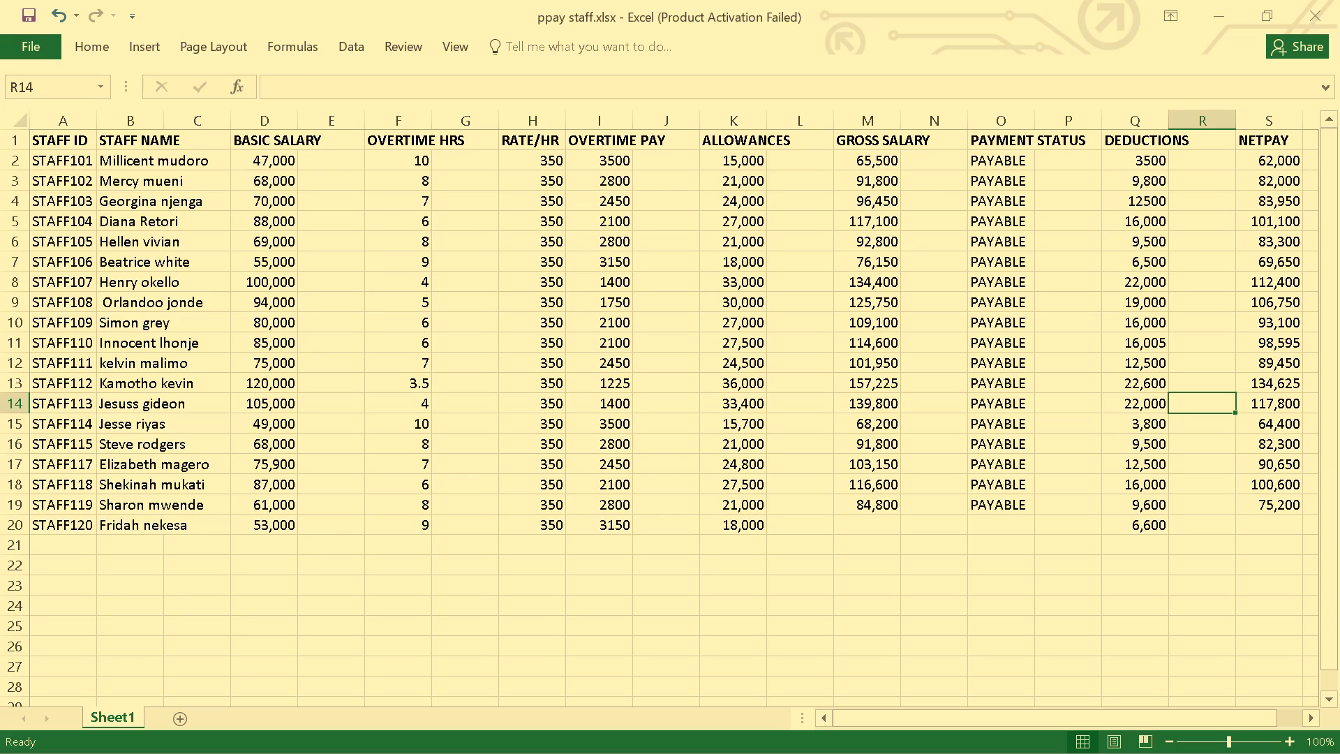
key(Right)
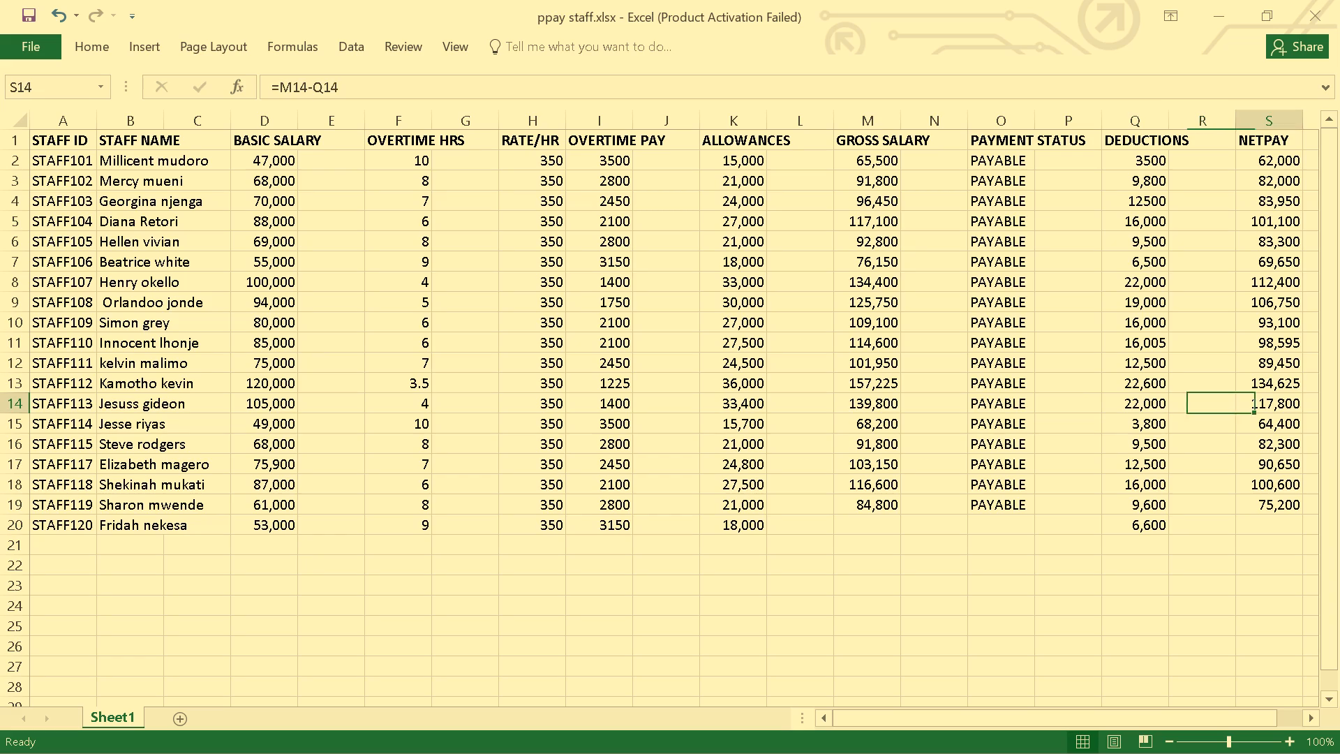
key(Down)
key(Down)
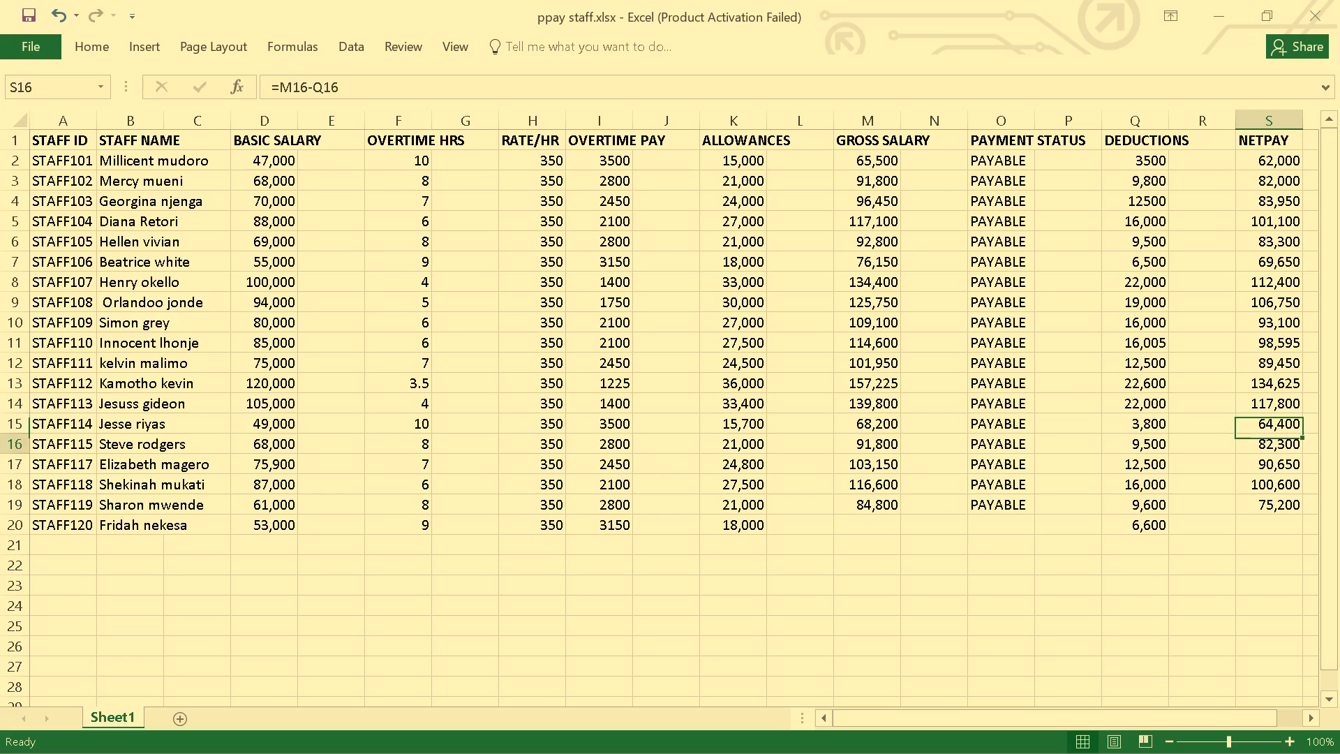
key(Down)
Examine STAFF117's row 17 from deductions back through allowances, overtime pay and hourly rate to basic salary.
key(Left)
key(Left)
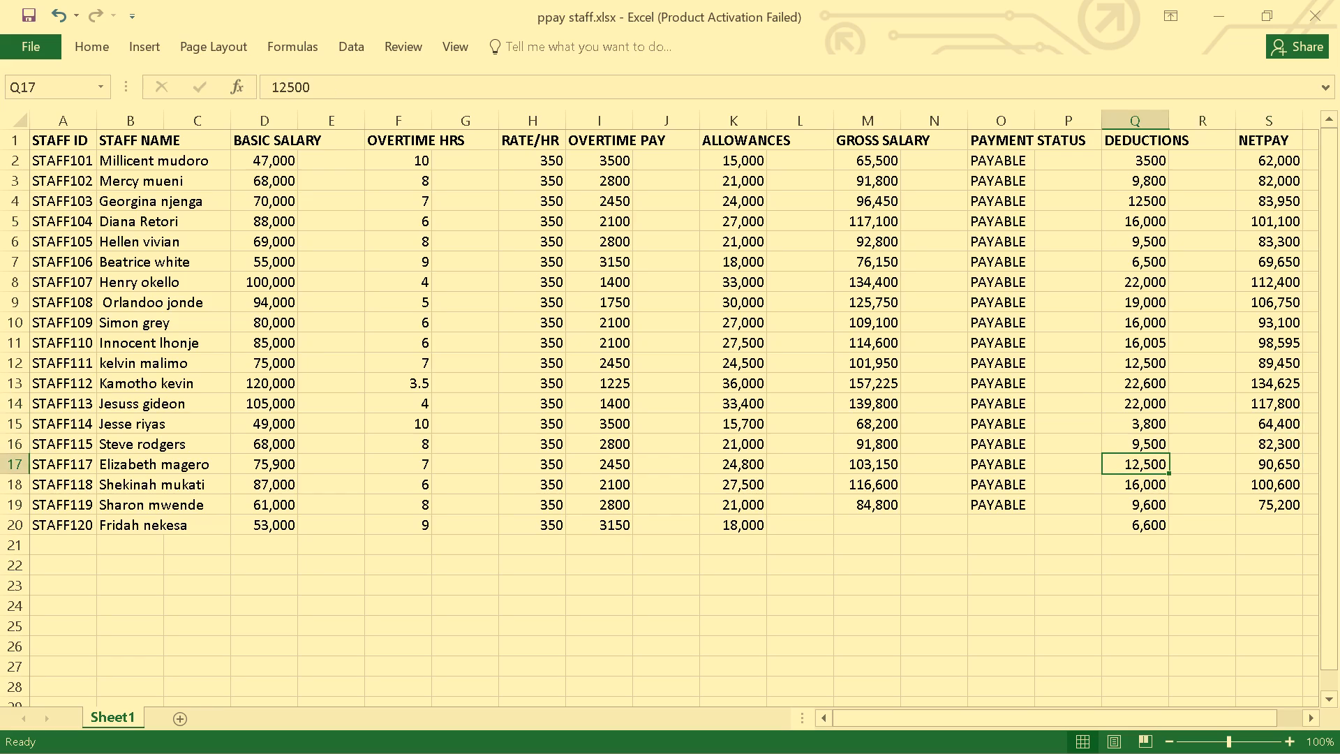
key(Left)
key(Left)
key(Left)
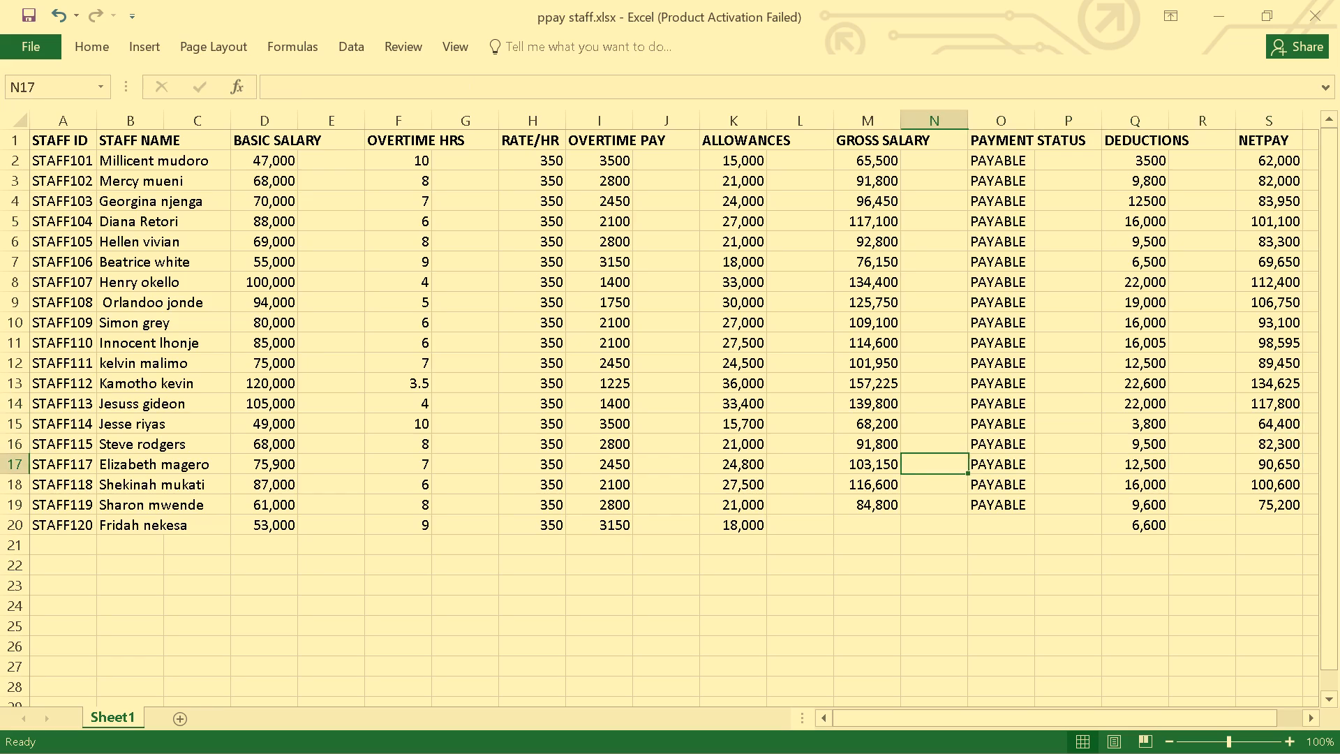
key(Left)
key(Left)
key(Left)
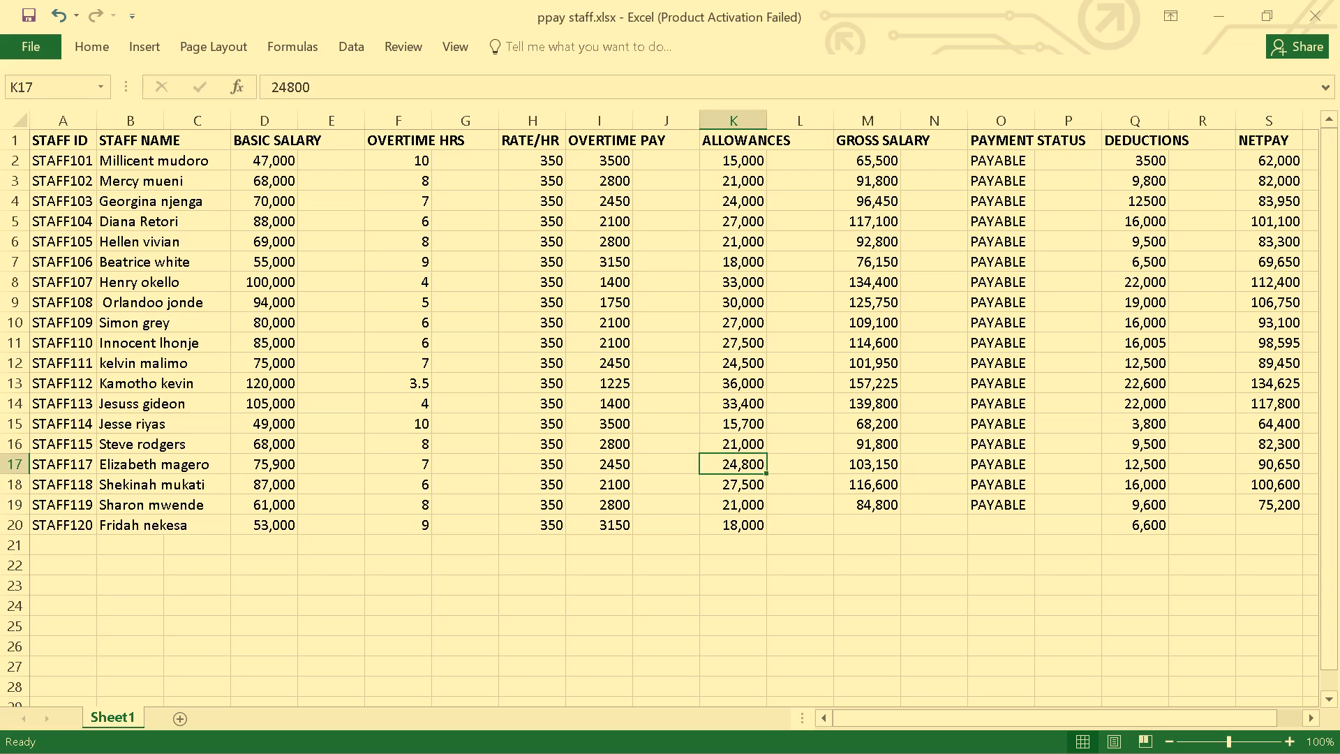
key(Left)
key(Left)
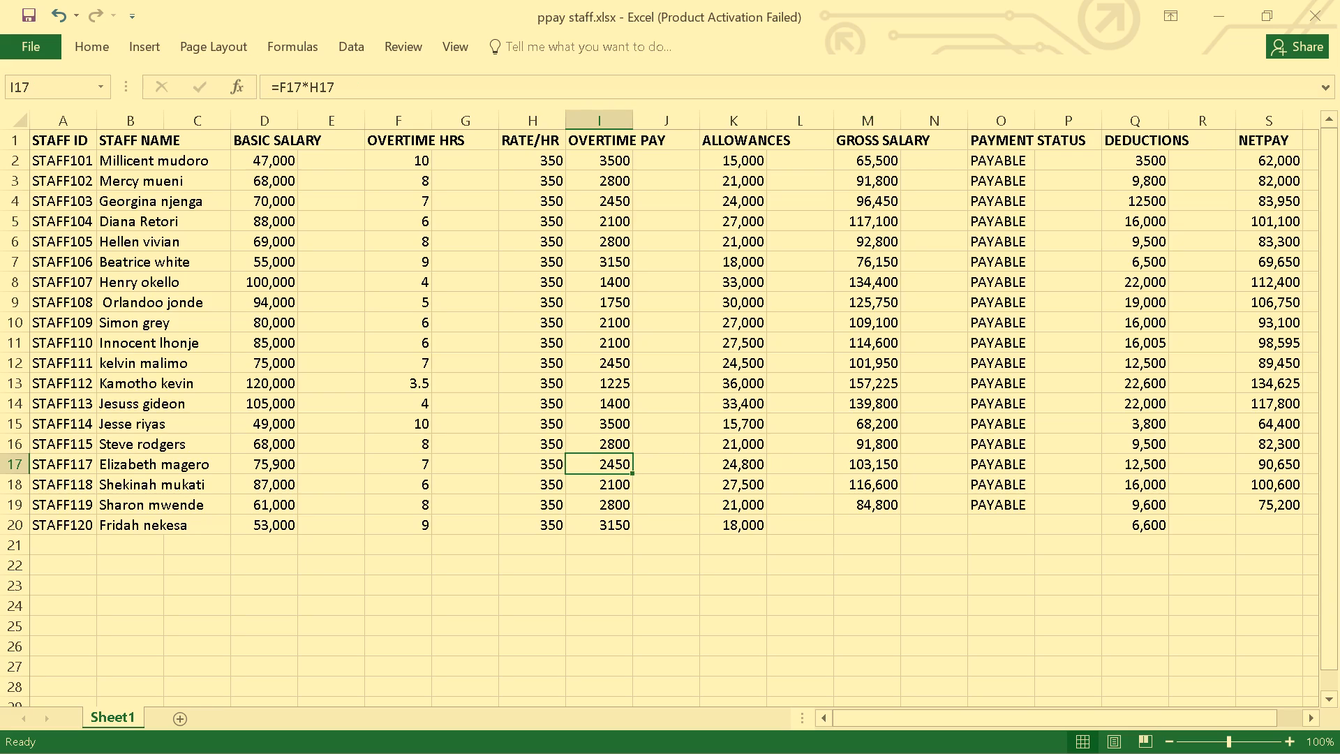
key(Left)
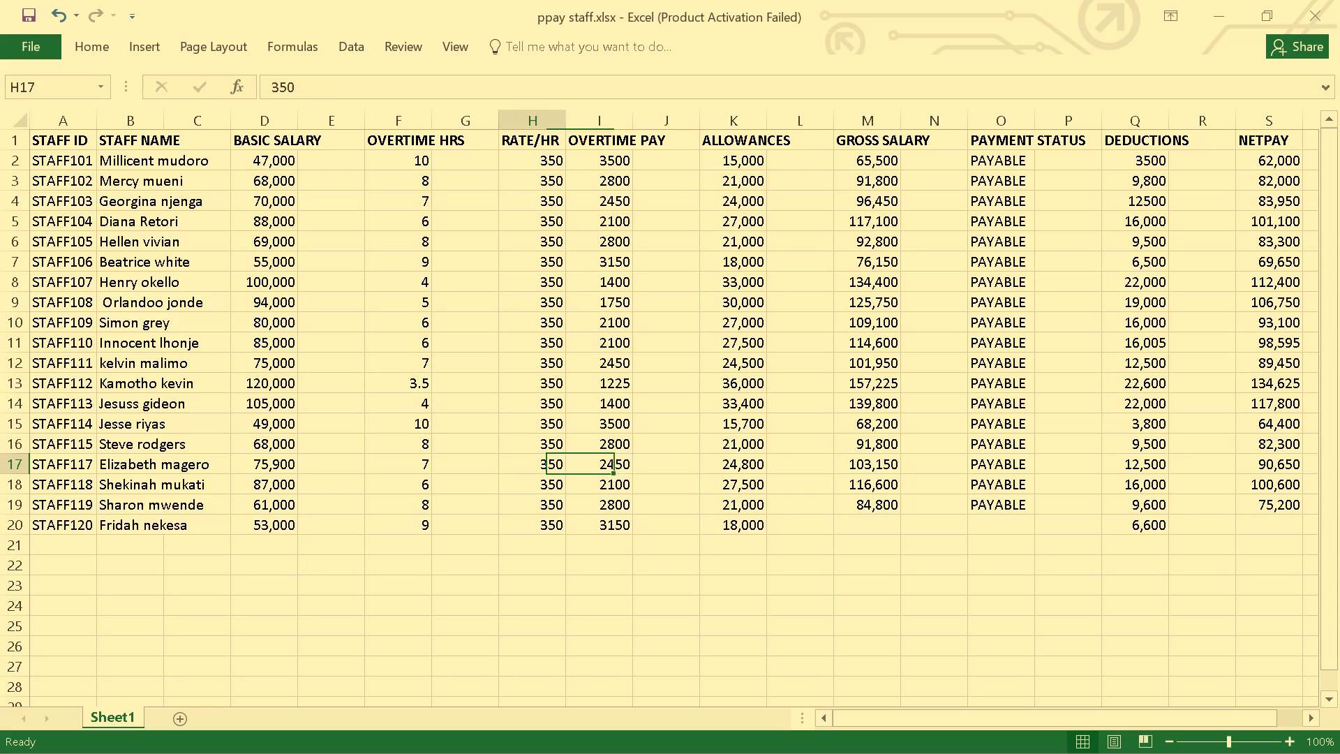
key(Left)
key(Left)
key(Left)
key(Left)
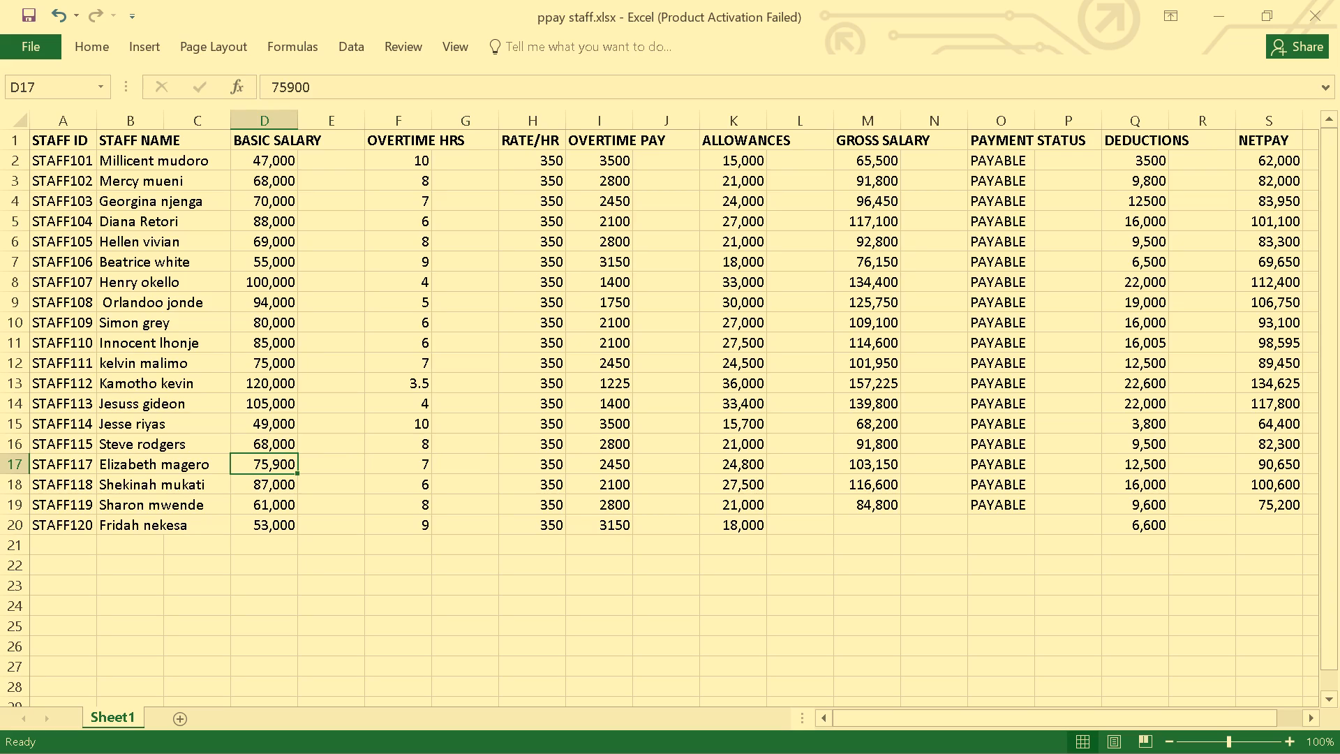
key(Right)
key(Right)
key(Right)
key(Right)
key(Right)
key(Right)
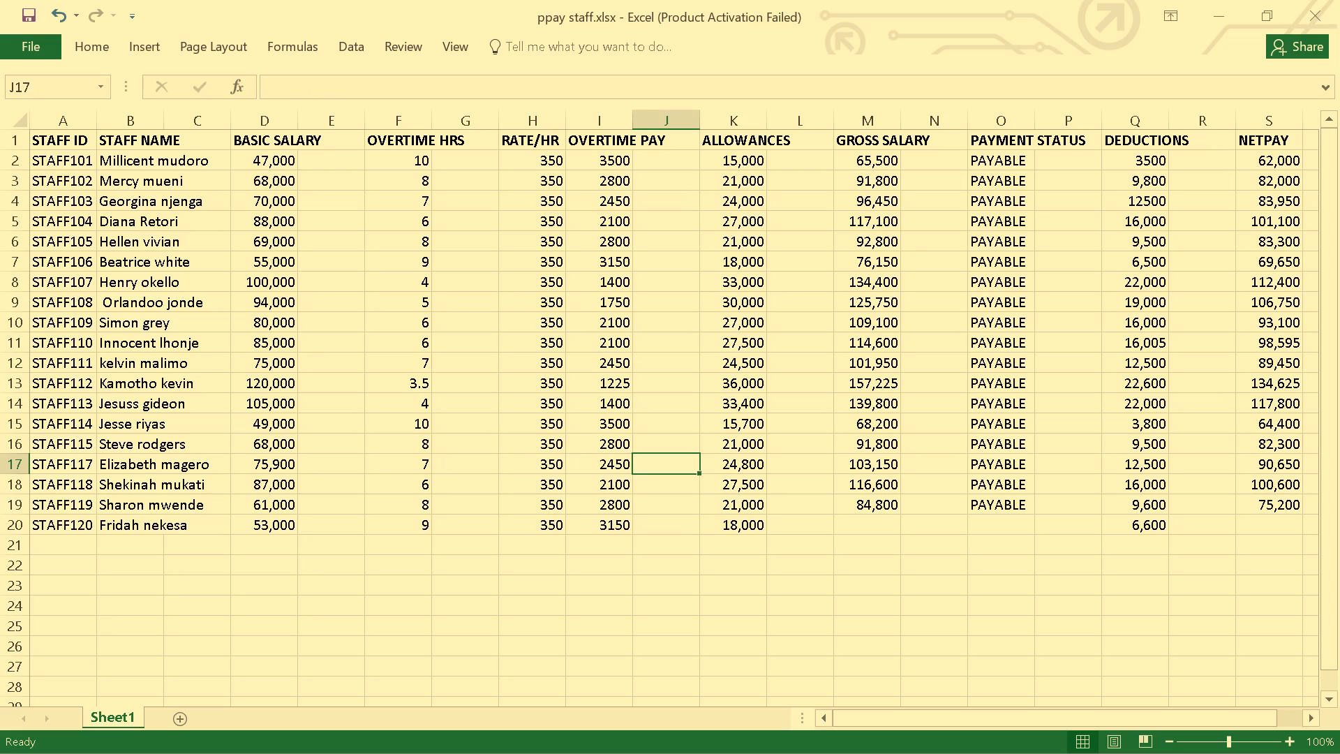
key(Right)
key(Right)
key(Right)
key(Right)
key(Right)
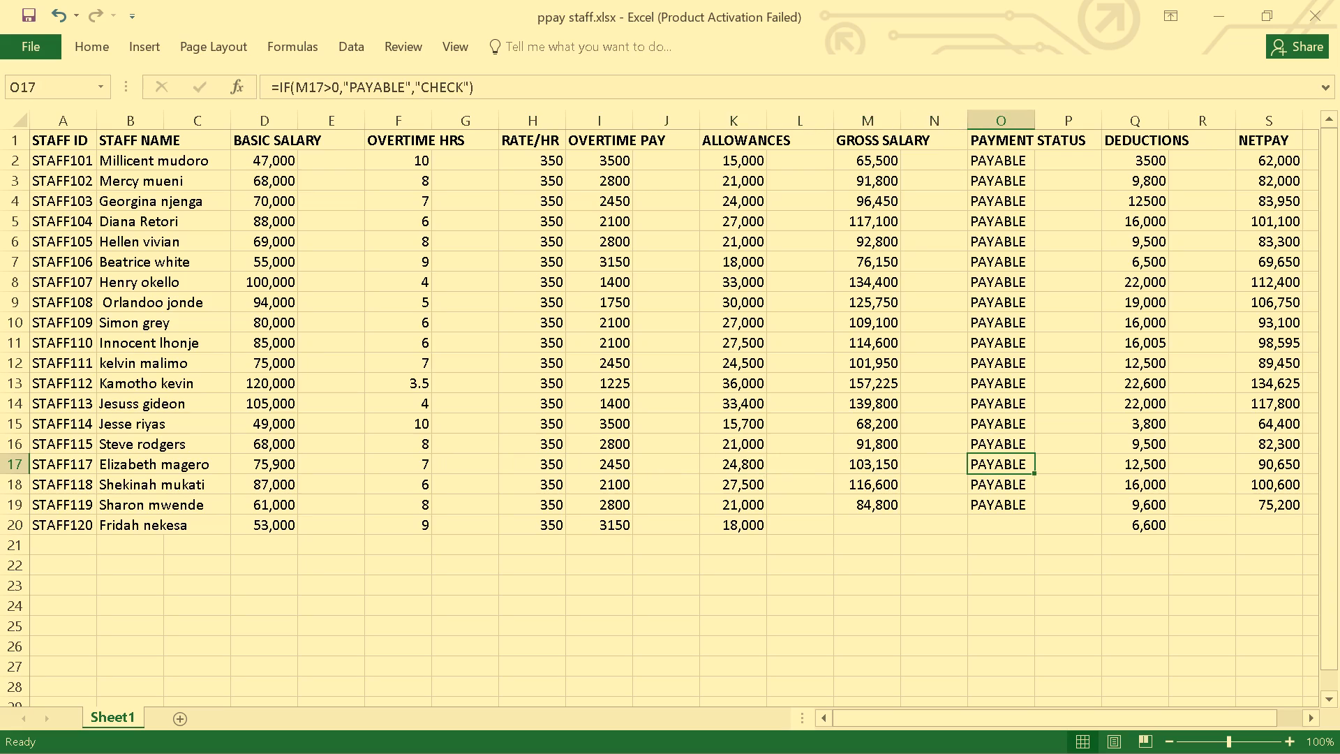
key(Right)
key(Right)
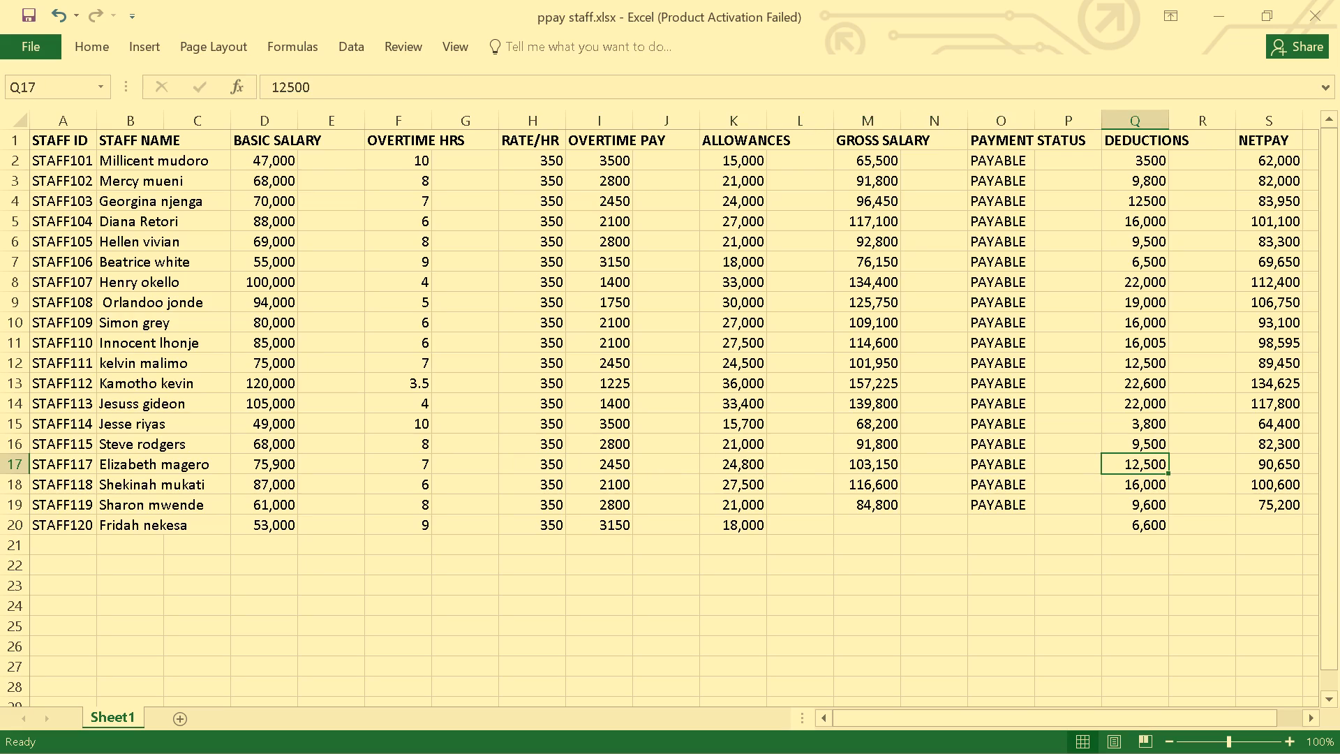
key(Right)
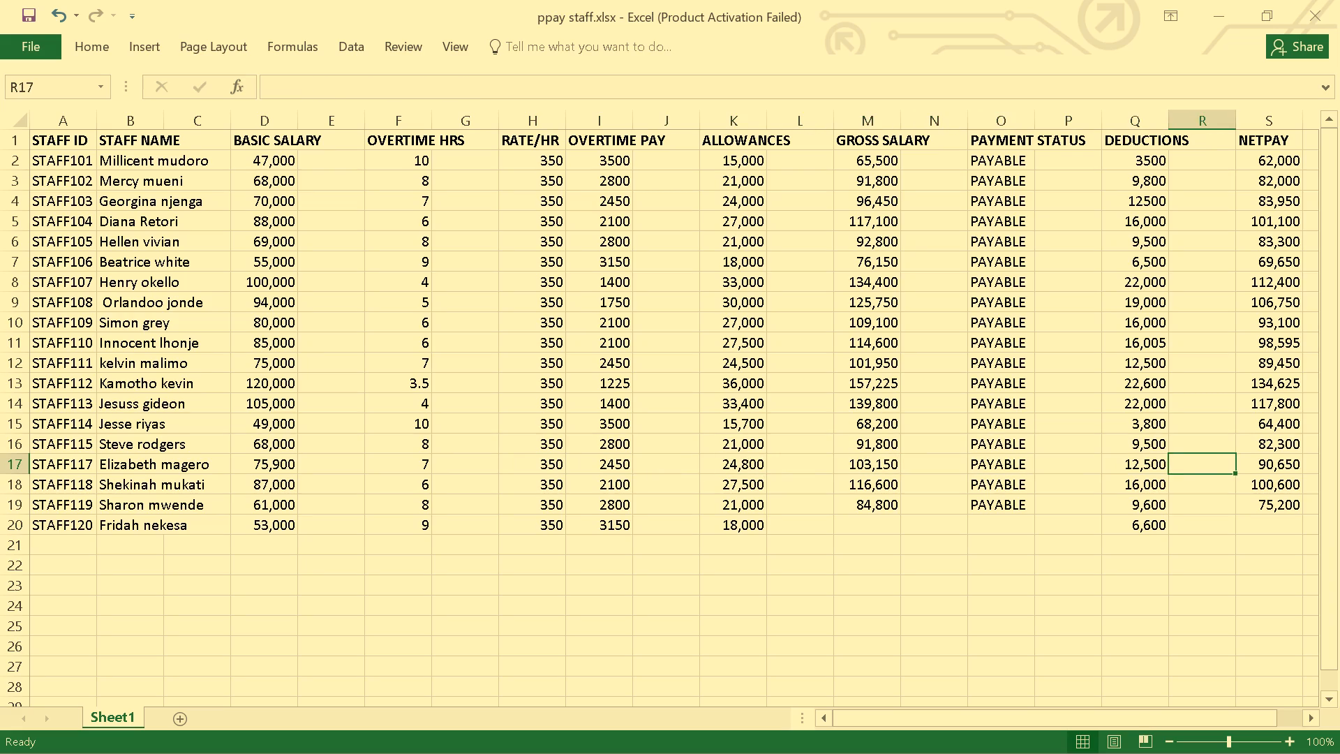
key(Right)
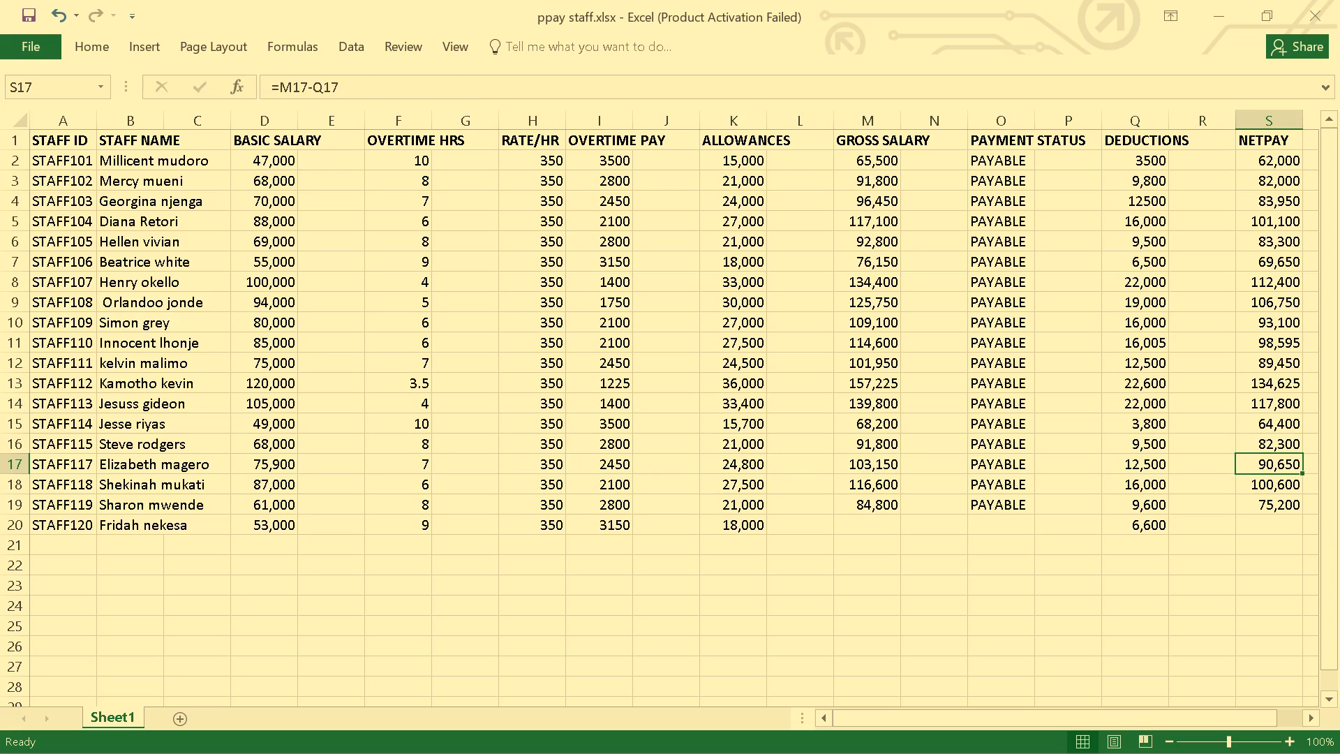
Inspect the net pay formulas in column S from row 16 up to row 12.
key(Up)
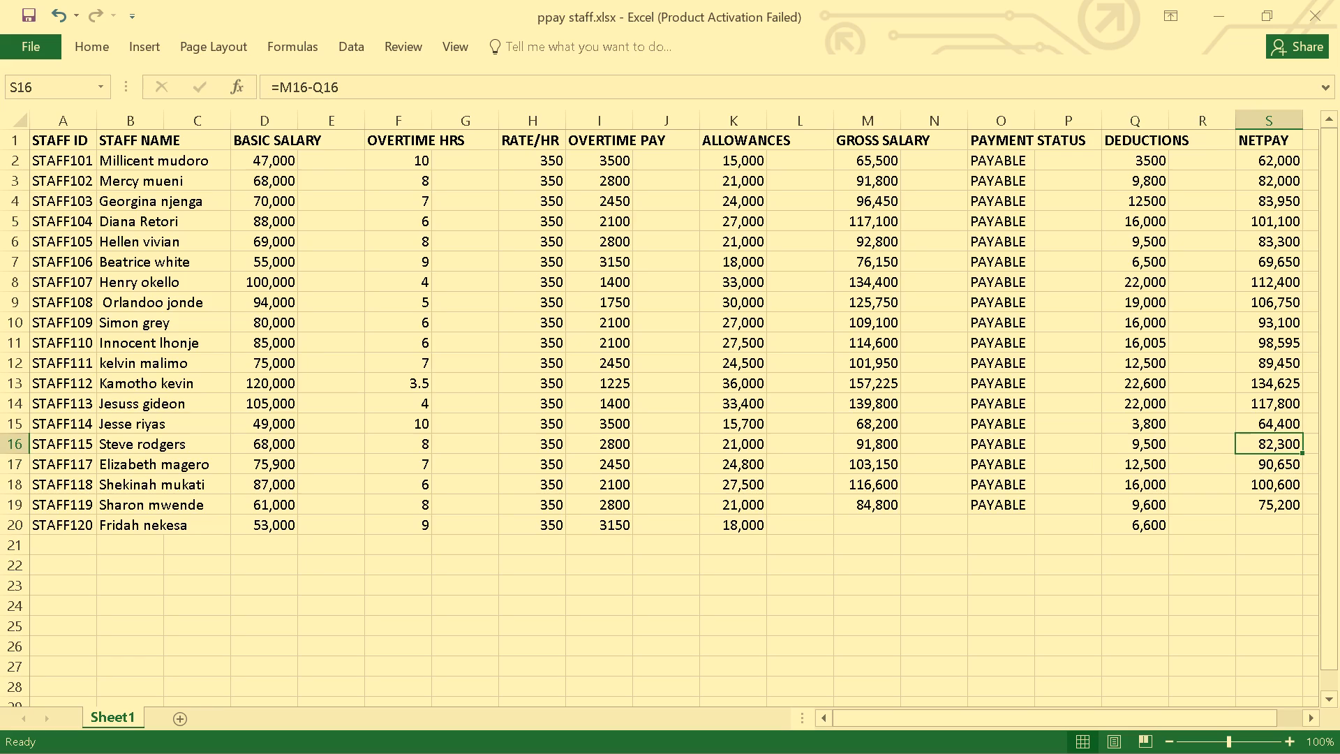
key(Up)
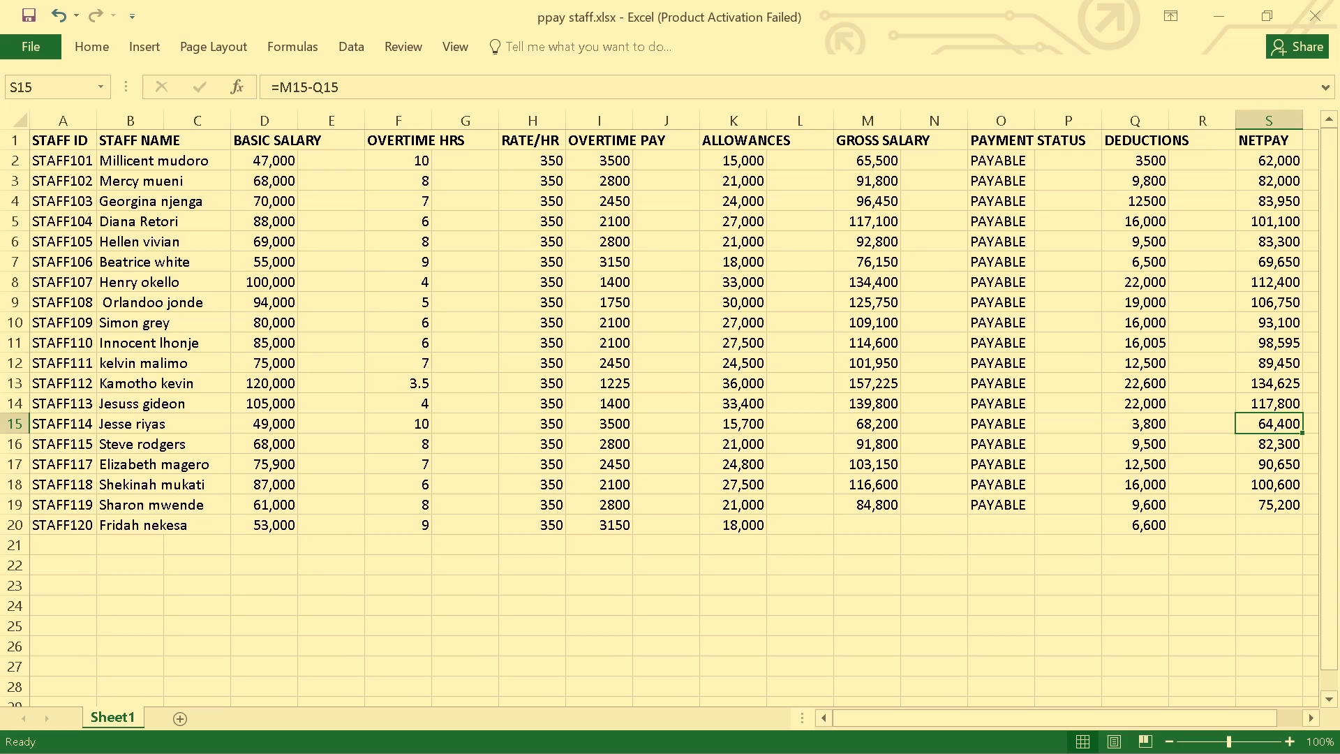
key(Up)
key(Up)
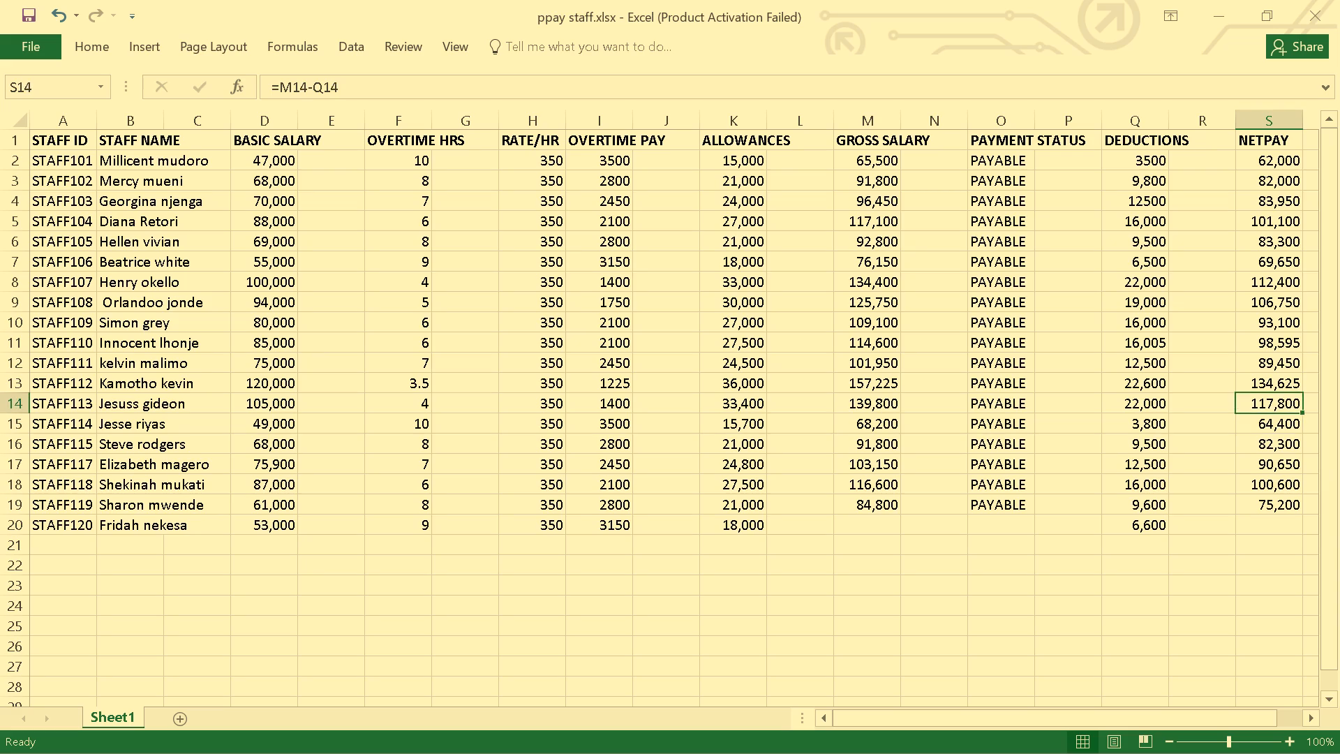
key(Up)
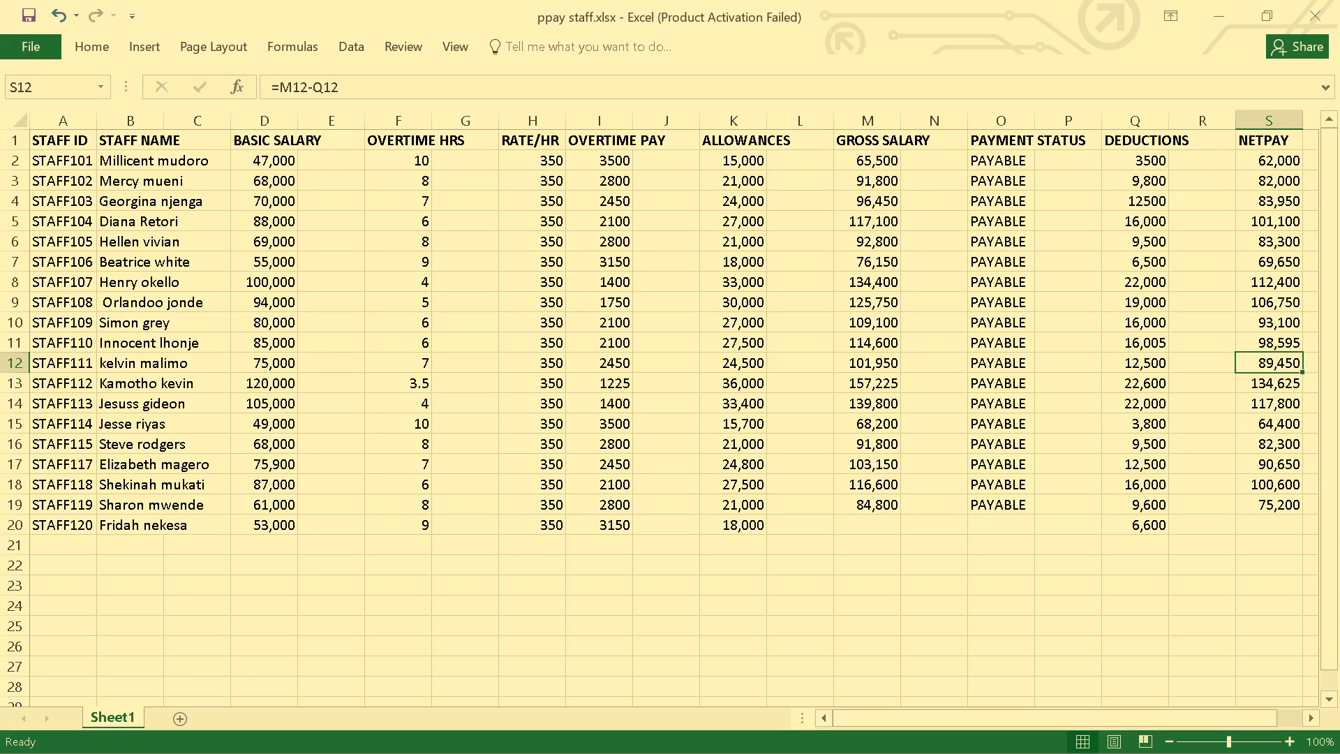
Check the payment status formula in O19 and spot-check deductions in column Q from row 19 up to row 7.
click(874, 524)
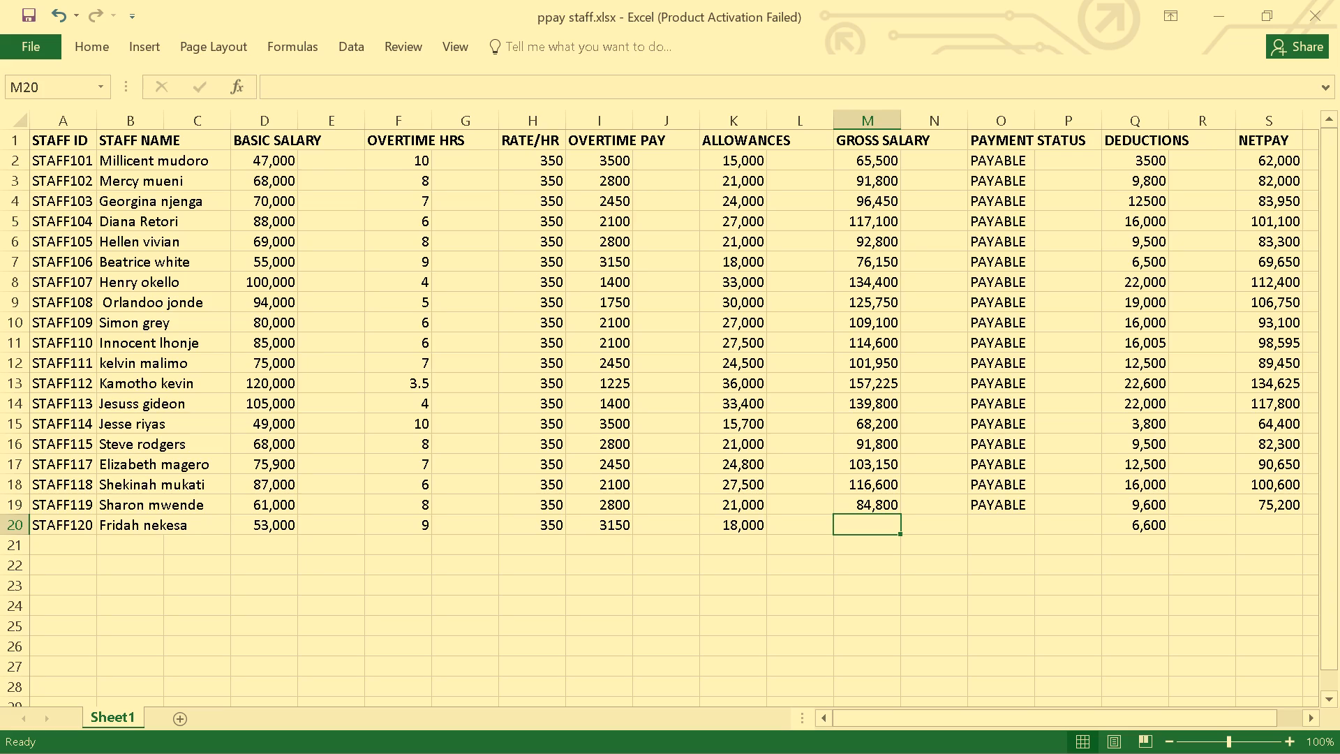
click(997, 497)
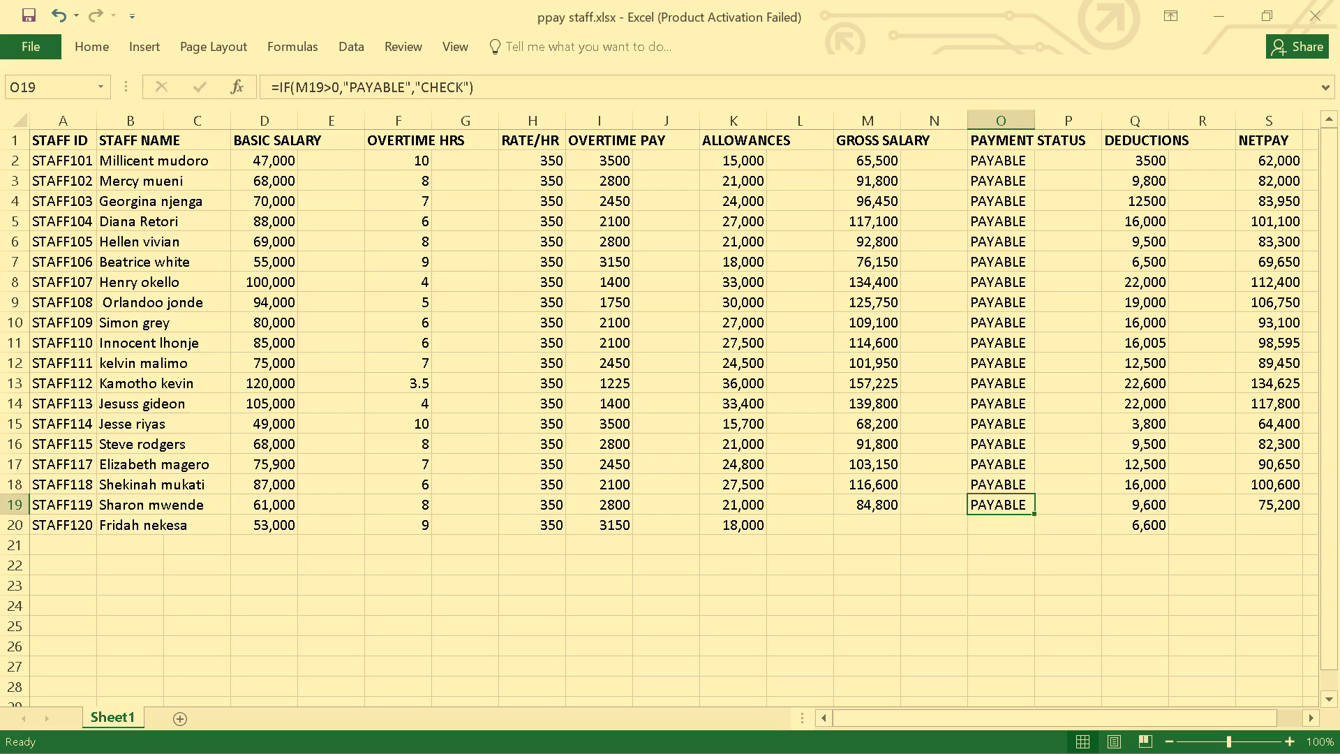
click(1149, 501)
click(1163, 440)
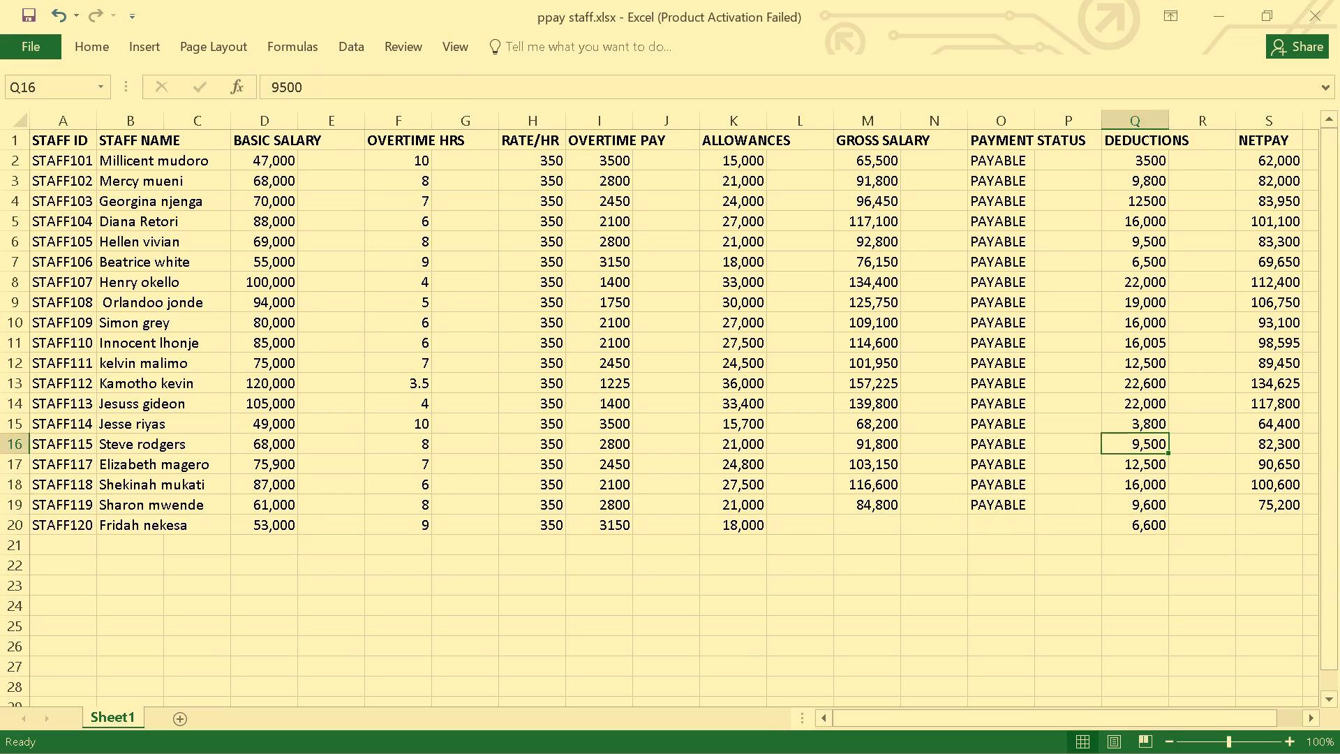
click(1153, 401)
click(1153, 326)
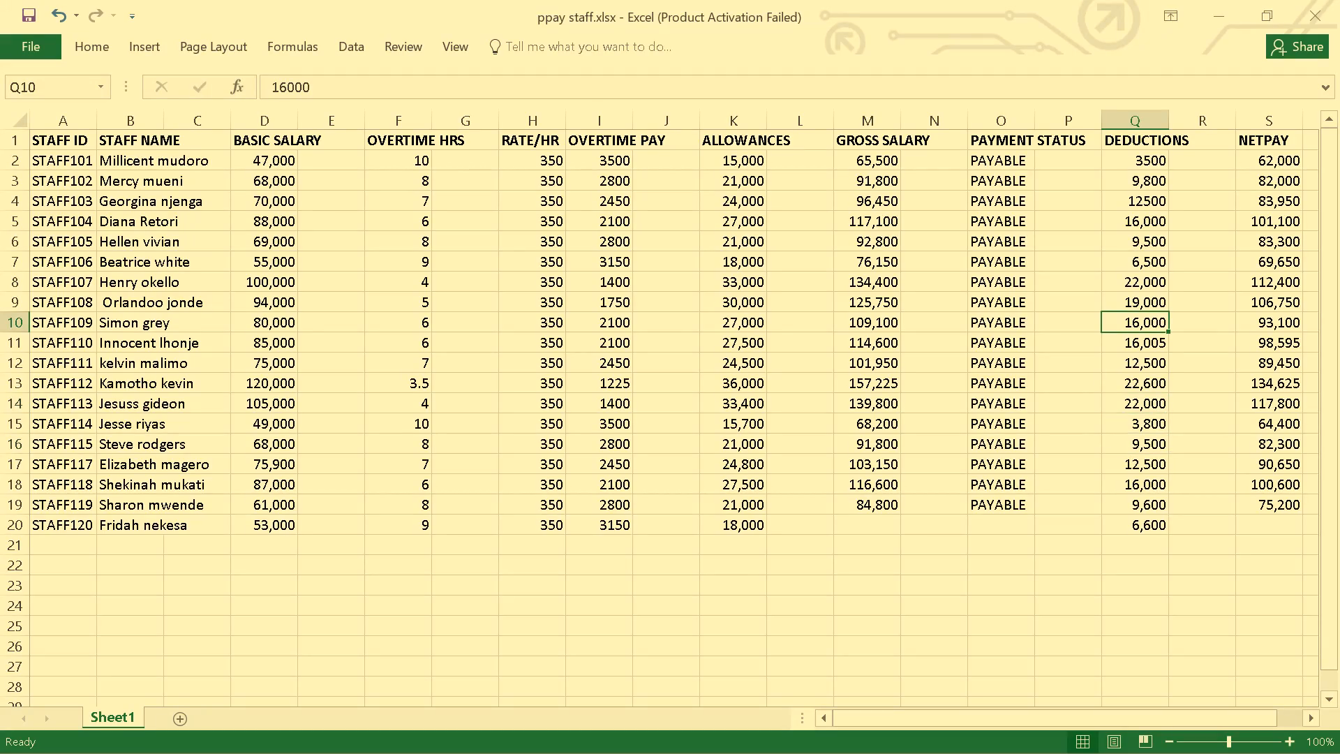
click(1151, 266)
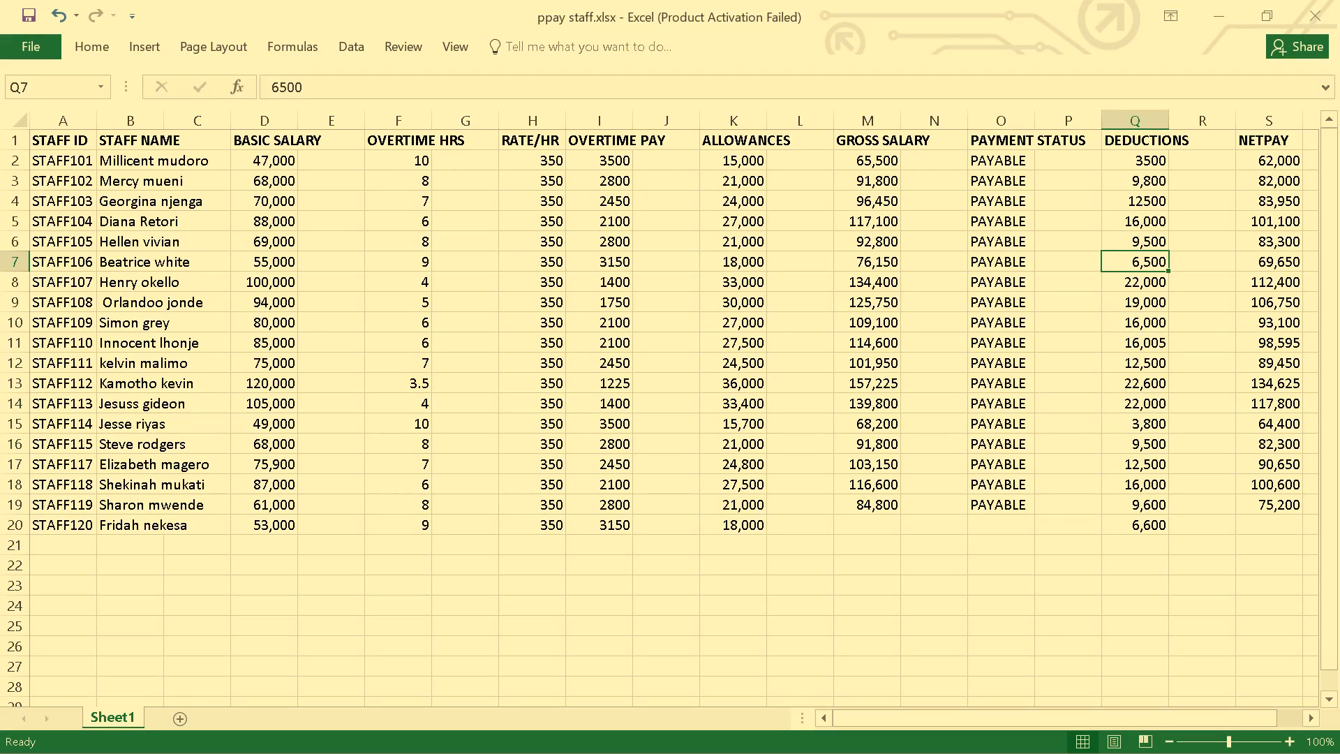
Begin a gross salary formula for STAFF120 in cell M20.
click(864, 529)
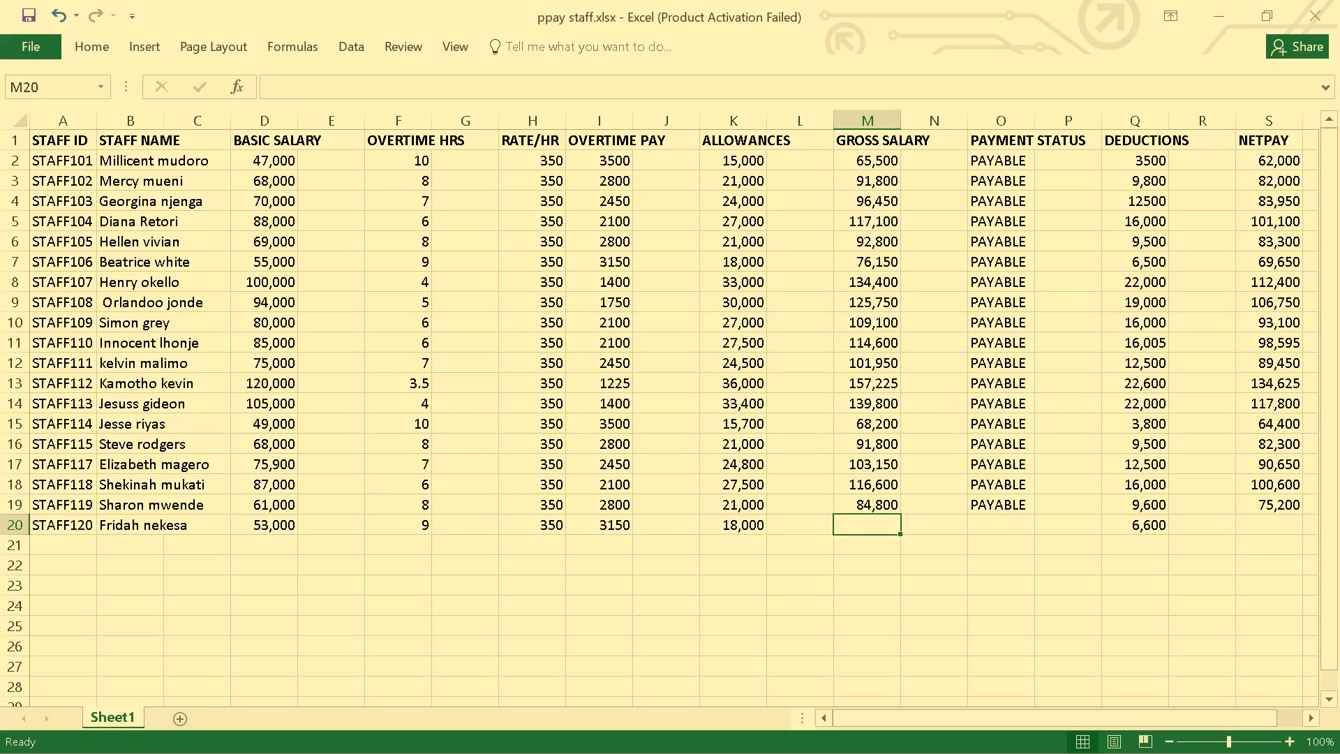
click(853, 527)
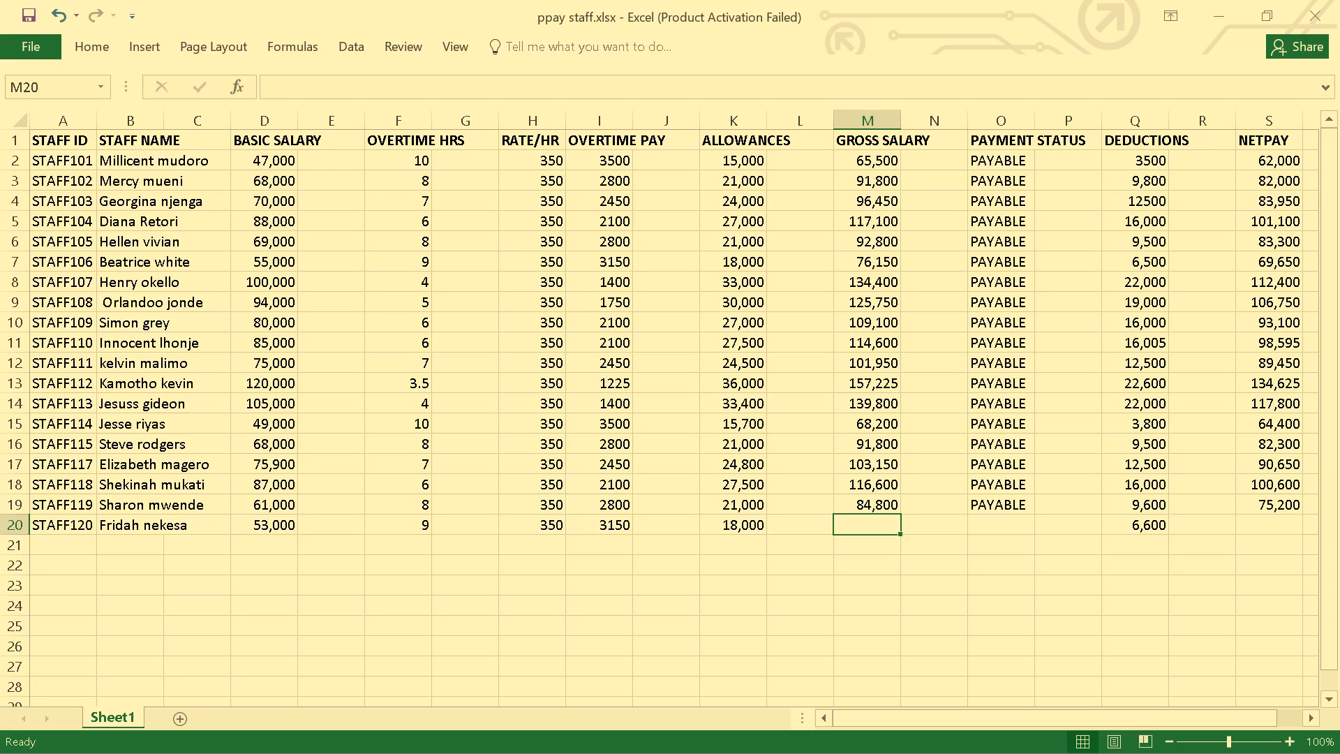
key(equal)
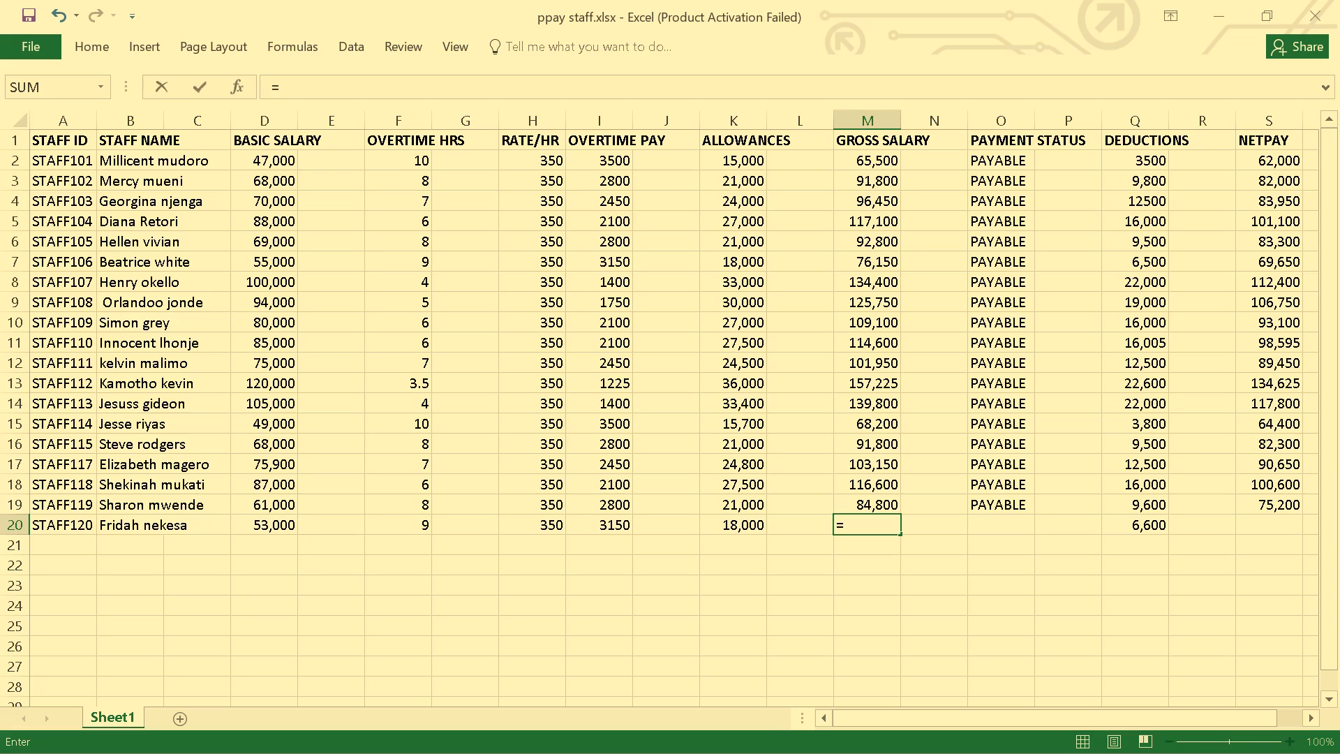
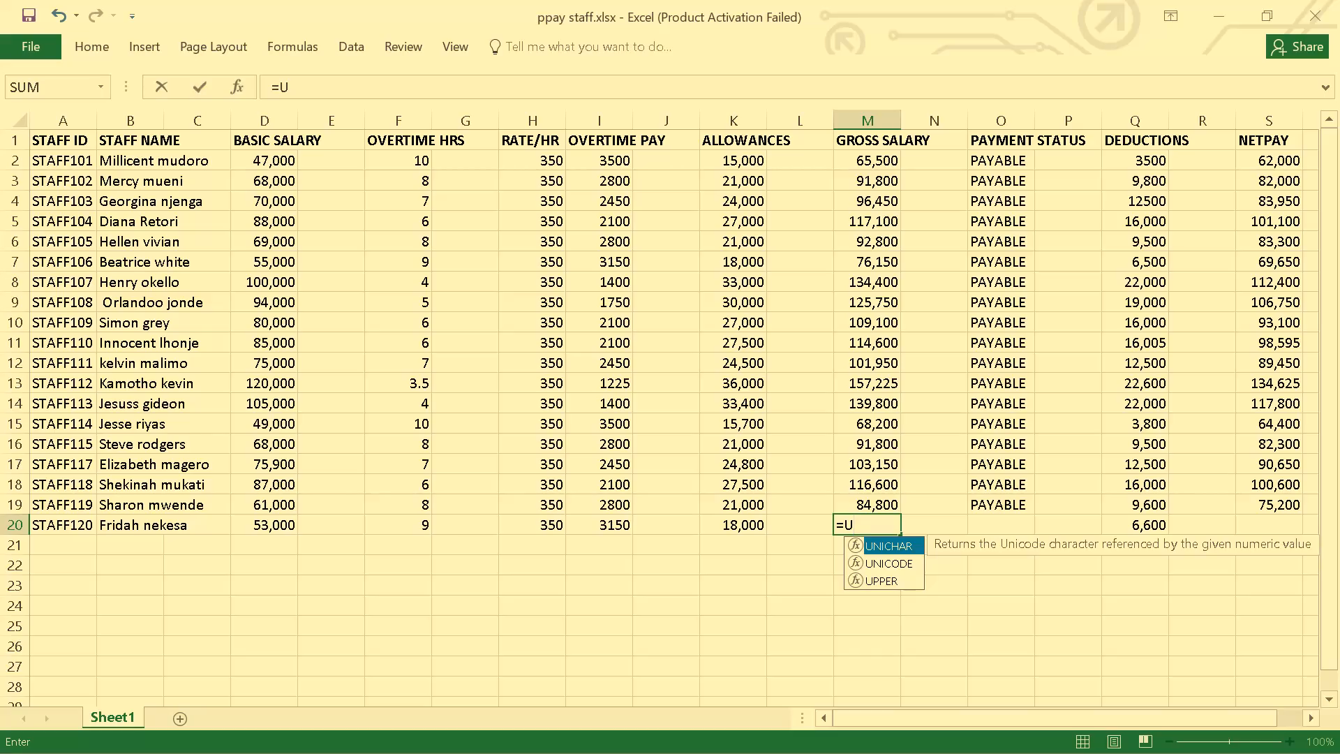
Correct the start of STAFF120's gross salary formula in M20 so it reads =D20, referencing the basic salary.
key(BackSpace)
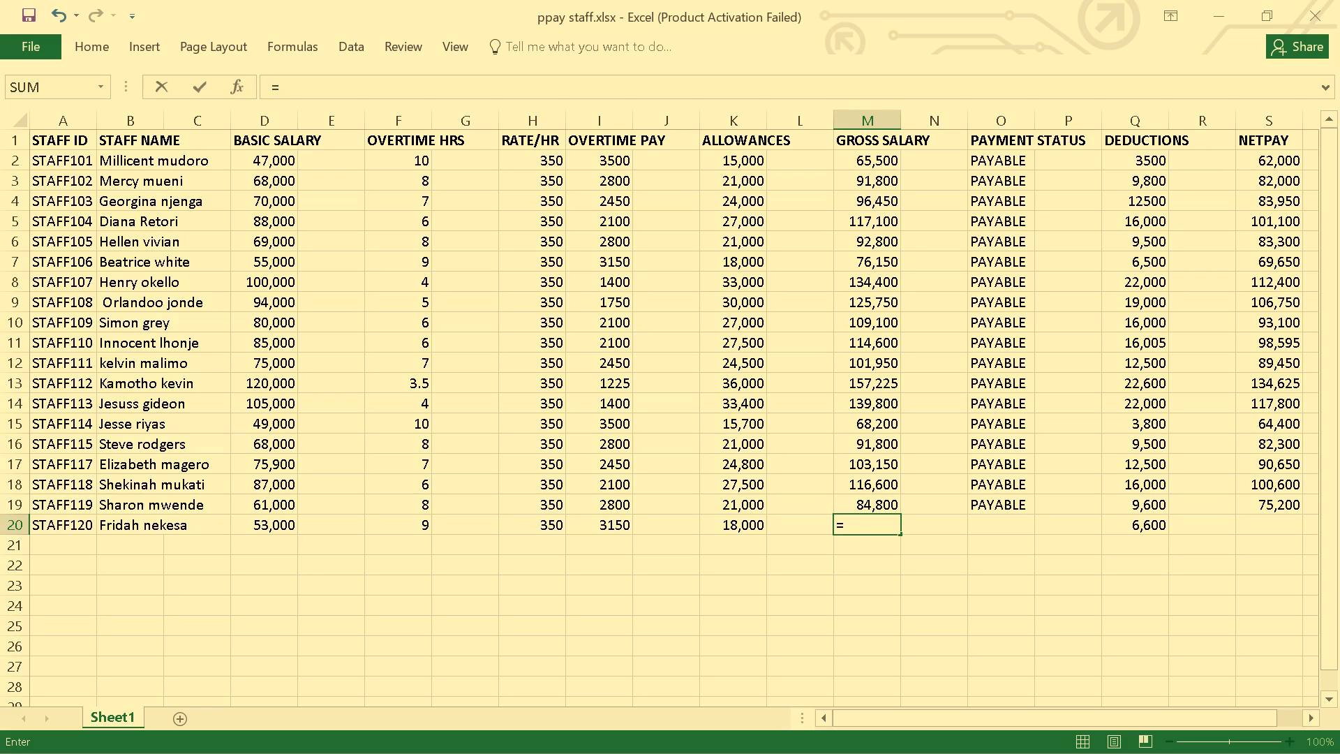
key(d)
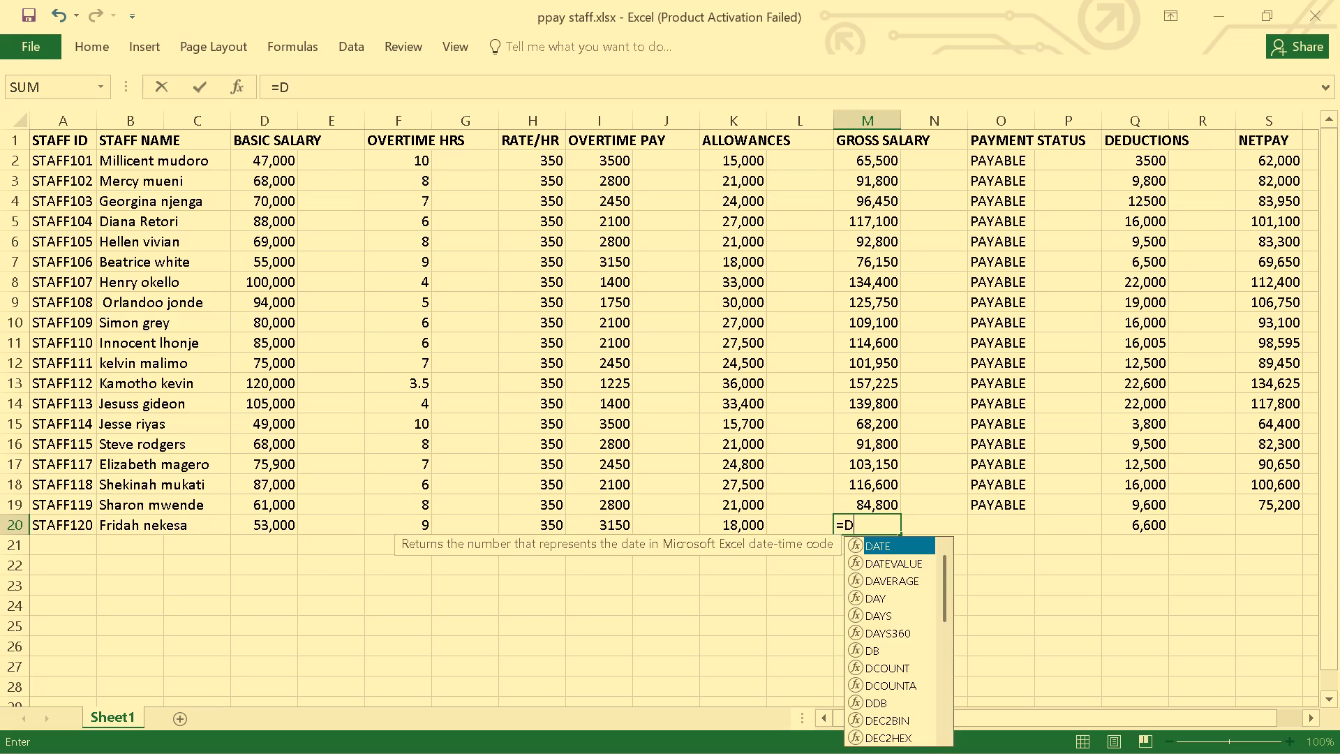
text(20)
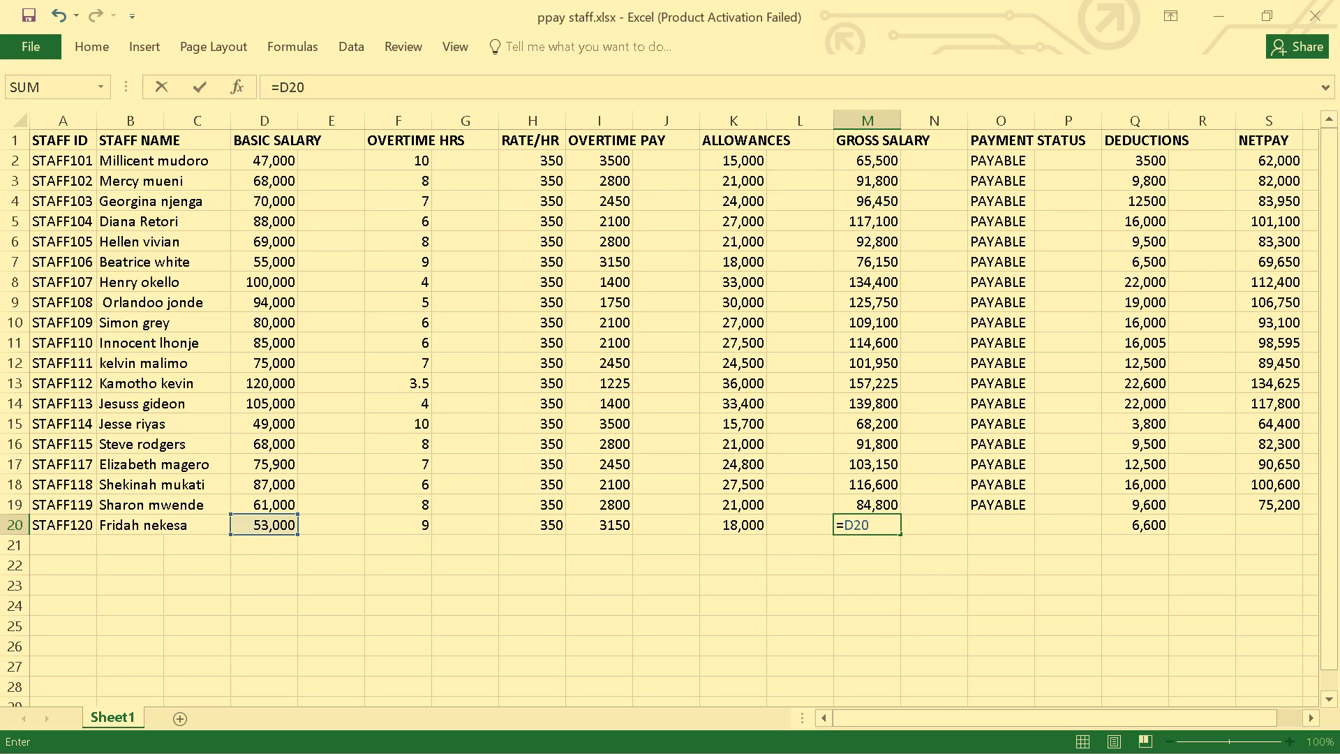
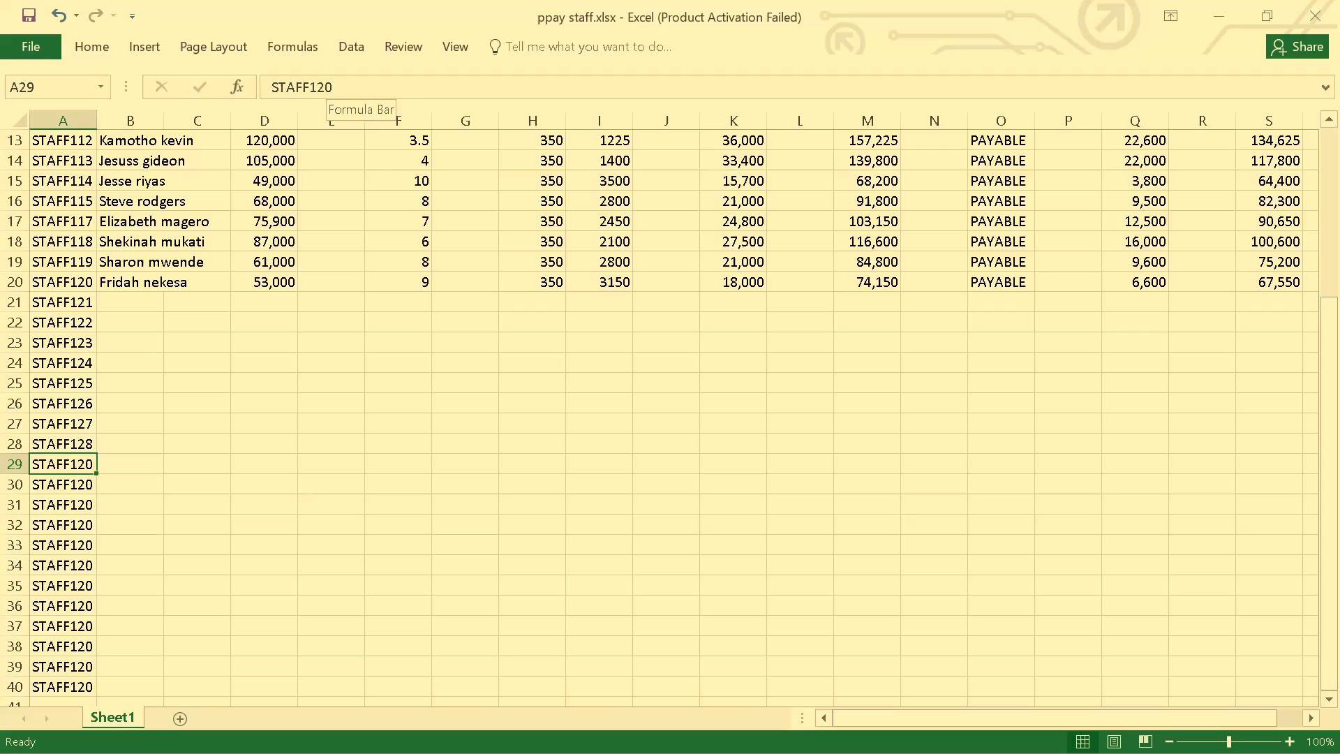
Renumber the duplicated staff IDs in A29 and A30 as STAFF129 and STAFF130.
click(337, 84)
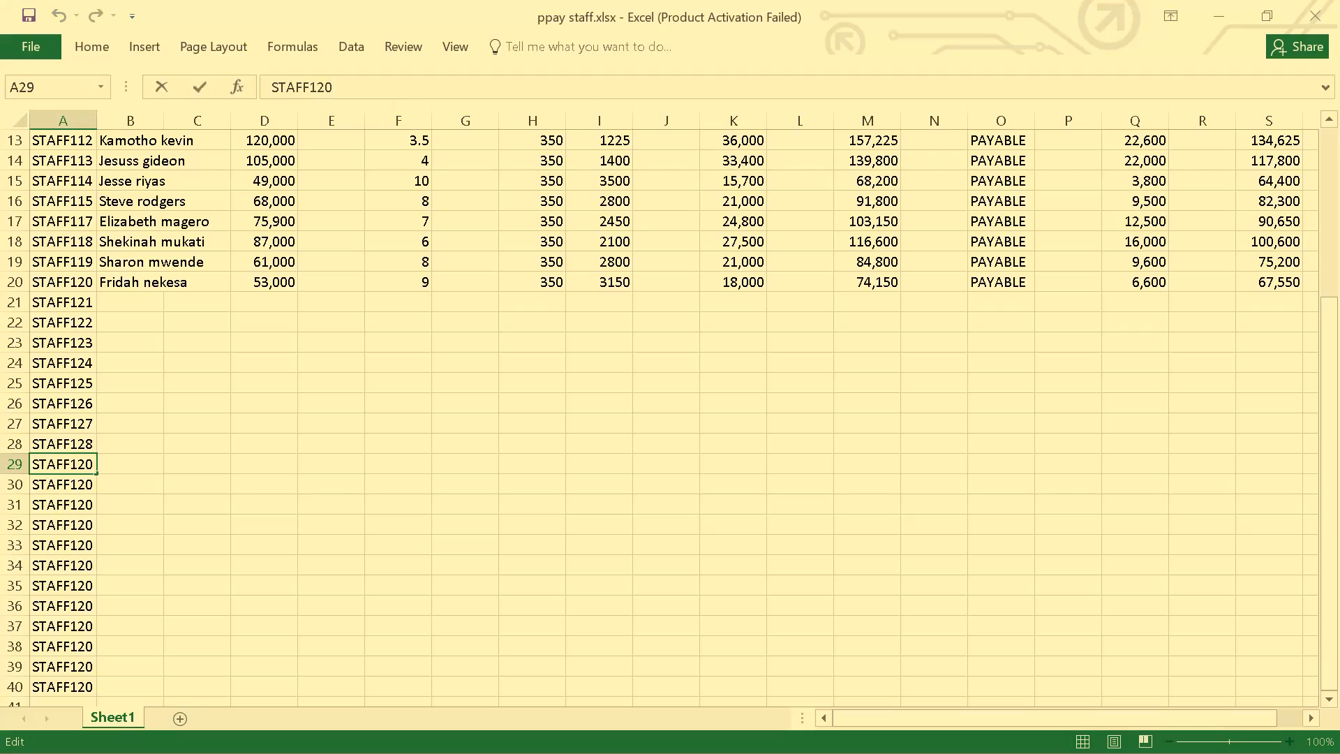
key(BackSpace)
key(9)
key(Return)
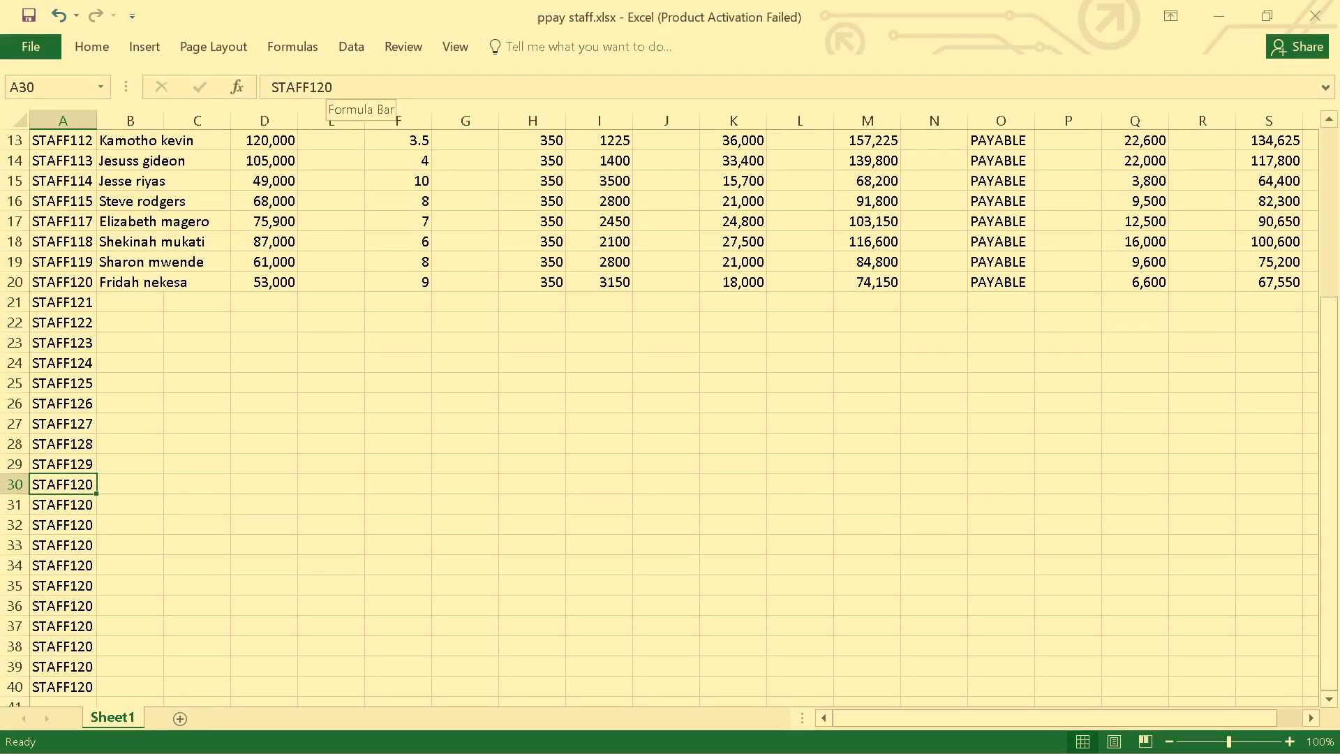
click(336, 84)
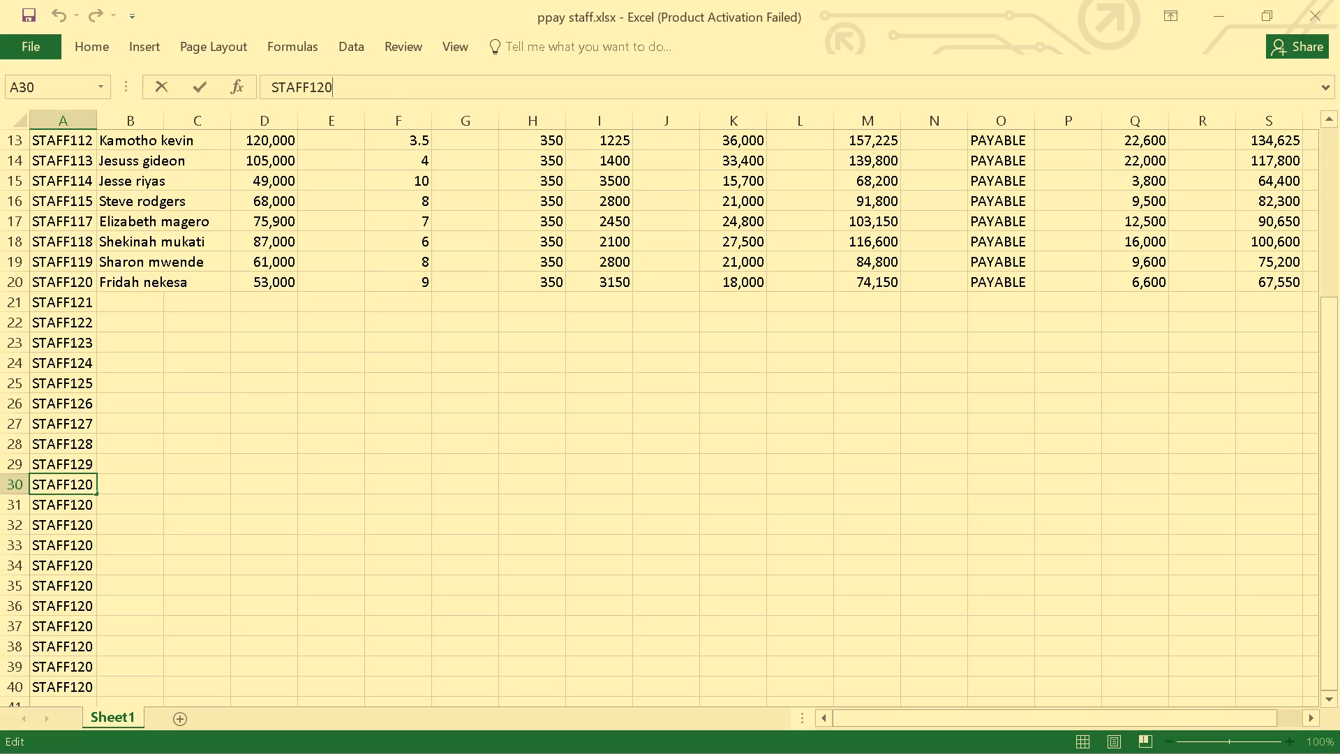
key(BackSpace)
key(BackSpace)
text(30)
Change the repeated staff IDs in A31 and A32 to STAFF131 and STAFF132.
click(76, 507)
click(348, 89)
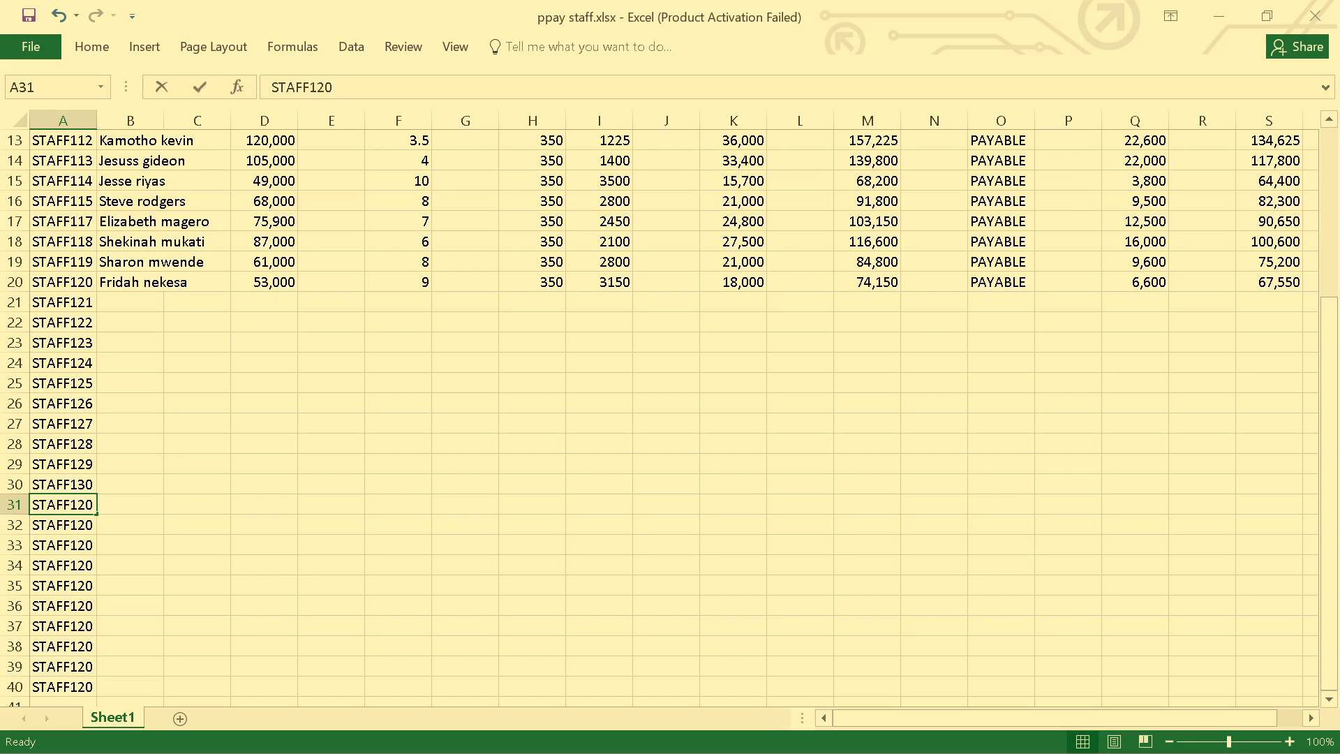
key(BackSpace)
key(BackSpace)
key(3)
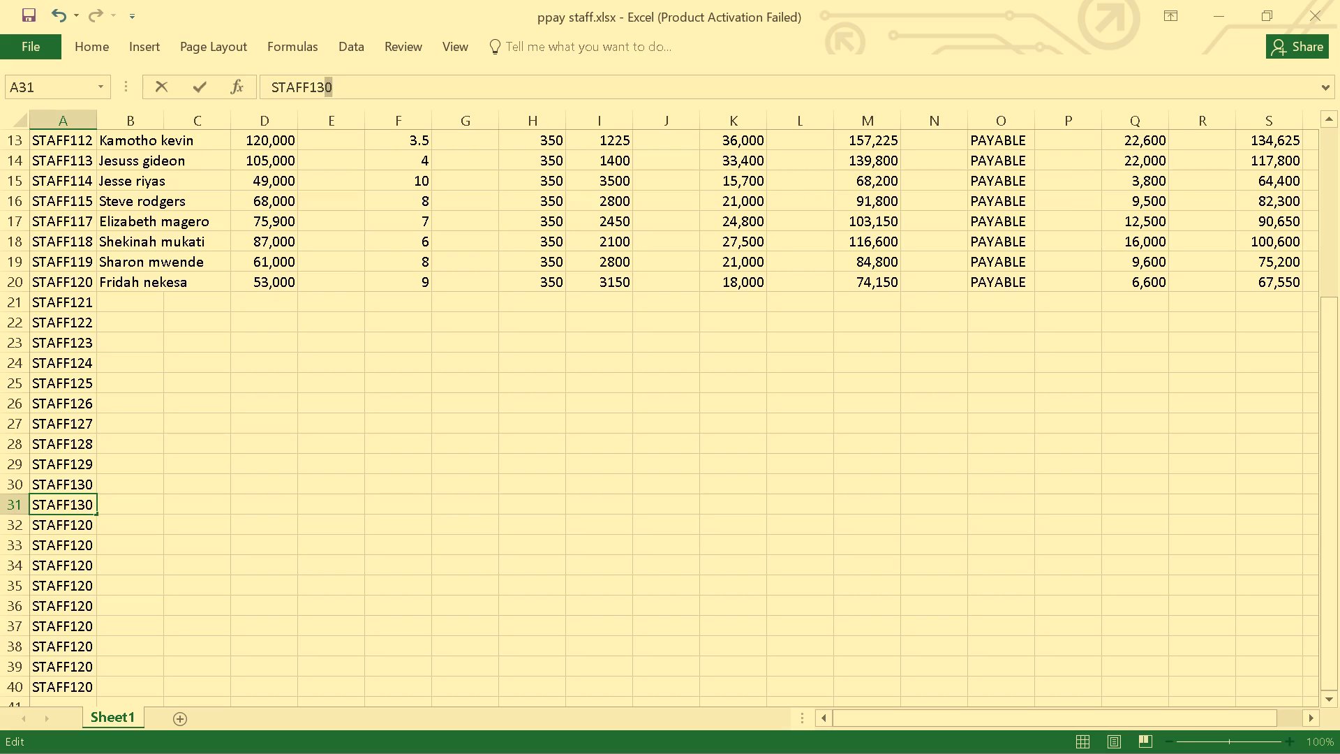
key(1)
key(Return)
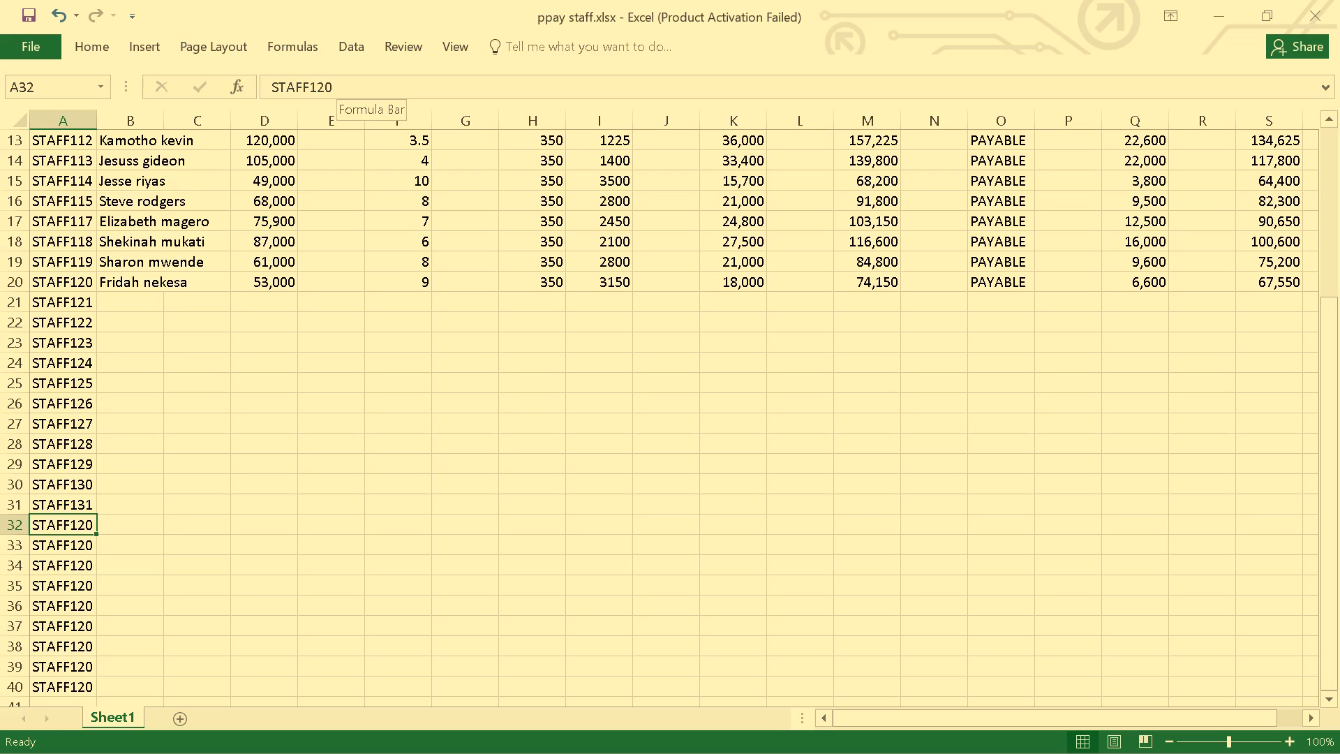
click(347, 86)
key(BackSpace)
key(BackSpace)
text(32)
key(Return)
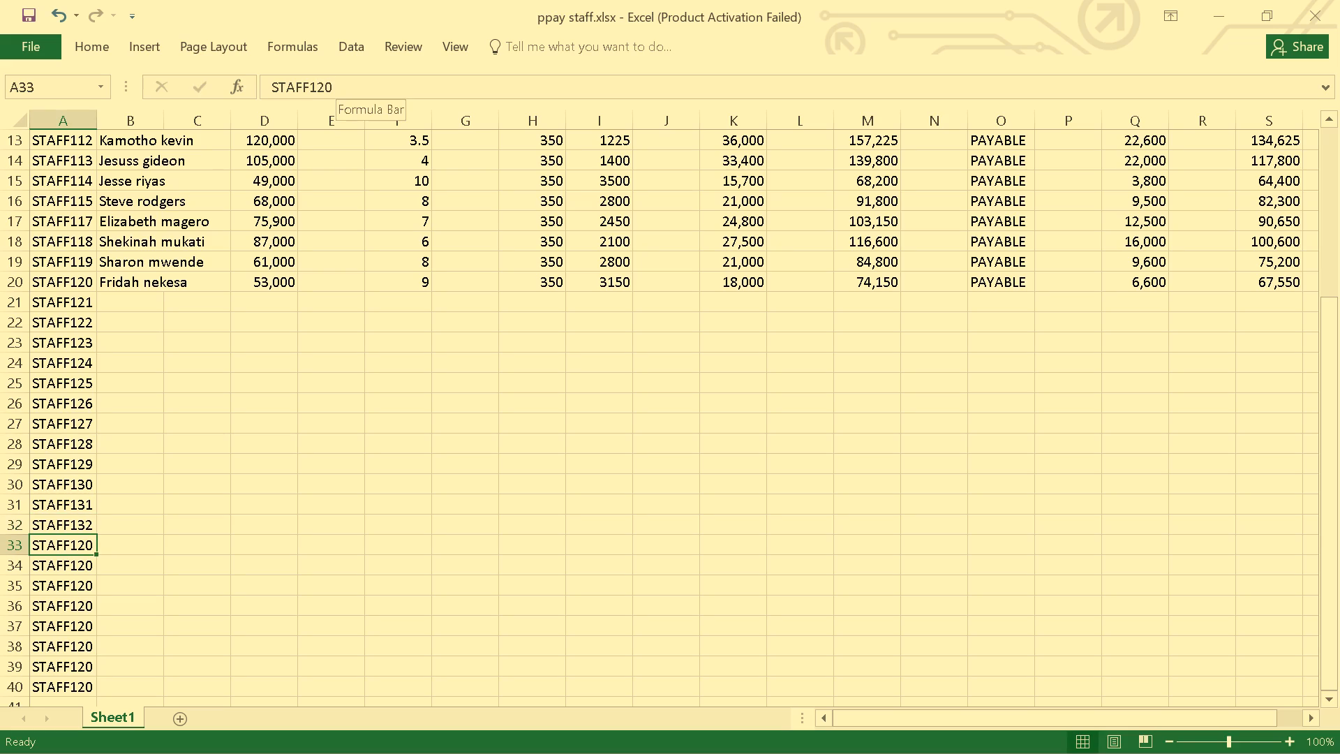
Continue the staff ID sequence by changing A33 to STAFF133 and A34 to STAFF134.
click(340, 86)
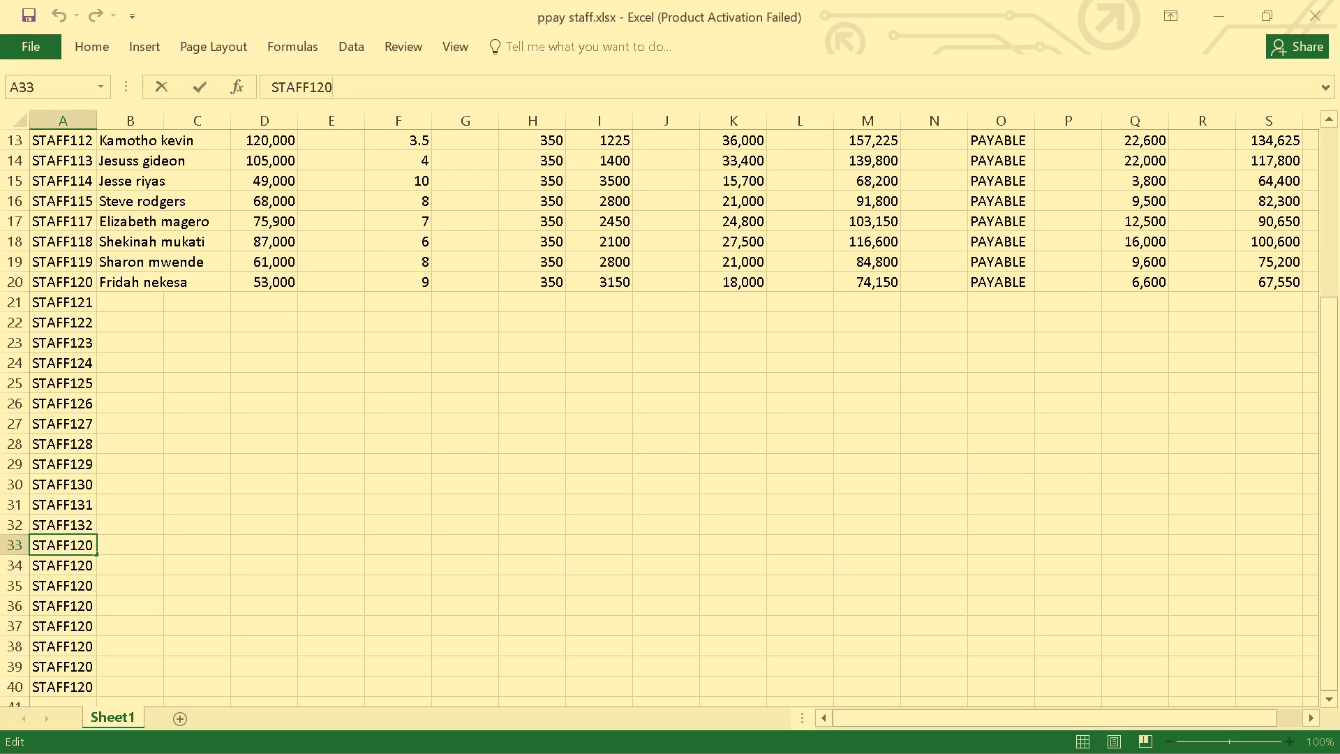
key(BackSpace)
key(BackSpace)
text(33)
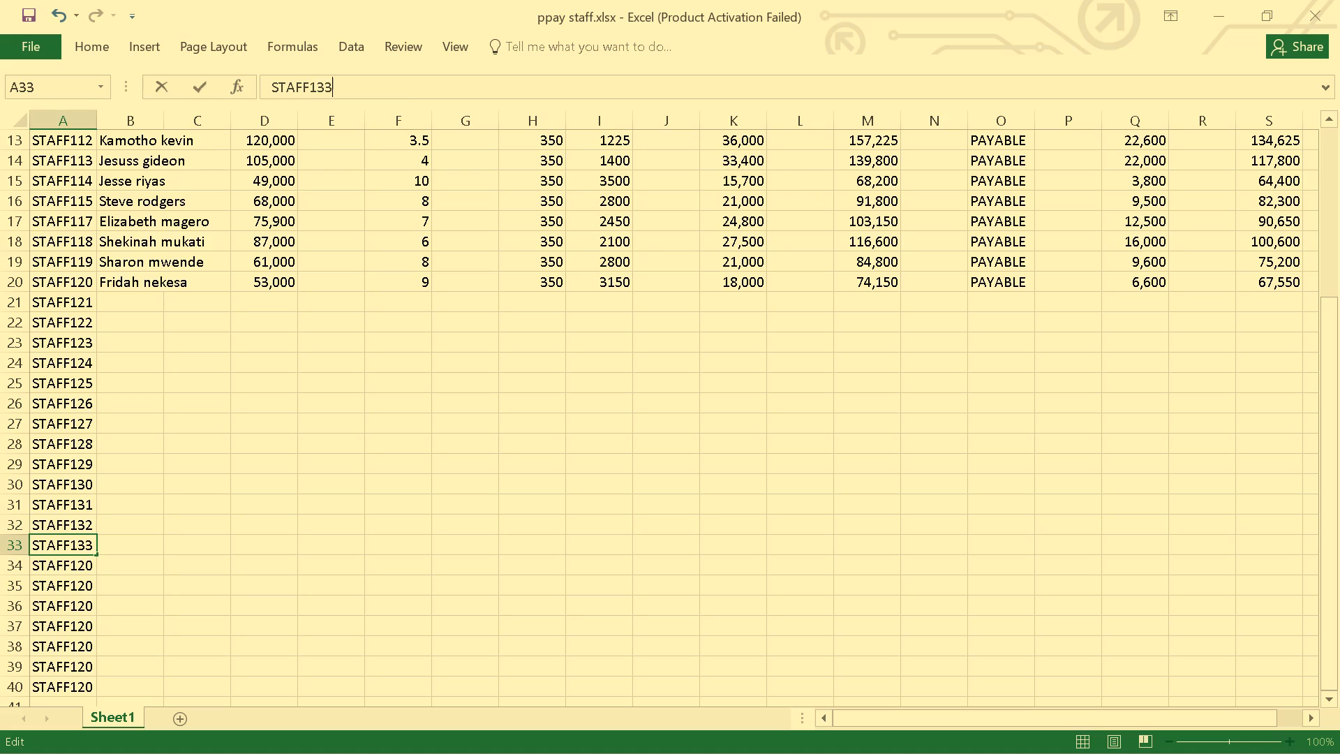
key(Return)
click(340, 86)
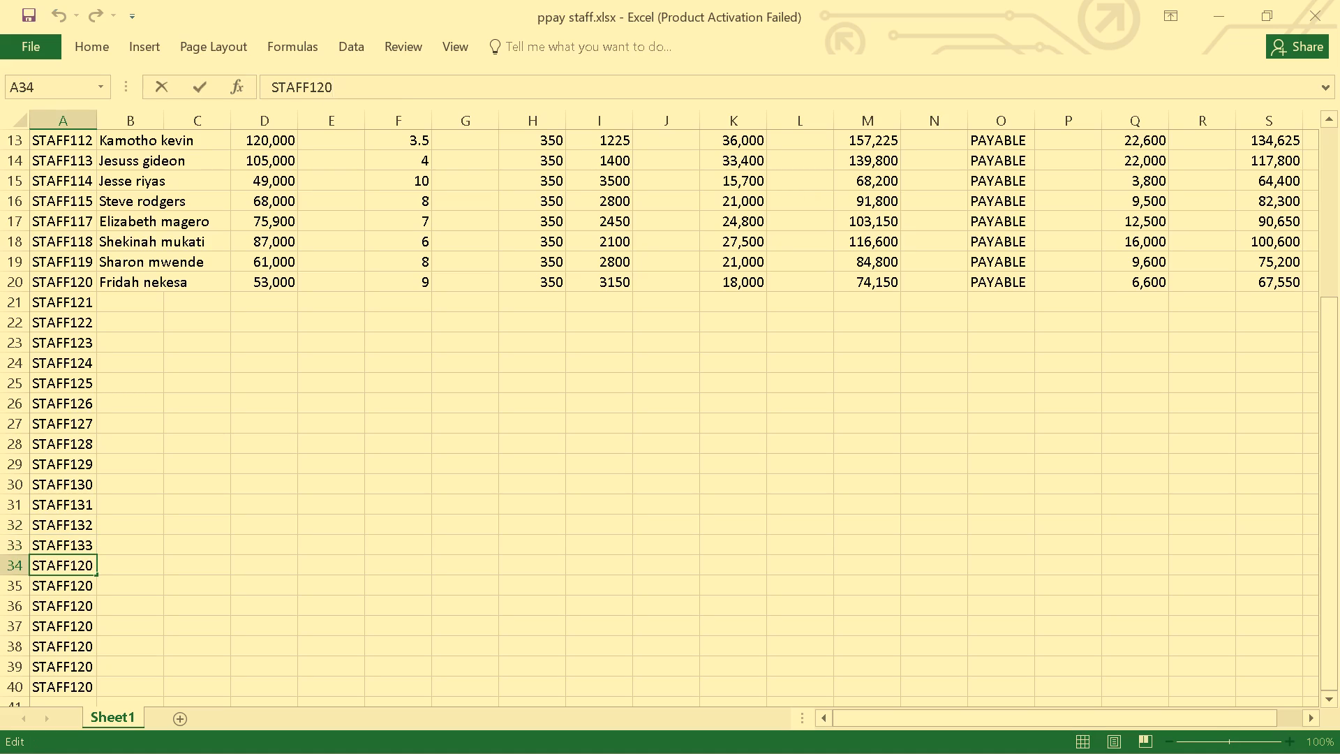
key(BackSpace)
key(BackSpace)
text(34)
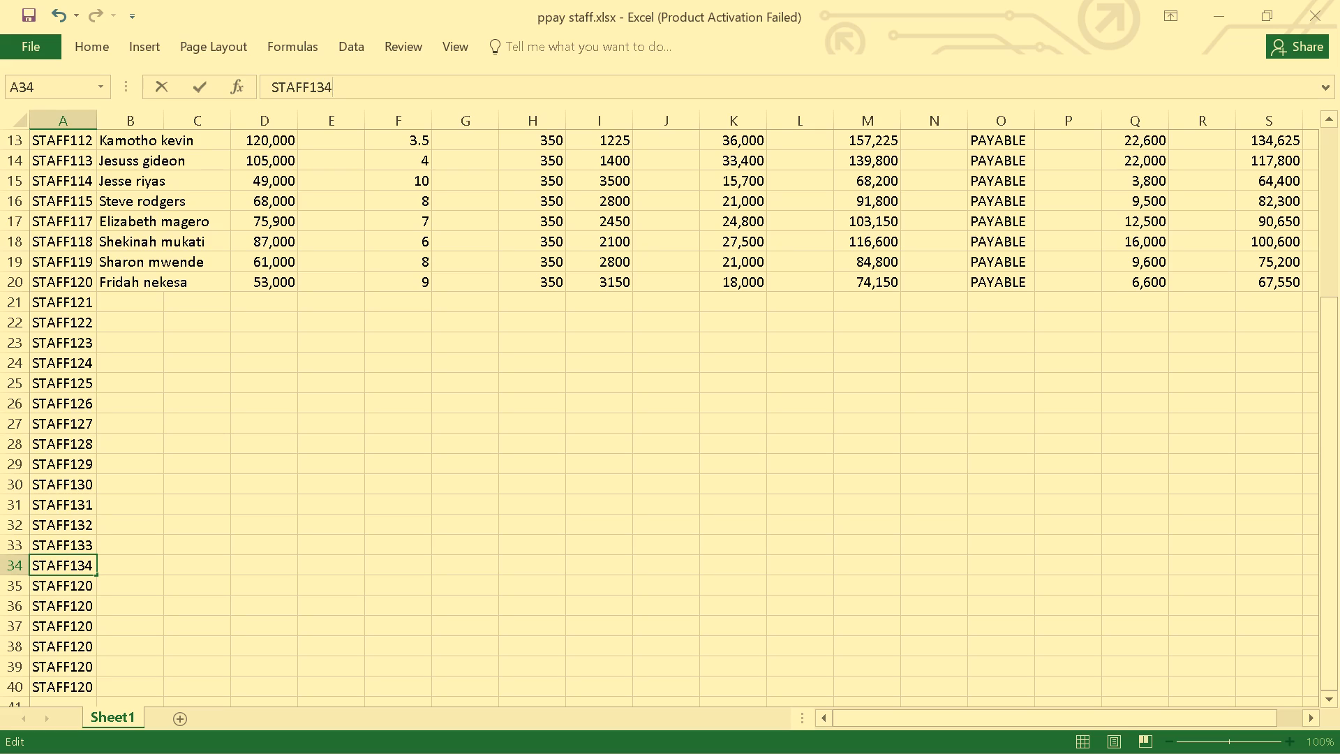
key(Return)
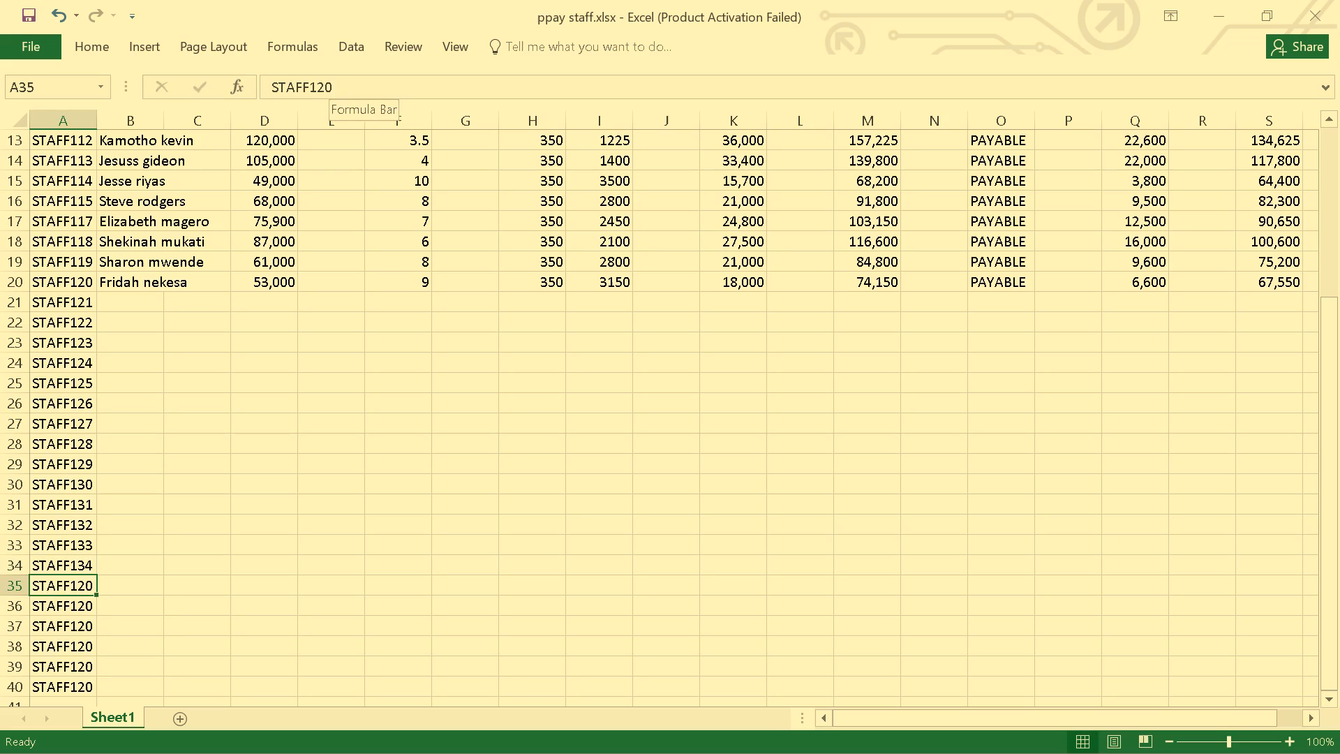
Correct the staff IDs in A35 and A36 to STAFF135 and STAFF136.
click(340, 86)
key(BackSpace)
key(BackSpace)
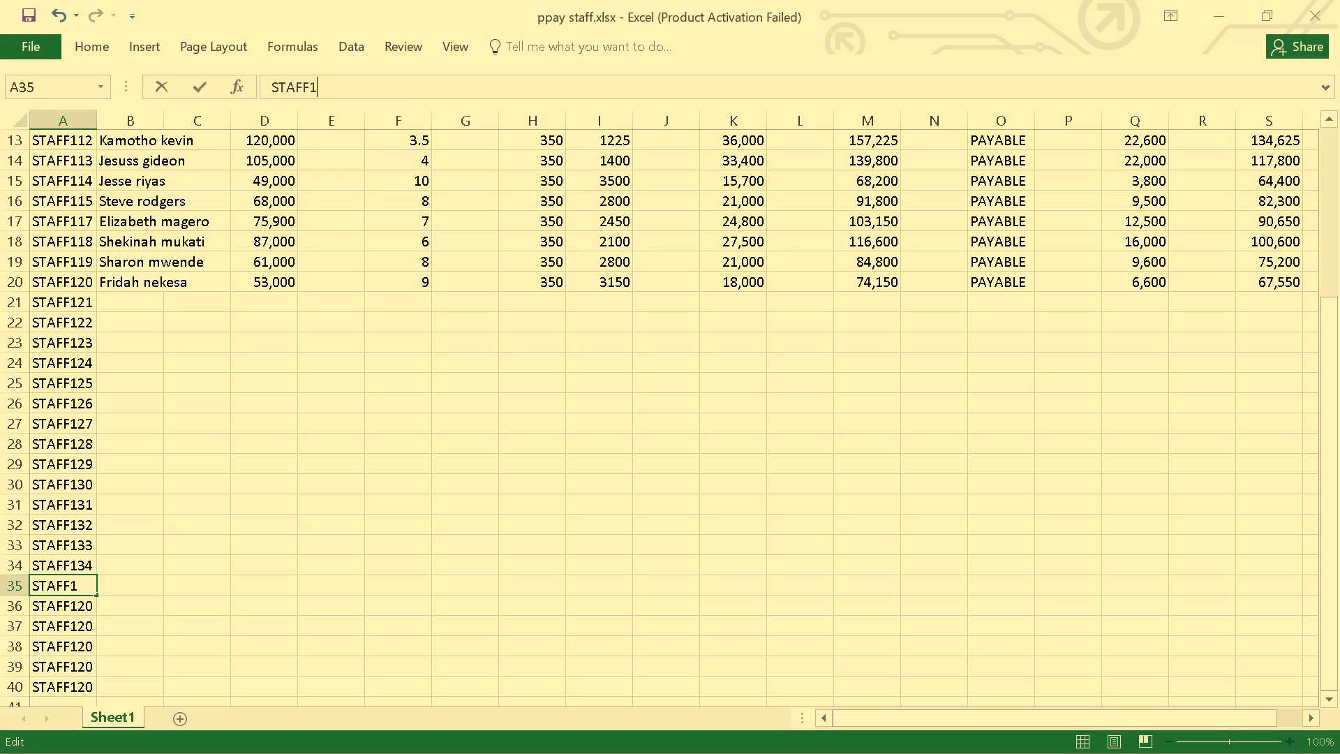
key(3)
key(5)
key(Return)
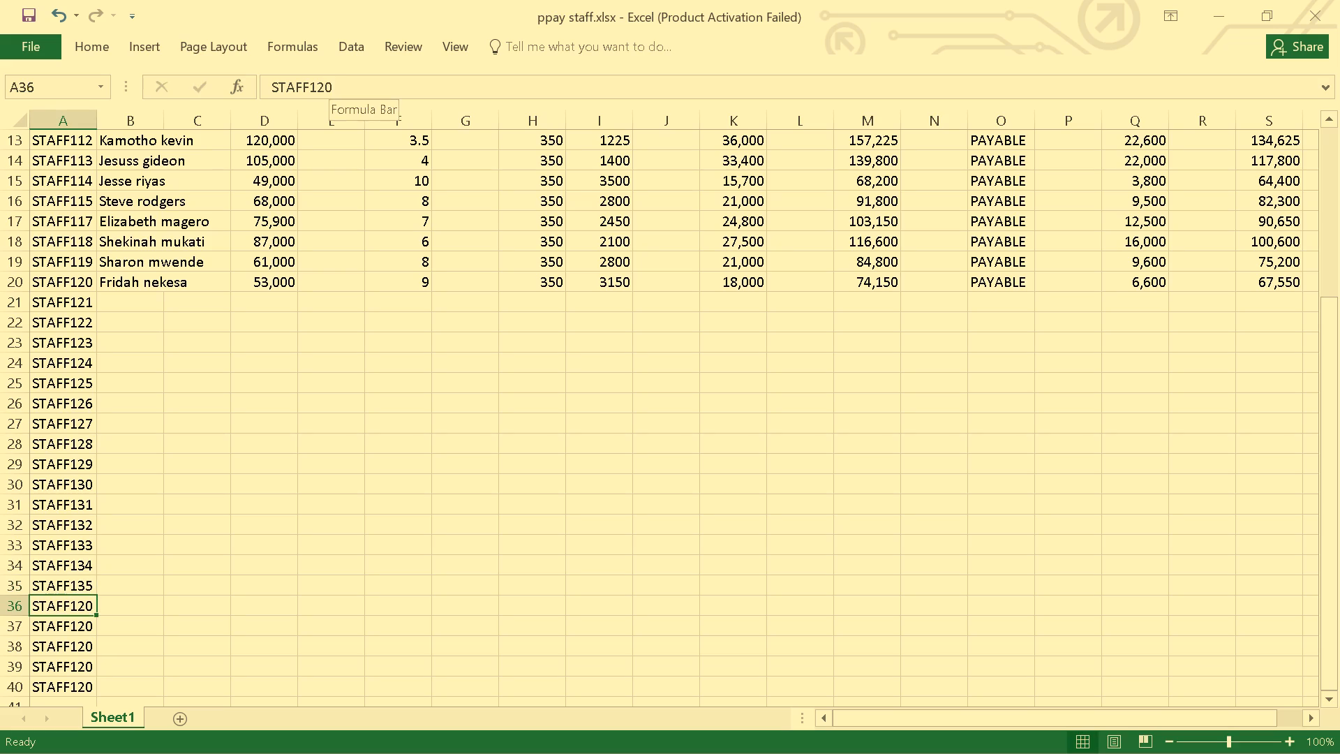
click(340, 86)
key(BackSpace)
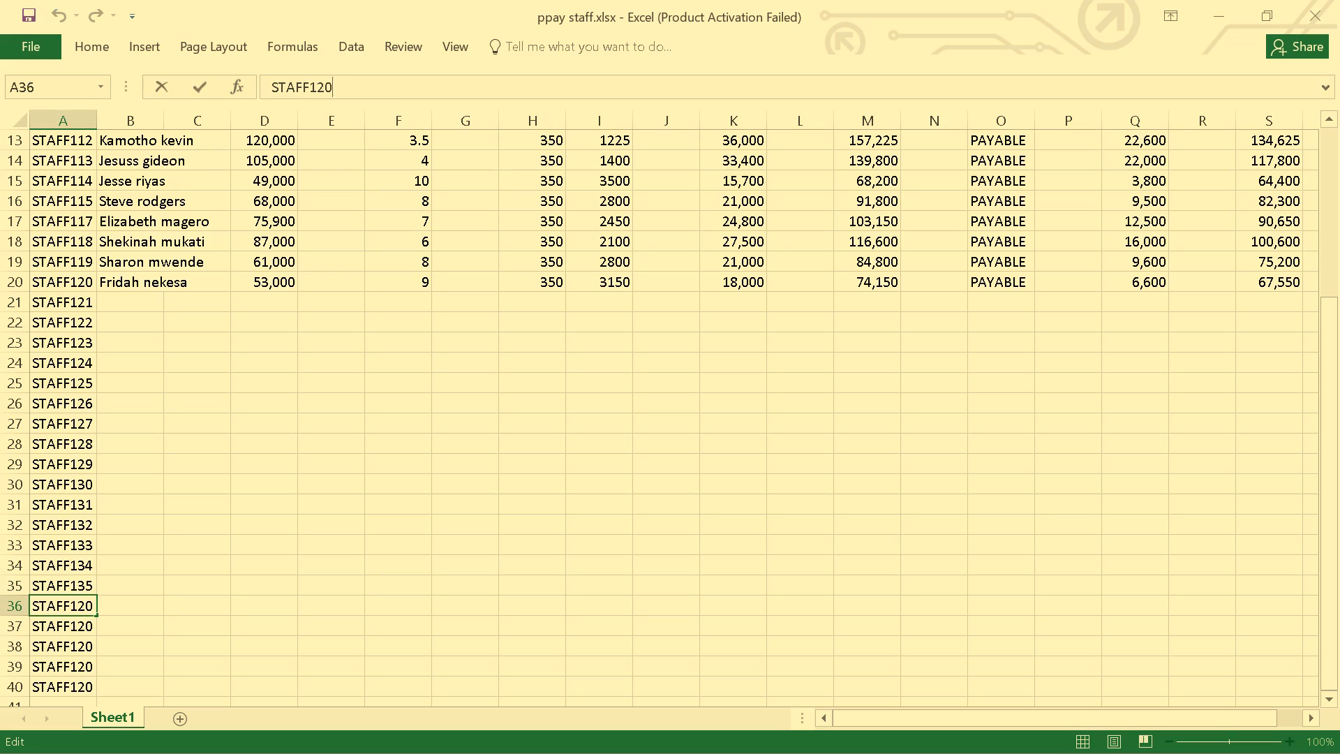
key(BackSpace)
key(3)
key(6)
key(Return)
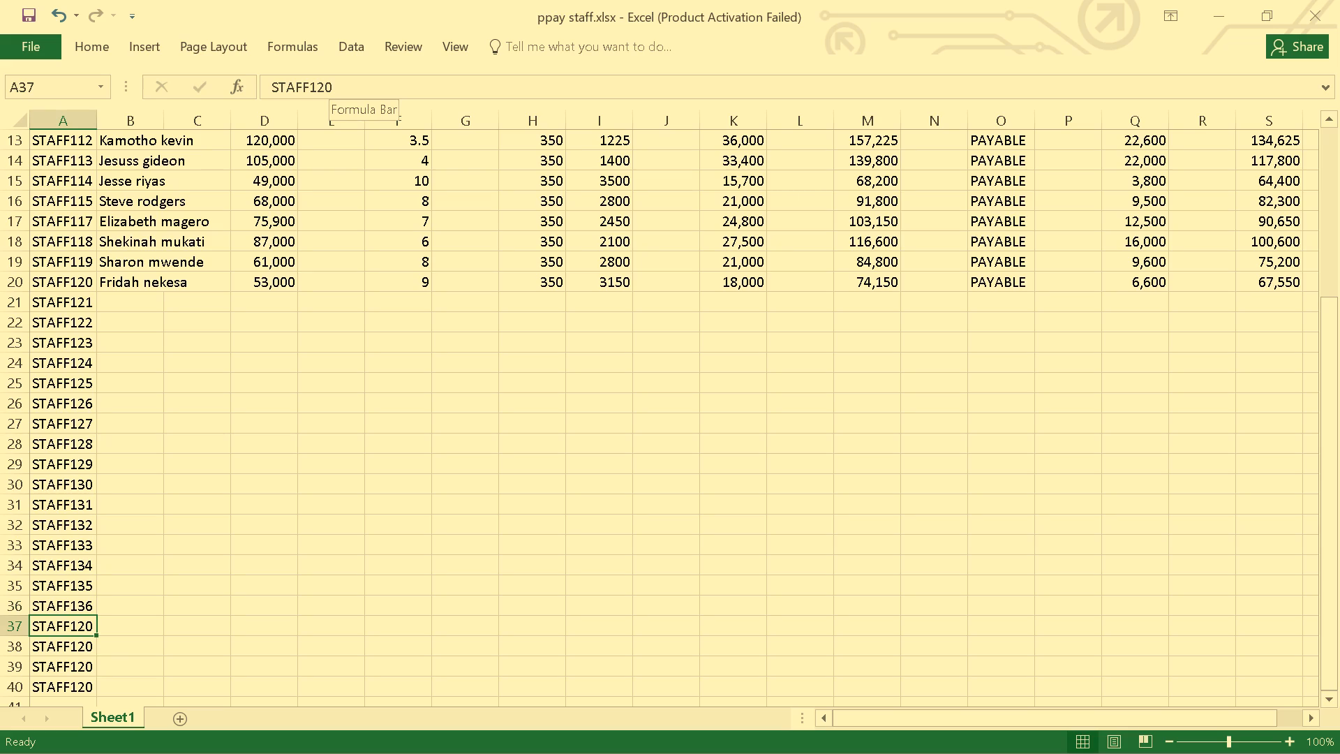
Set the staff IDs in A37 and A38 to STAFF137 and STAFF138.
click(340, 86)
key(BackSpace)
key(BackSpace)
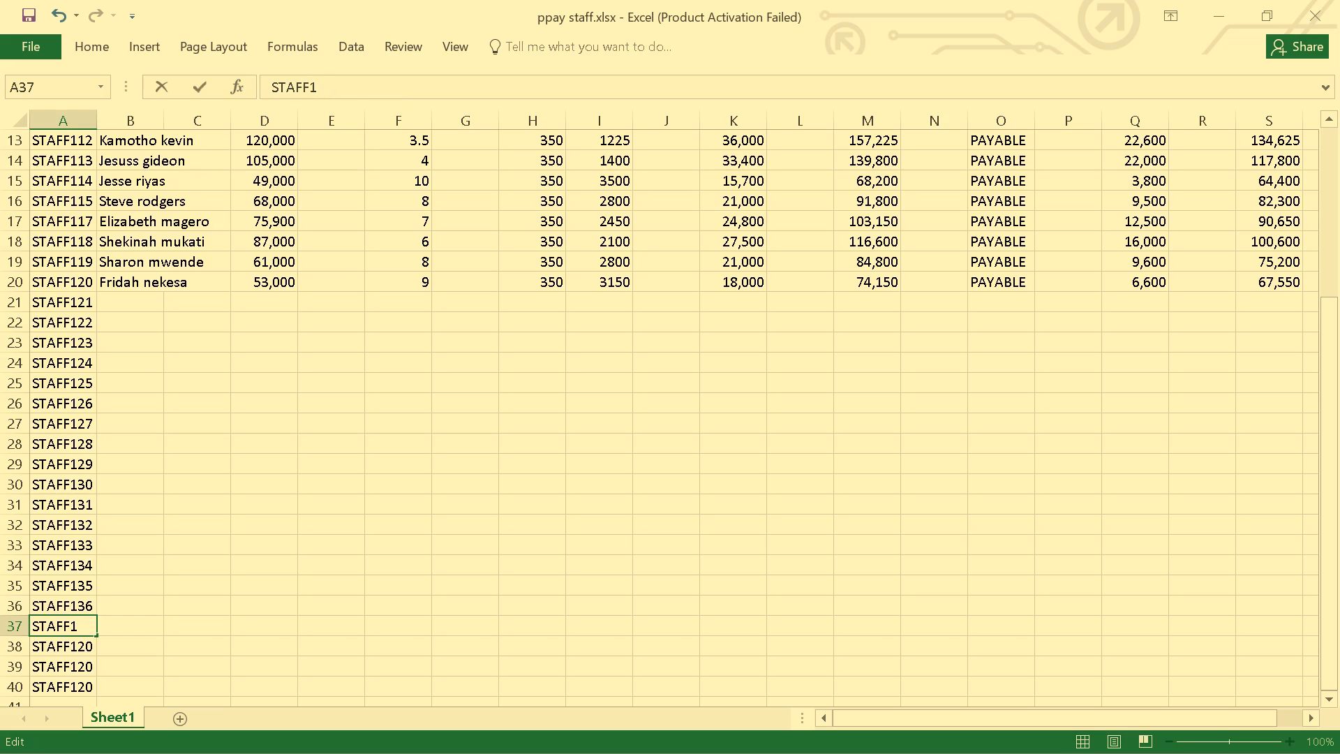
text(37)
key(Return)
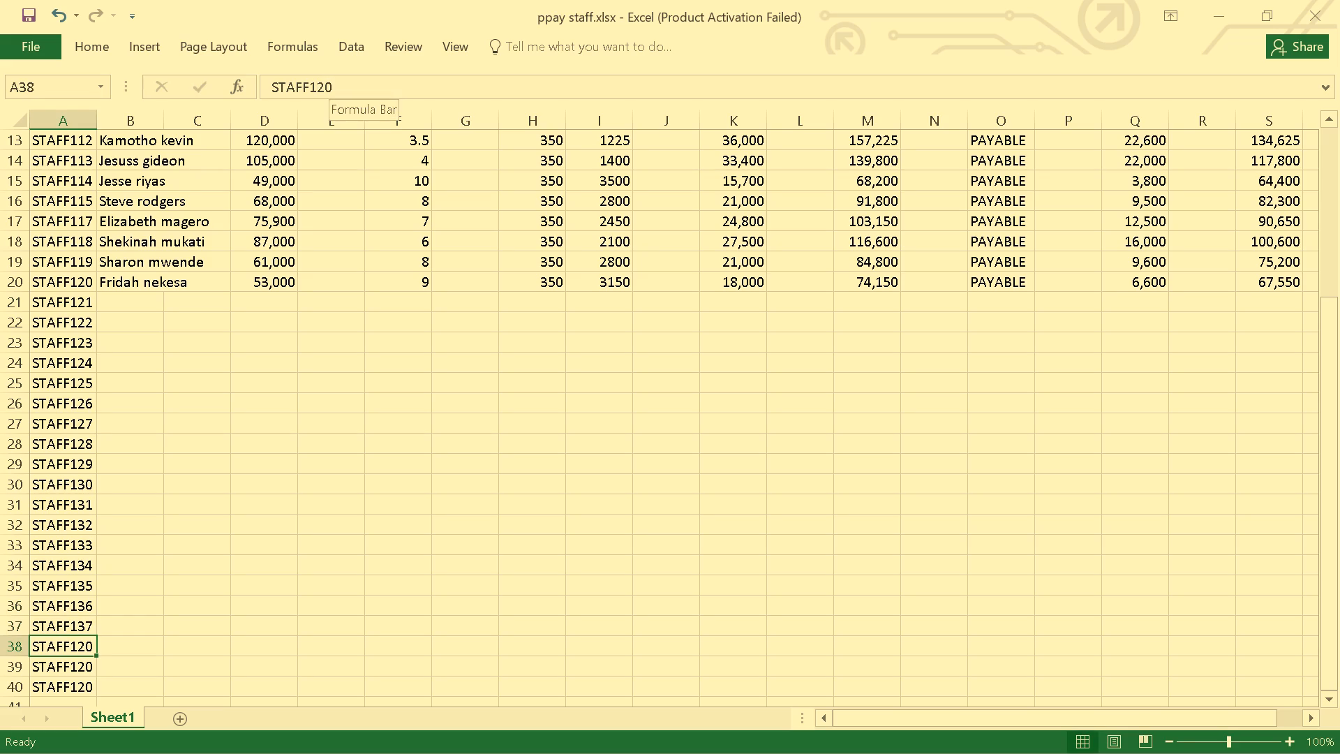
click(340, 86)
key(BackSpace)
key(BackSpace)
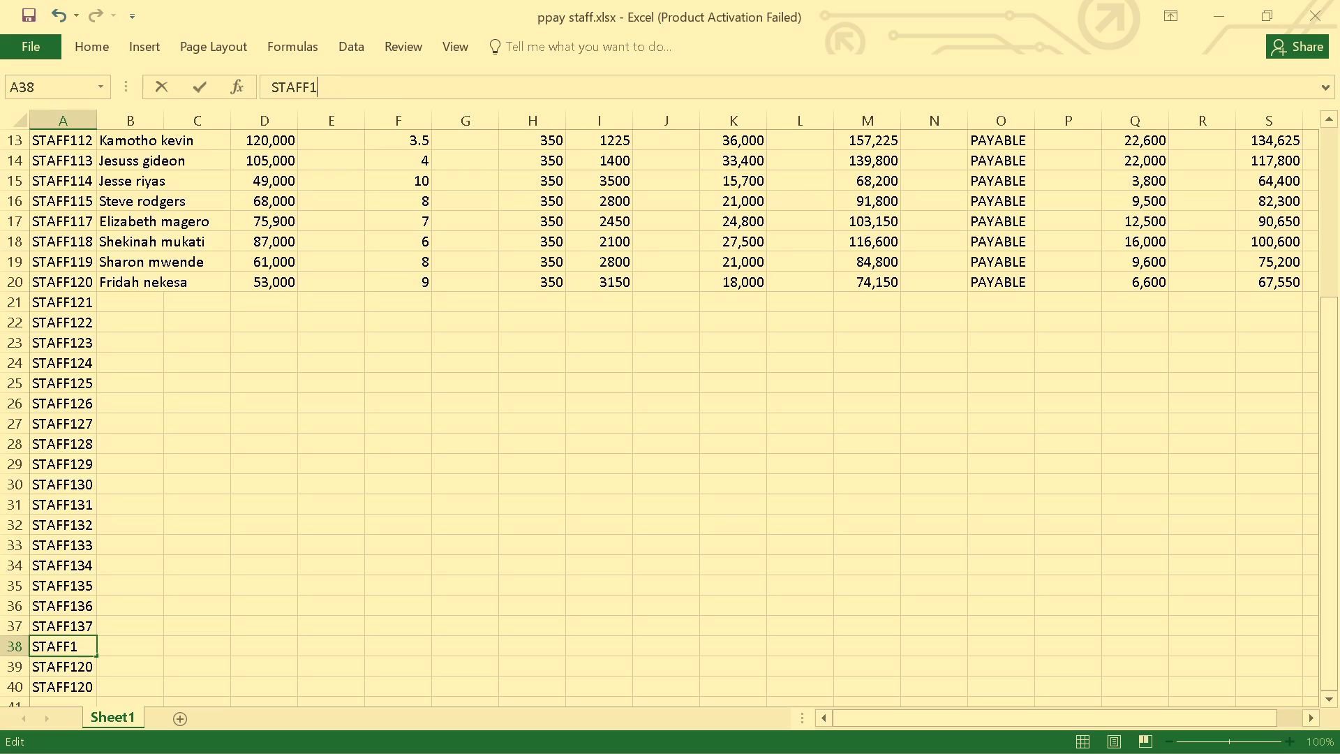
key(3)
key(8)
key(Return)
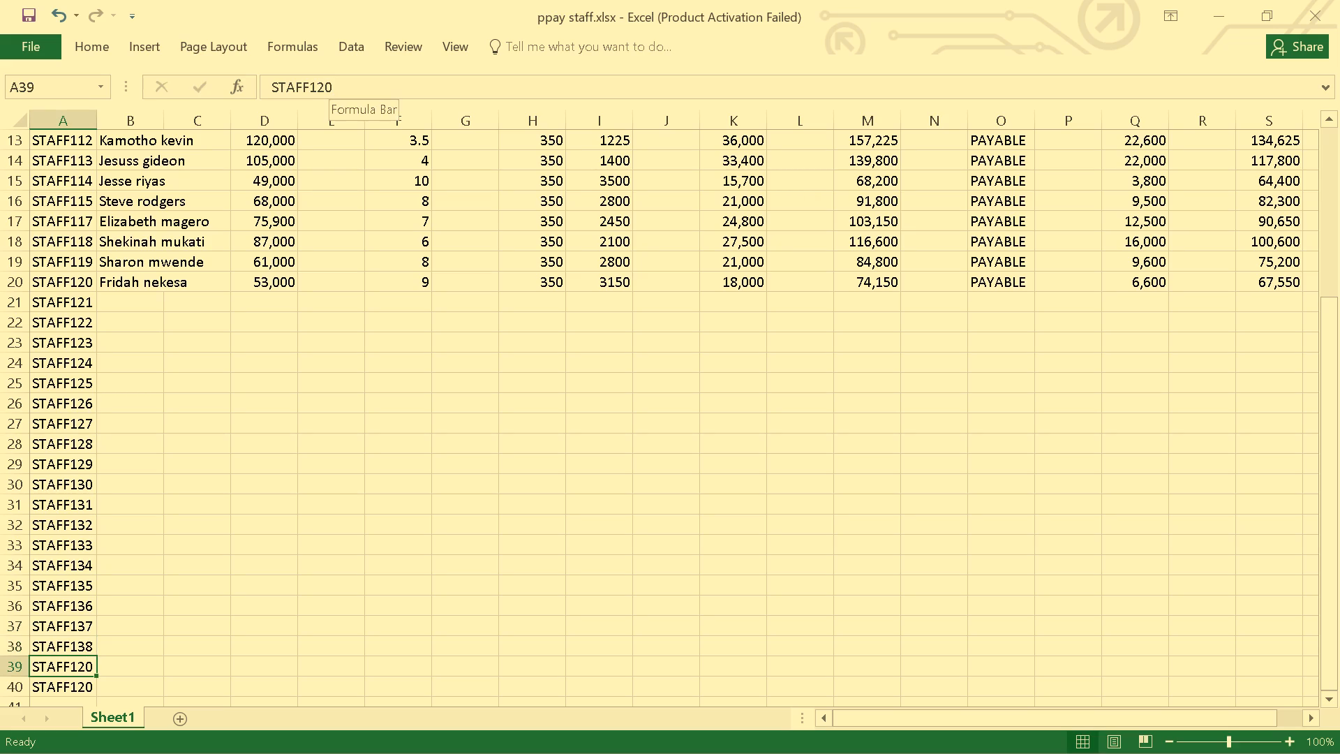
Change the repeated staff IDs in A39 and A40 to STAFF139 and STAFF140.
key(BackSpace)
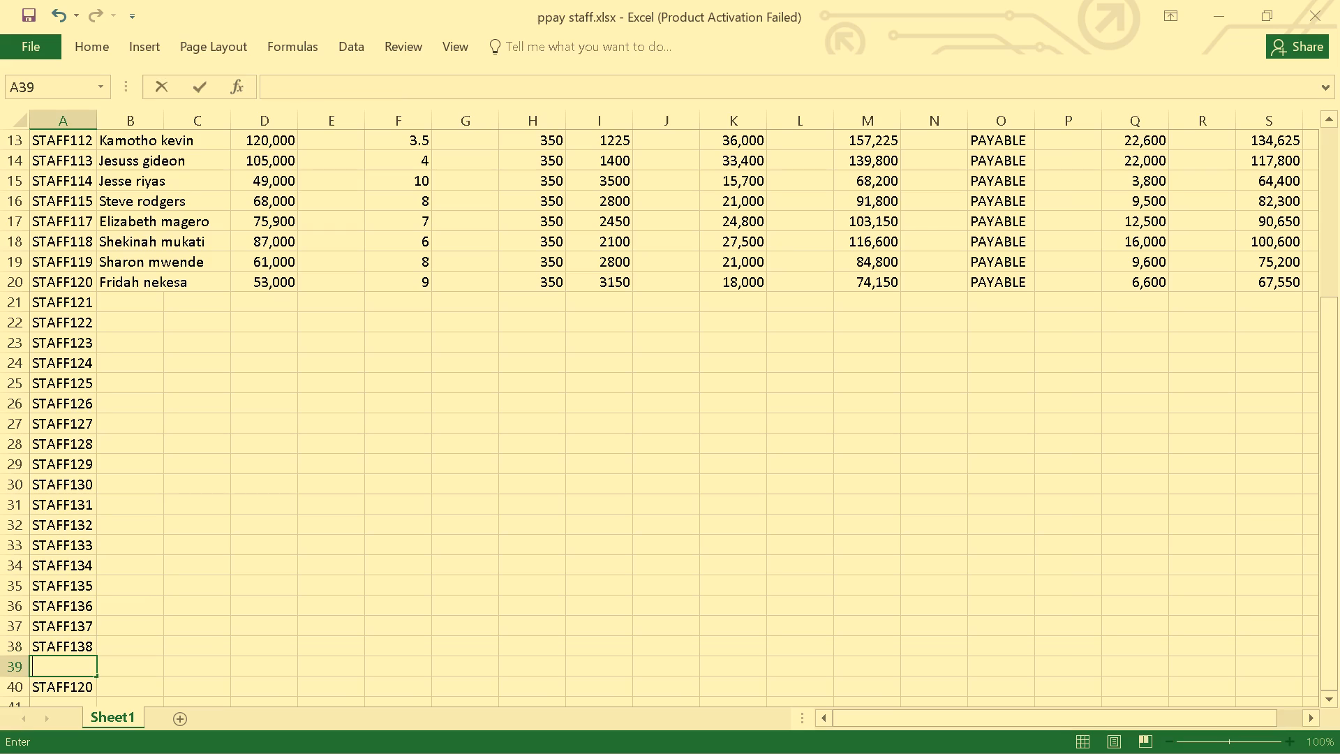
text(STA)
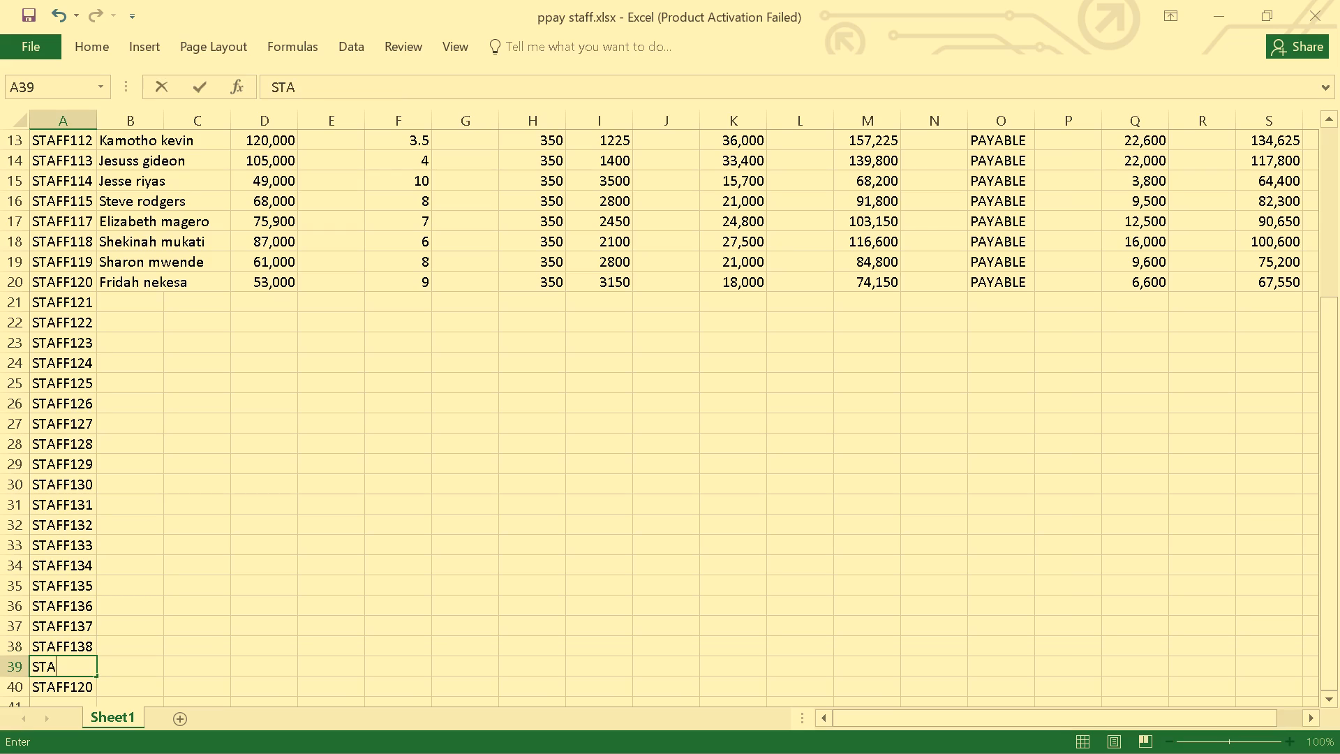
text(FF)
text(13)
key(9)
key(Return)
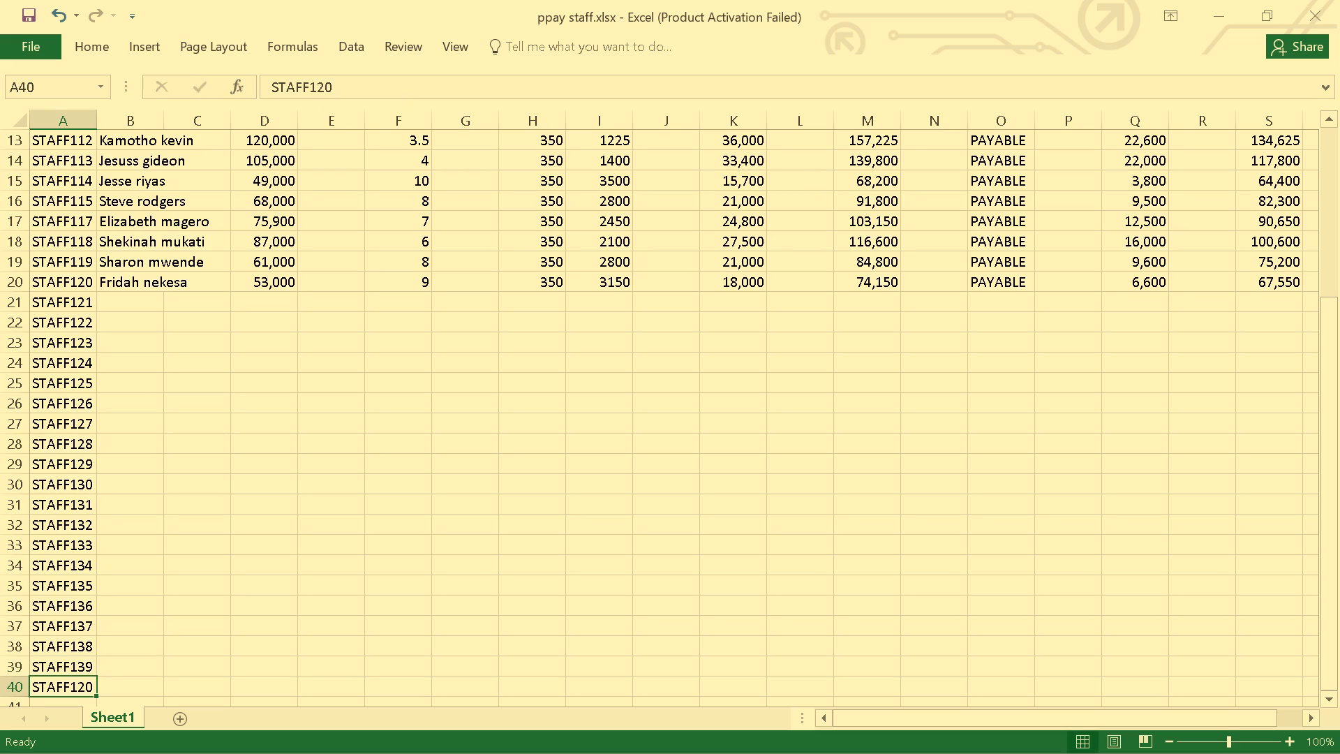
click(322, 89)
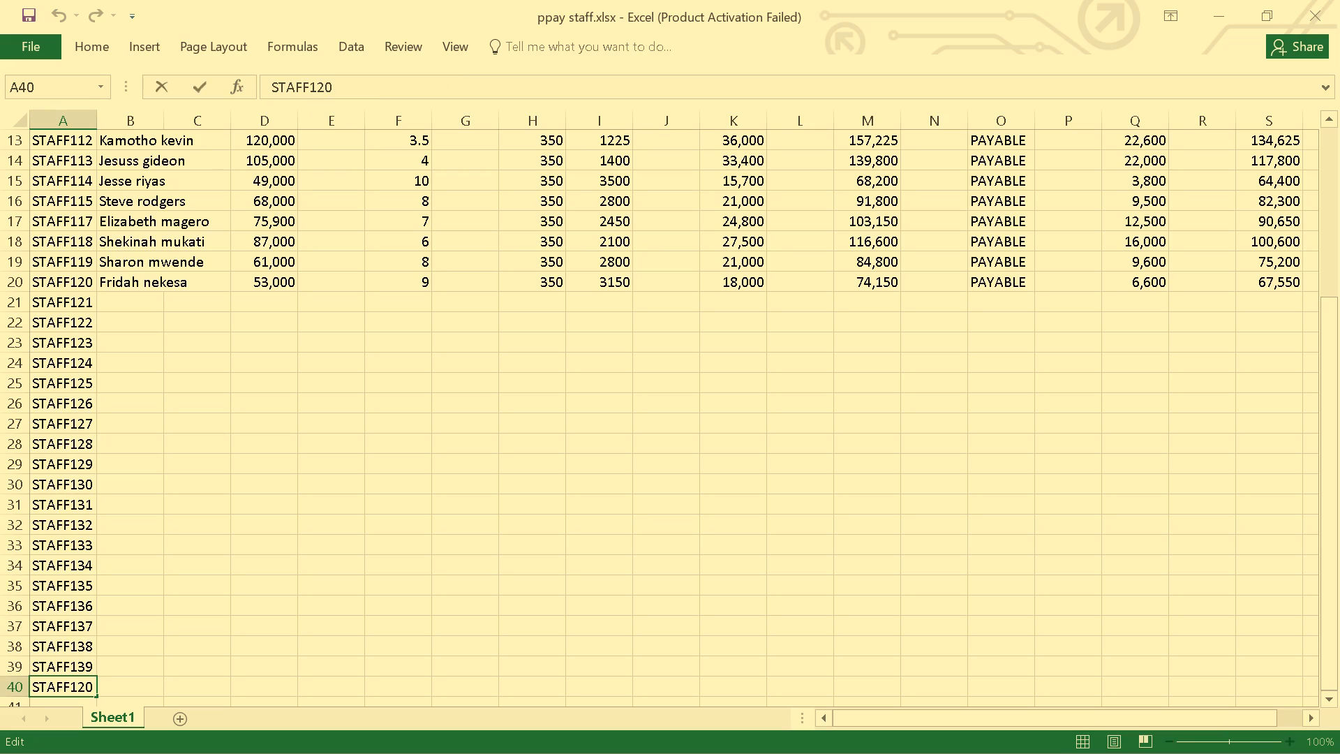
key(BackSpace)
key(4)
click(271, 300)
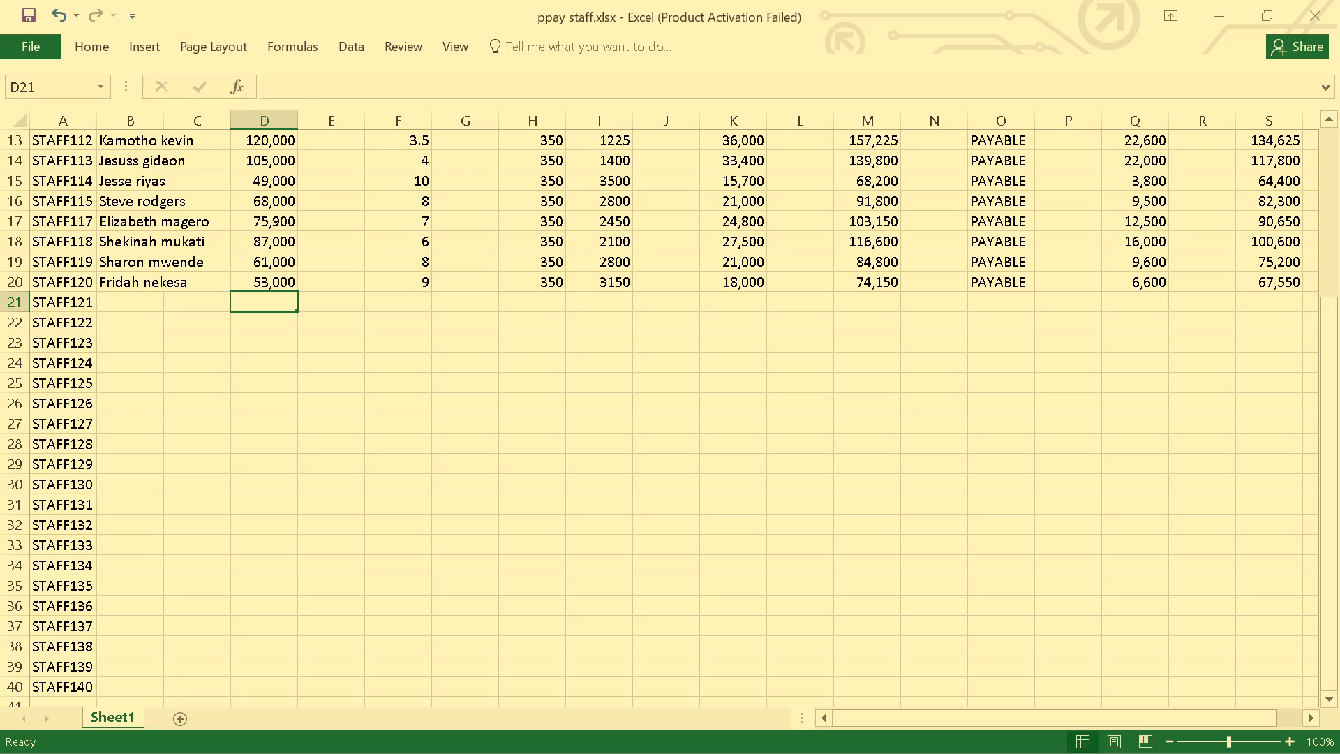
Enter the employees' names for STAFF121 and STAFF122 in cells B21 and B22.
click(144, 307)
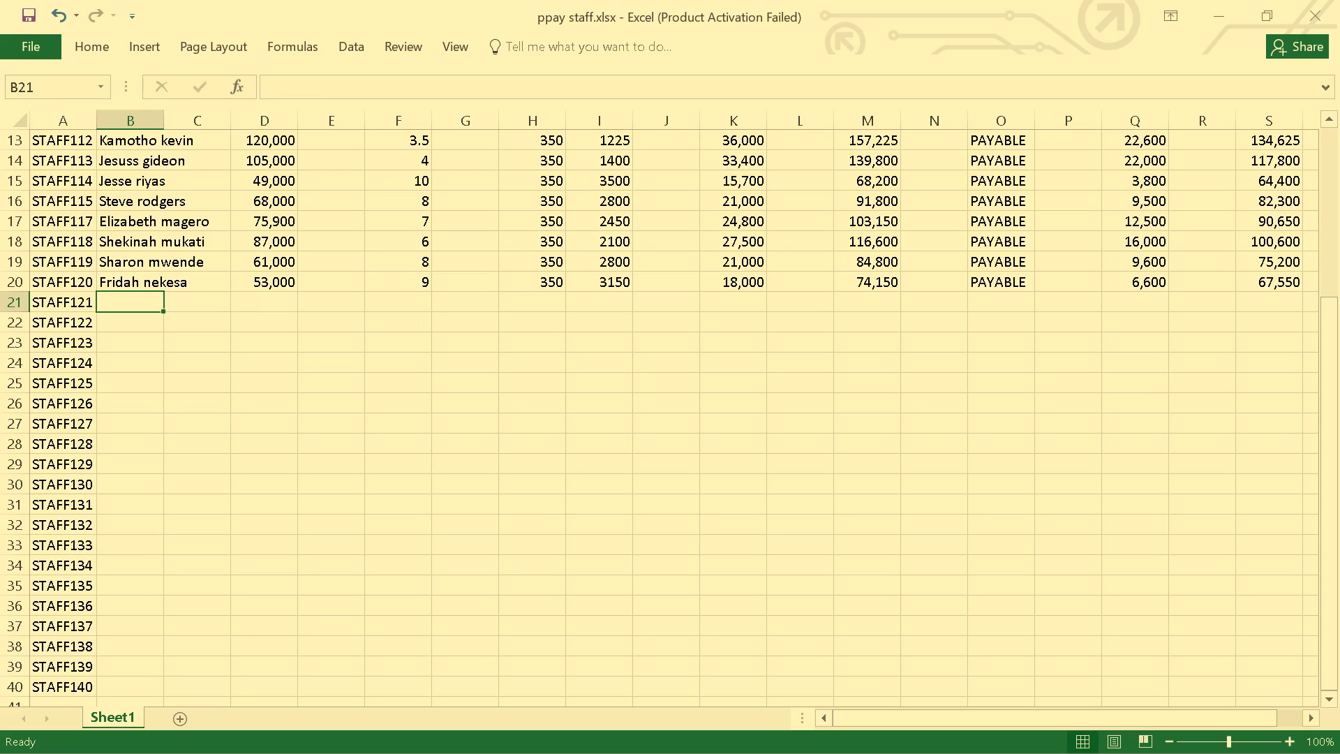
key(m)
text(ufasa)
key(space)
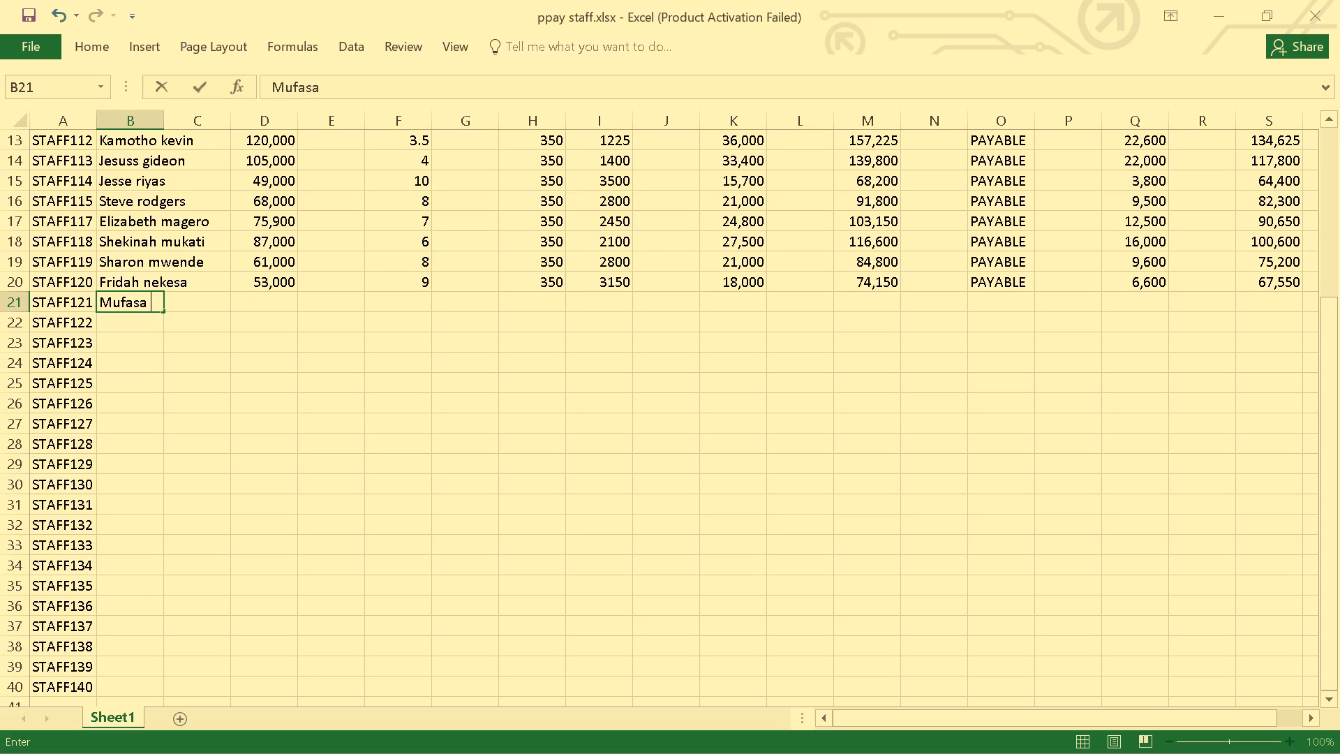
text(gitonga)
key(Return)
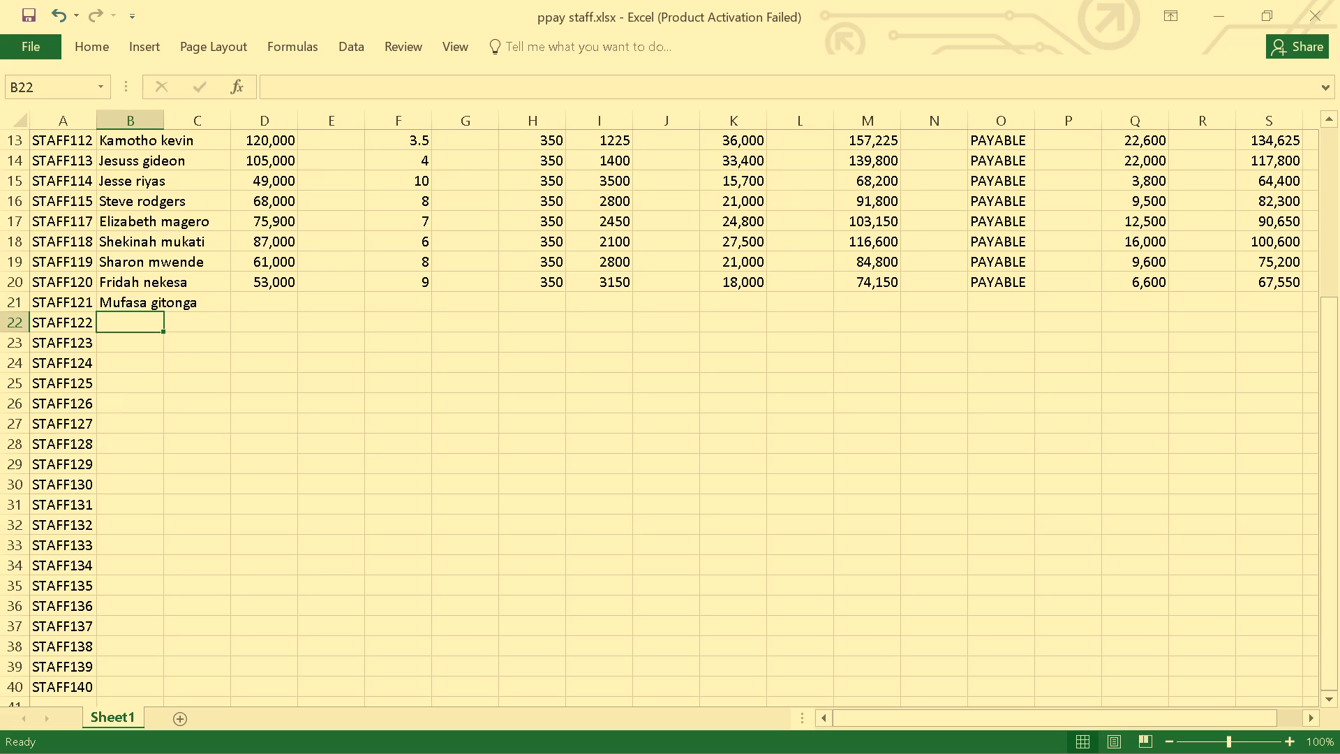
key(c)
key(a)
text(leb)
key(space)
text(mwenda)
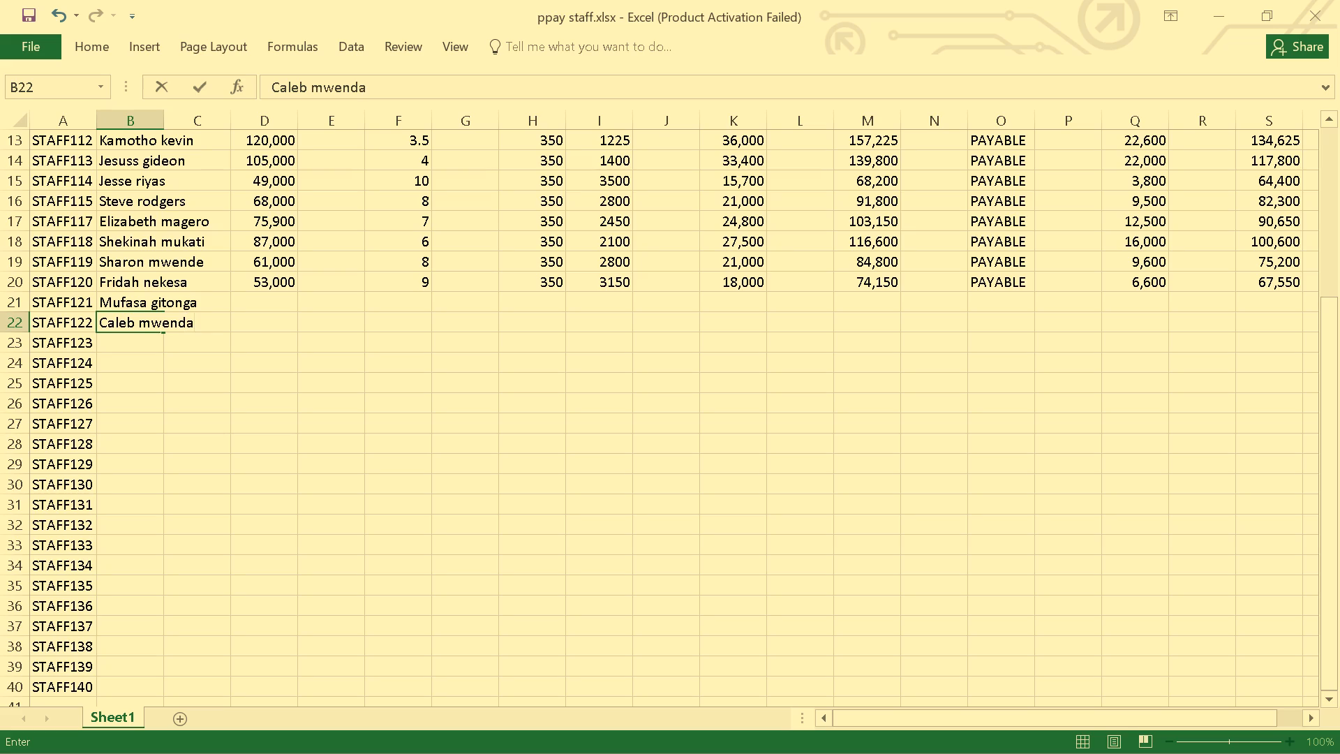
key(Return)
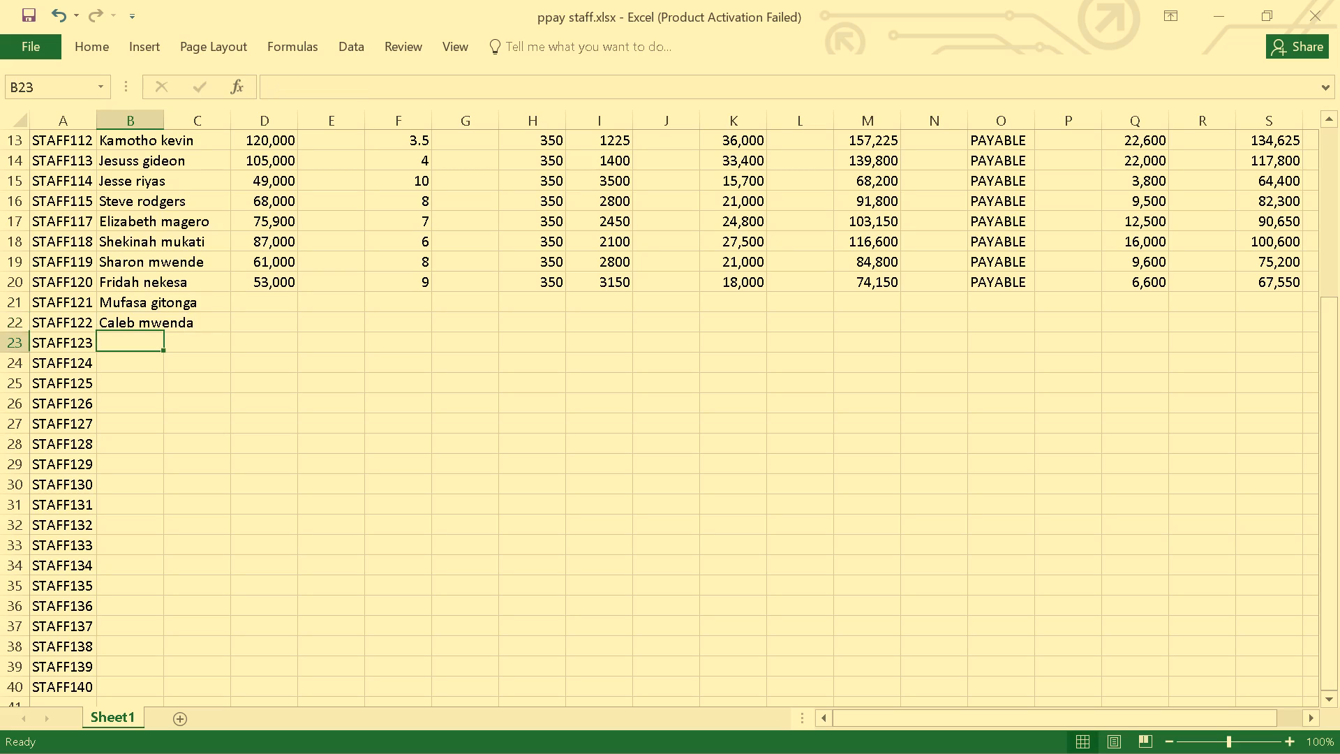
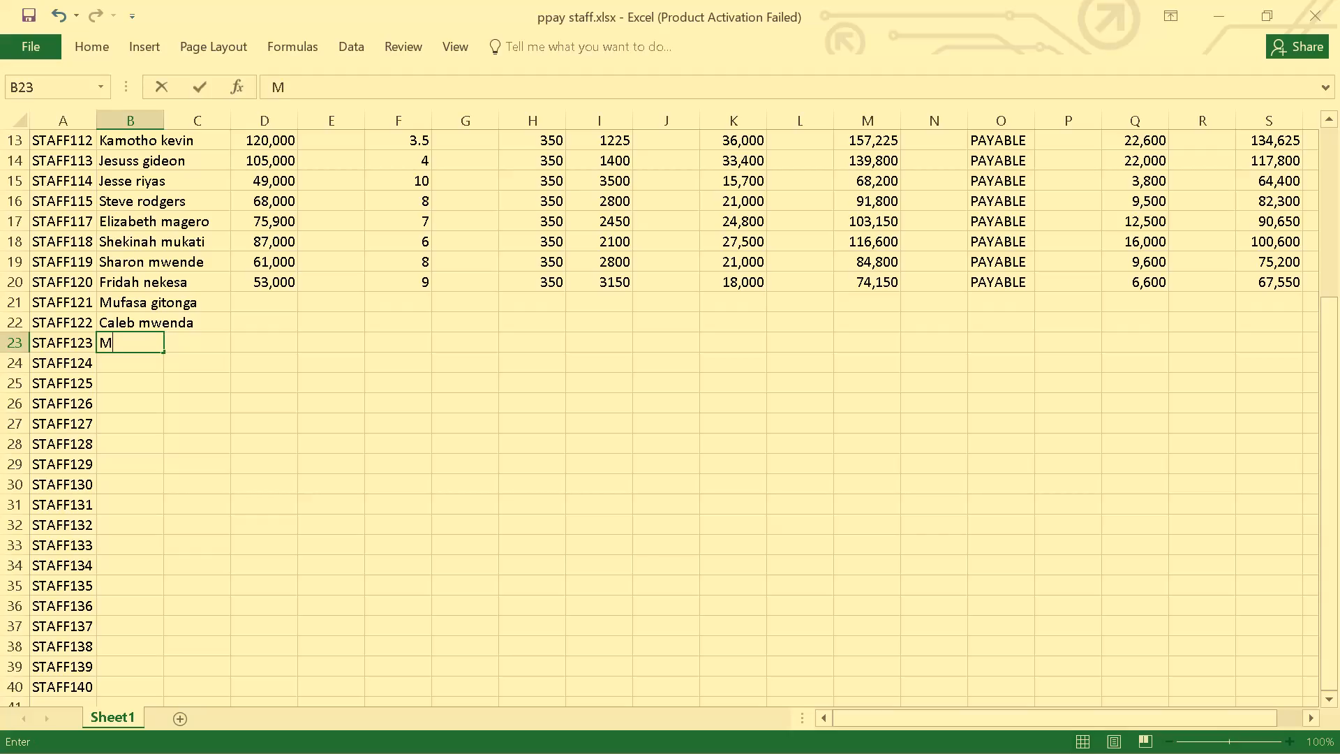
Enter the employees' names for STAFF123 and STAFF124 in cells B23 and B24.
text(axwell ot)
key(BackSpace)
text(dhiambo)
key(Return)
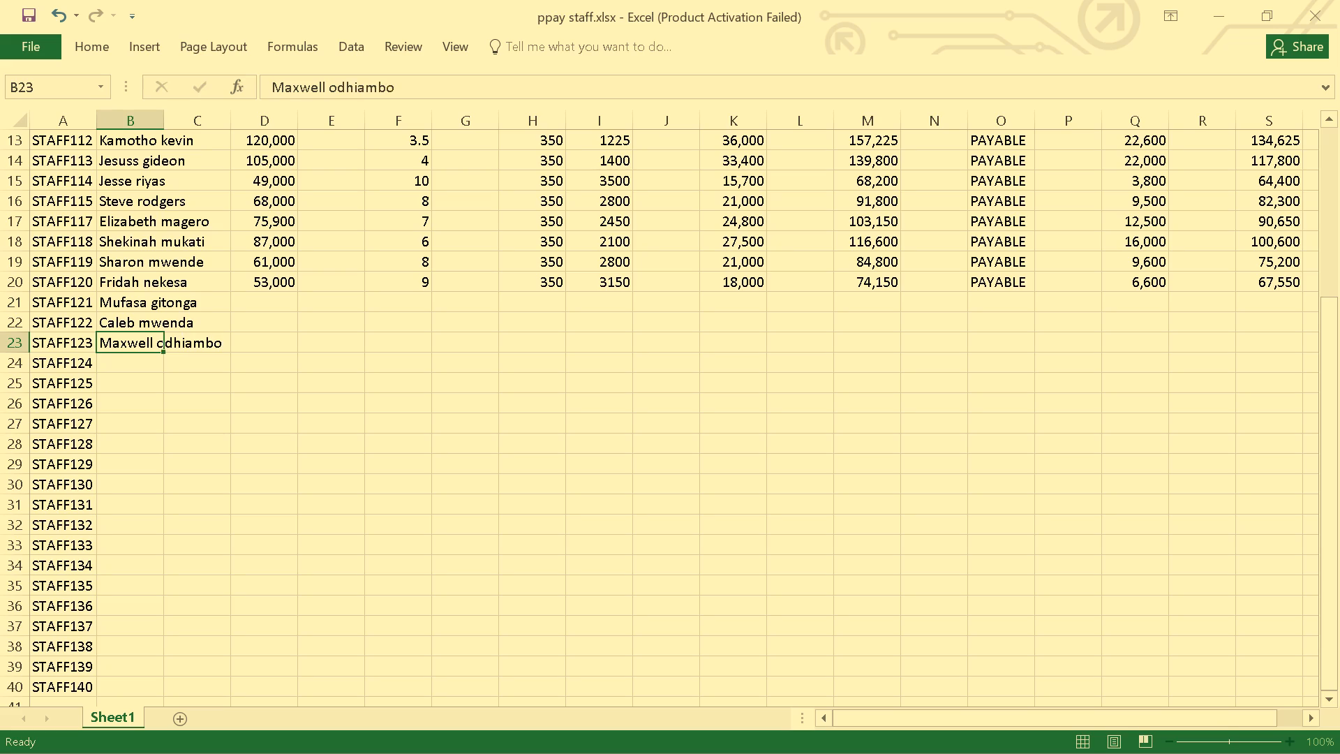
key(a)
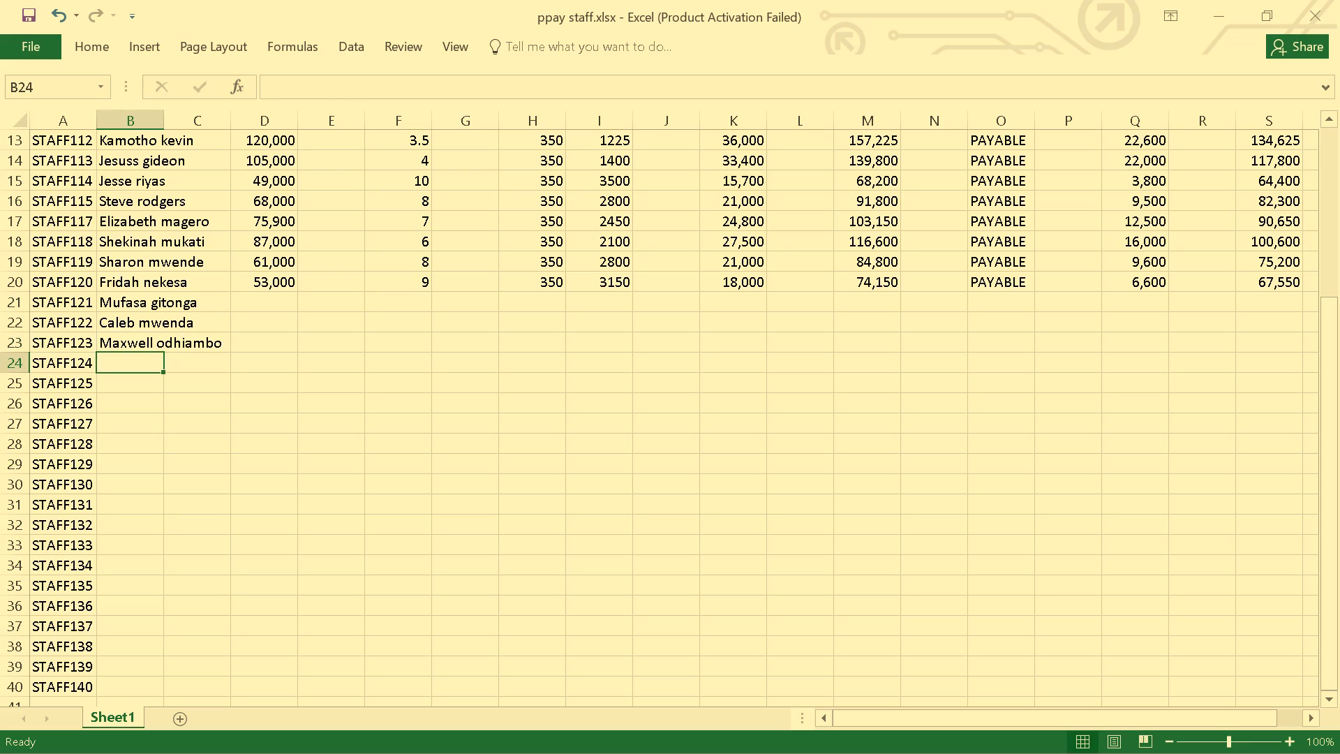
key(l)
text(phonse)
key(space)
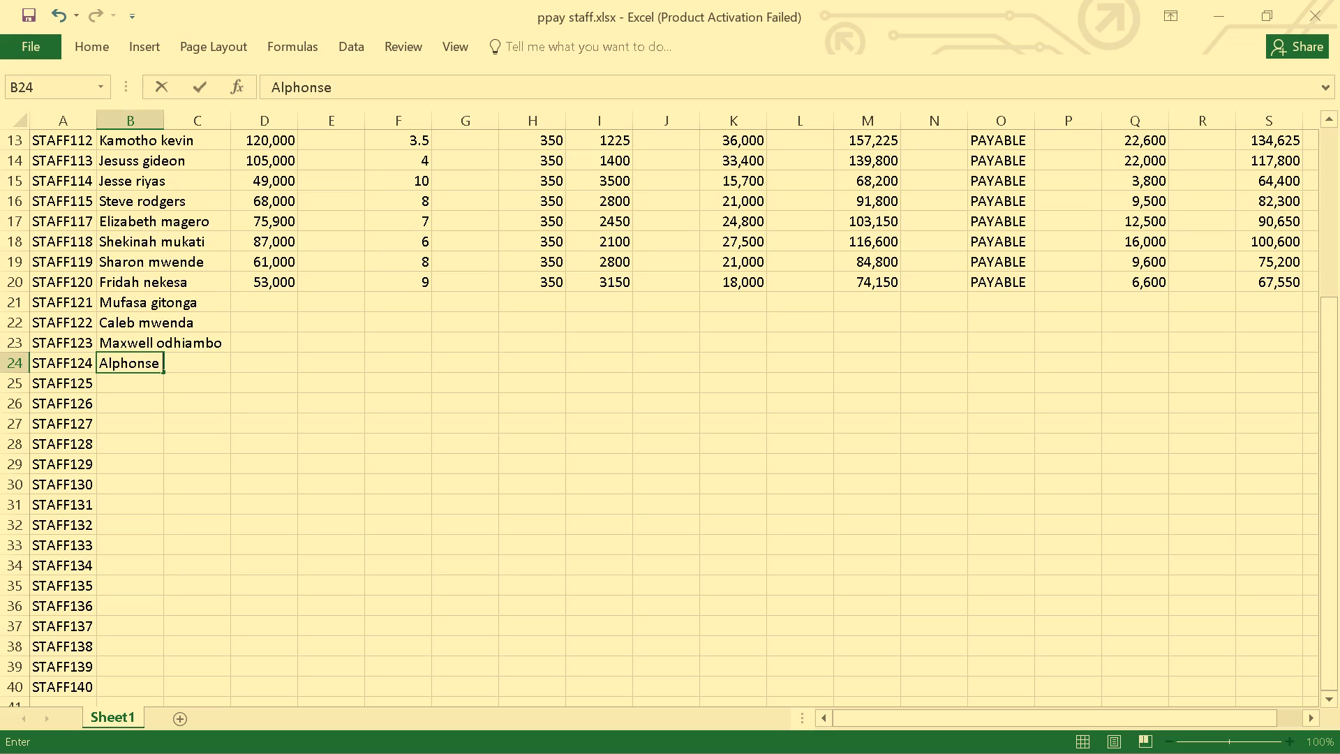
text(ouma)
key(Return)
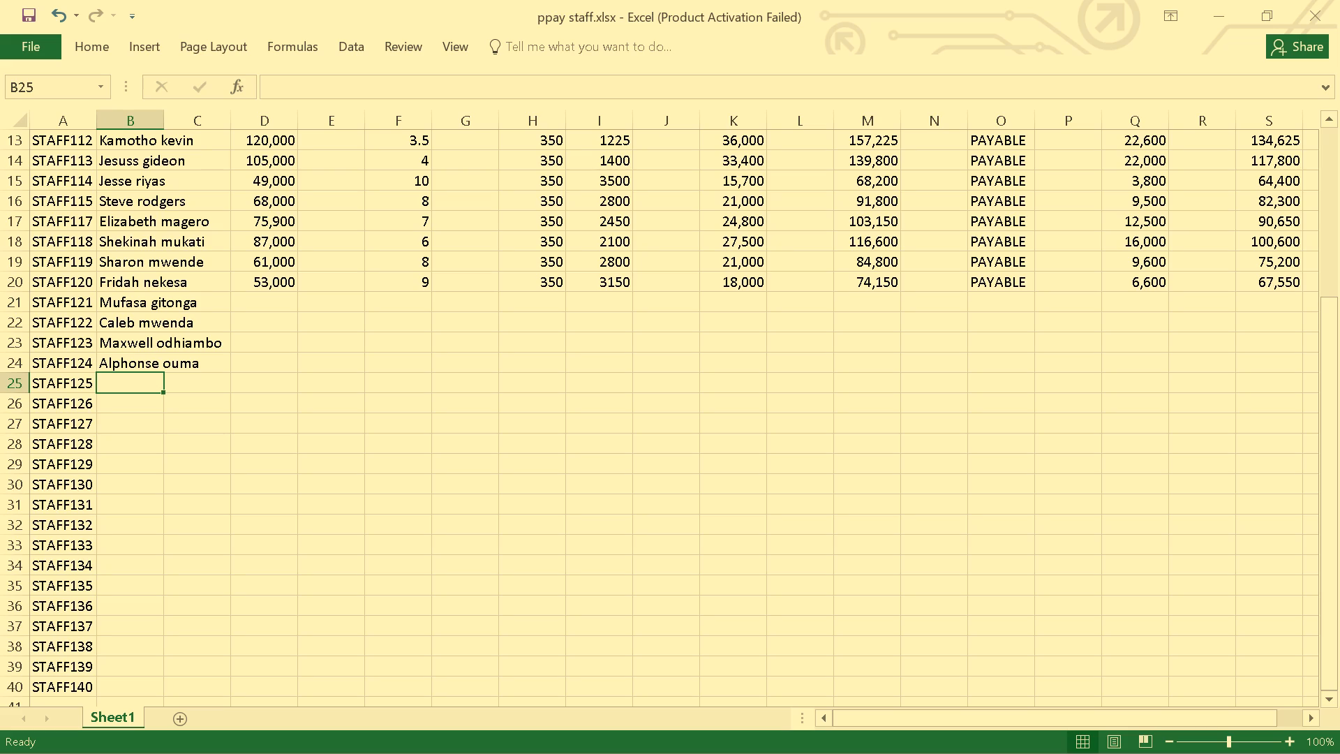
Enter the employee's name for STAFF125 in cell B25.
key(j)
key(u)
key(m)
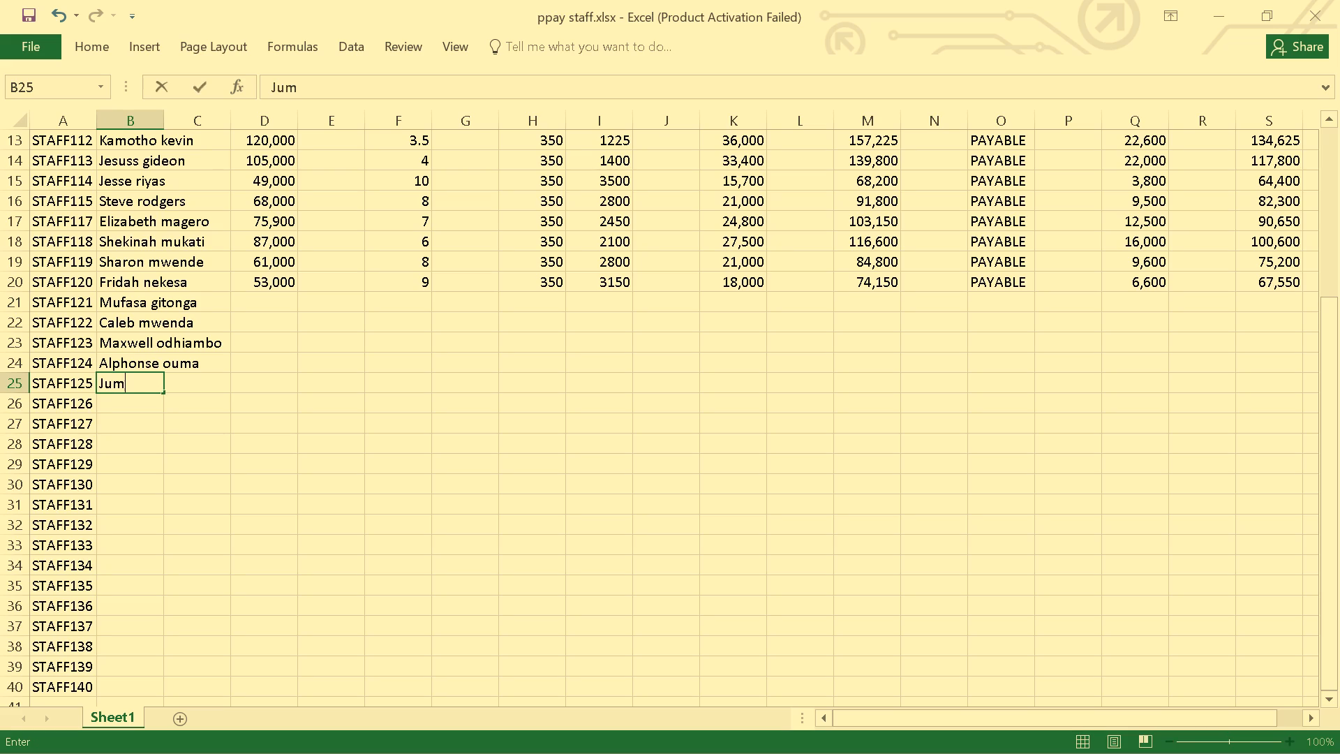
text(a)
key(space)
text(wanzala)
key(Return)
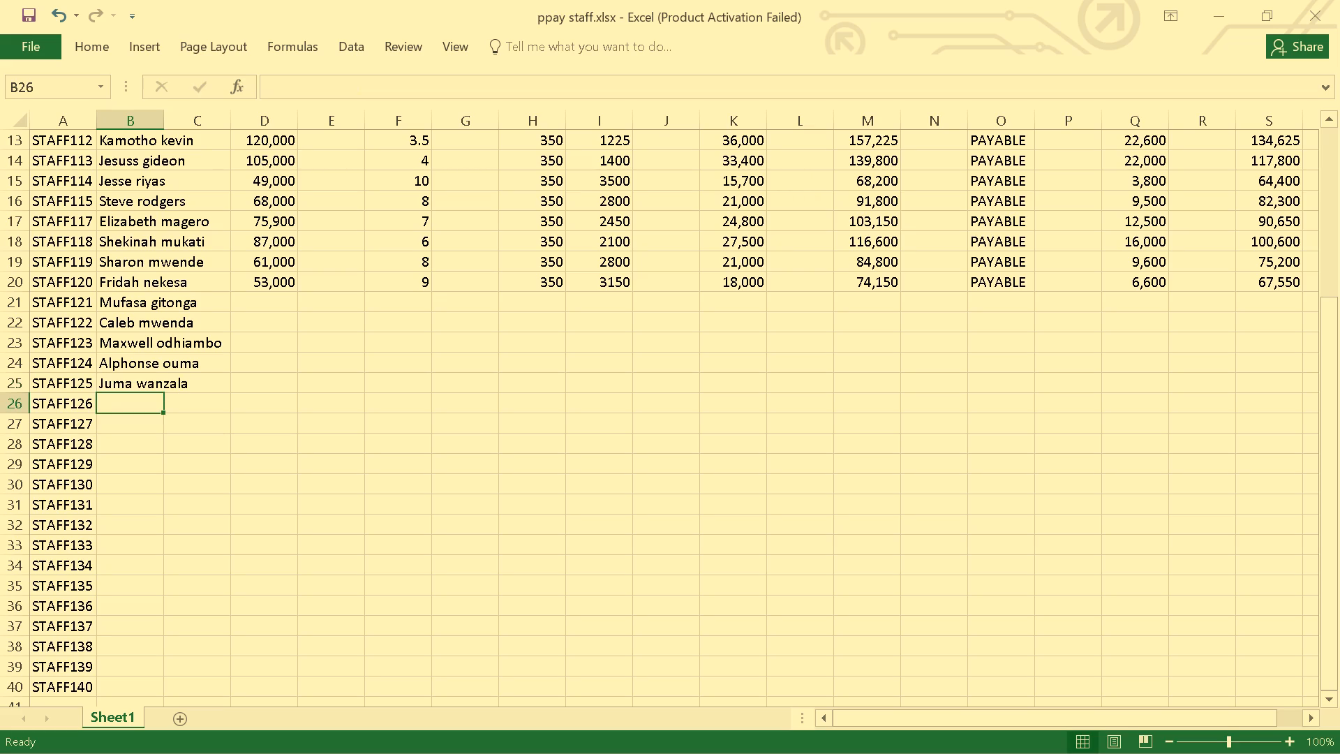
Enter the STAFF126 employee's name in B26, keeping the autocompleted surname and replacing the first name with Fresha.
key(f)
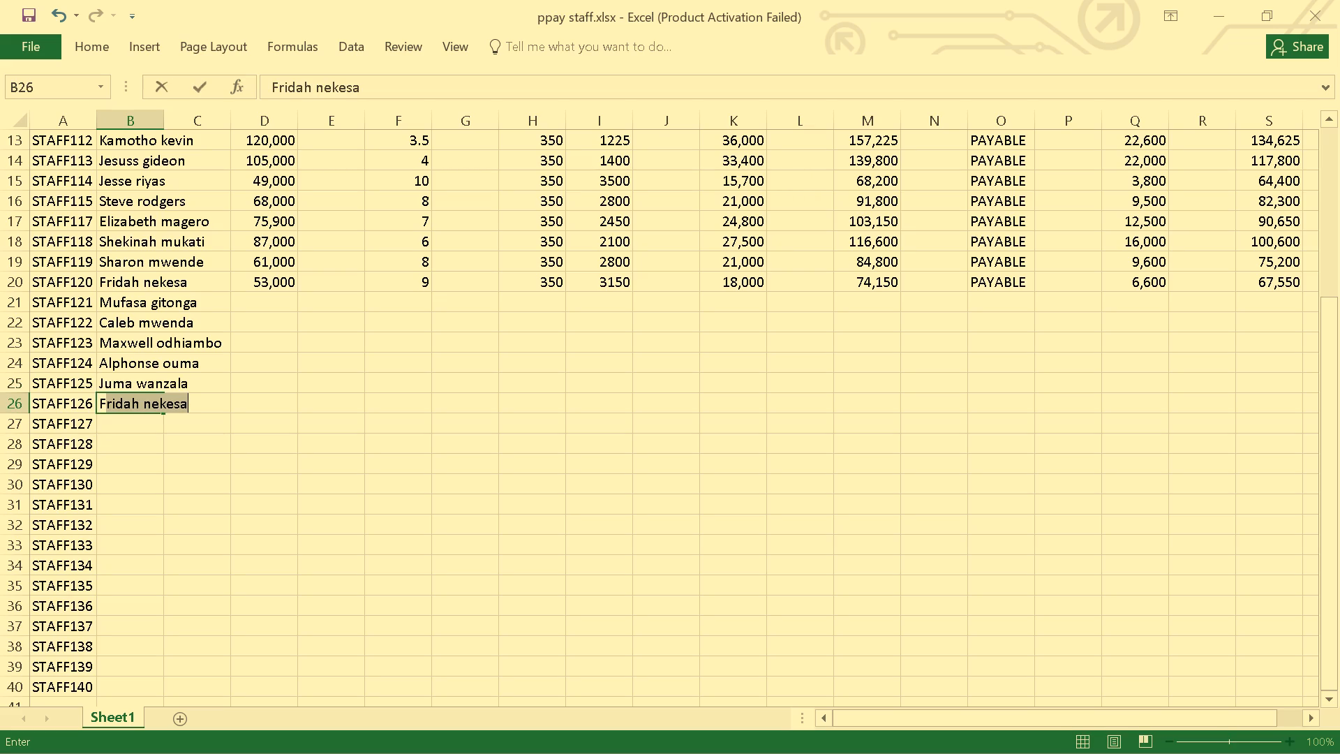
click(309, 84)
key(BackSpace)
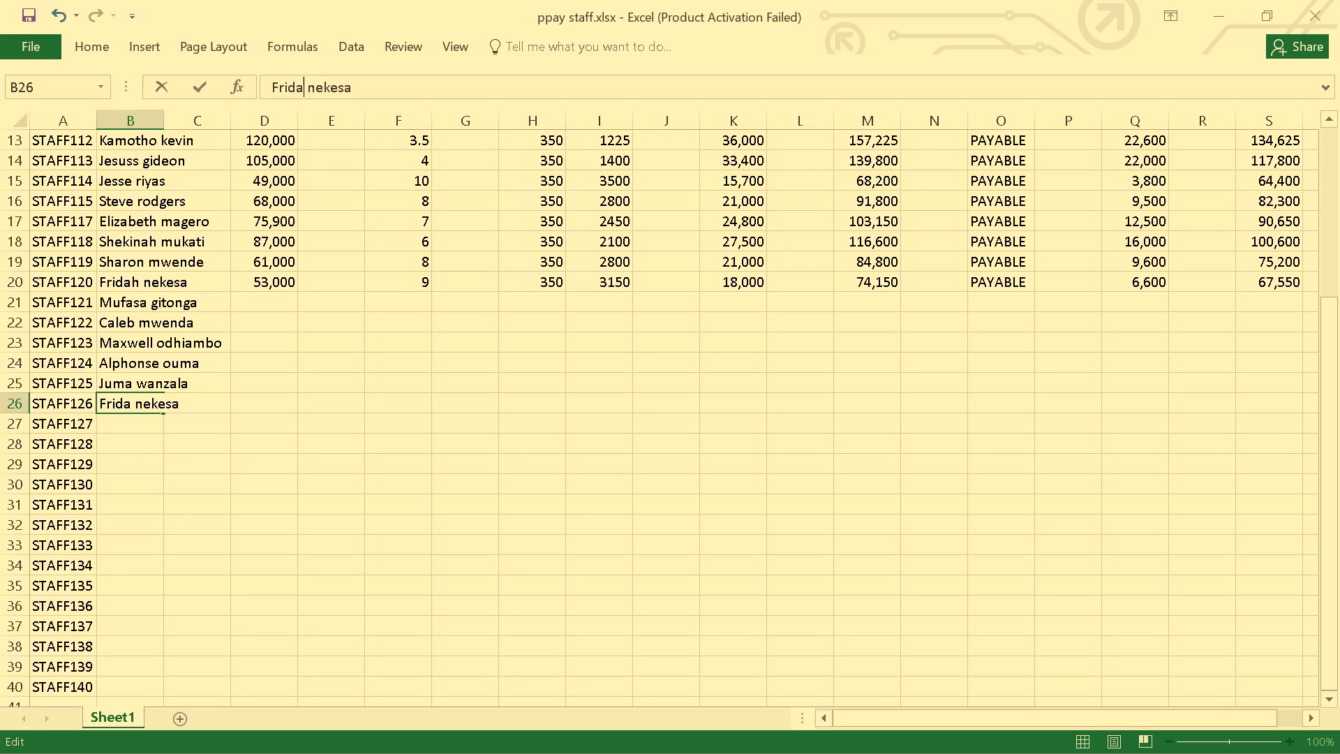
key(BackSpace)
key(BackSpace)
key(BackSpace)
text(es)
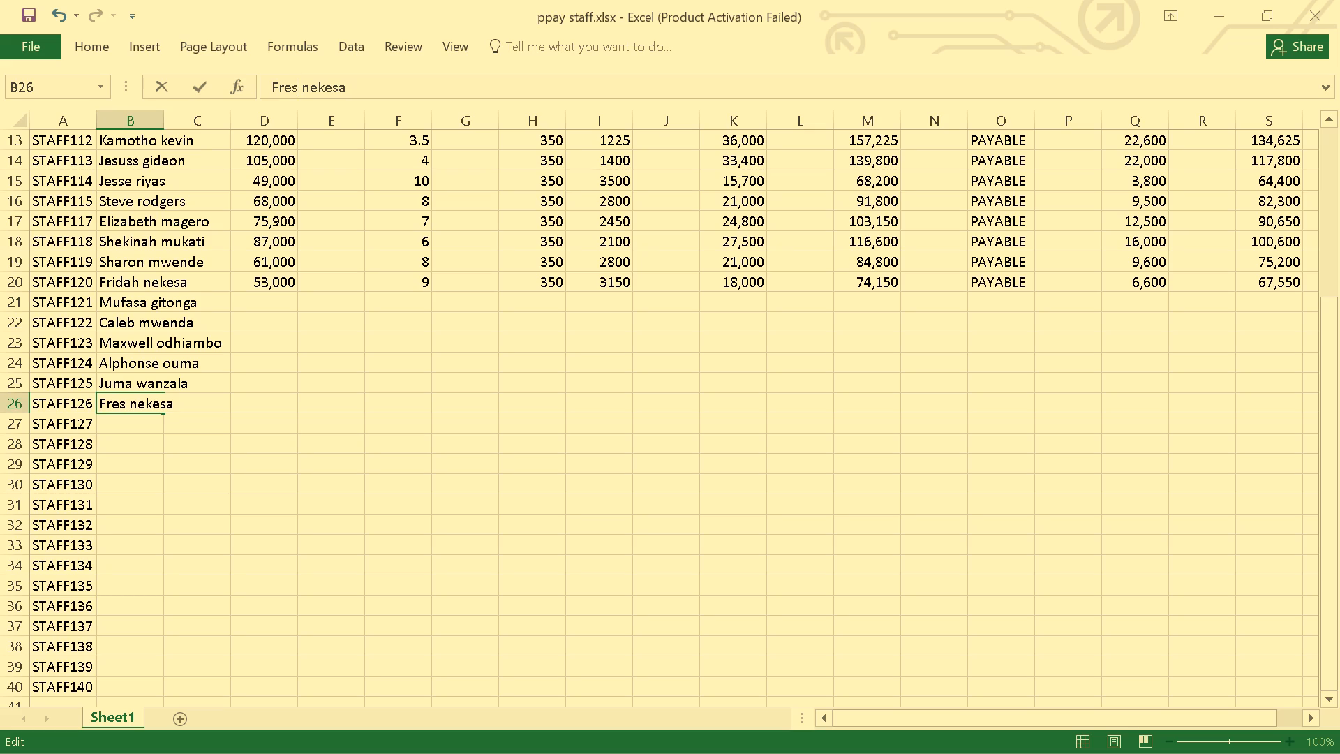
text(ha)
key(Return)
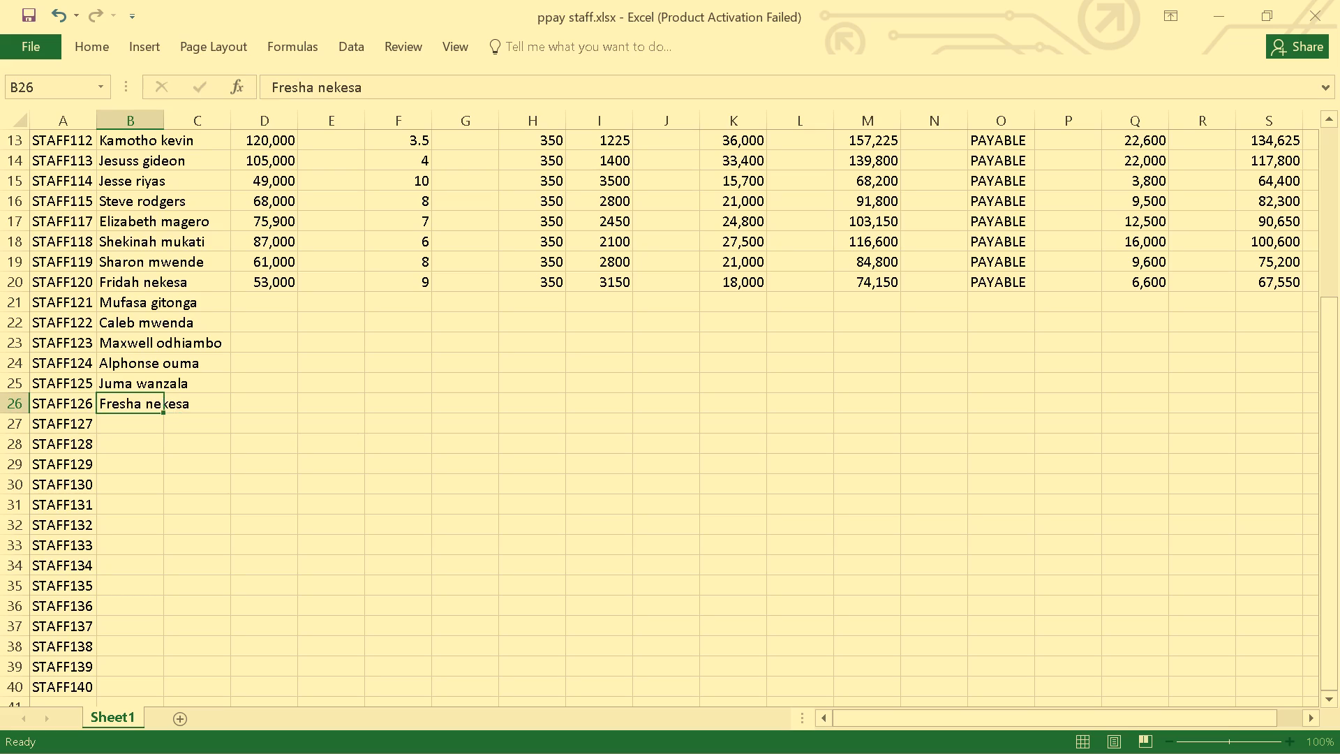
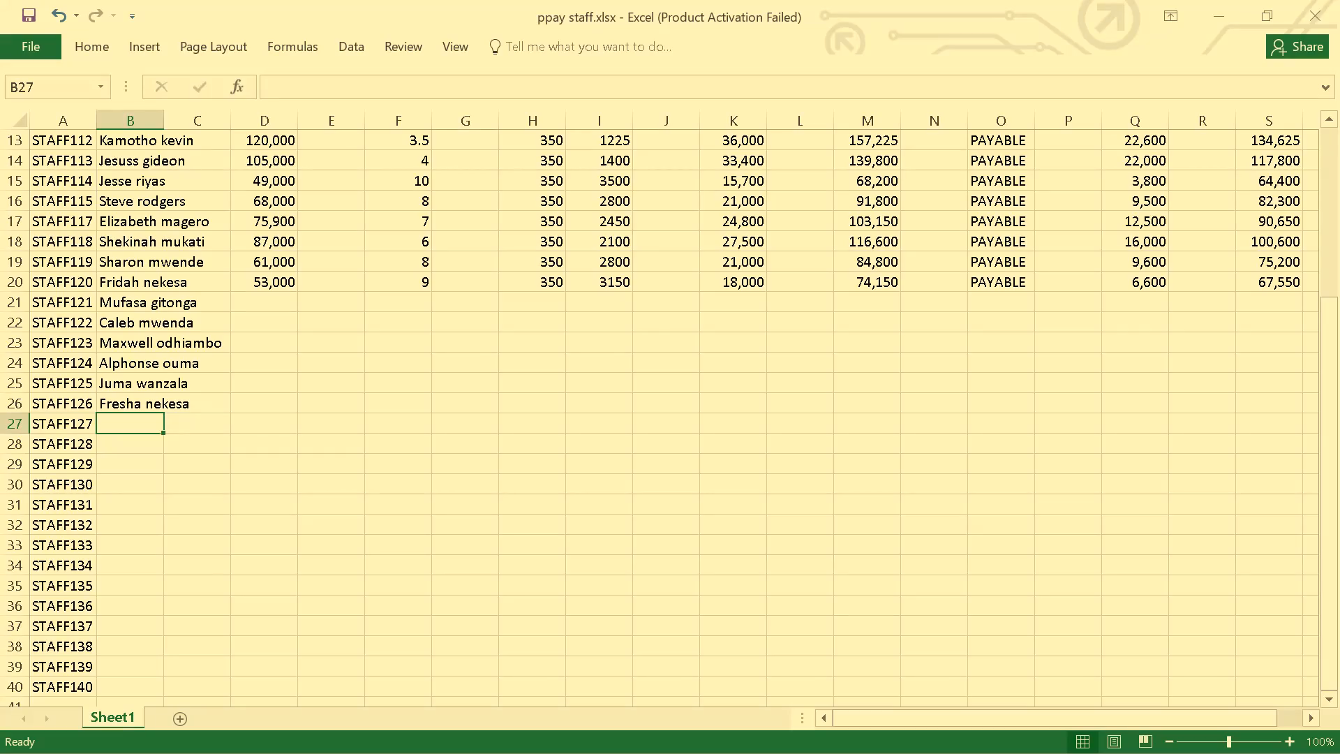
Enter the employees' names for STAFF127 and STAFF128 in cells B27 and B28.
click(140, 424)
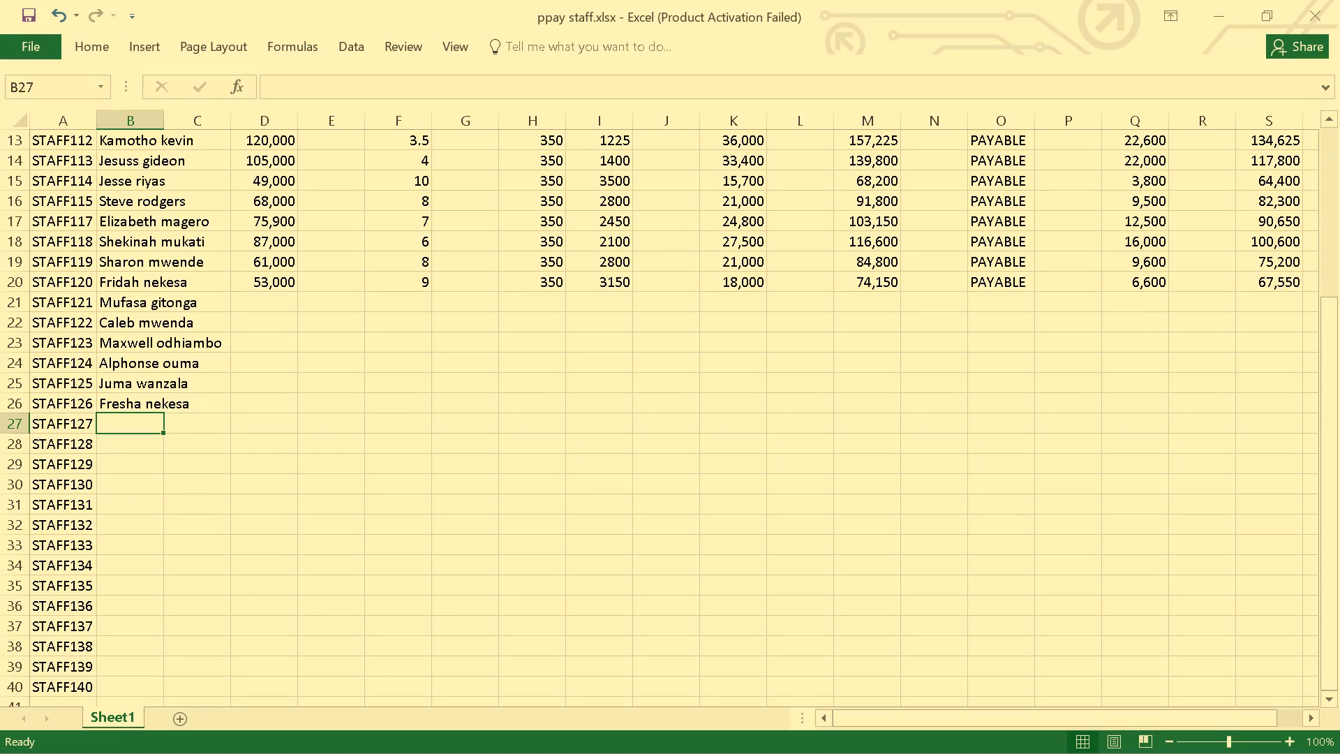
click(137, 426)
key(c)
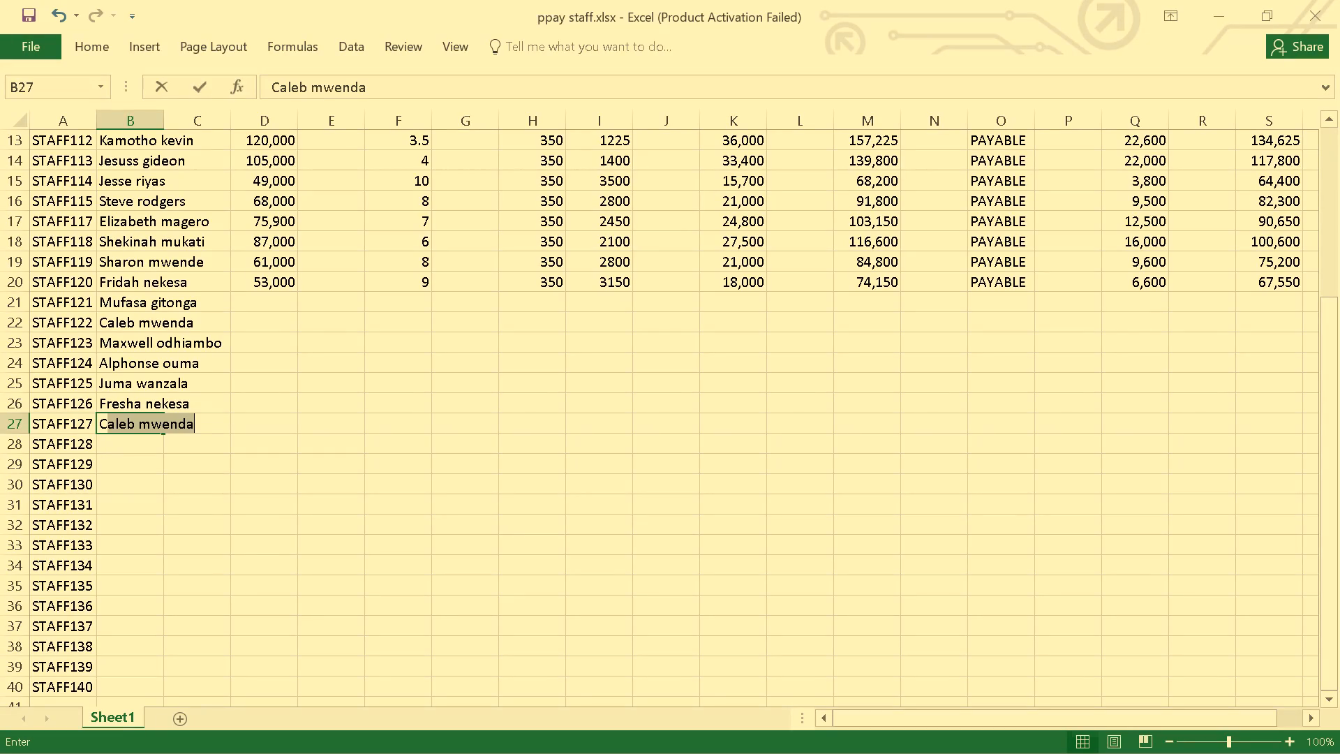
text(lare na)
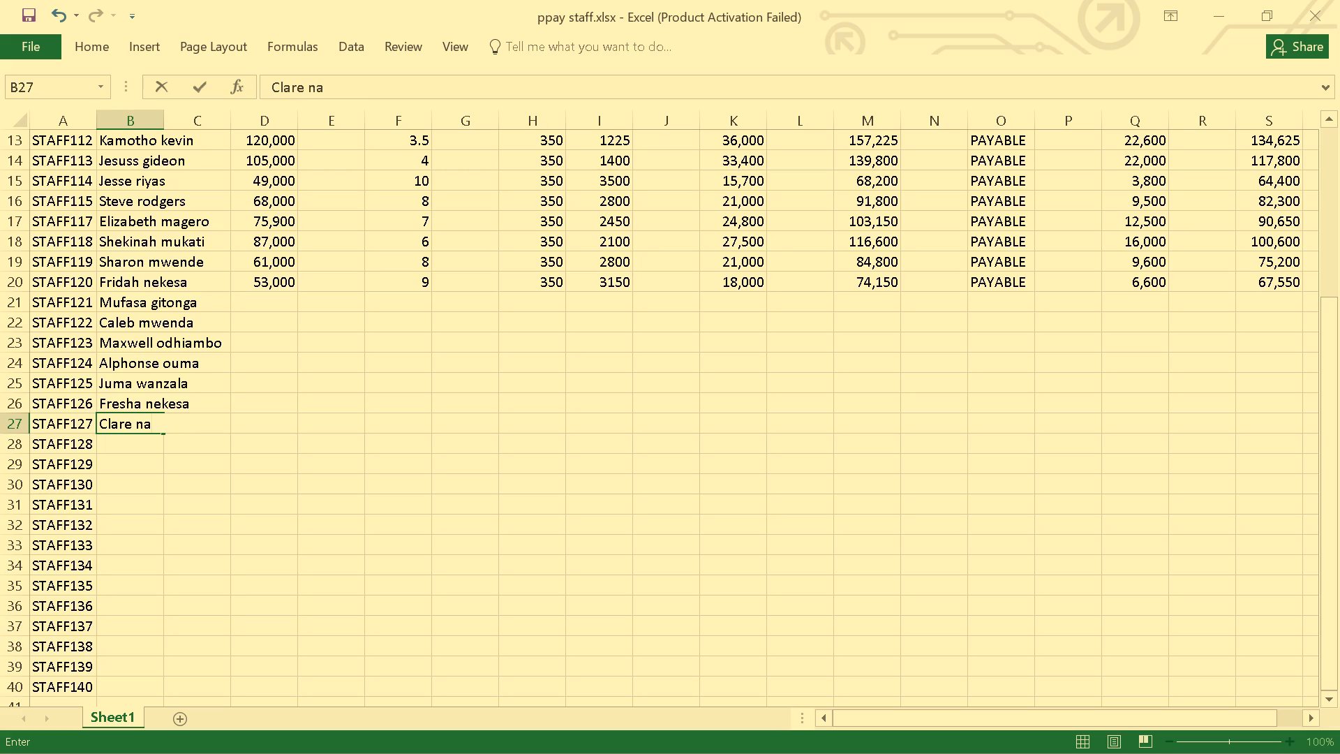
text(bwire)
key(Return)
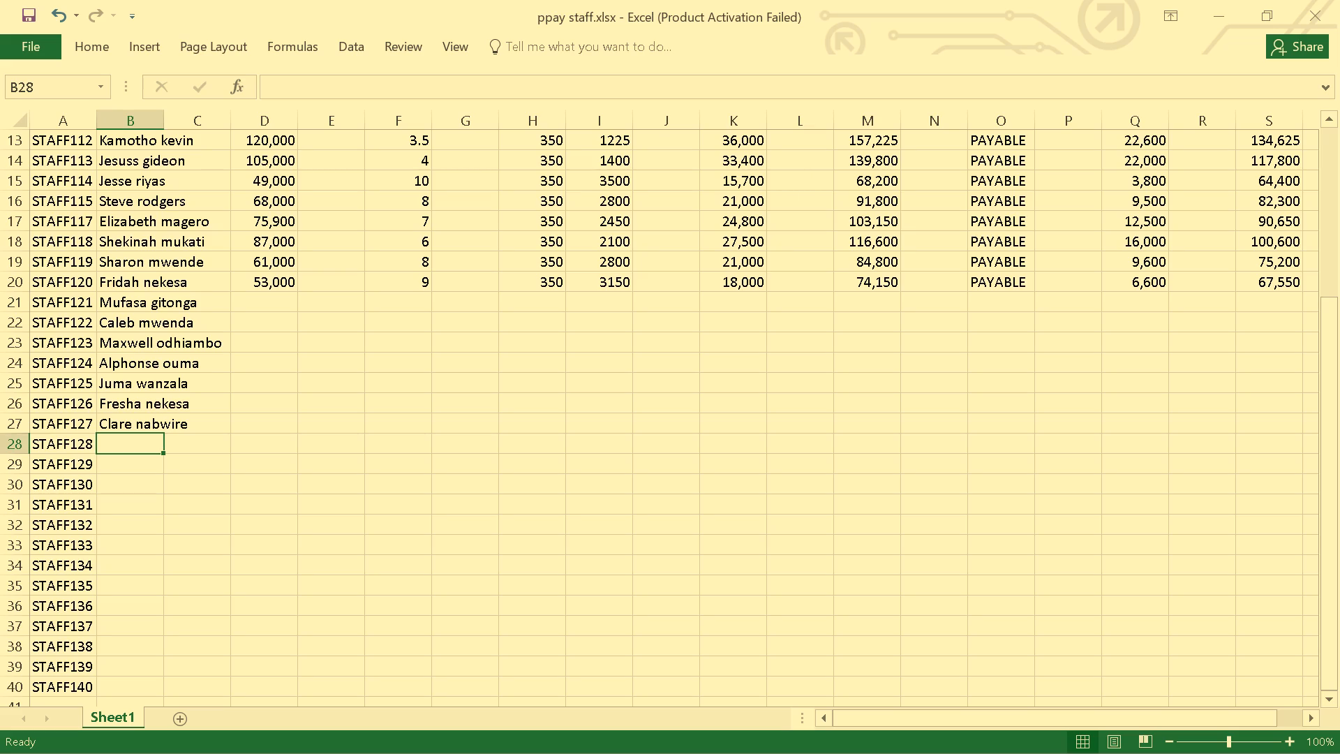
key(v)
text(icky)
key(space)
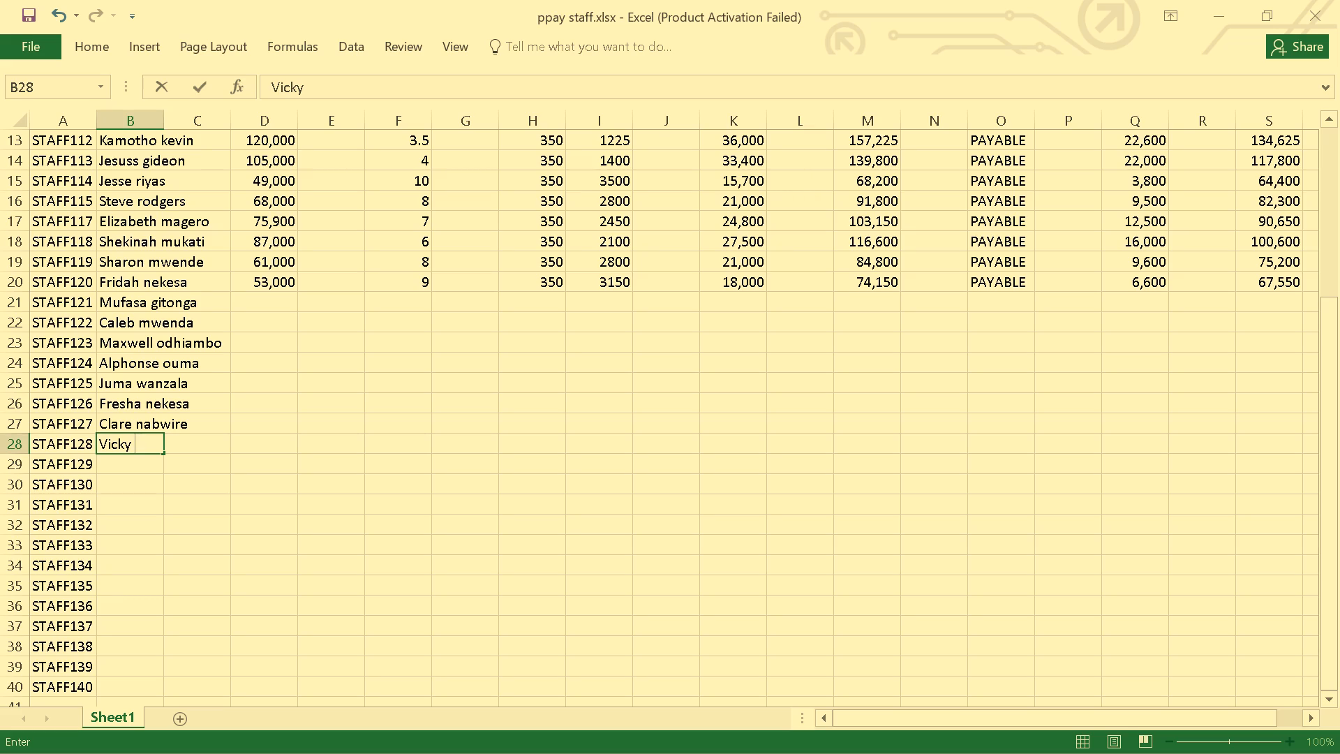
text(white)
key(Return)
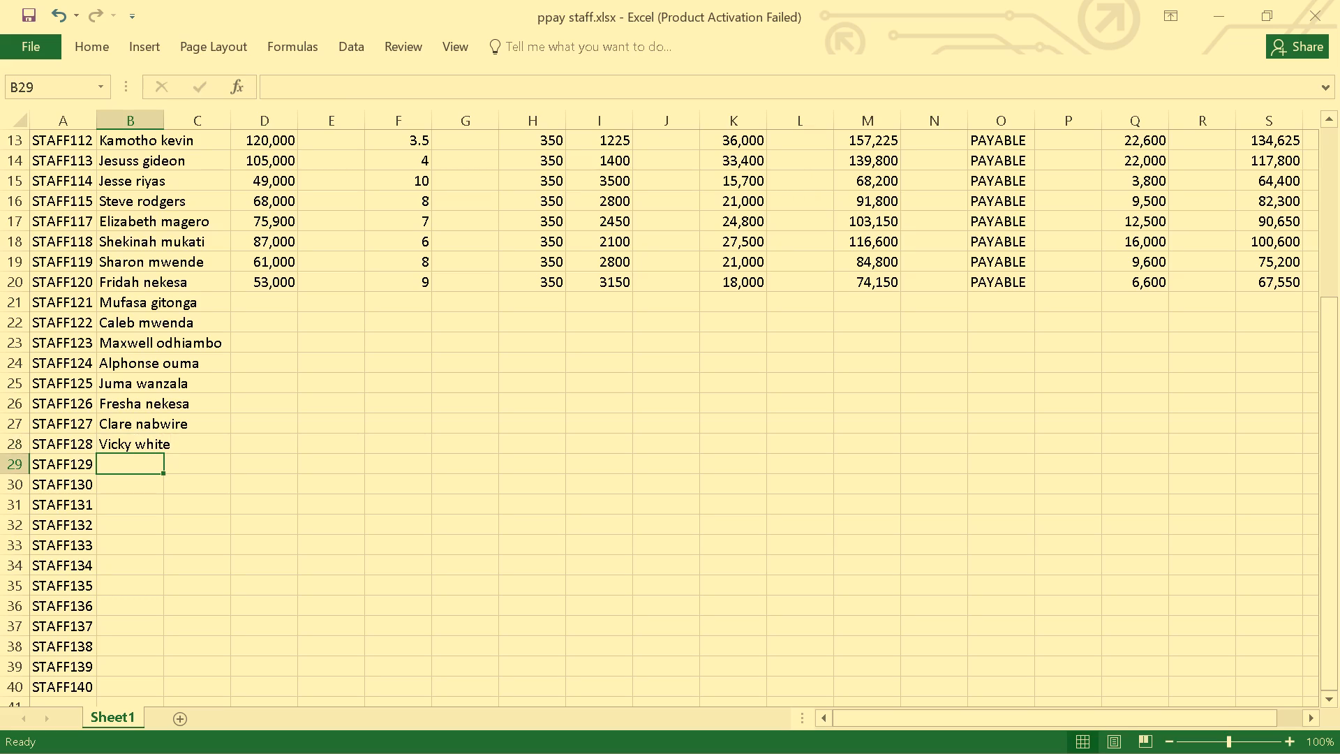
Enter the column D amounts 74,000, 150,000 and 98,000 for STAFF121 to STAFF123 in cells D21 to D23.
click(253, 304)
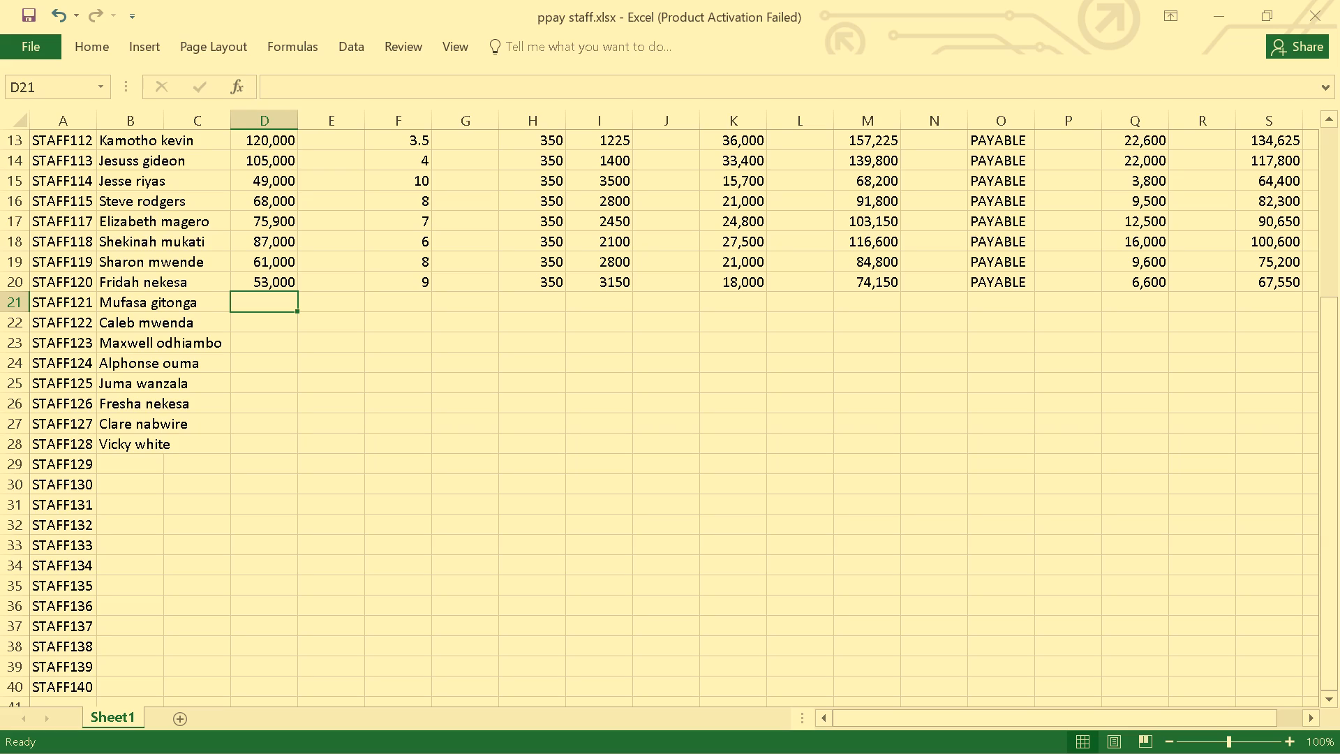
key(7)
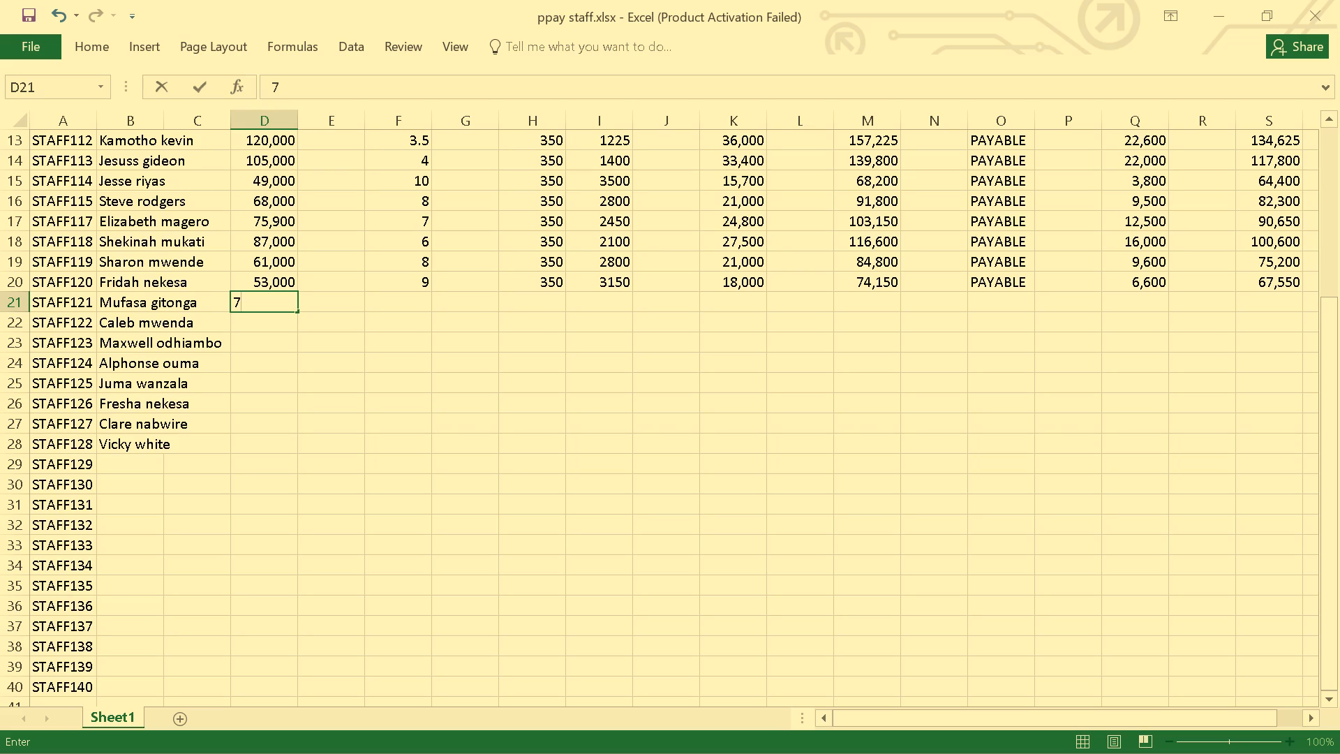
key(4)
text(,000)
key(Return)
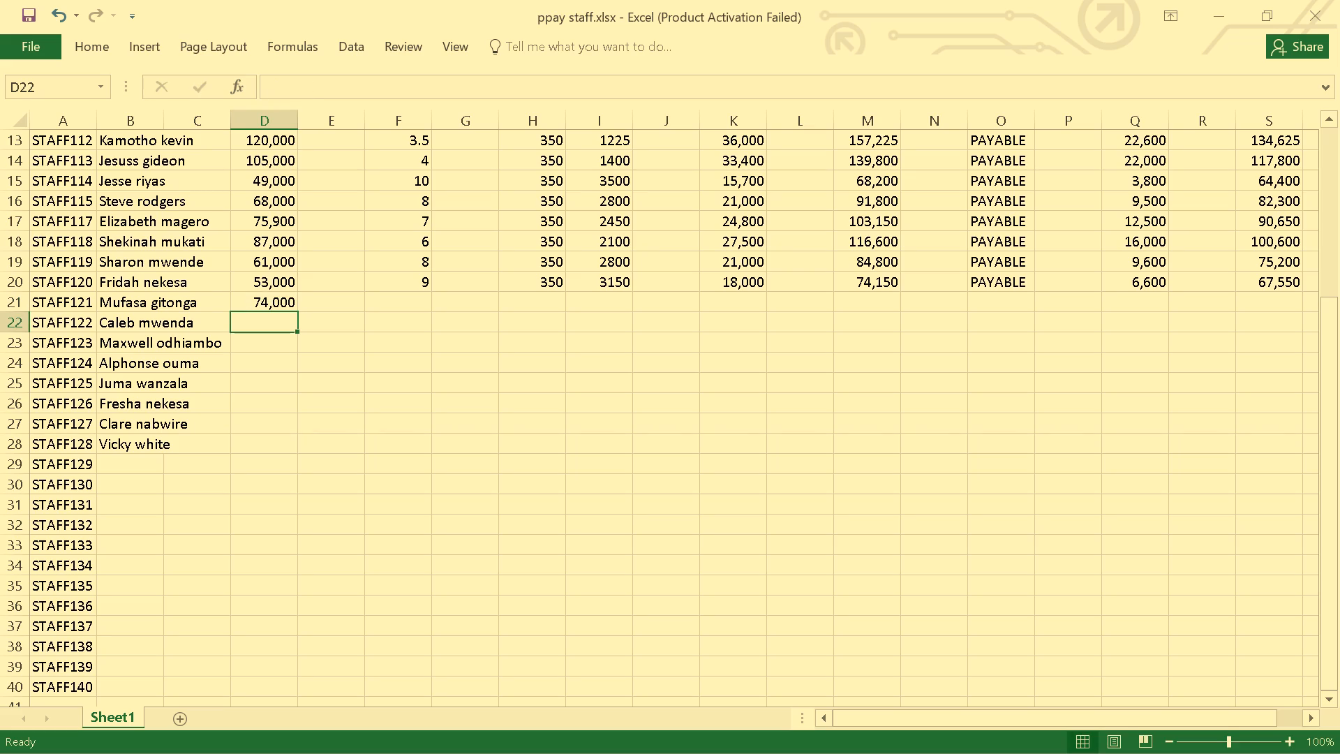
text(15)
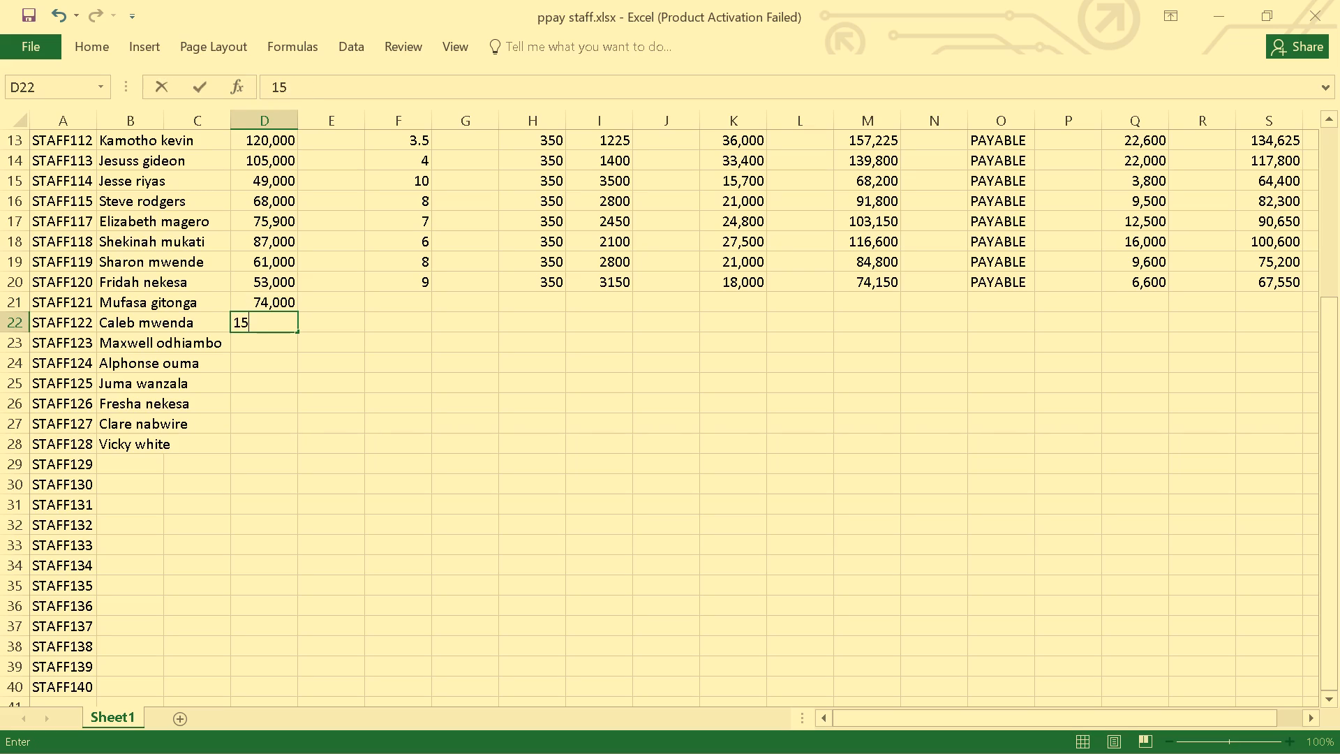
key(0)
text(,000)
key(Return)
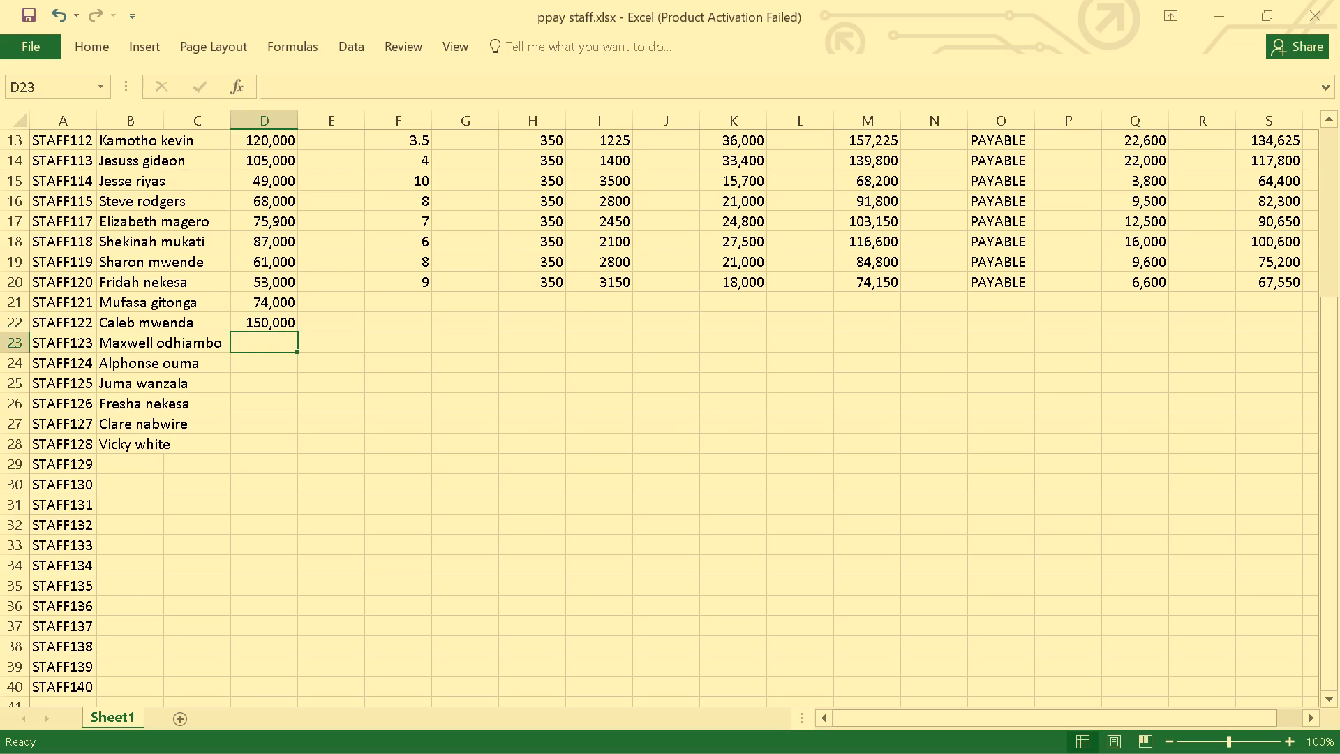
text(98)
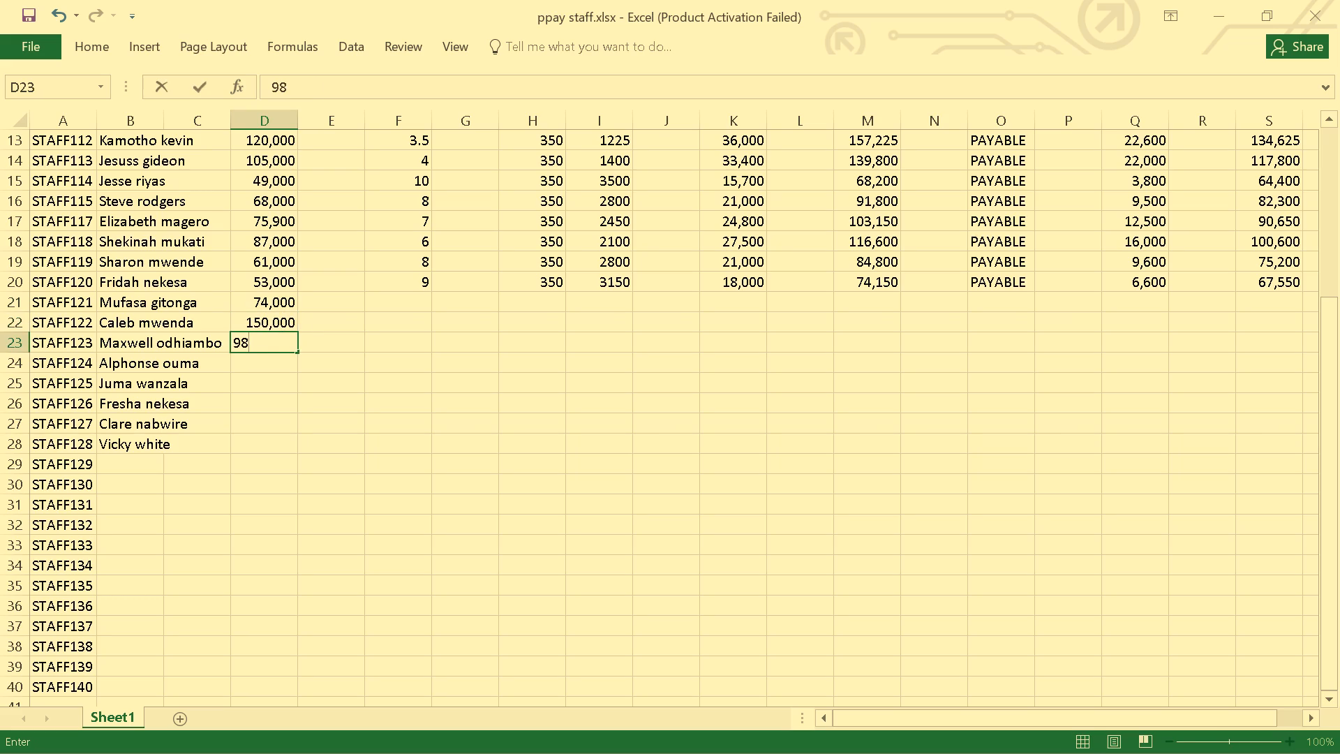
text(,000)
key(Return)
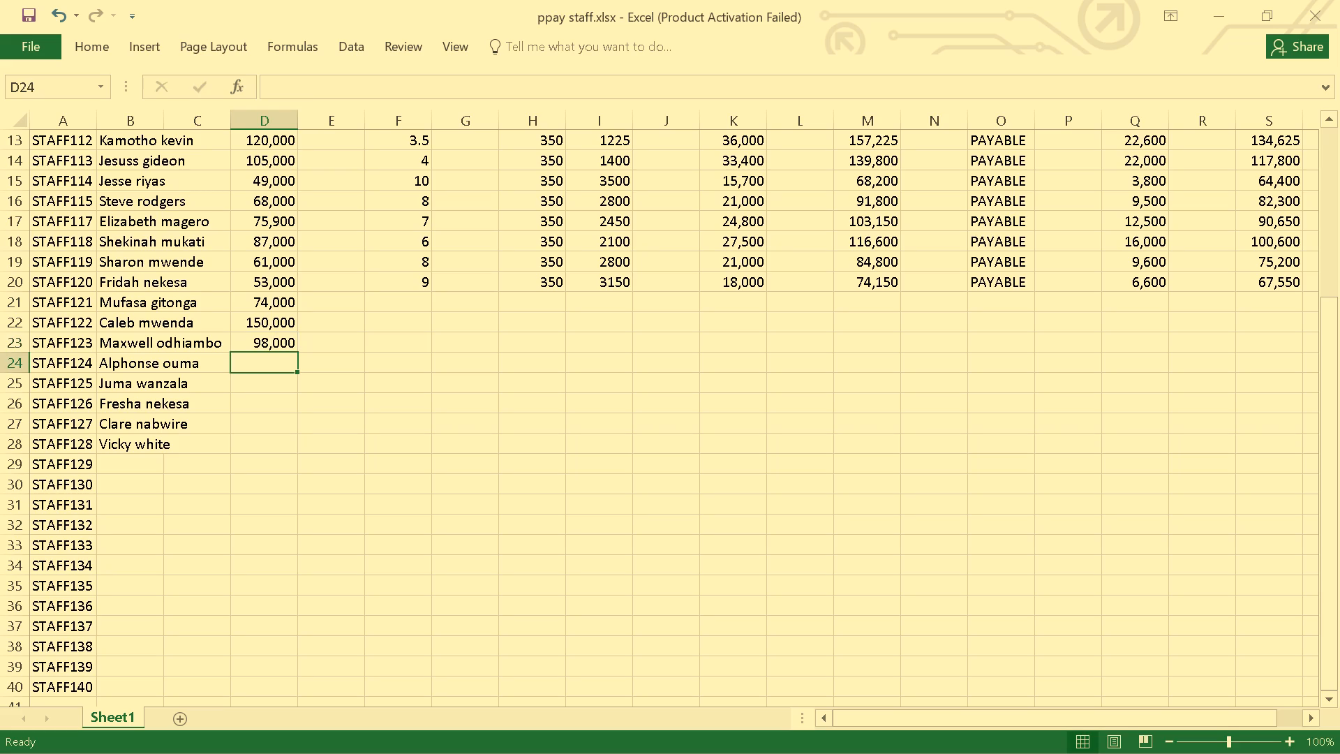
Enter the column D amounts 98,000, 75,000 and 82,000 for STAFF124 to STAFF126 in cells D24 to D26.
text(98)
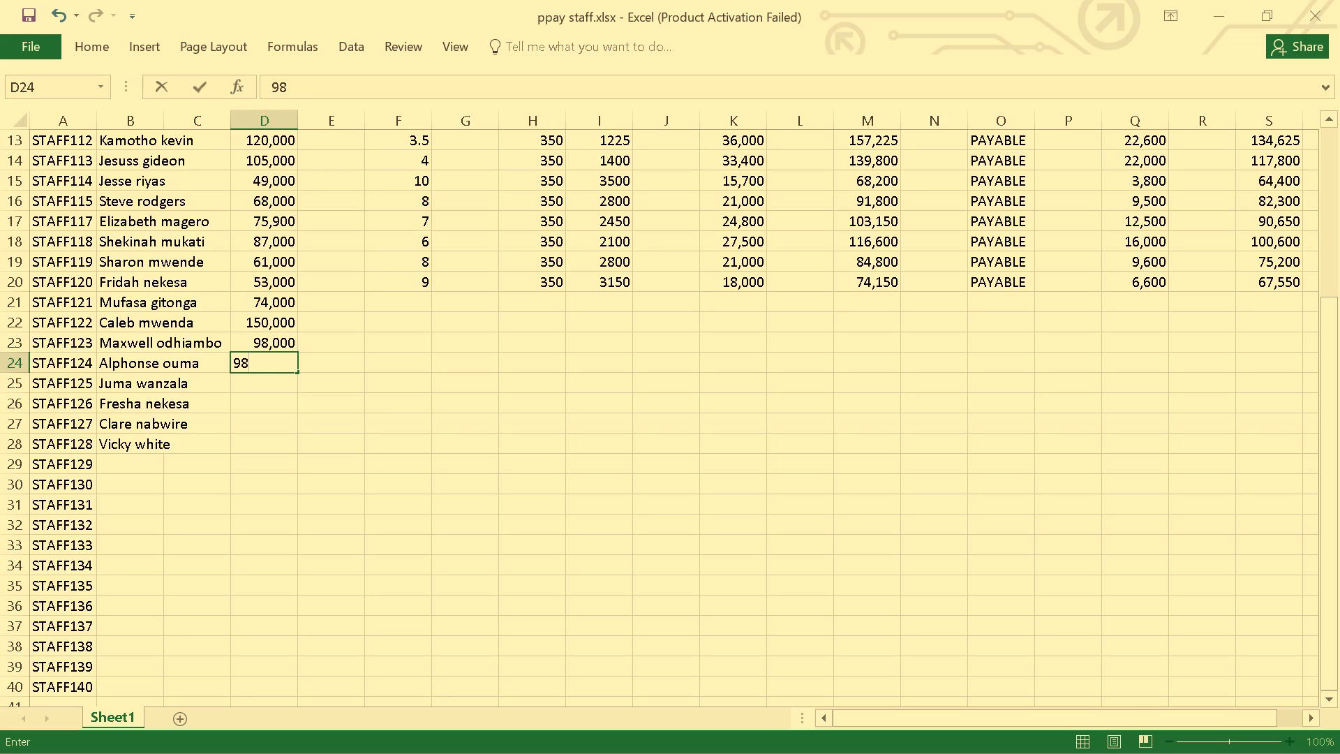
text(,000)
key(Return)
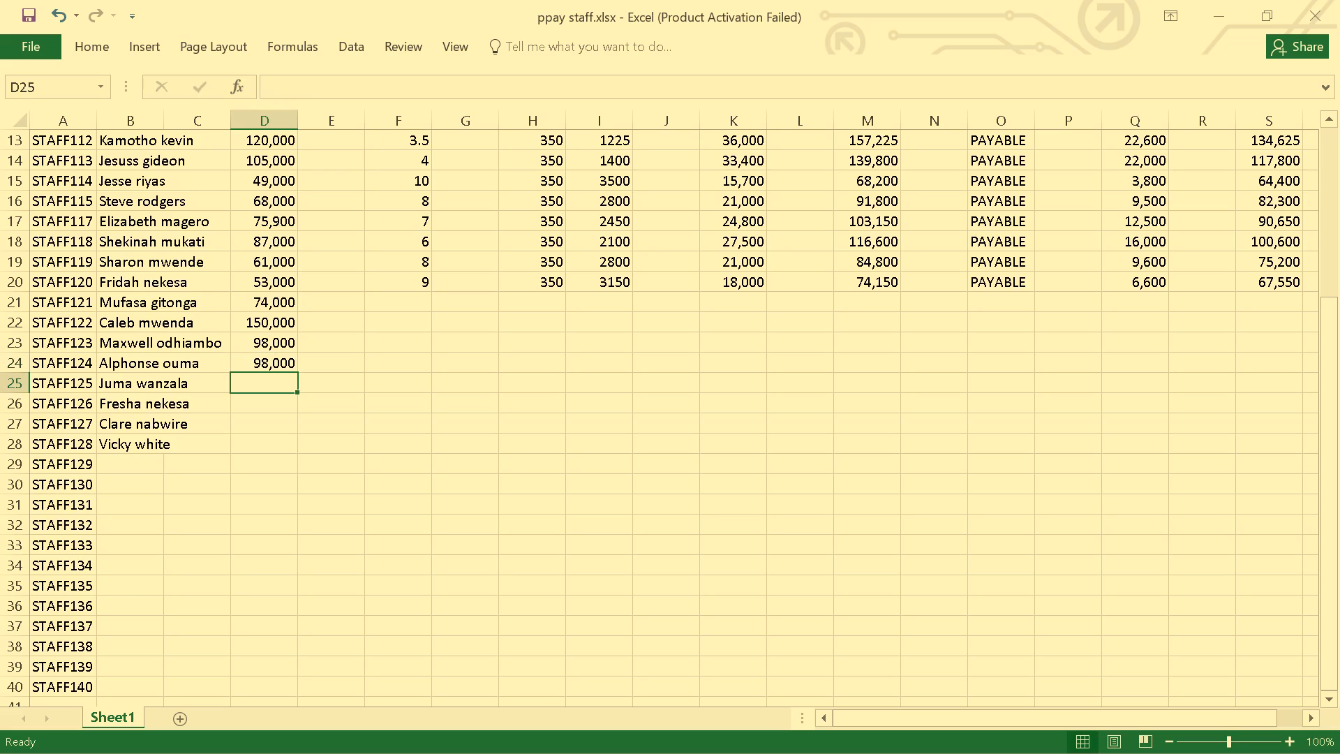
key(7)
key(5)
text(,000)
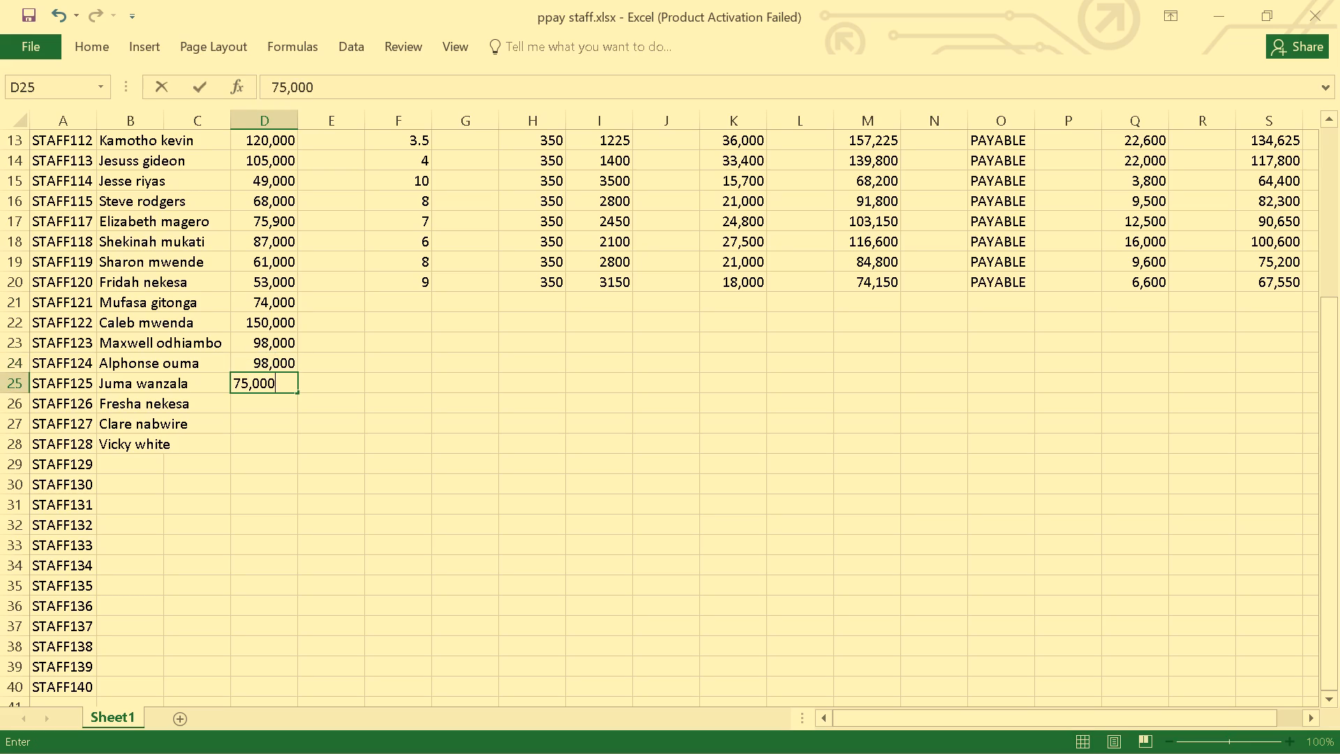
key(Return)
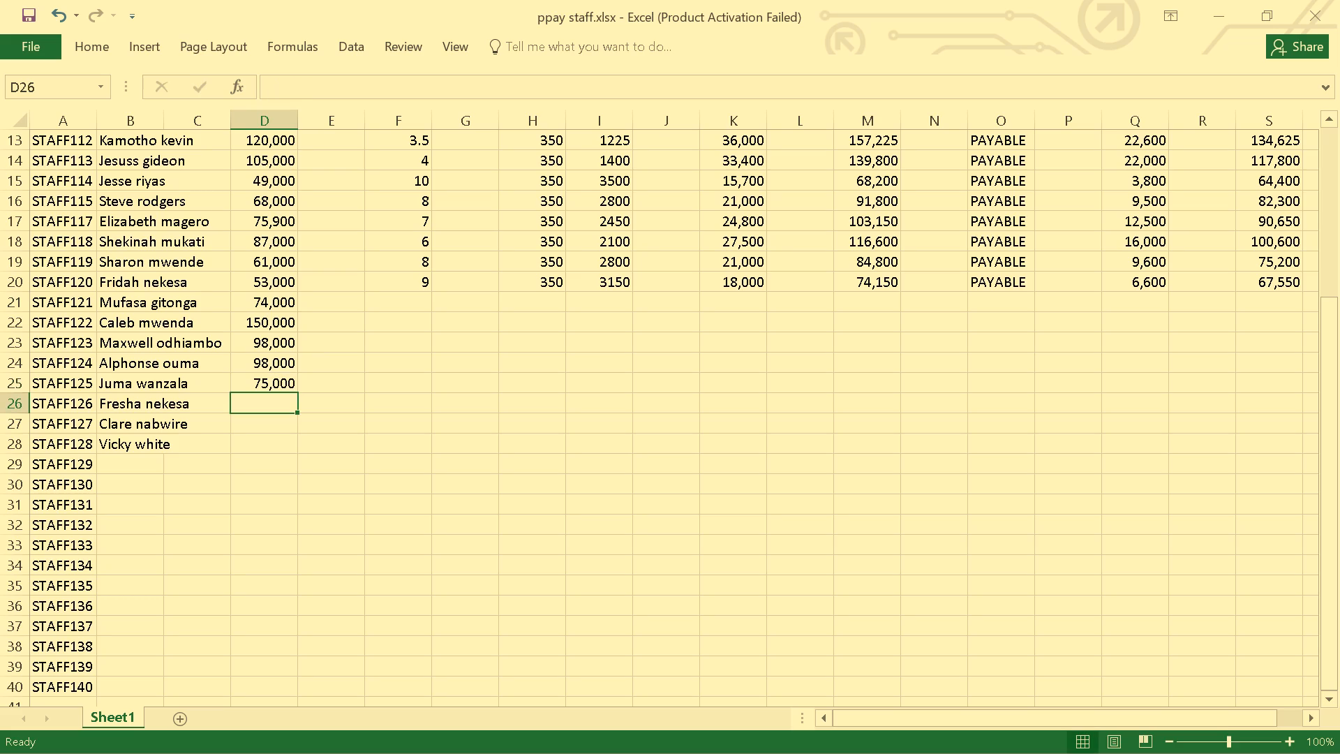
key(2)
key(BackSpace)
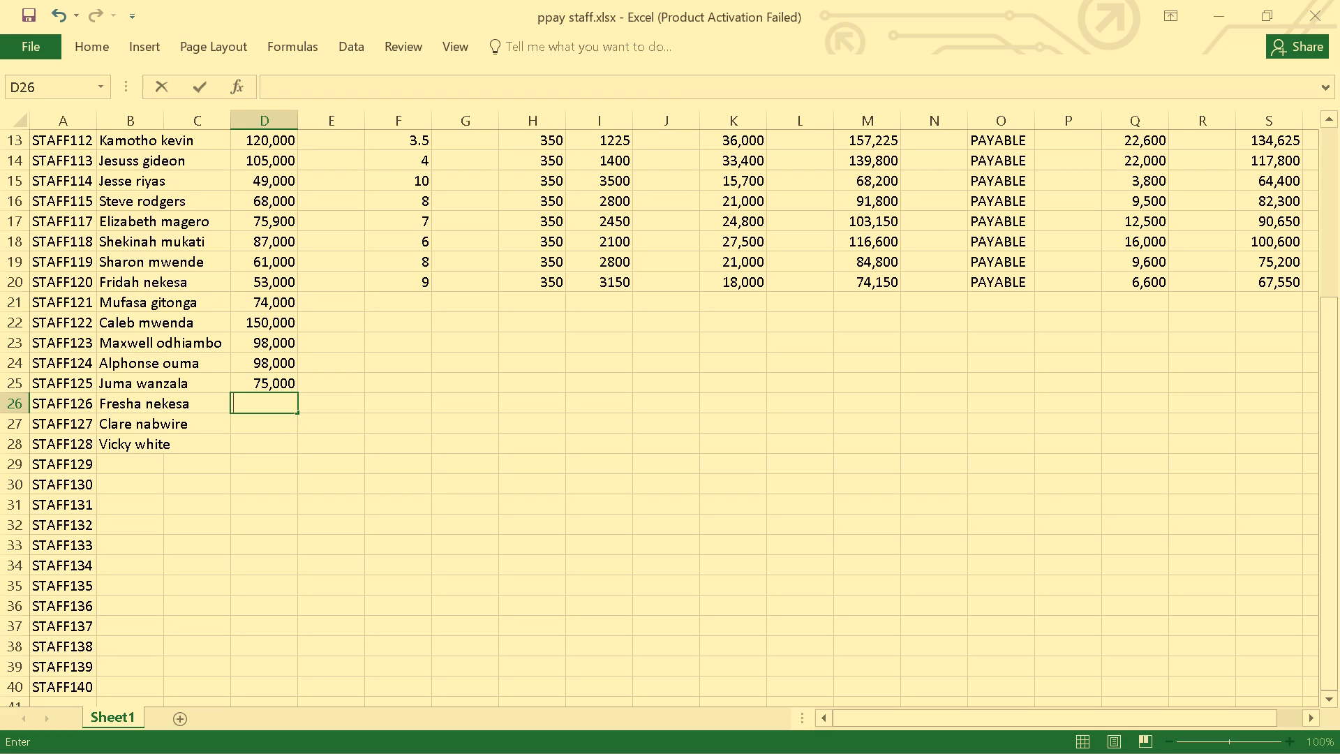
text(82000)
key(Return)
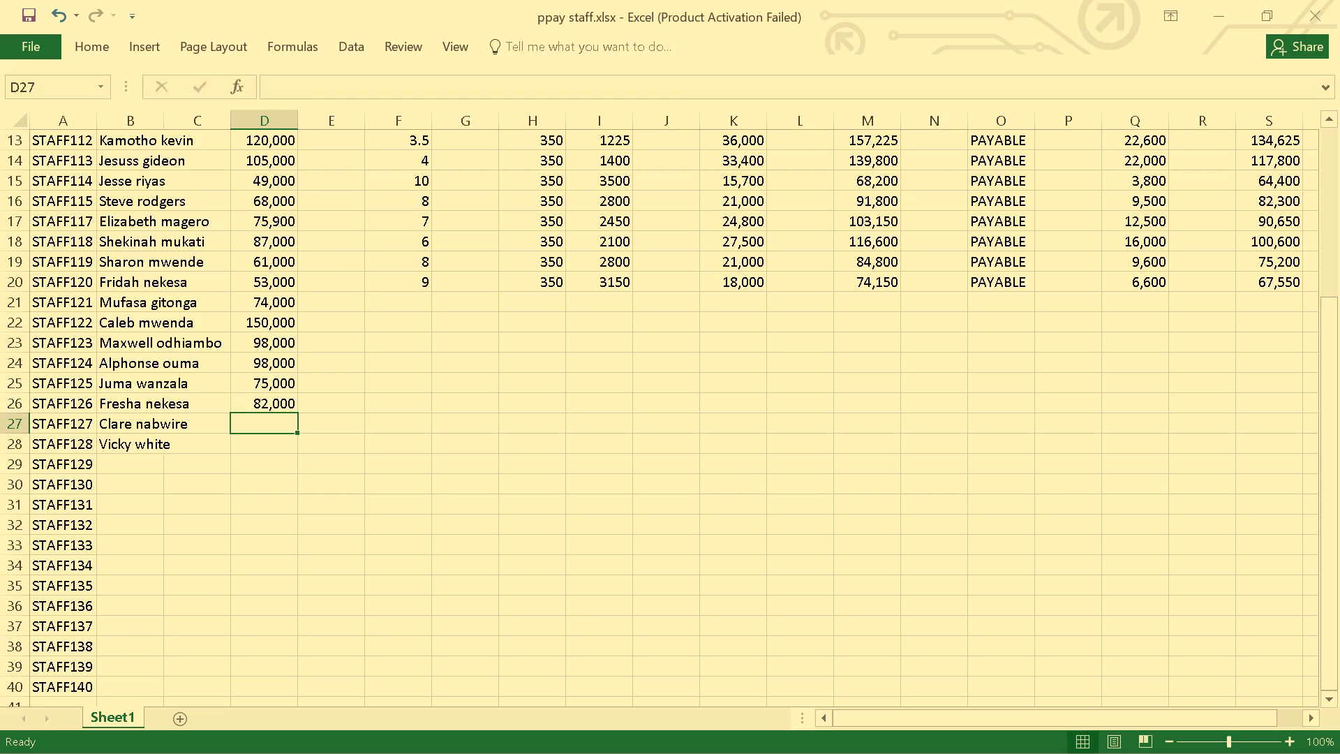
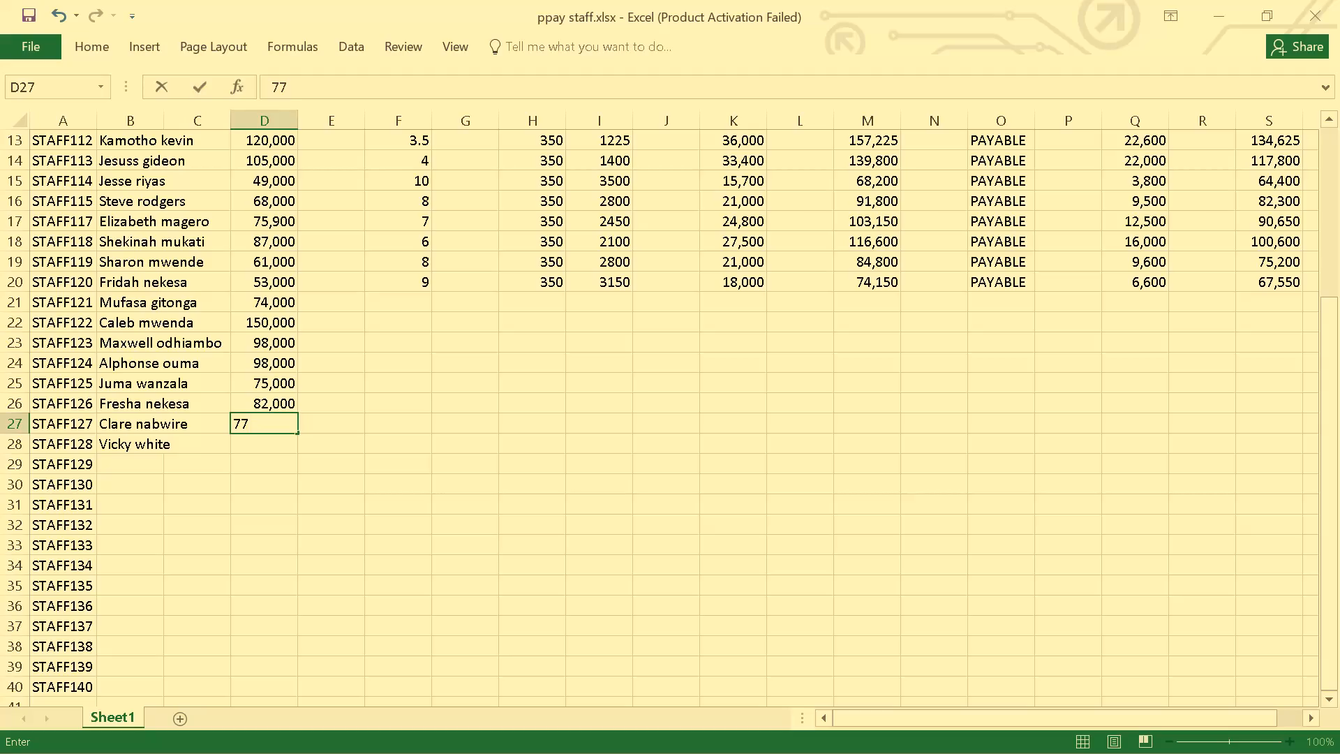
Complete the basic salaries in column D with 77,000 for STAFF127 and 59000 for STAFF128.
text(,000)
key(Return)
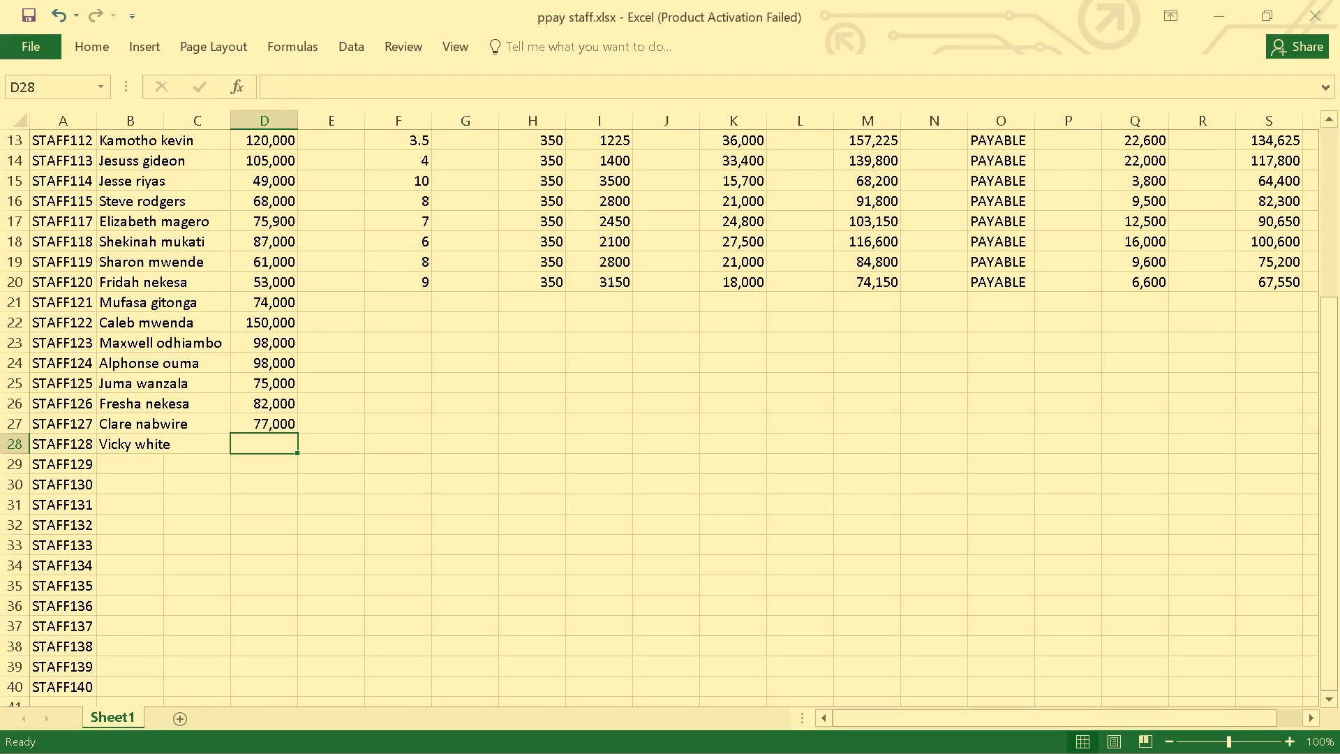
key(5)
text(9000)
key(Return)
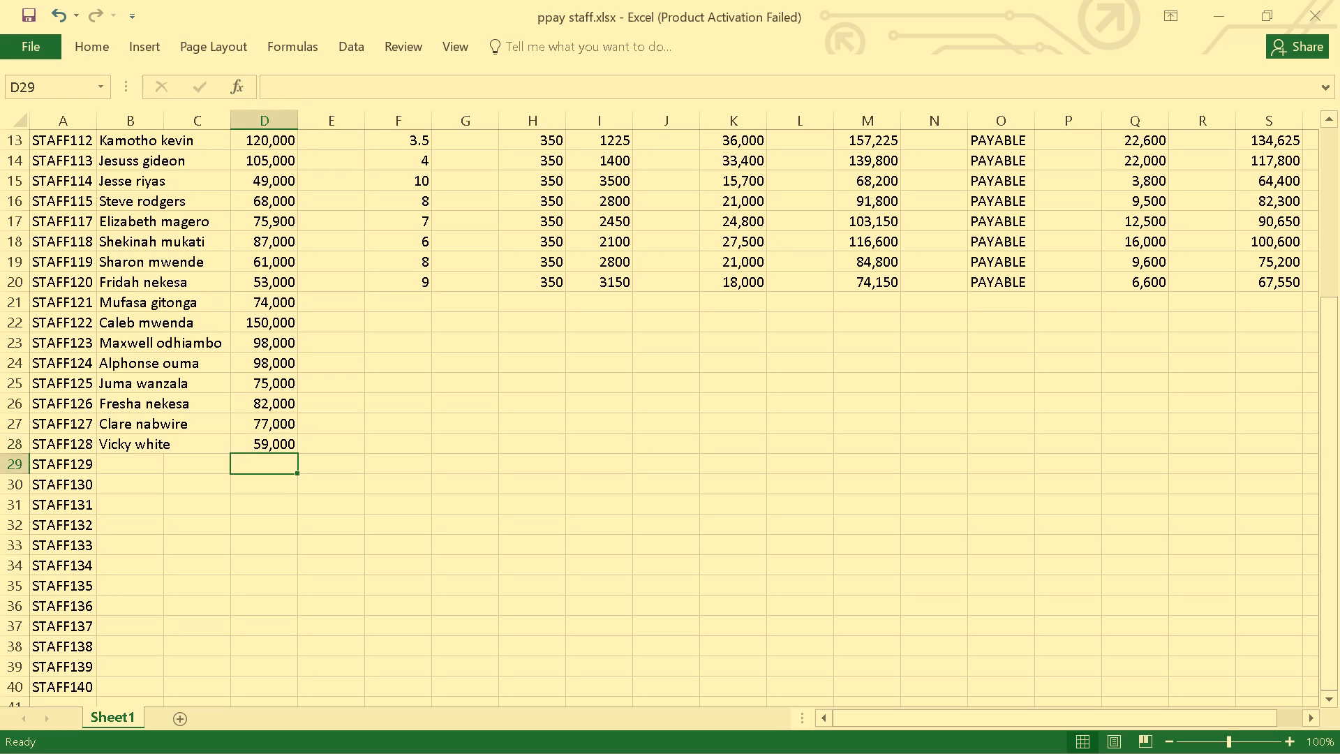
Enter overtime hours in column F for STAFF121 to STAFF124: 7, 3.5, 5 and 5.
click(405, 313)
click(416, 304)
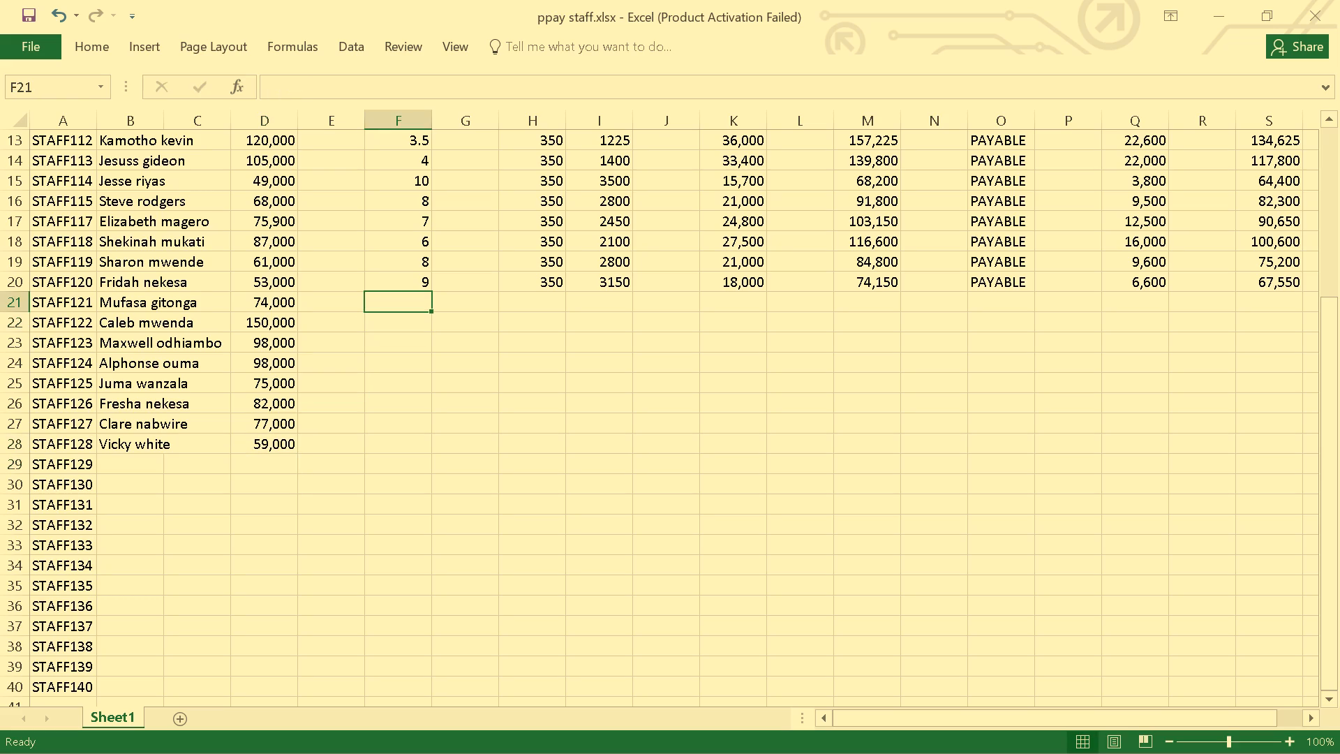
key(7)
key(Return)
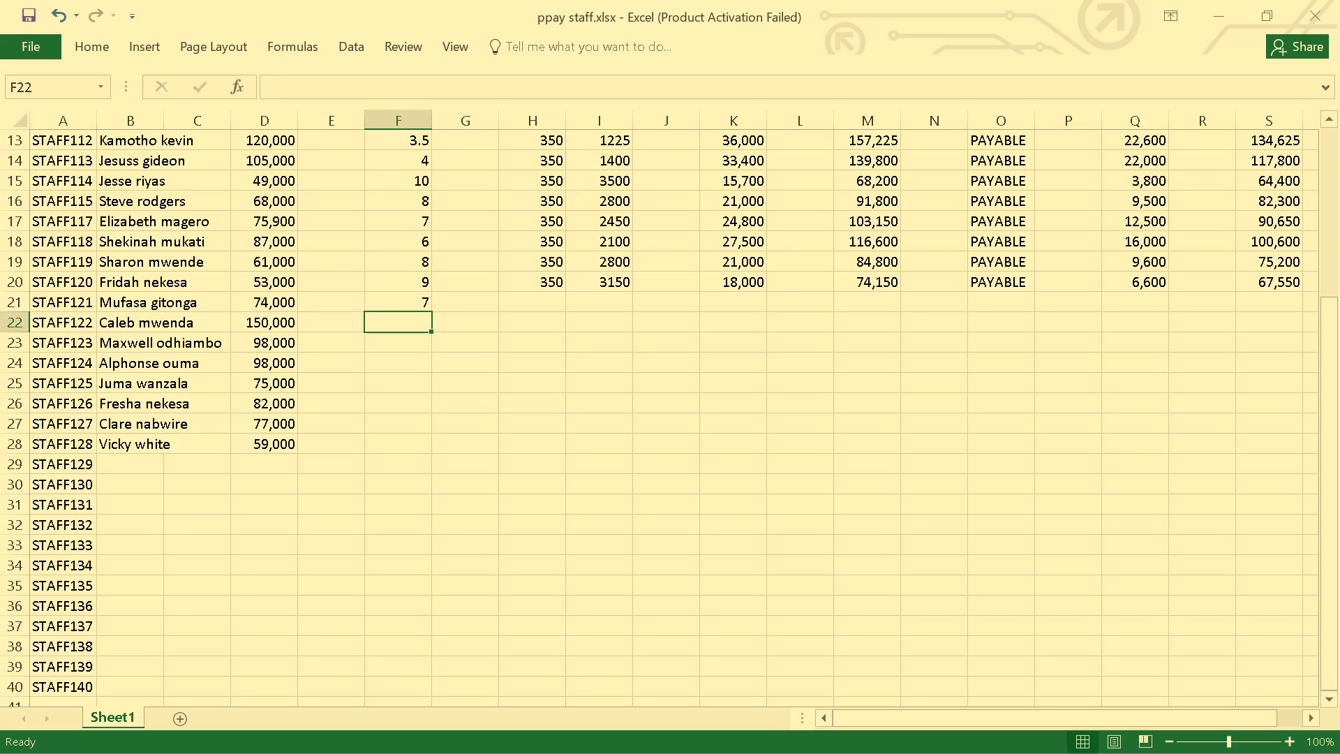
key(4)
key(BackSpace)
text(3,5)
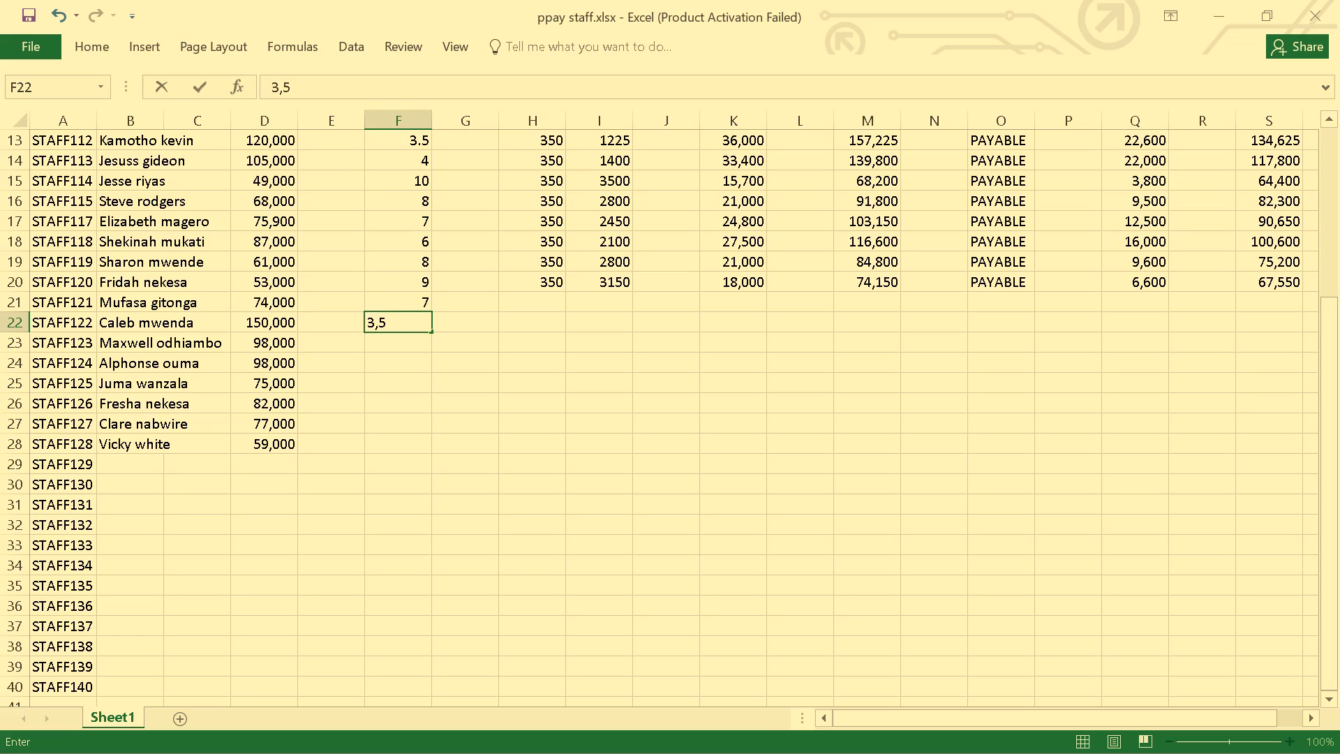
key(BackSpace)
key(BackSpace)
key(period)
key(5)
key(Return)
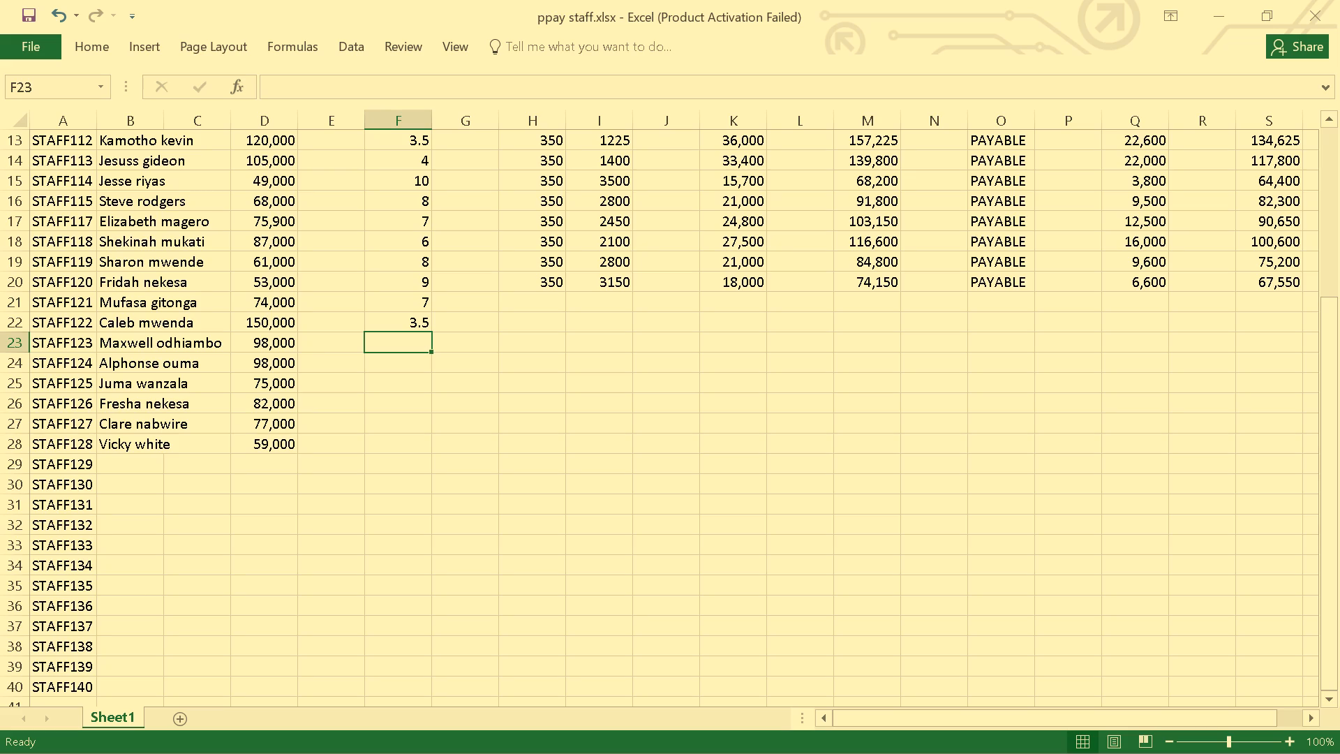
key(5)
key(Return)
key(5)
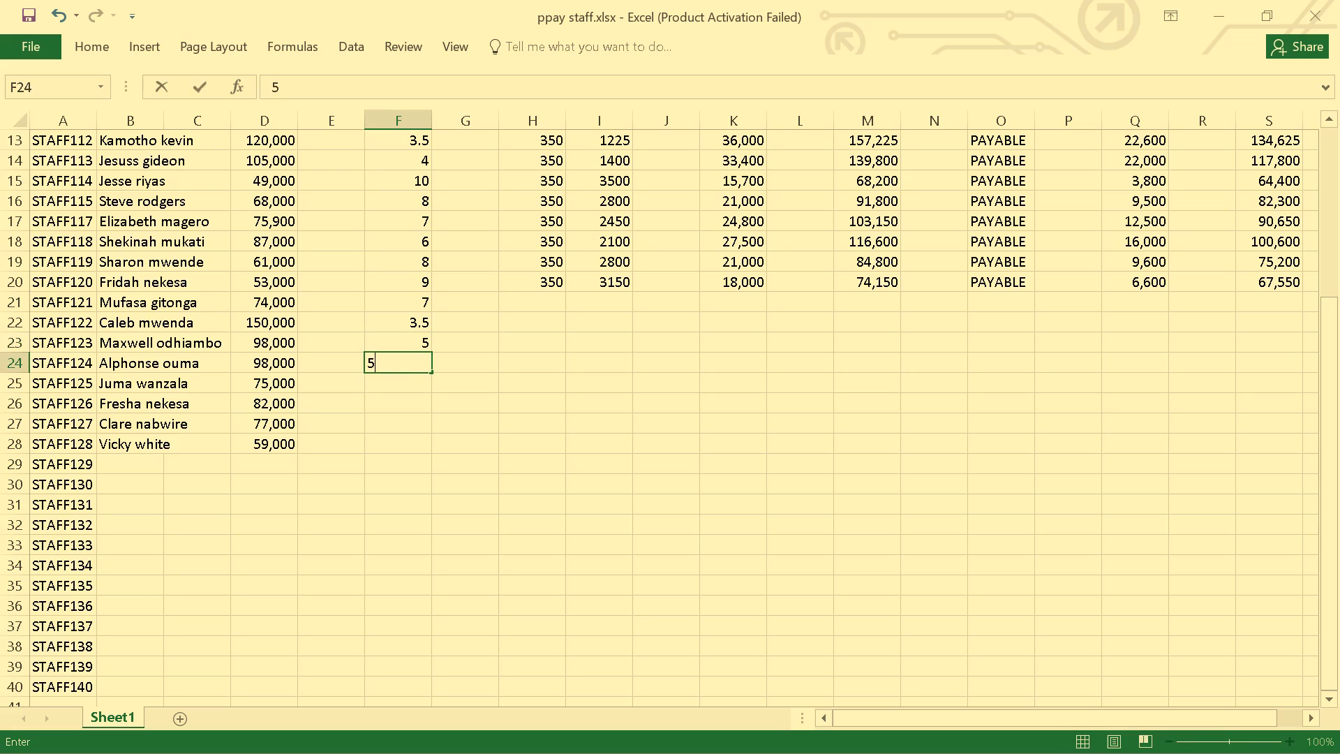
Change the basic salary of STAFF123 in D23 to 96000.
click(268, 346)
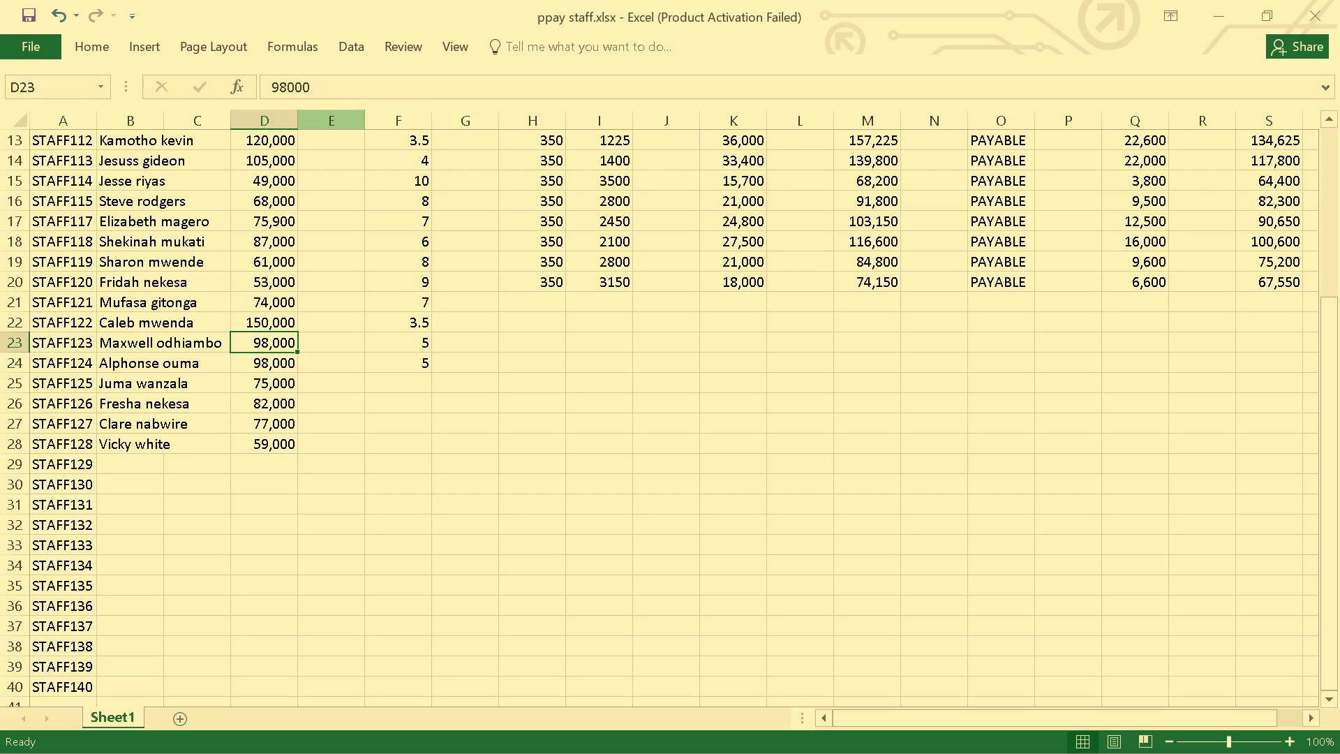
click(289, 87)
key(BackSpace)
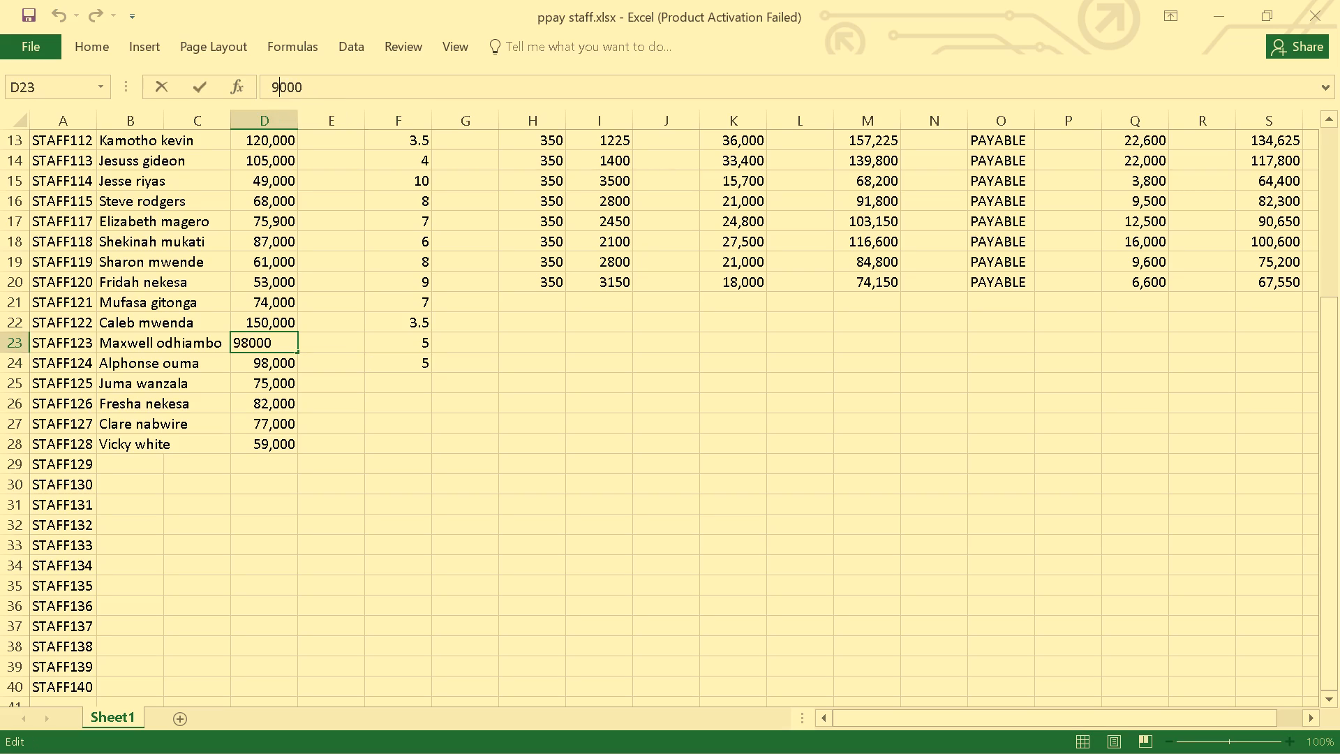
key(6)
key(Return)
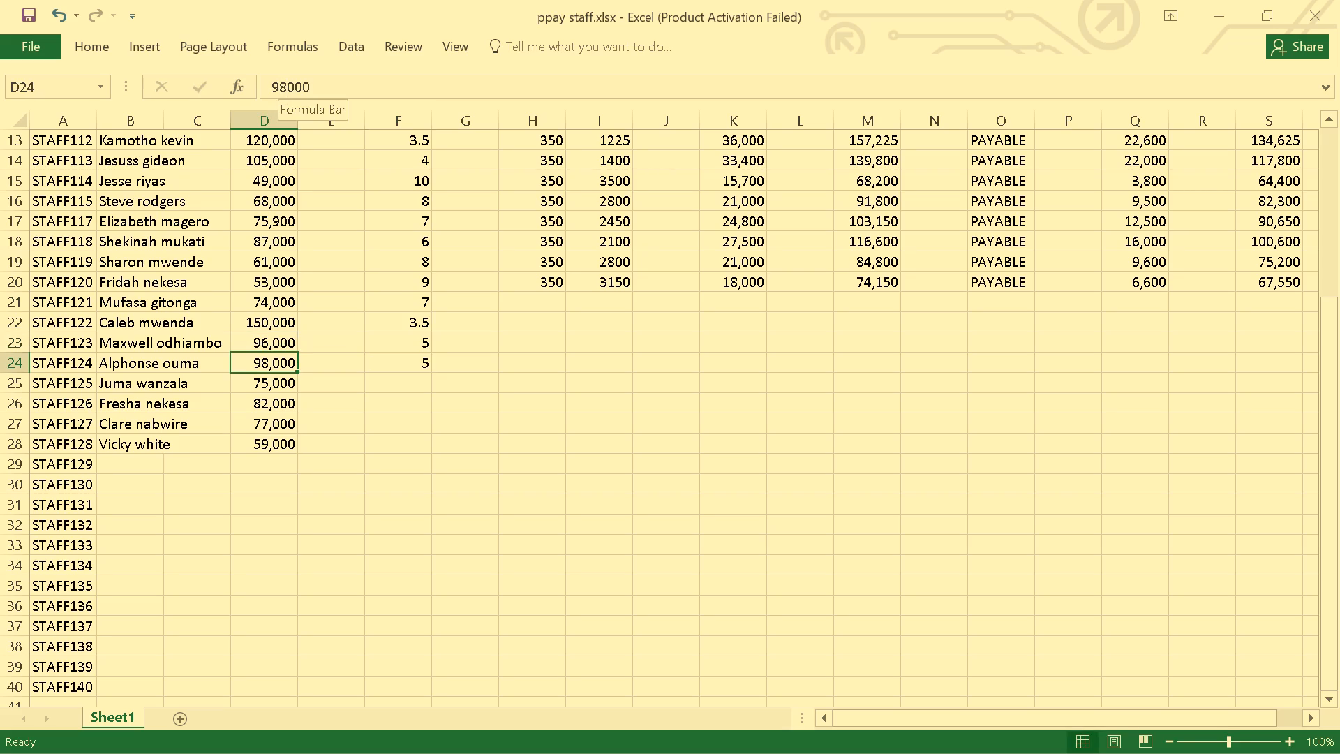
Enter overtime hours in column F for STAFF125 to STAFF128: 7, 6, 7 and 9.
click(393, 385)
key(7)
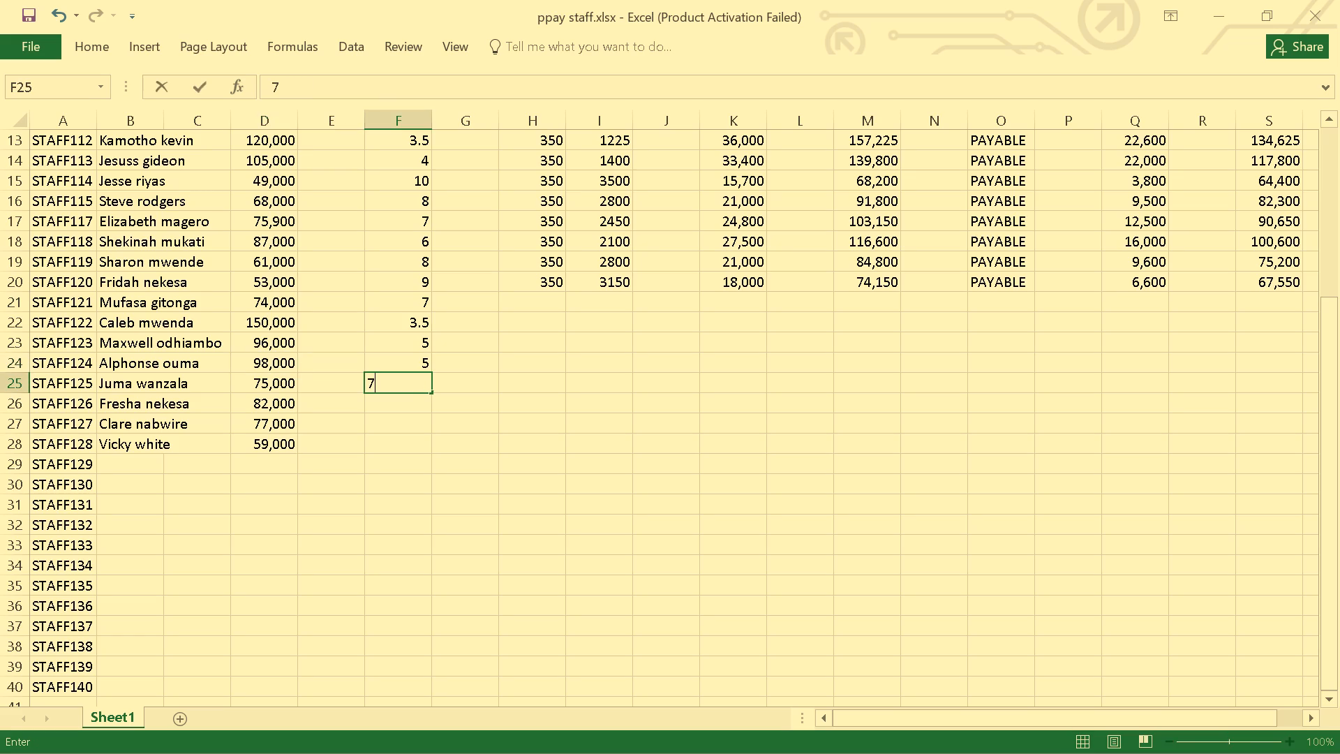
key(Return)
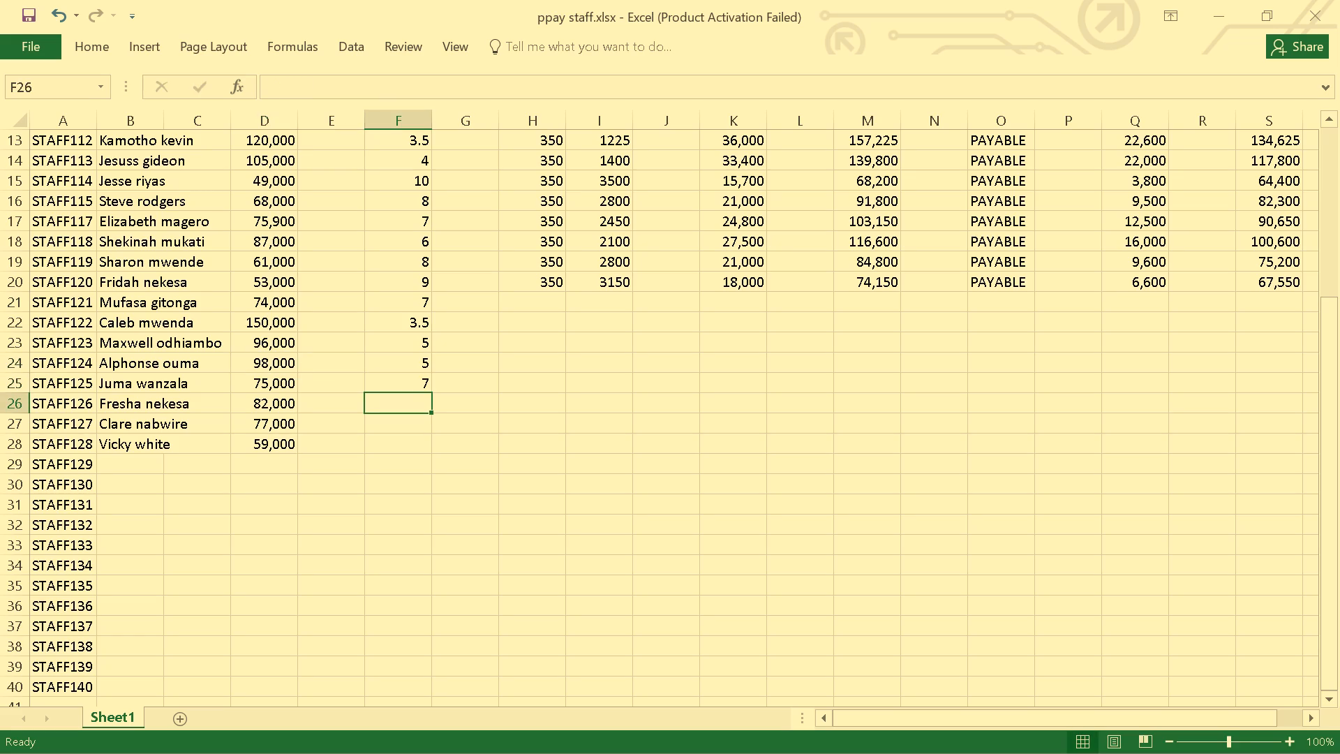
key(6)
key(Return)
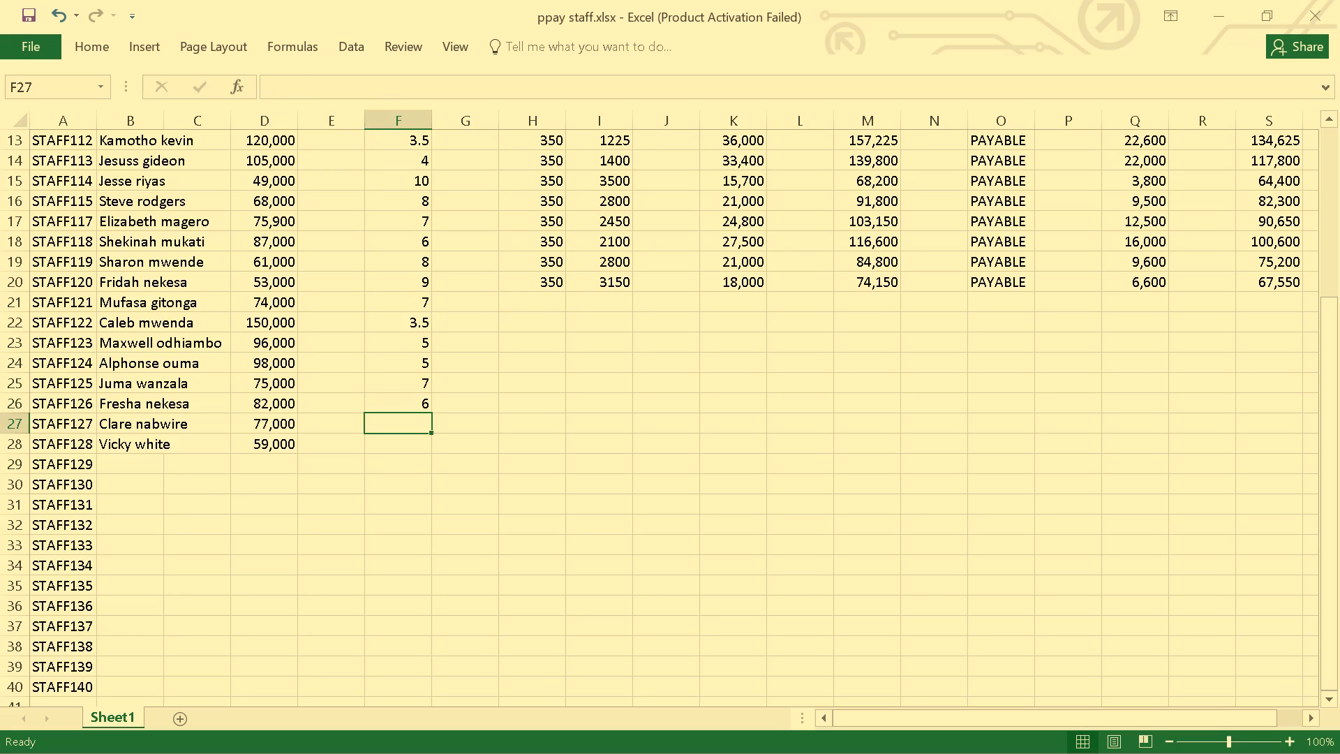
key(7)
key(Return)
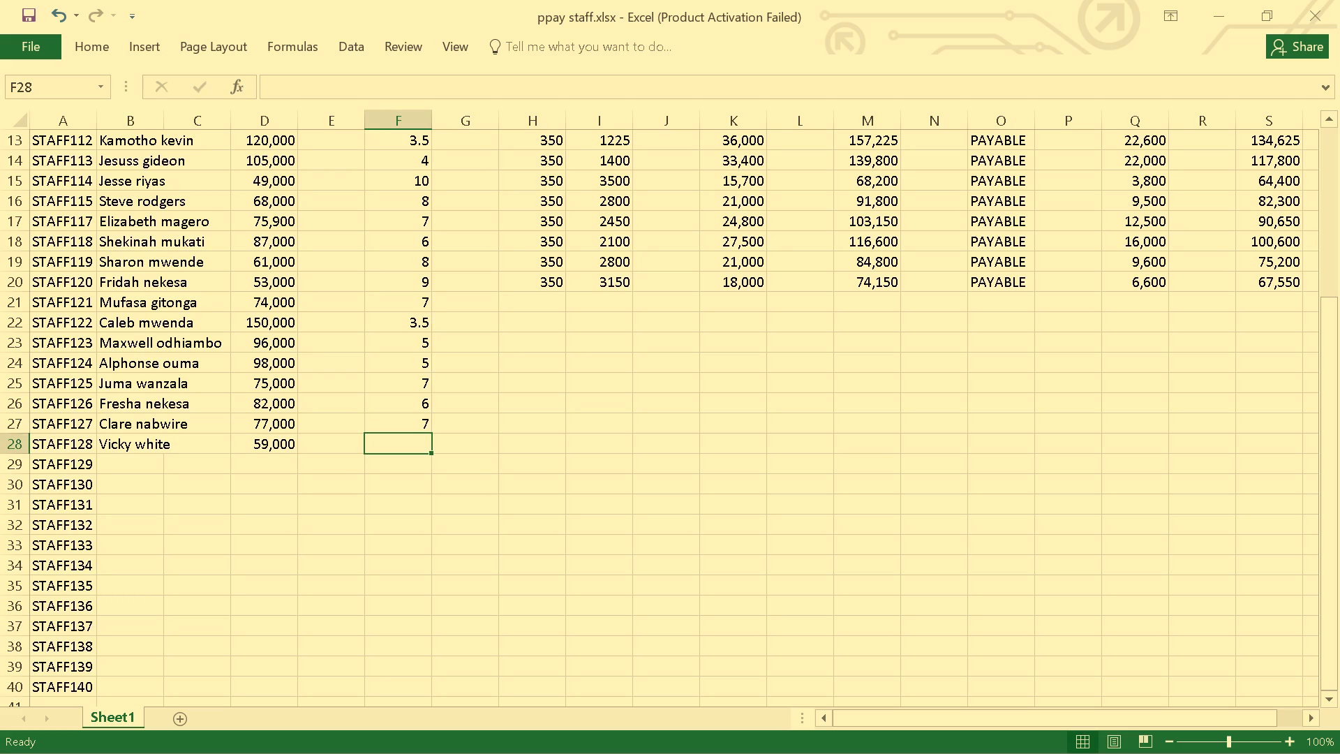
key(9)
key(Right)
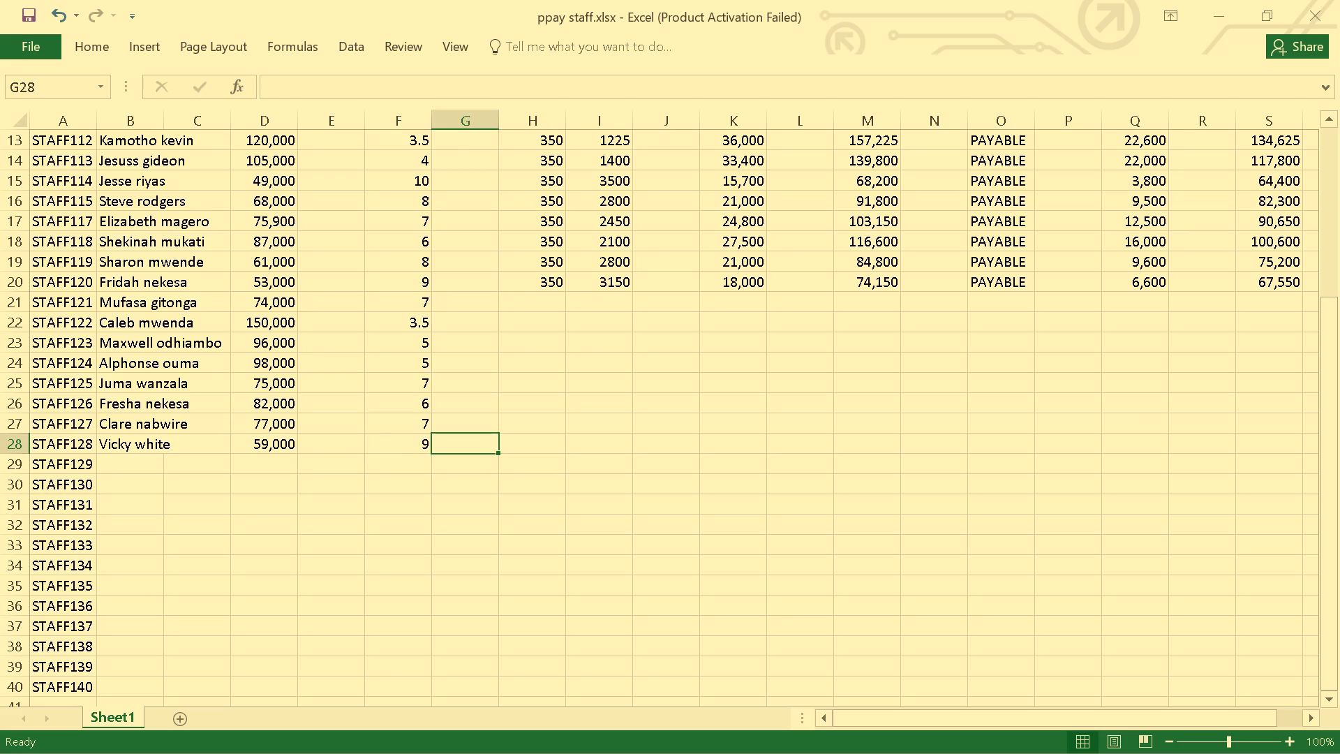
Enter an hourly rate of 350 in the RATE/HR column for STAFF121, STAFF122 and STAFF123.
scroll(513, 349, up, 3)
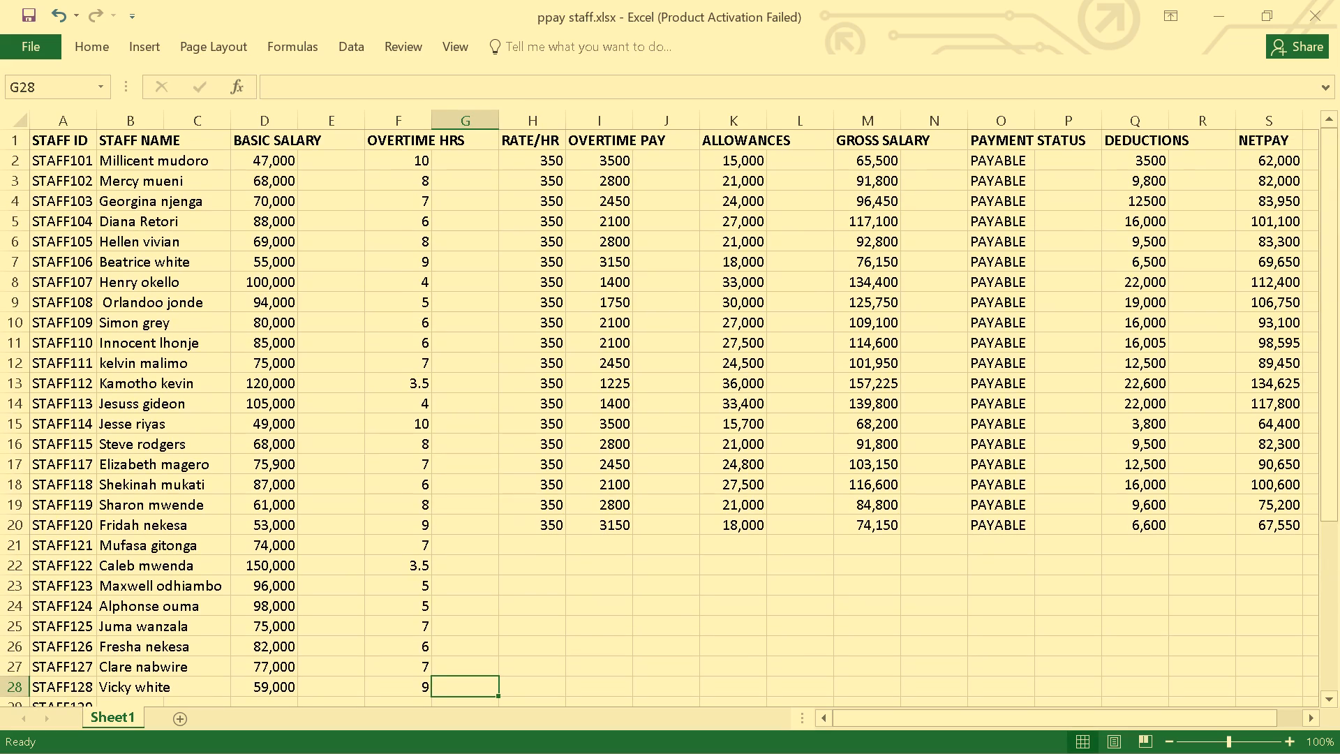
scroll(513, 349, up, 1)
click(547, 547)
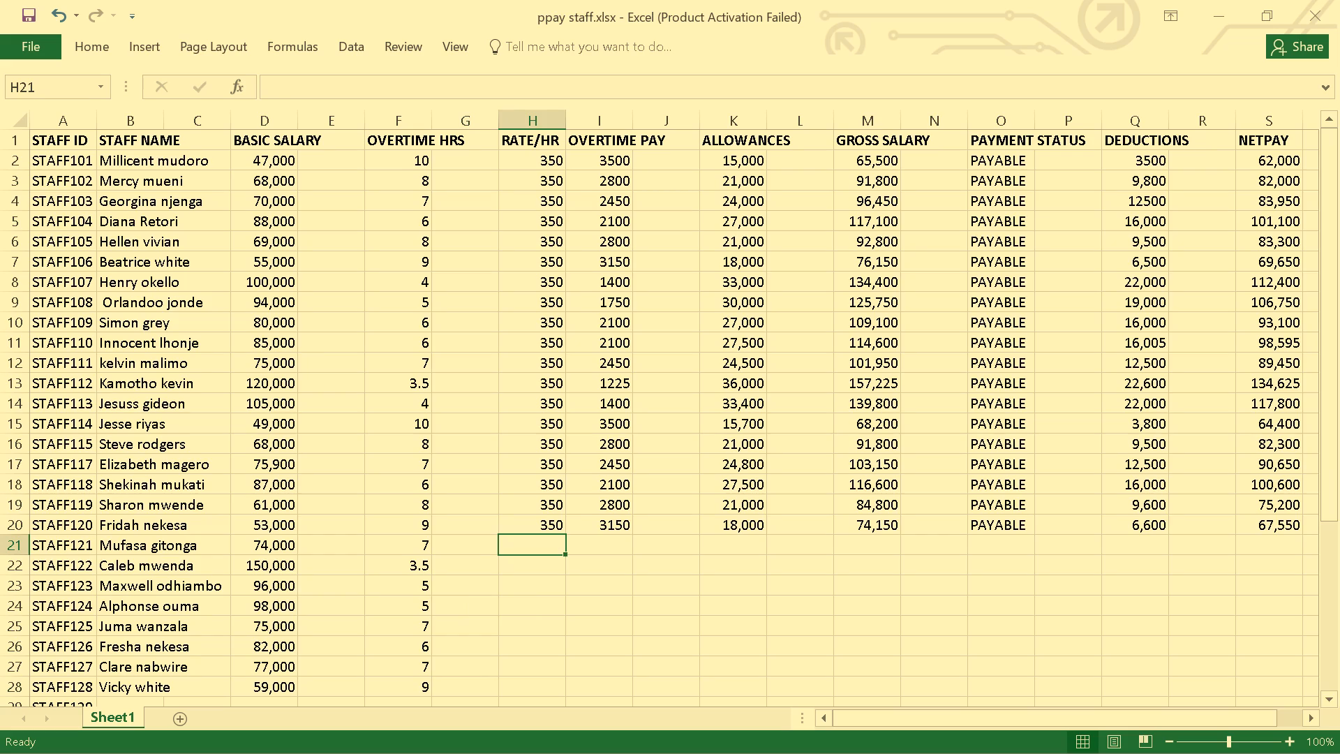
text(35)
key(0)
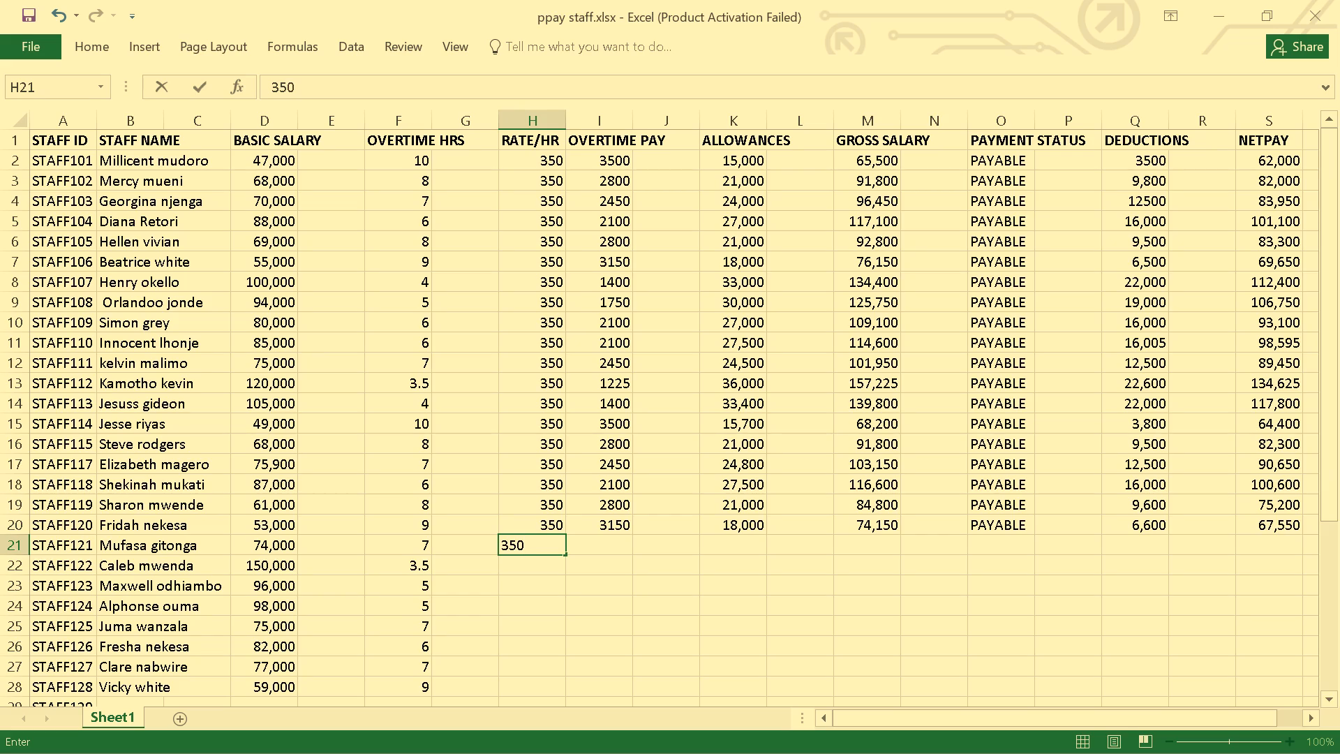
key(Return)
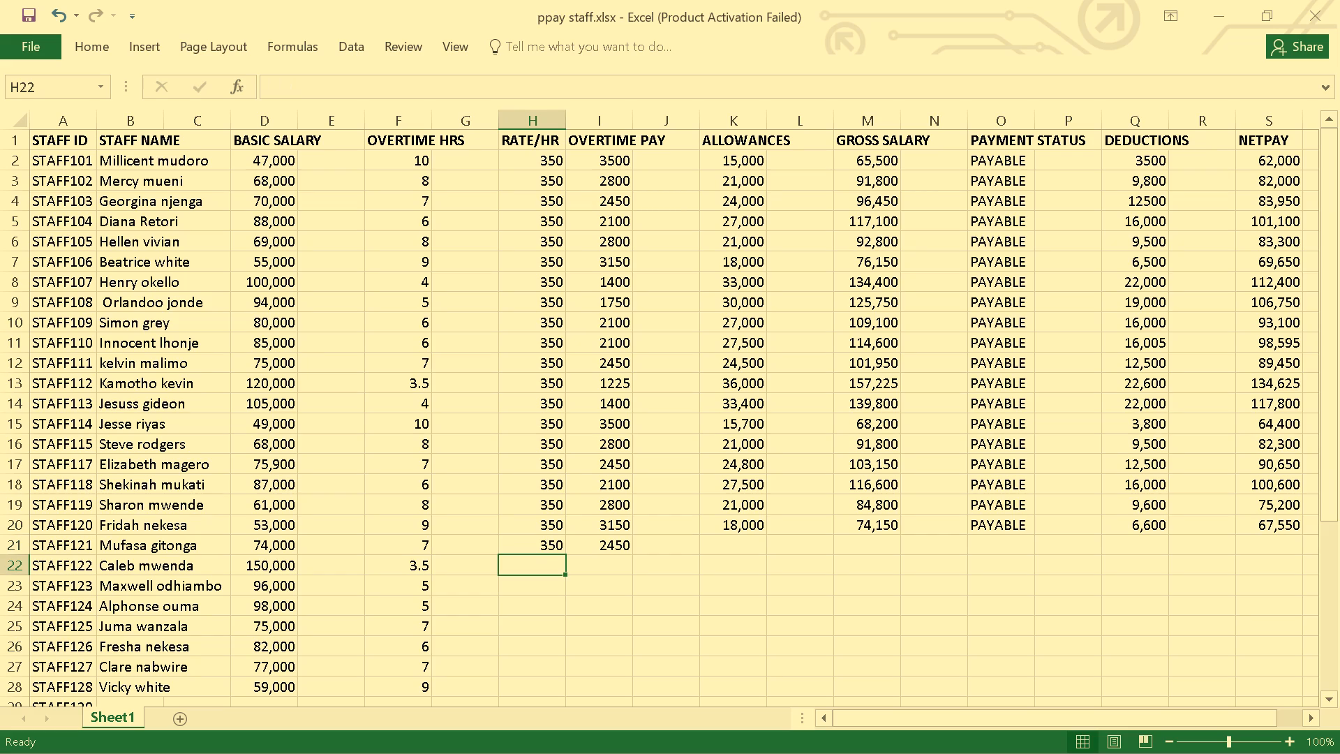
text(35)
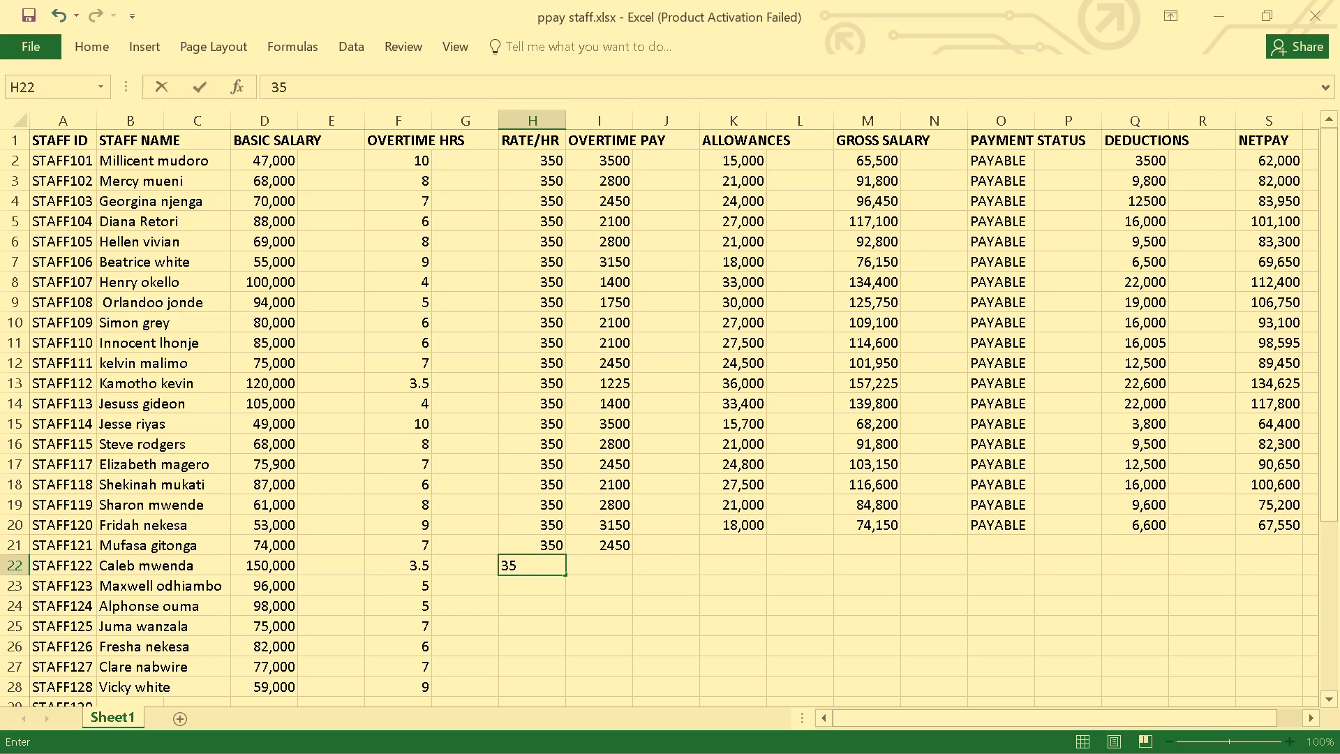
key(0)
key(Return)
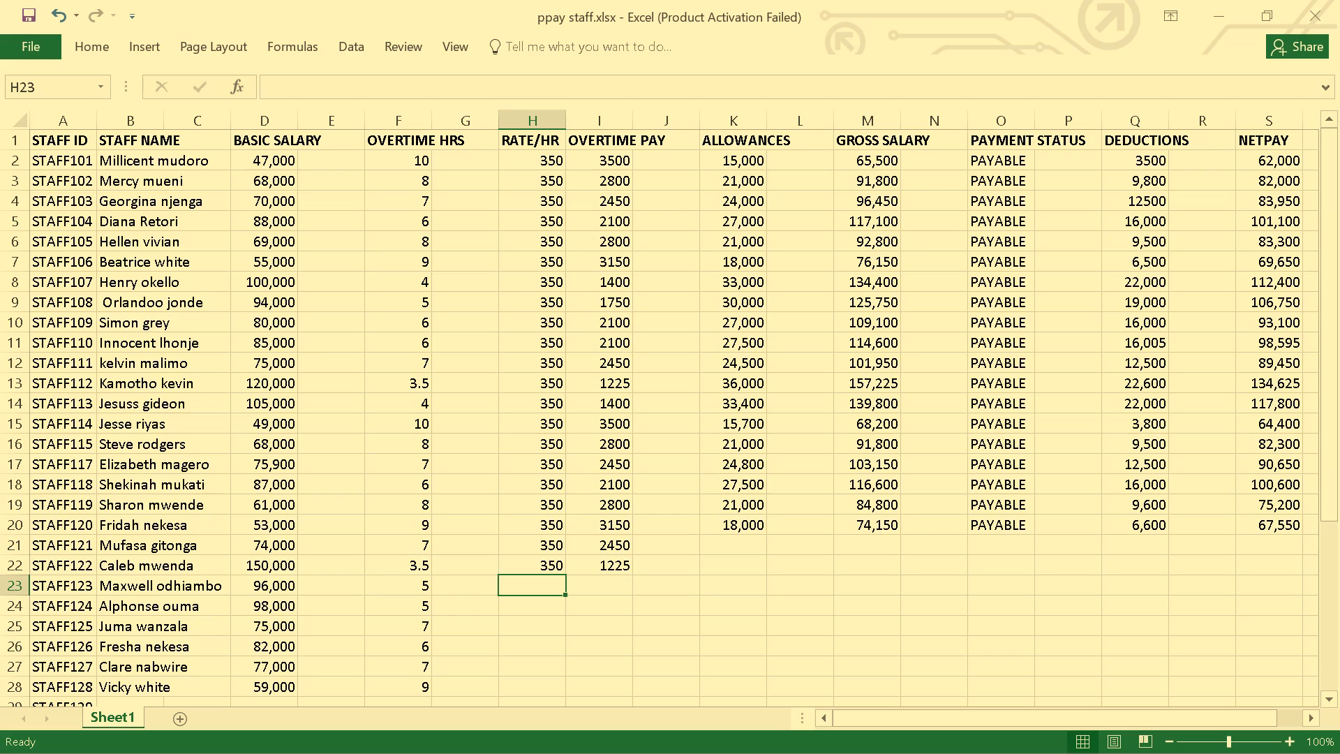
text(35)
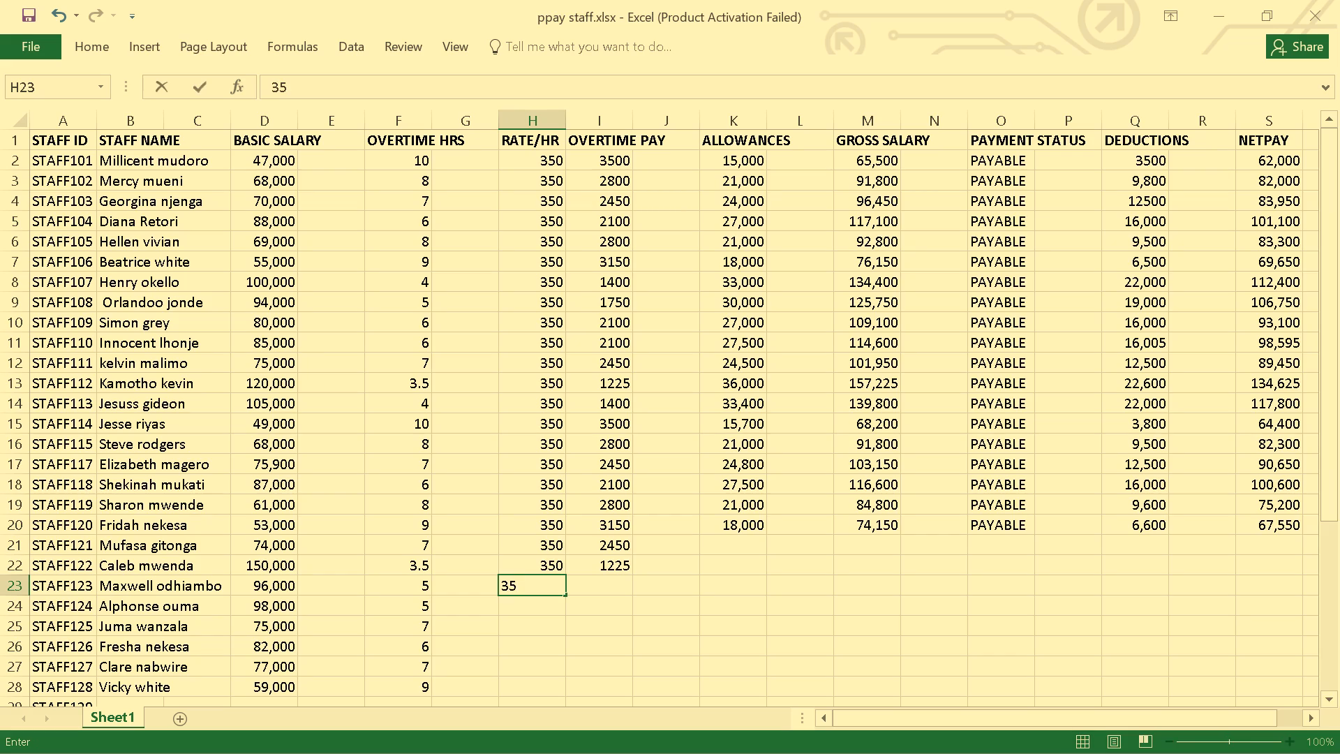
key(0)
key(Return)
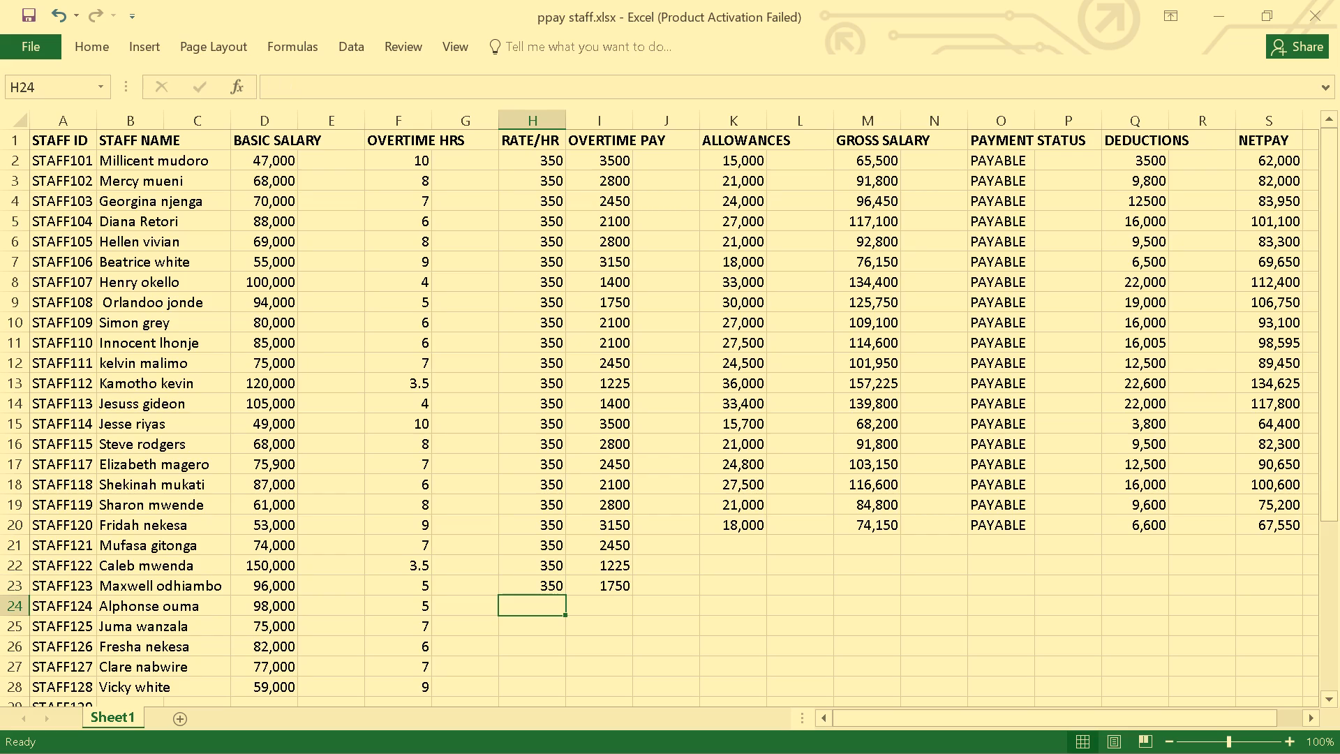
Enter an hourly rate of 350 in the RATE/HR column for STAFF124 through STAFF128.
text(35)
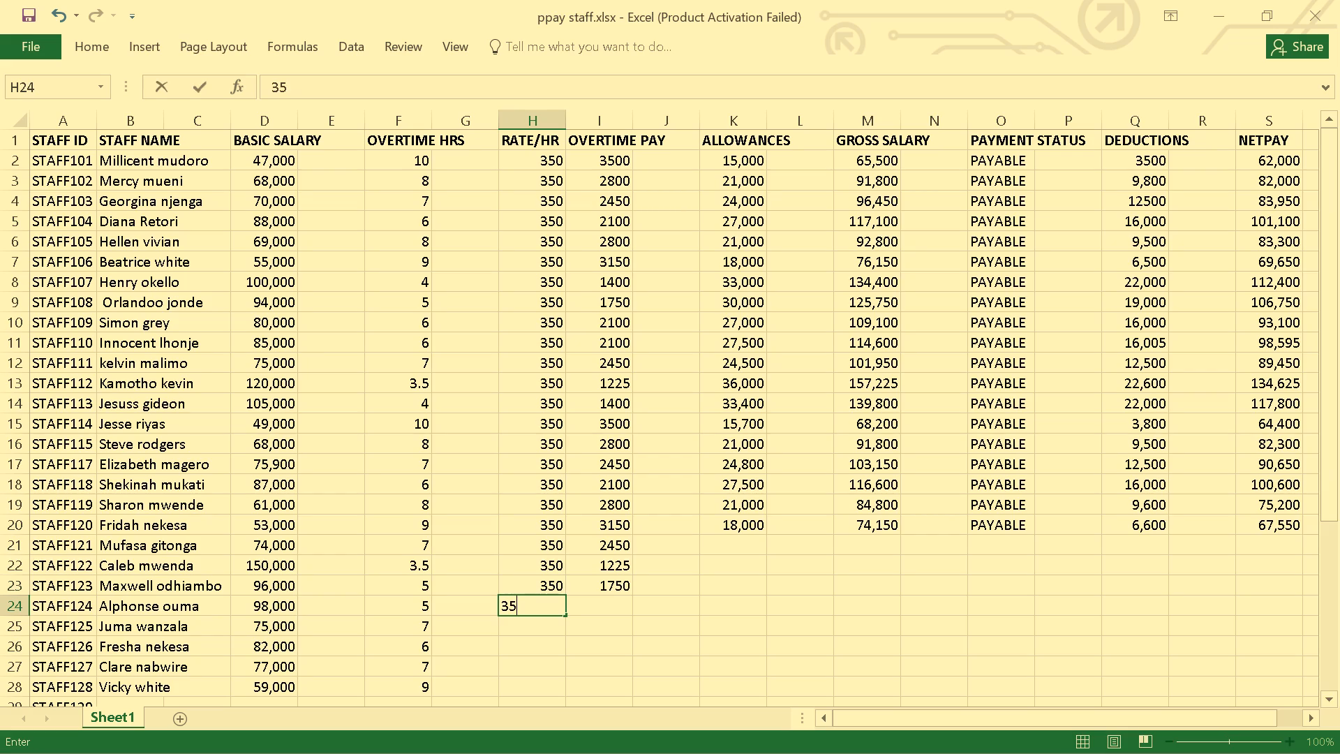
key(0)
key(Return)
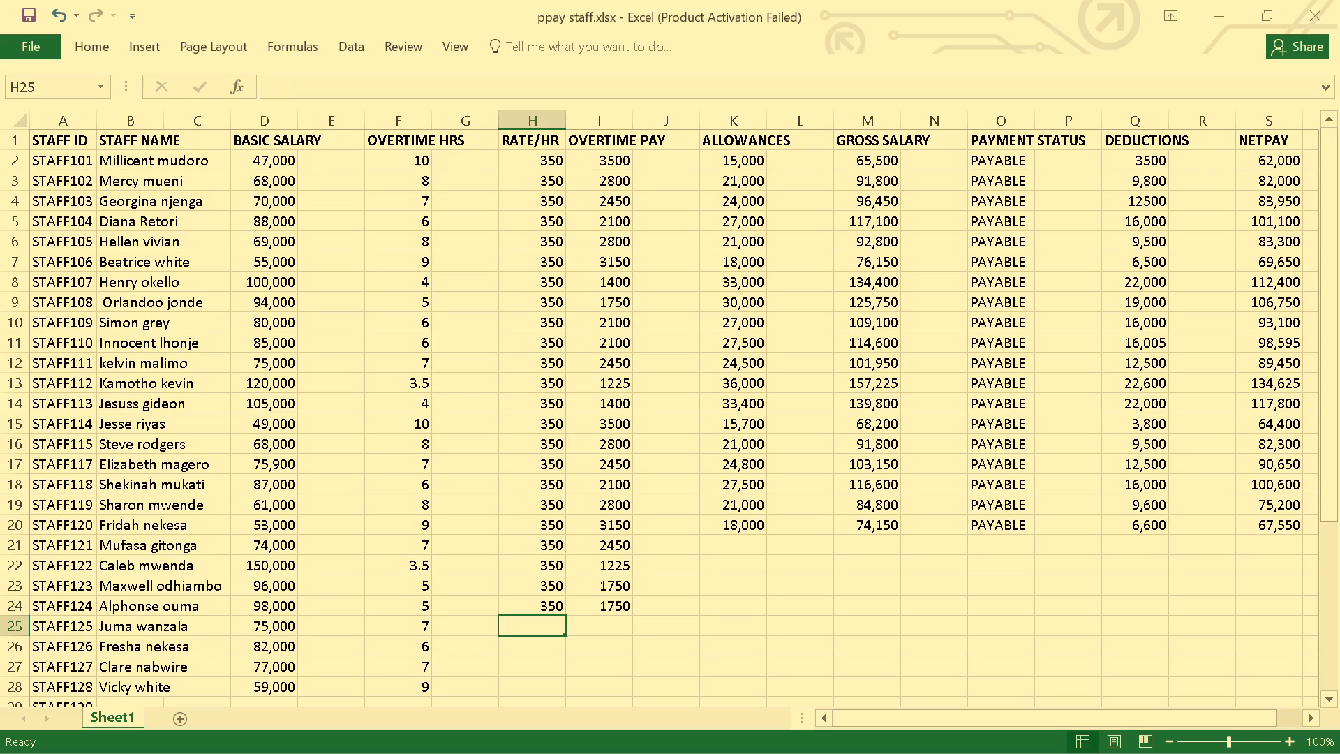
text(35)
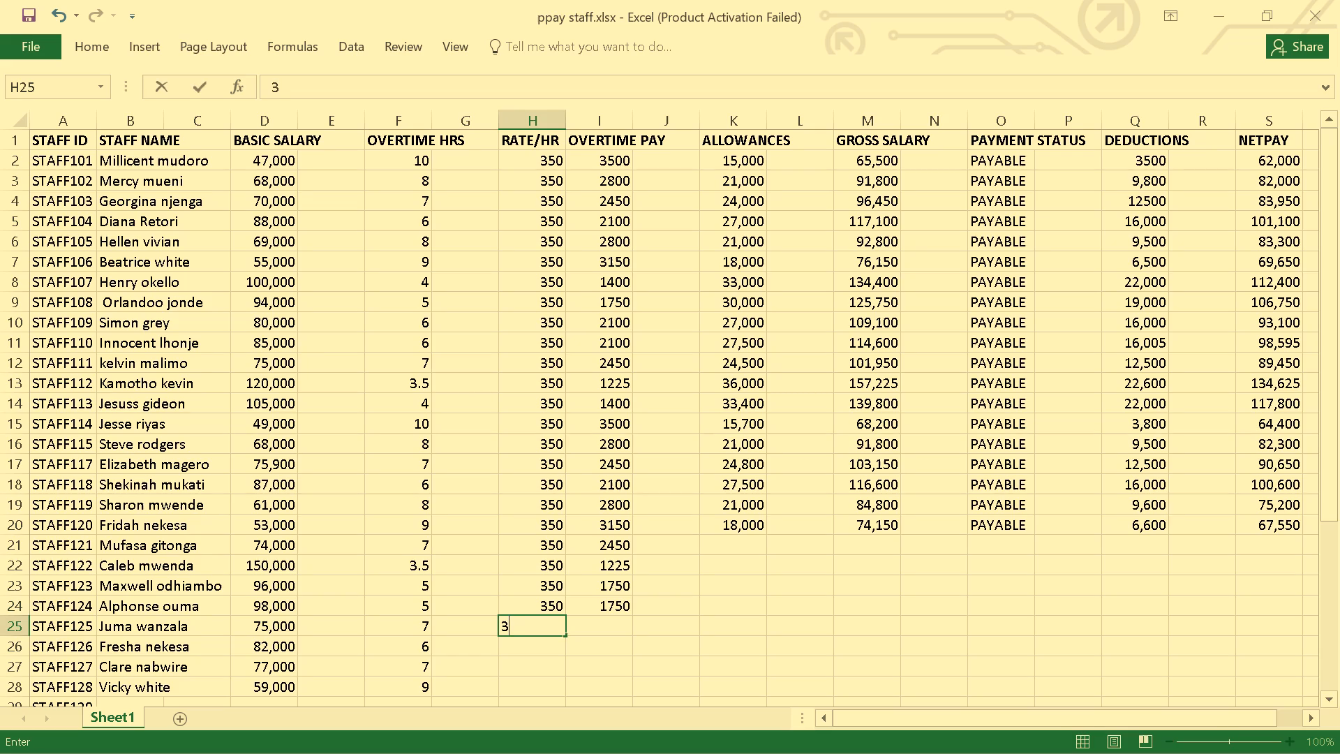
key(0)
key(Return)
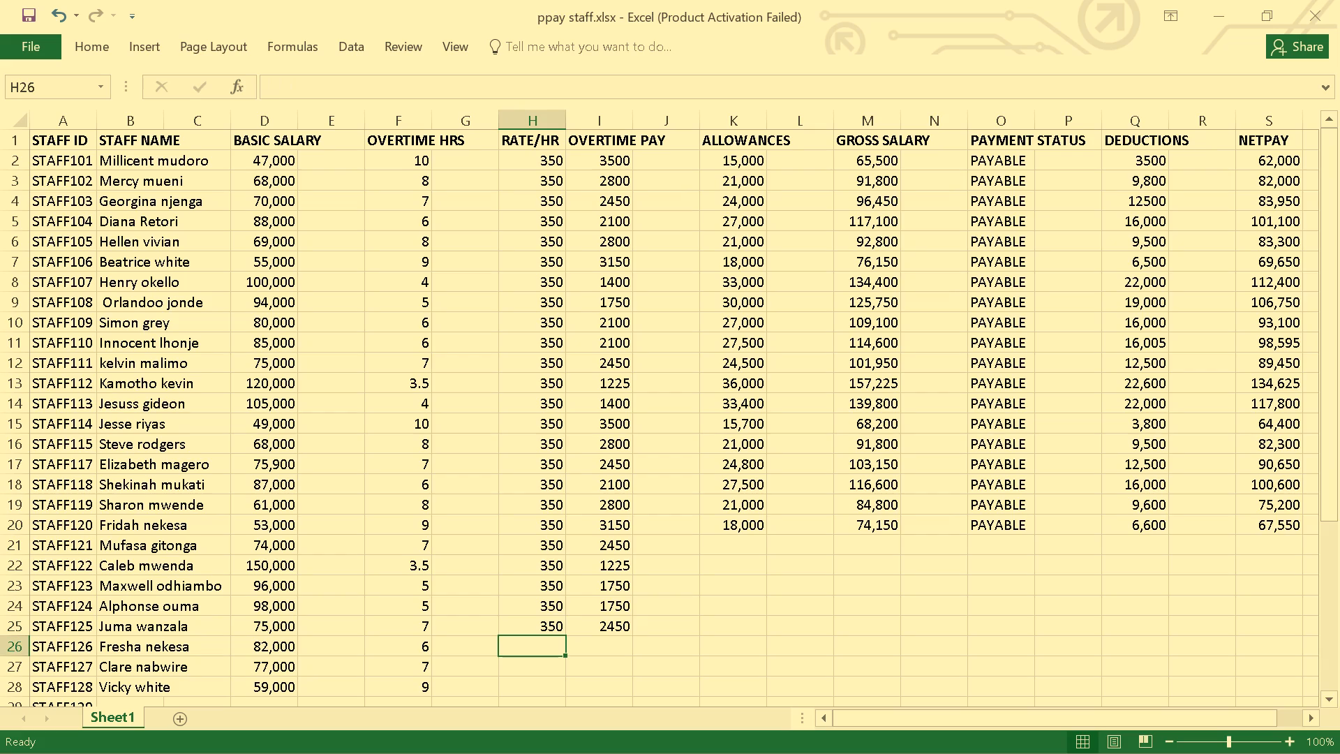
text(350)
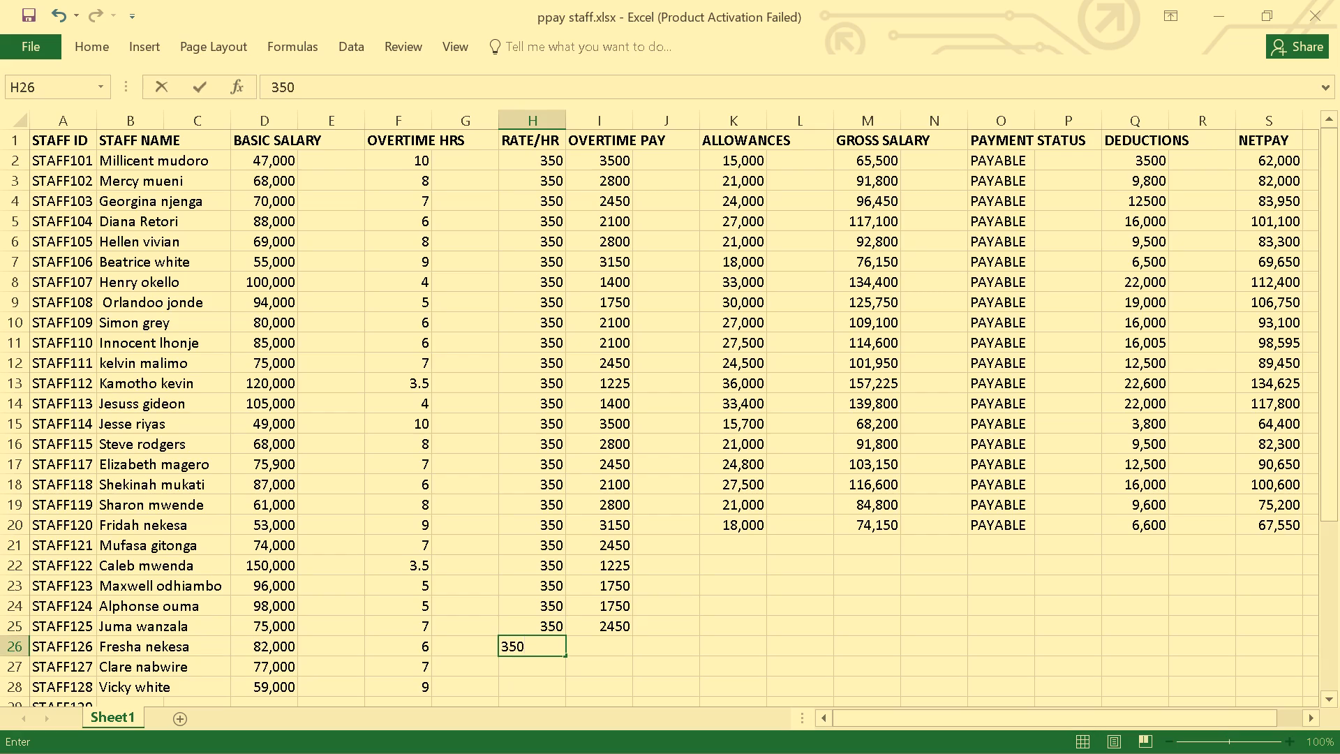
key(Return)
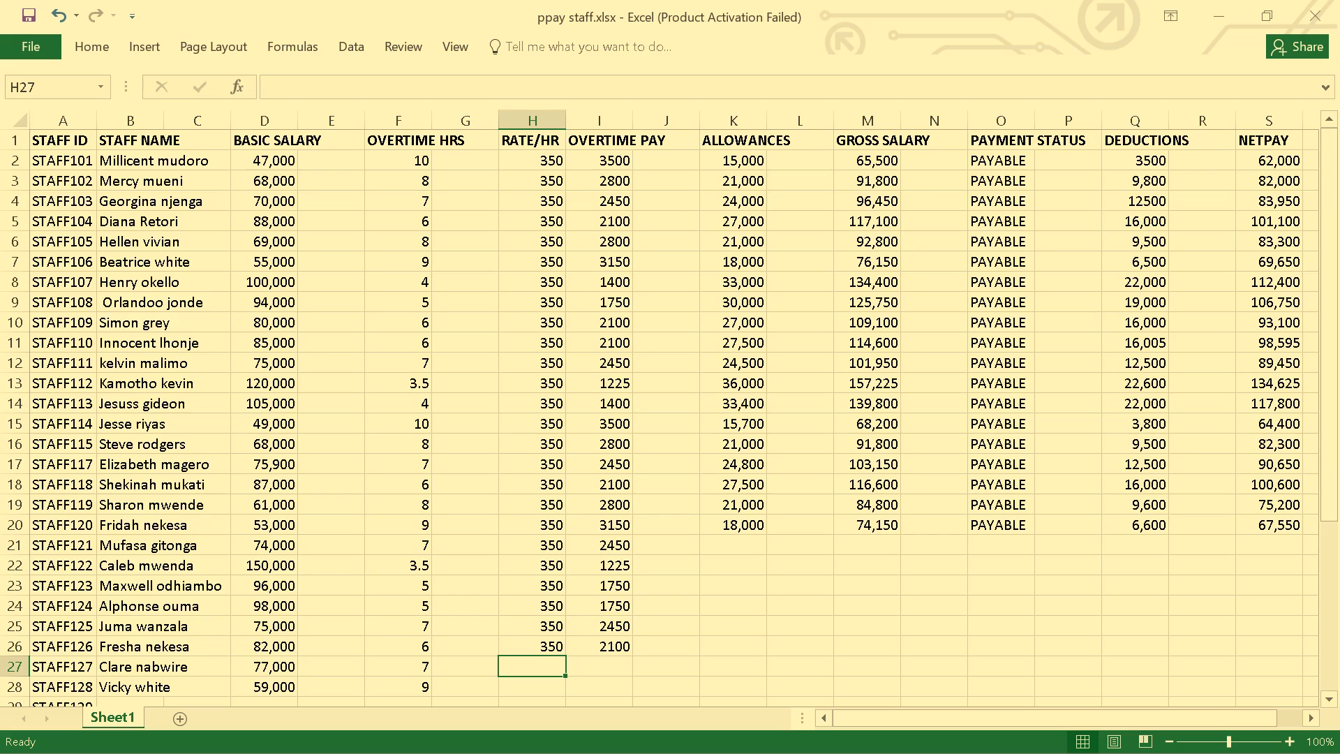
key(3)
text(50)
key(Return)
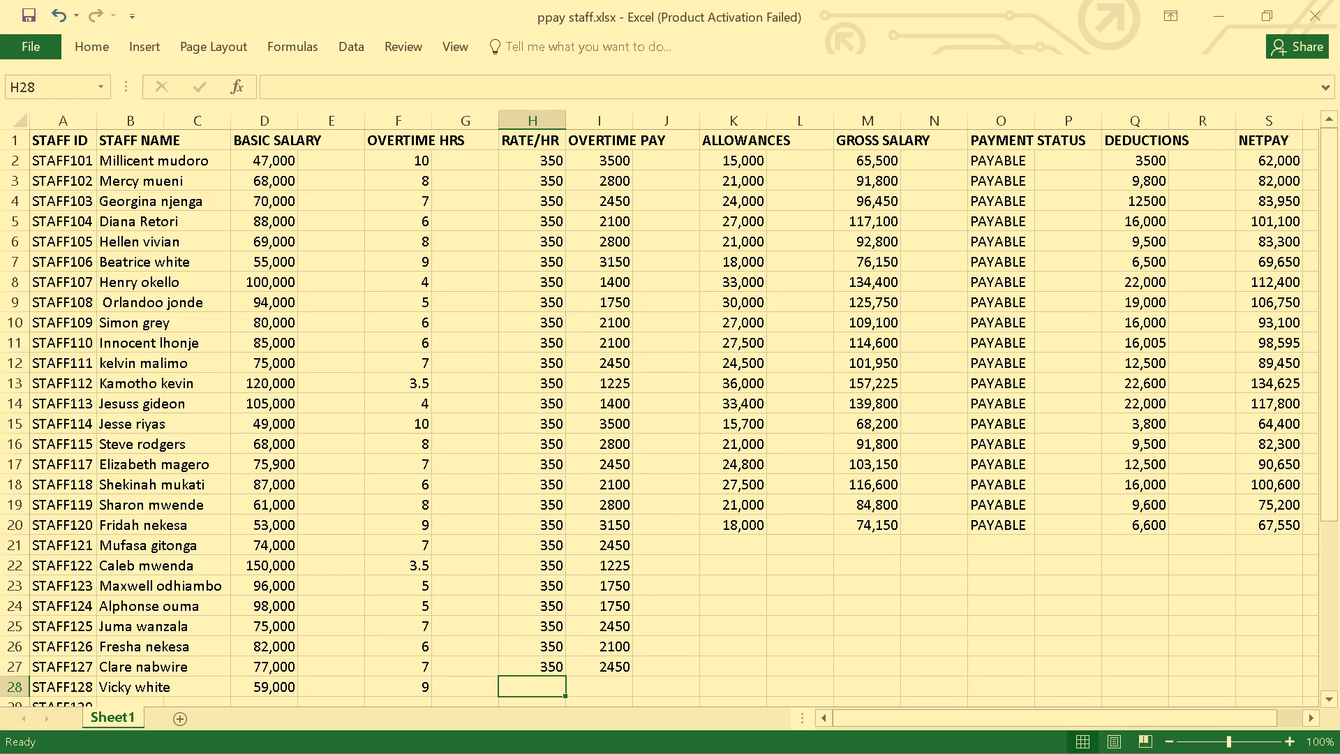
text(350)
key(Return)
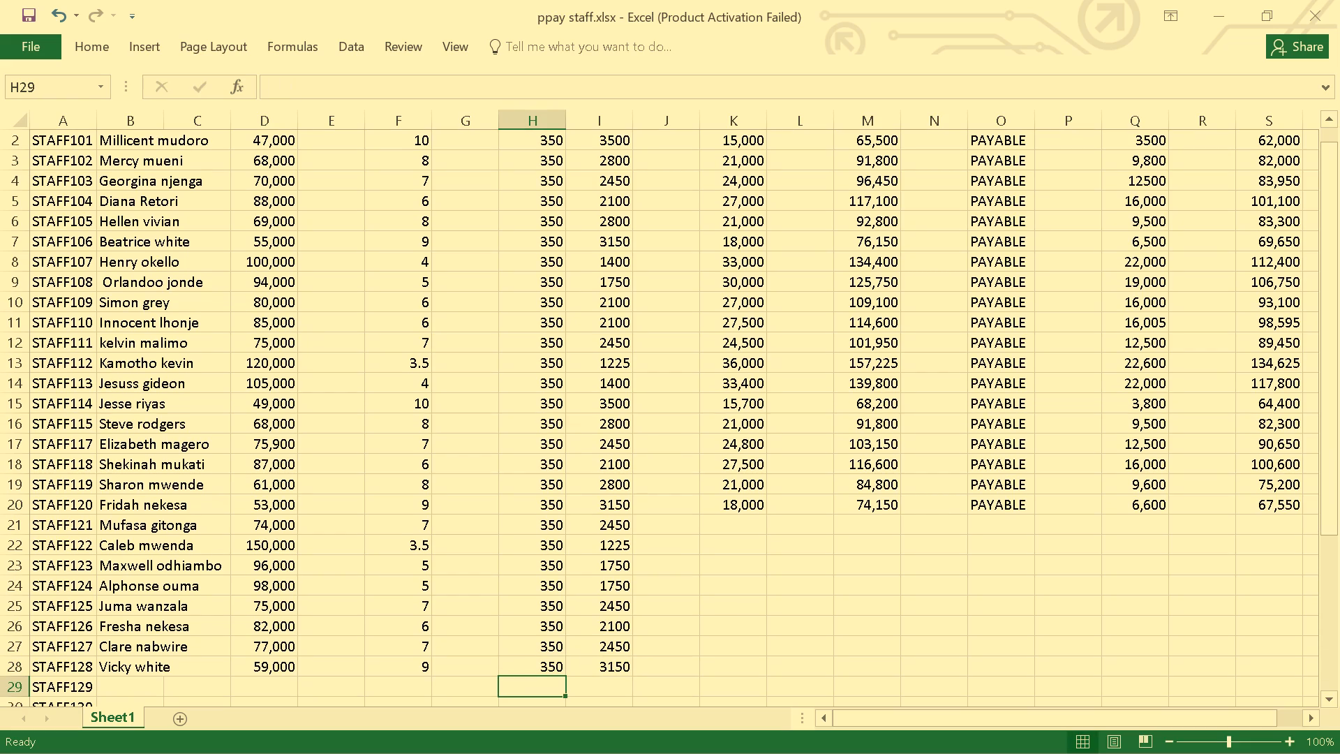
Select the ALLOWANCES cell K21 for STAFF121.
click(741, 531)
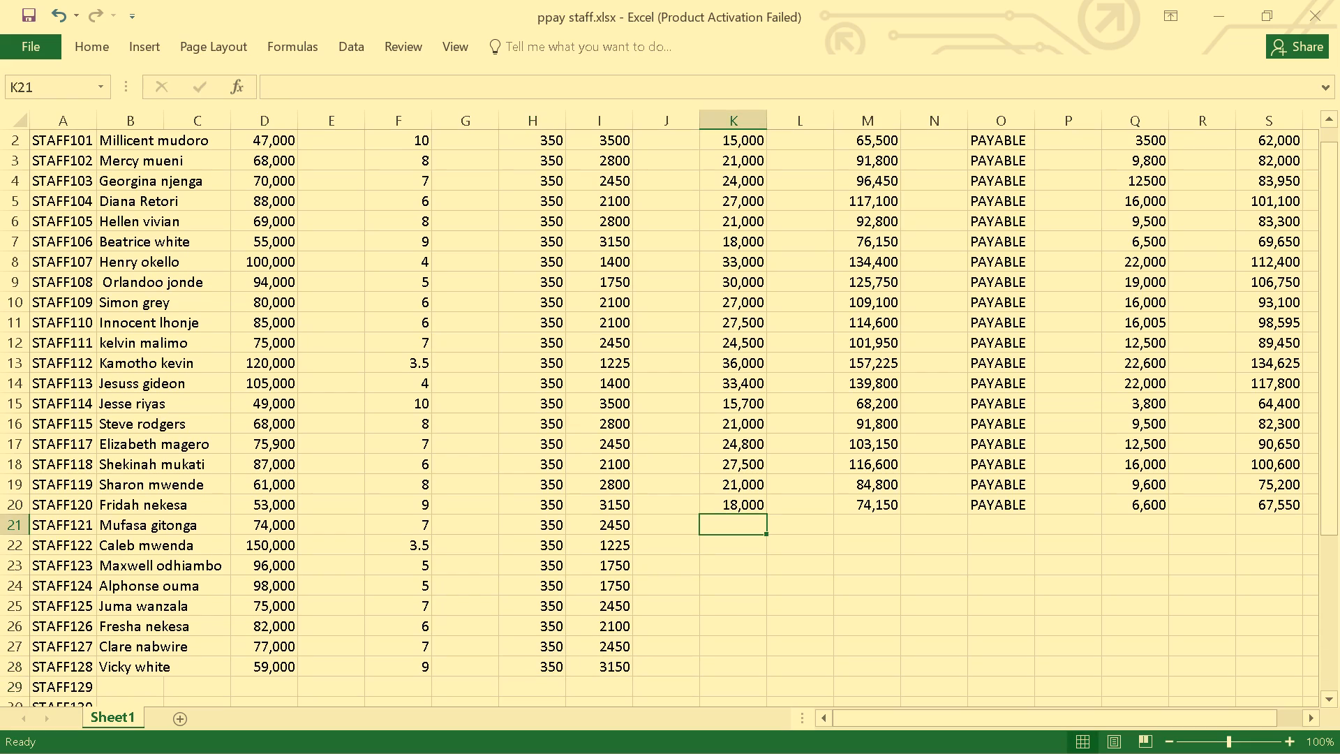
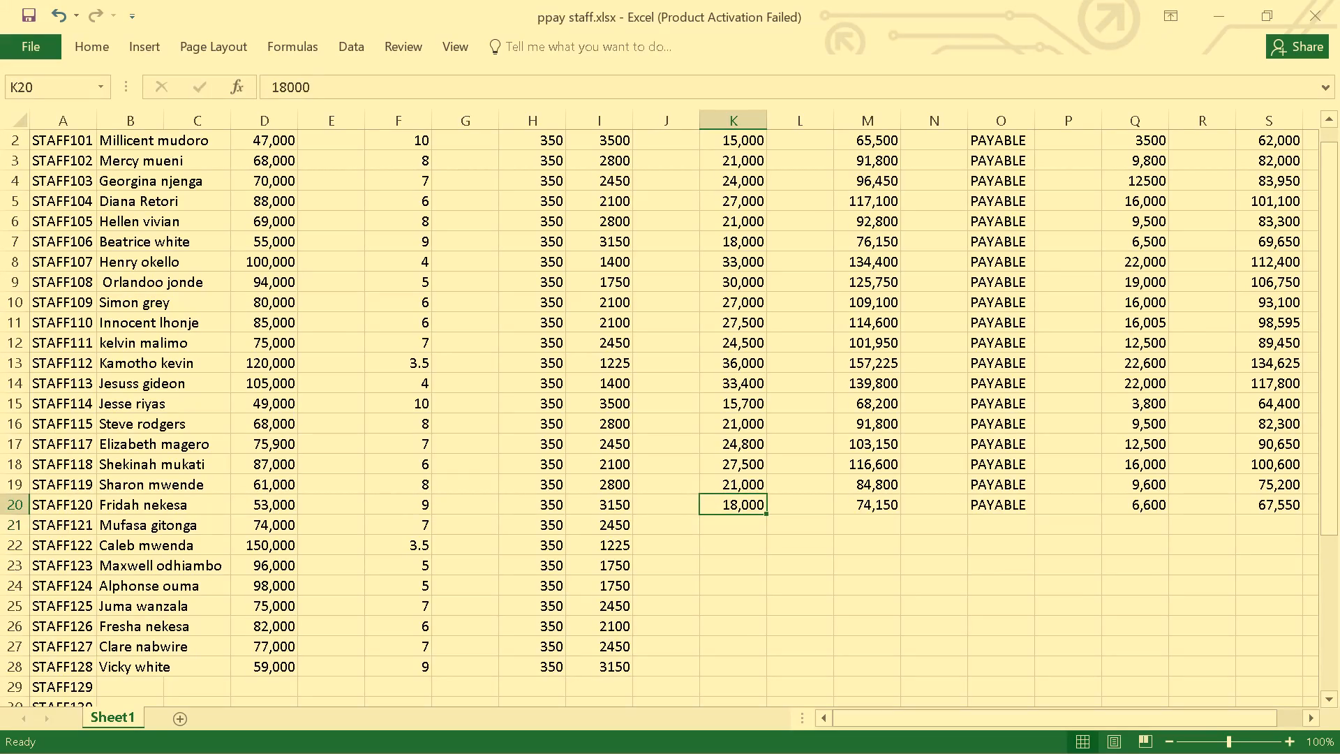
click(729, 524)
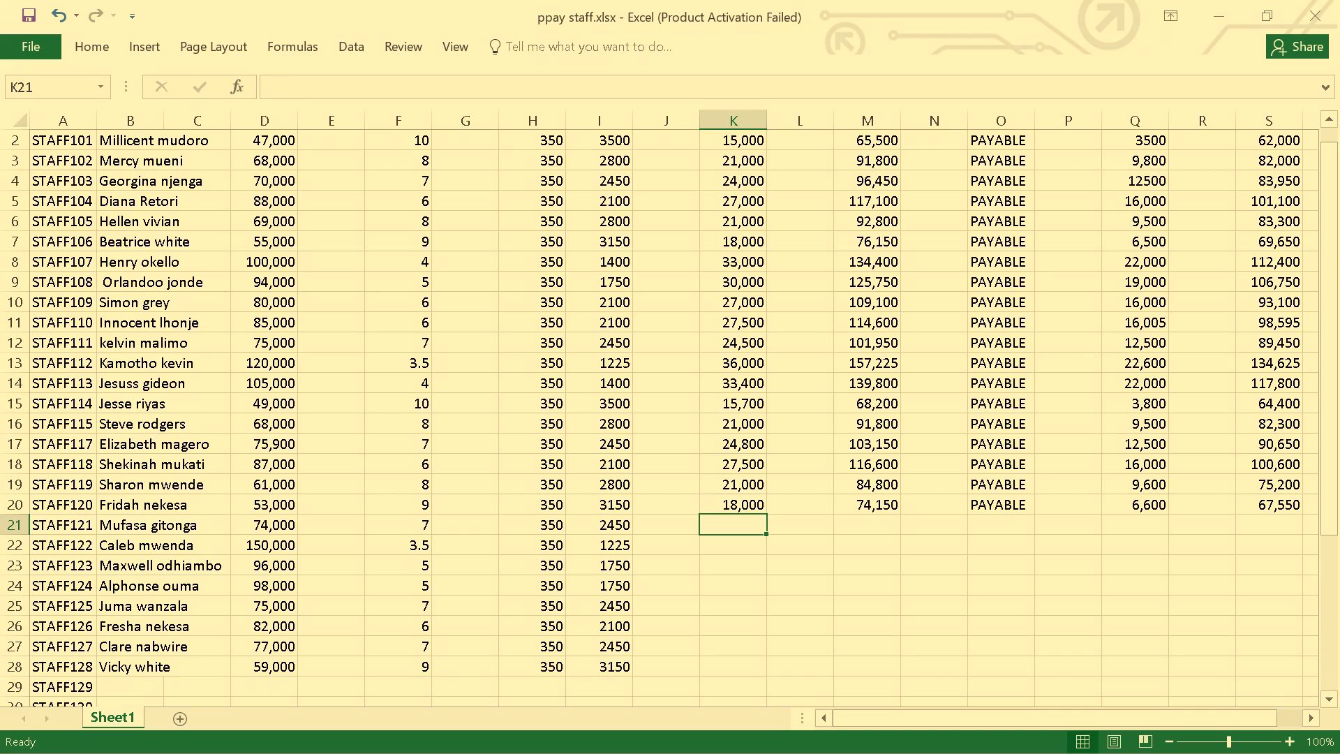
click(981, 500)
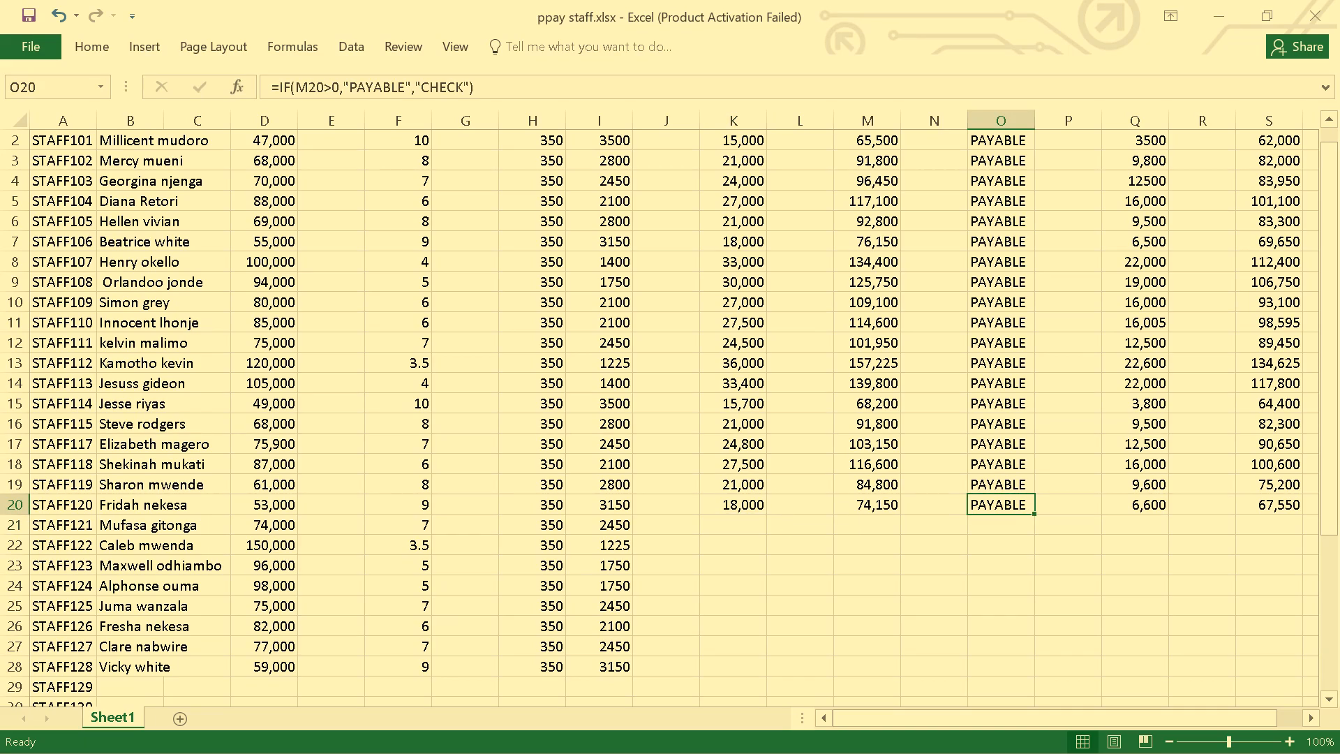
click(727, 527)
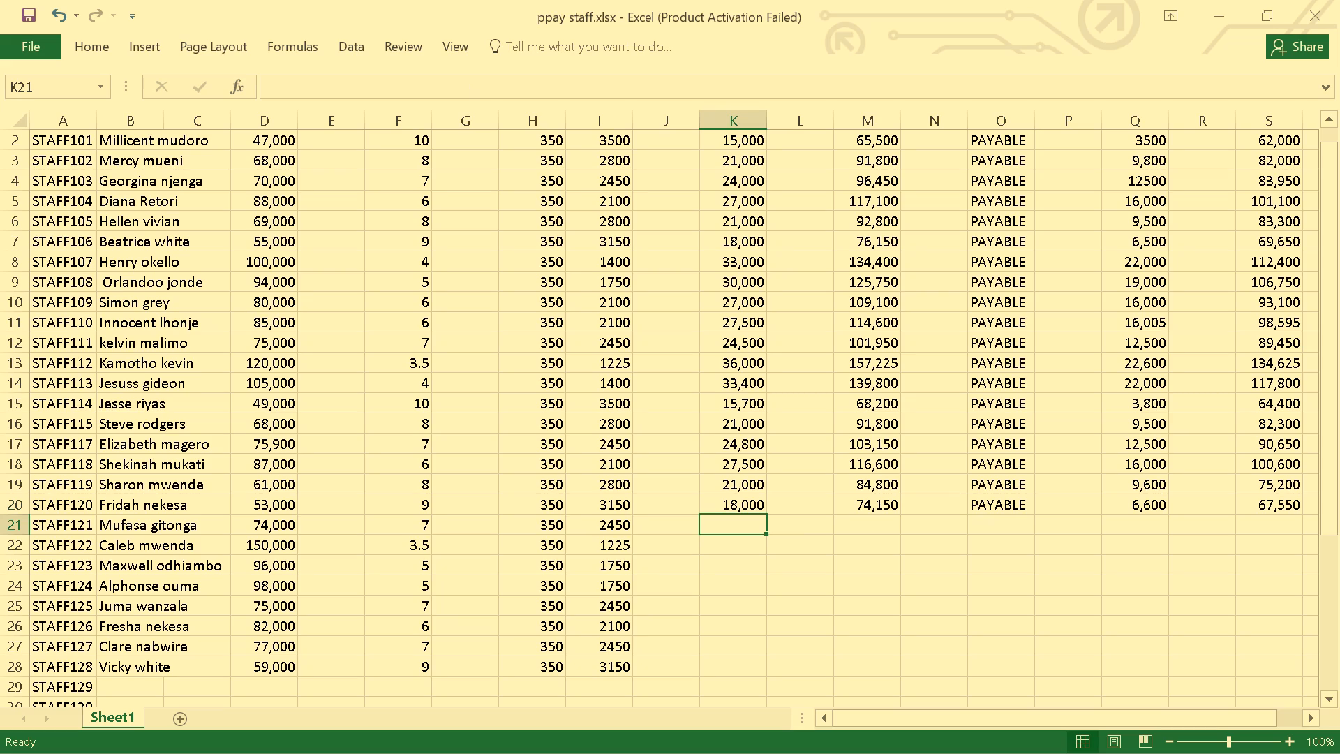
scroll(727, 527, up, 1)
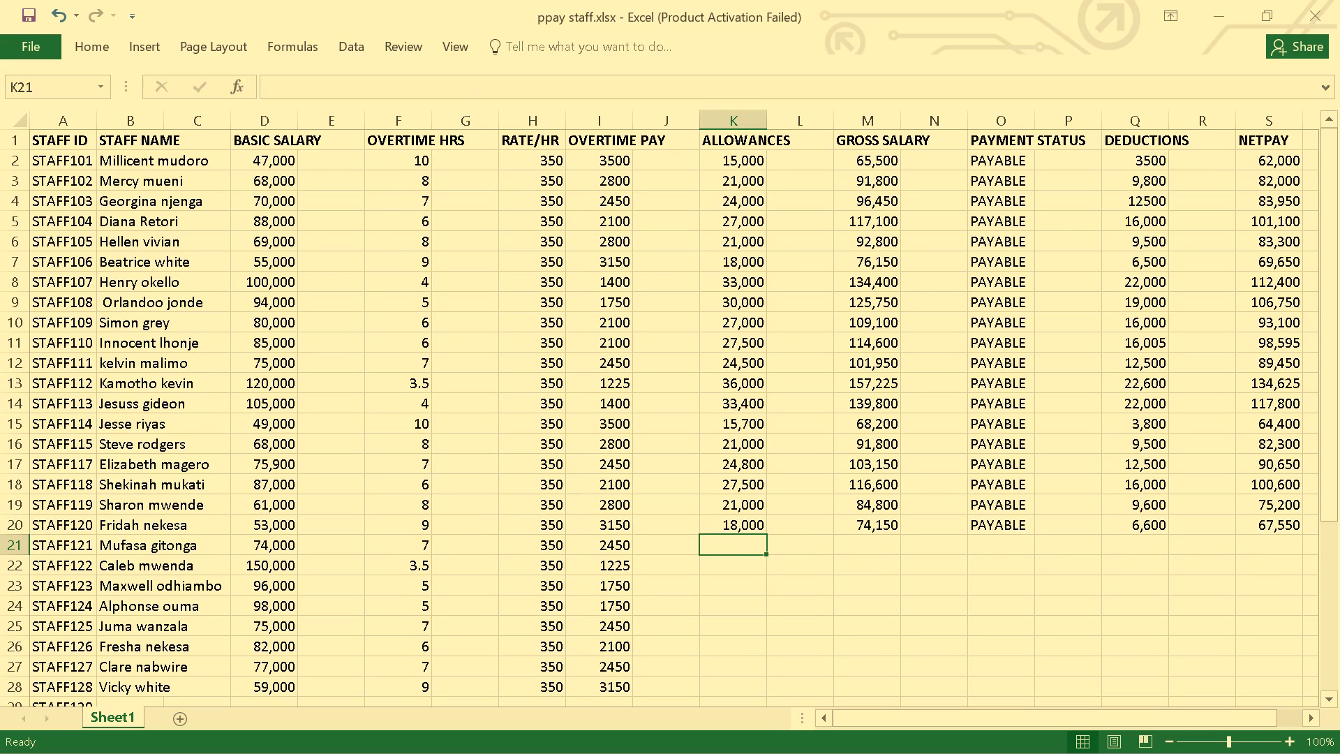
click(734, 549)
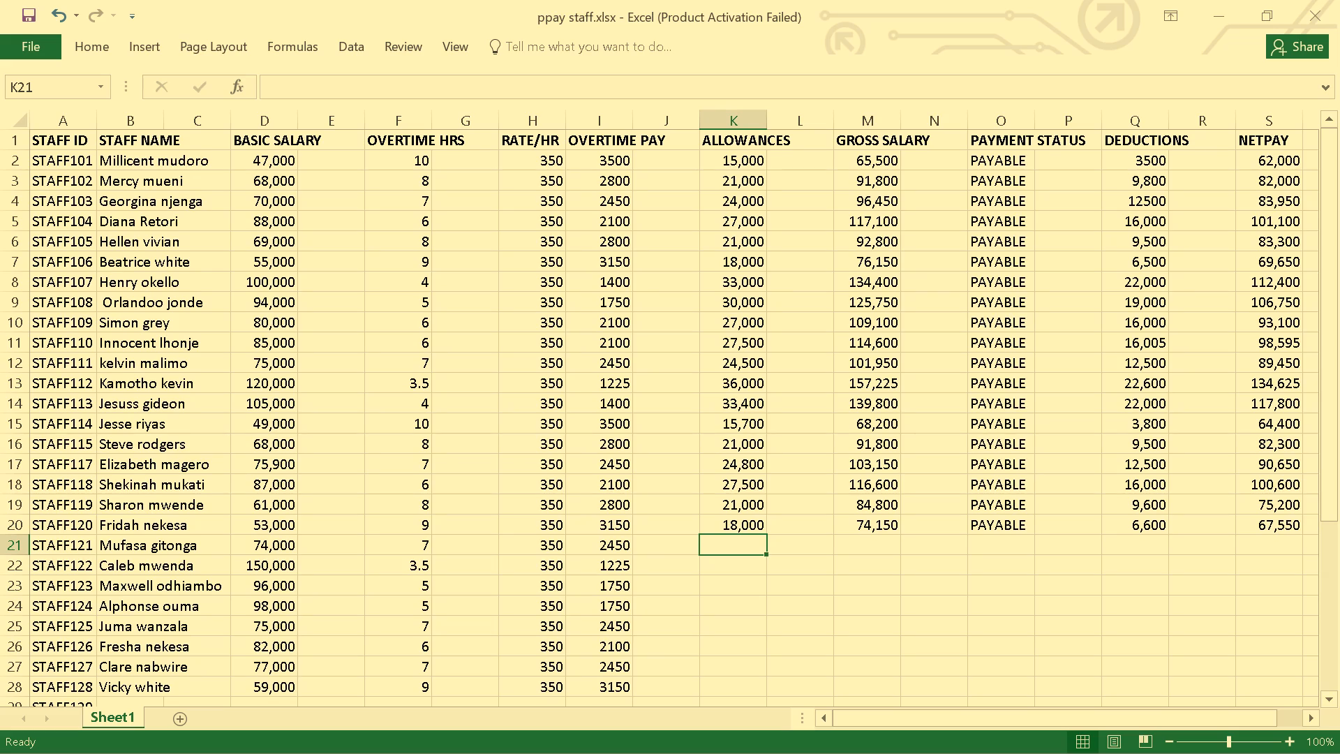
click(740, 528)
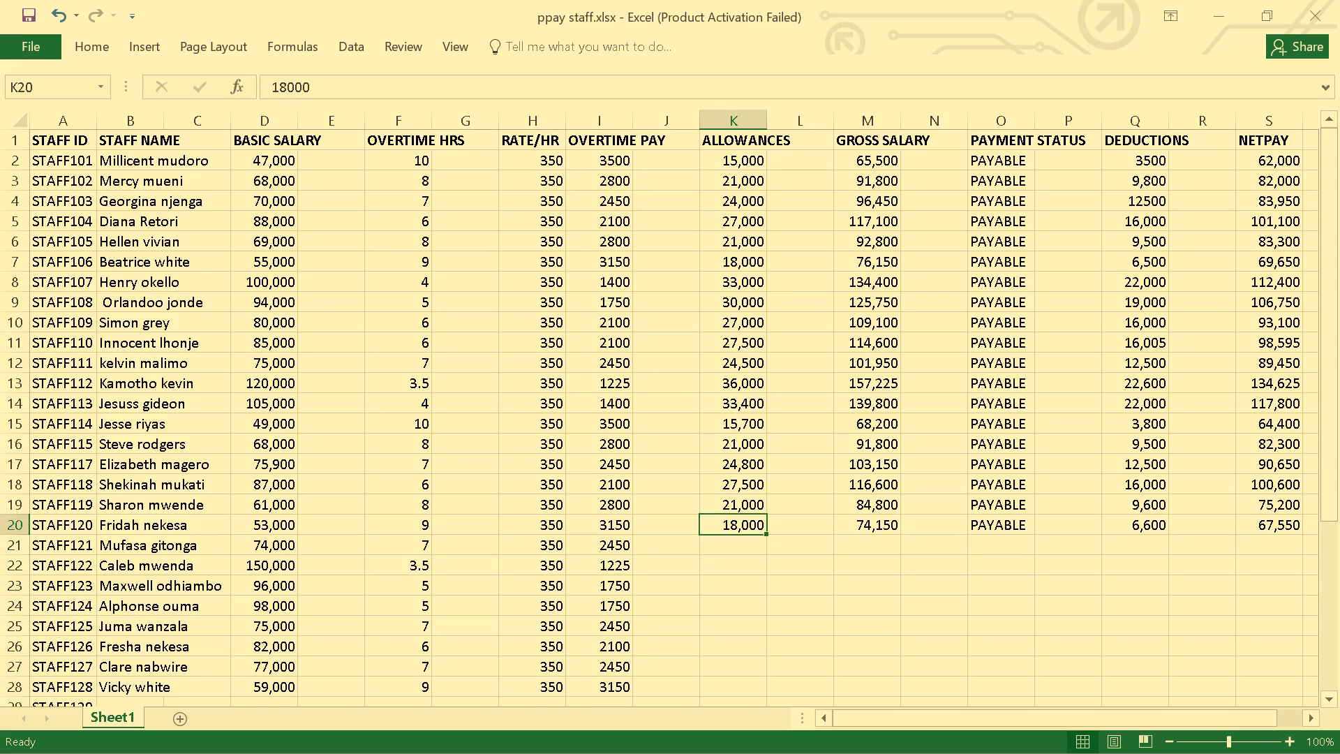
click(739, 550)
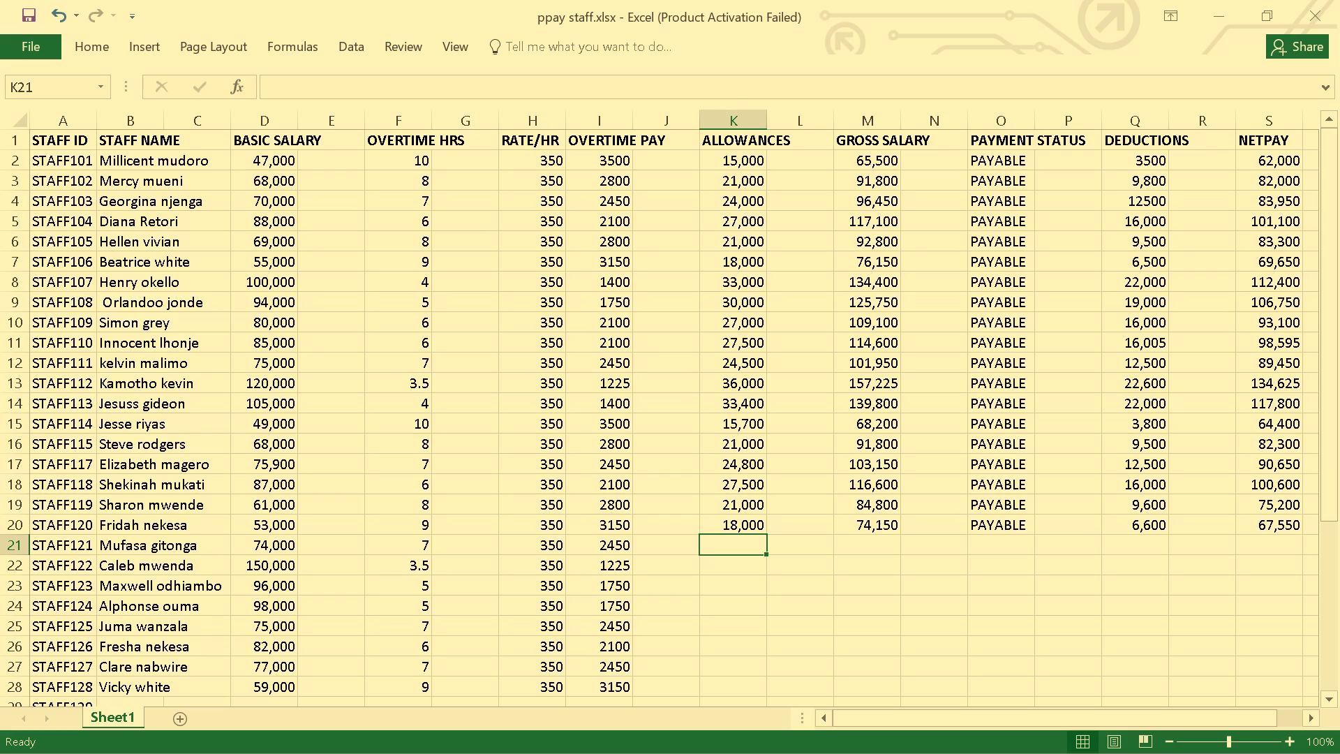
text(24)
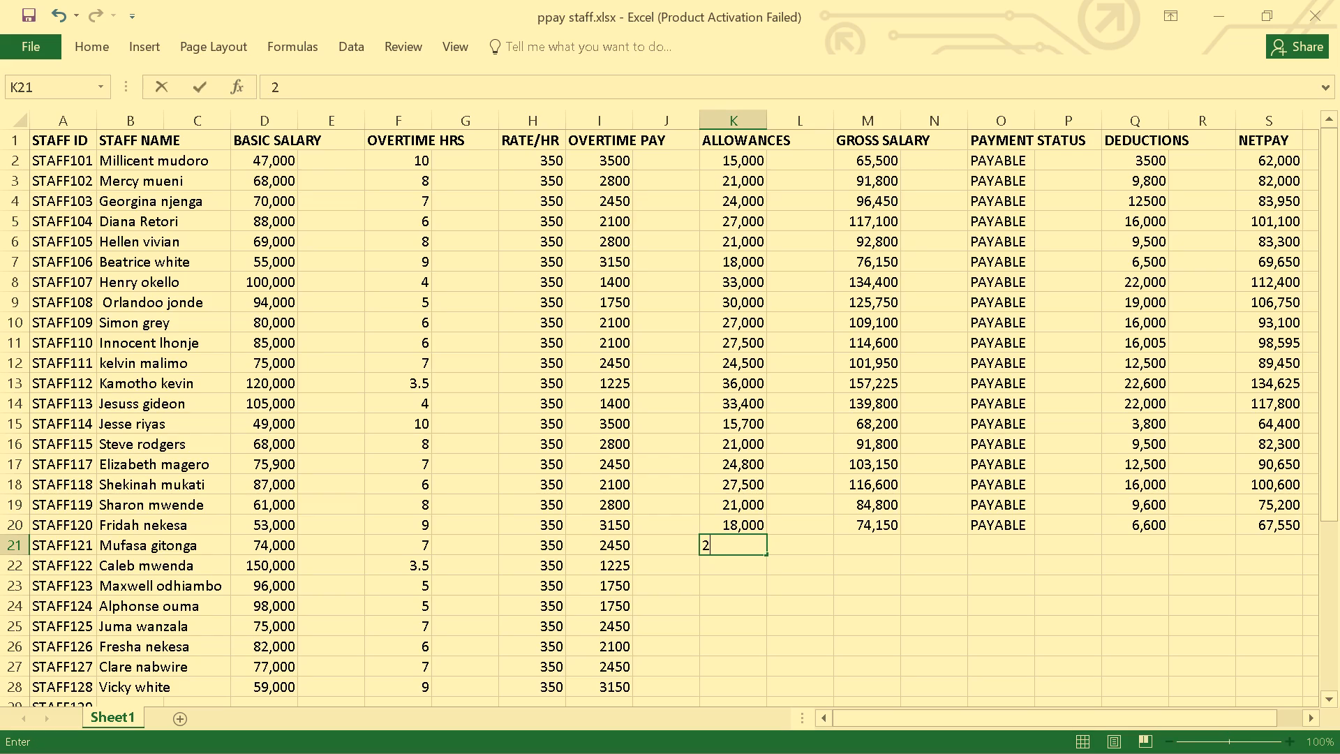
text(,00)
key(Return)
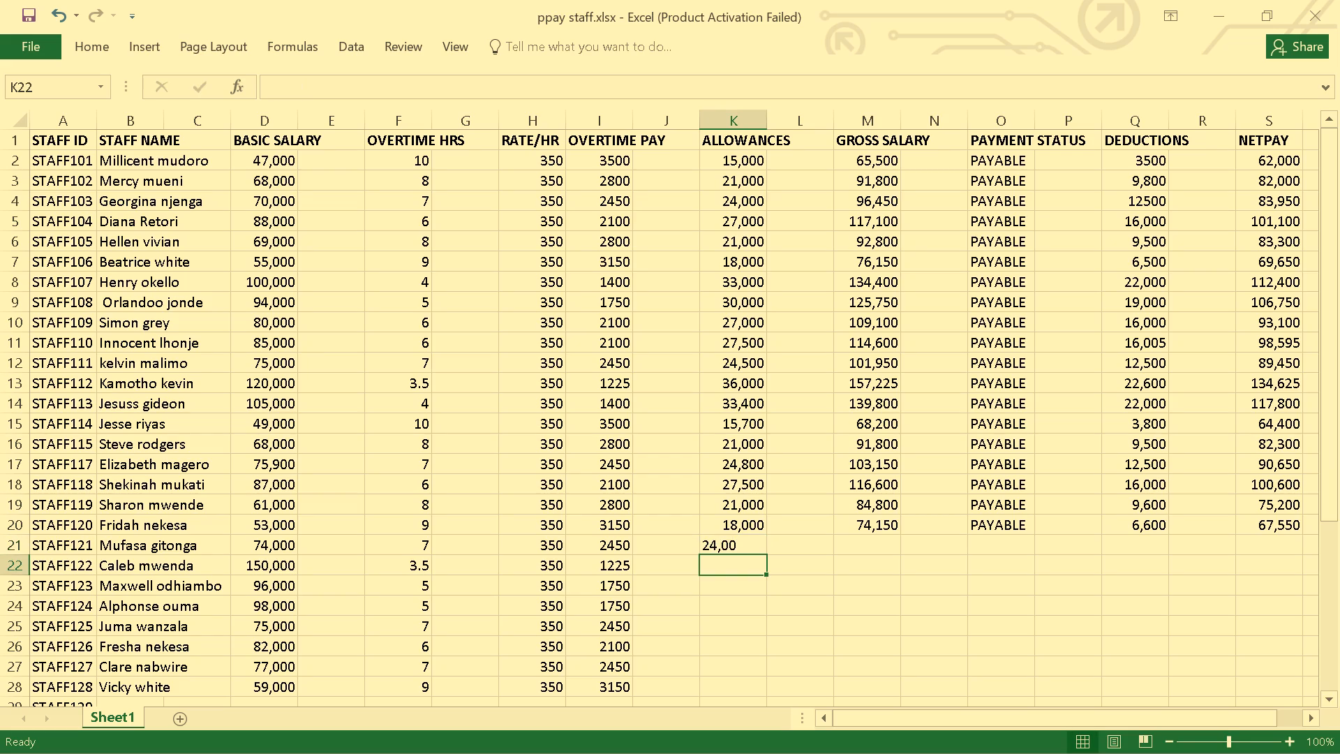
click(747, 546)
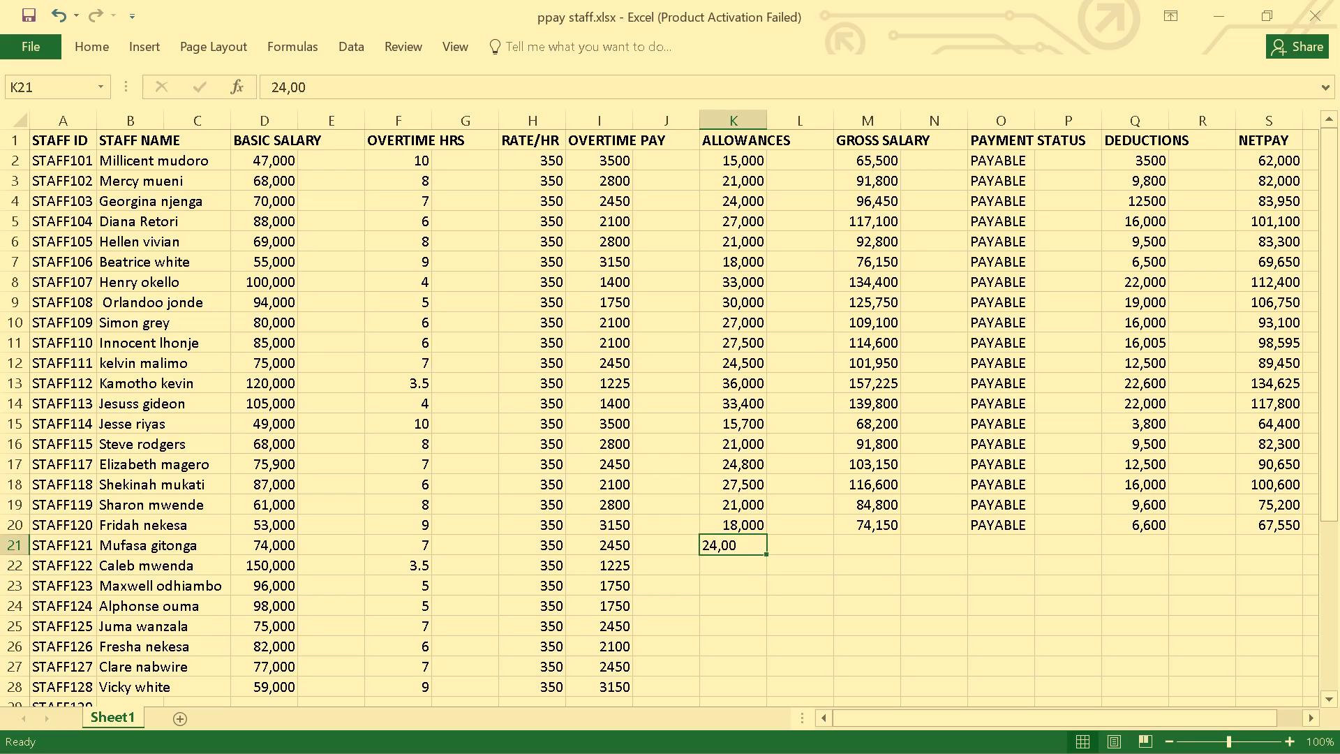
click(311, 84)
key(0)
key(Return)
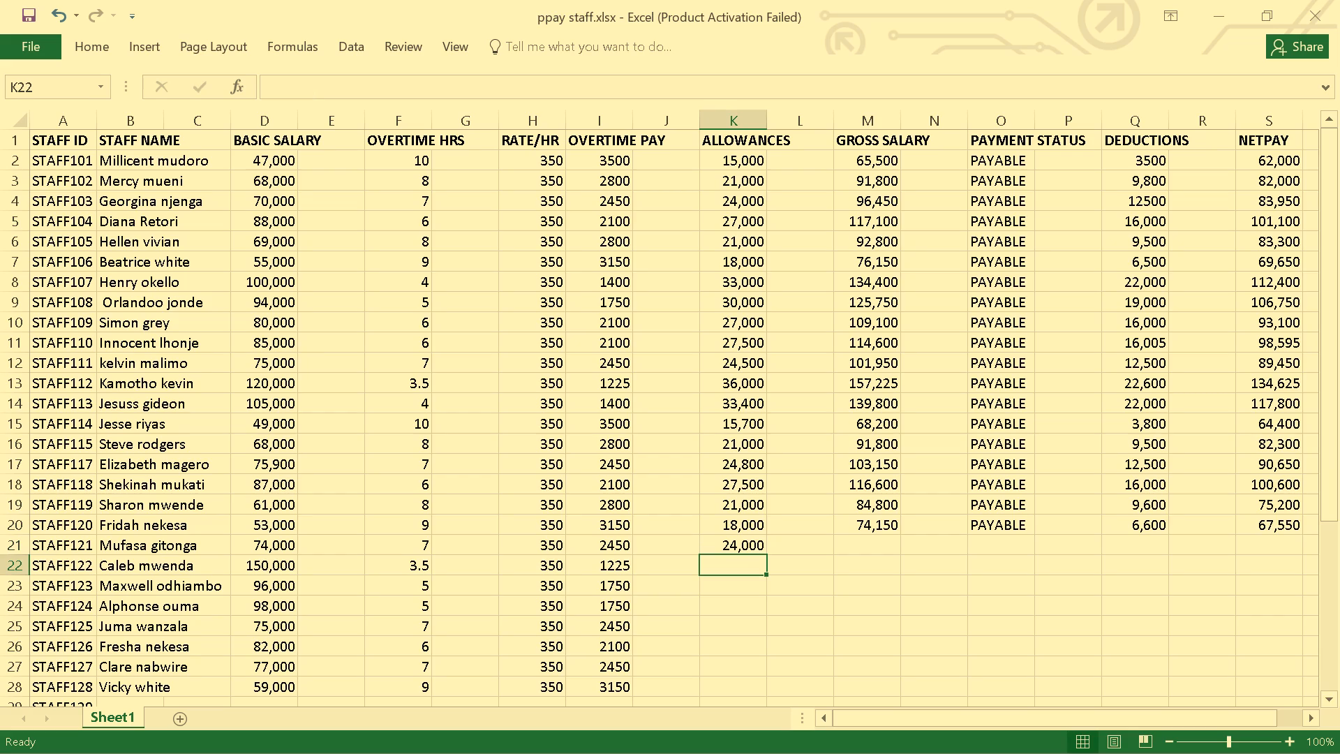
Enter allowances of 40,000 for STAFF122 and 30,000 for STAFF123 in column K.
text(40,00)
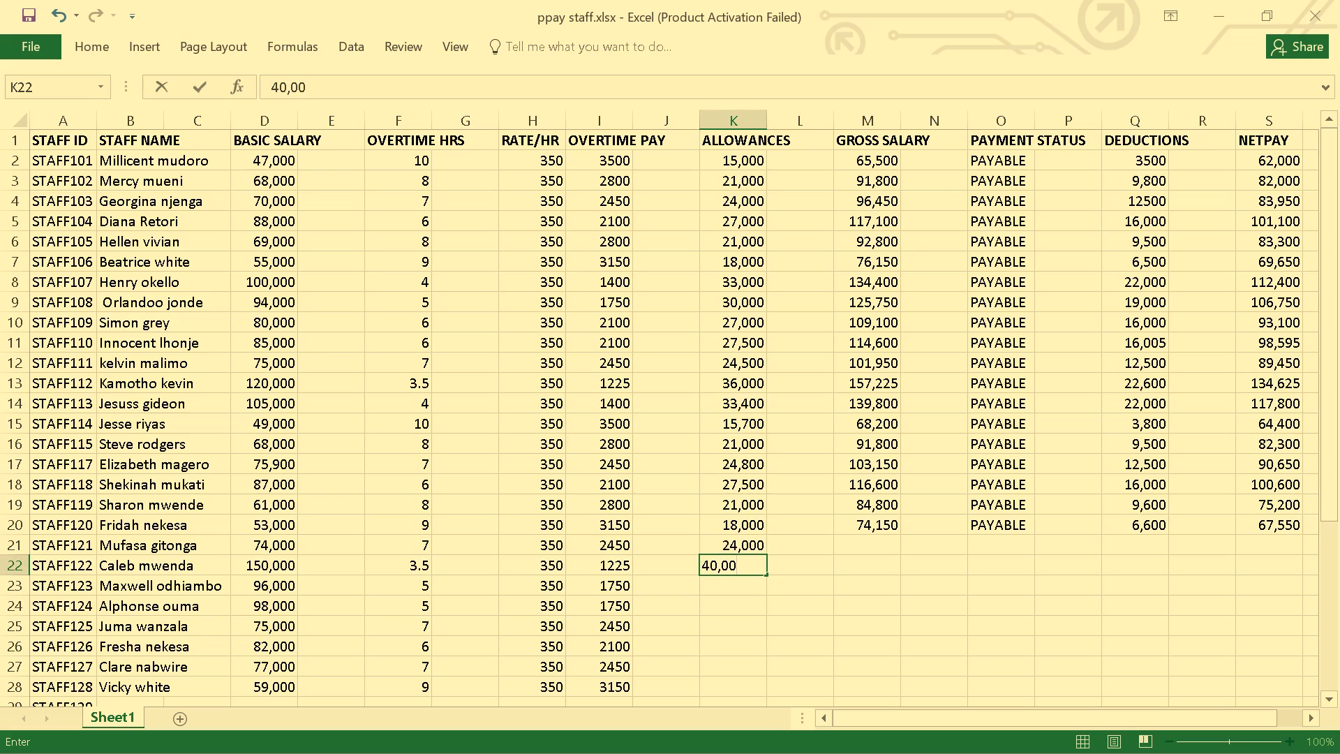
key(0)
key(Return)
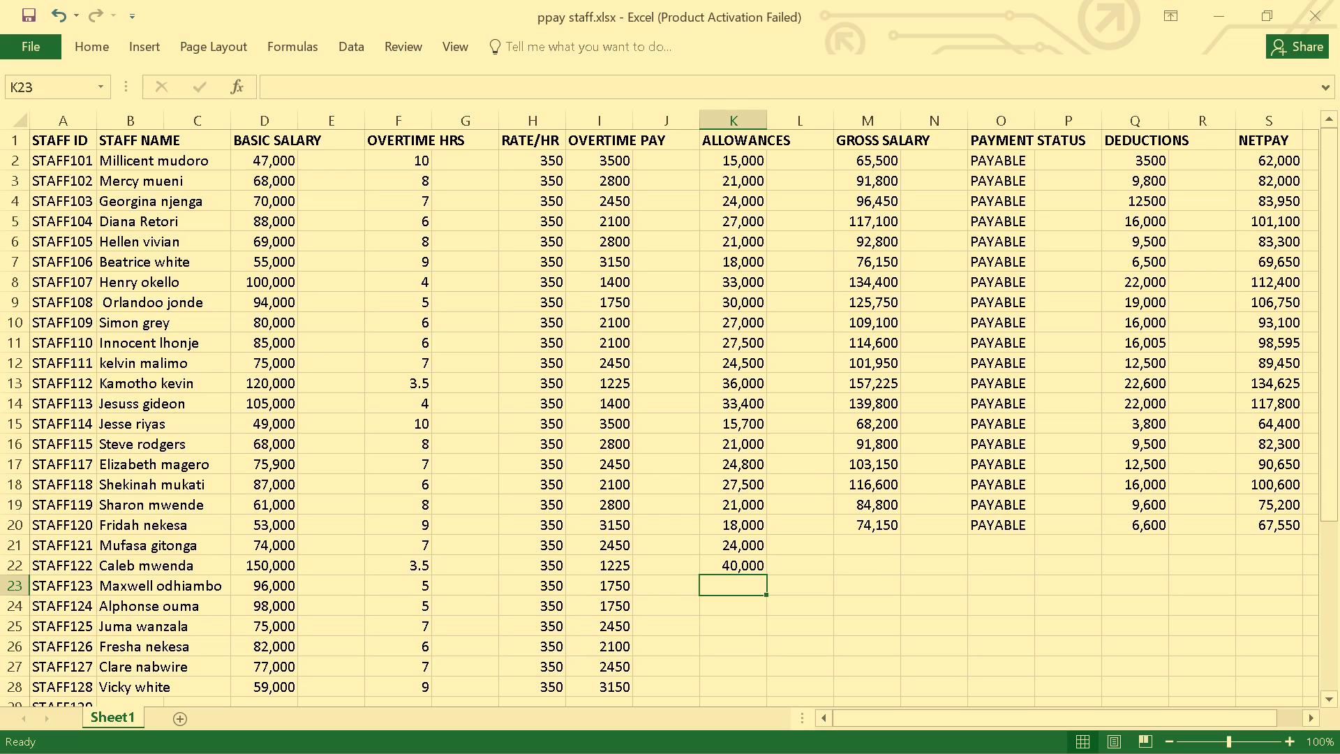
key(3)
key(0)
text(,000)
key(Return)
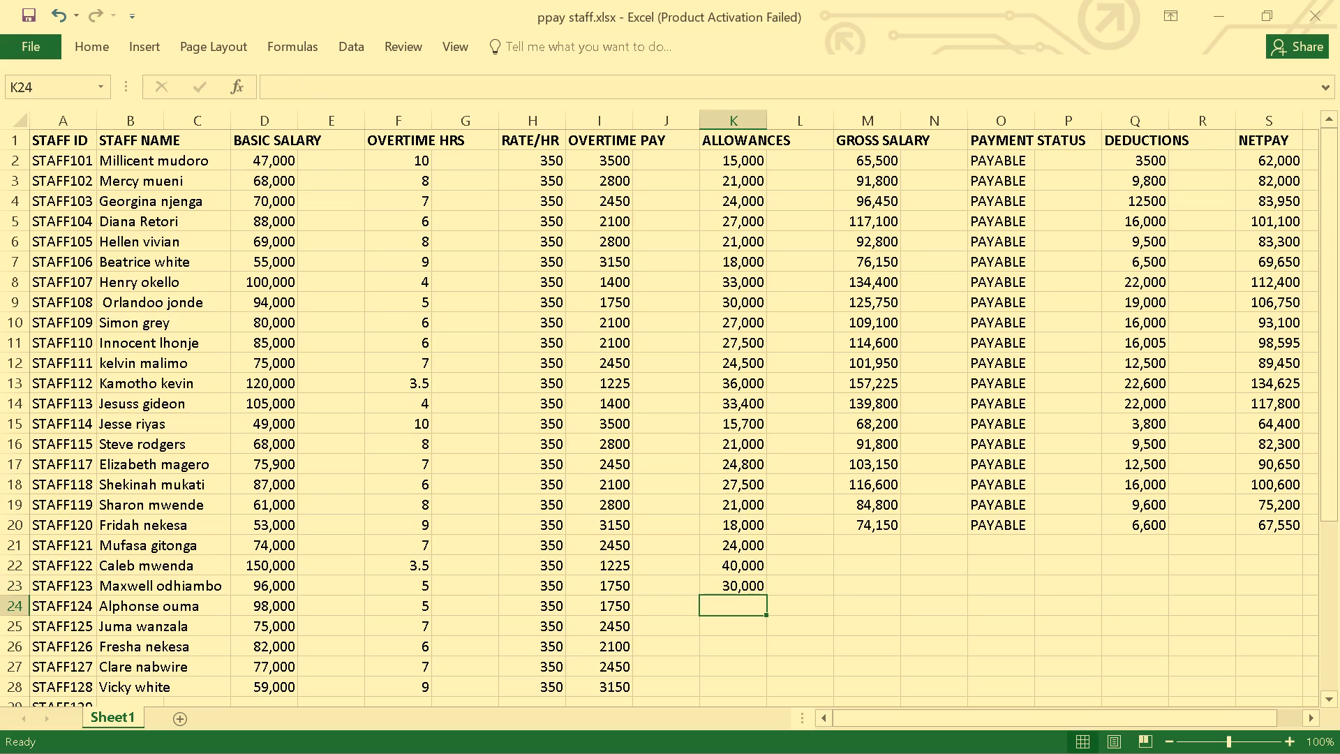
Enter an allowance of 30,500 for STAFF124 in cell K24.
text(24)
text(,500)
key(Return)
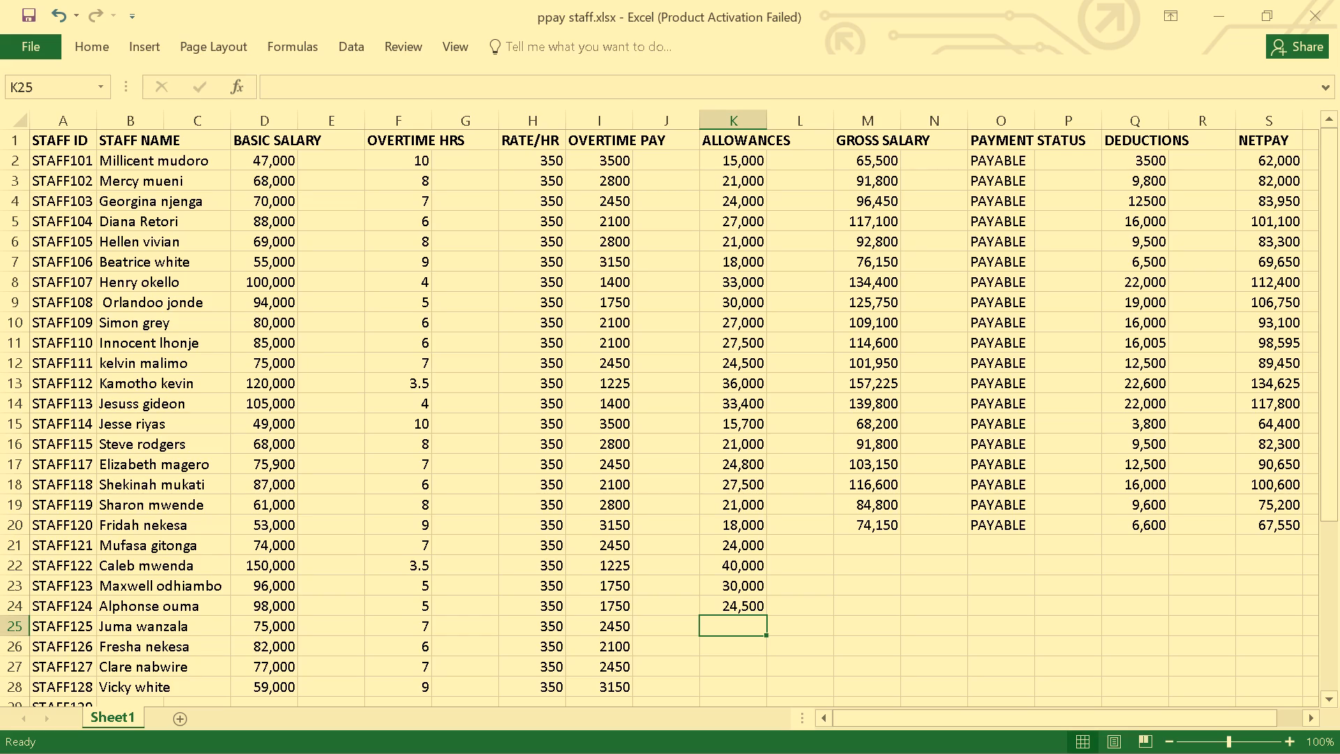
click(750, 609)
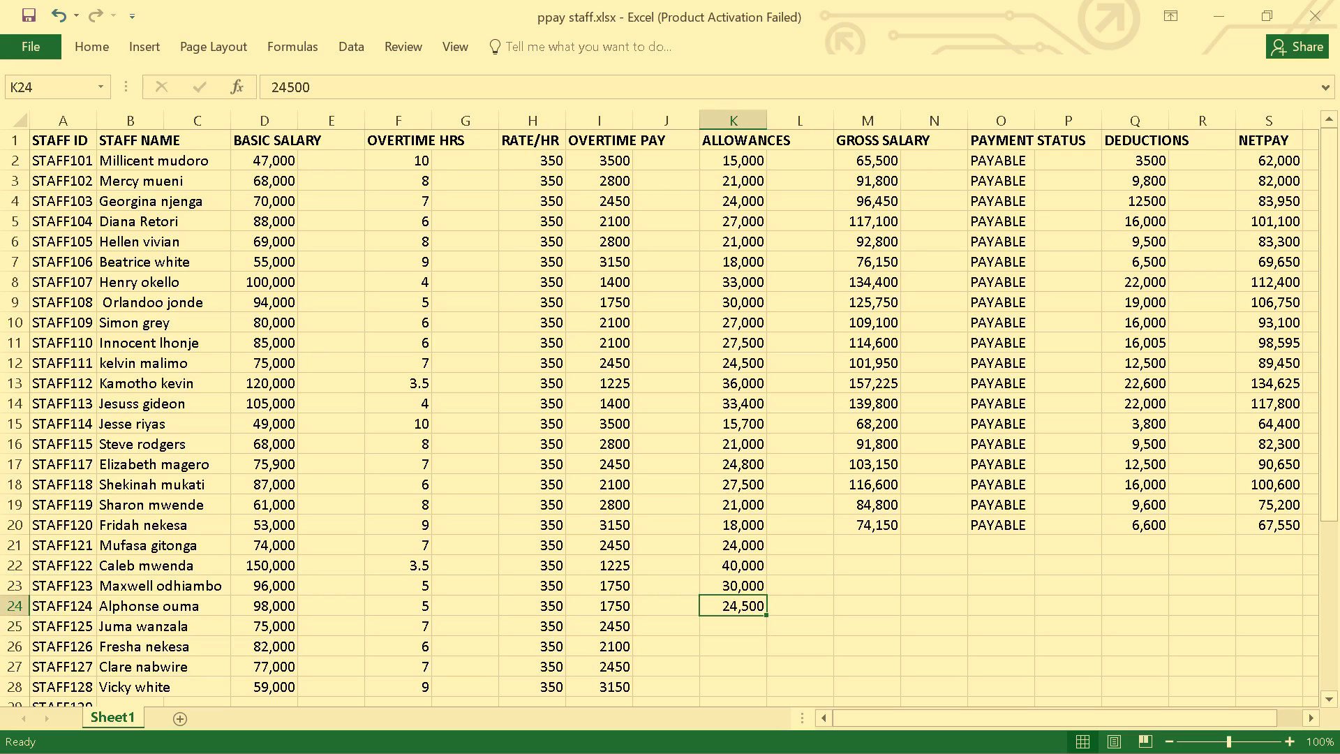
click(288, 85)
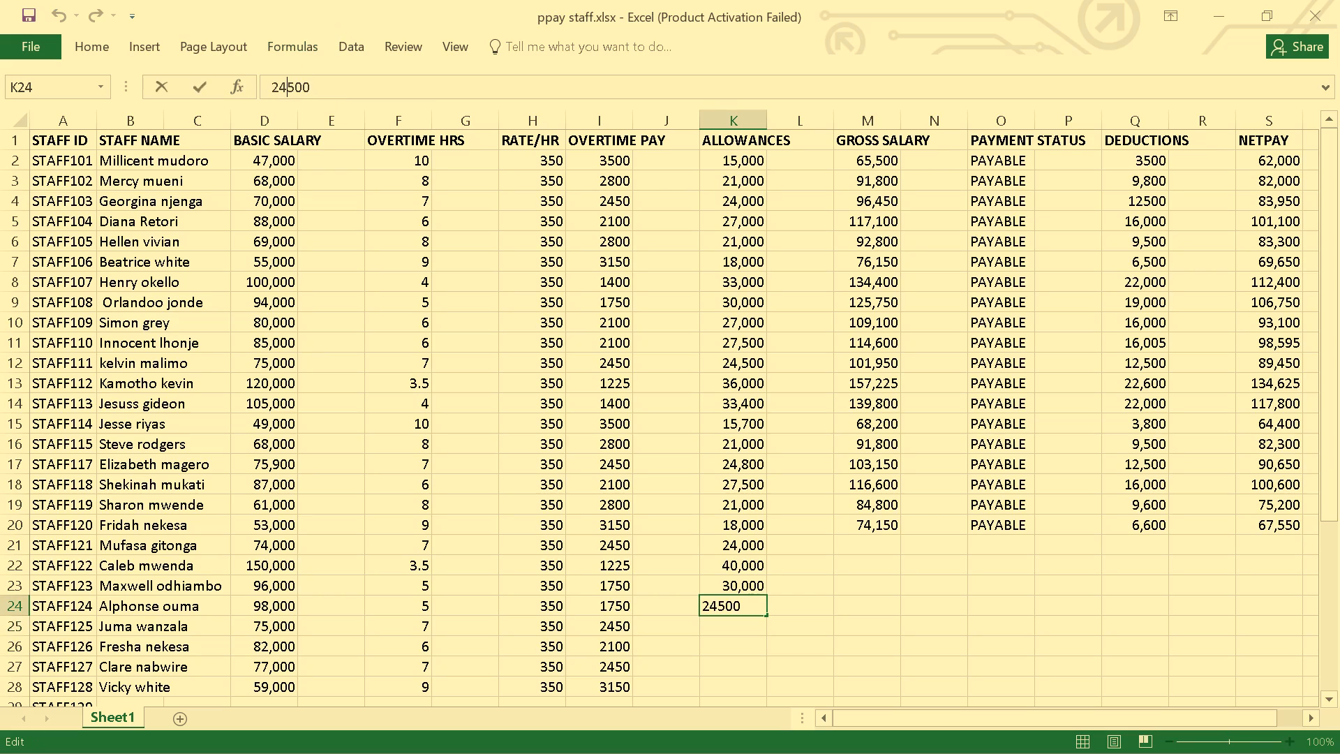
key(BackSpace)
key(BackSpace)
text(30)
key(Return)
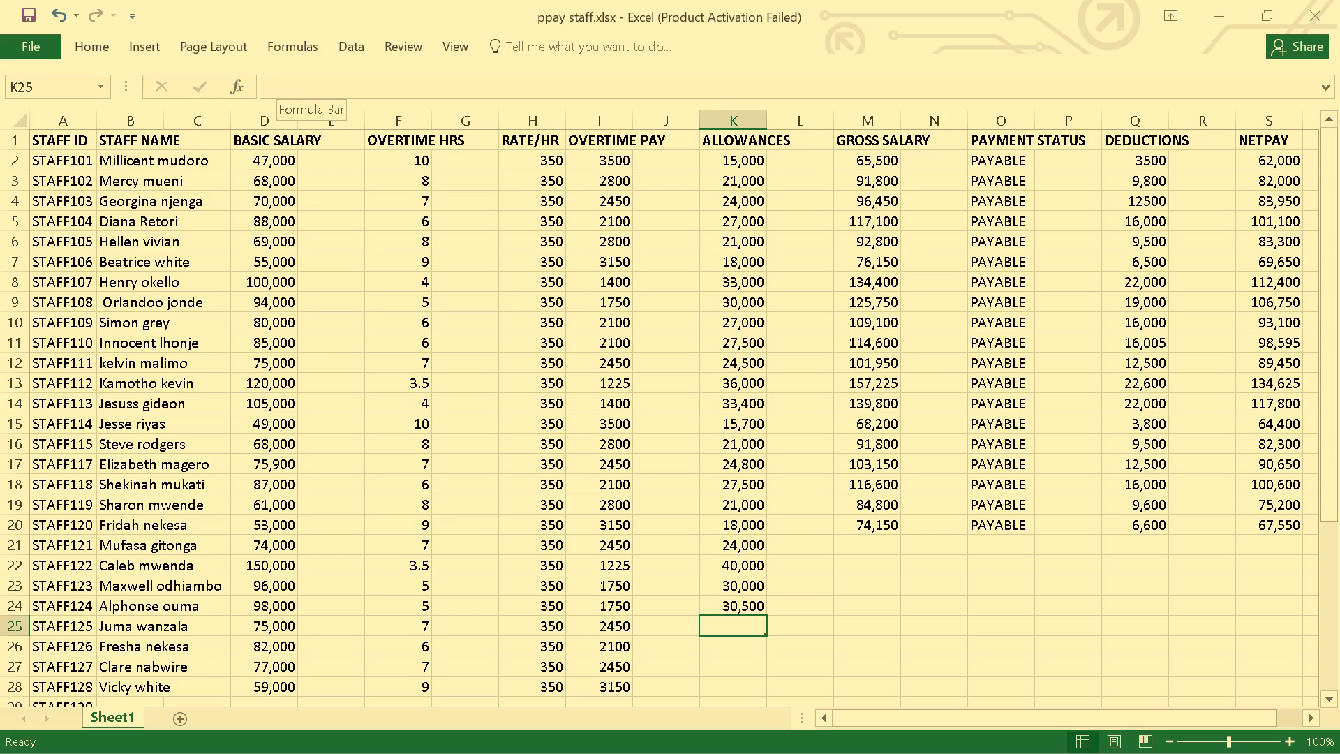
Enter allowances in column K for STAFF125 to STAFF127: 24,500, 27,000 and 24,500.
click(734, 636)
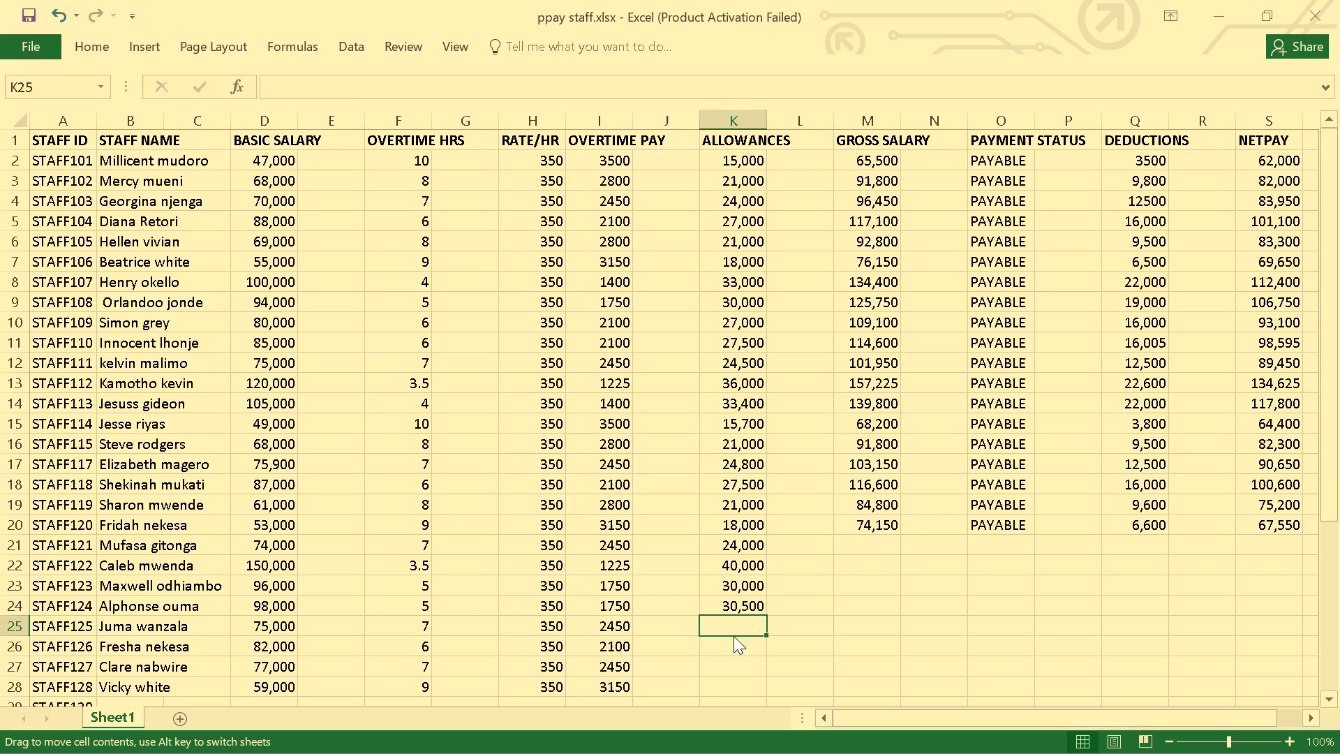
text(24)
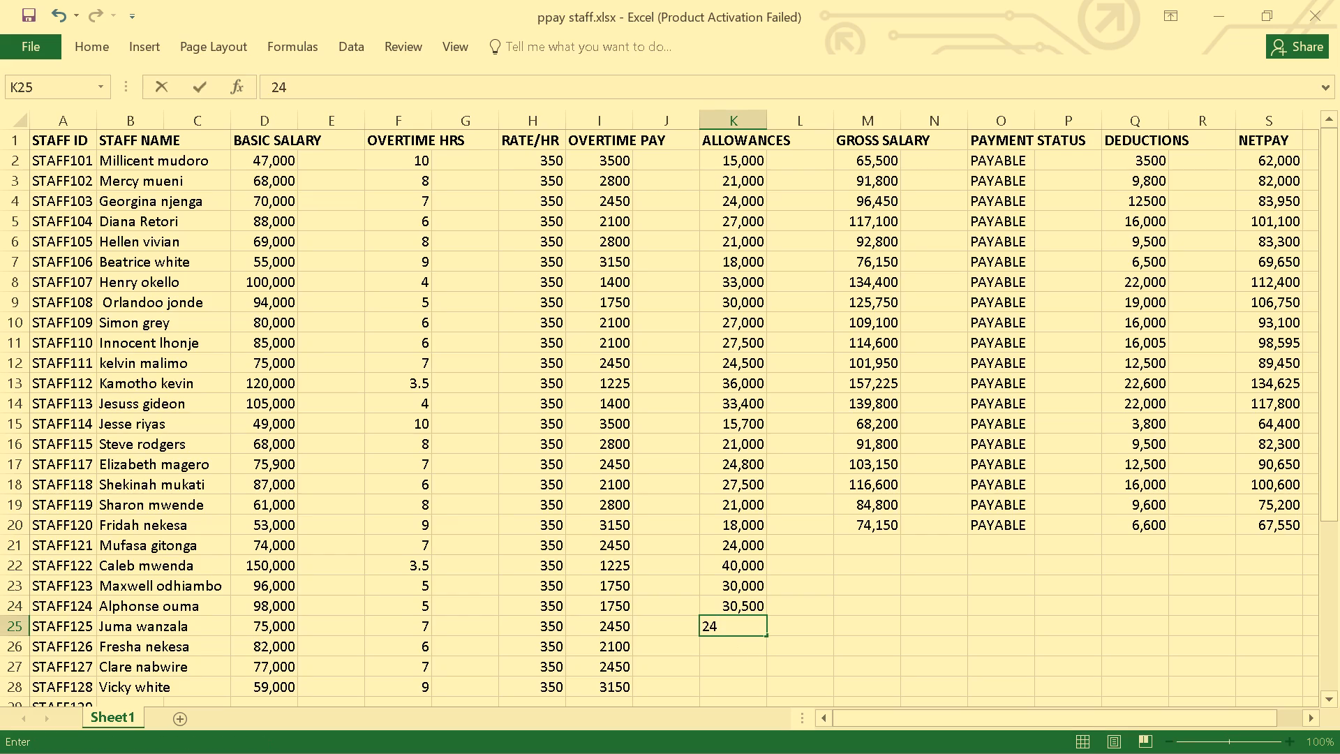
key(comma)
key(5)
text(00)
key(Return)
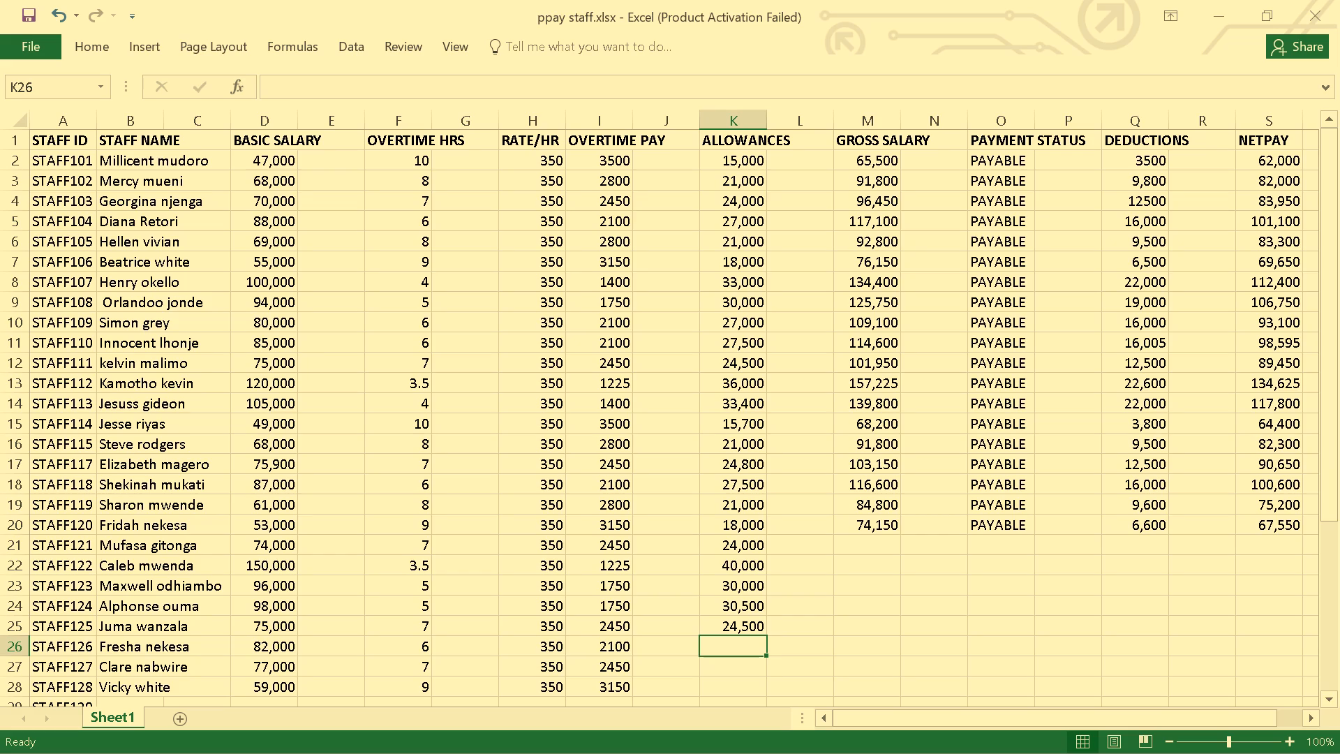
text(27)
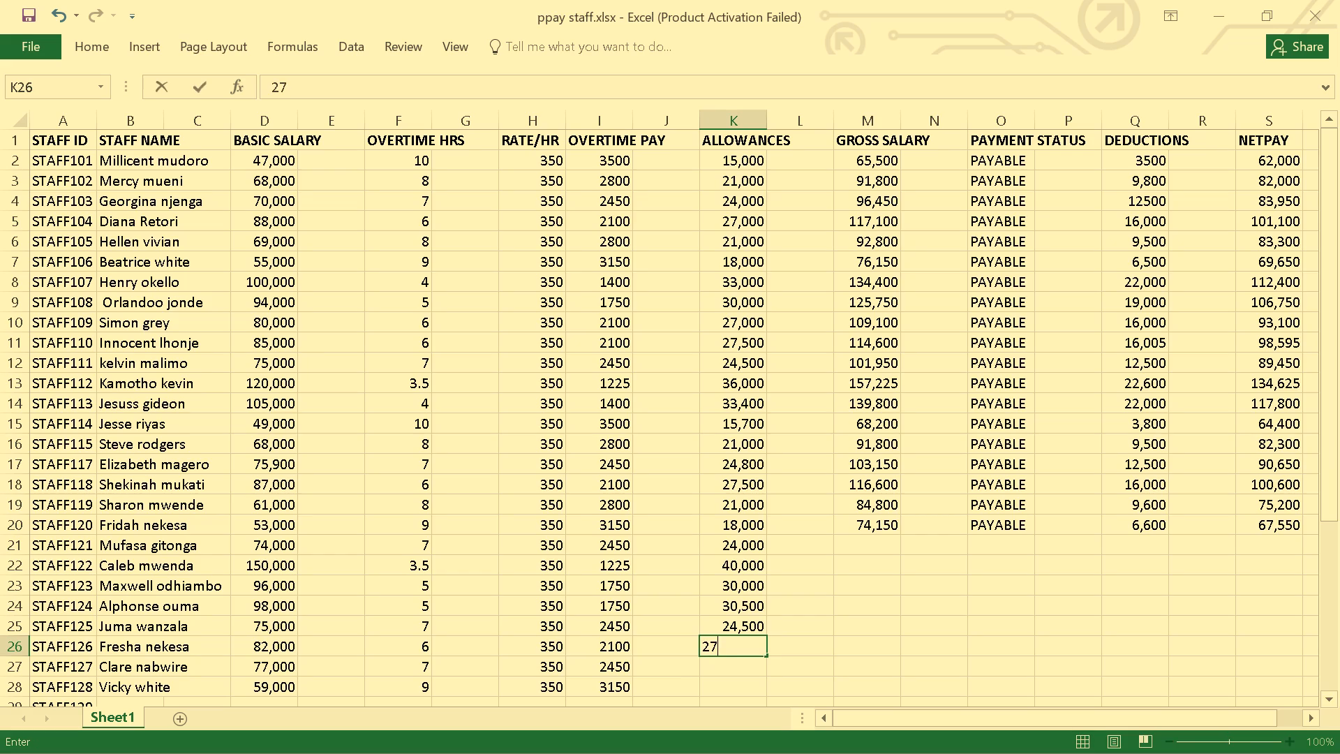
text(000)
key(Return)
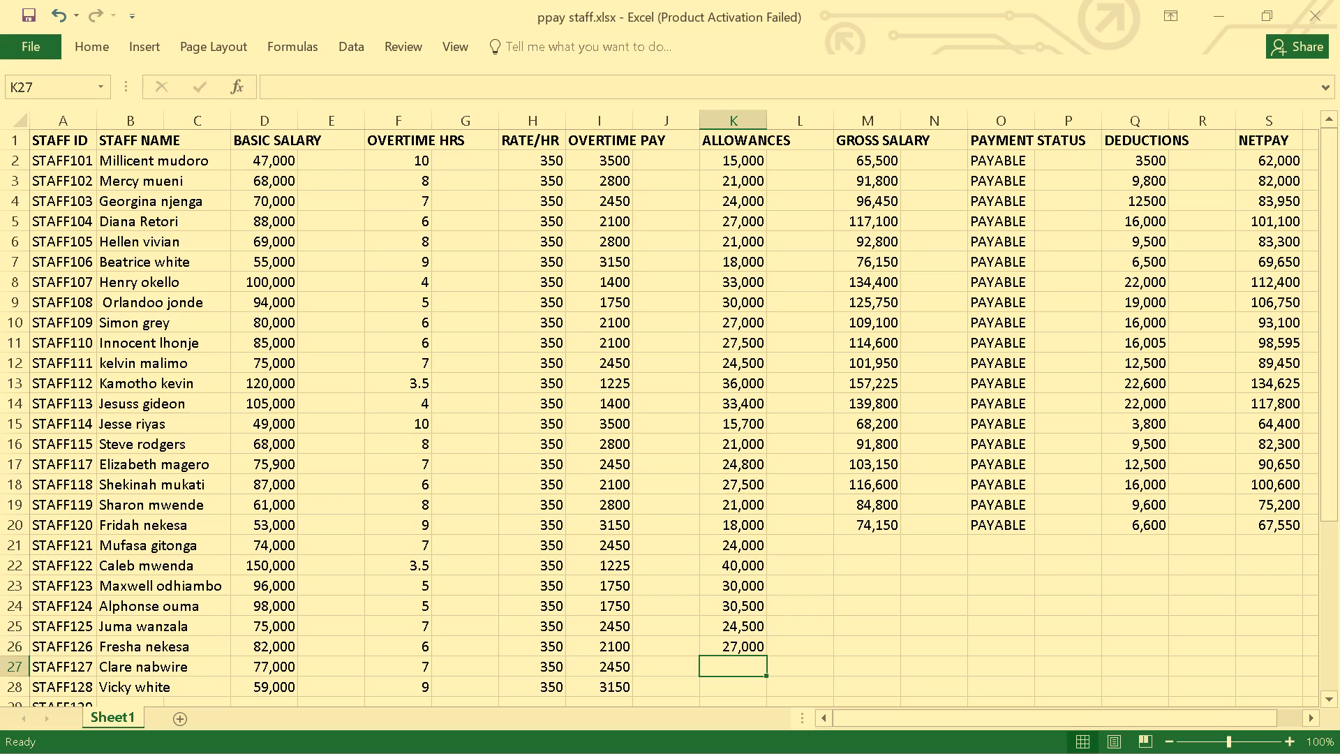
text(24)
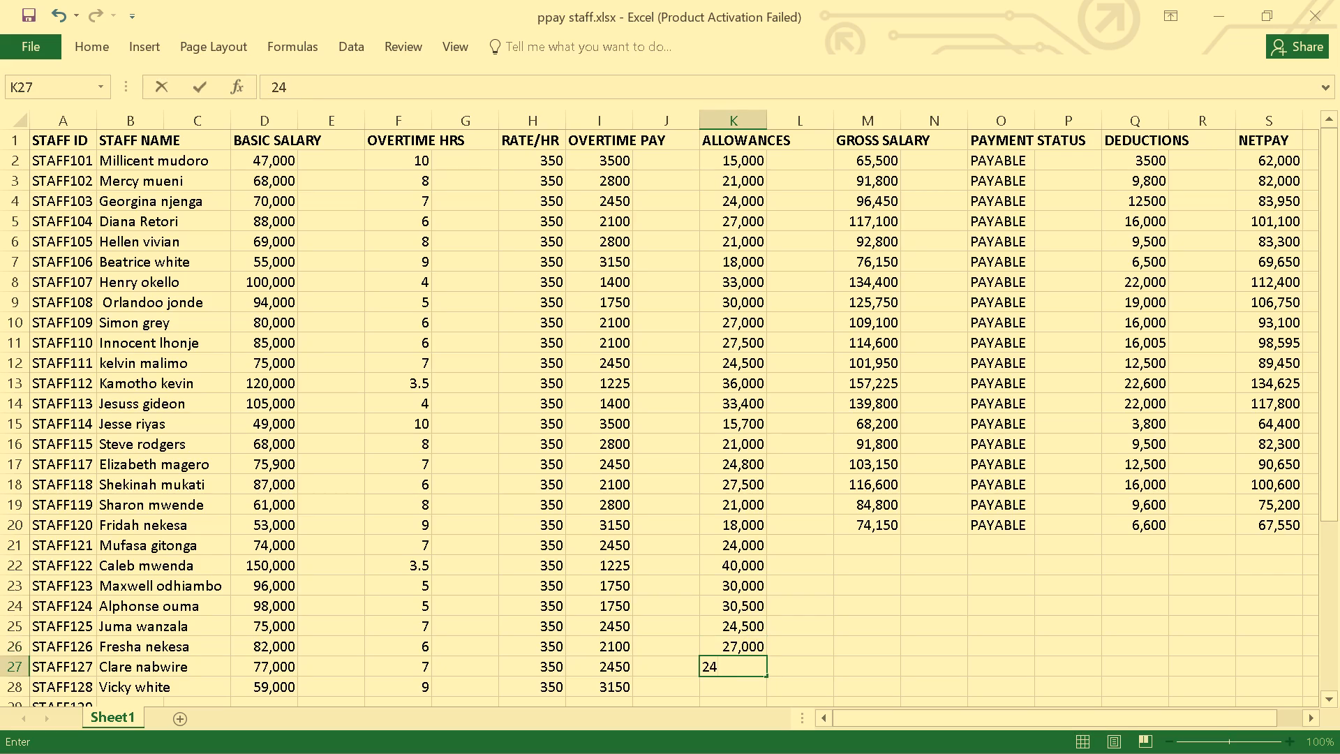
key(comma)
text(500)
key(Return)
scroll(734, 636, down, 1)
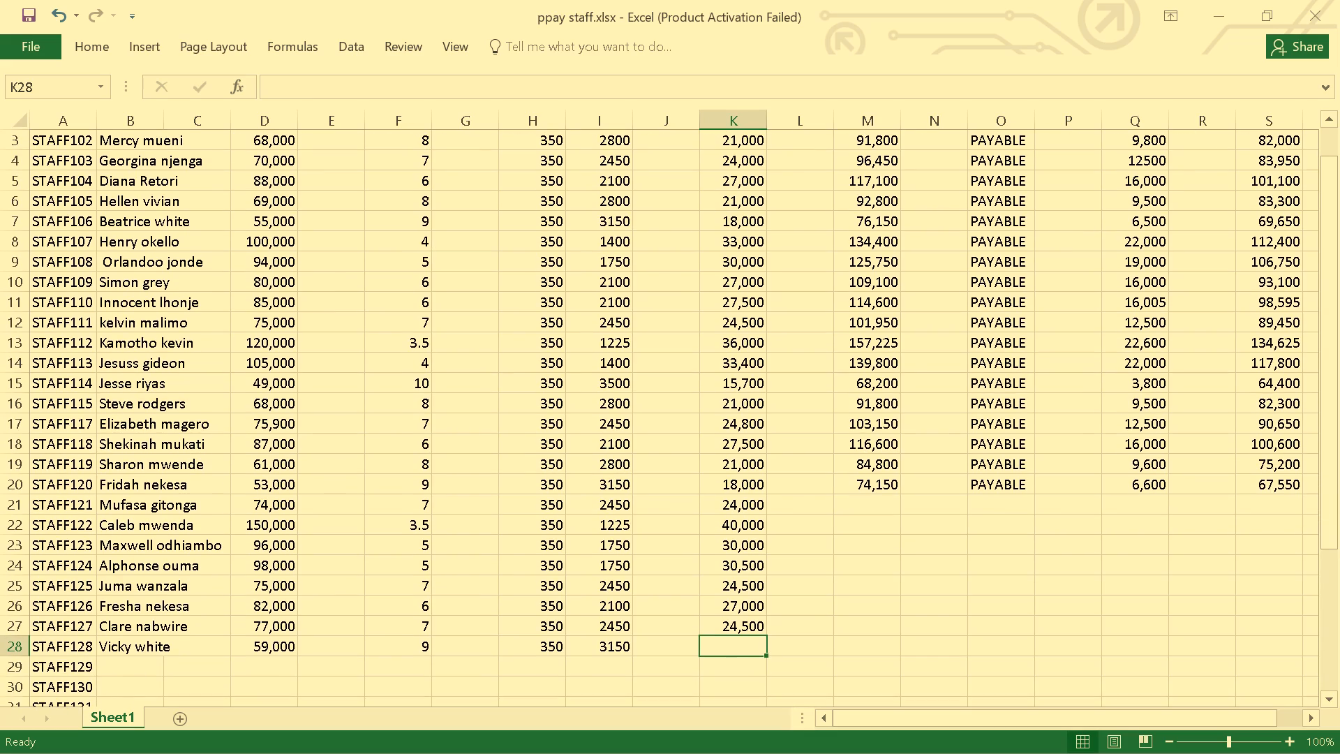
click(720, 653)
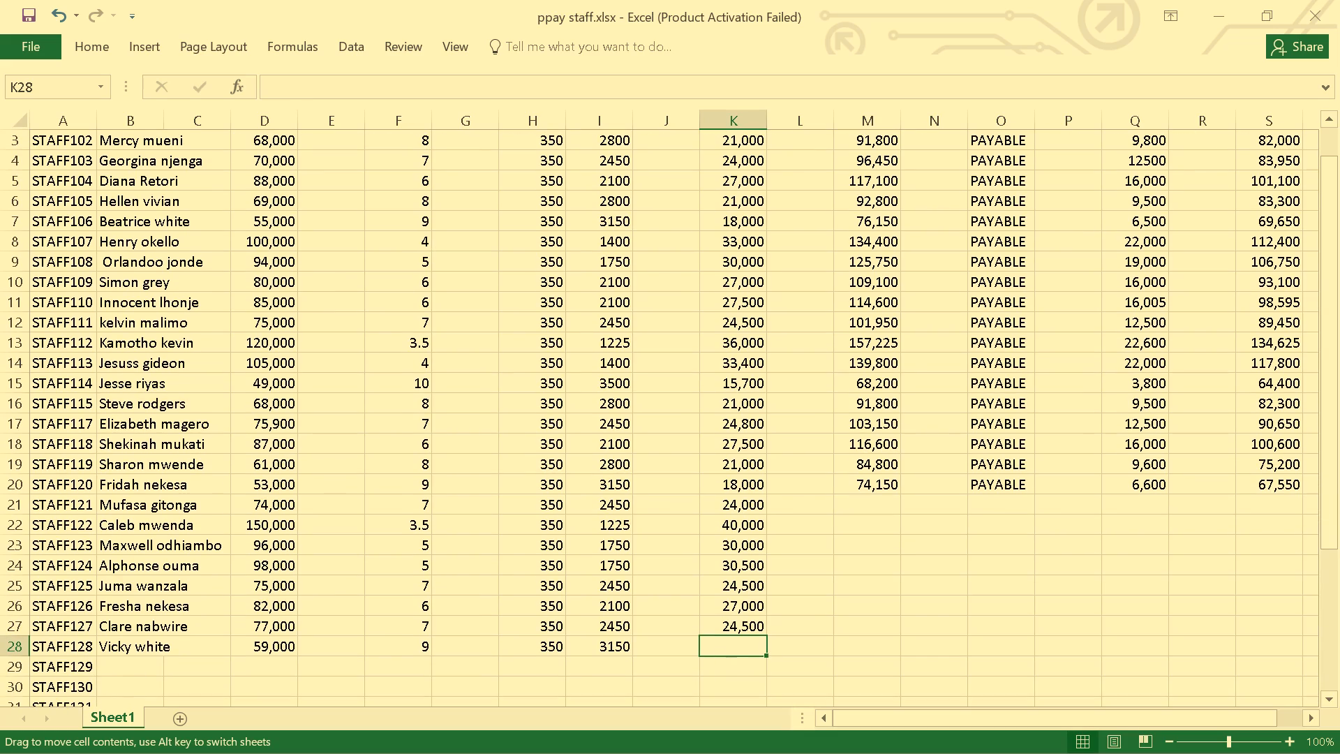
key(1)
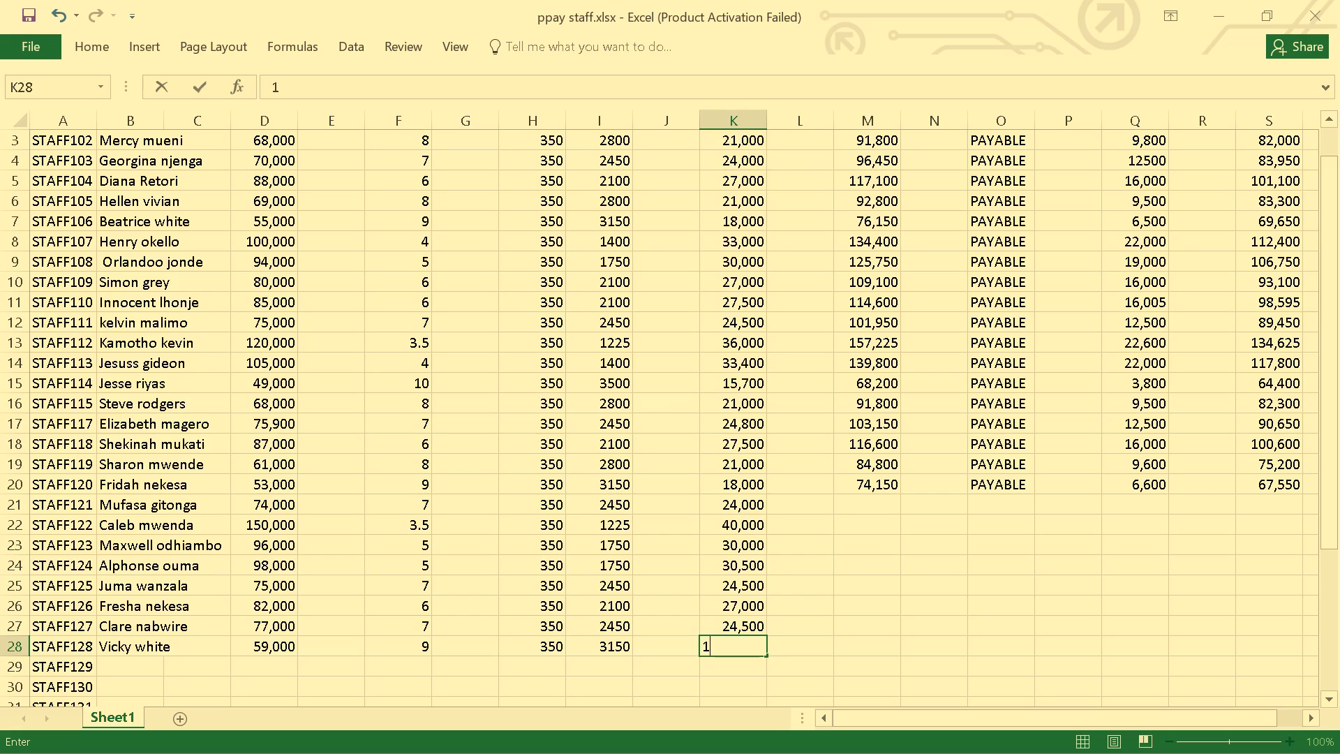
text(8,8)
text(00)
key(Return)
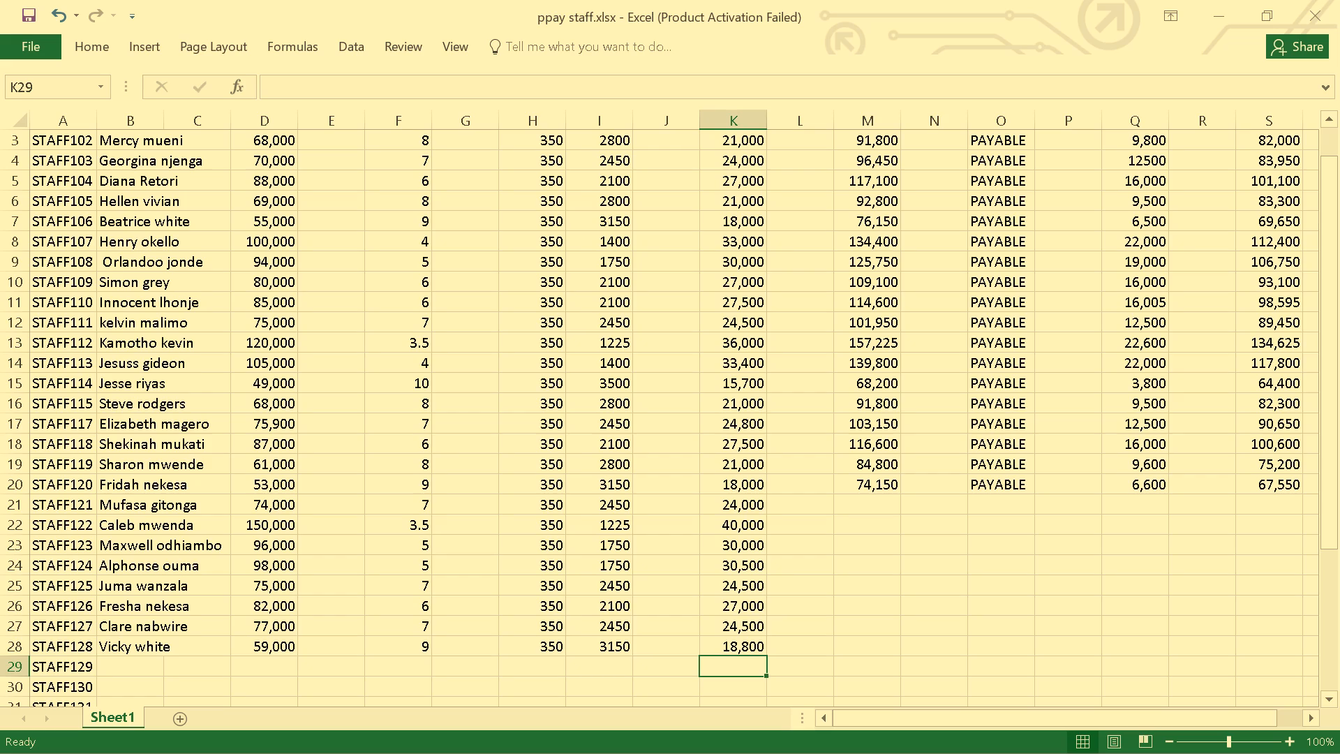
Enter deductions of 12,500 for STAFF121 and 25,000 for STAFF122 in column Q, starting at cell Q21.
scroll(897, 558, up, 2)
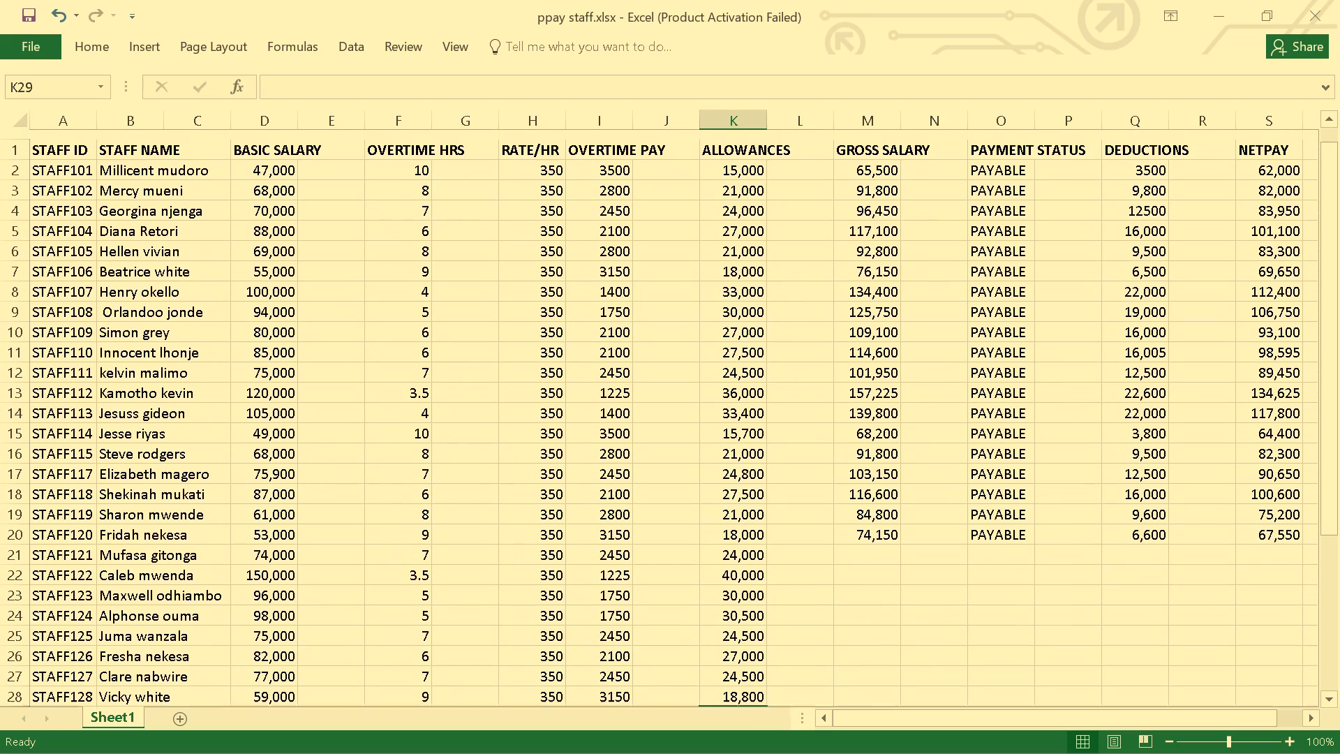
click(1139, 544)
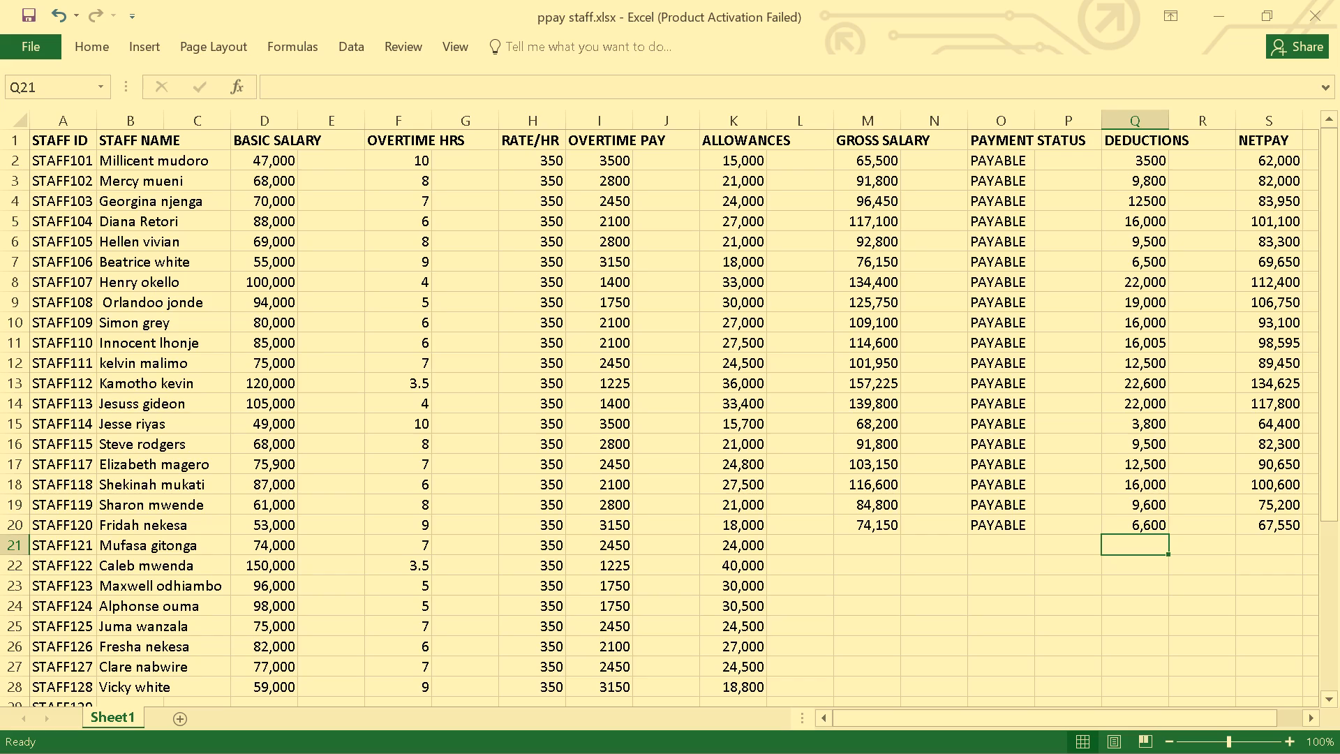
click(1136, 544)
click(1145, 542)
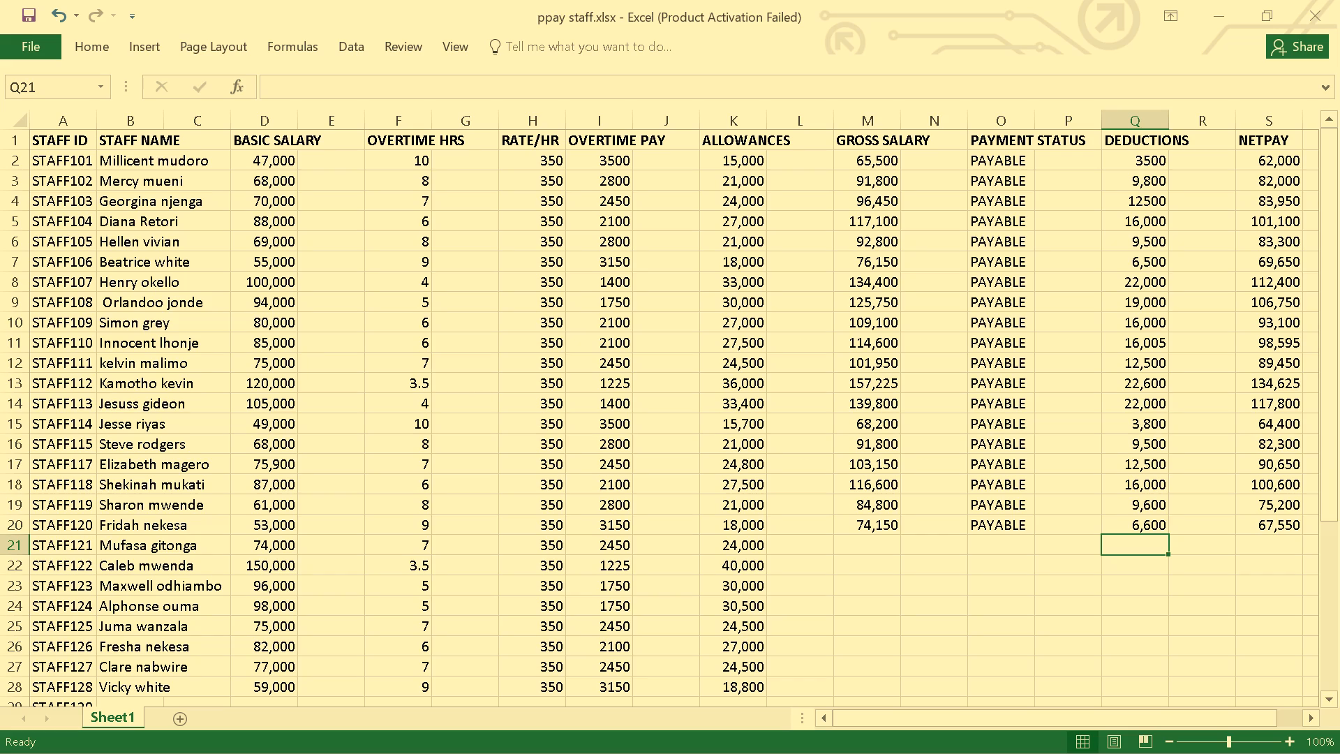
text(12)
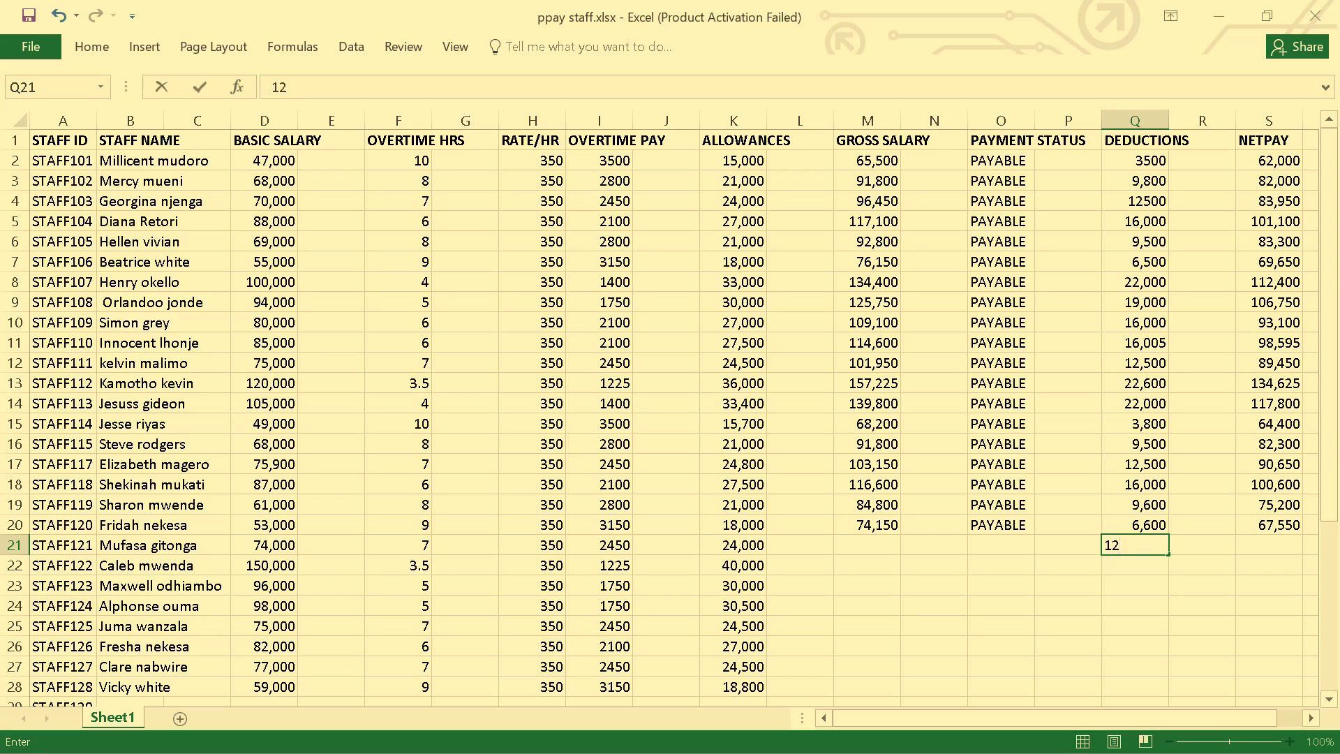
text(,500)
key(Return)
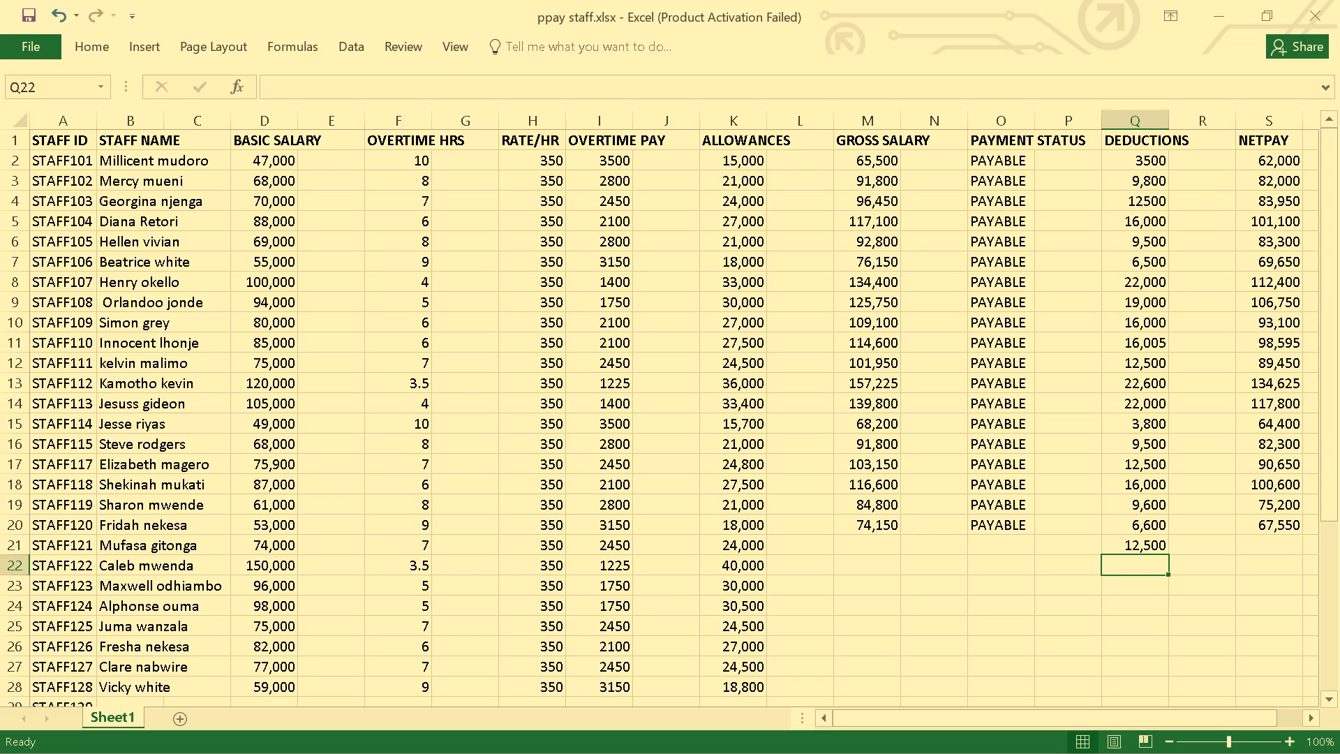
text(25,000)
key(Return)
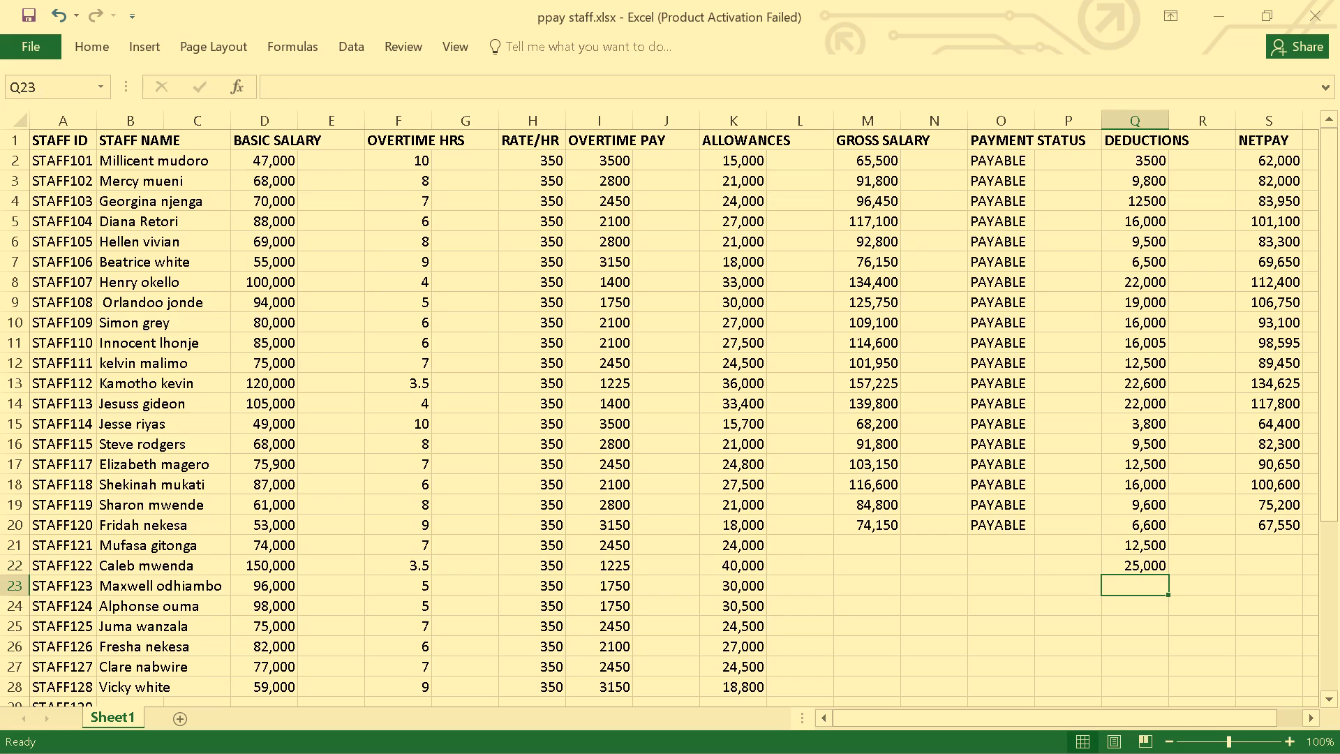
Enter deductions of 19,000 for STAFF123 and 19,500 for STAFF124 in cells Q23 and Q24.
key(1)
text(9,00)
key(0)
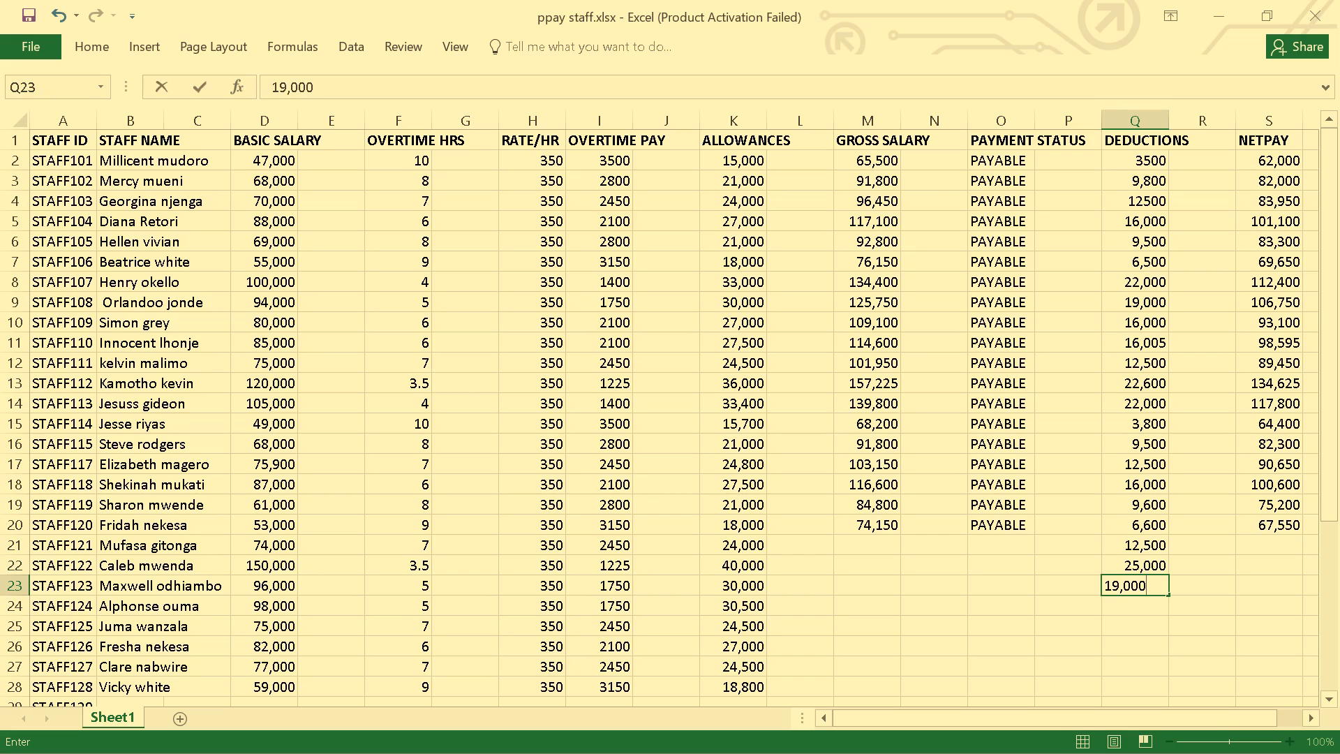
key(Return)
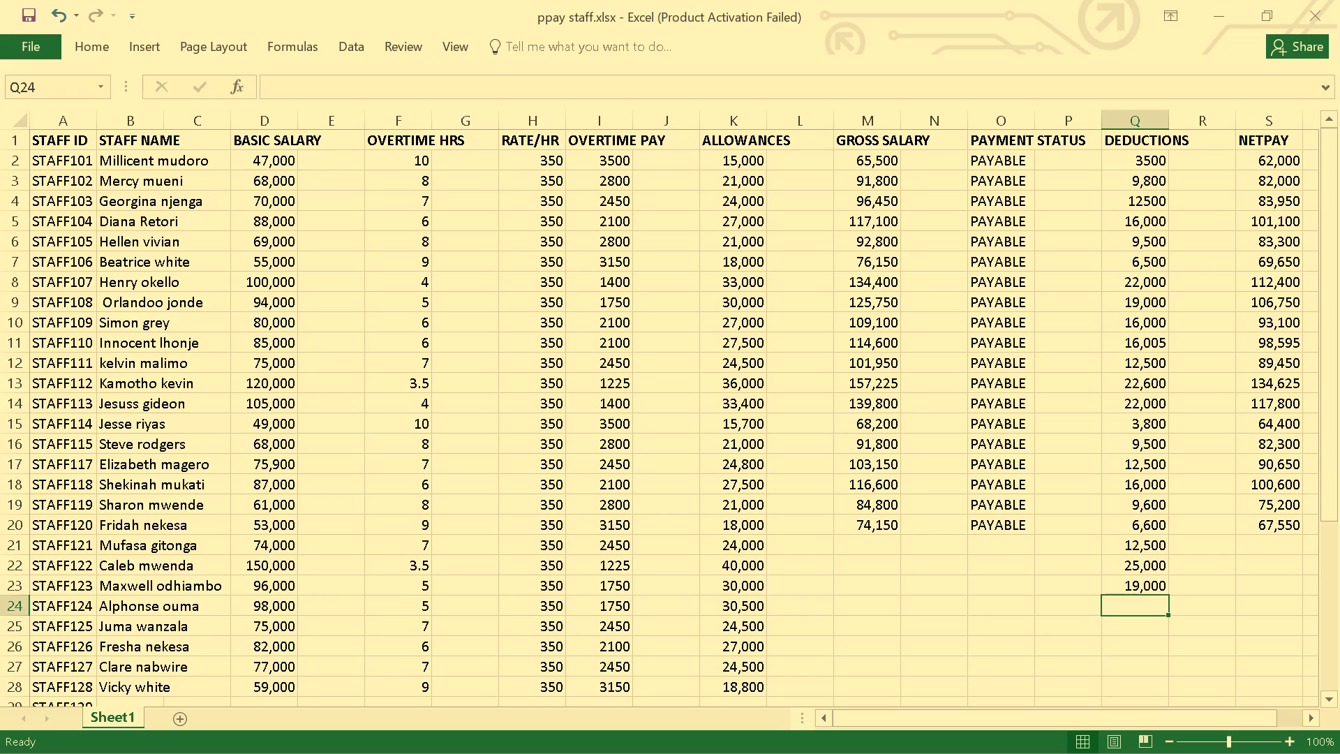
key(1)
text(9,500)
key(Return)
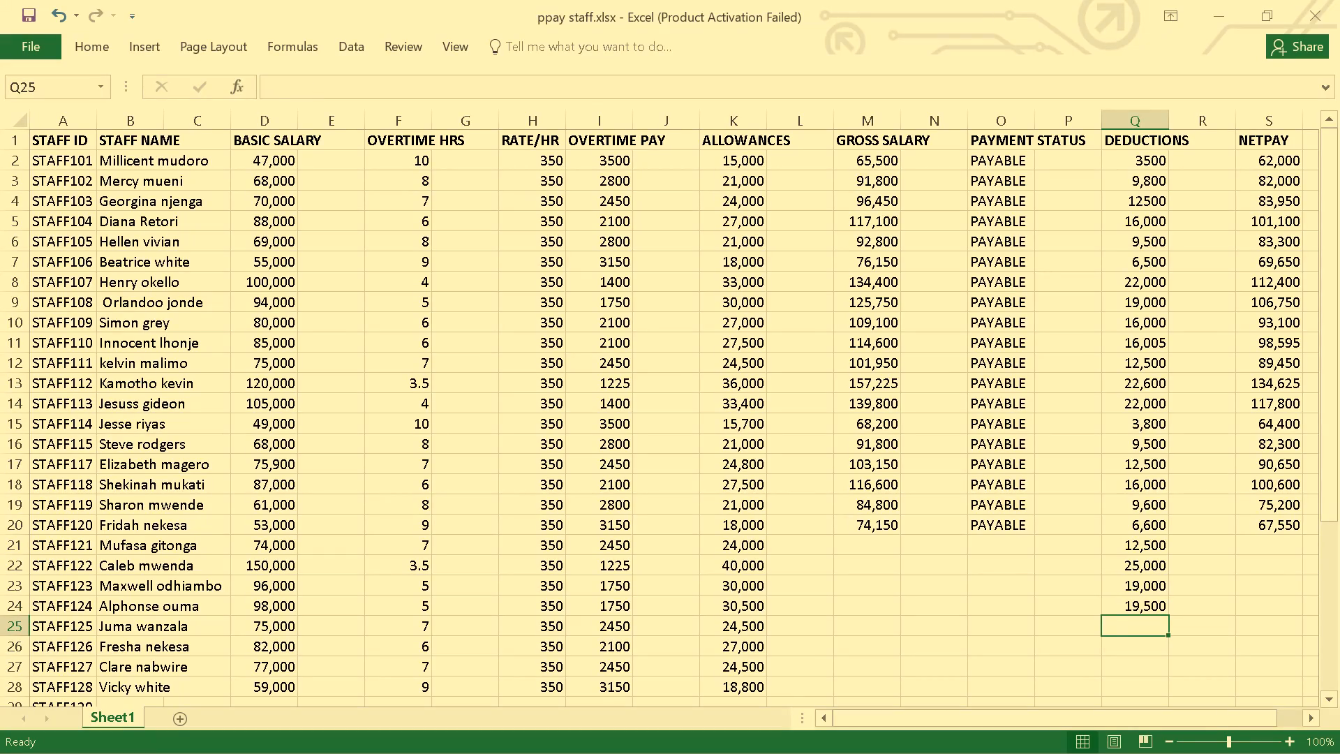
Enter deductions in column Q for STAFF125 to STAFF127: 12,700, 16,000 and 12,800.
text(12,)
text(700)
key(Return)
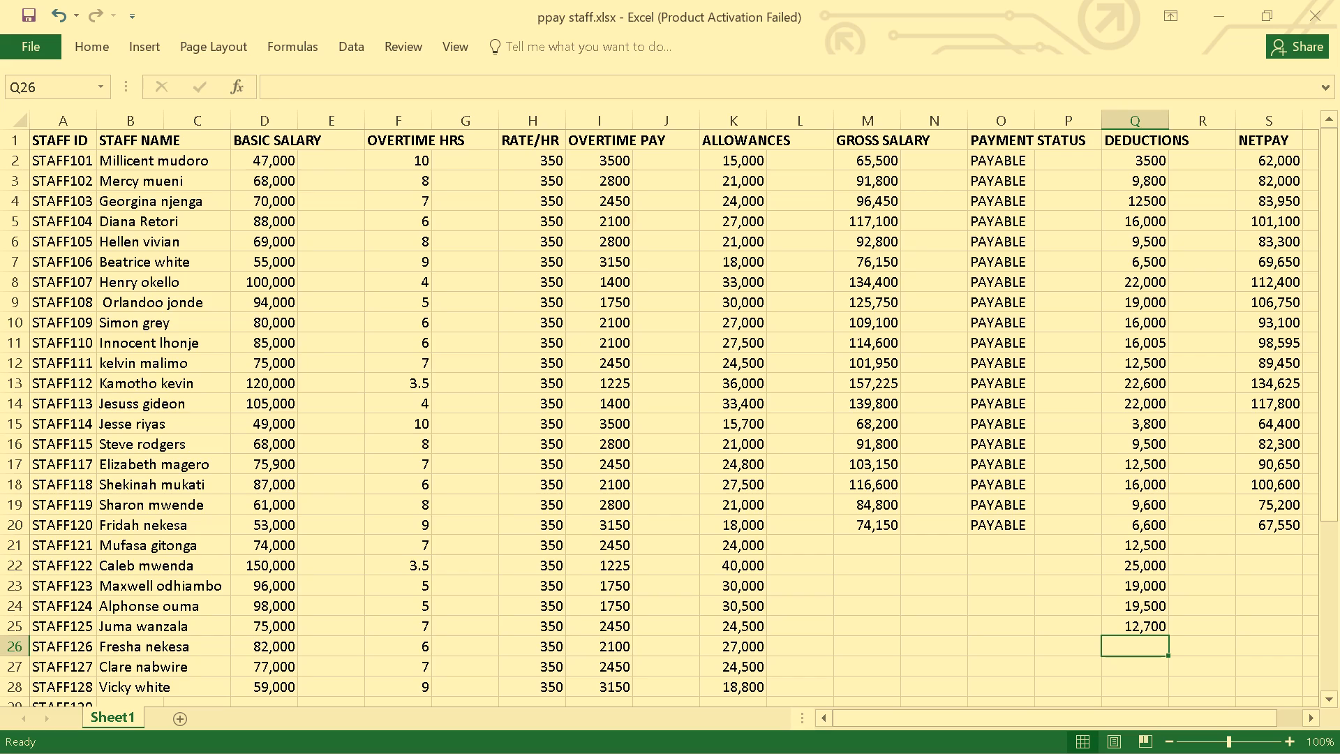
key(1)
key(6)
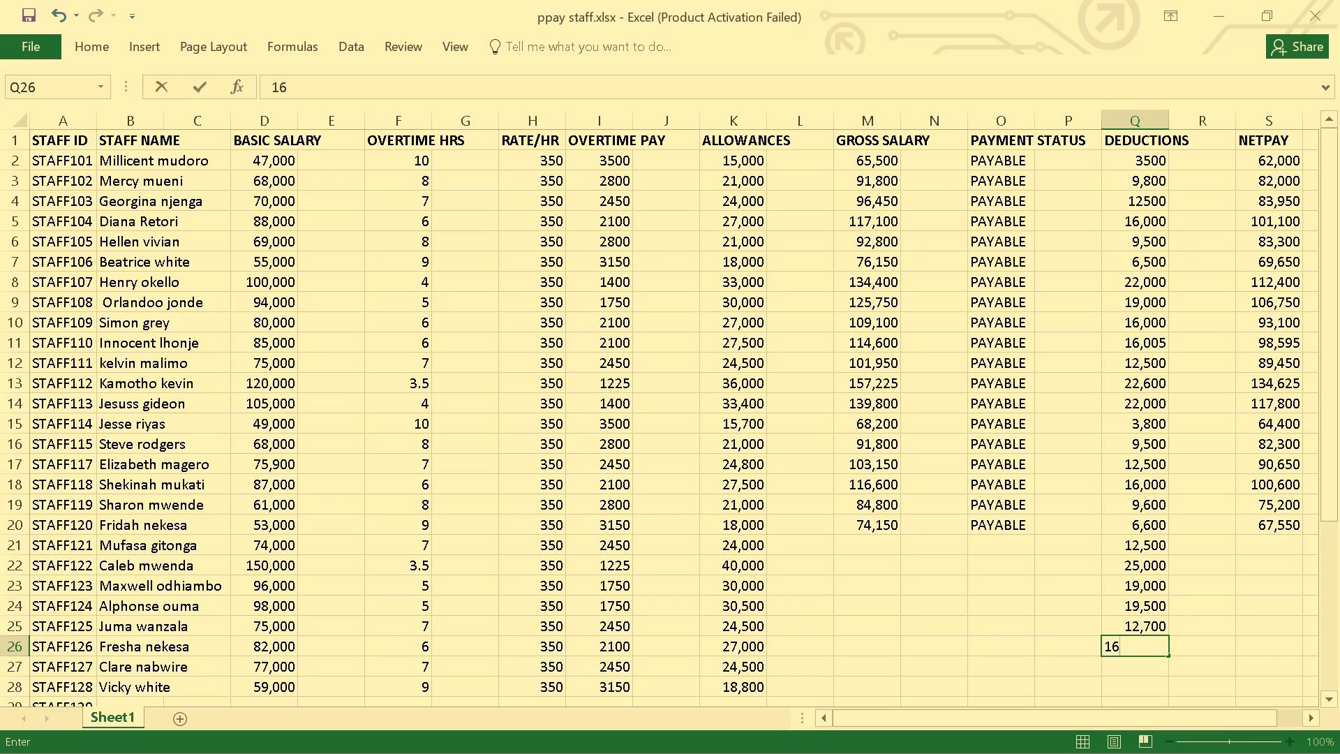
text(,00)
key(0)
key(Return)
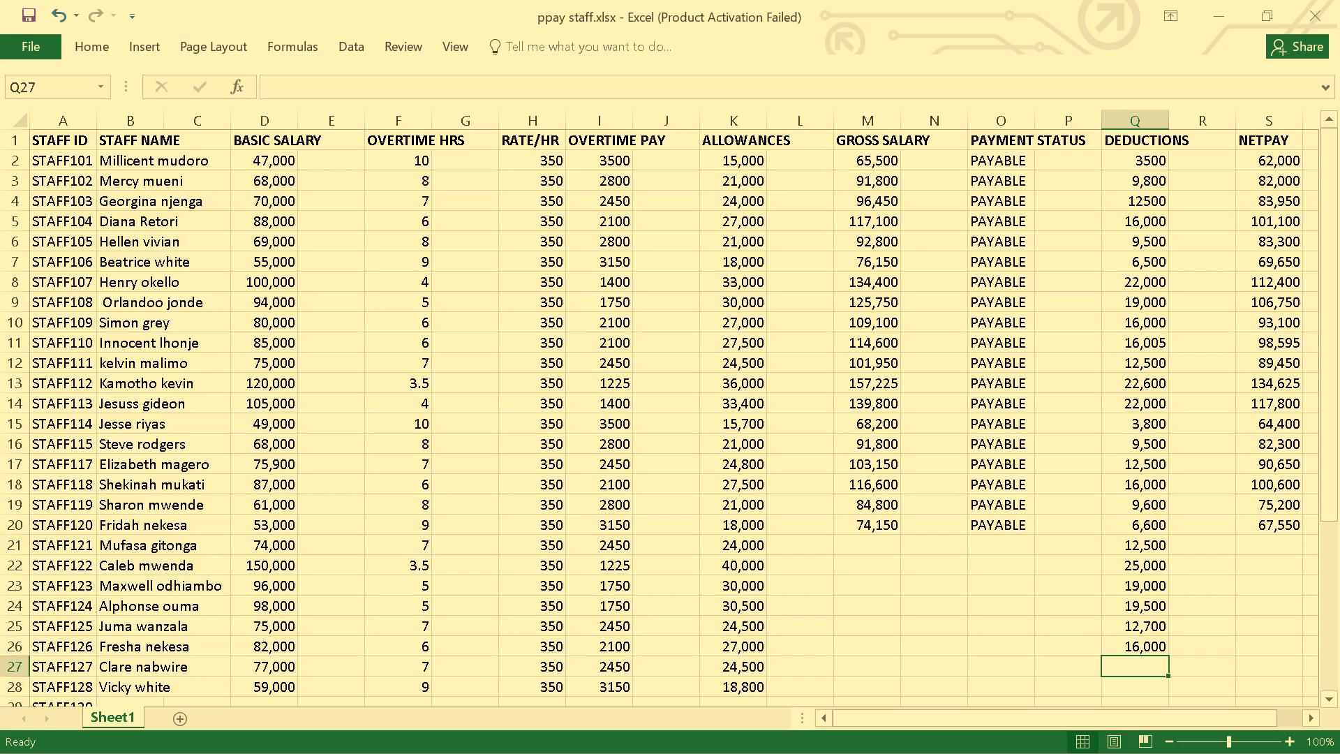
text(12,800)
key(Return)
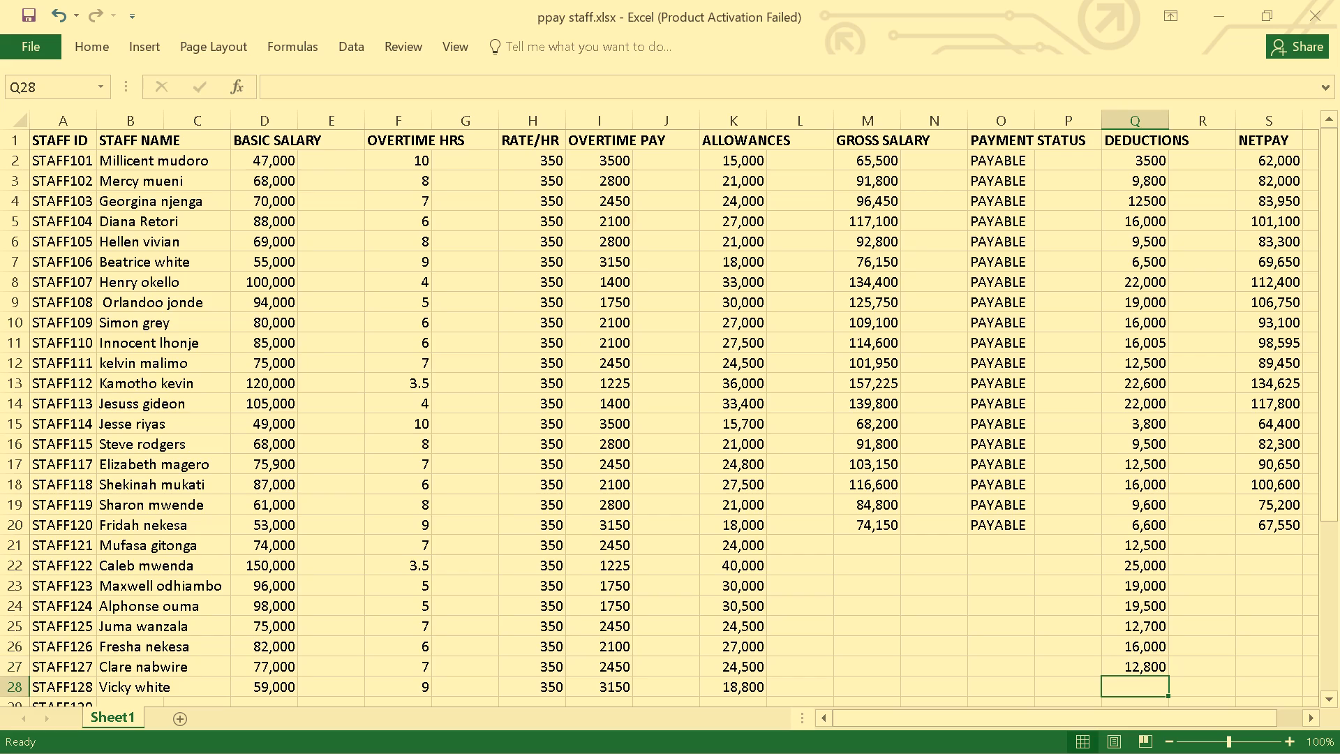
scroll(1145, 542, down, 1)
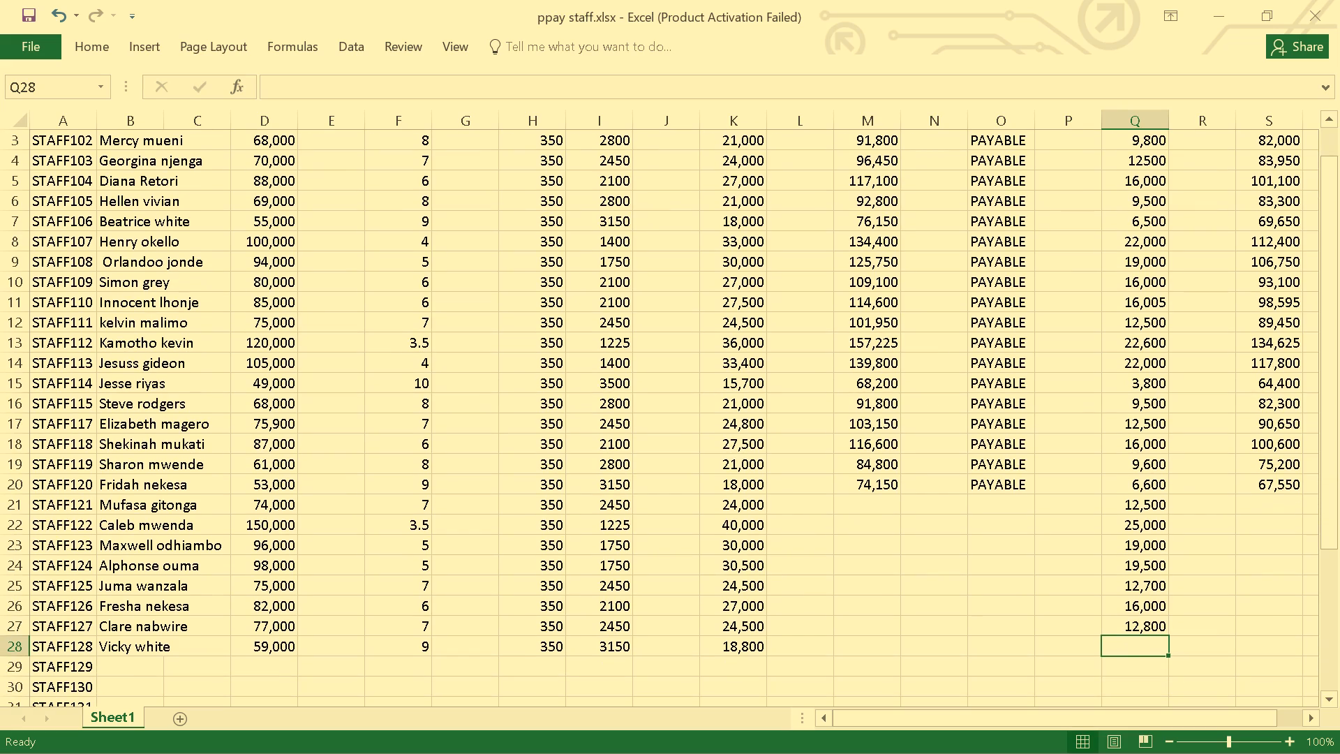
click(1149, 650)
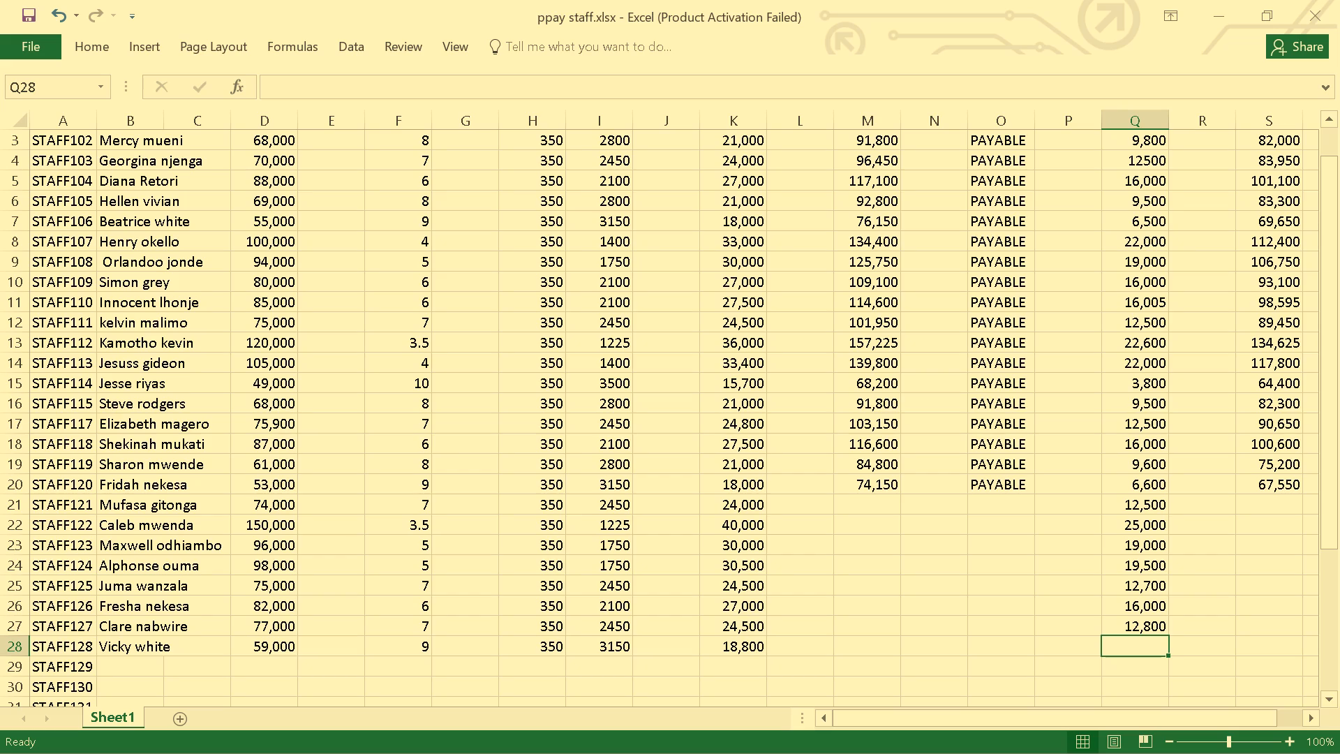
scroll(1149, 650, up, 2)
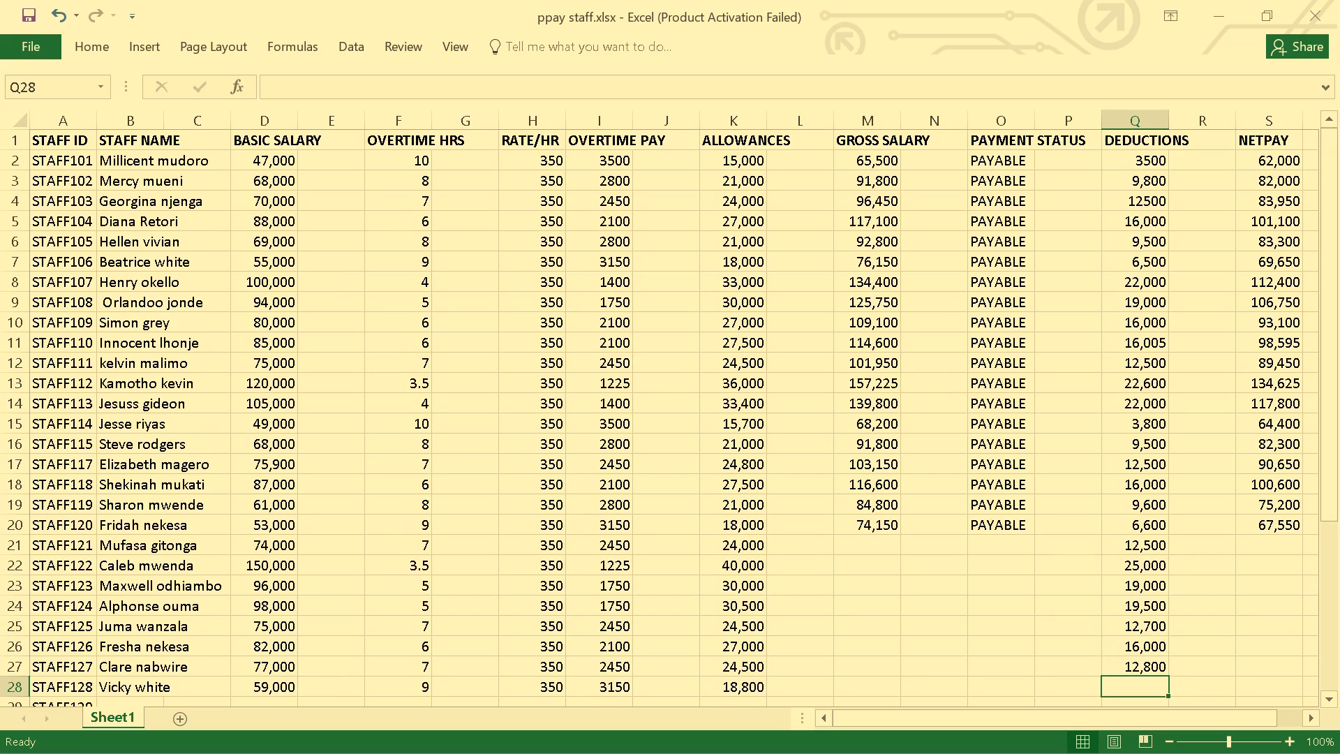
key(6)
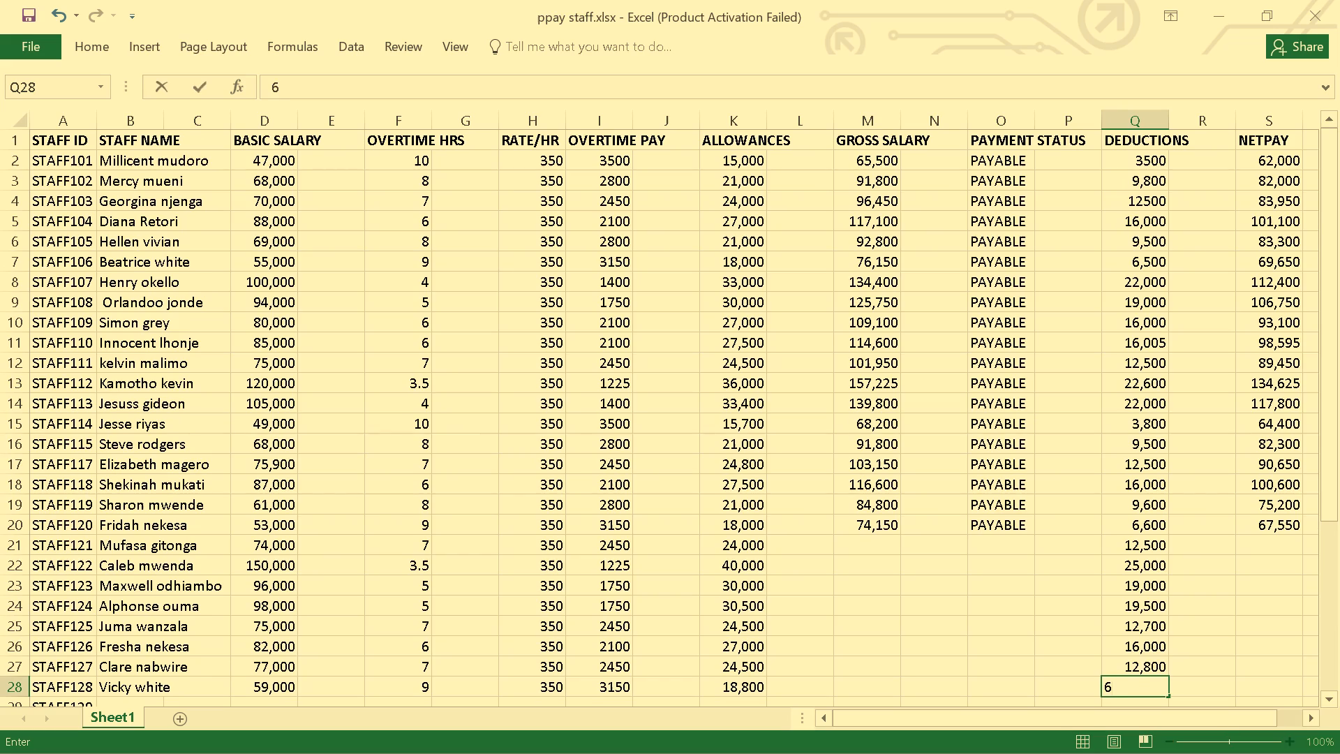
text(,800)
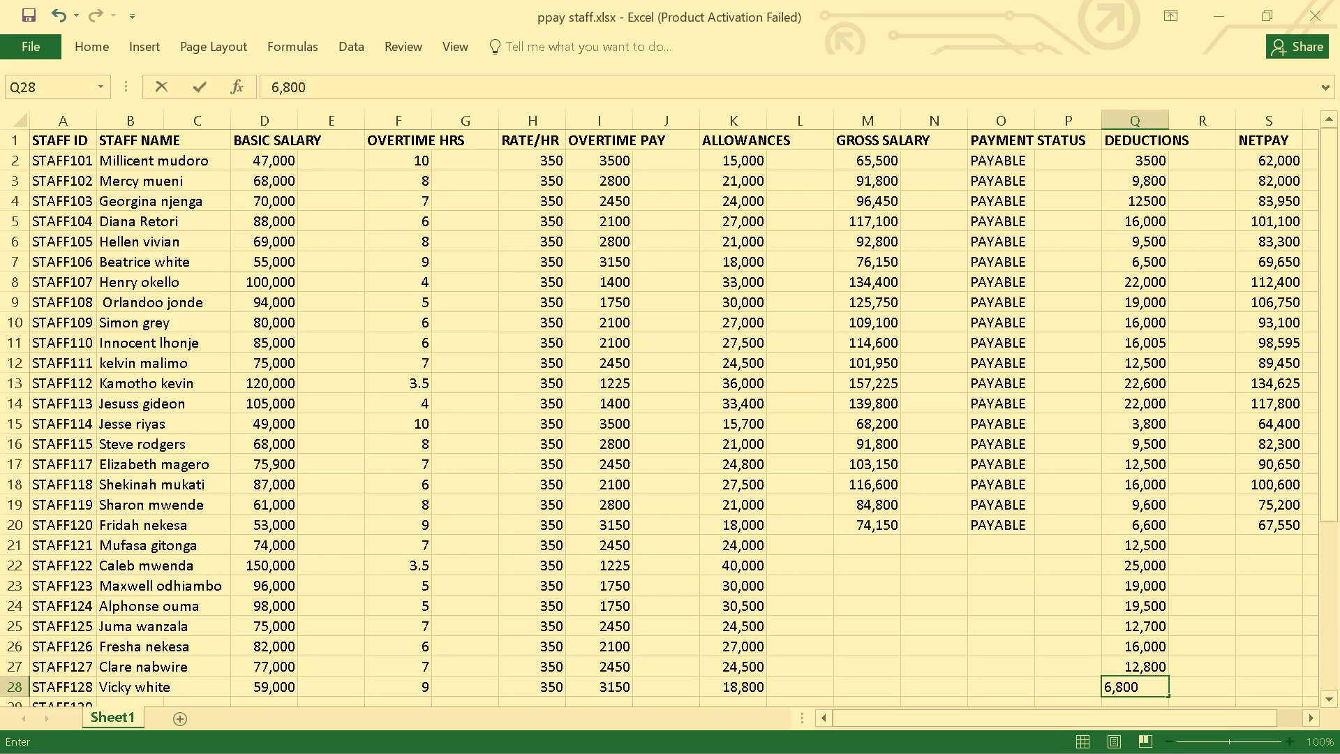
key(Return)
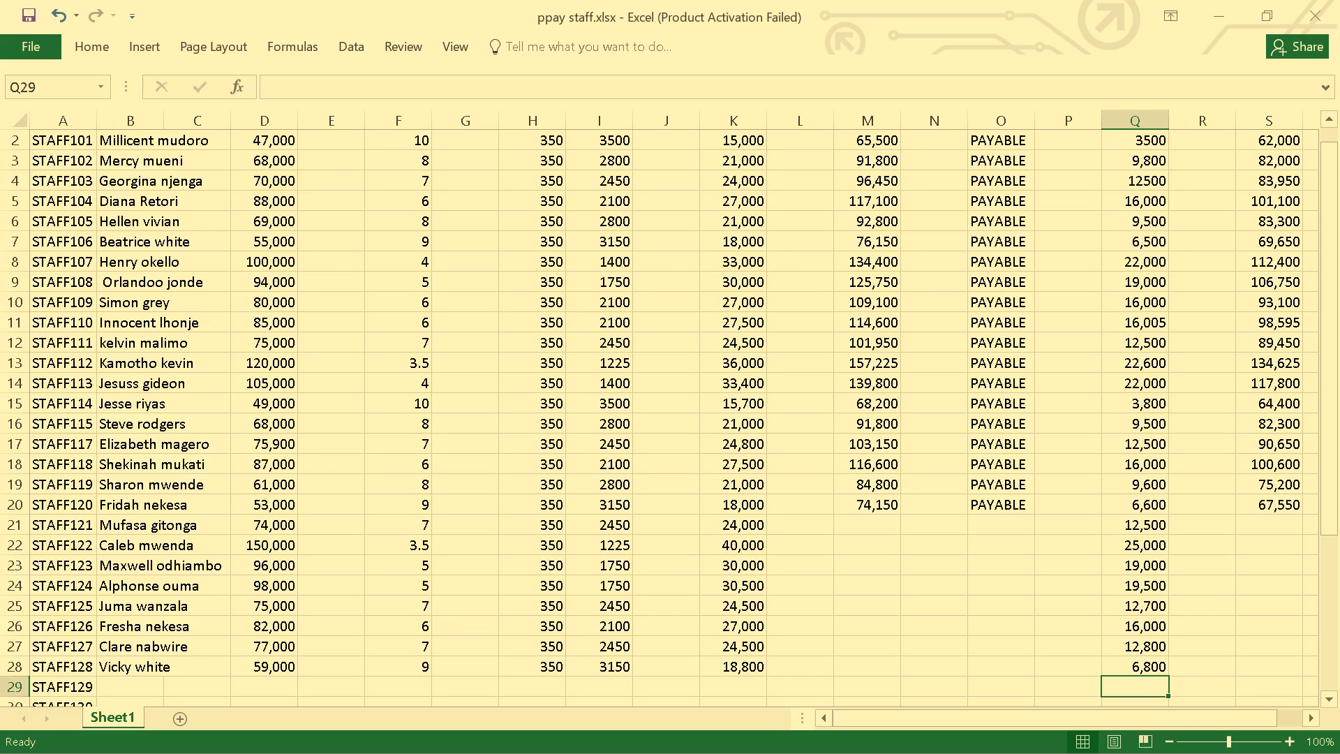
scroll(1081, 653, down, 1)
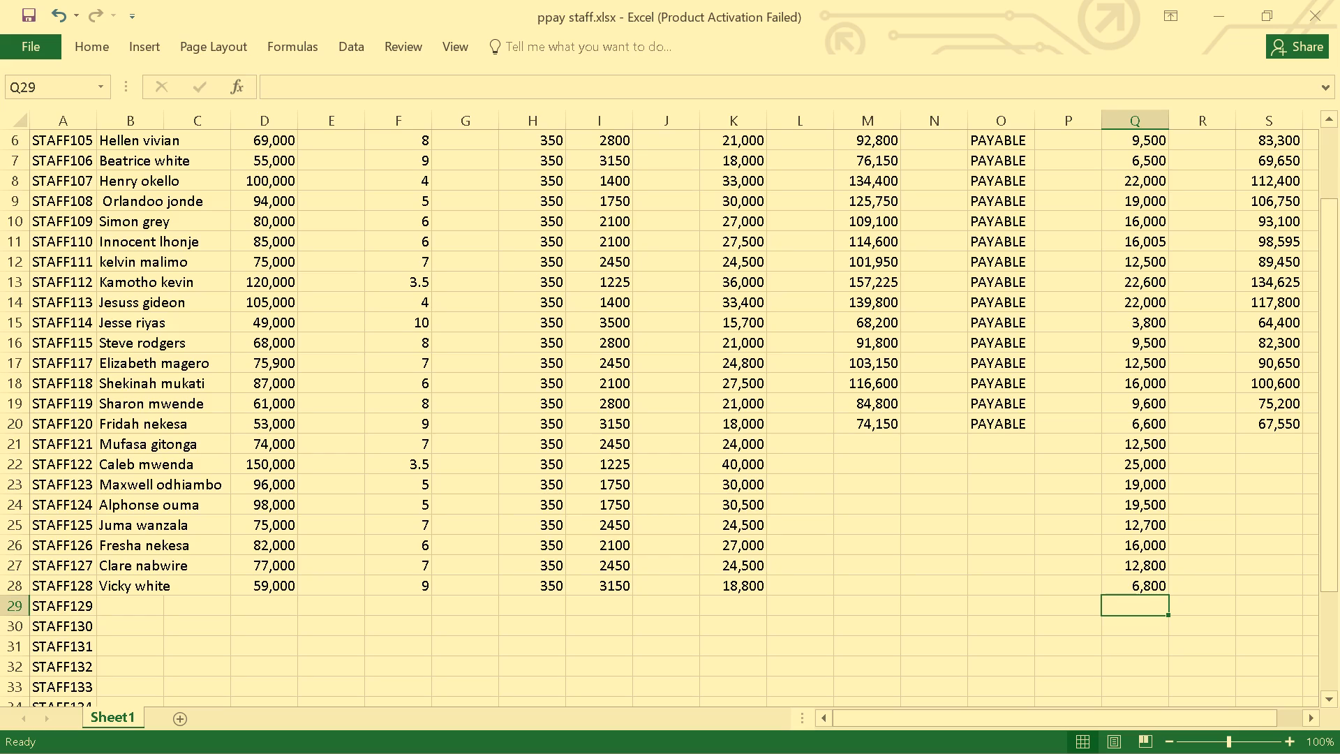
click(858, 436)
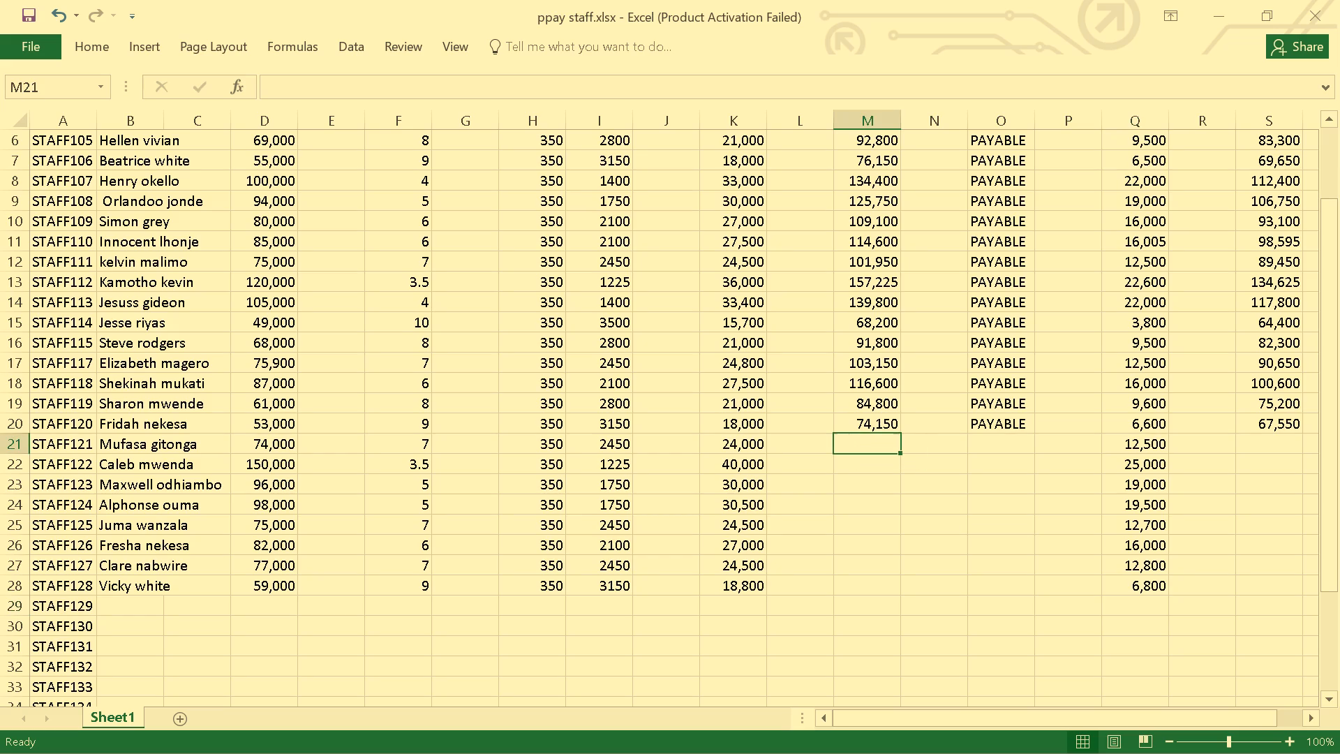
key(equal)
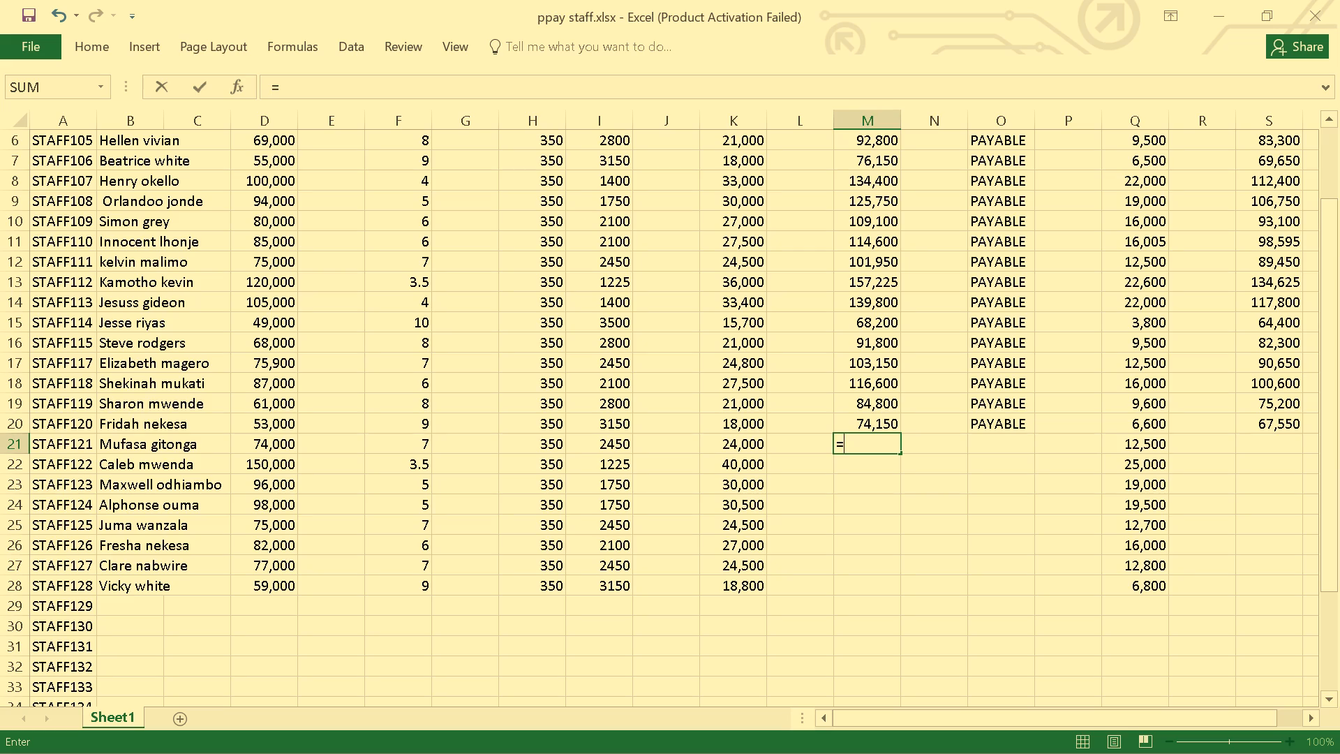
key(d)
text(21)
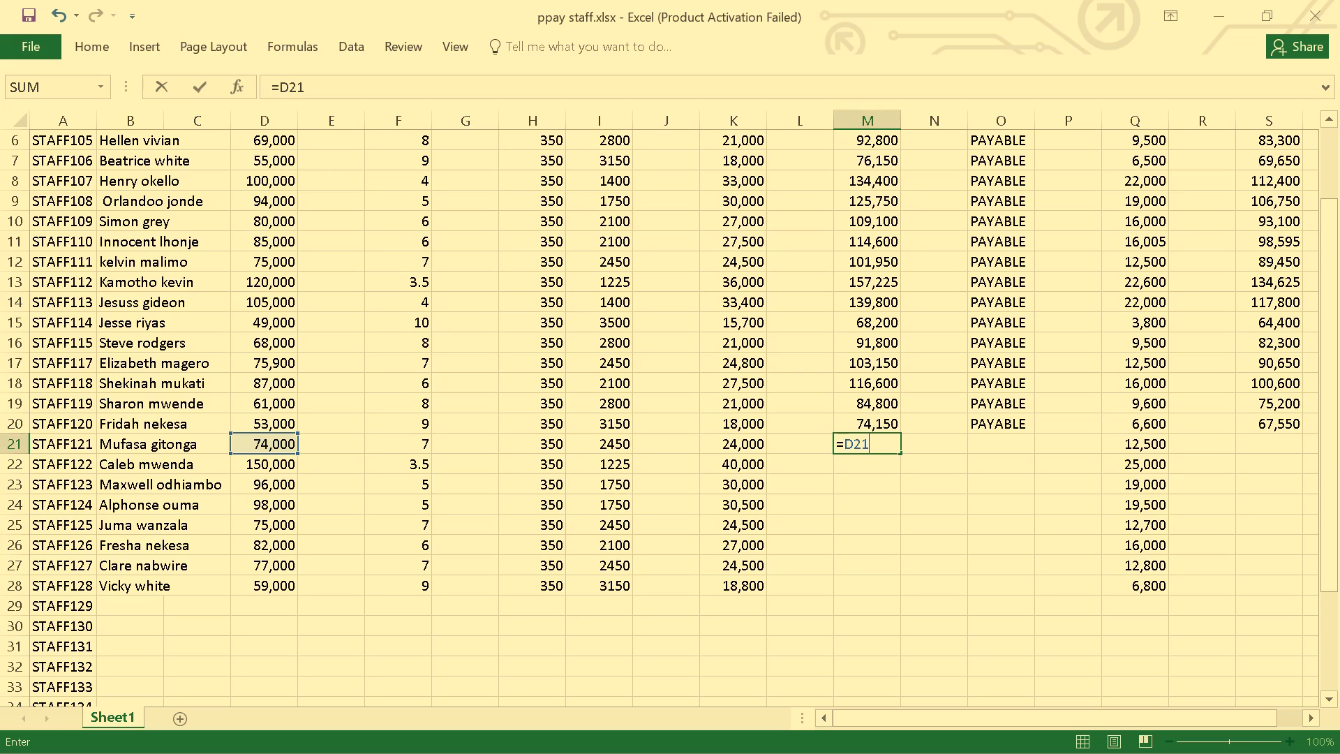
key(shift+plus)
key(i)
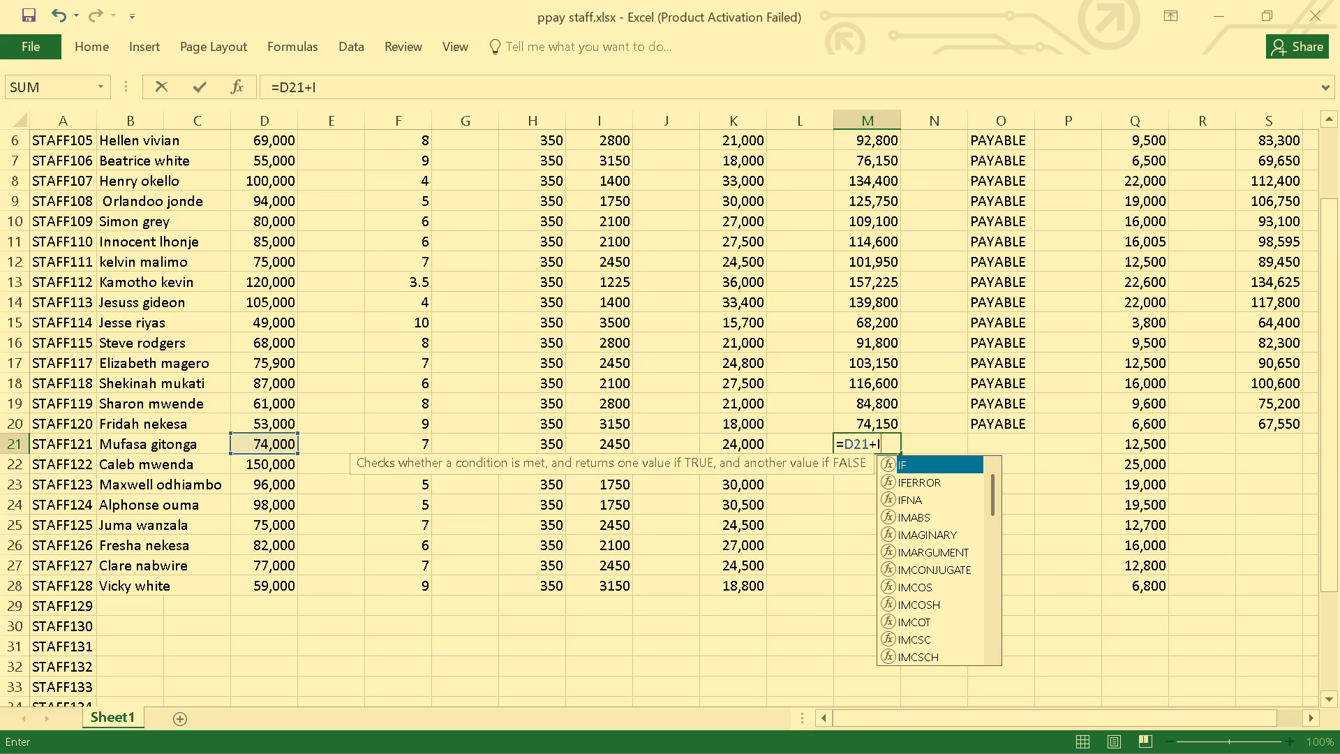
text(21)
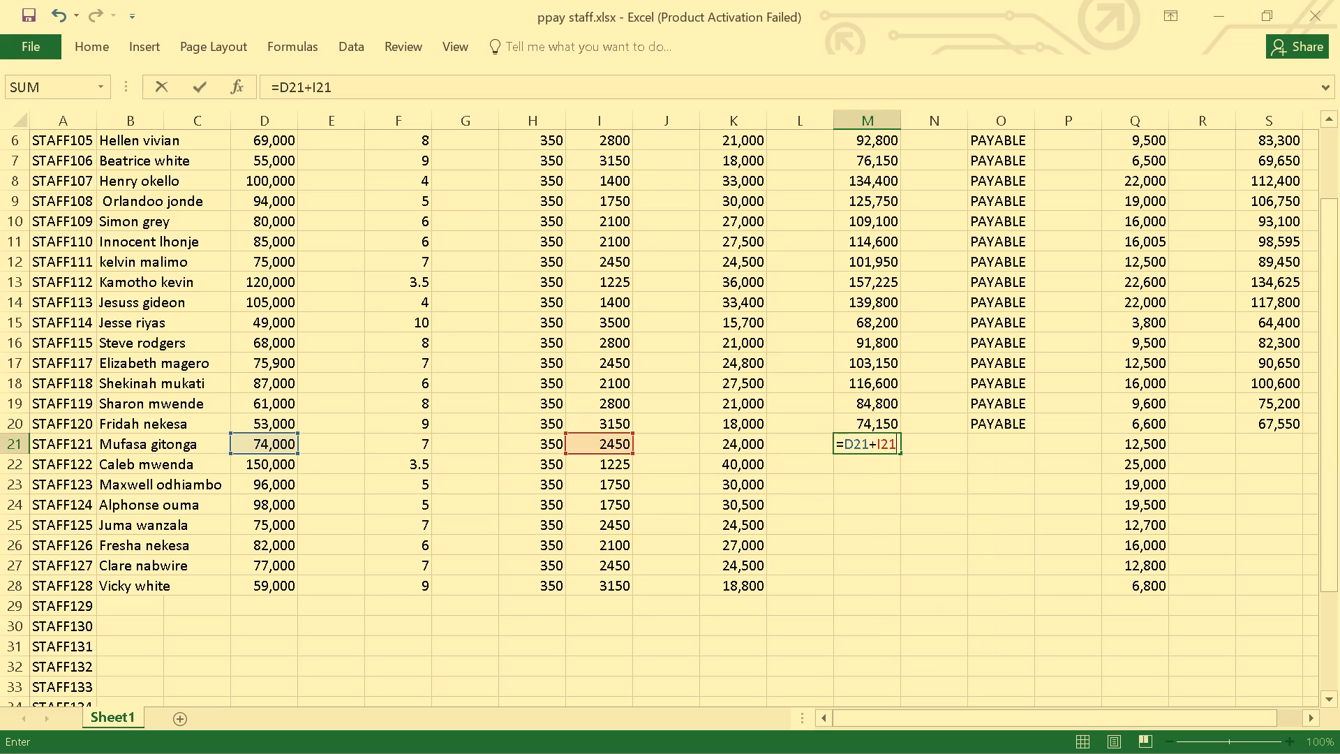
key(shift+plus)
key(k)
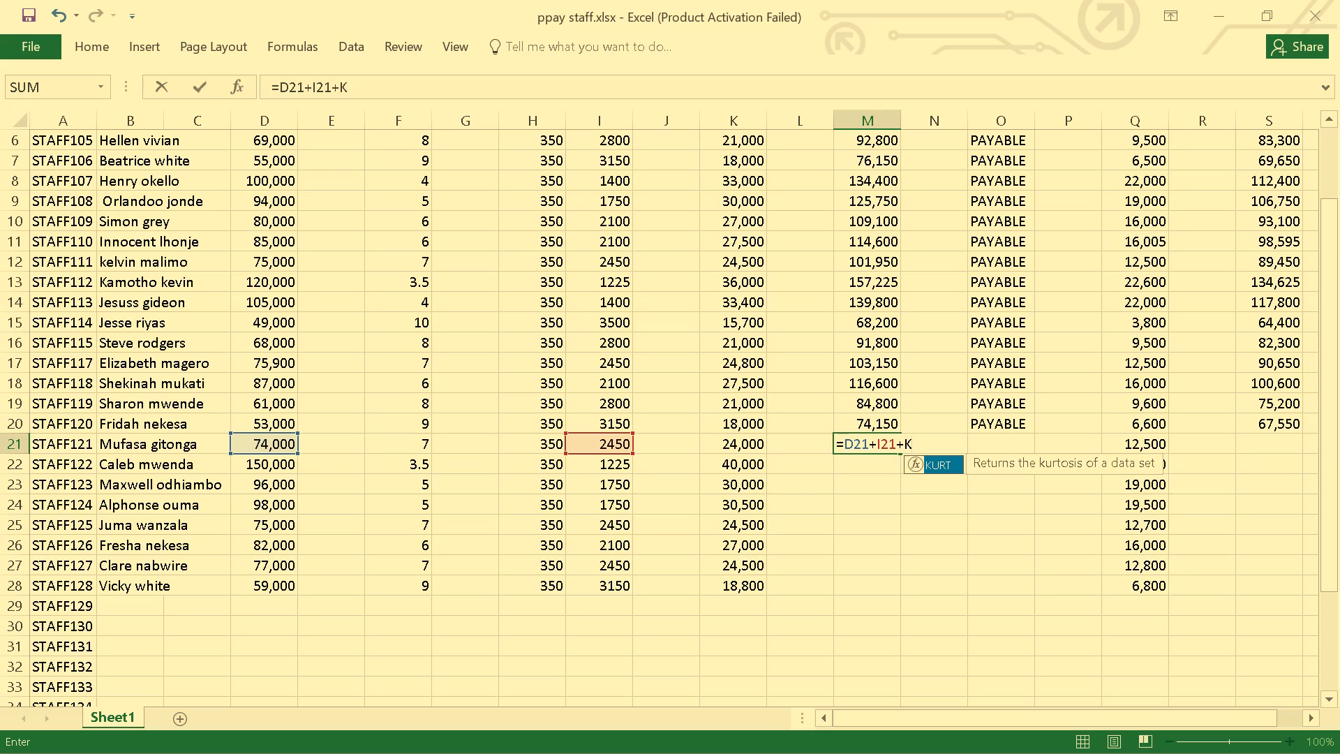
text(21)
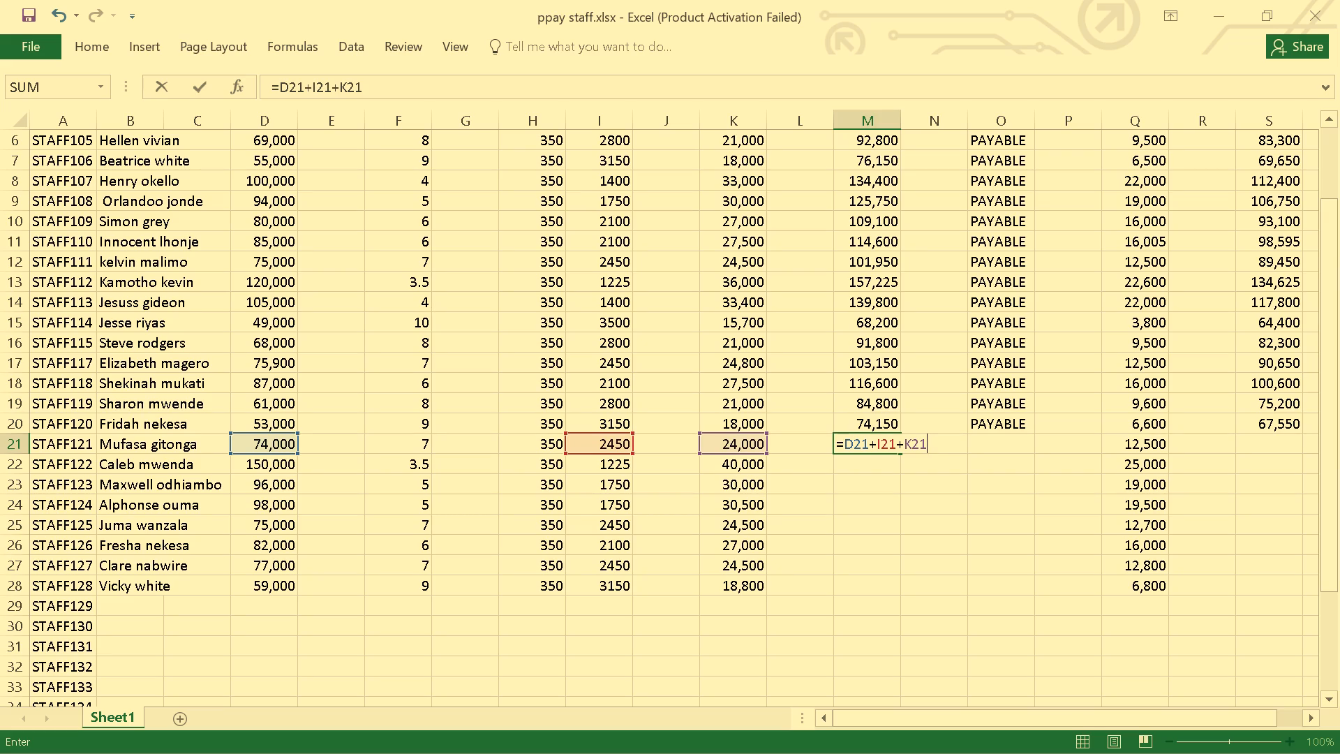
key(Return)
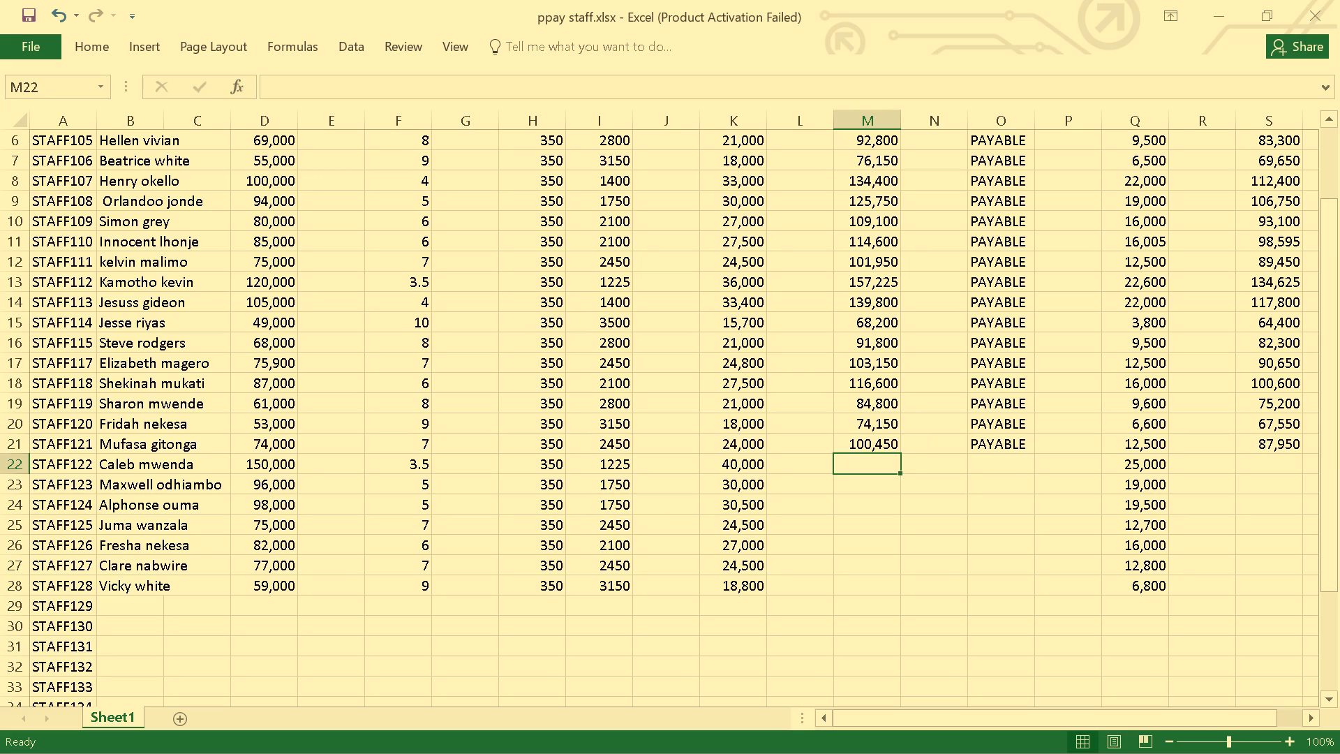
Enter the gross salary formula =D22+I22+K22 for STAFF122 in cell M22.
key(equal)
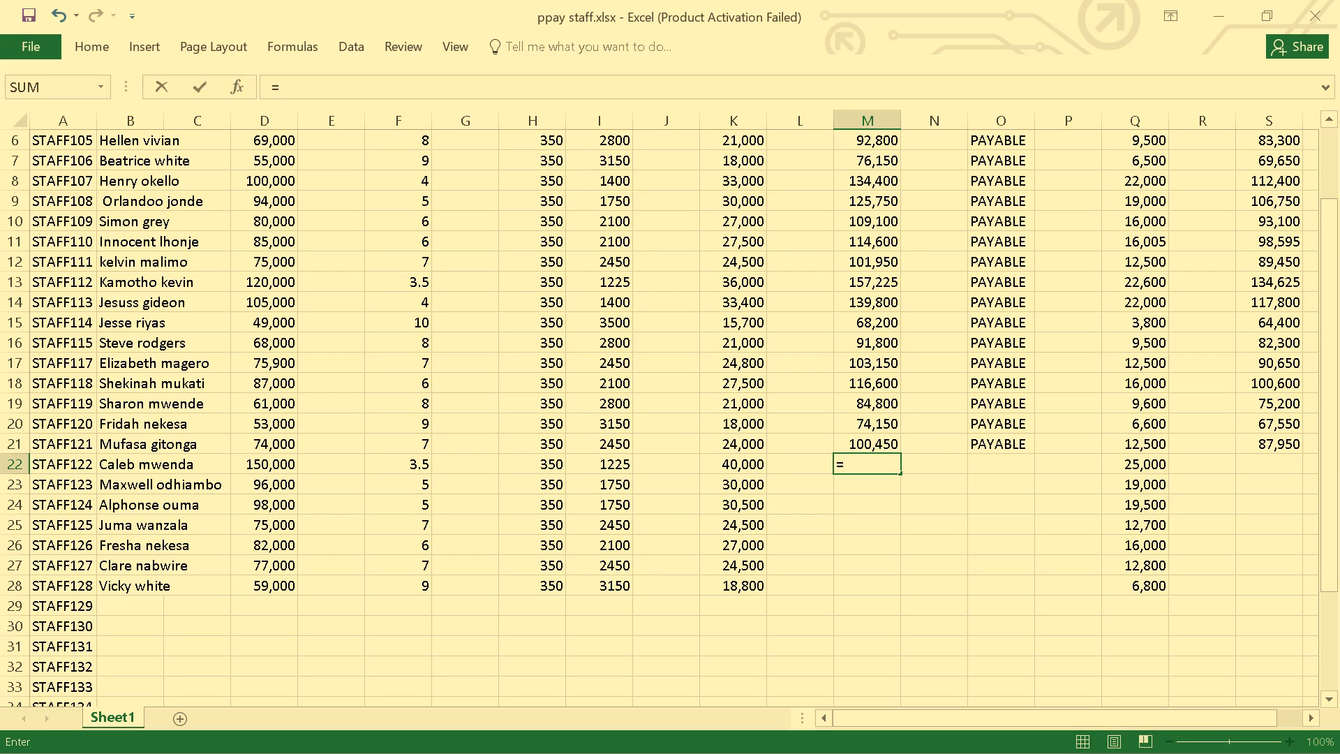
key(d)
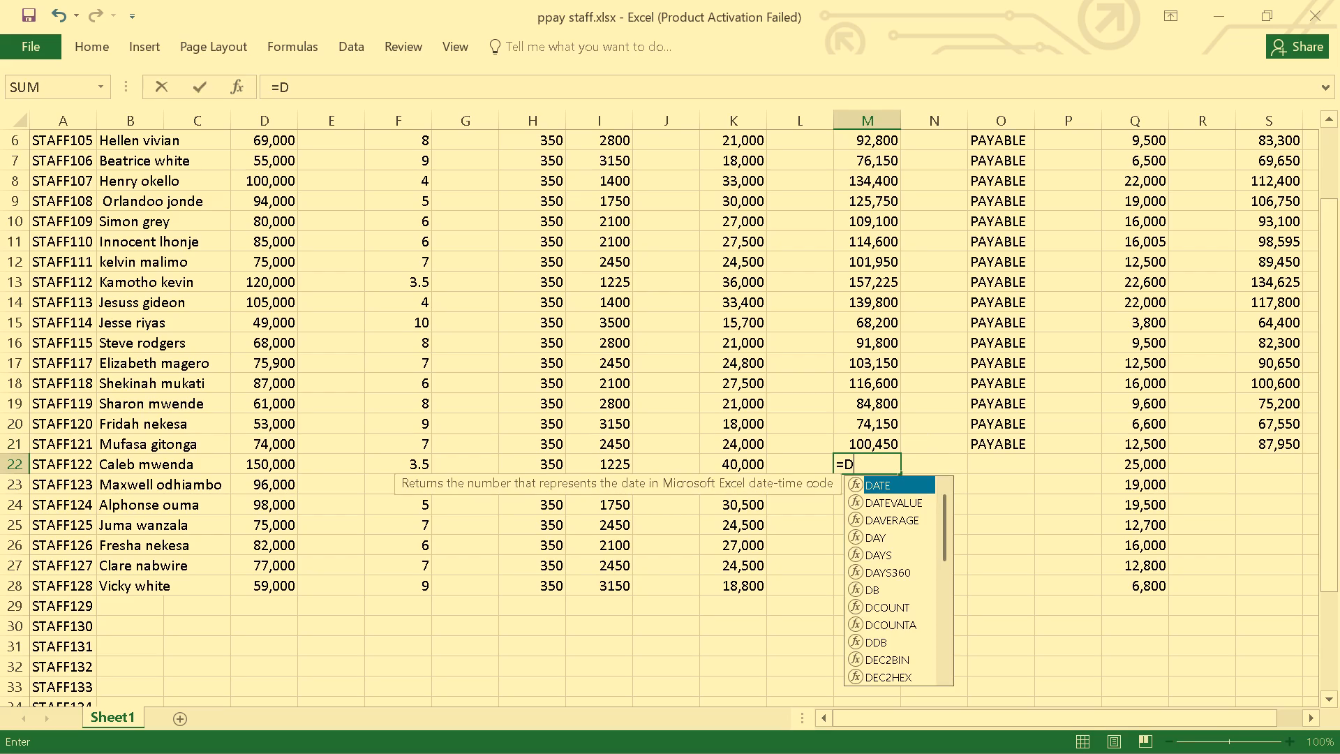
text(22)
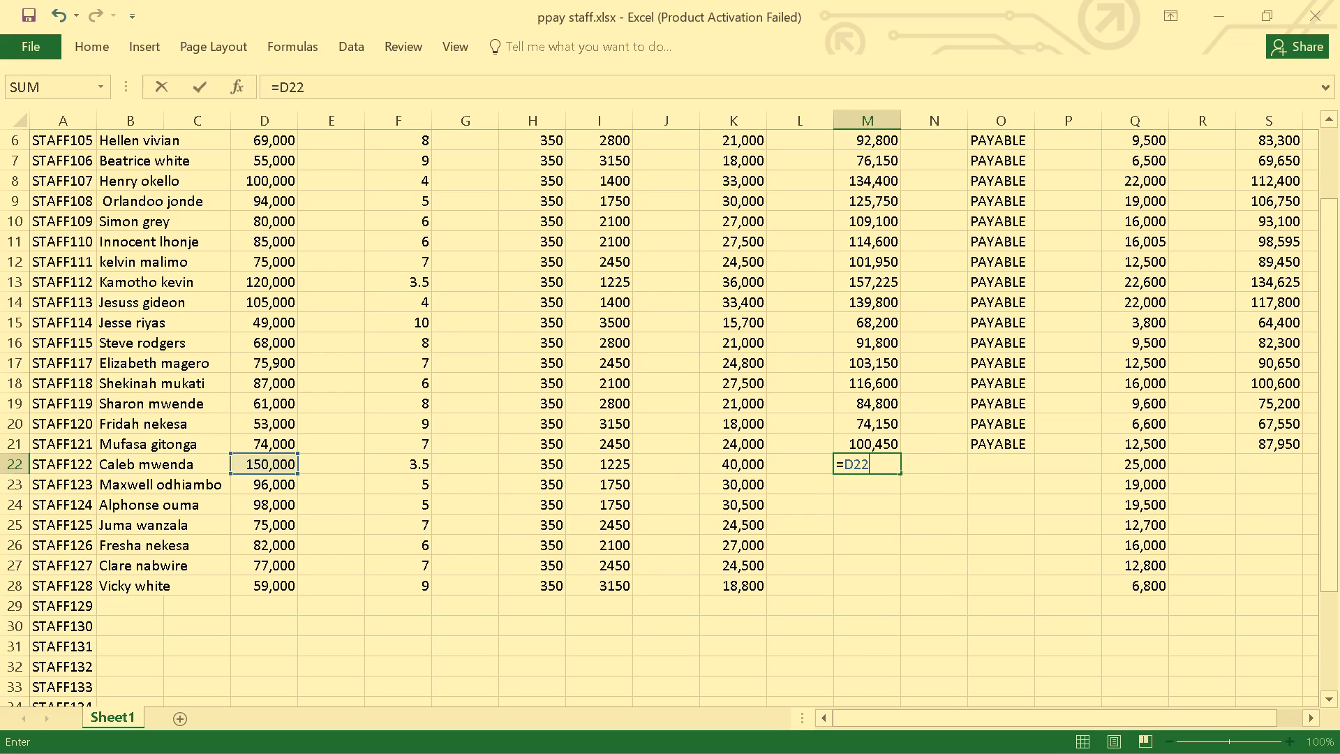
key(shift+plus)
key(i)
text(22)
key(shift+plus)
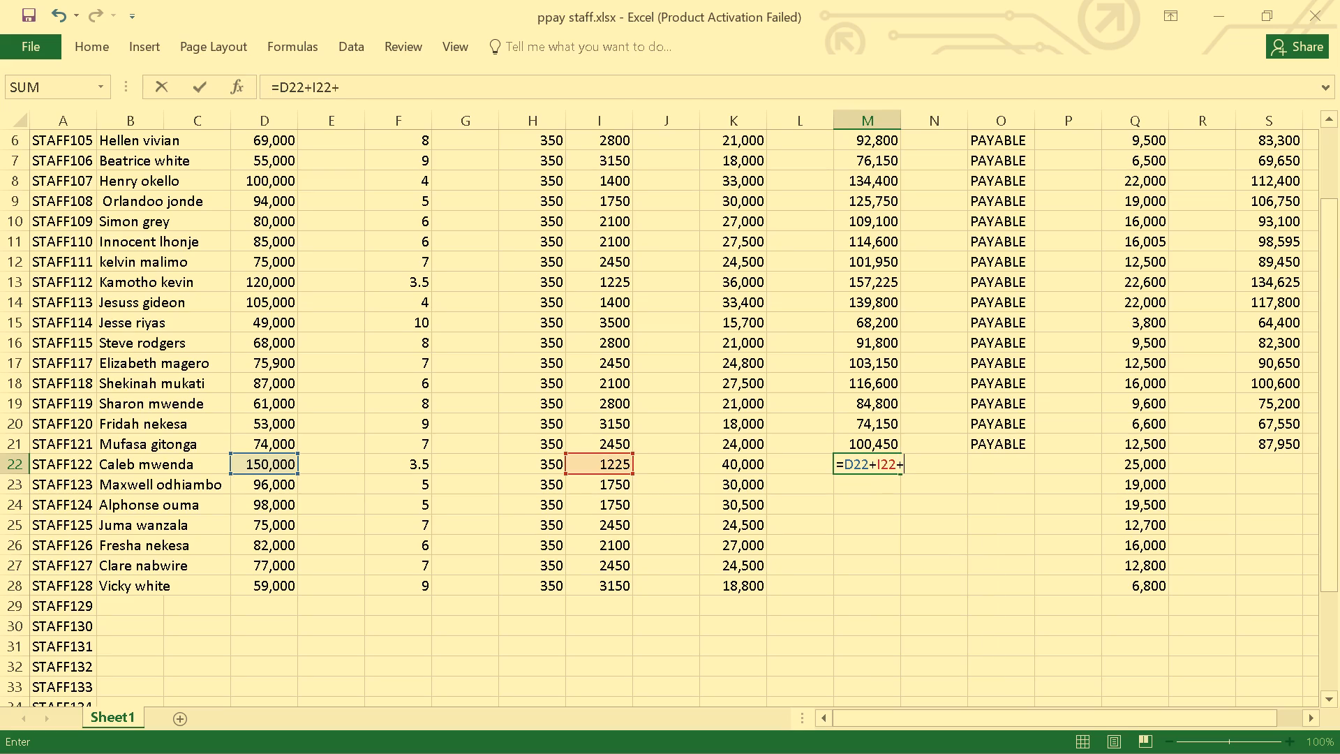
text(K22)
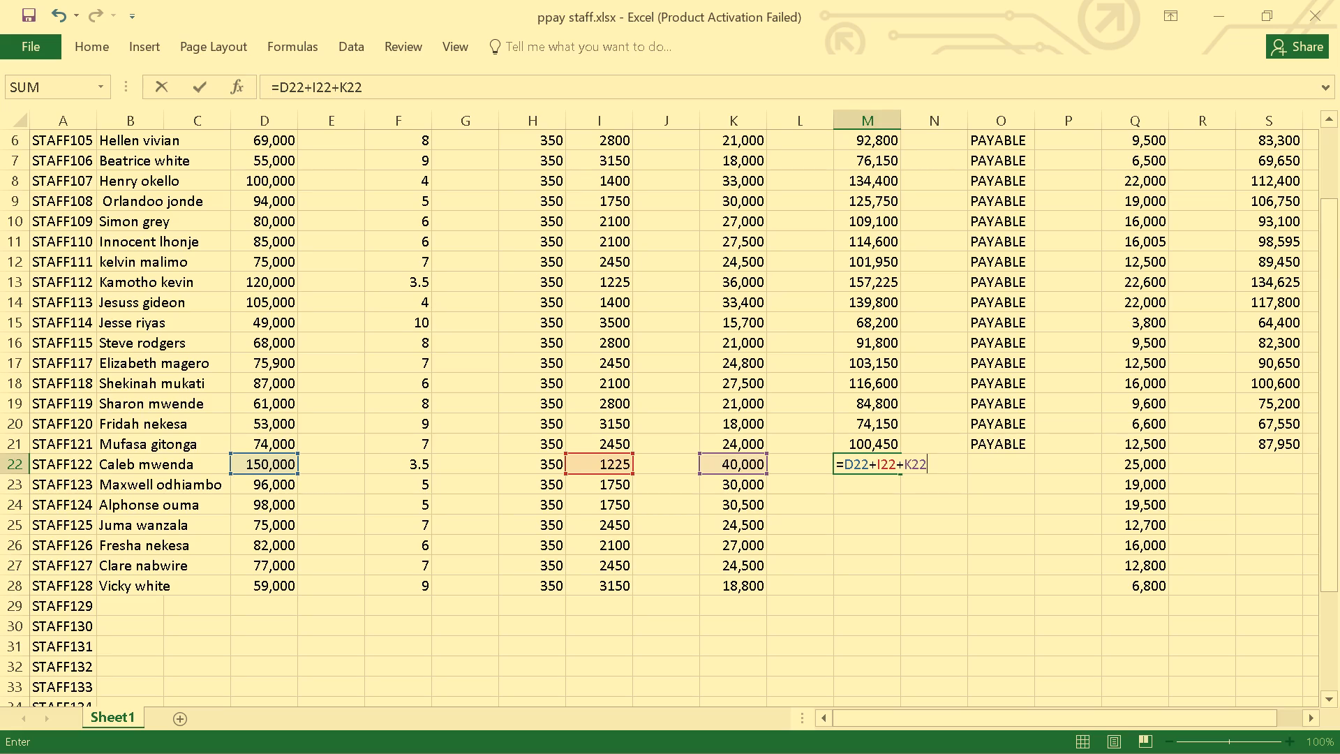
key(Return)
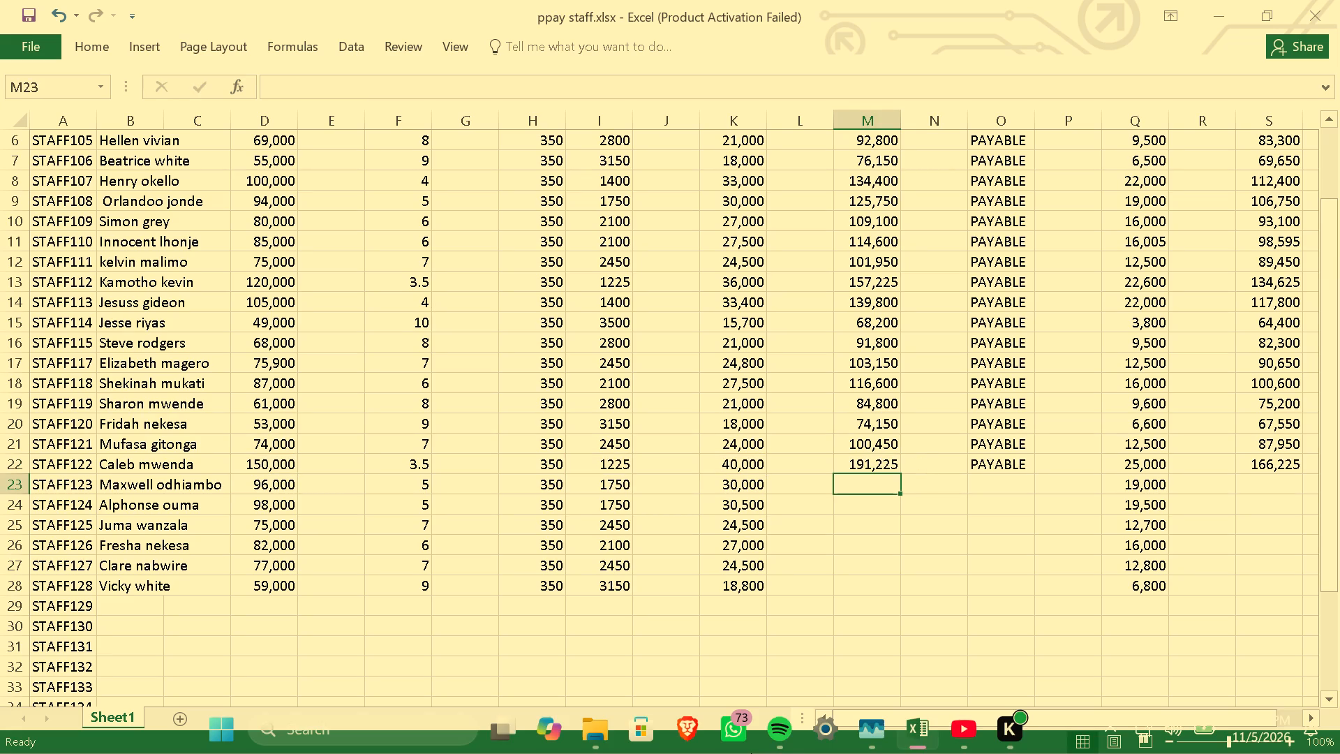
Enter the gross salary formula for STAFF123 in cell M23, adding D23, I23 and the same row's column K amount.
click(865, 489)
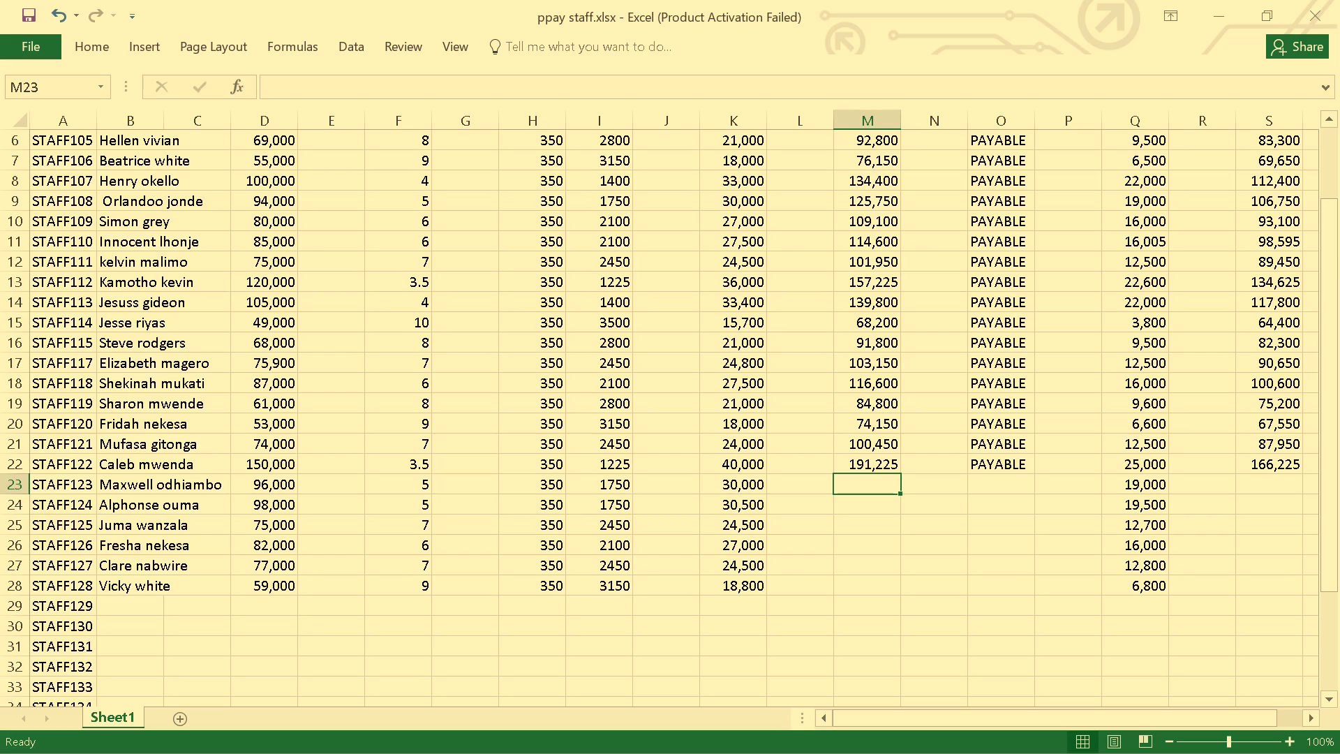
key(equal)
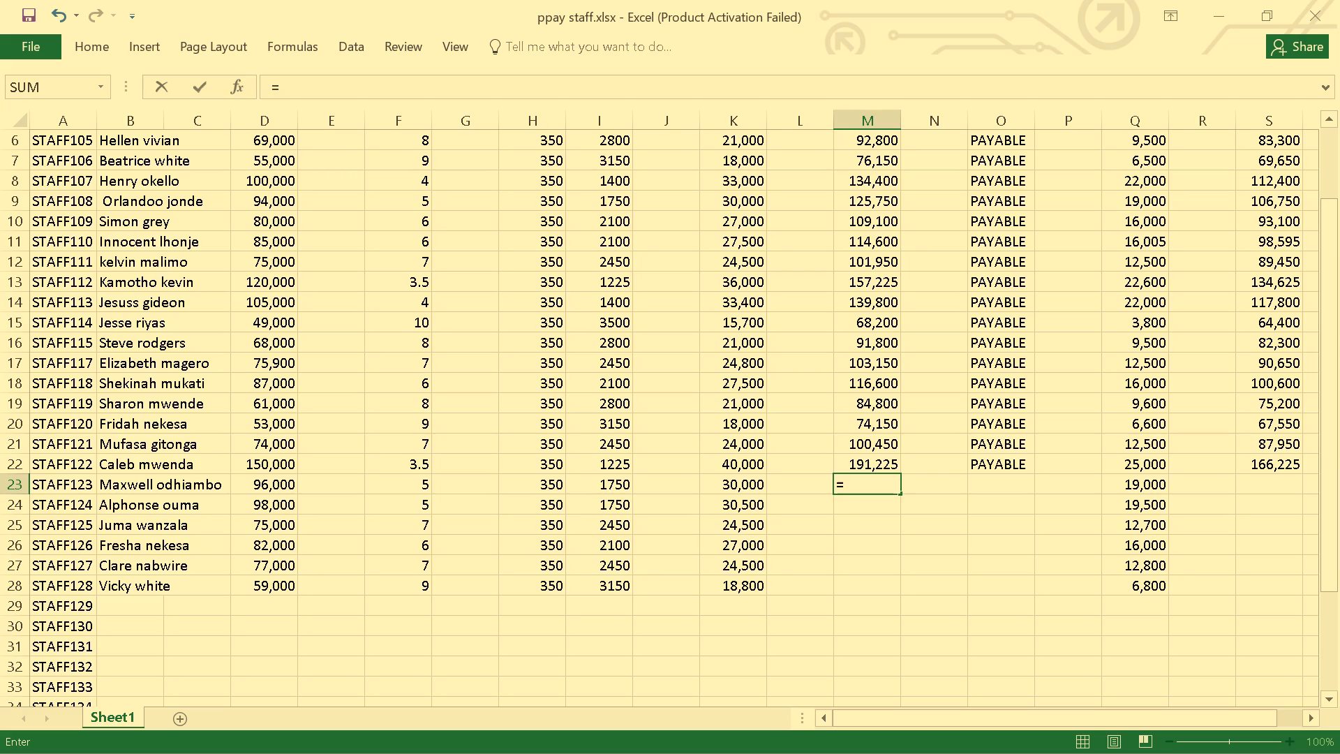
key(d)
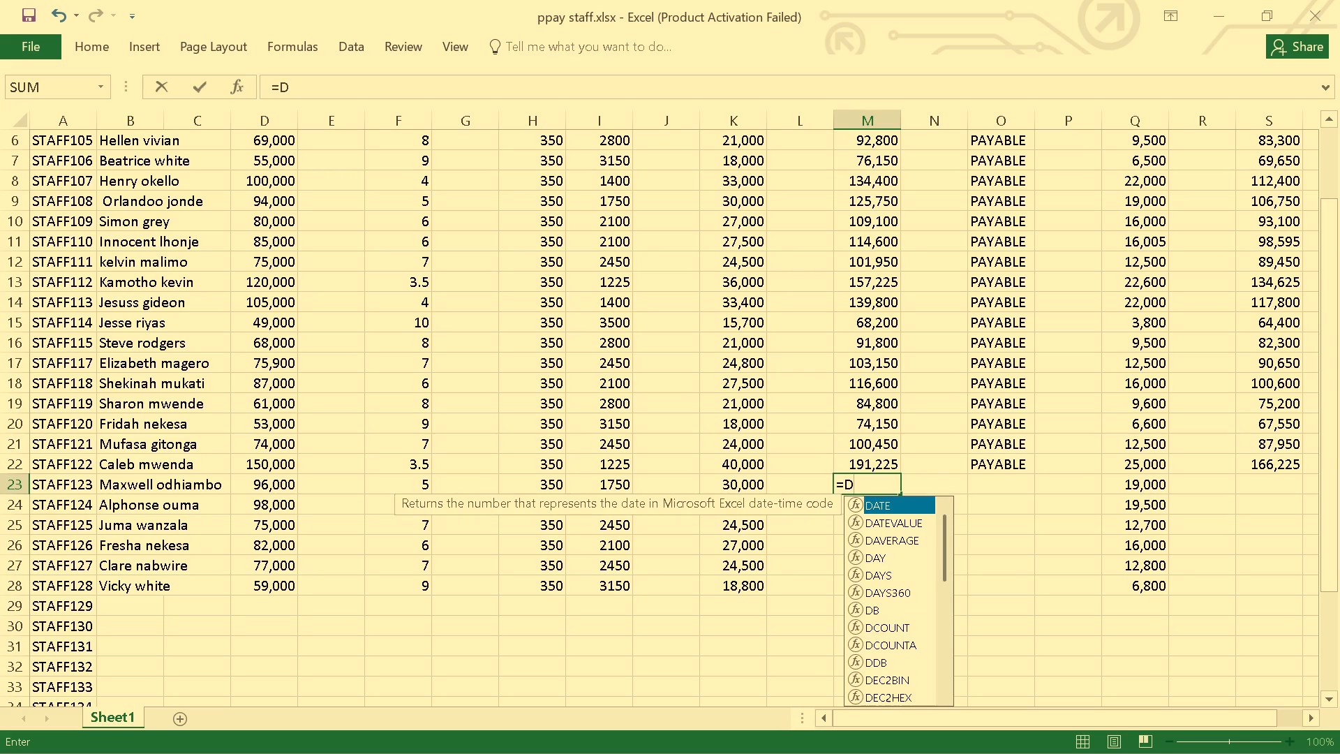
text(23)
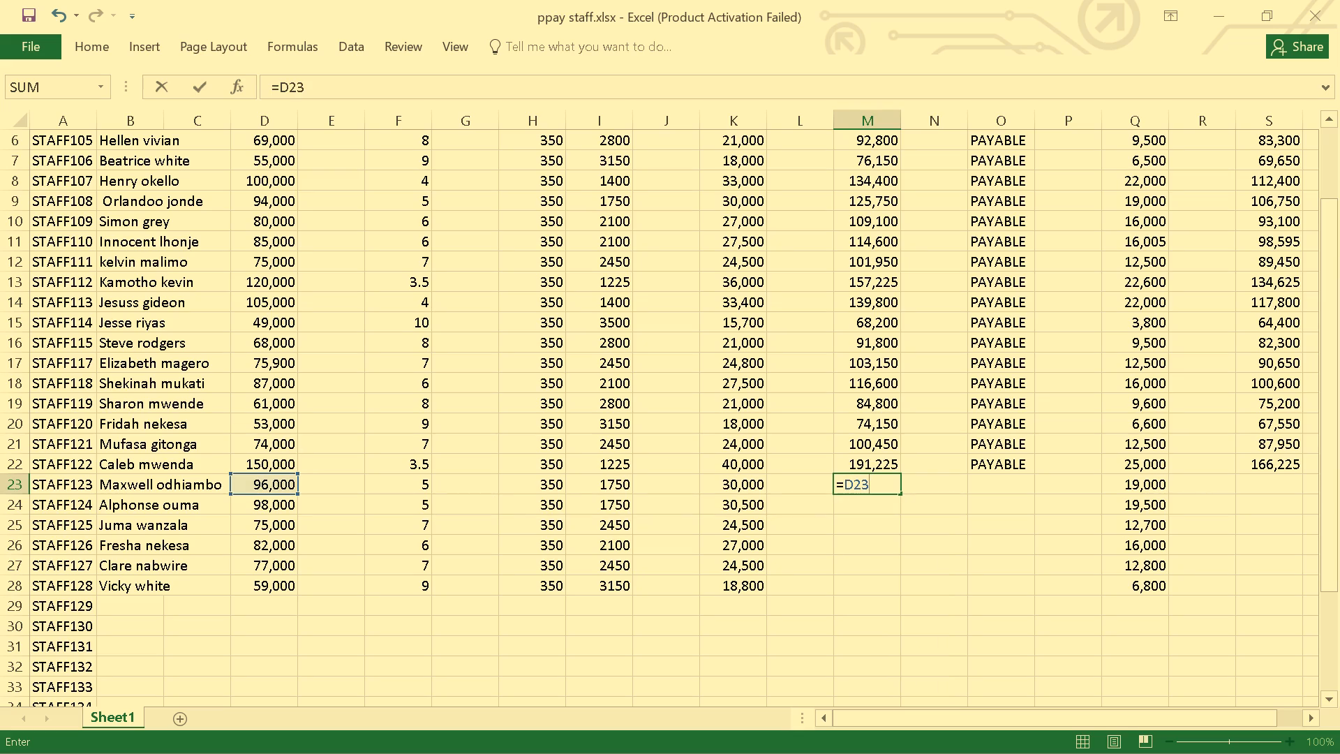
key(shift+plus)
key(i)
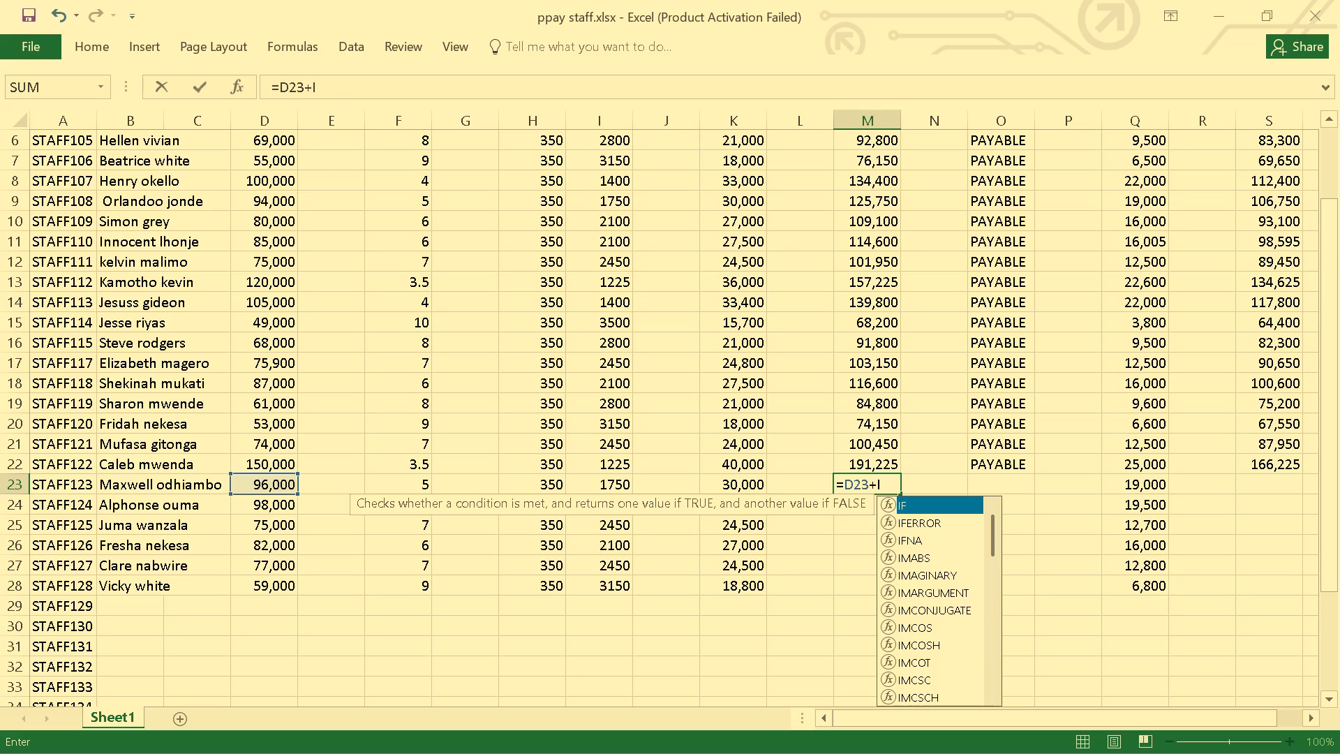
text(22)
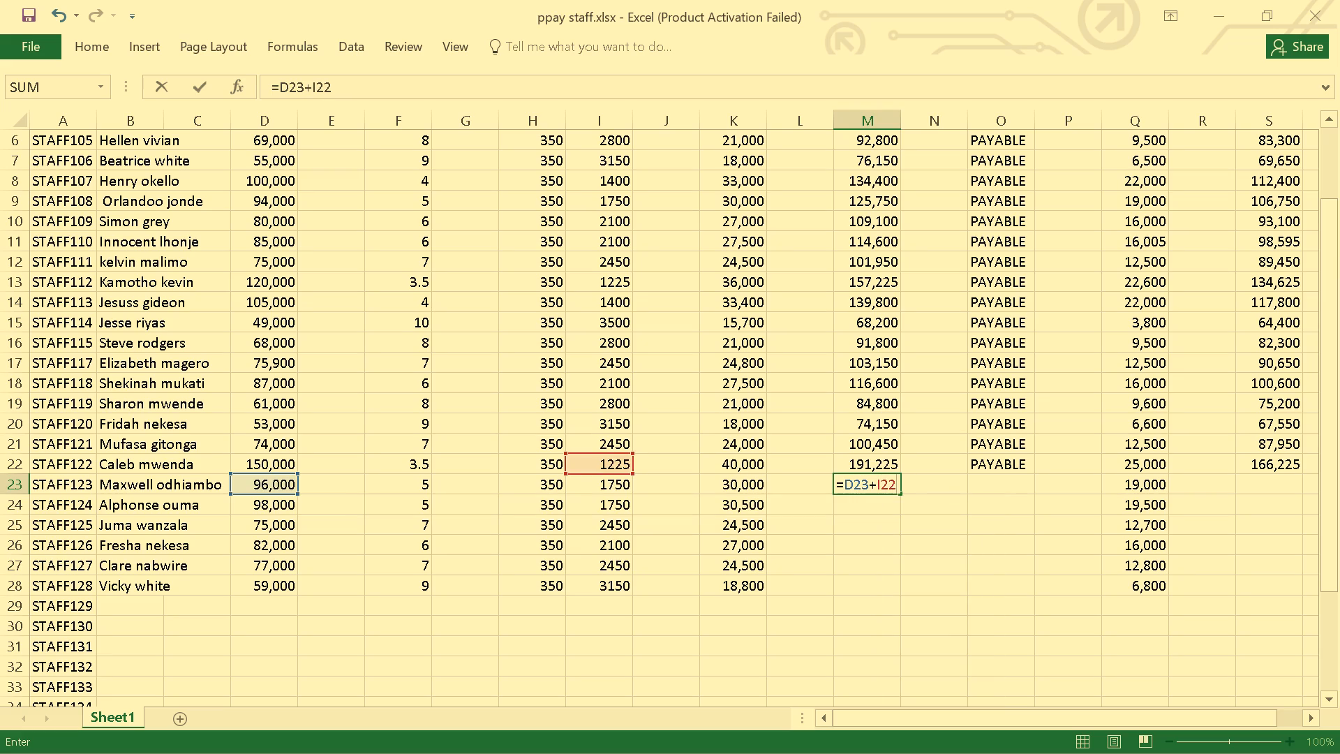
key(BackSpace)
key(3)
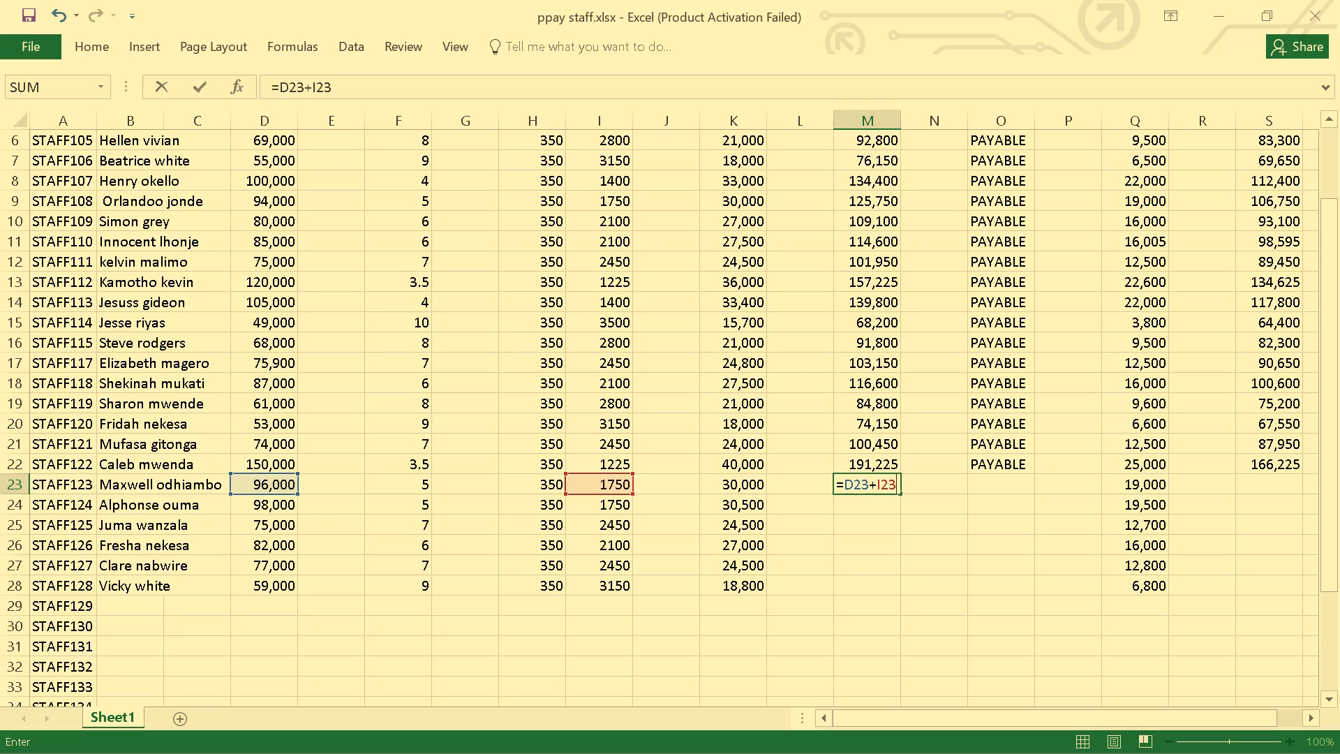
key(shift+z)
key(shift+z)
key(shift+z)
key(BackSpace)
key(BackSpace)
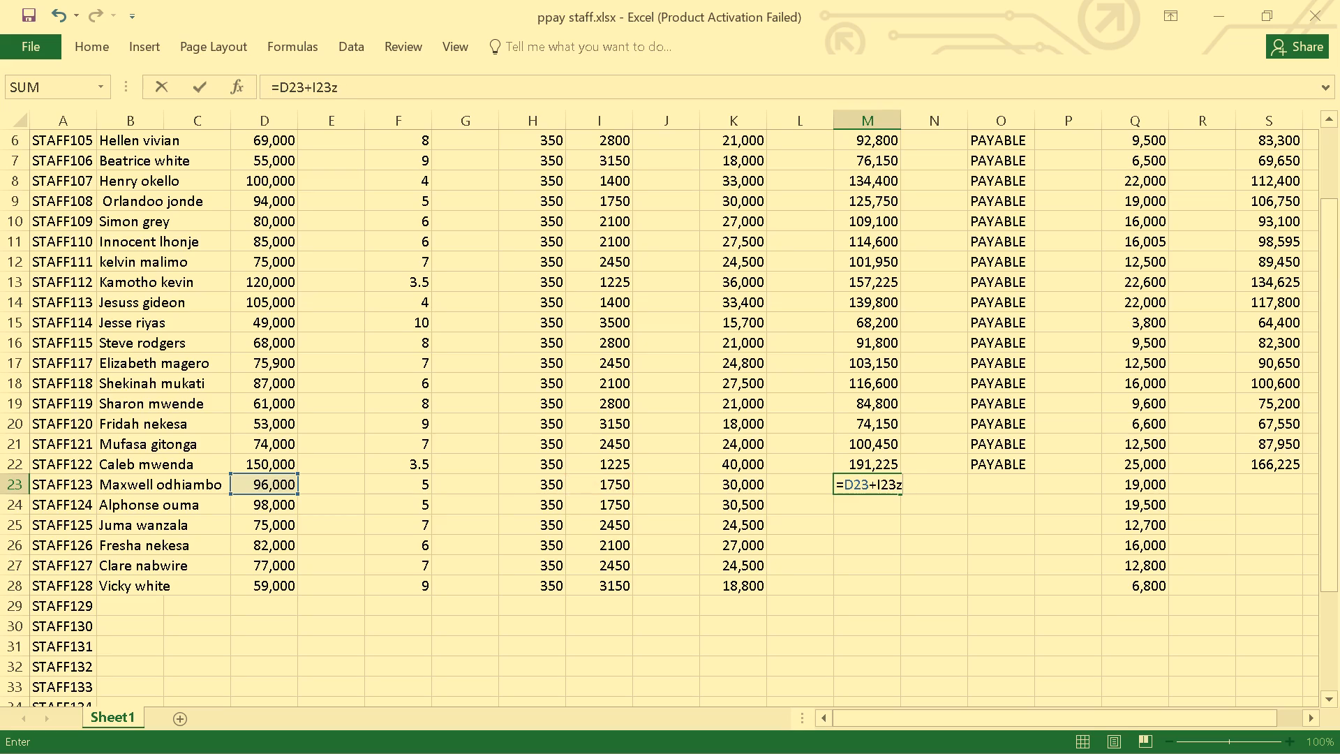
key(BackSpace)
key(shift+plus)
key(k)
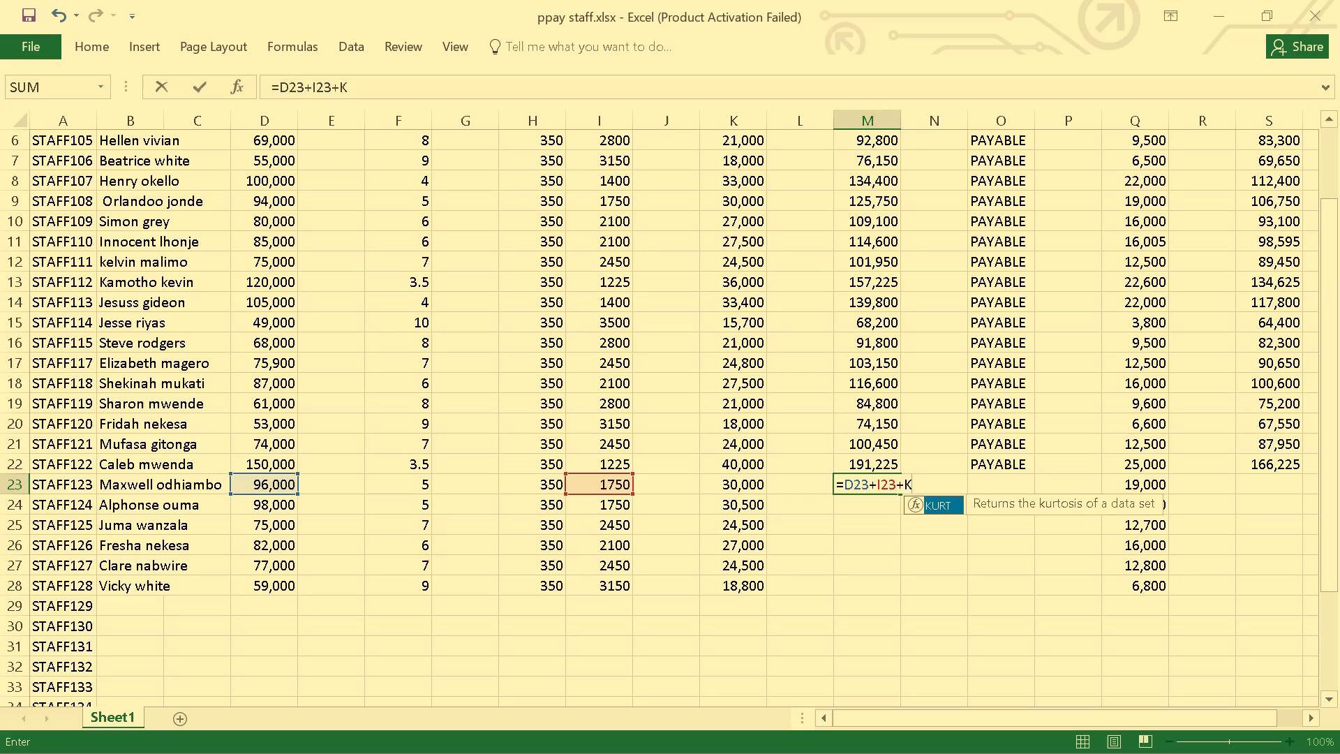
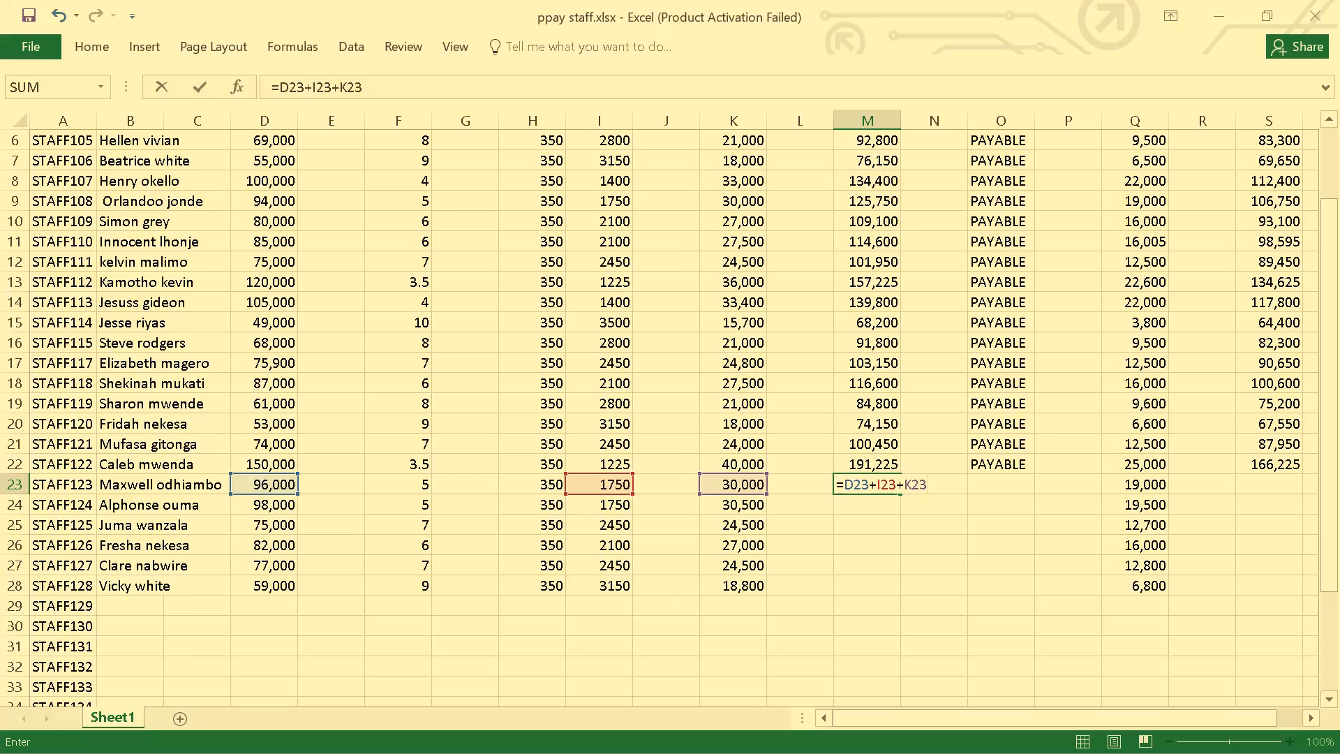
Commit the gross salary formula =D23+I23+K23 for STAFF123 in cell M23.
key(Return)
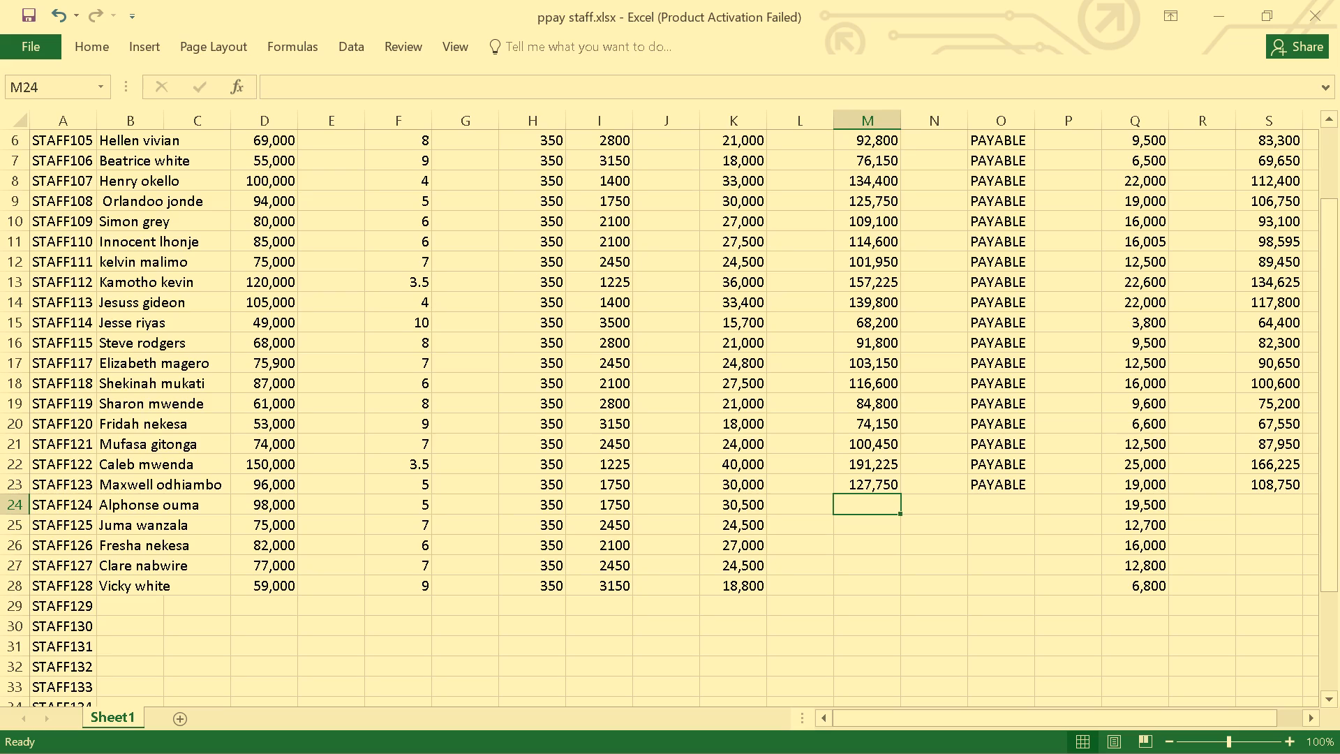
Enter the gross salary formula =D24+I24+K24 for STAFF124 in cell M24.
key(equal)
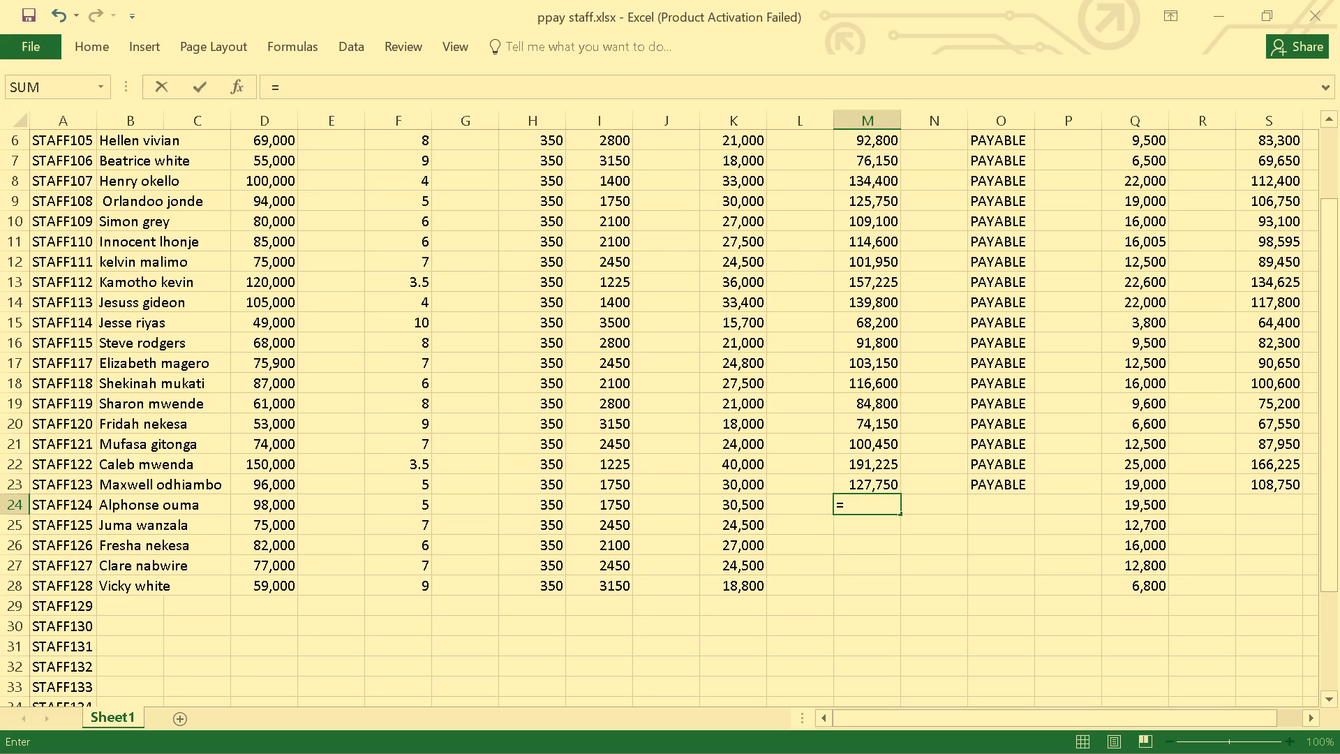
key(d)
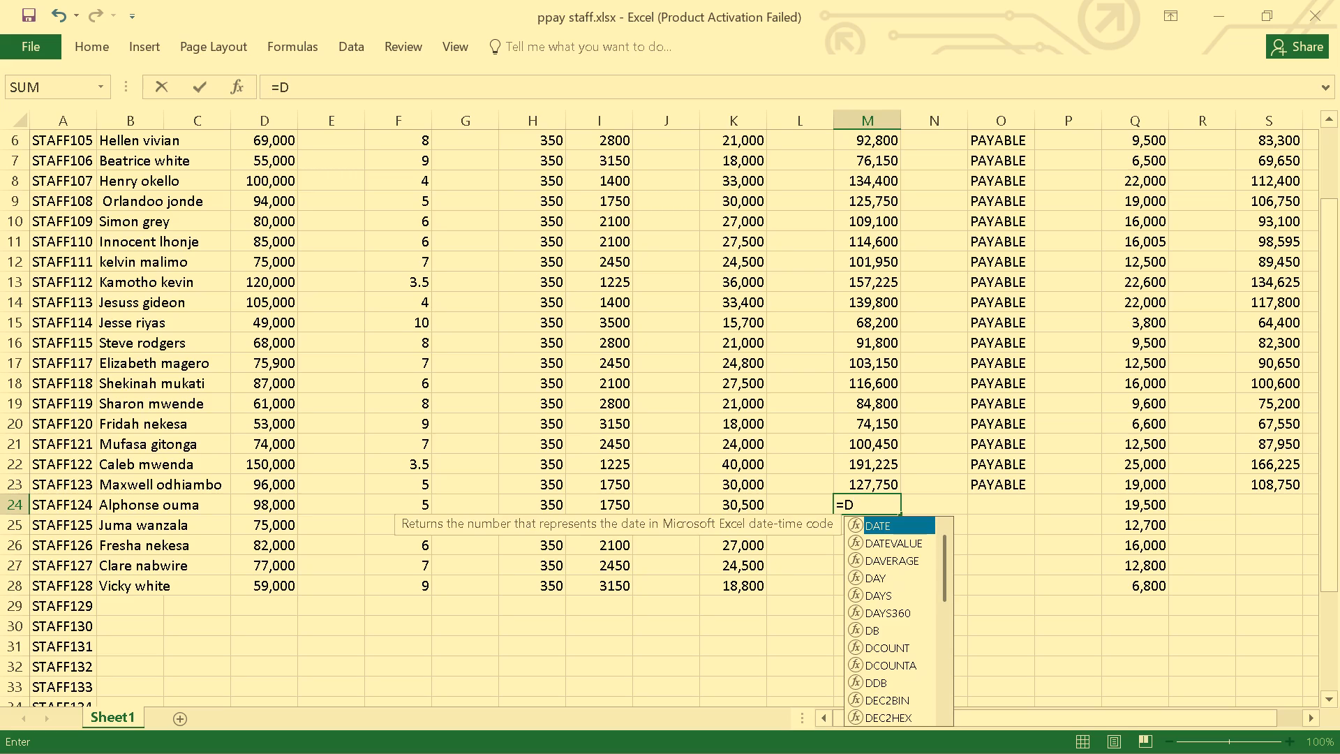
key(2)
key(4)
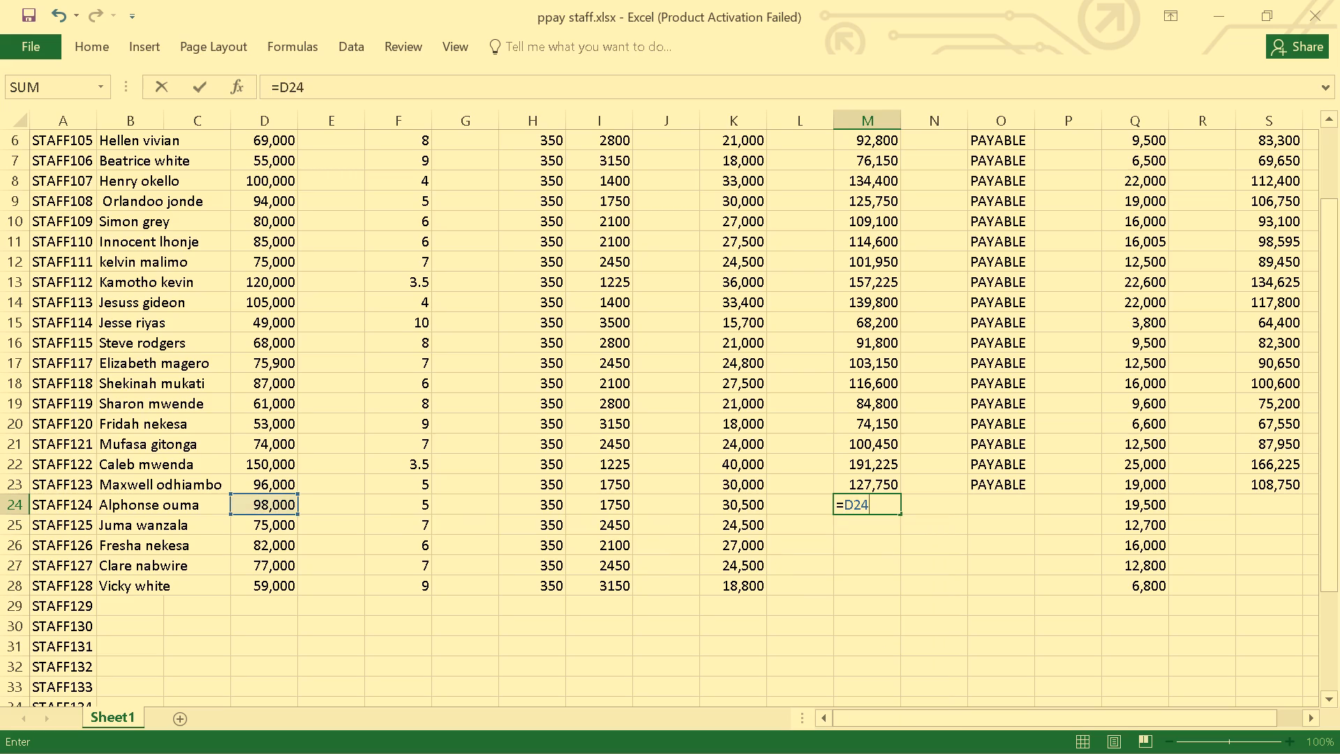
key(shift+plus)
key(i)
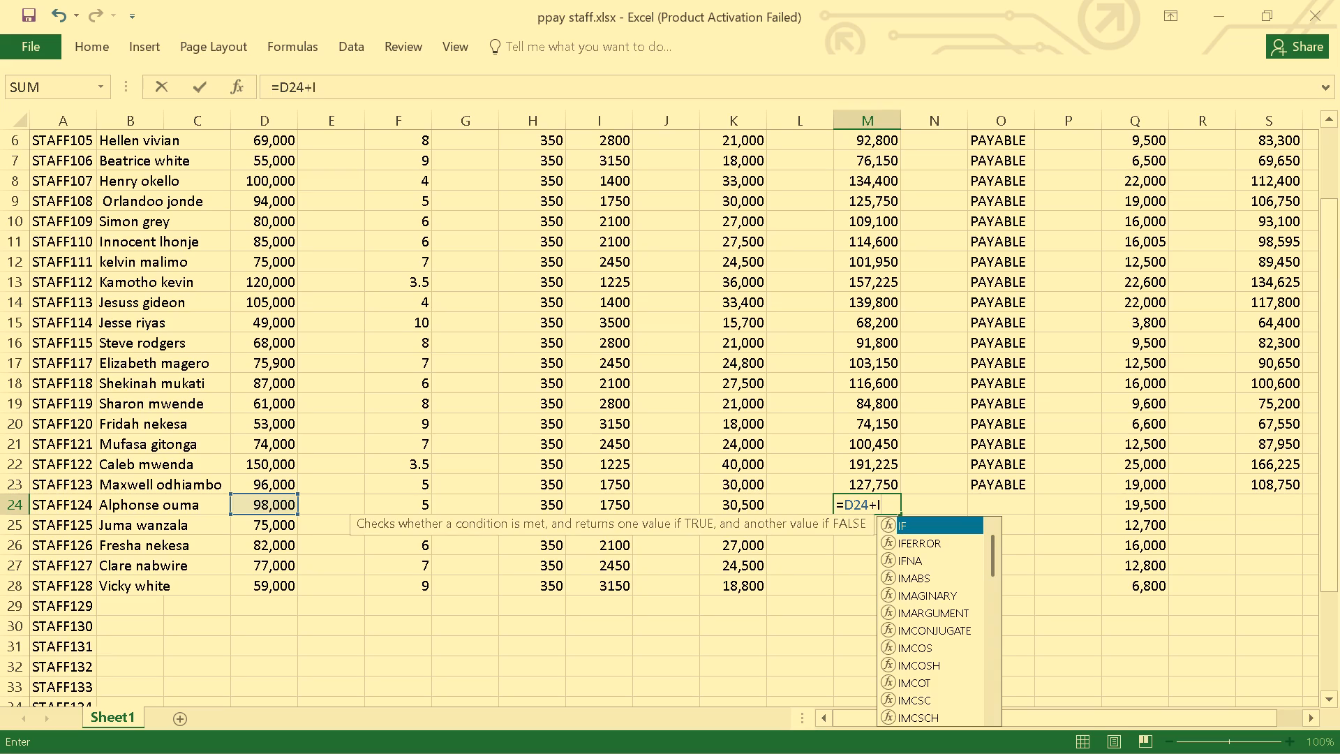
text(24)
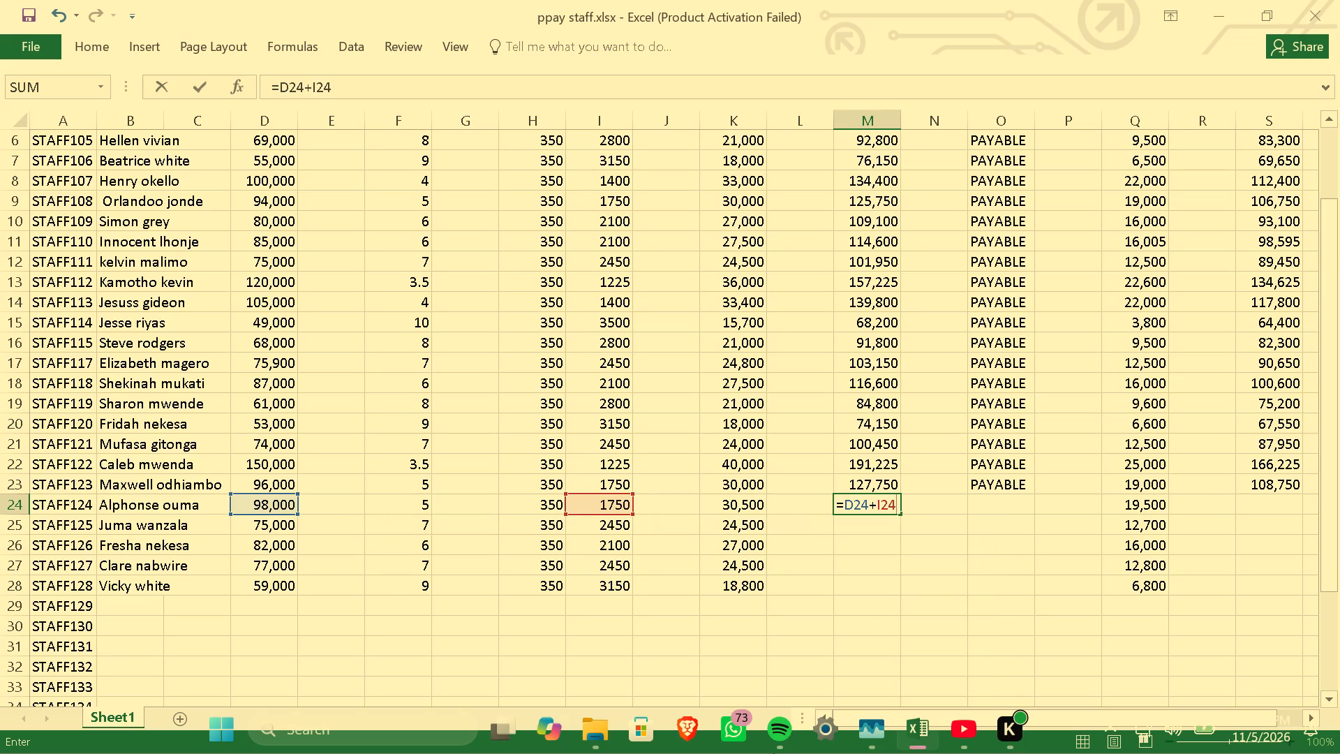
key(shift+plus)
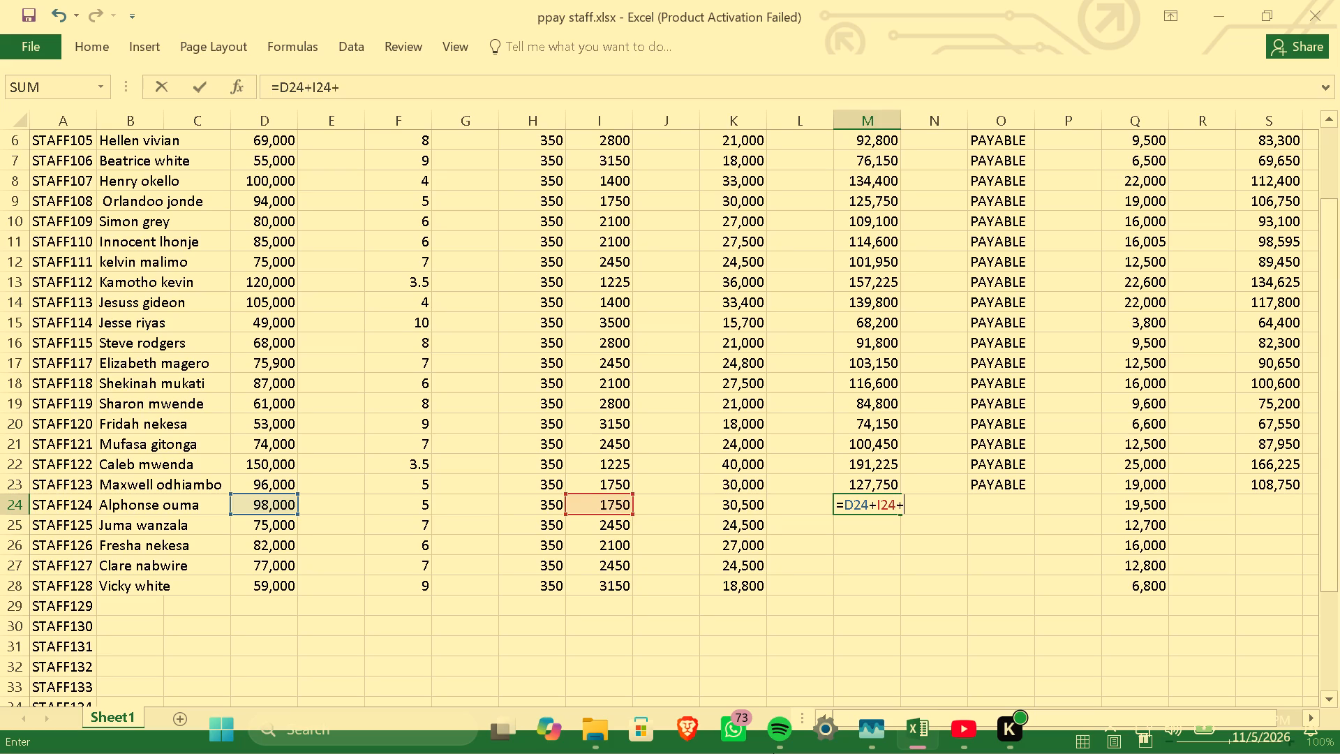
key(k)
key(2)
key(4)
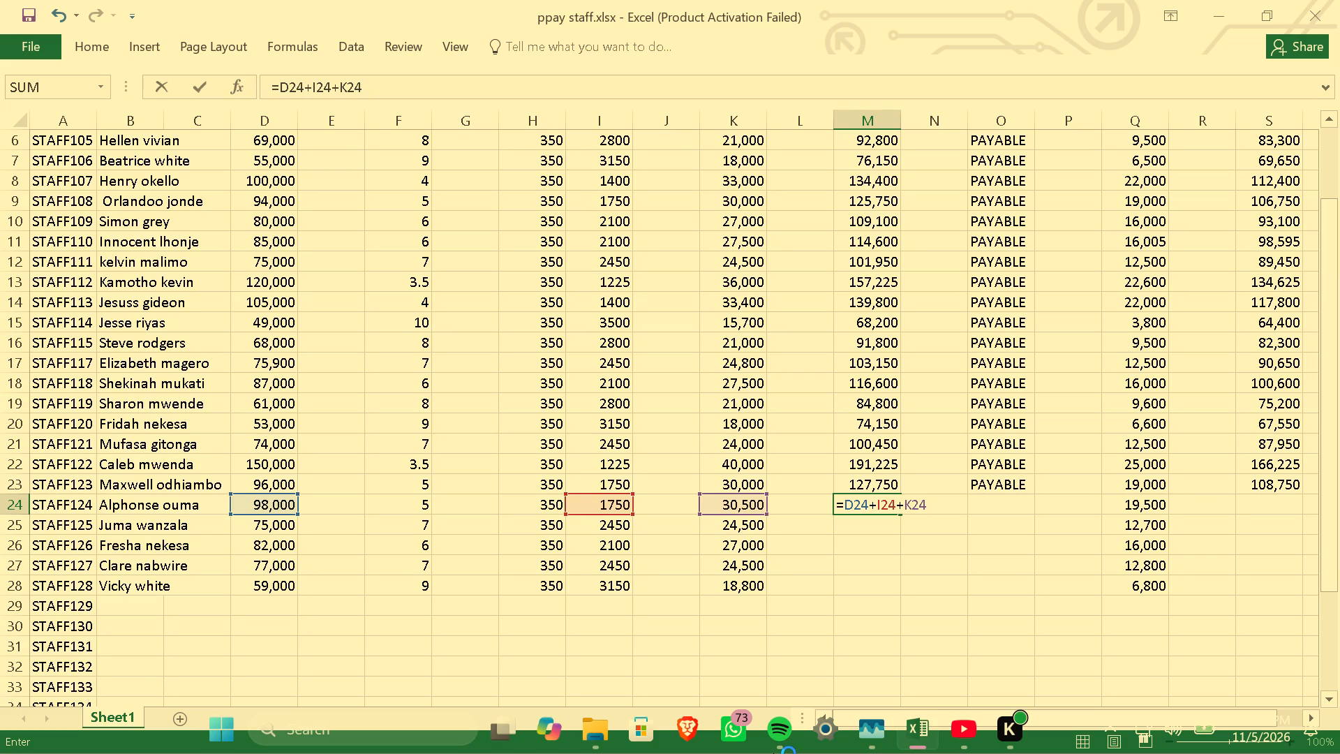
key(Return)
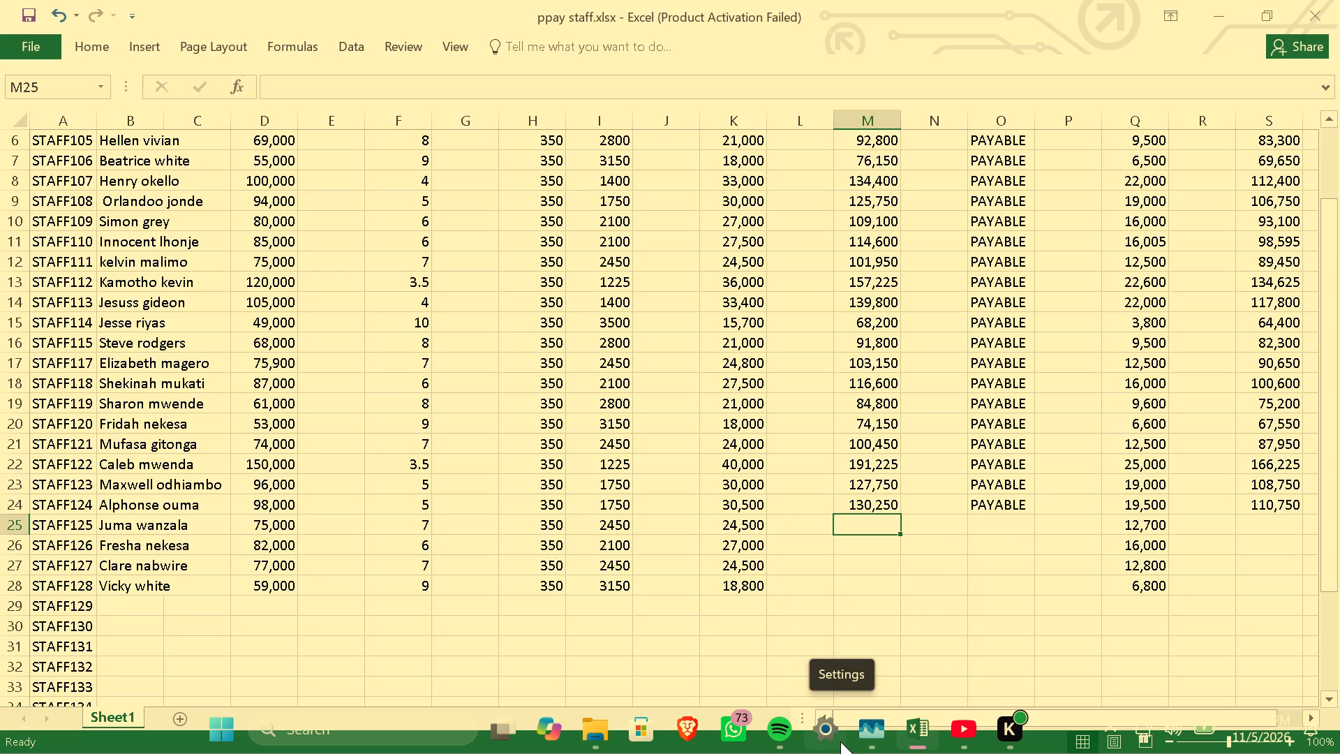
key(d)
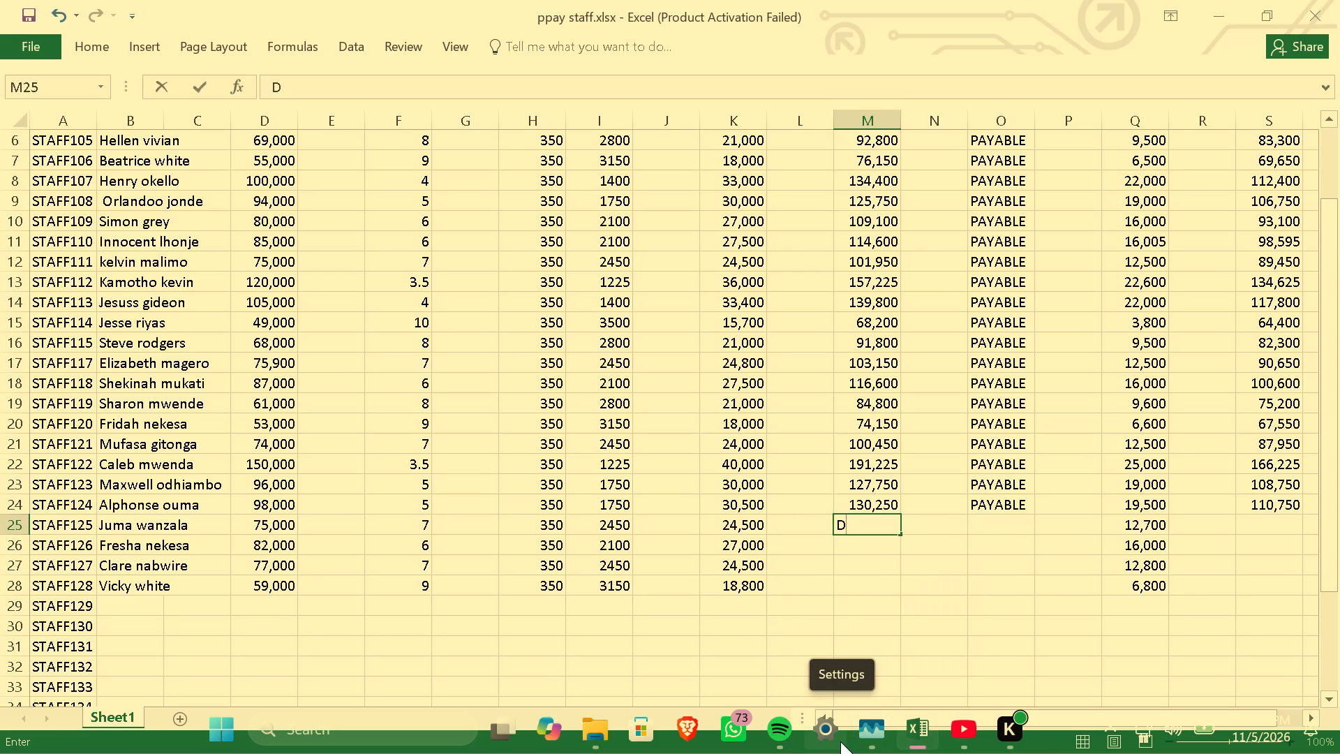
key(BackSpace)
key(equal)
key(d)
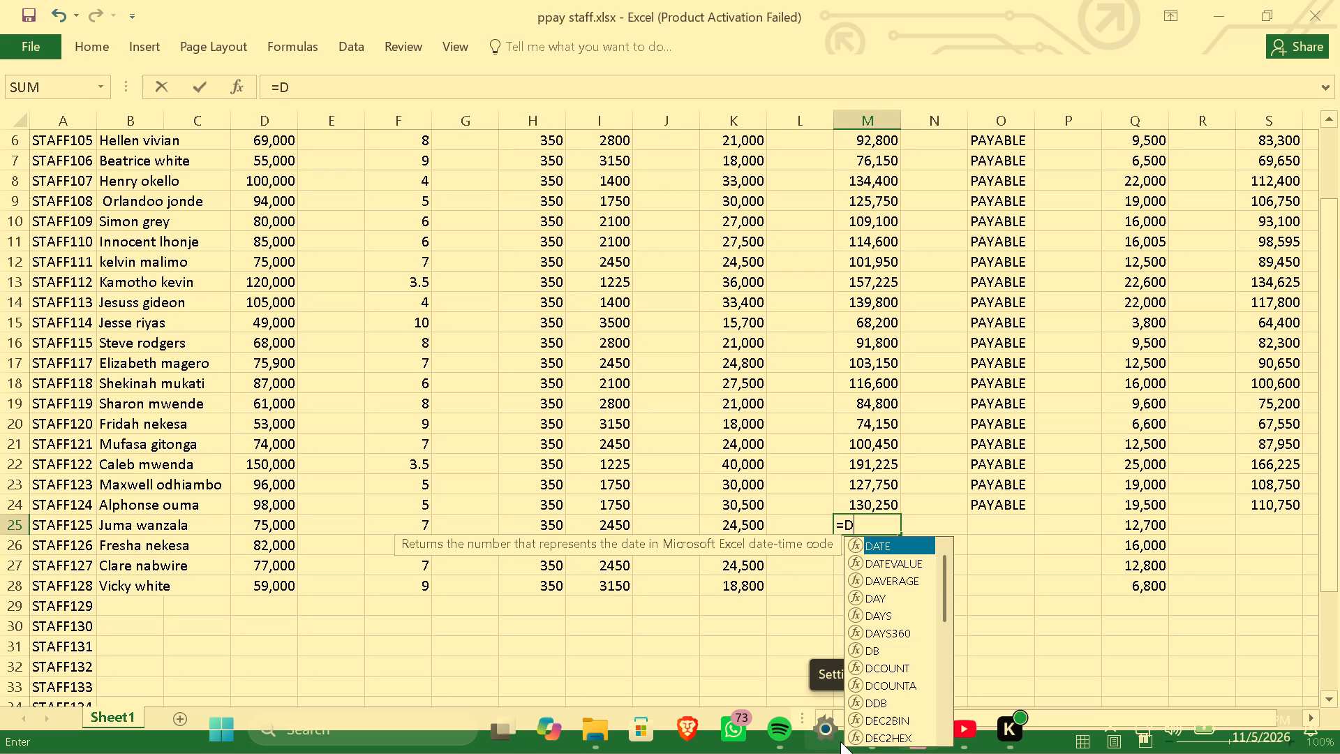
key(2)
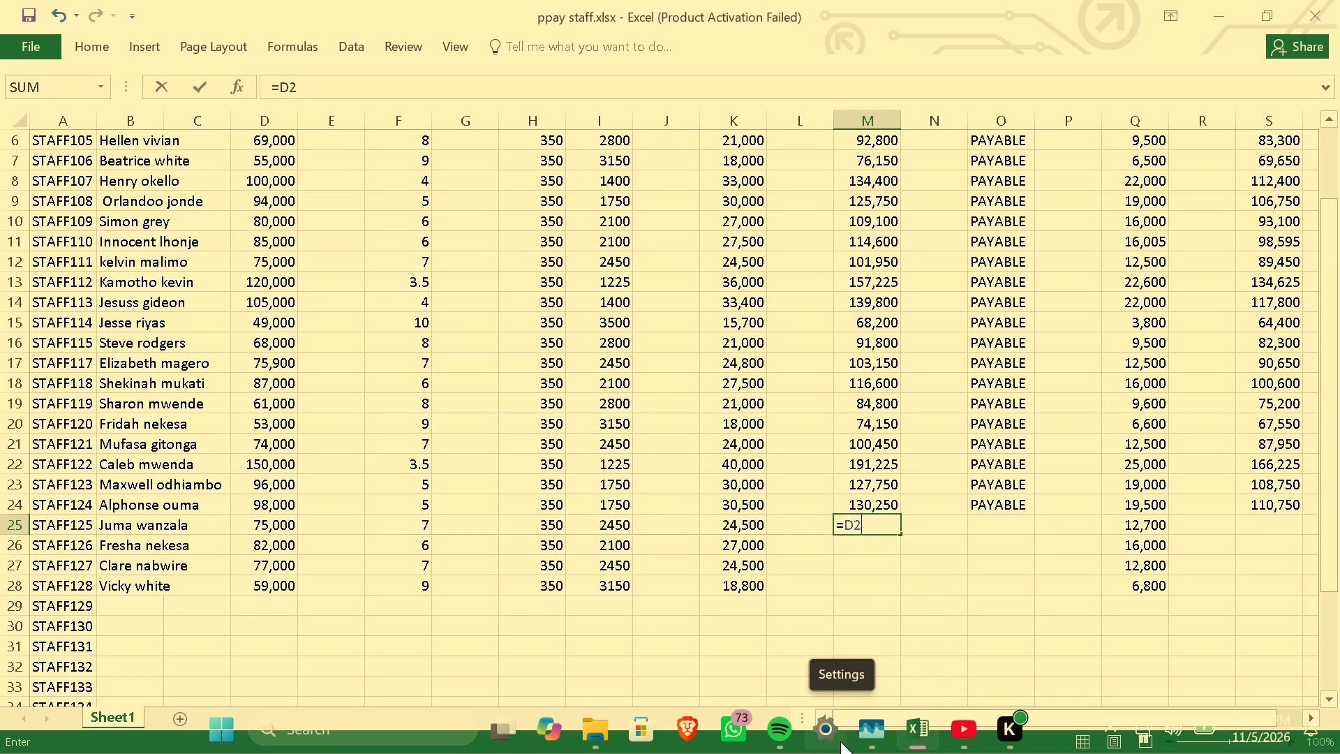
key(5)
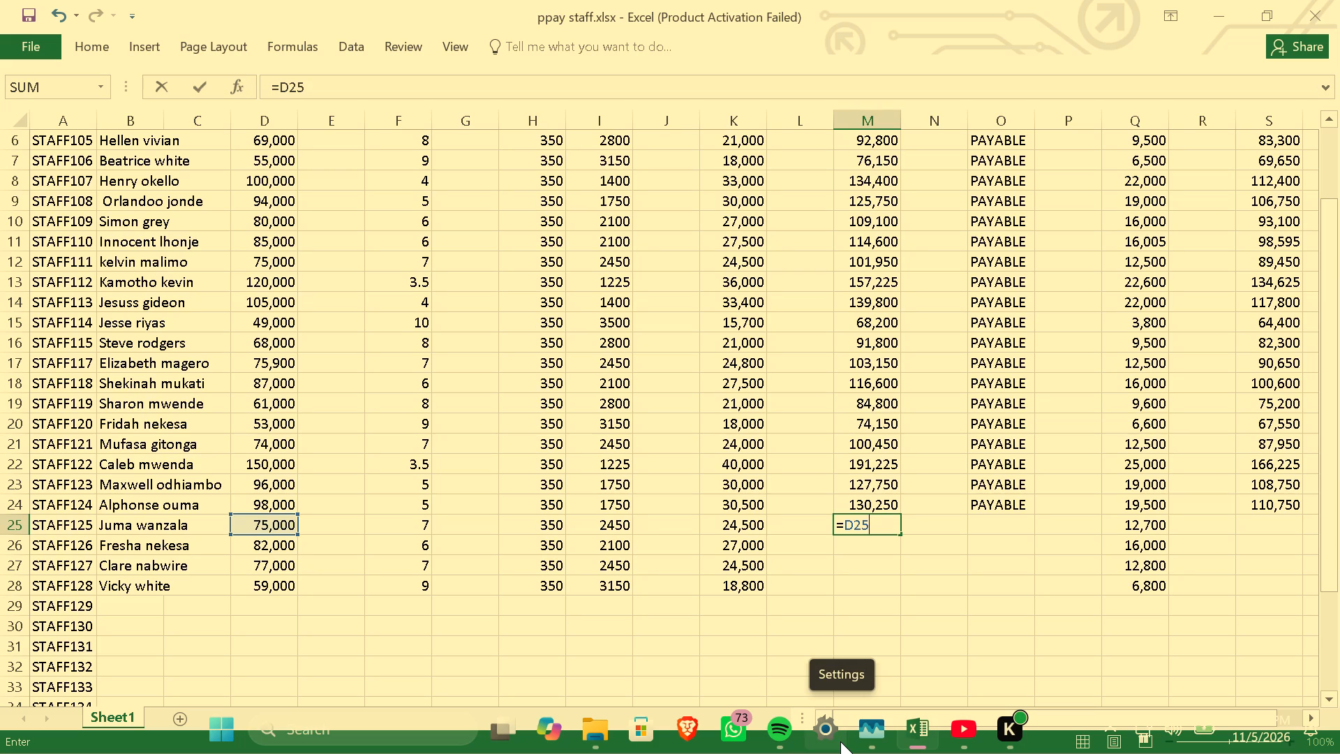
key(shift+plus)
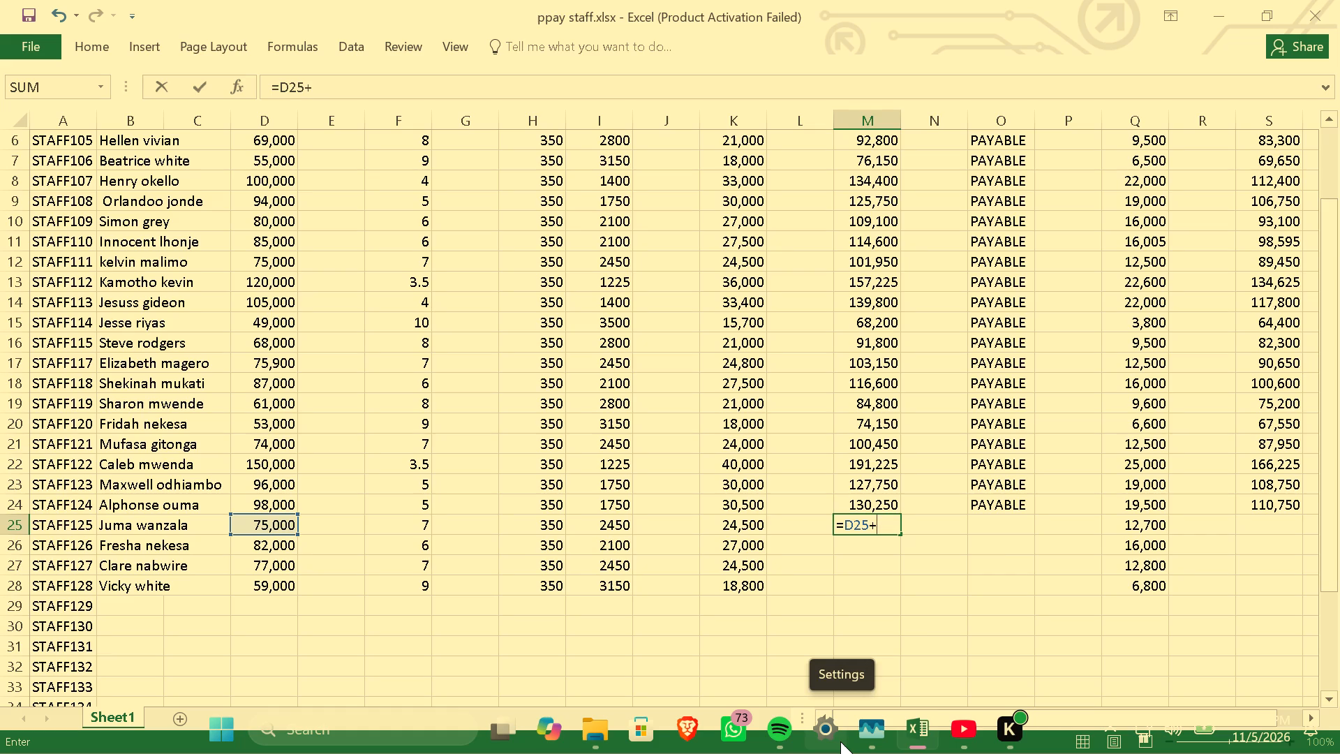
key(i)
key(2)
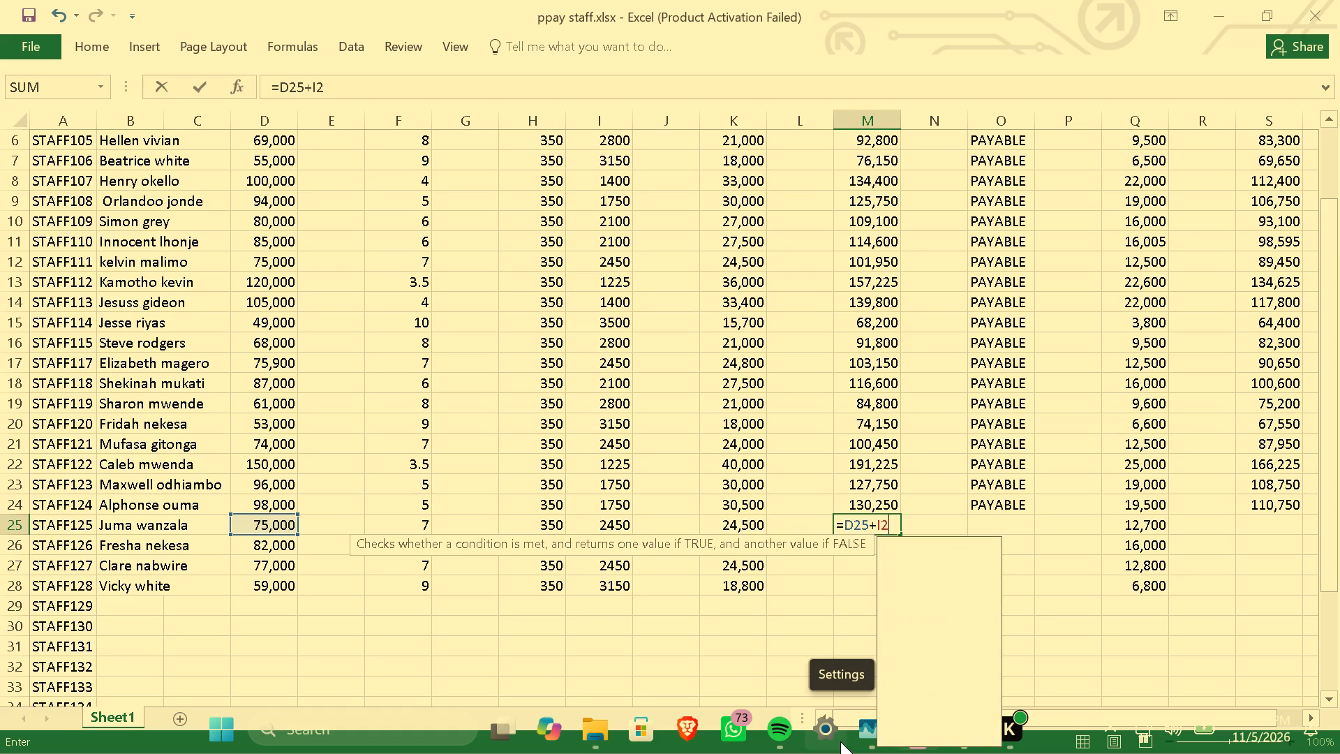
key(5)
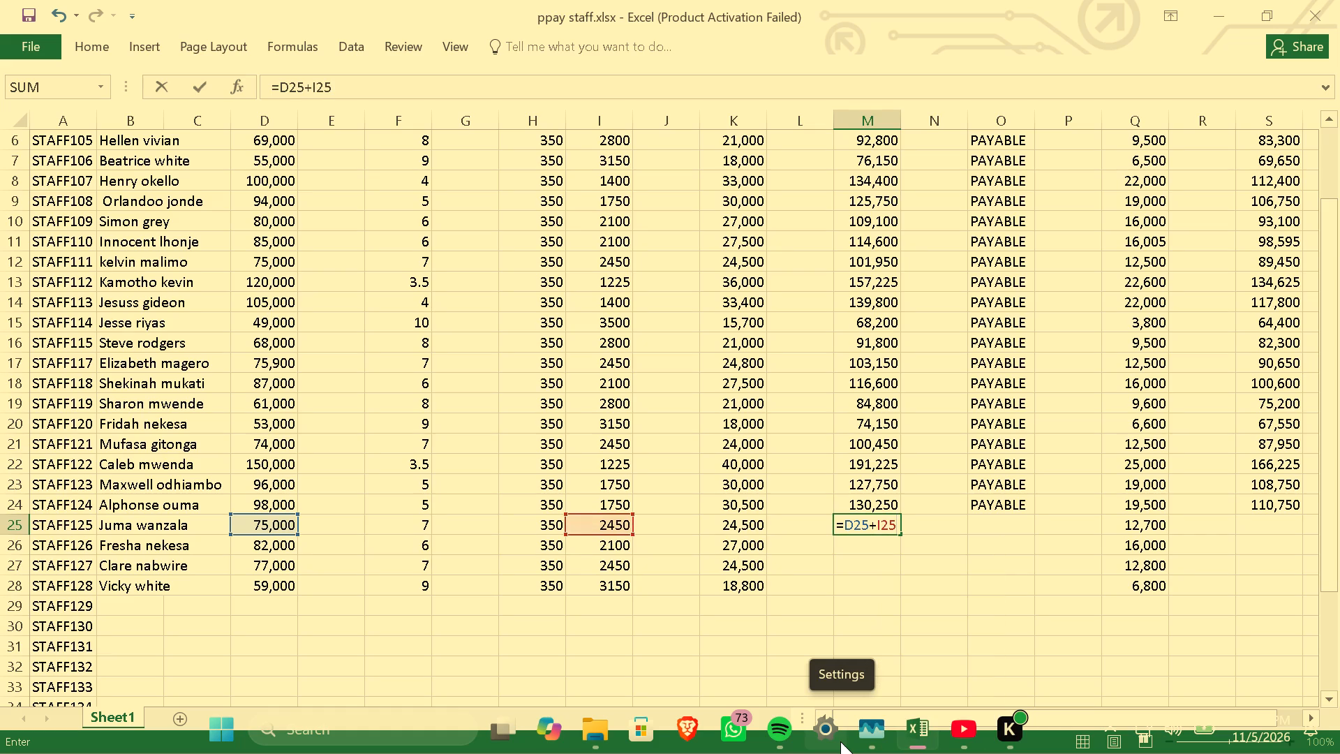
key(shift+plus)
key(k)
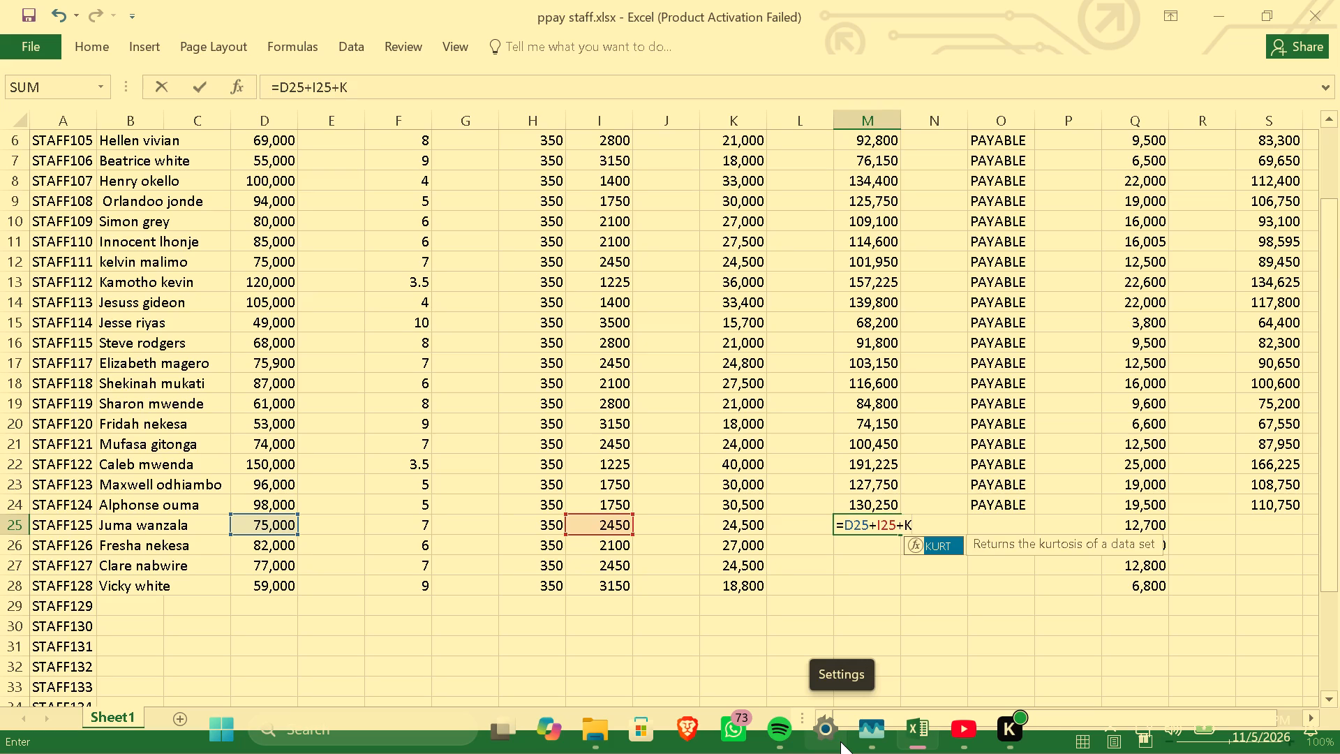
key(2)
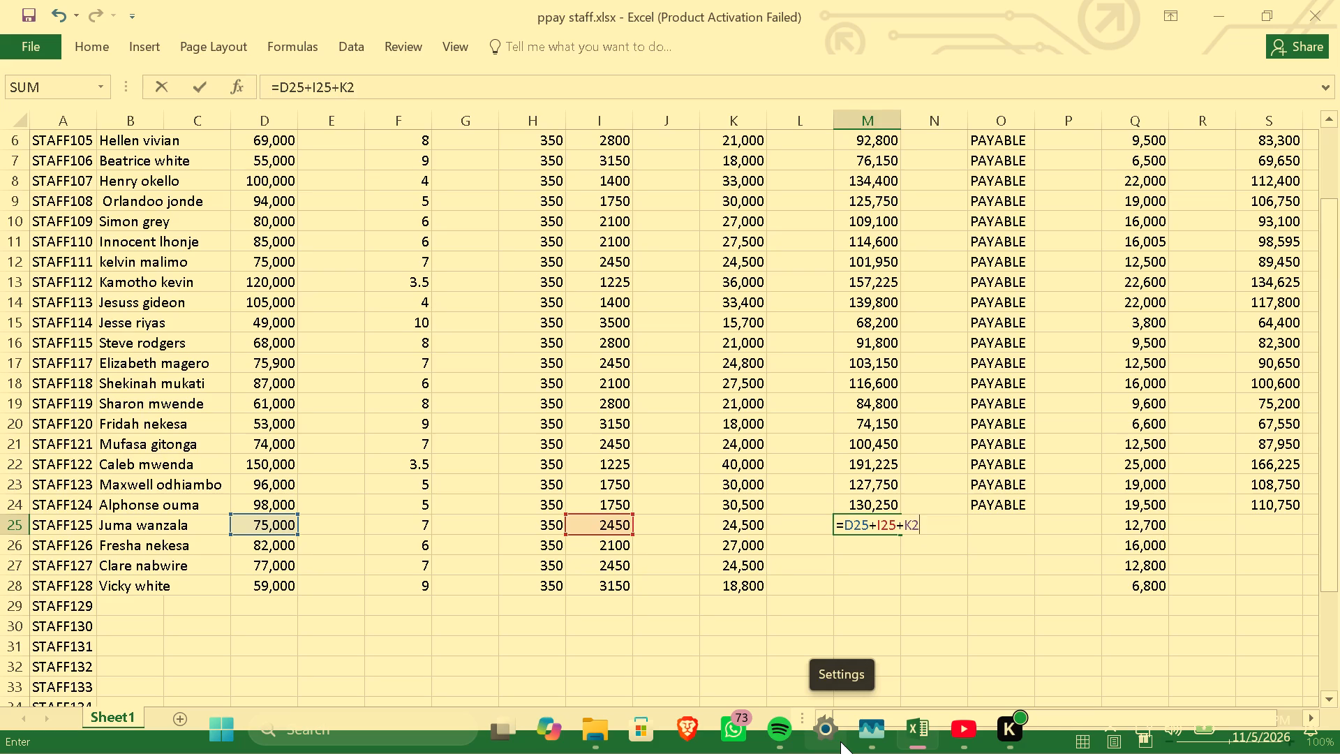
key(5)
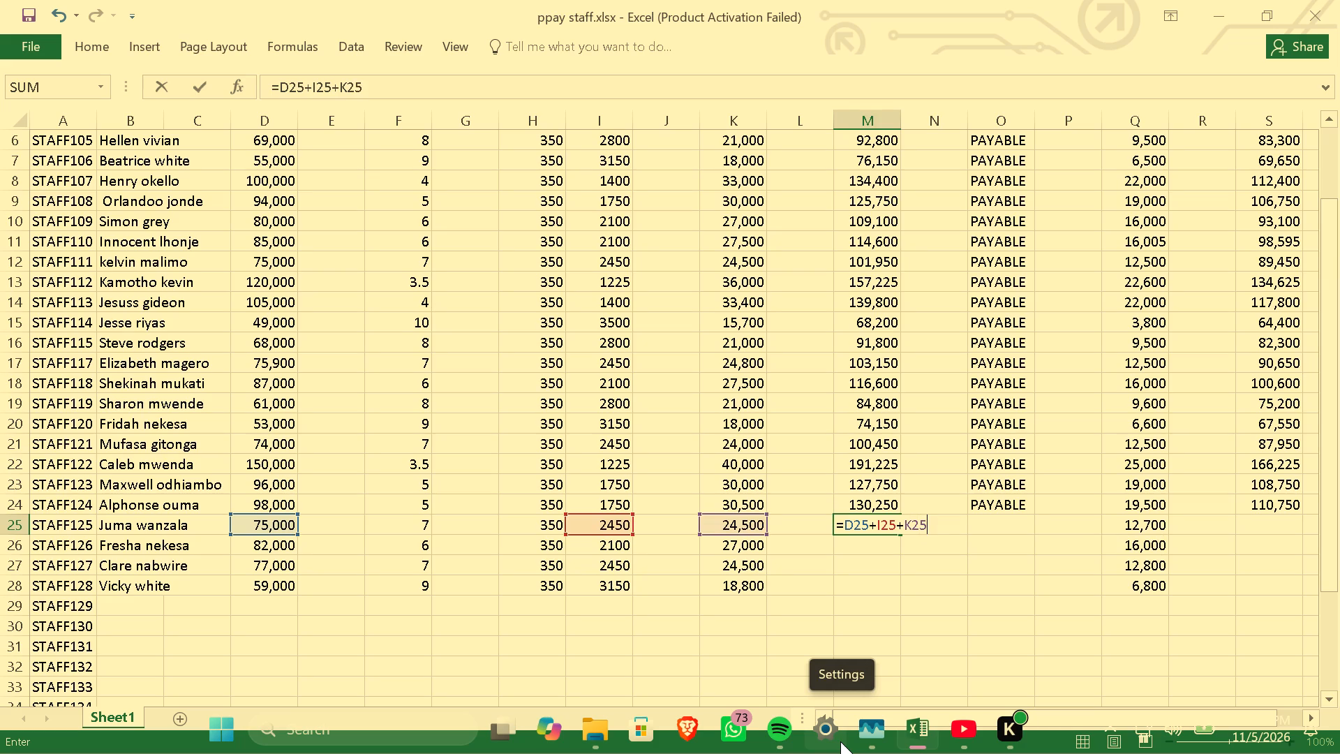
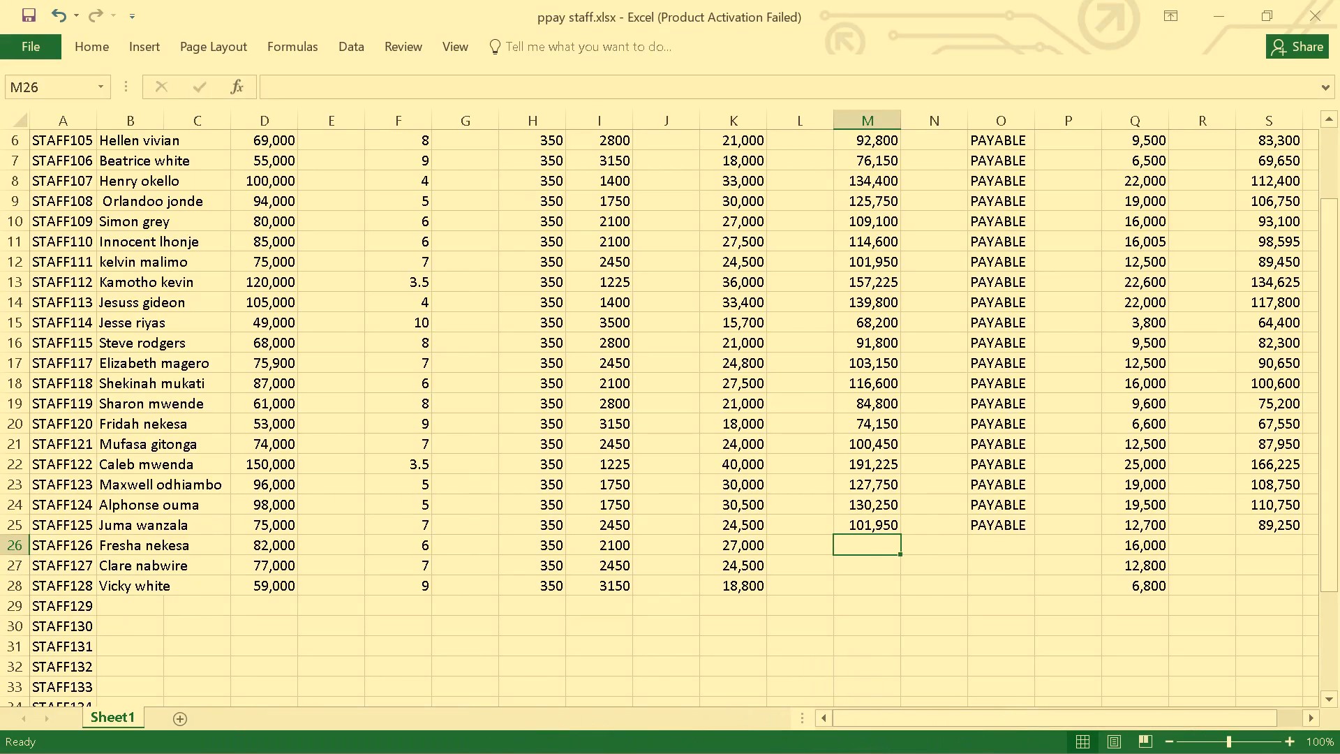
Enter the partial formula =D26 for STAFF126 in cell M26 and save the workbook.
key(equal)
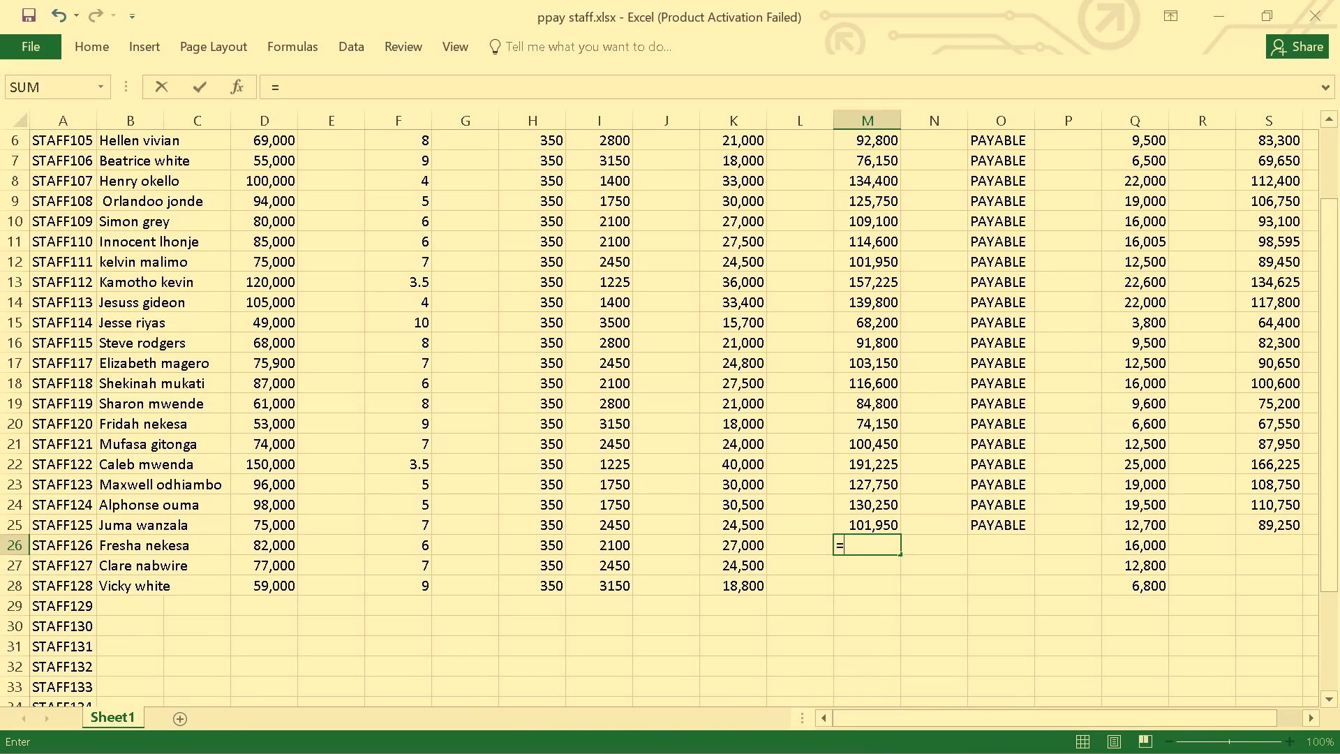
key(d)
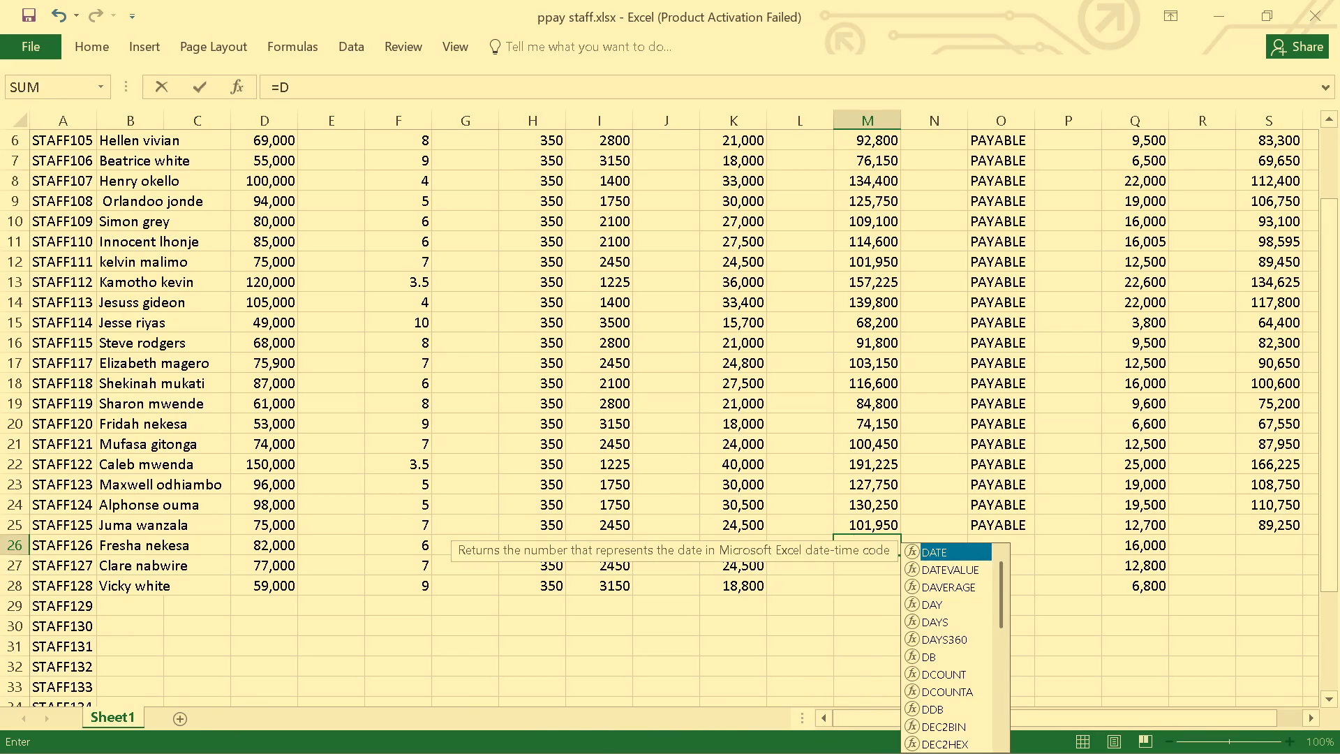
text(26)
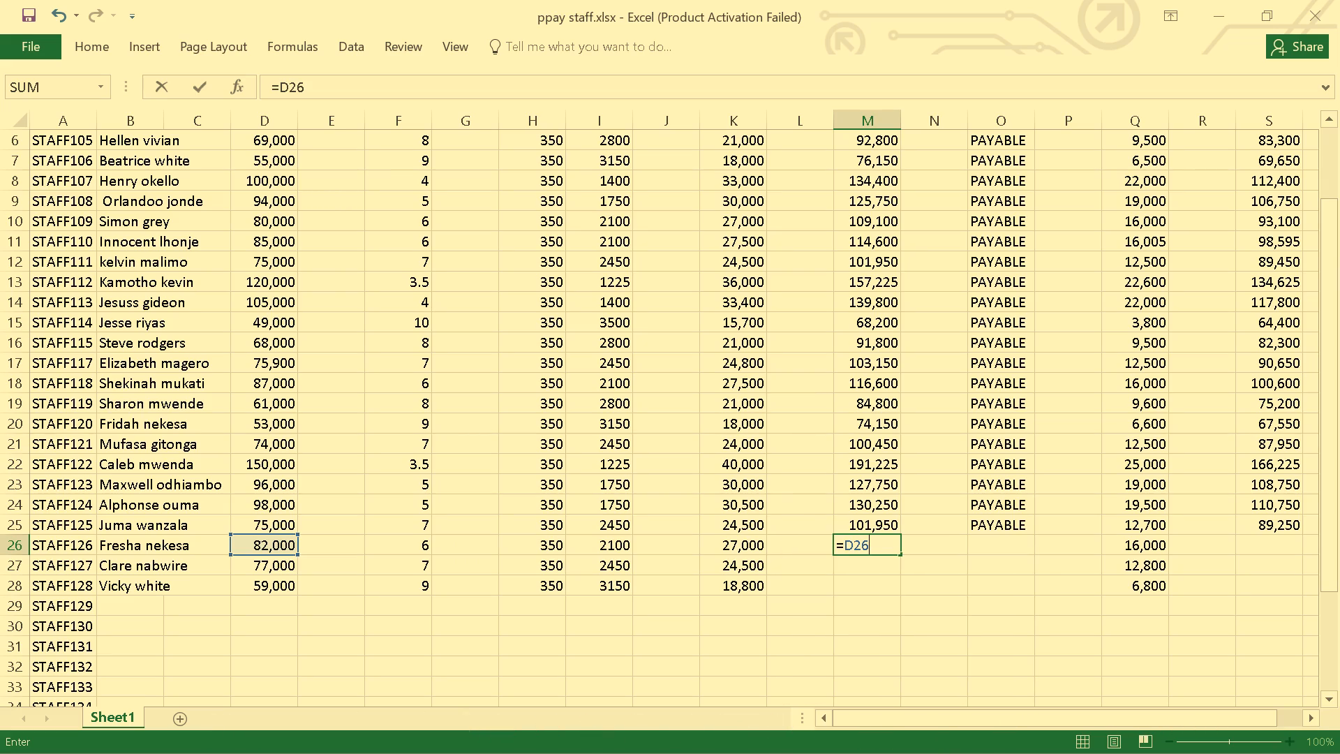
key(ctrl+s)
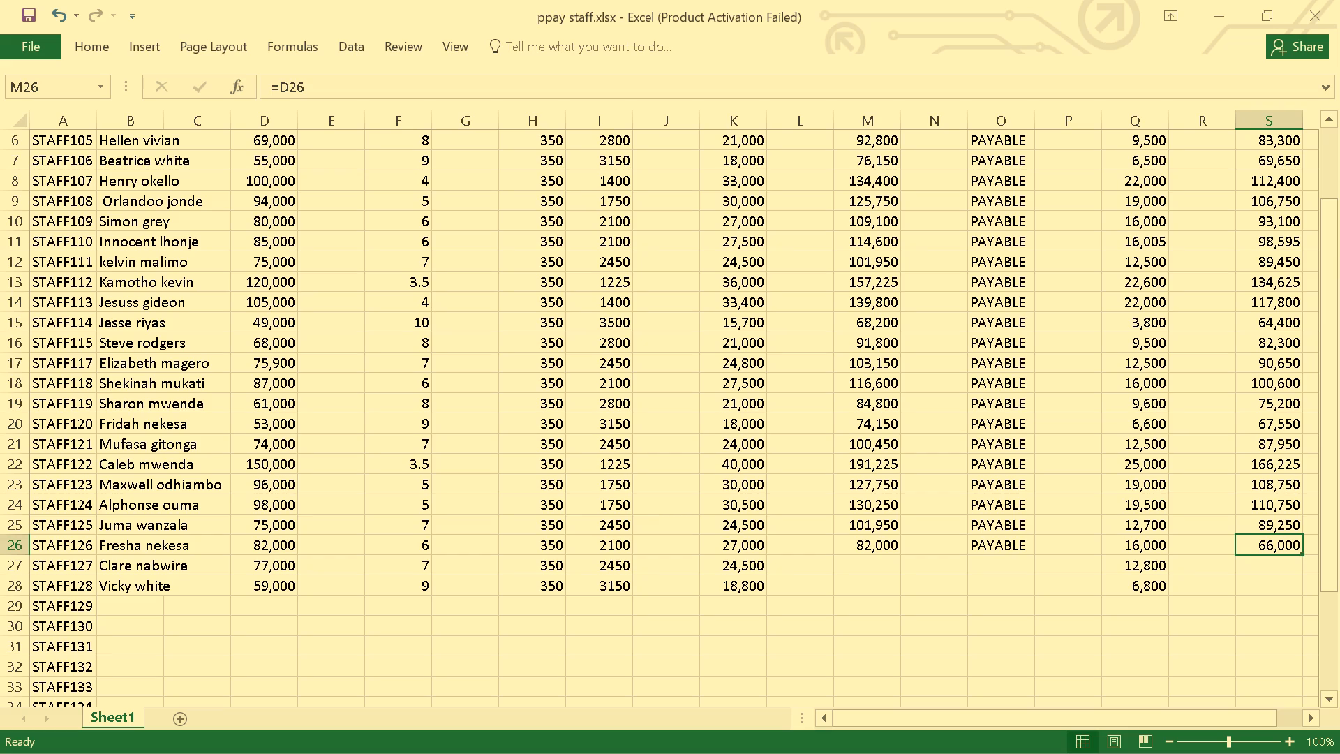
Replace the contents of cell M26 with the gross salary formula =D26+I26+K26 for STAFF126.
click(874, 547)
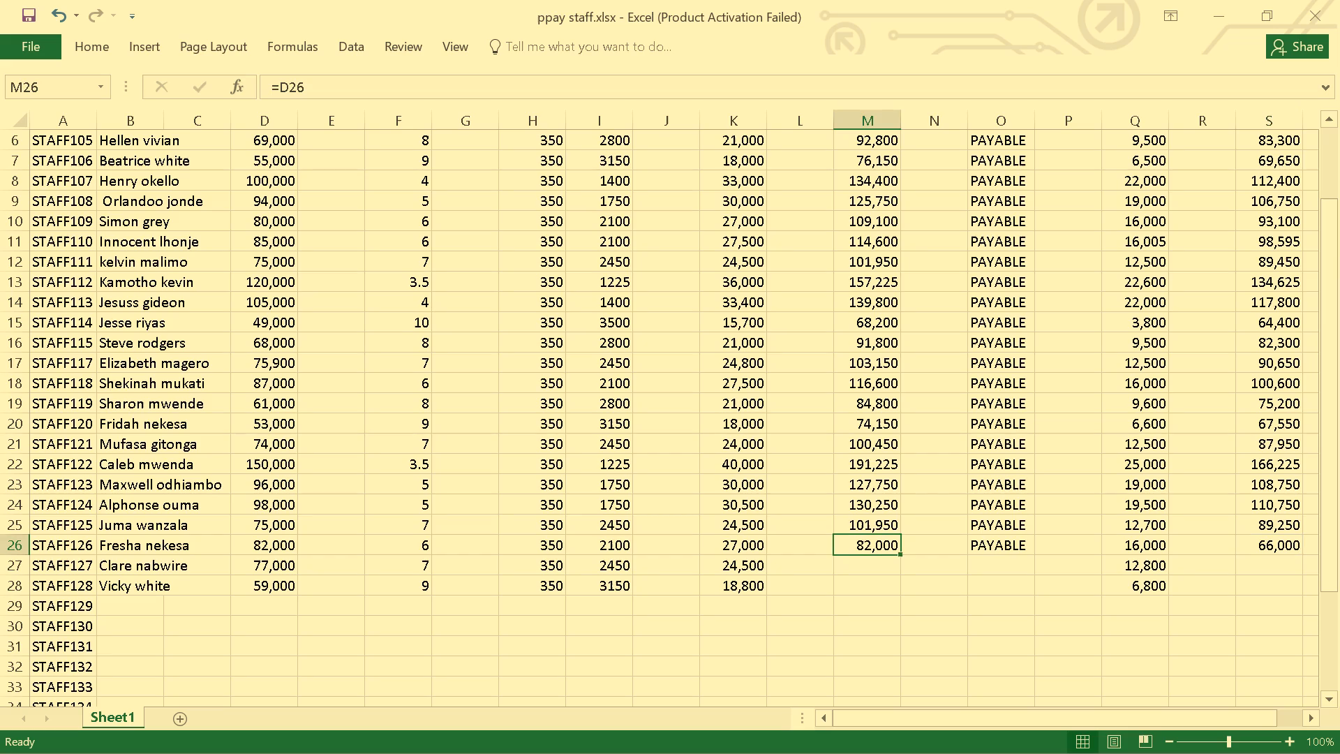
key(BackSpace)
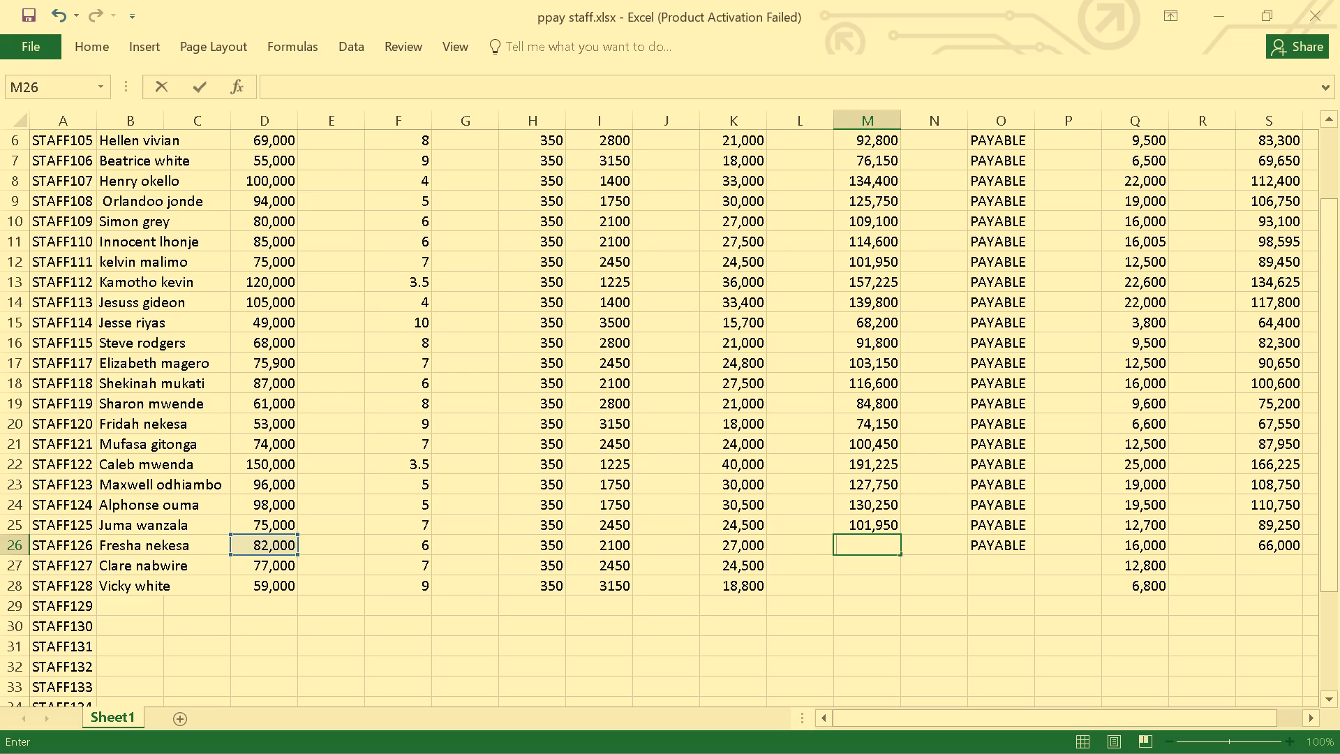
key(equal)
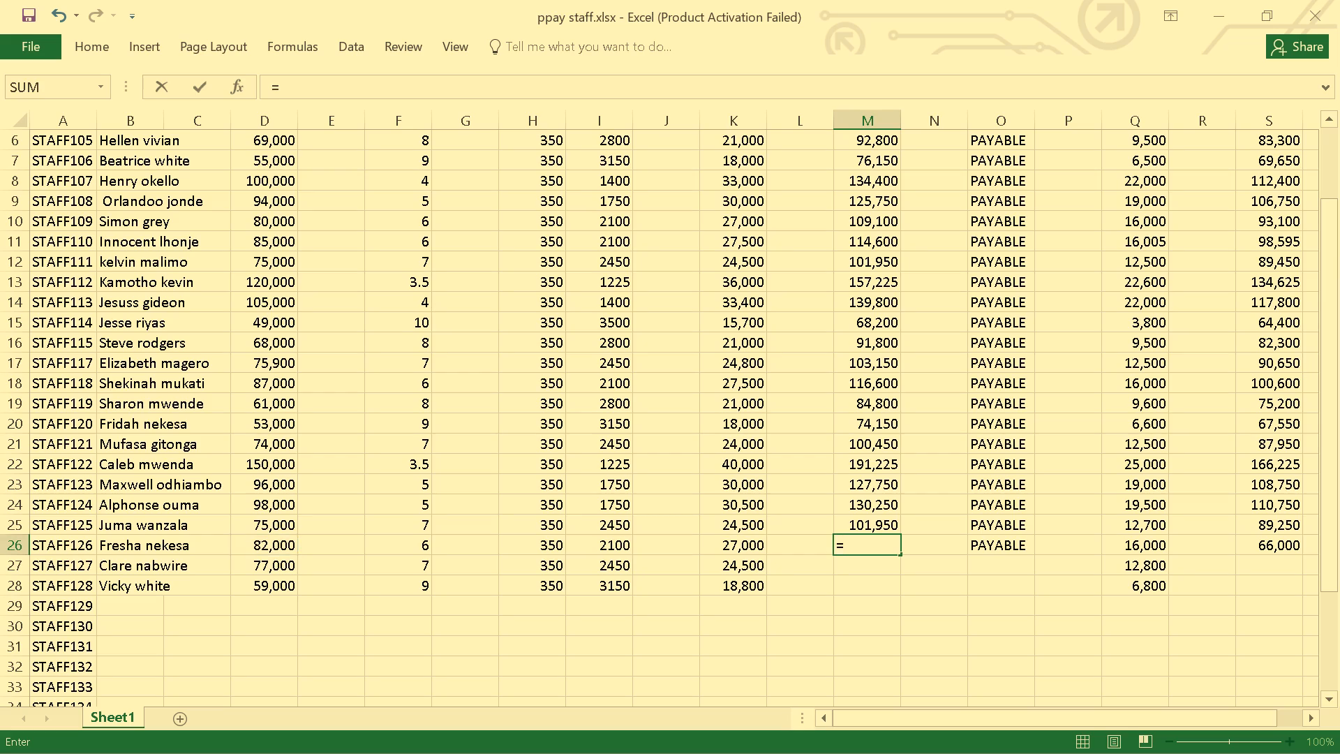
key(d)
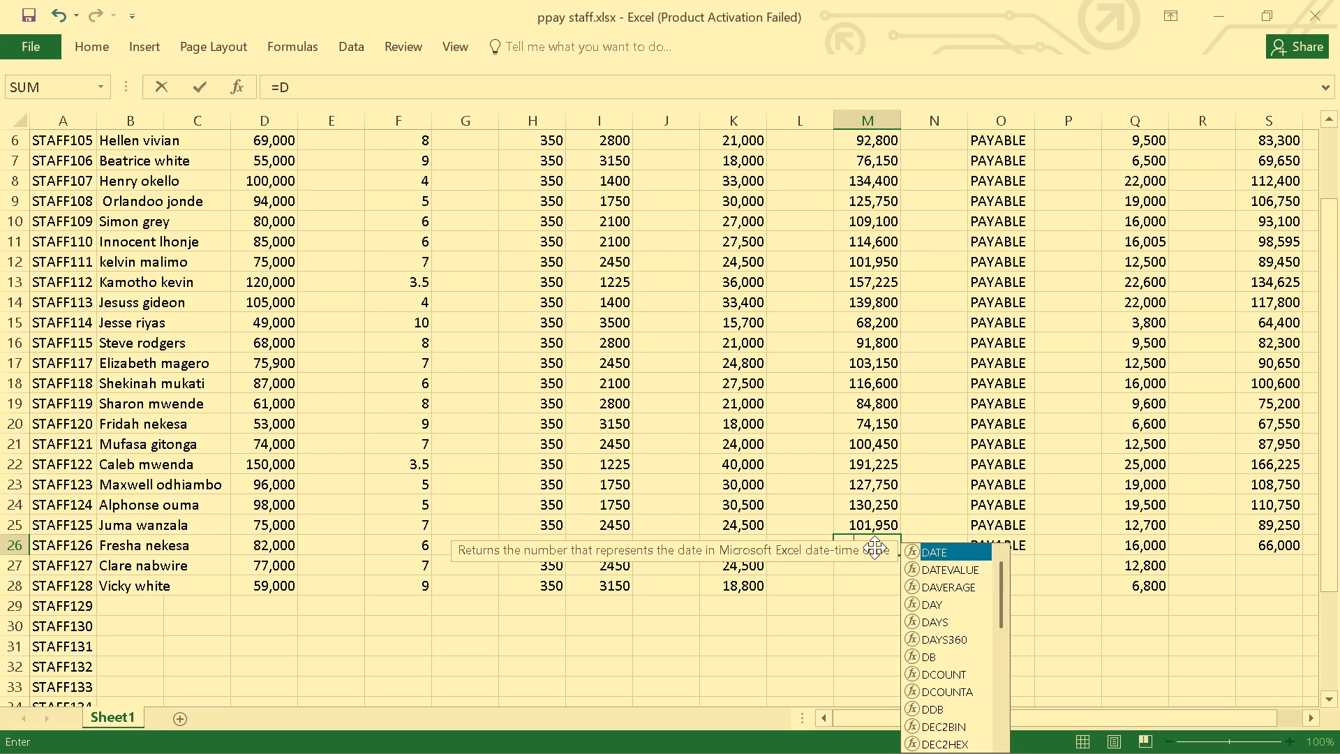
key(2)
key(6)
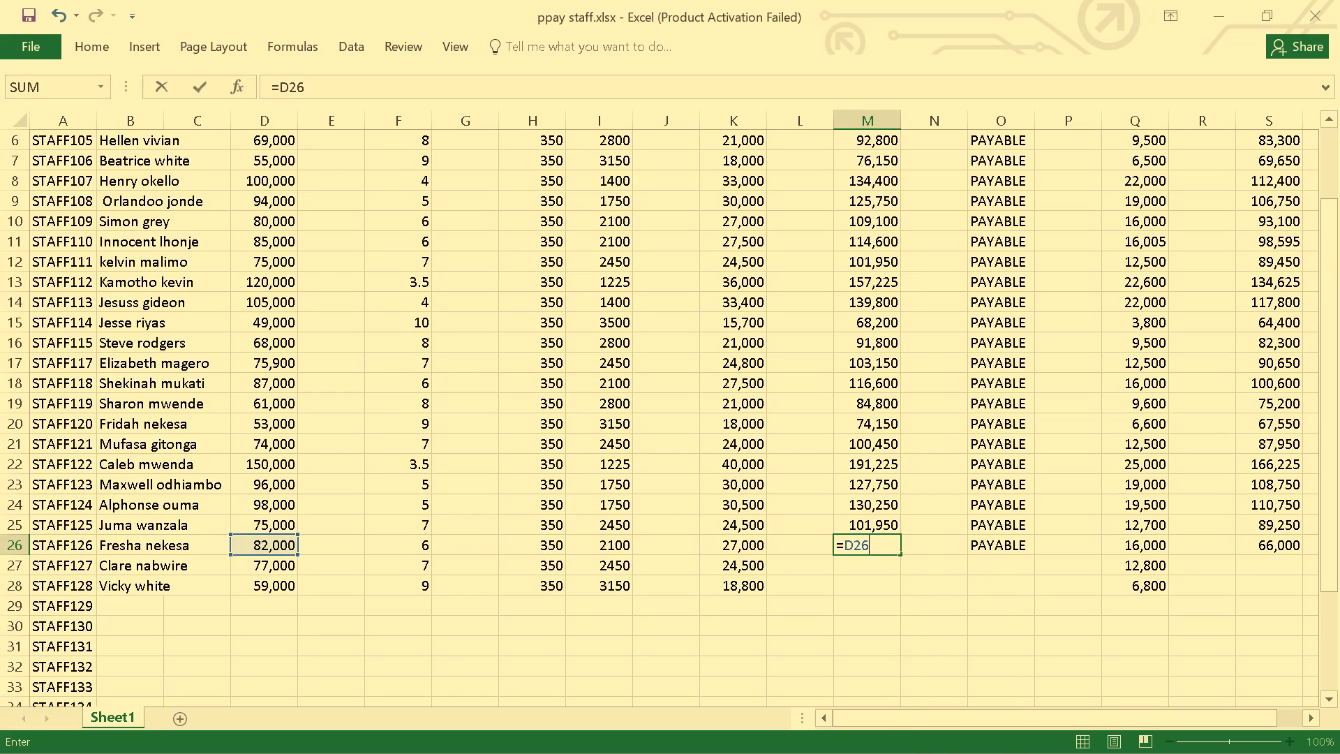
key(shift+plus)
key(i)
text(26)
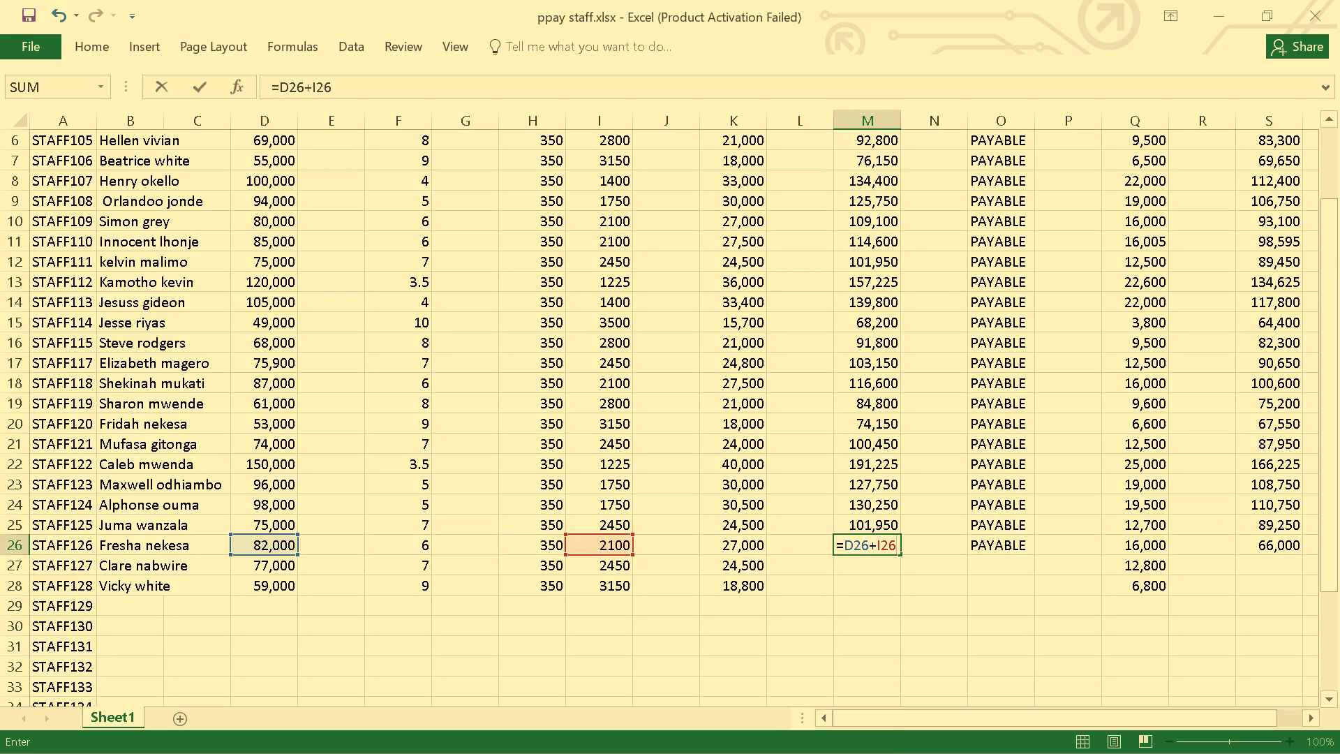
key(shift+plus)
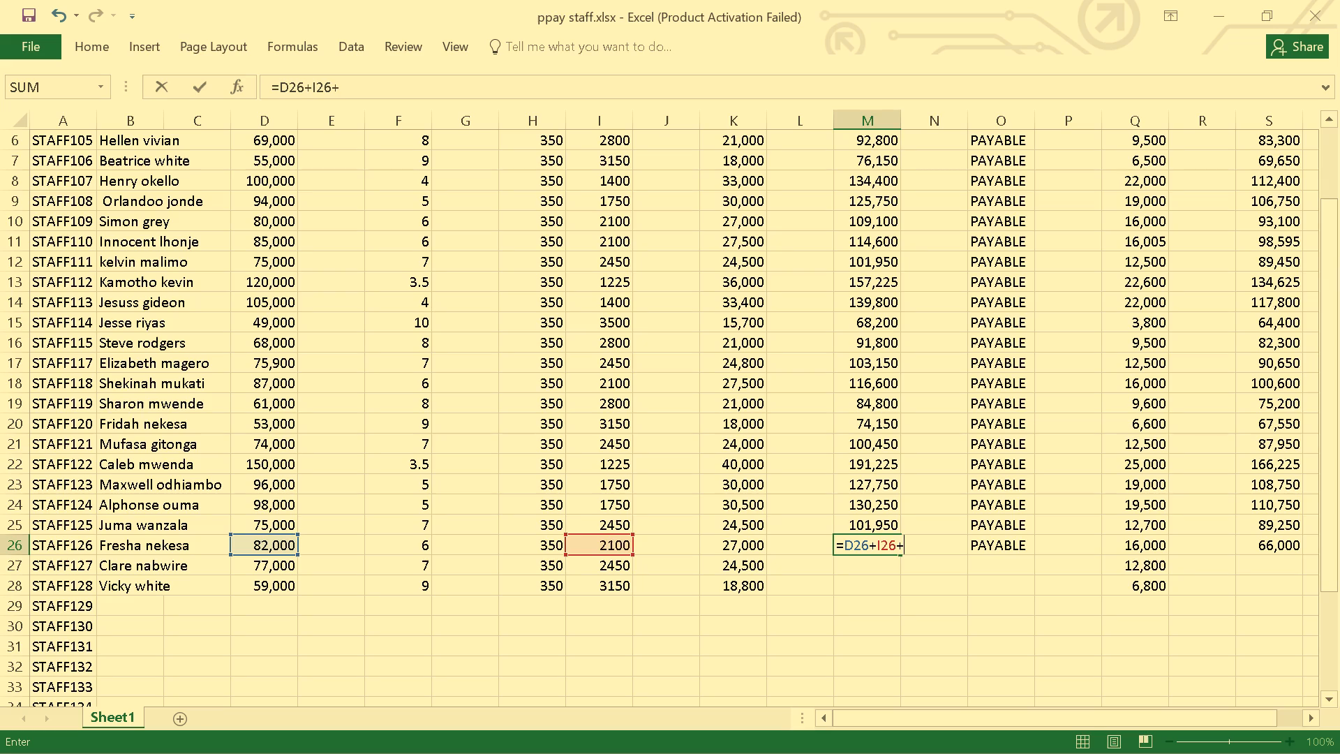
key(k)
text(26)
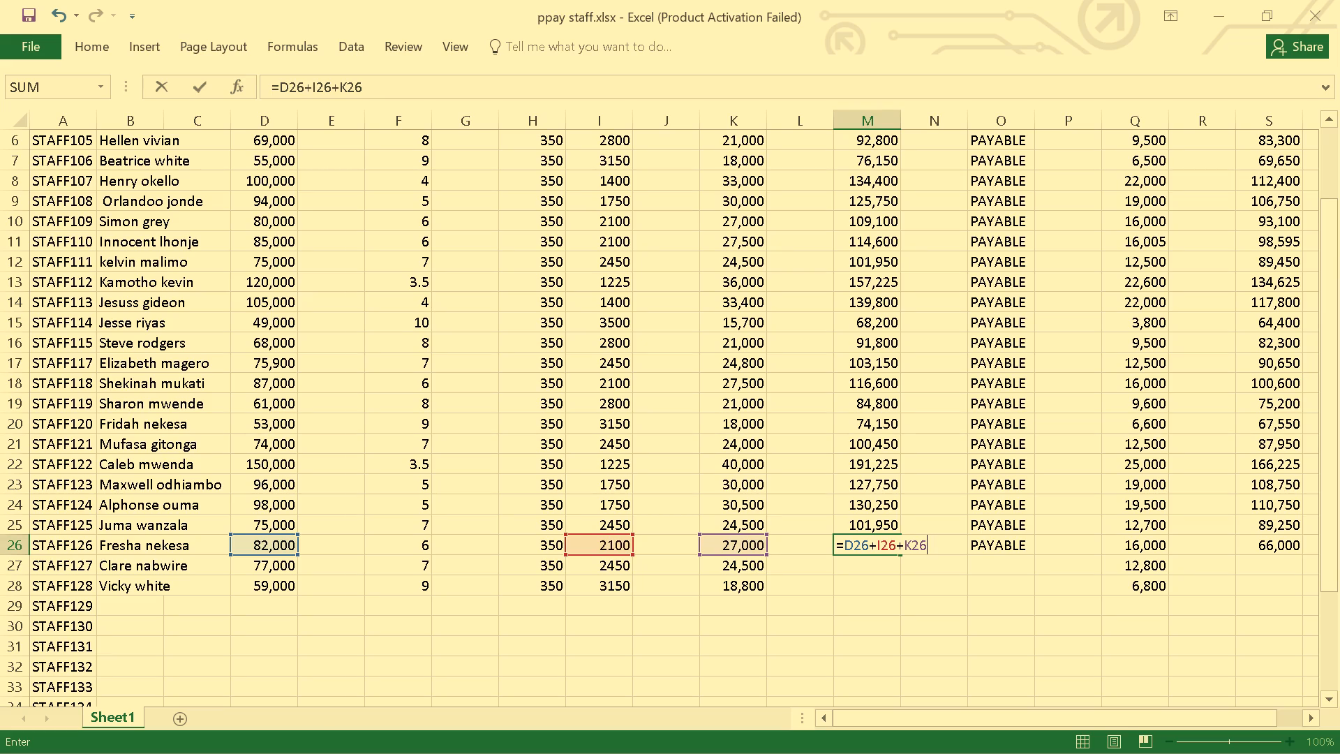
key(Return)
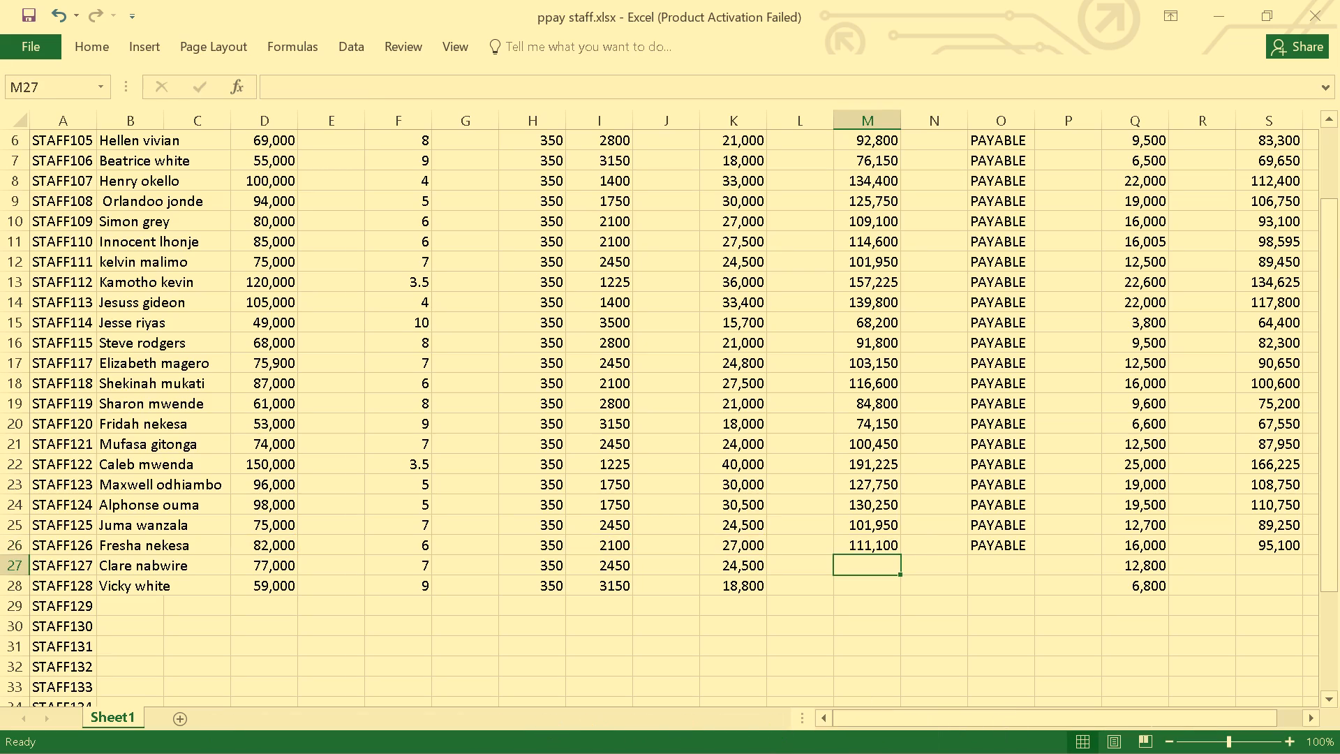
Enter the gross salary formula =D27+I27+K27 for STAFF127 in cell M27.
click(851, 568)
click(855, 547)
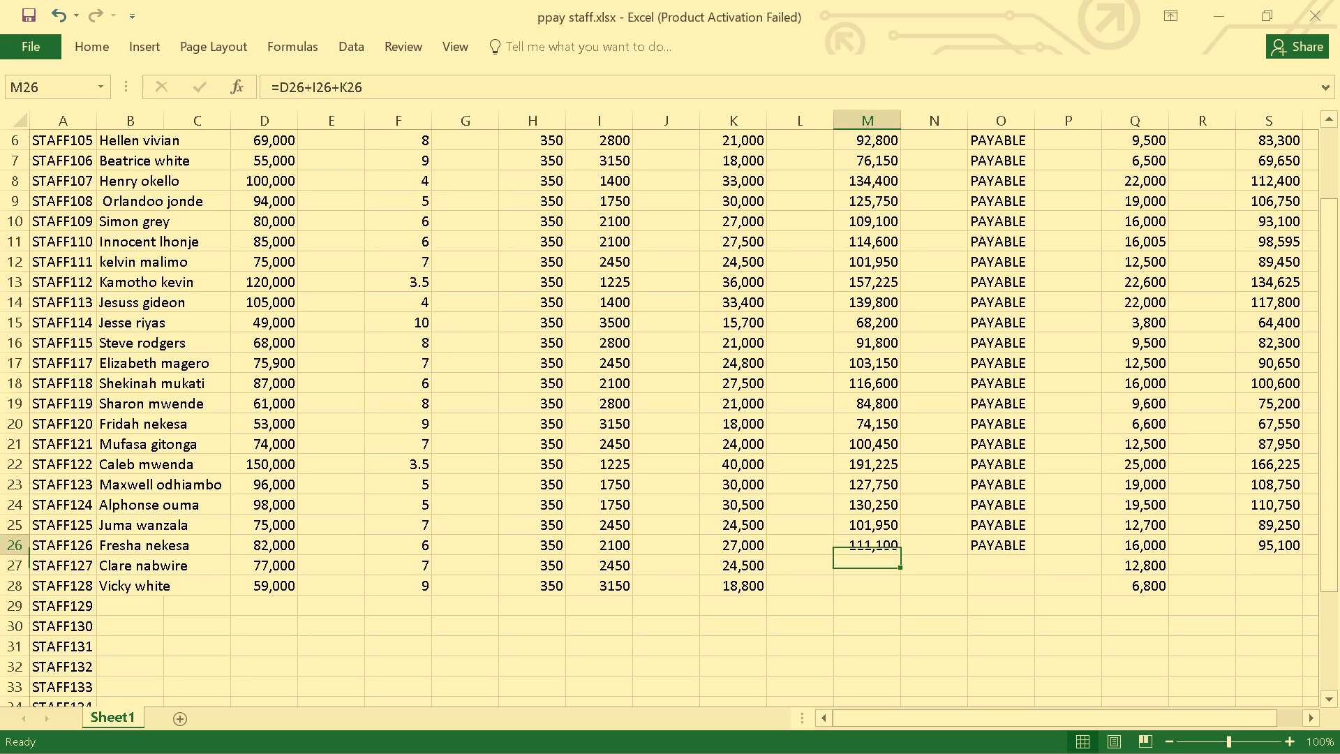
click(856, 562)
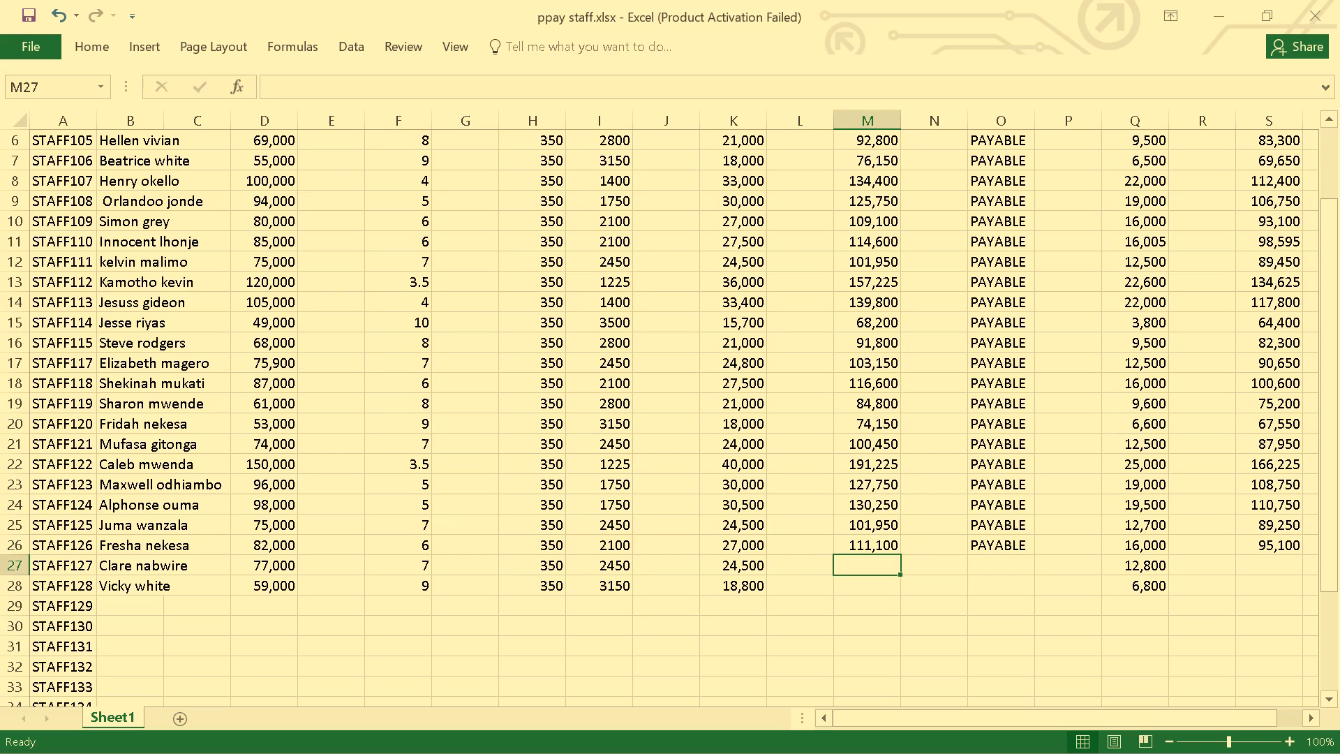
key(equal)
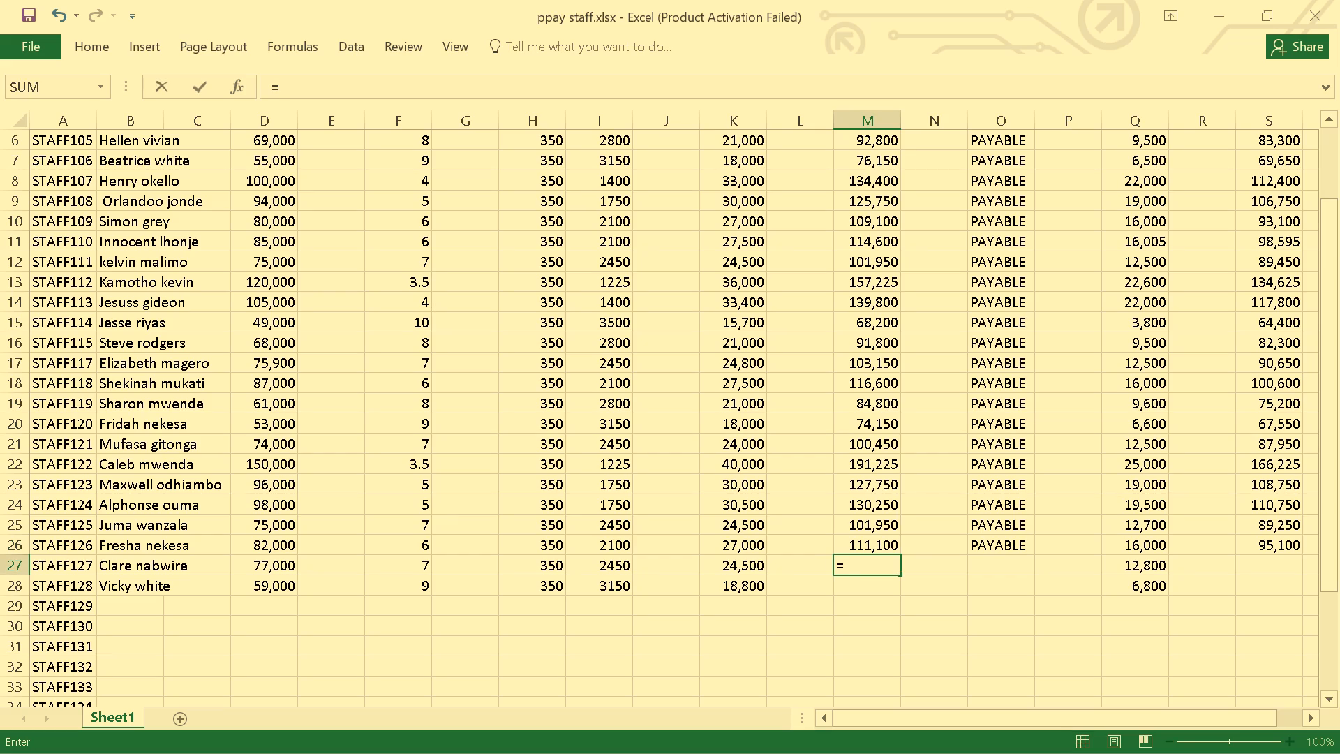
key(d)
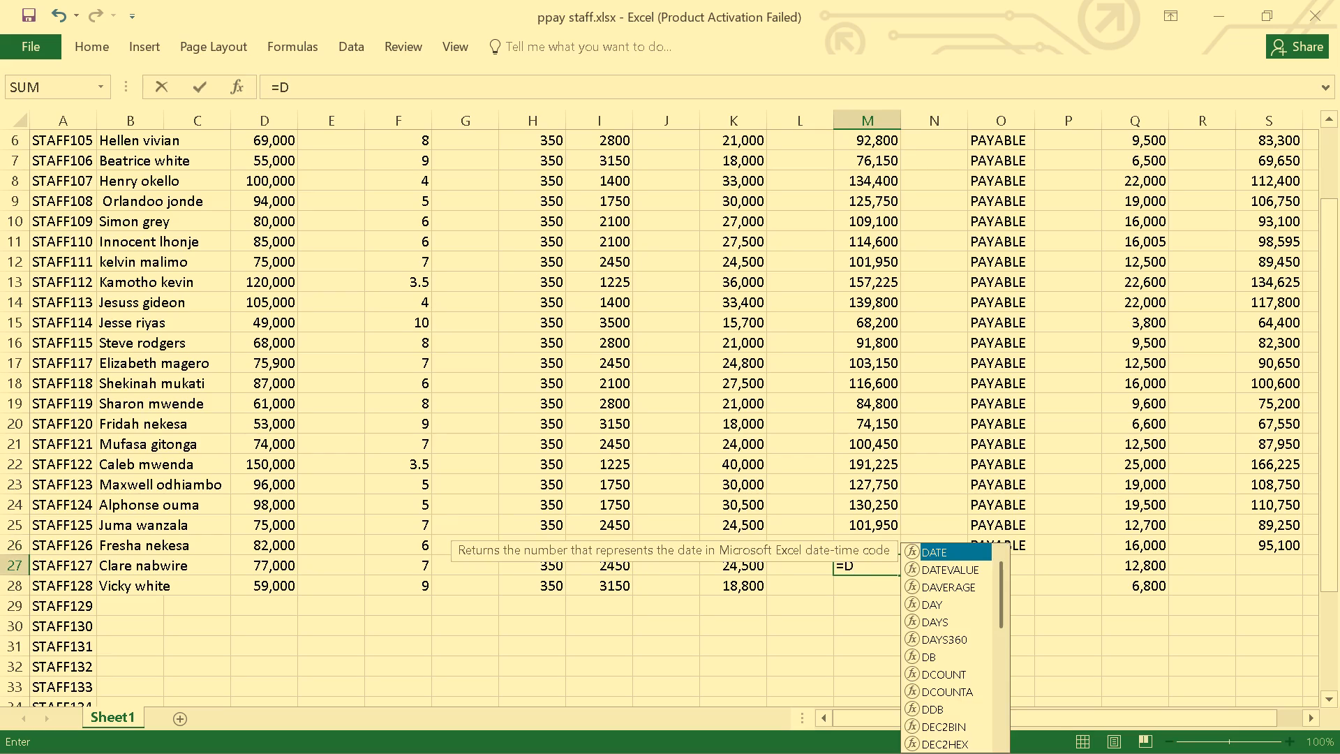
key(2)
key(7)
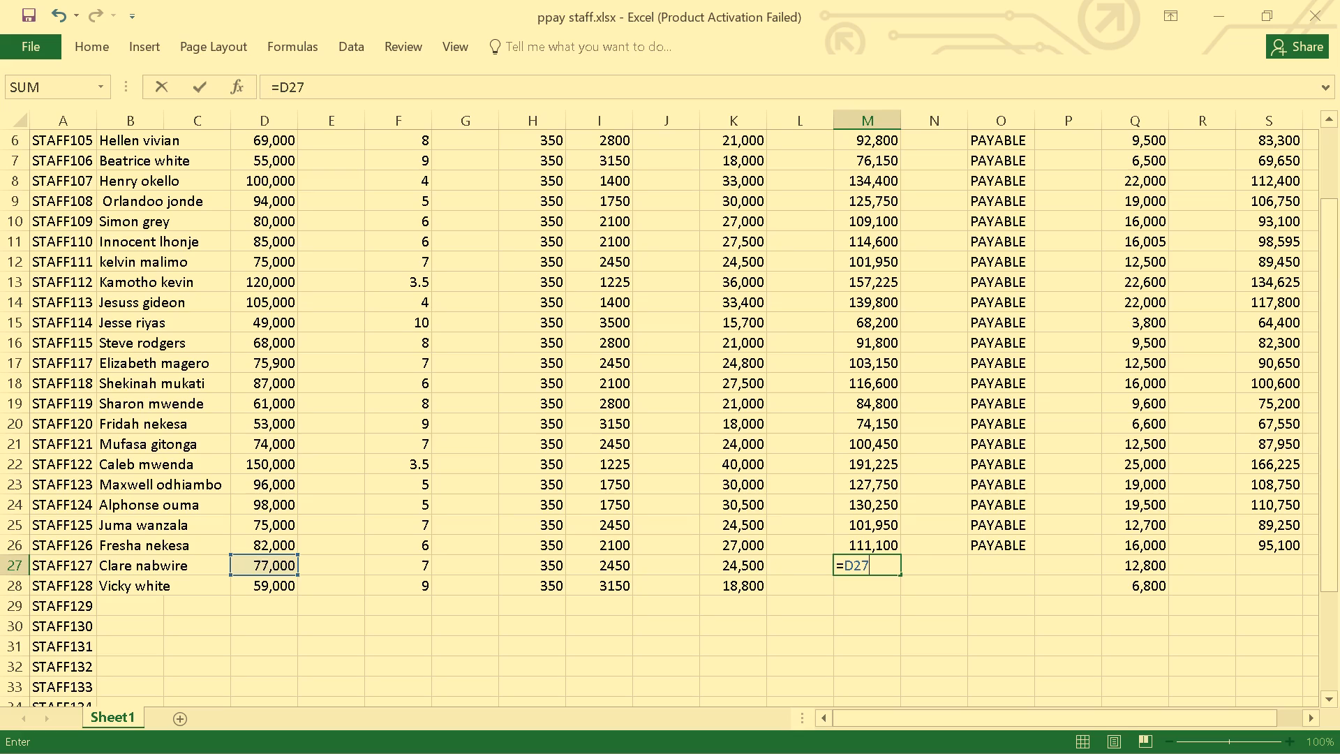
key(shift+plus)
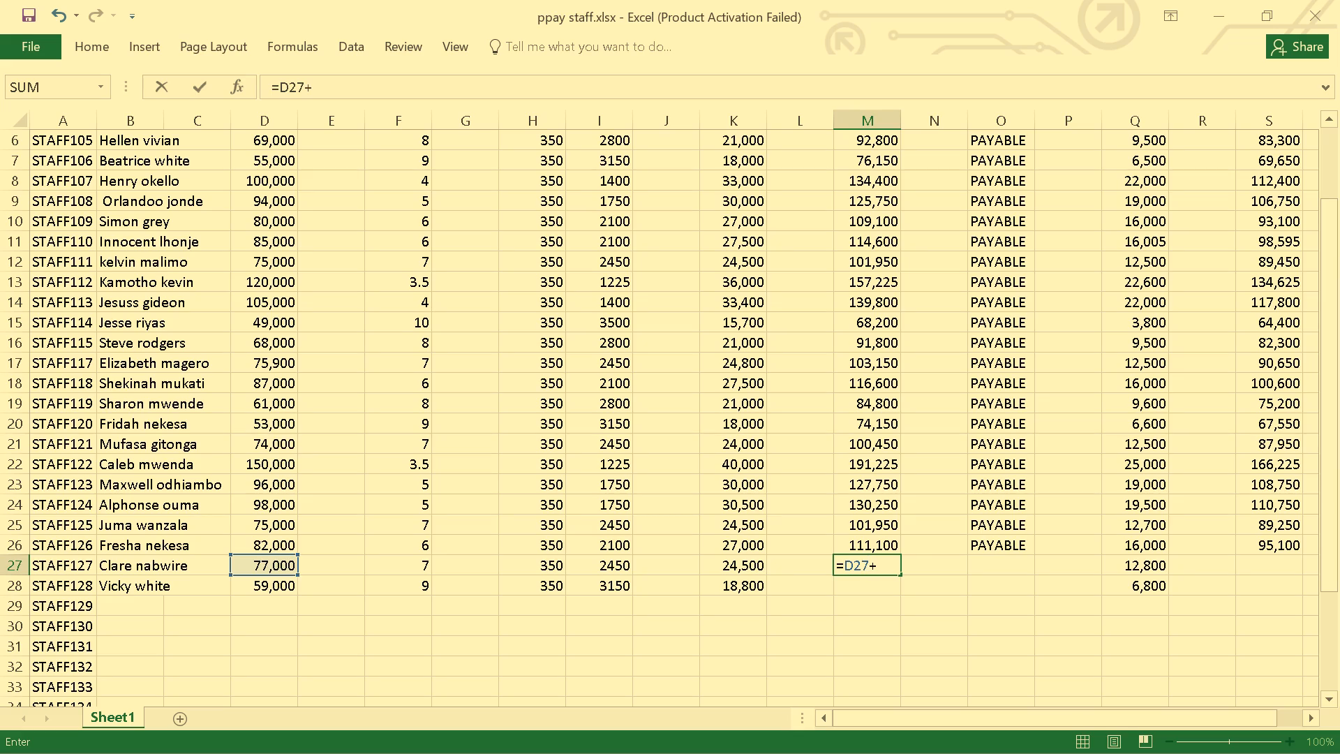
key(i)
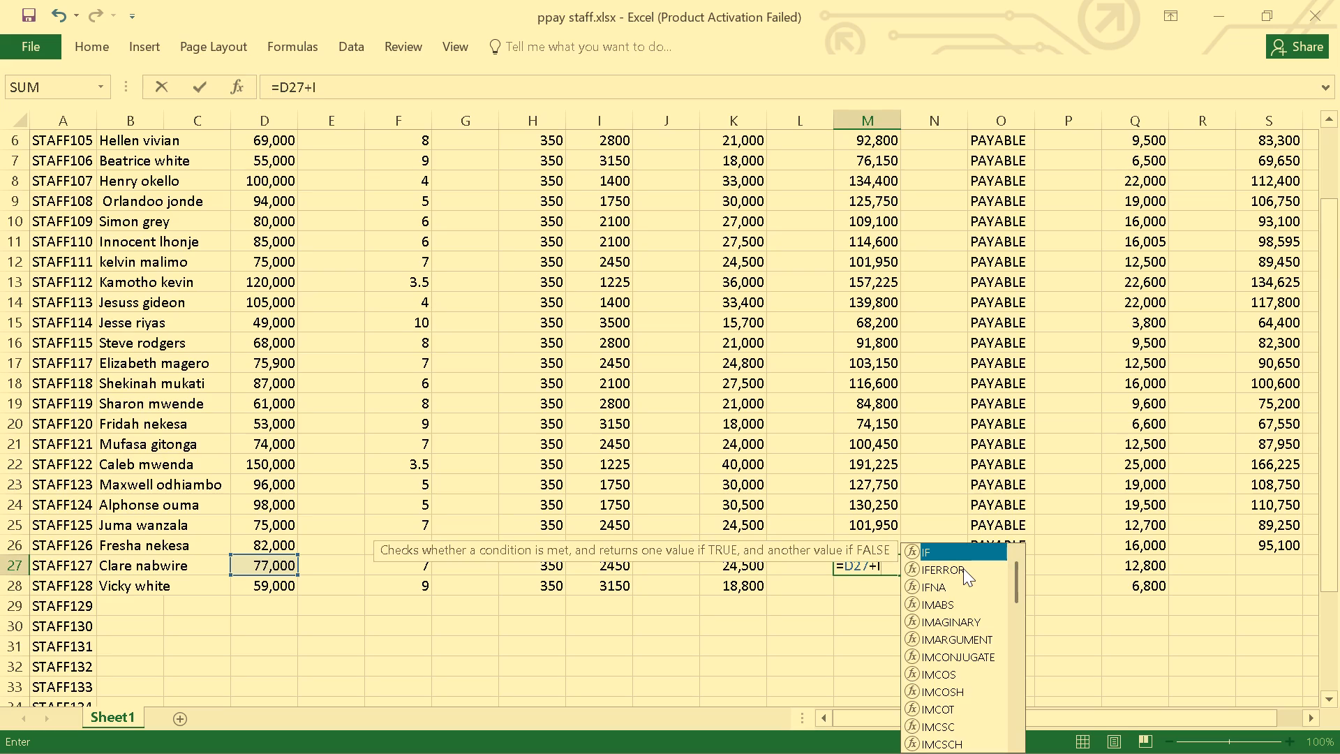
key(2)
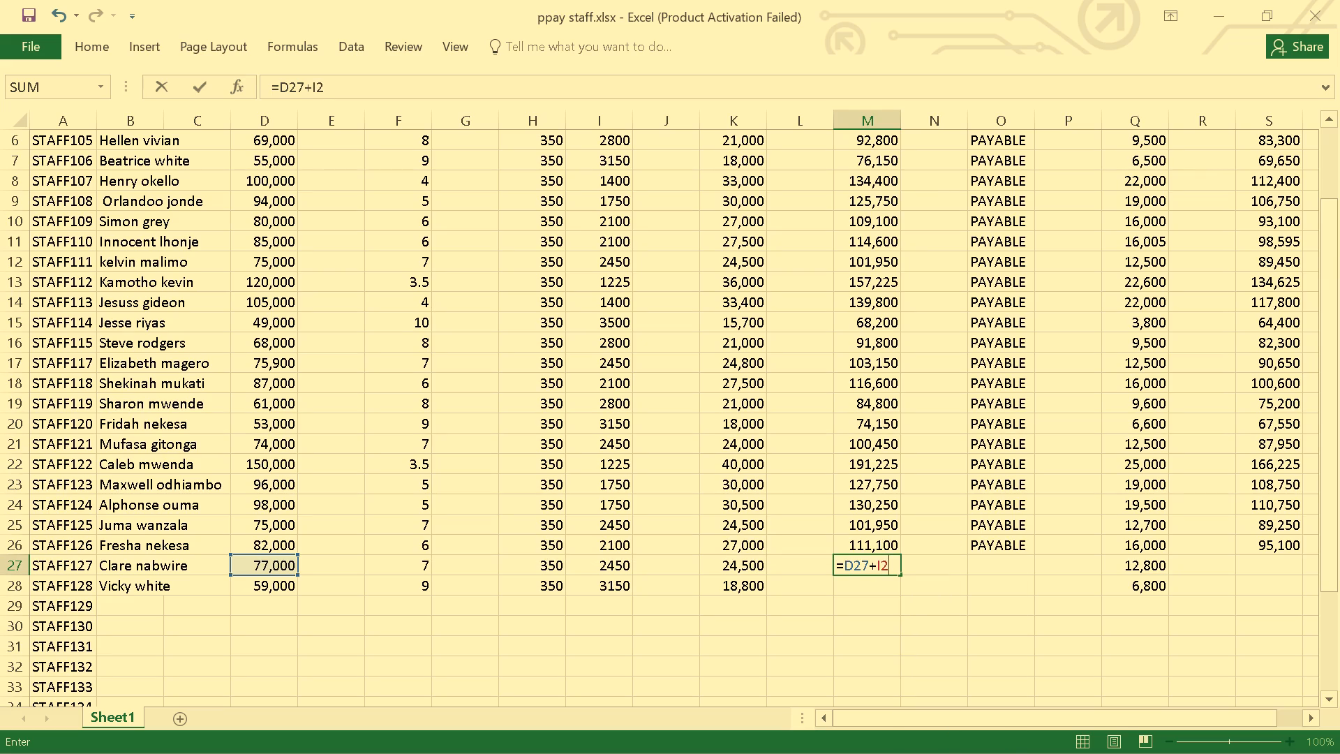
key(7)
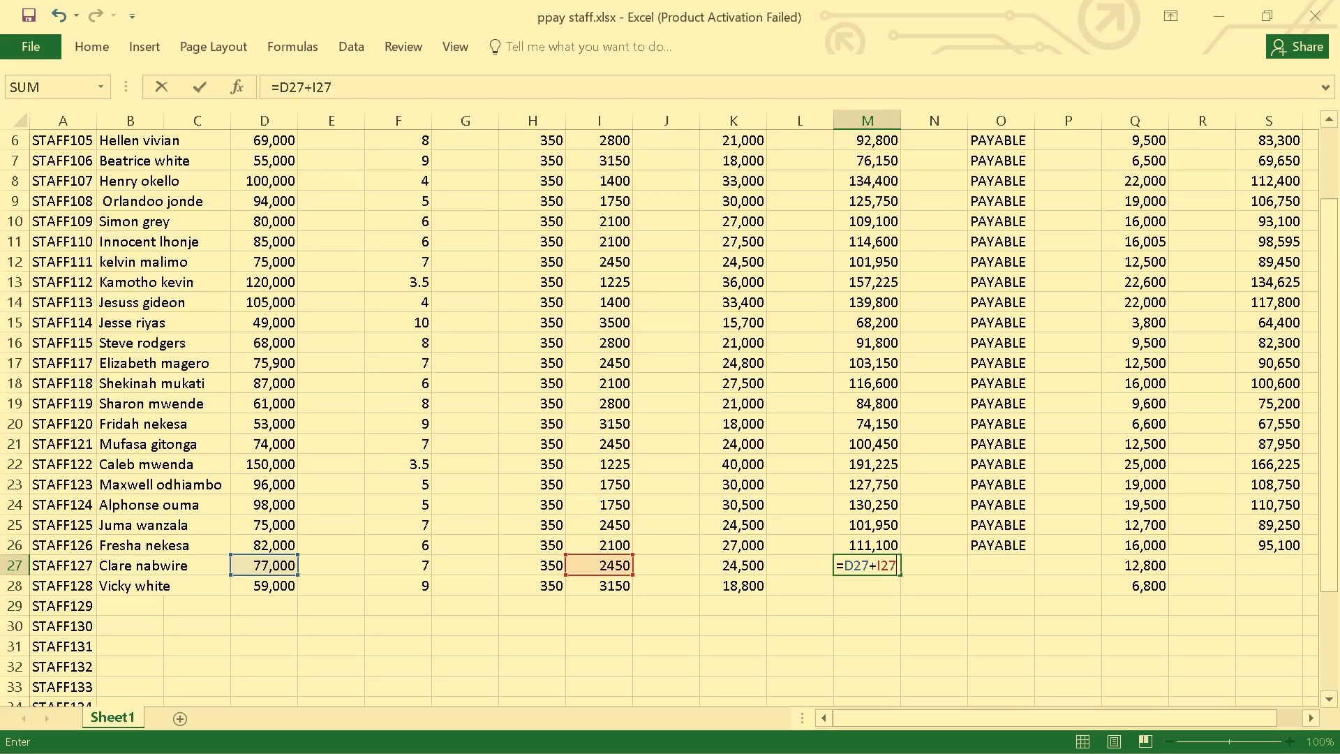
key(shift+plus)
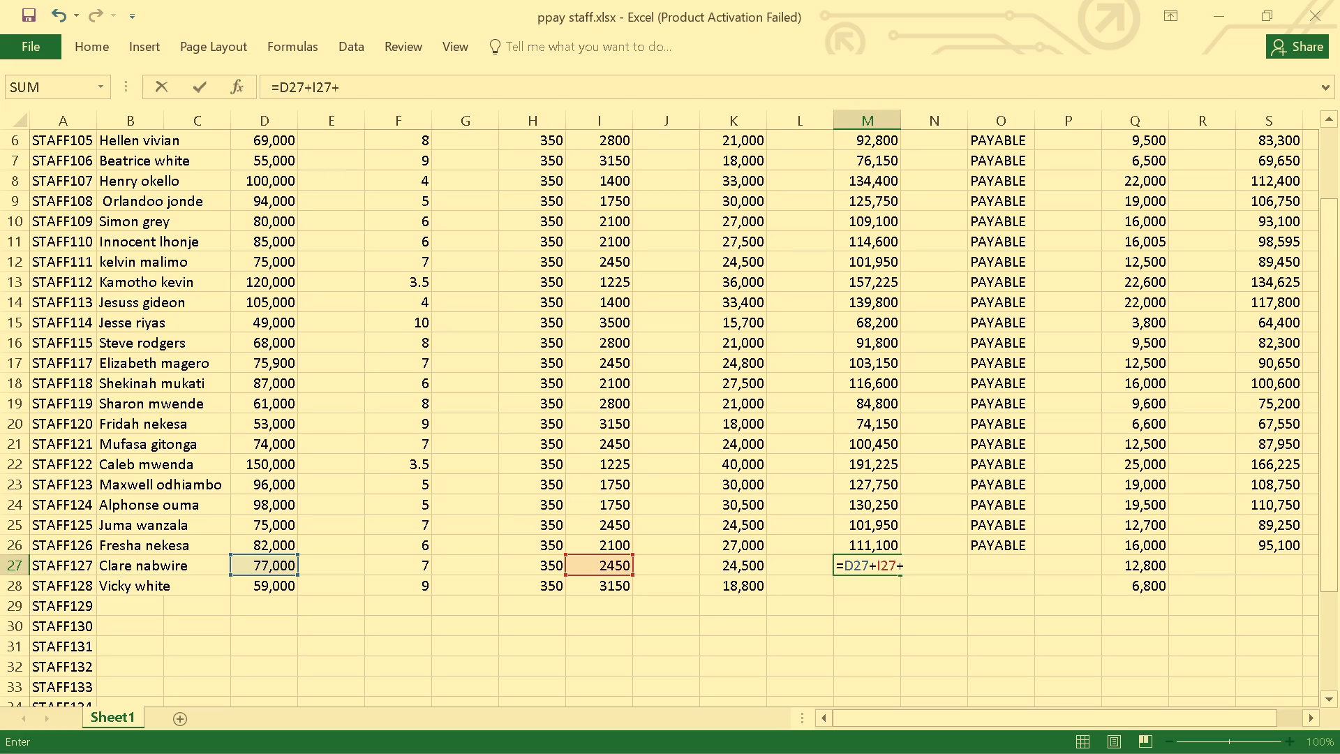
key(k)
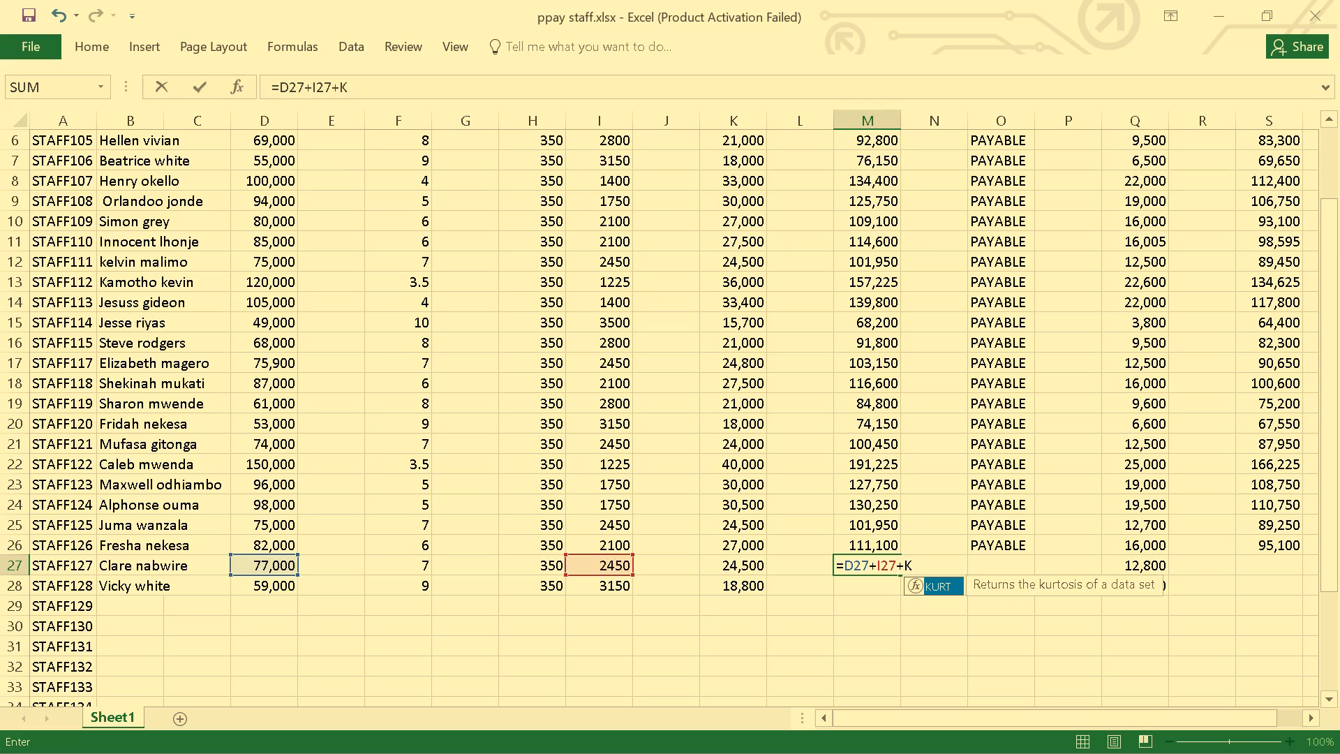
text(27)
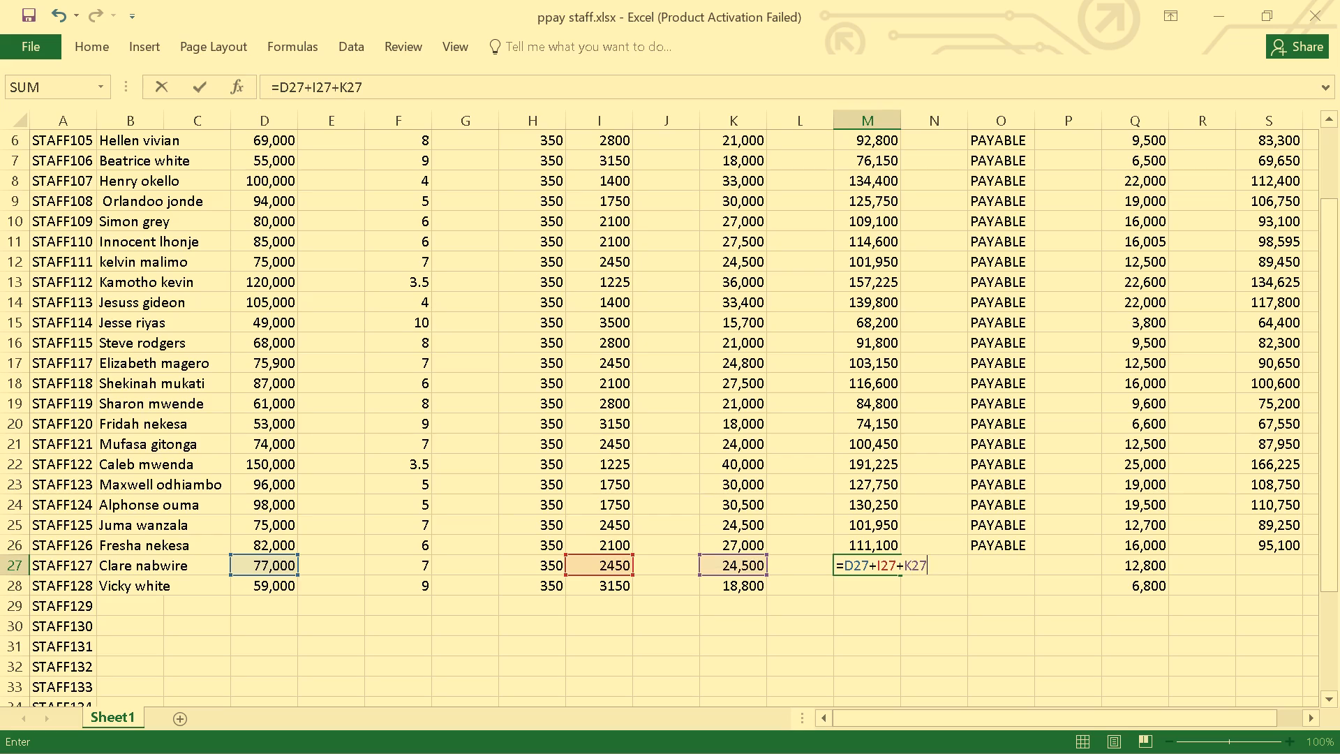
key(Return)
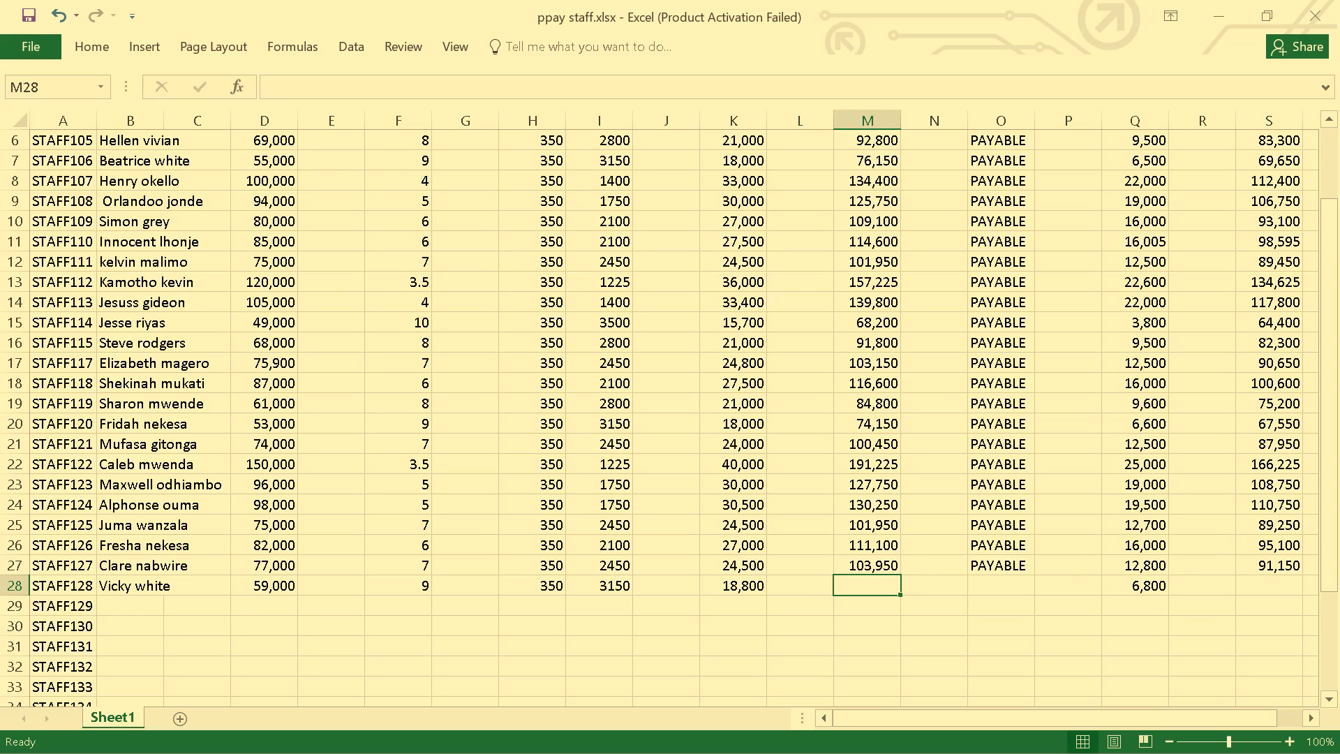
Select the empty name cell B29 for STAFF129.
scroll(963, 568, down, 3)
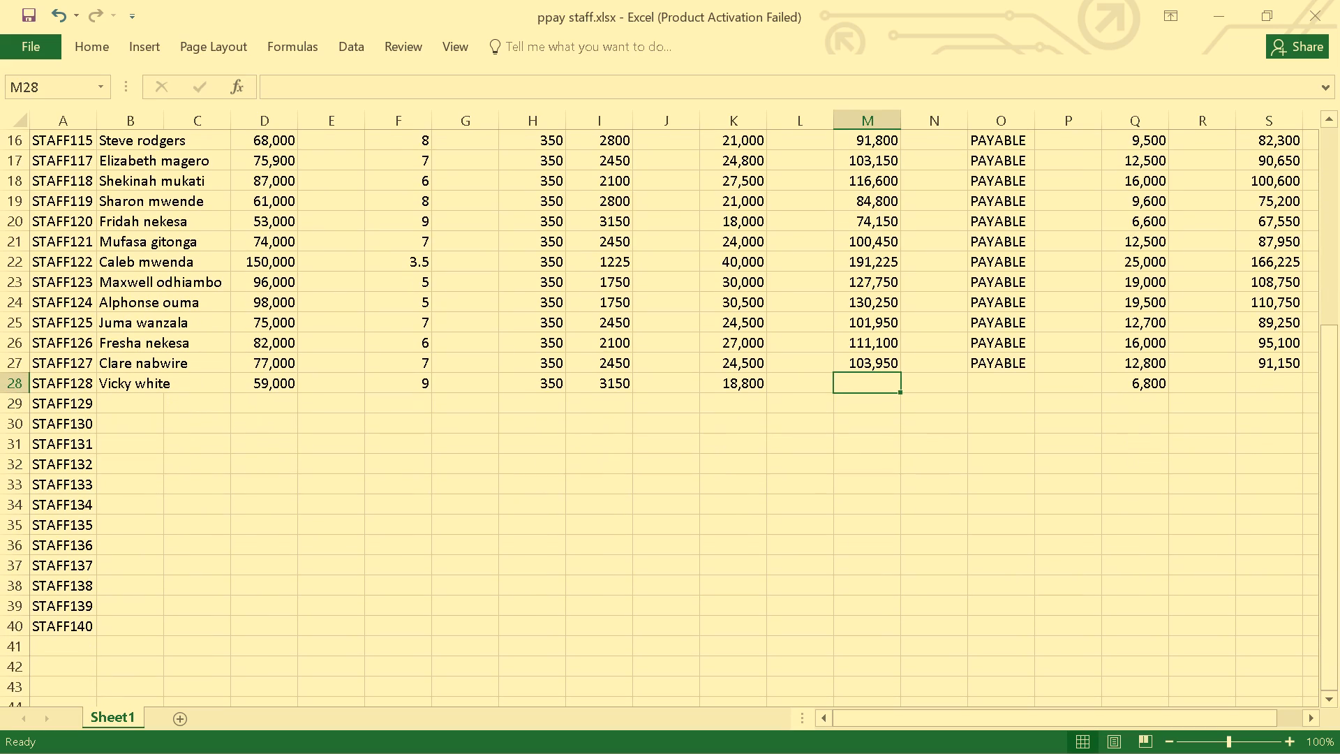
click(131, 411)
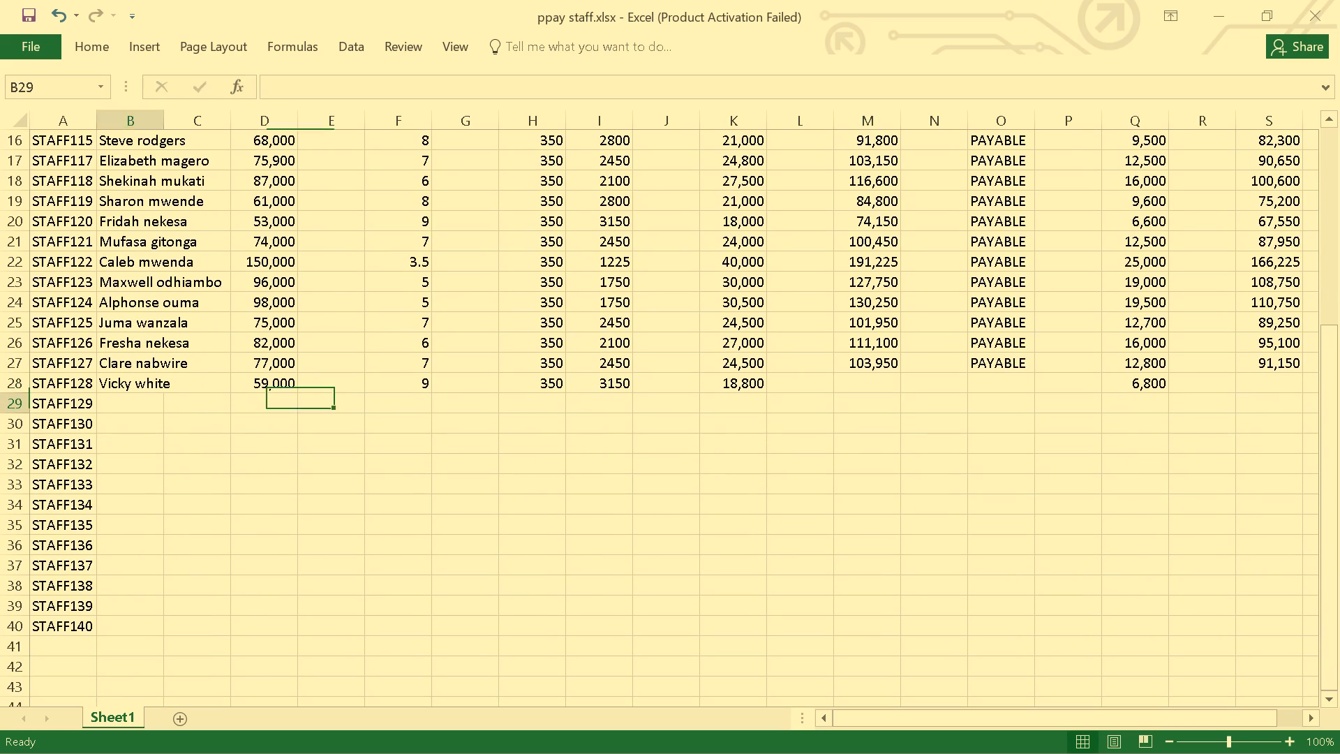
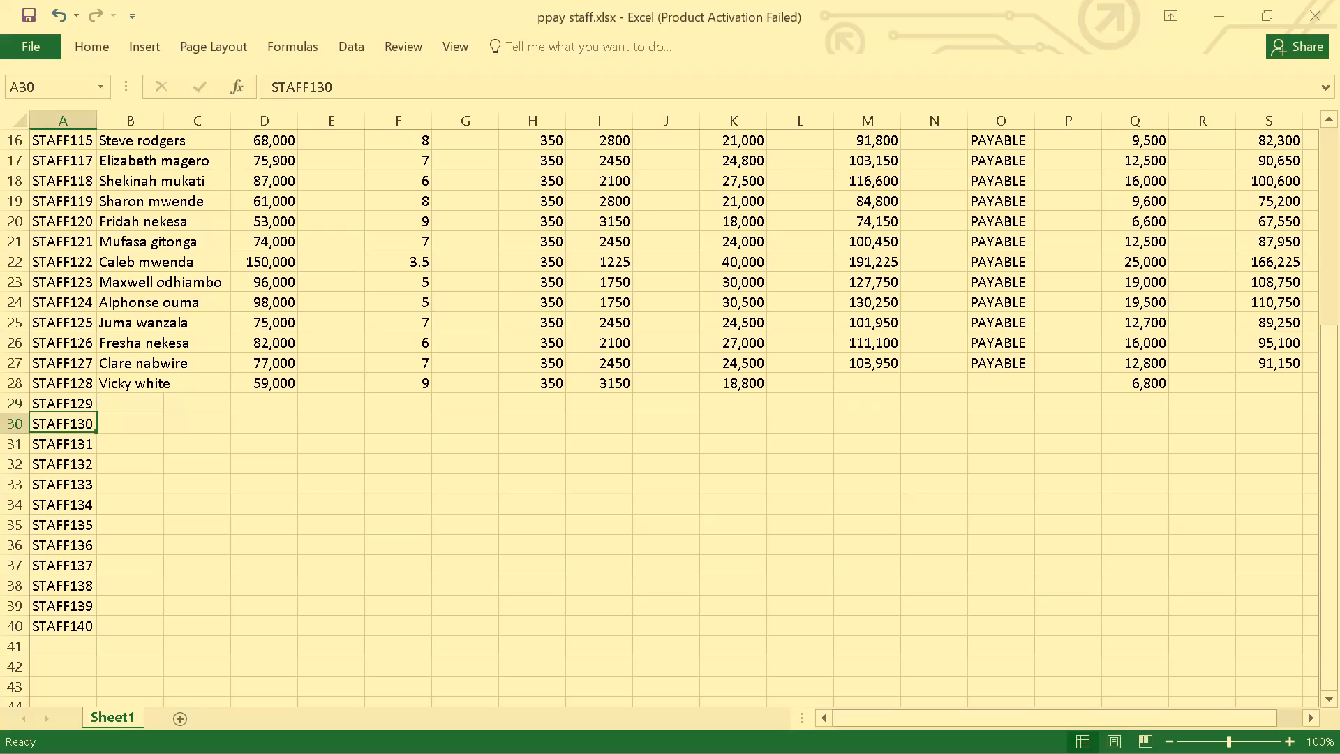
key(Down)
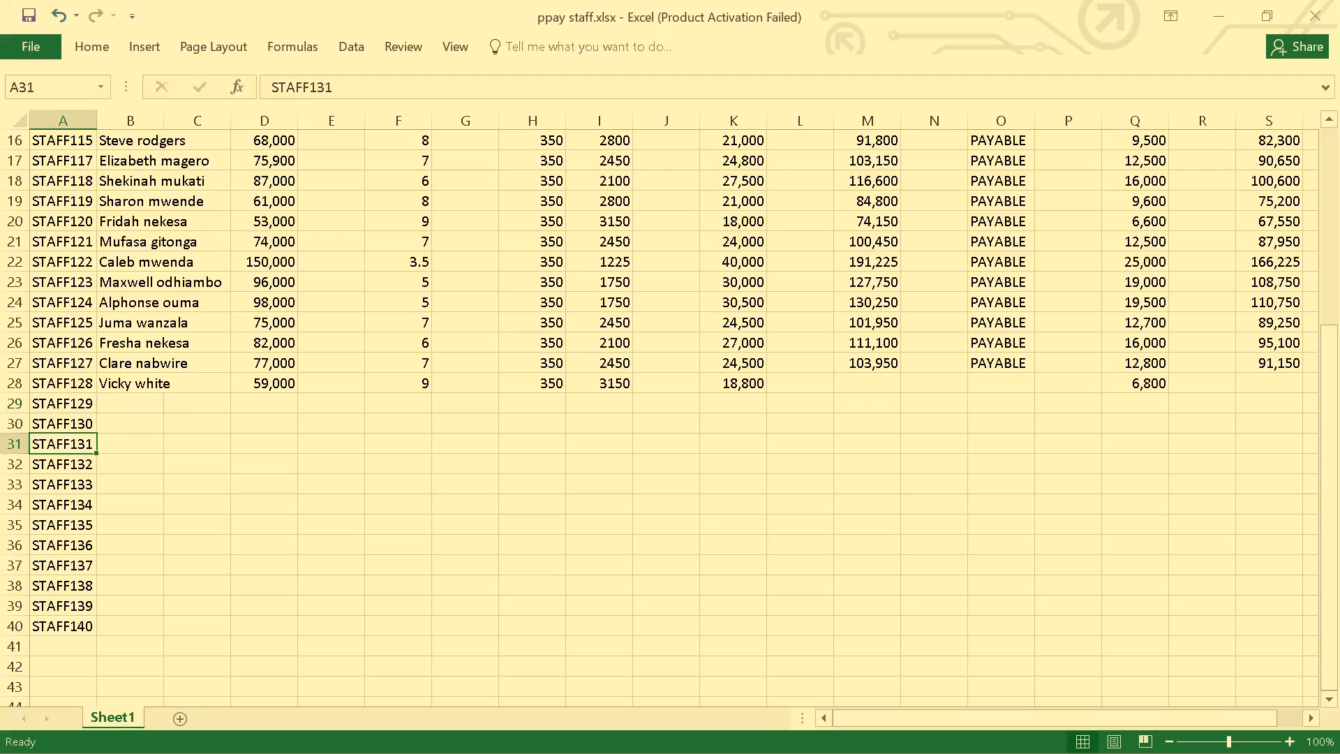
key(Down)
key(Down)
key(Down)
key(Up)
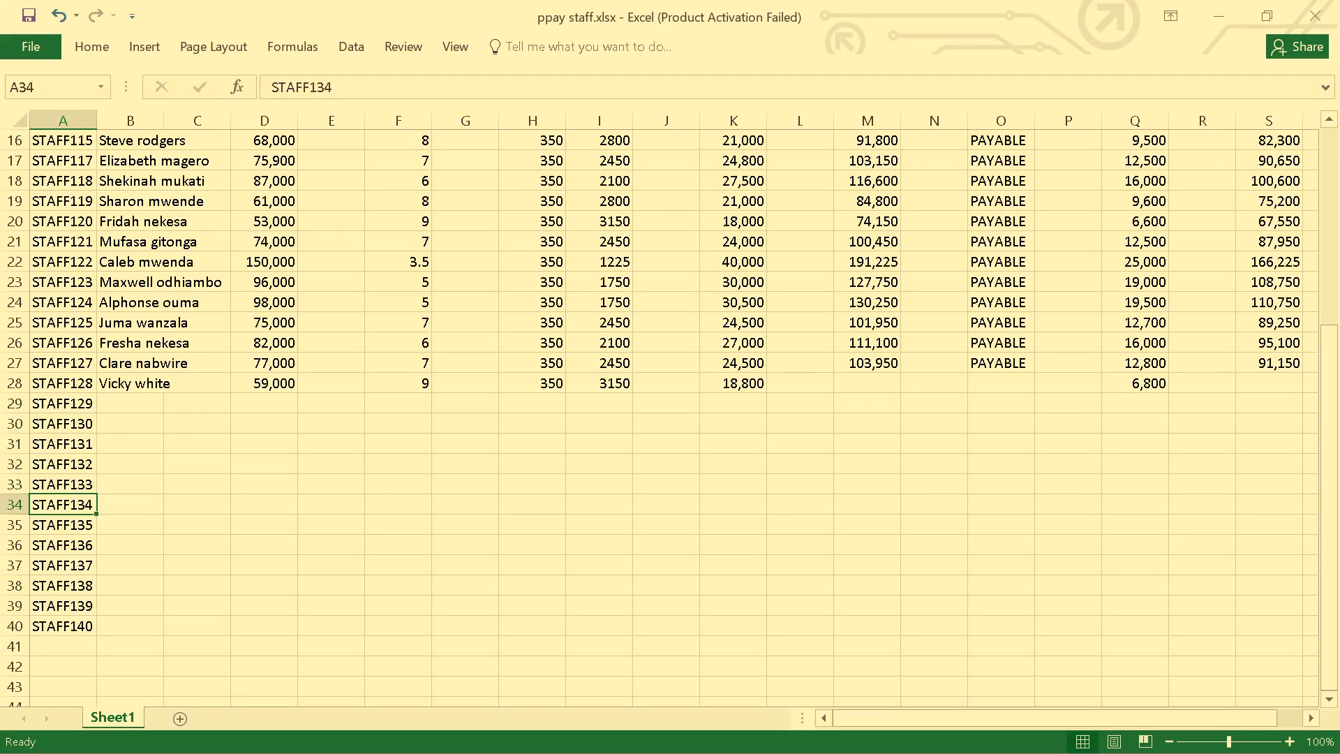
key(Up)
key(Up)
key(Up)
Enter the staff member's full name for STAFF129 in cell B29.
key(Up)
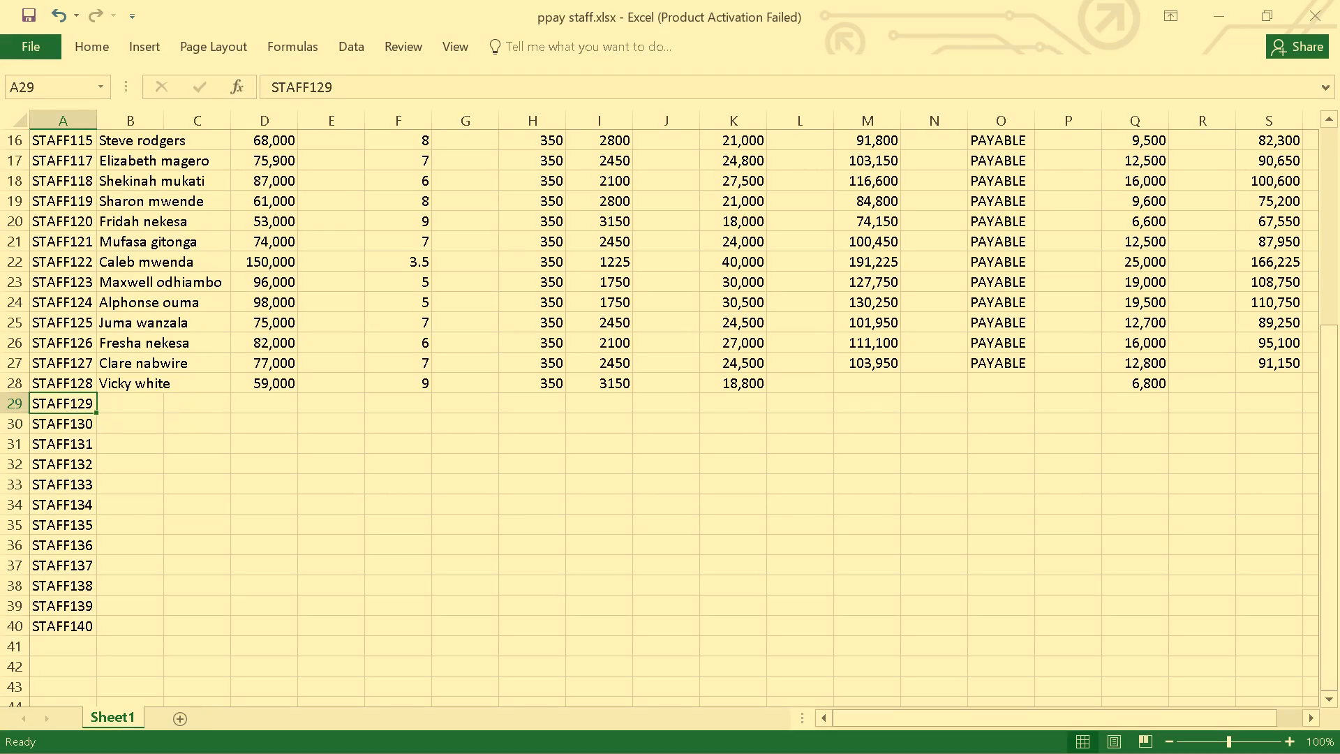
key(Right)
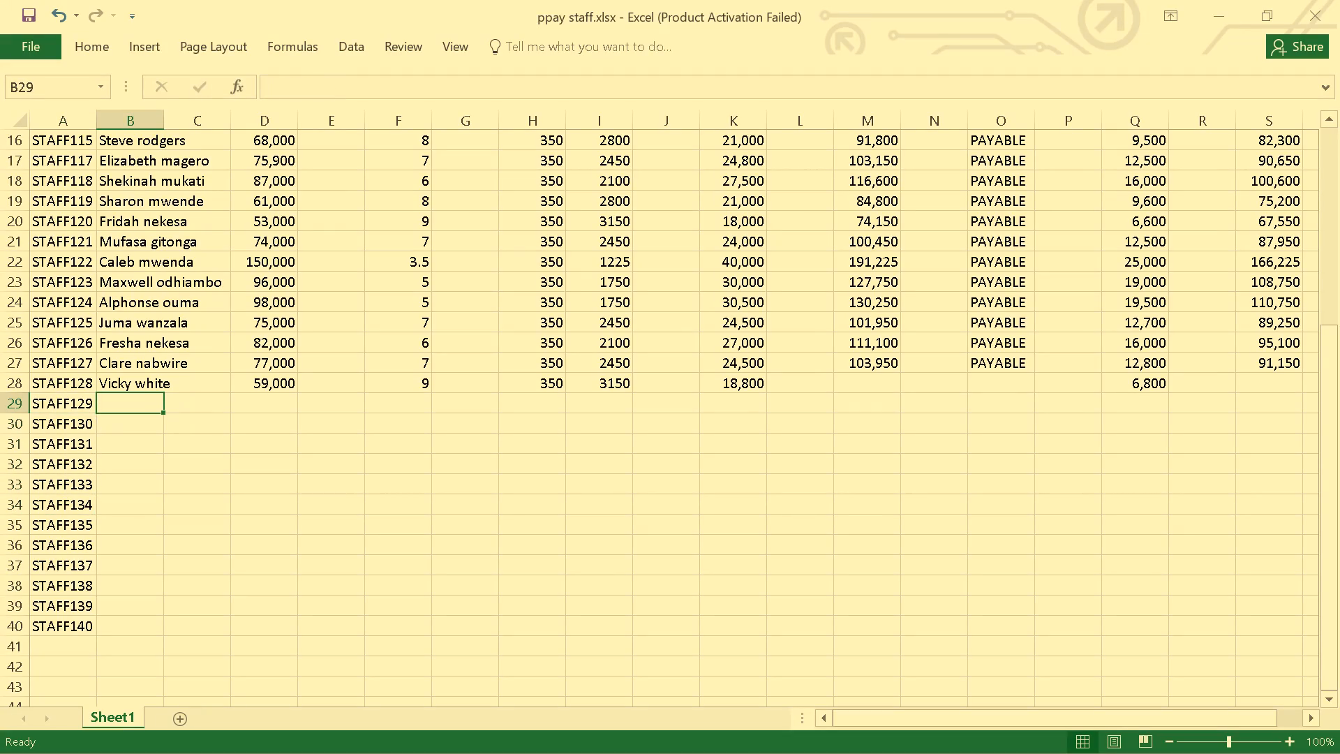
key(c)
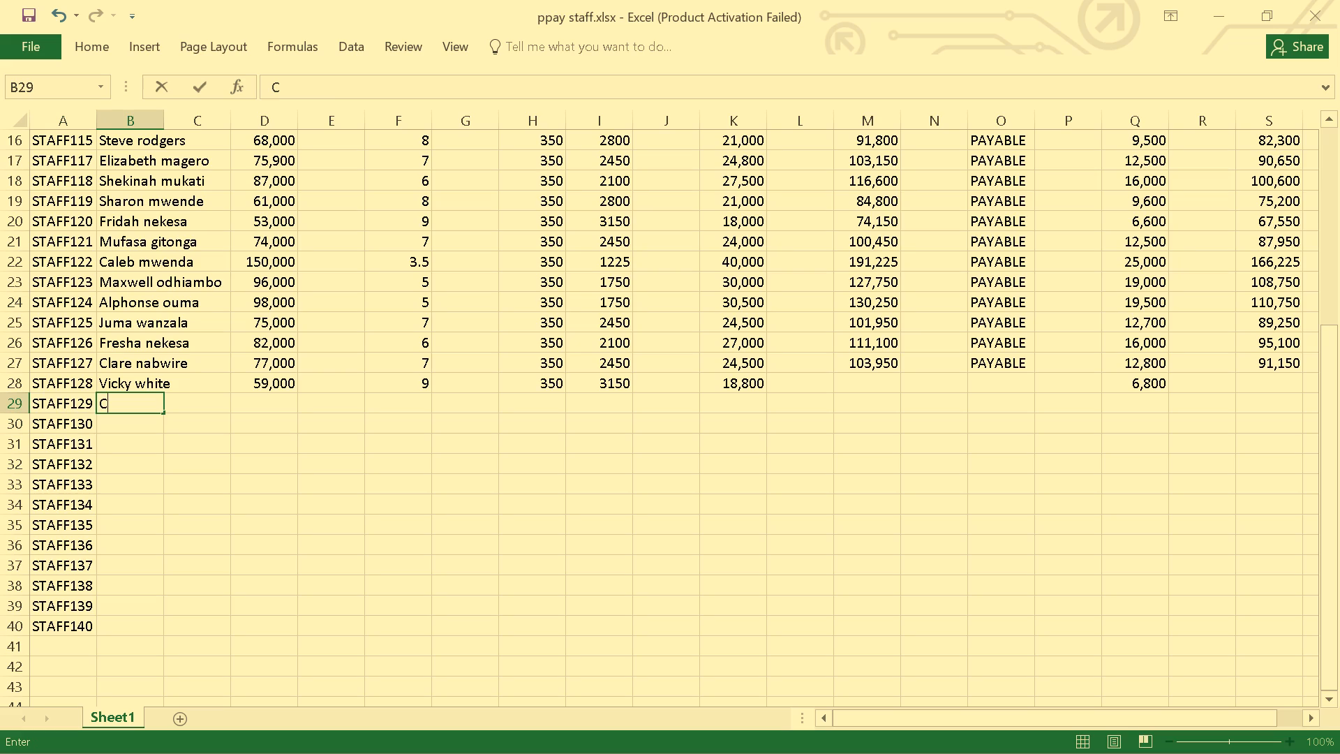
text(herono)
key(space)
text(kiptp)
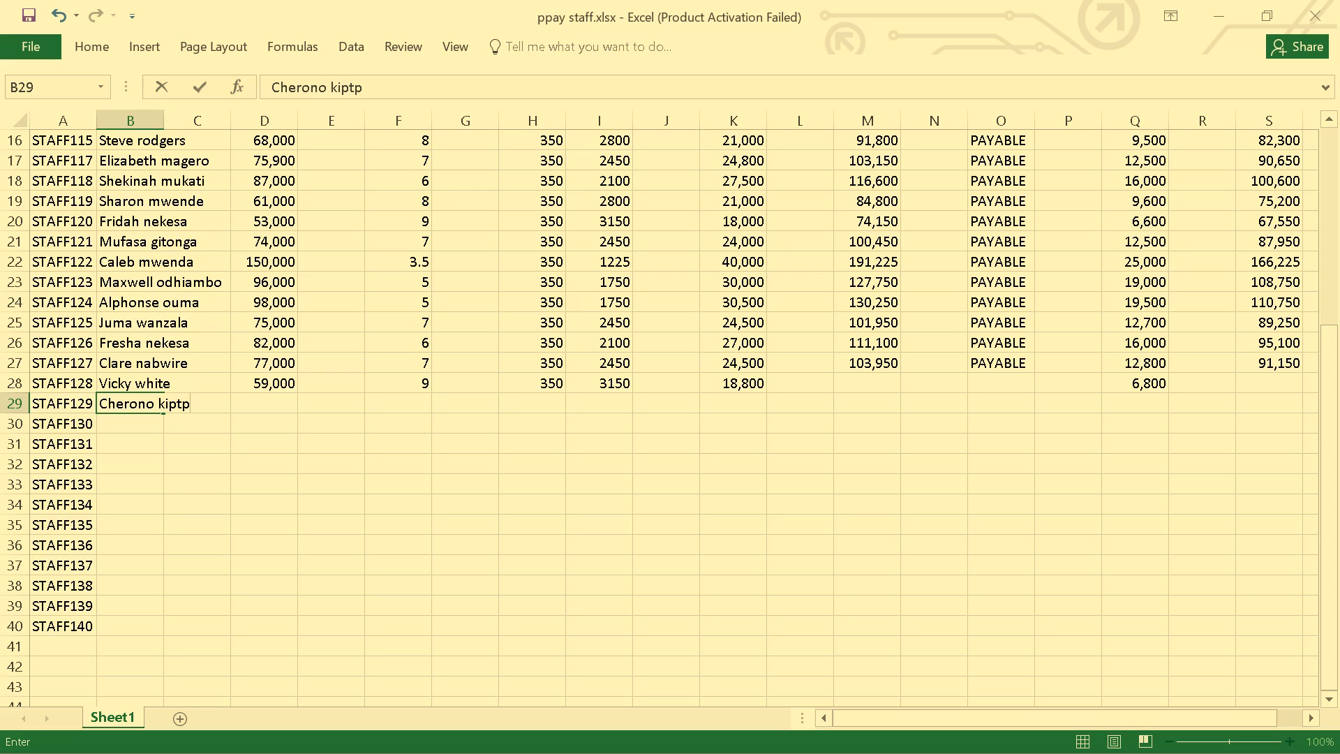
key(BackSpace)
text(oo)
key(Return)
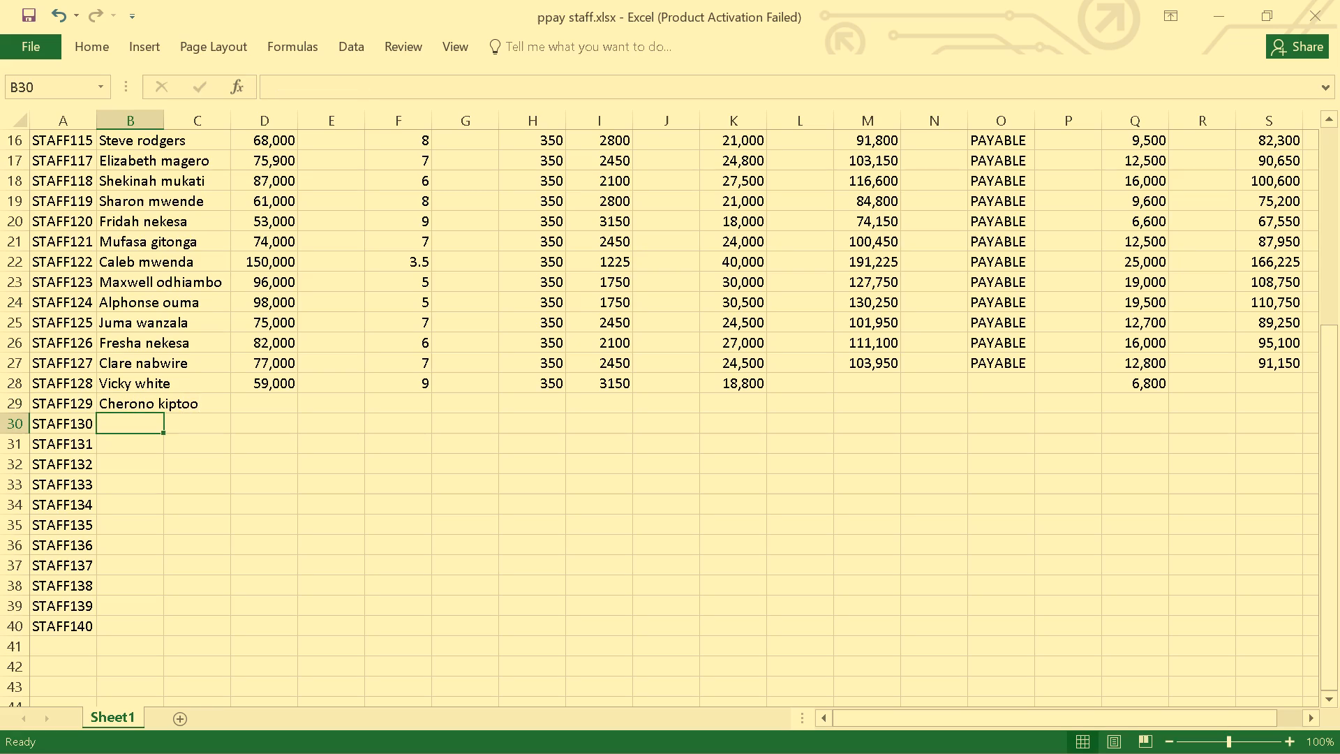
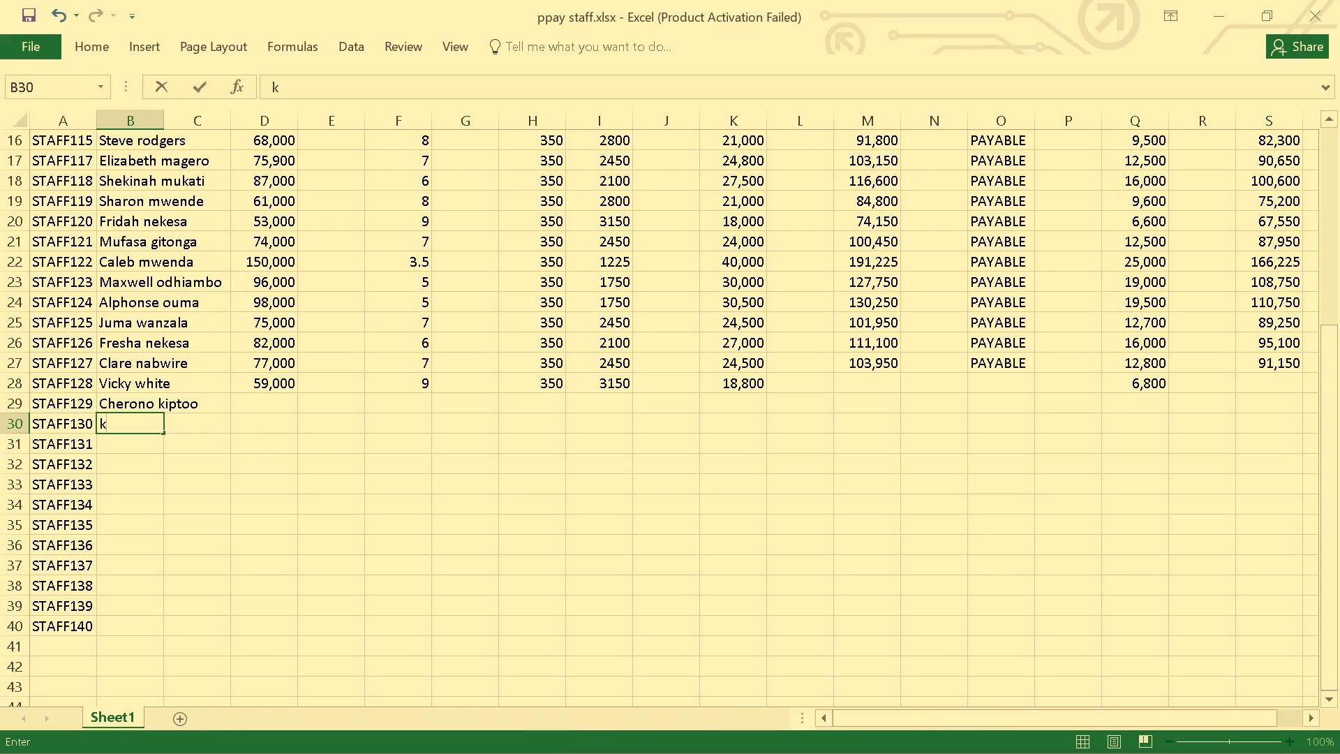
Enter the staff member's name for STAFF130 in cell B30.
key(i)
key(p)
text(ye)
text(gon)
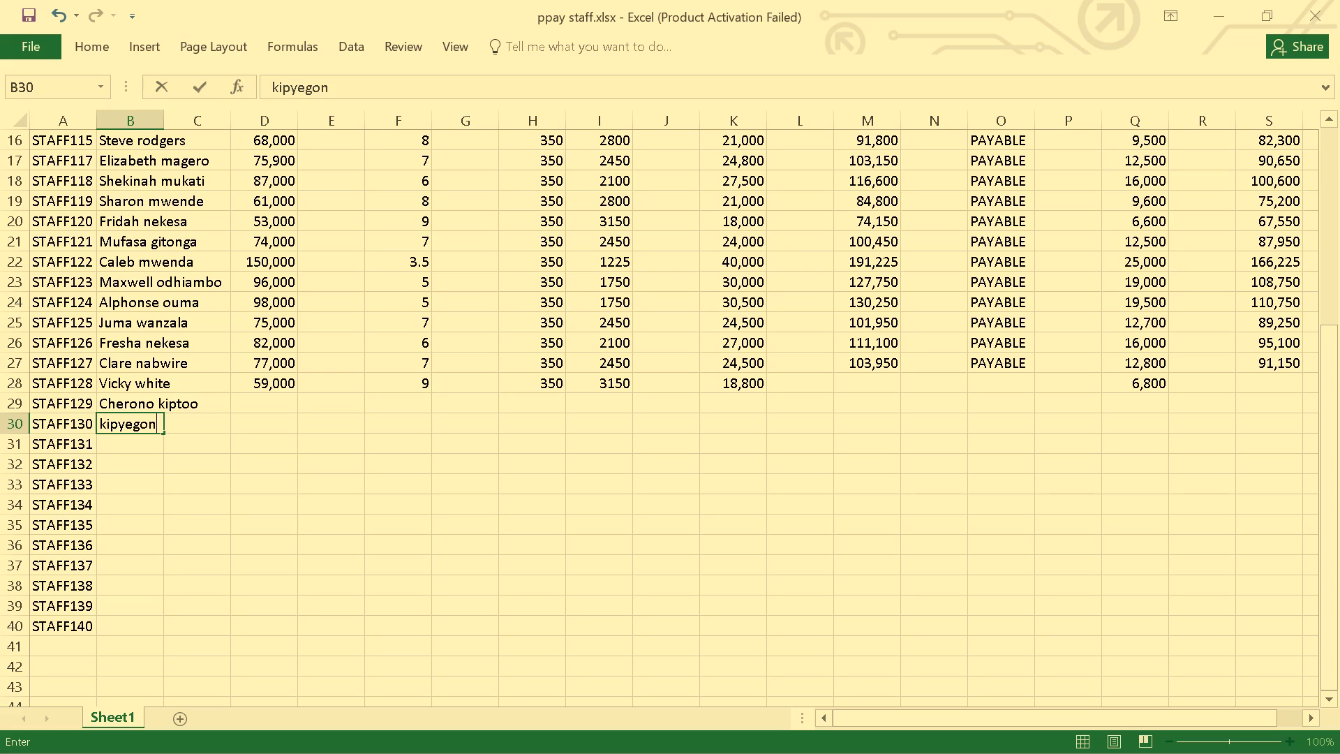
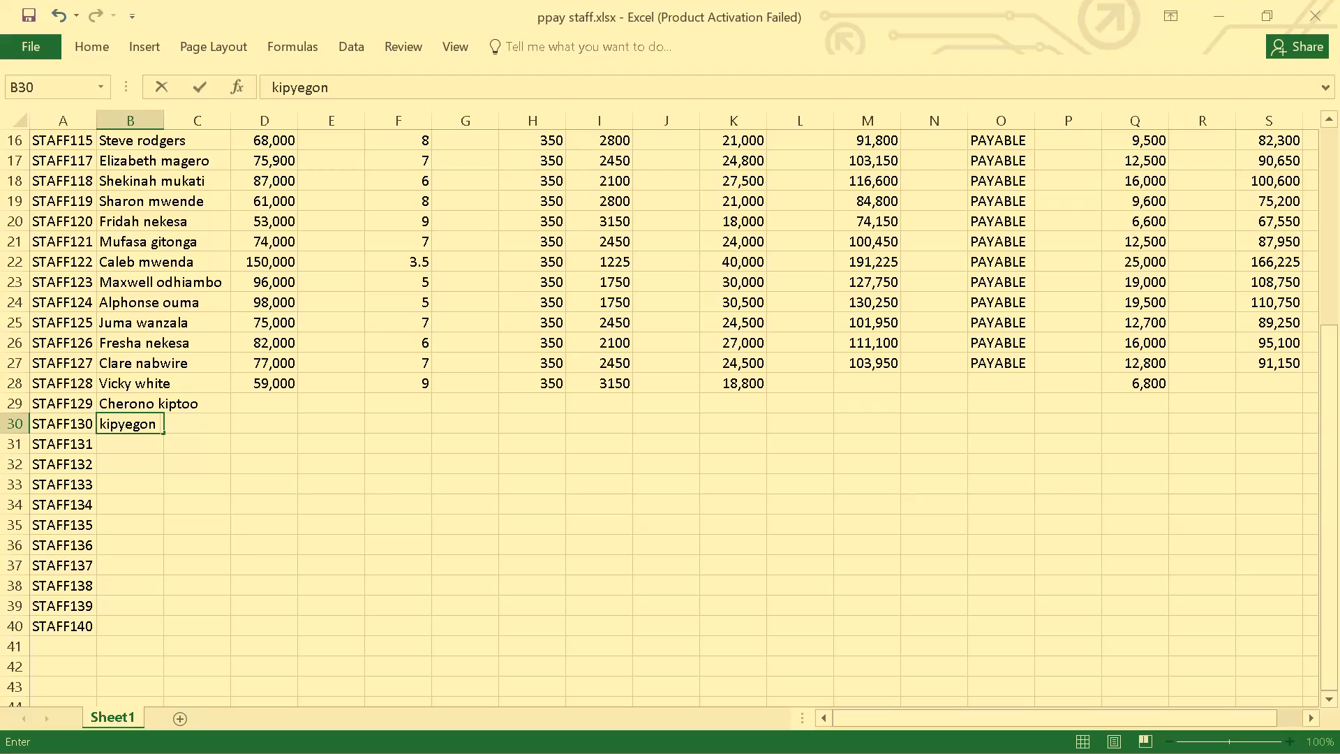
Finish entering the staff member's name for STAFF130 in cell B30 by adding the second name.
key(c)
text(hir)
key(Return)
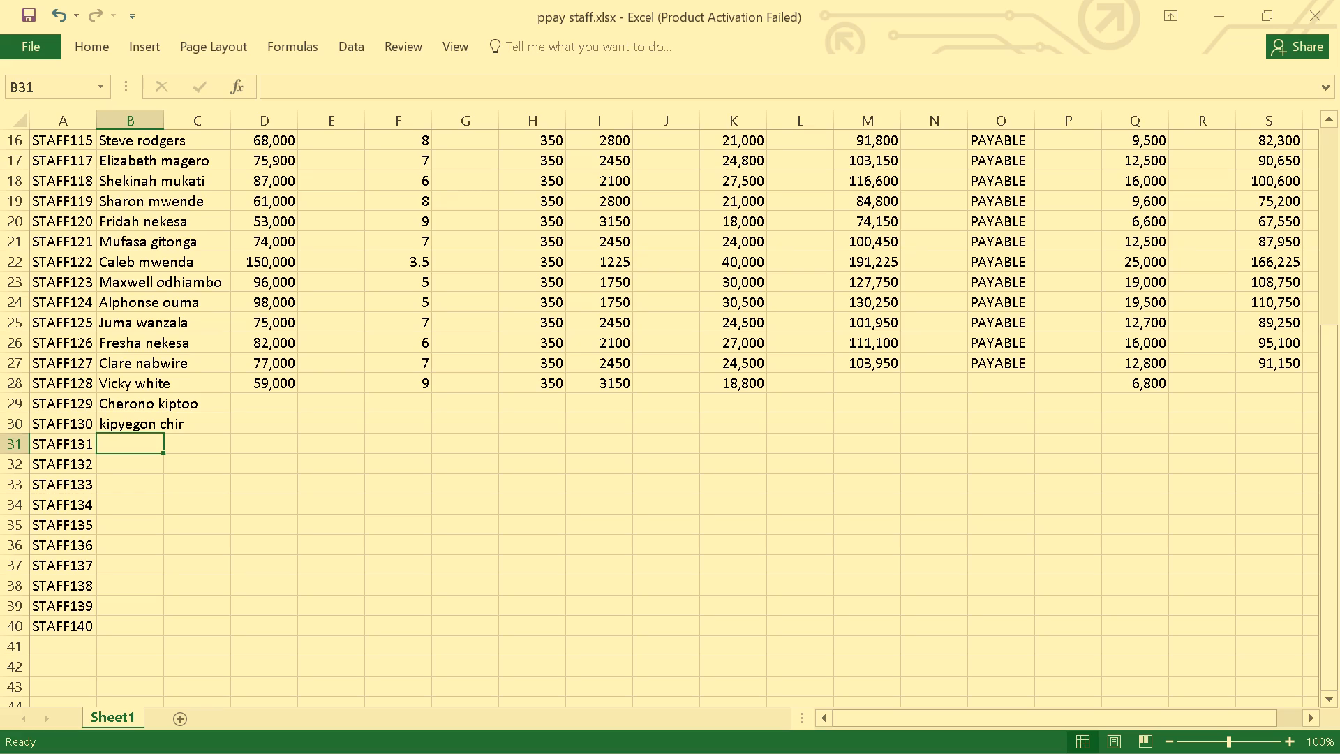
Enter the staff member's first and second name for STAFF131 in cell B31, with the first name capitalised.
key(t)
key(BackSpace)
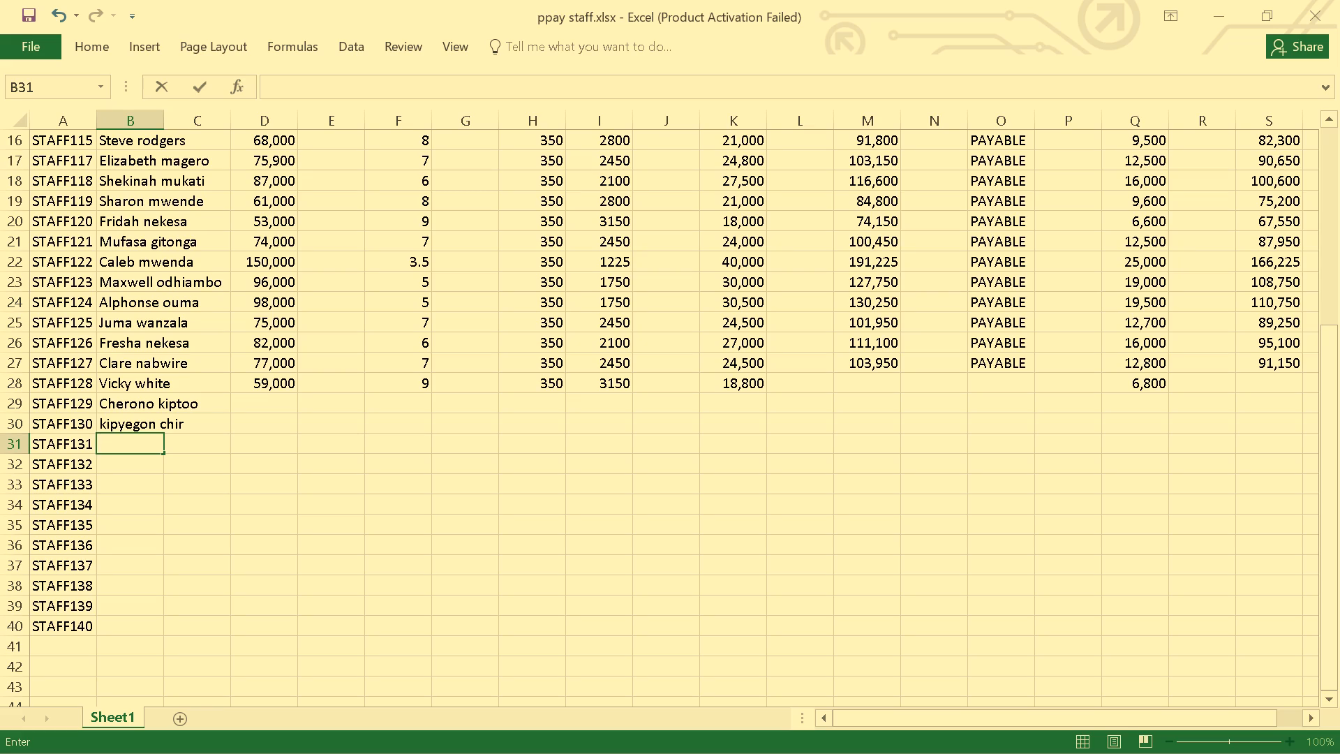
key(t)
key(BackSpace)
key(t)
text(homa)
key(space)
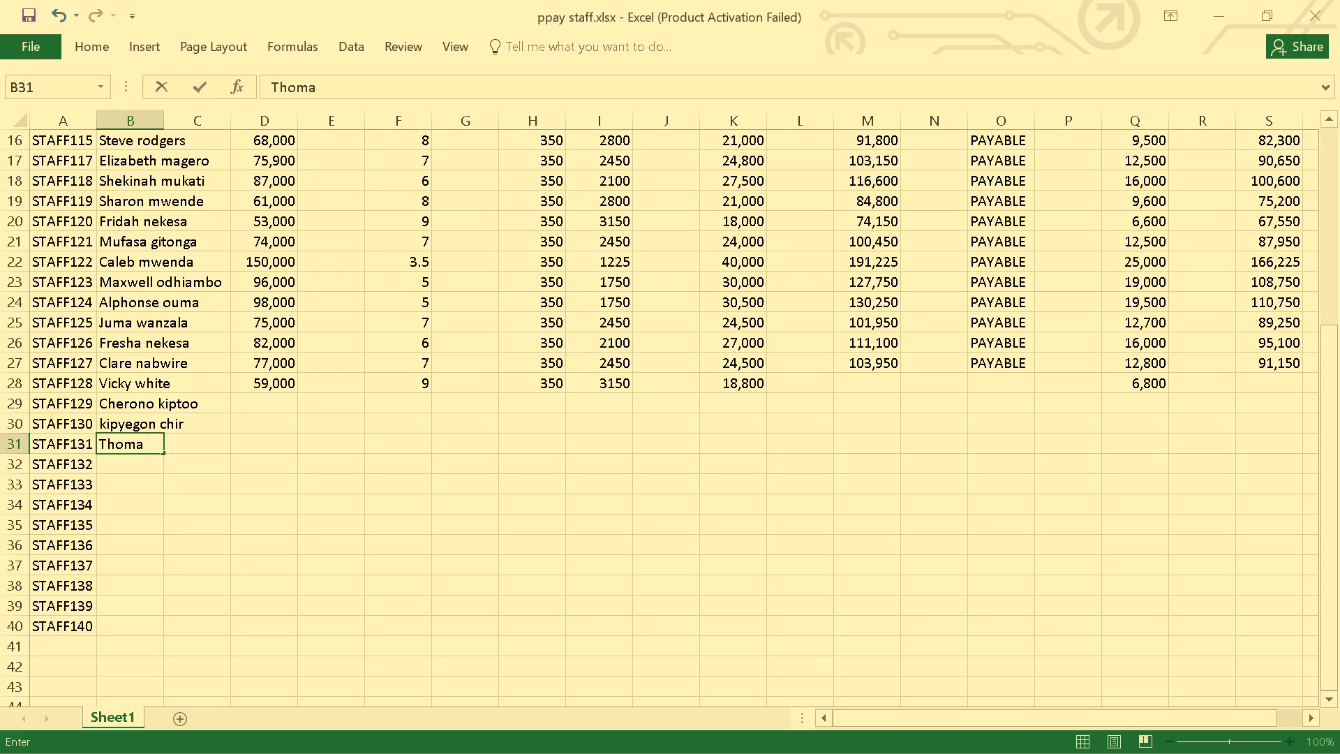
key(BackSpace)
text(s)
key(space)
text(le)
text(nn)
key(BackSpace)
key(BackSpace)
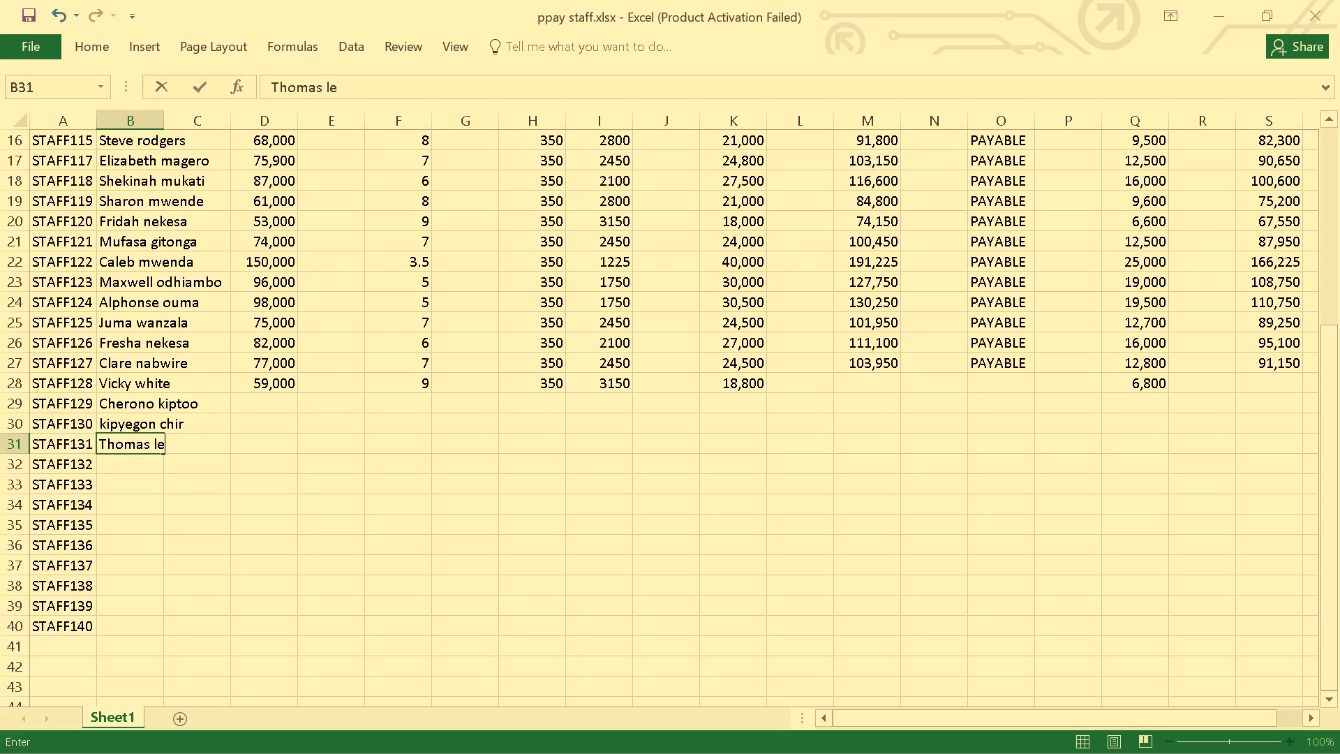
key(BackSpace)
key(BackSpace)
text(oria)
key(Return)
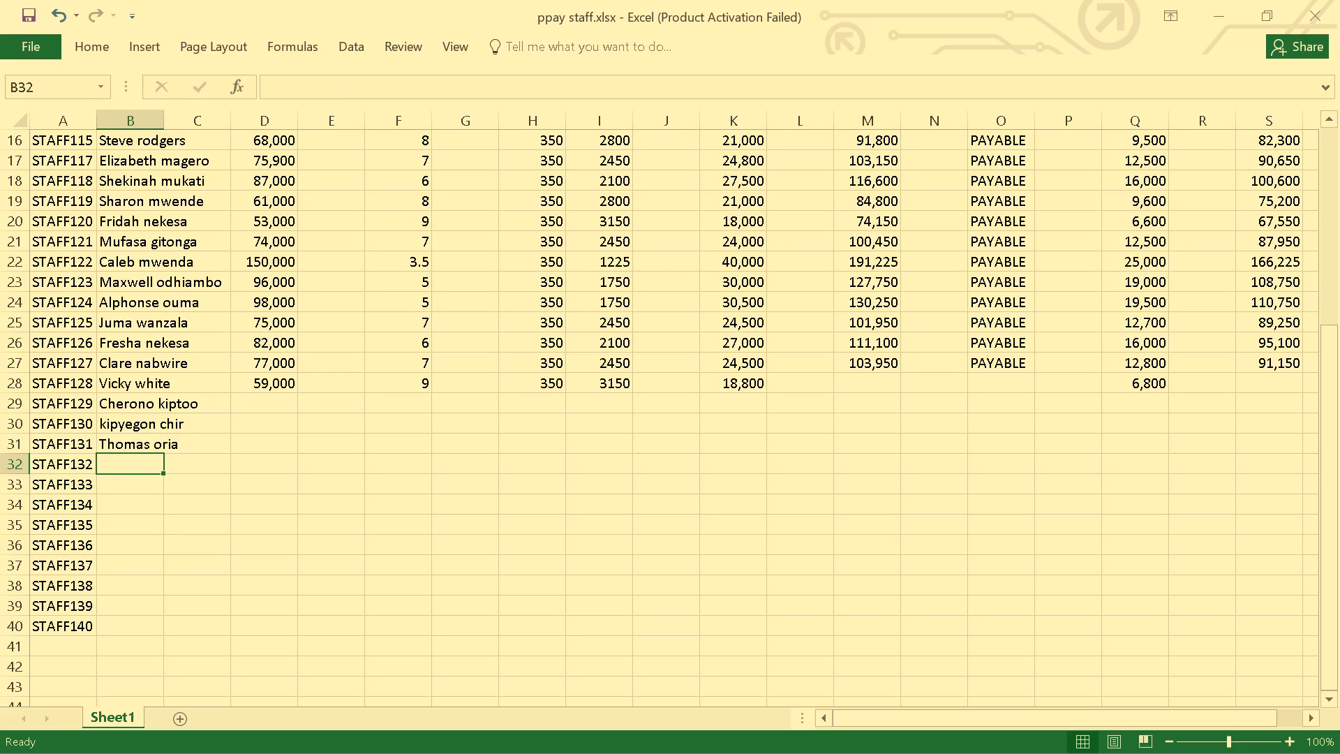
Enter the staff member's first and second name for STAFF132 in cell B32, all in lowercase.
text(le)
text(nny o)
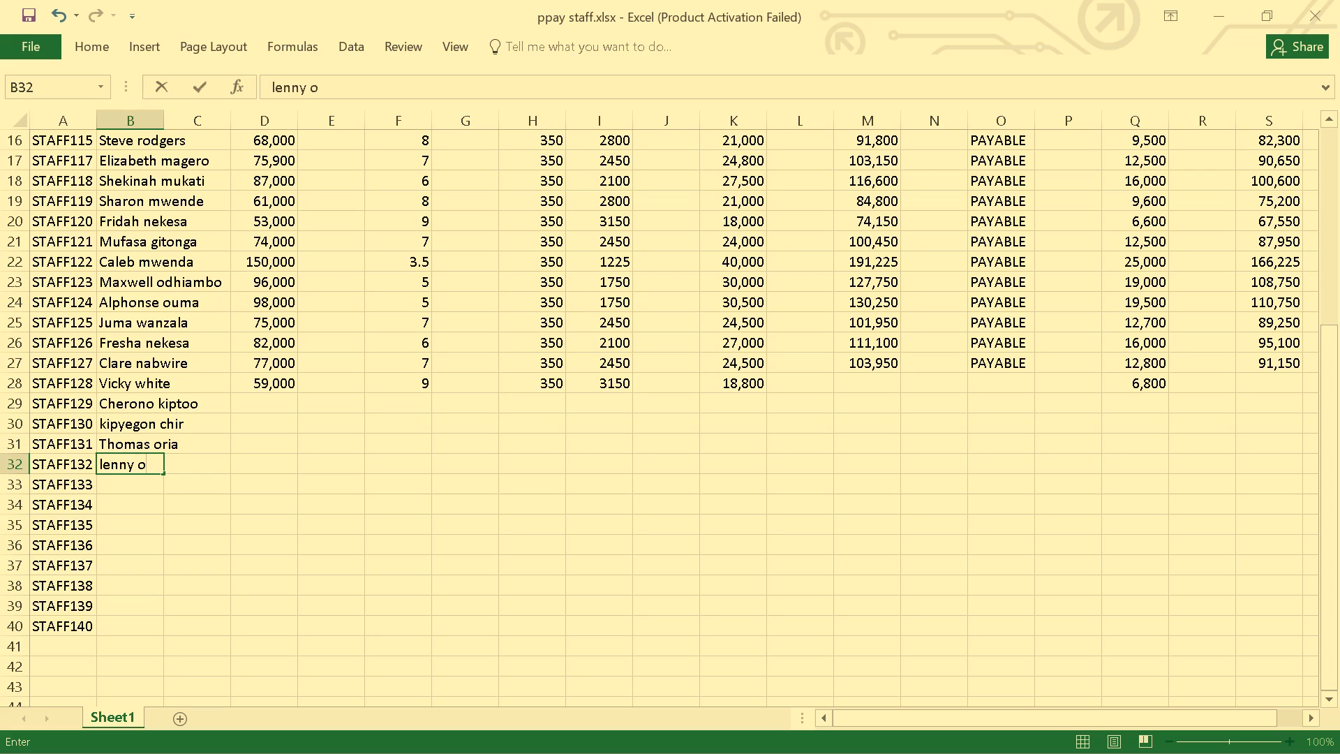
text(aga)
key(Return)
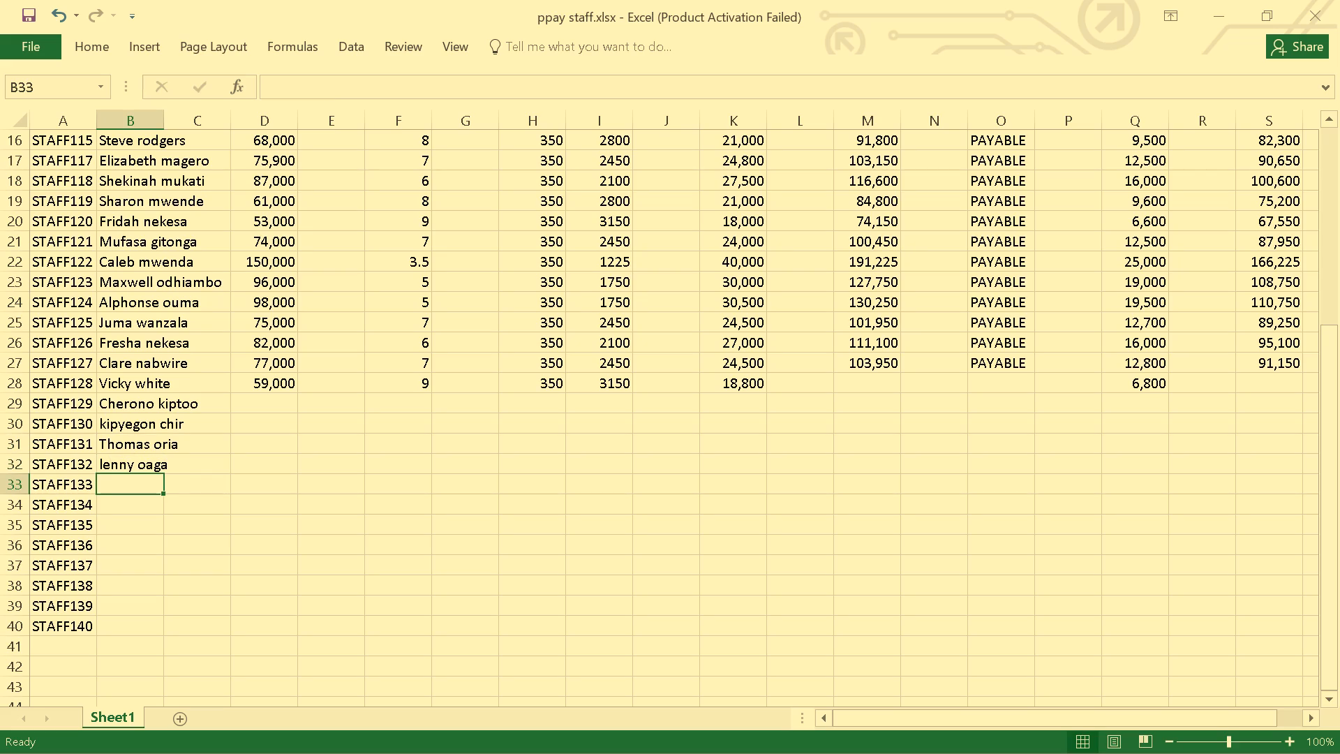
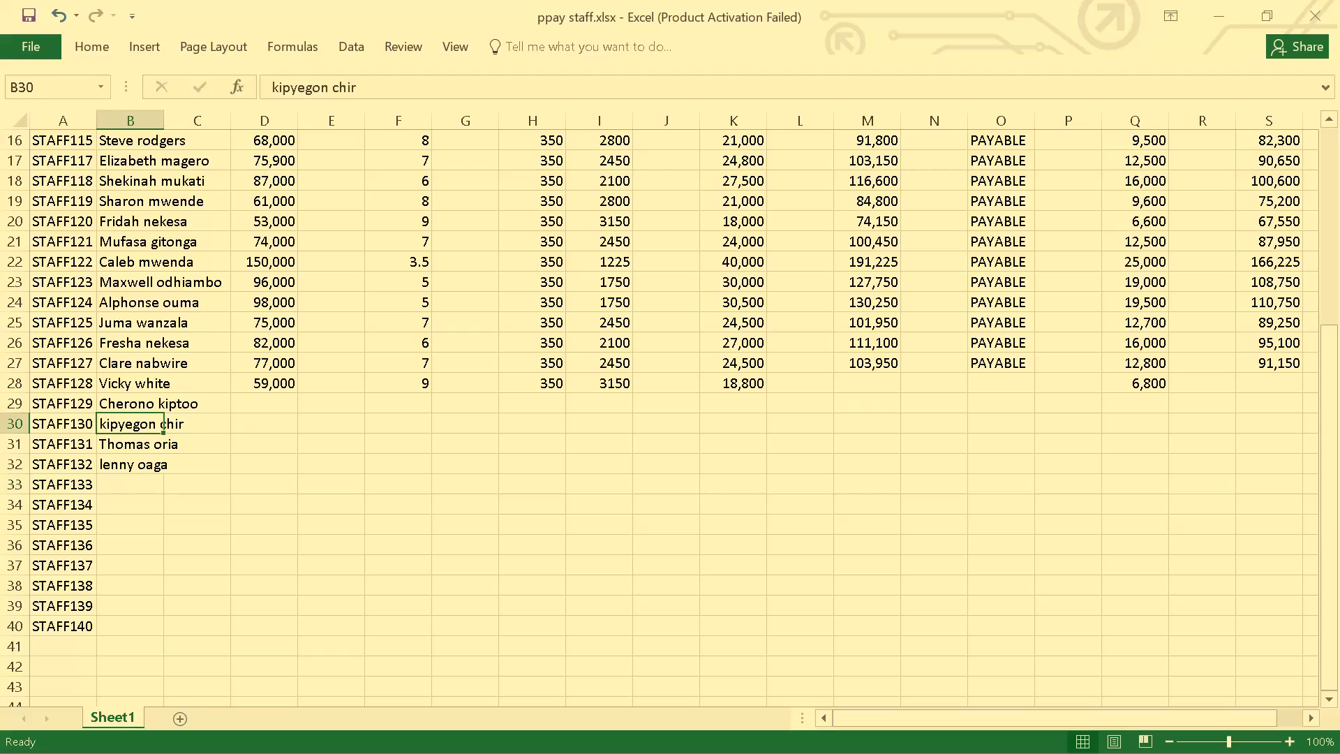
Enter column D amounts of 78,000 for STAFF129 in D29 and 85,000 for STAFF130 in D30.
click(265, 376)
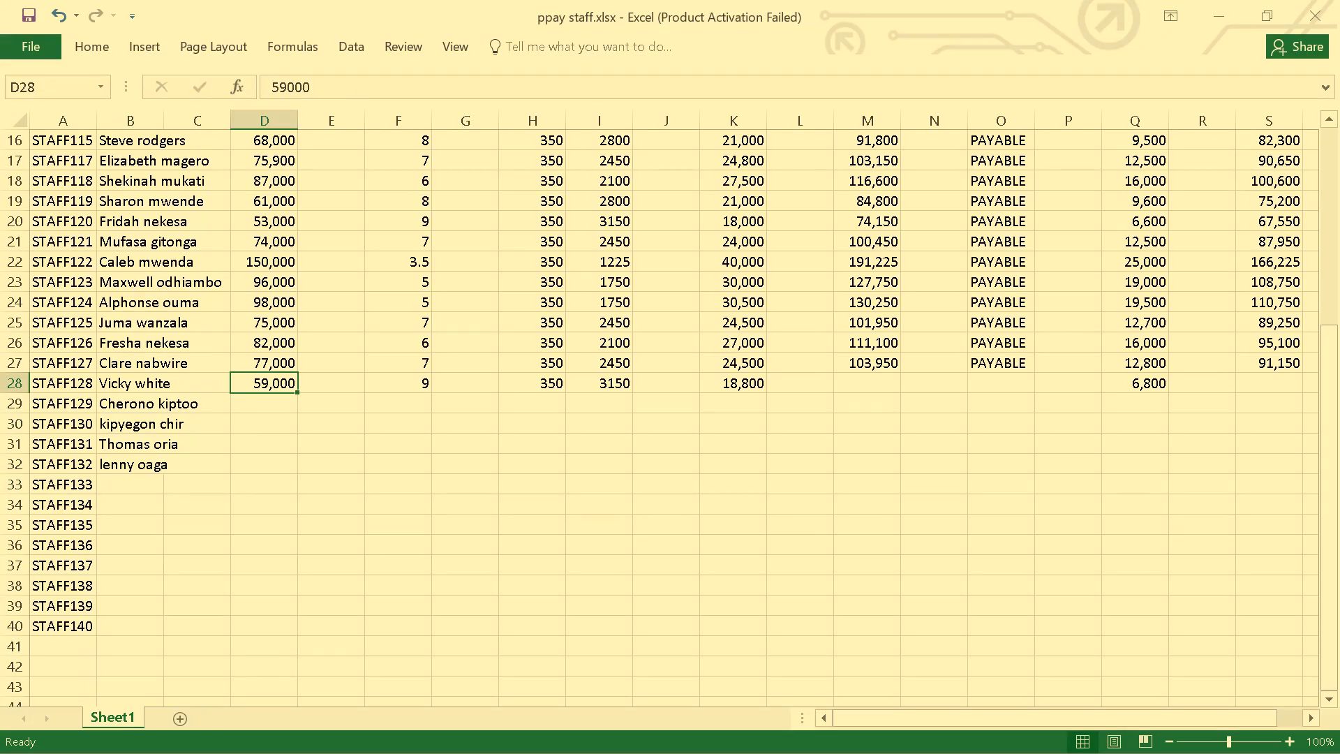
click(260, 409)
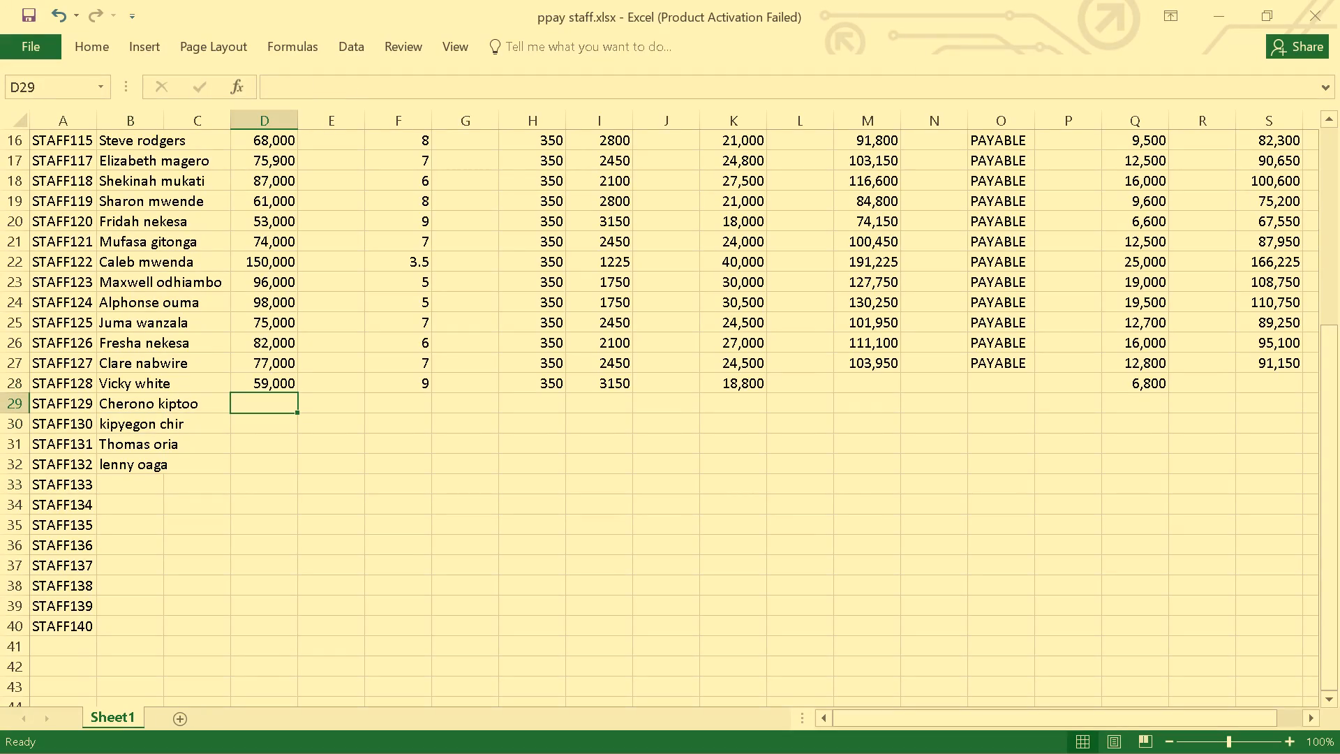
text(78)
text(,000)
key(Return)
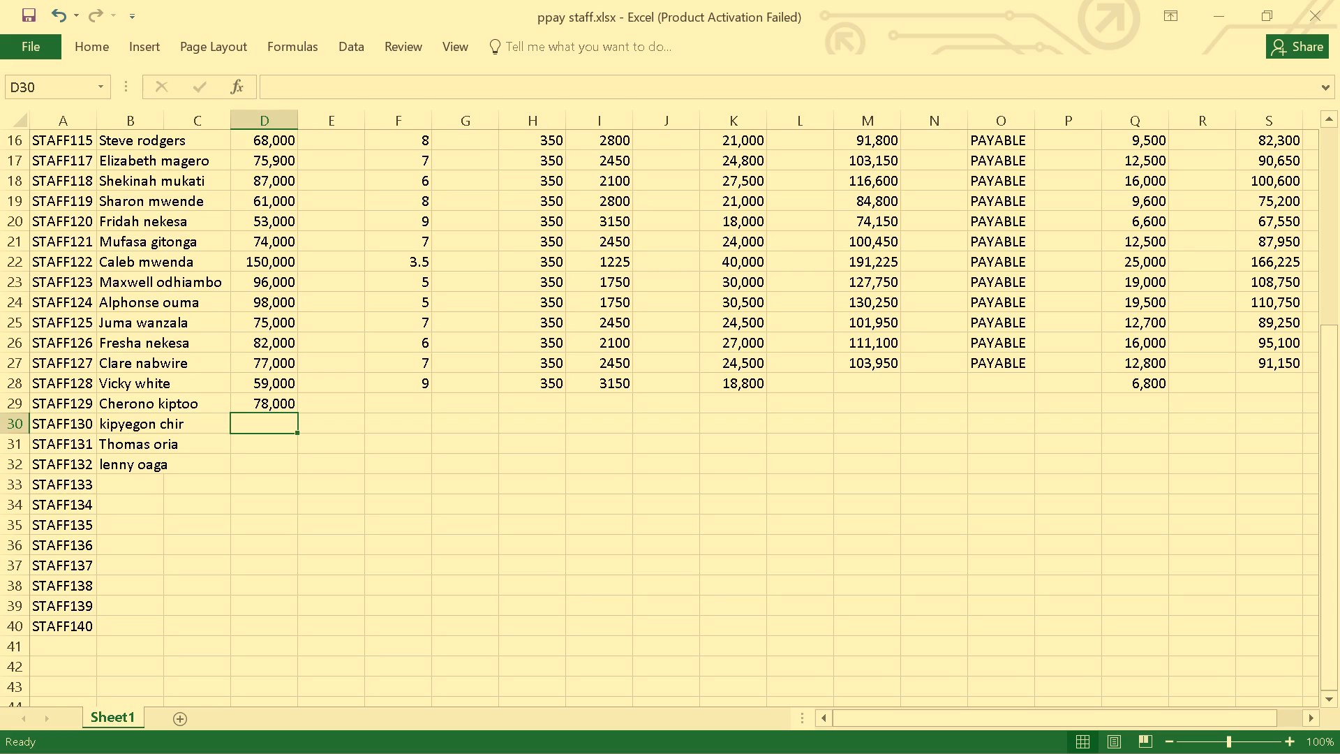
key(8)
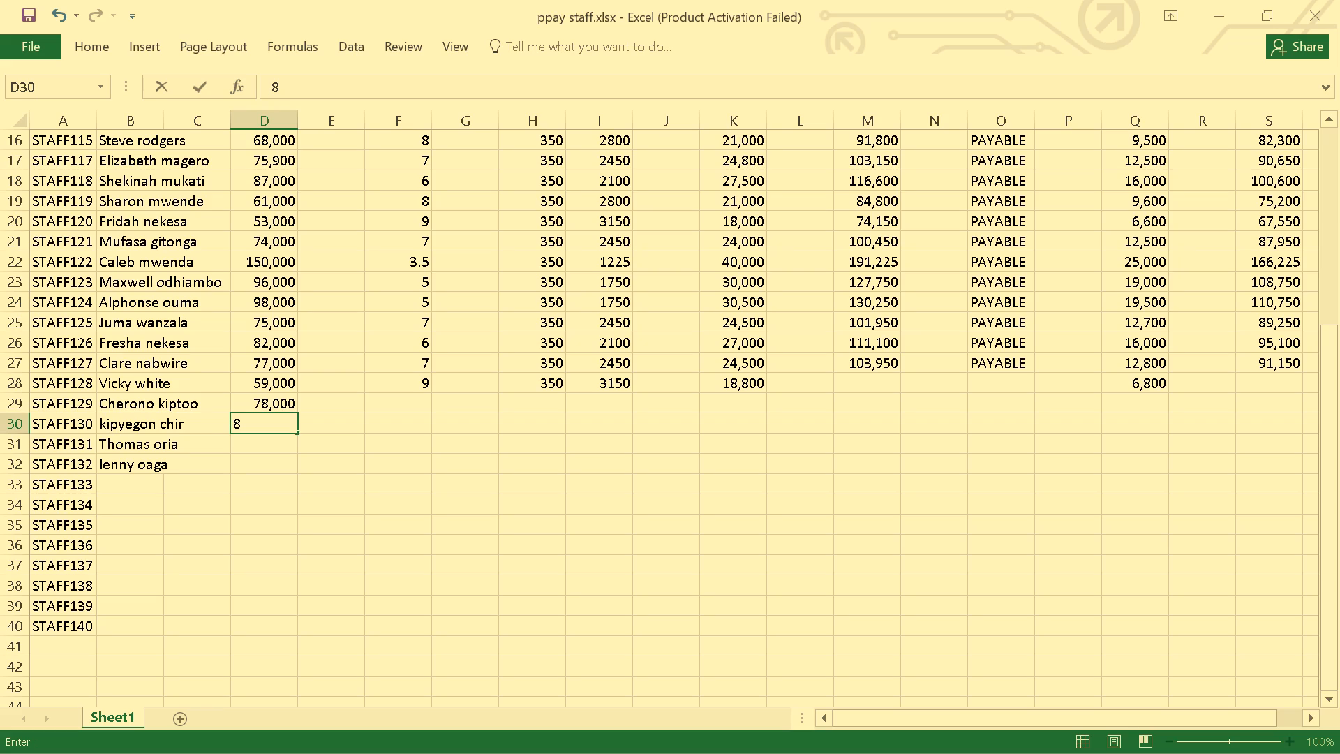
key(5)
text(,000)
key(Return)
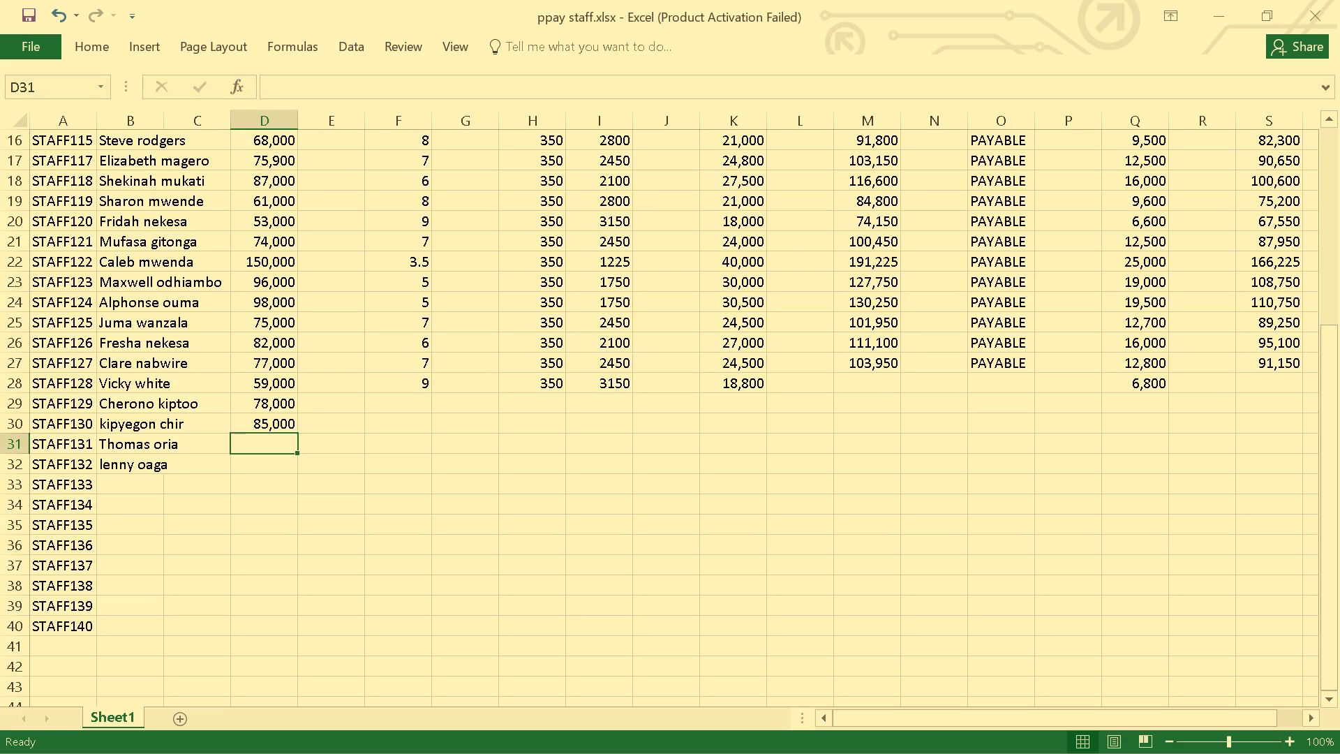
Enter column D amounts of 76,000 for STAFF131 in D31 and 49,500 for STAFF132 in D32.
click(253, 441)
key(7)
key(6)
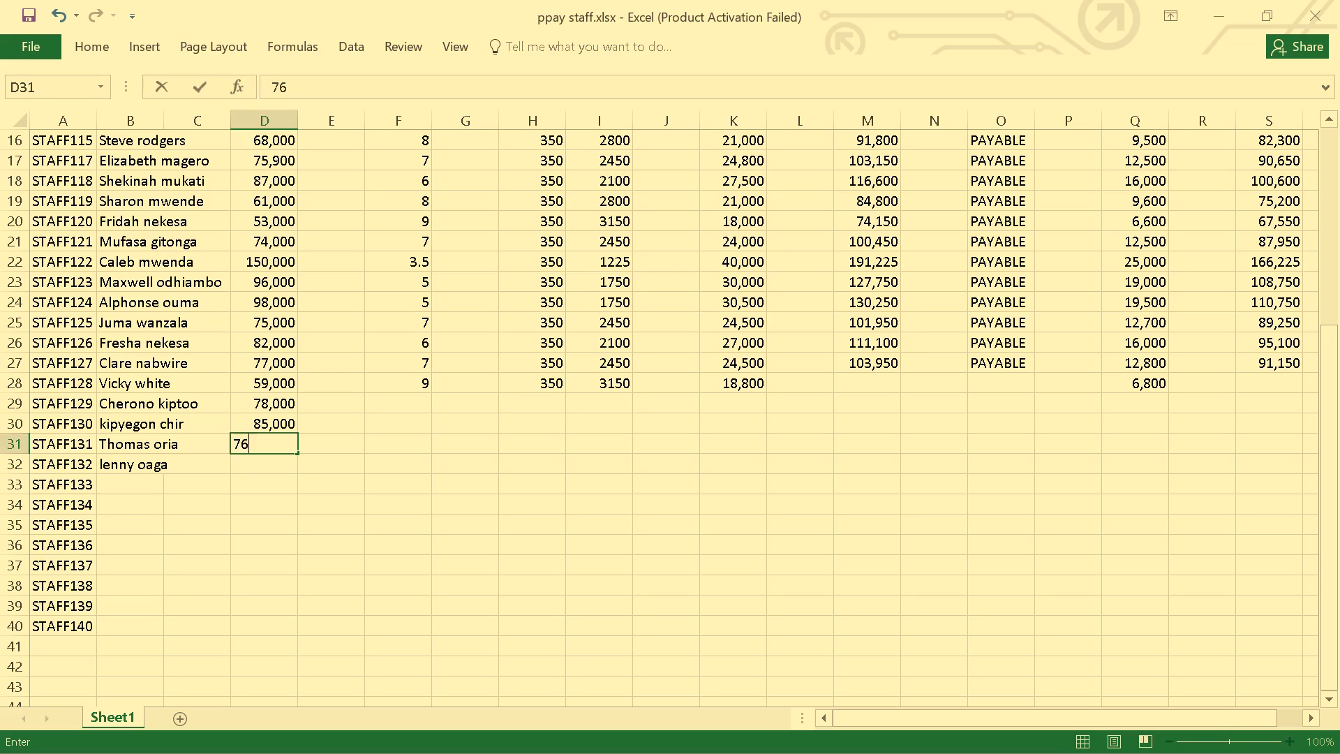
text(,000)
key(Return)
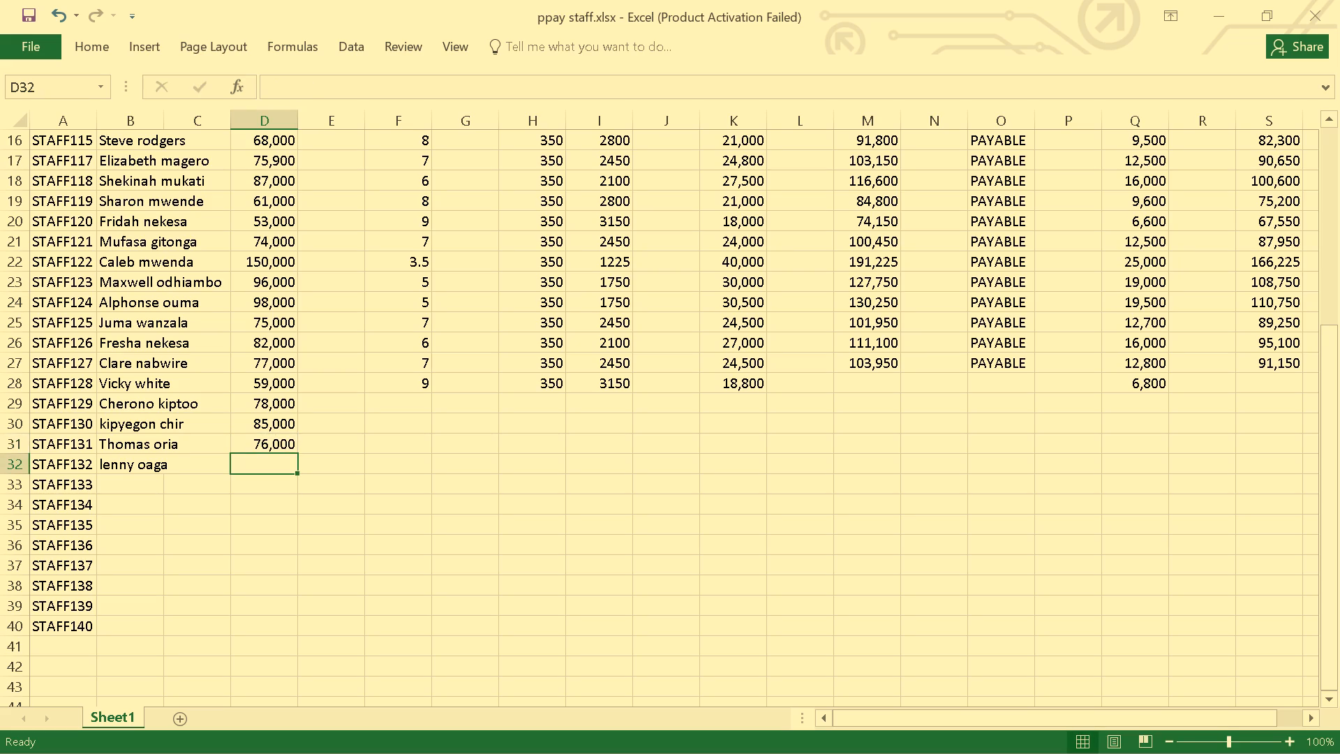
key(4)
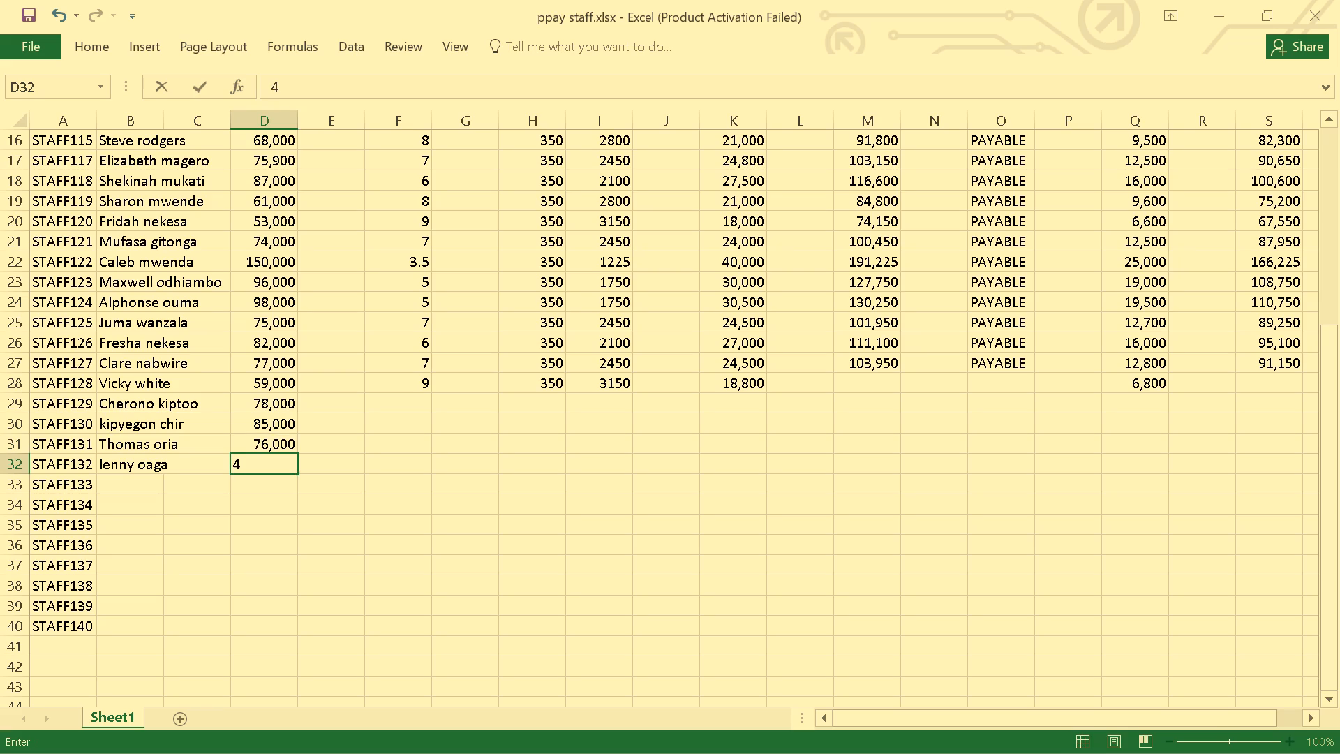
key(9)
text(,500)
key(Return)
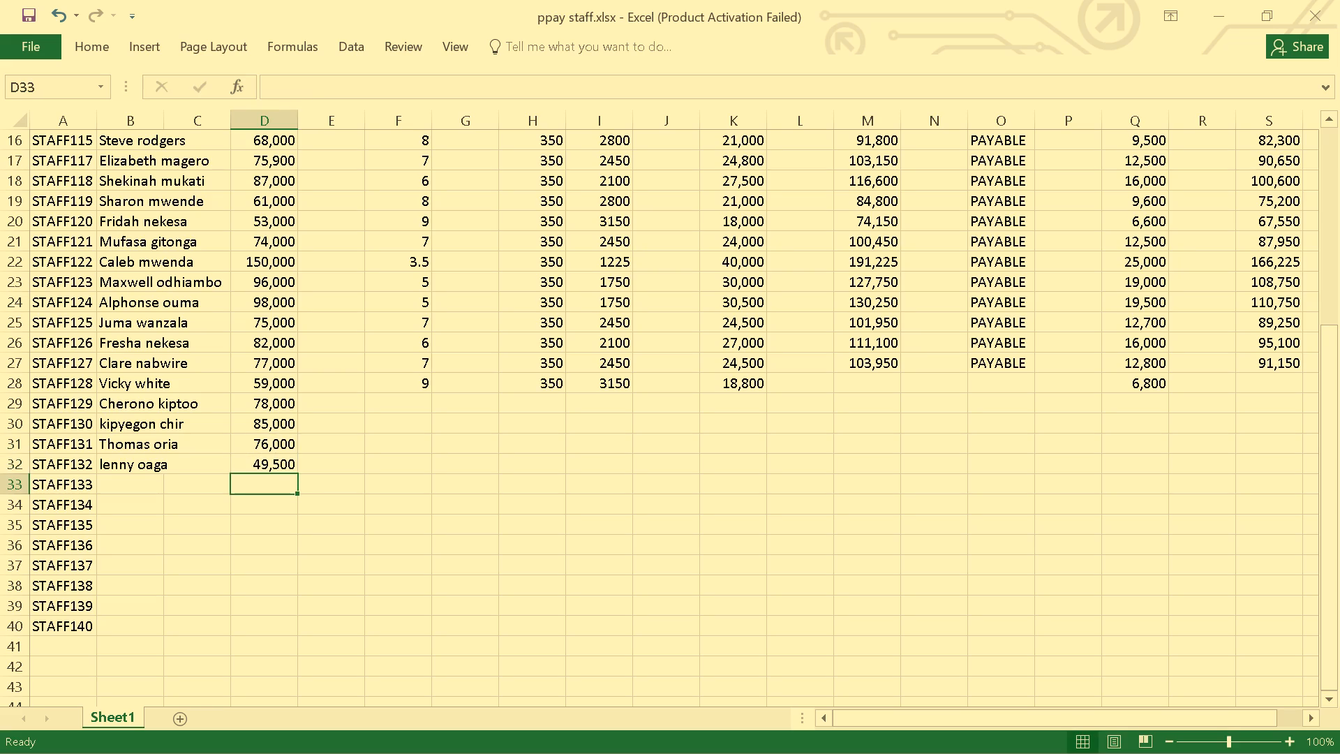
Enter 350 in column H for STAFF129 through STAFF132, filling cells H29 to H32.
click(549, 405)
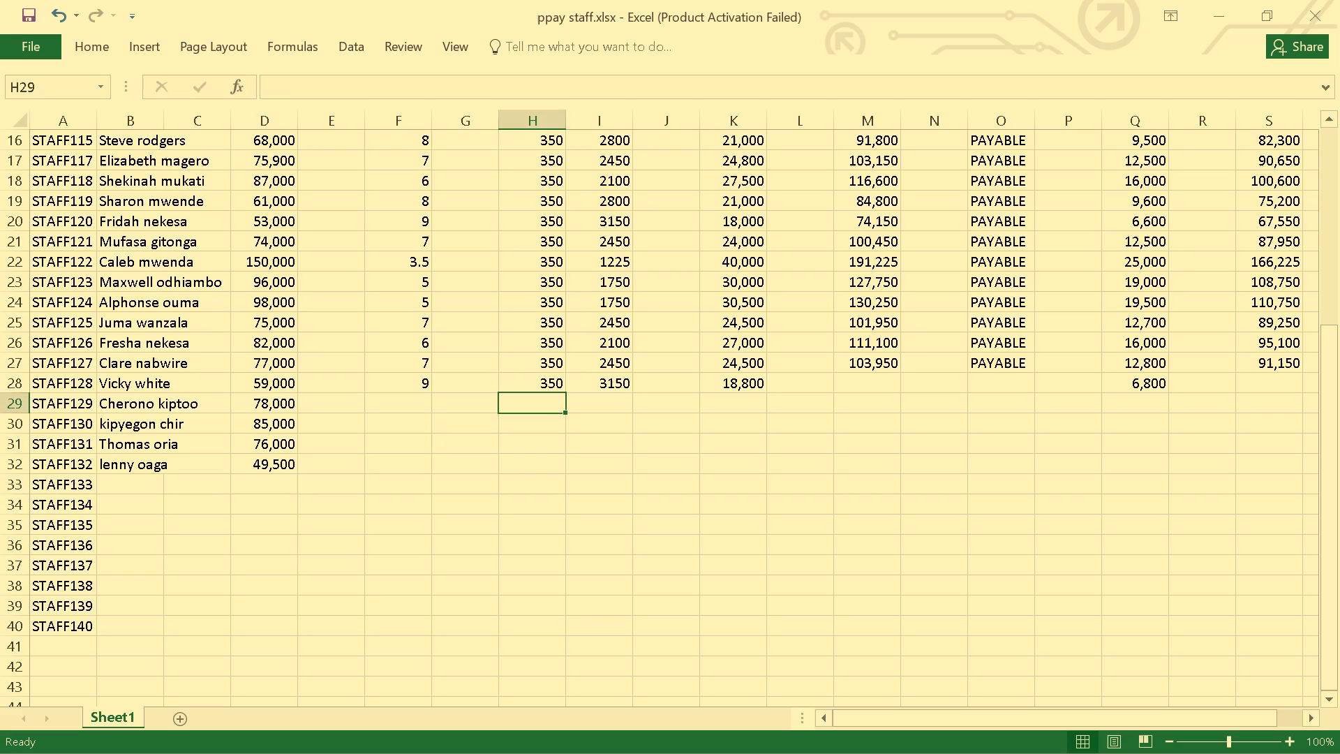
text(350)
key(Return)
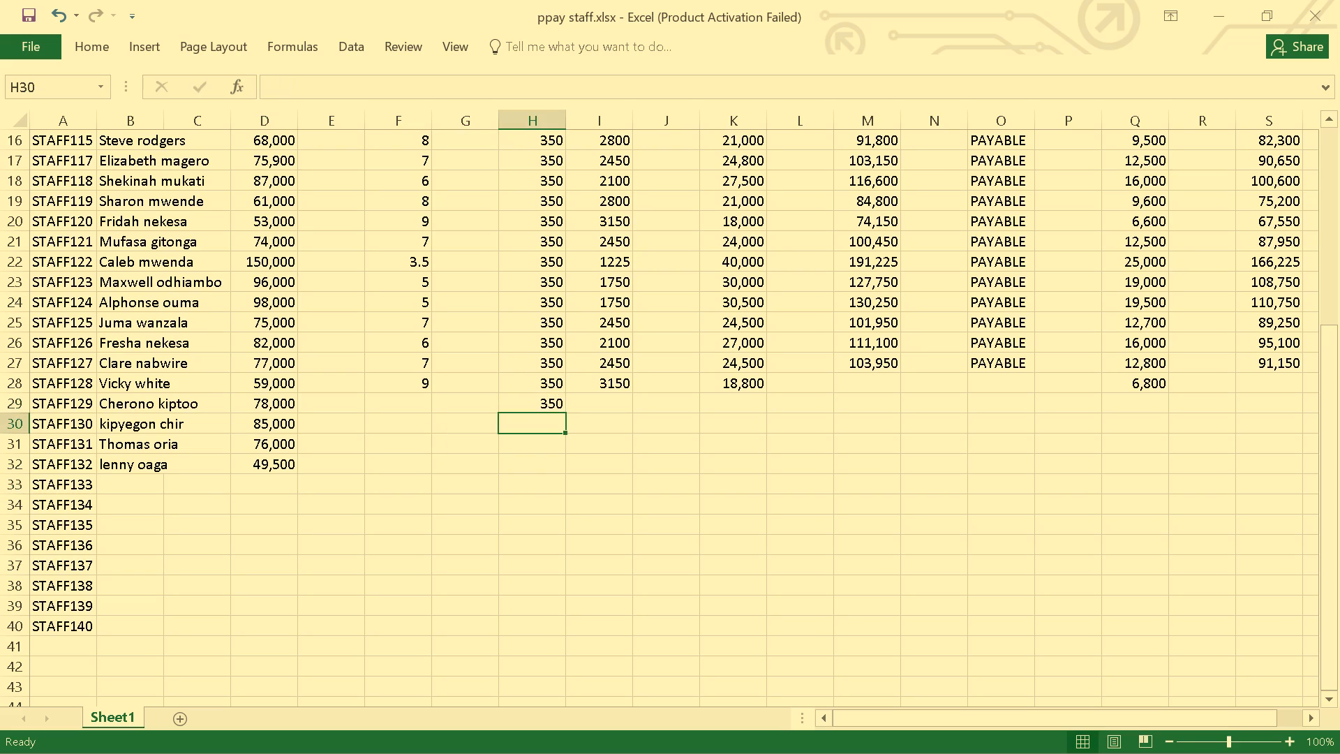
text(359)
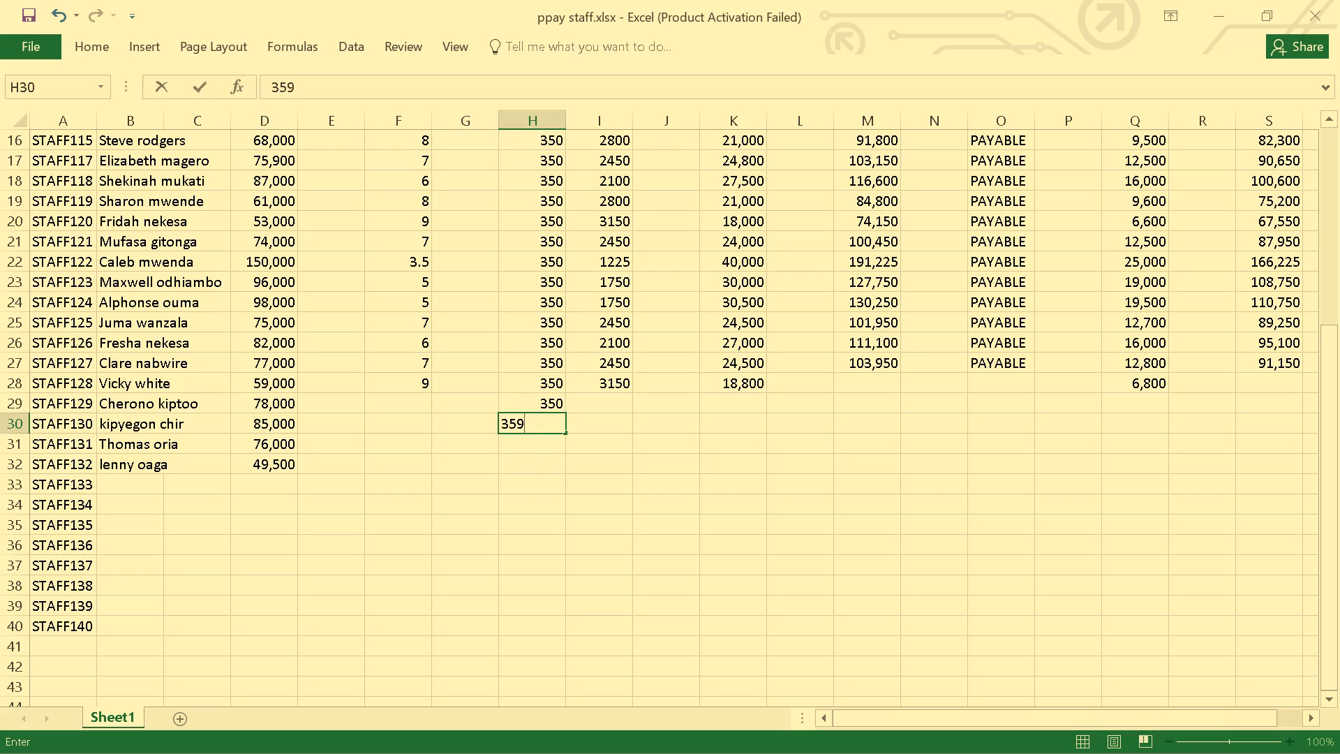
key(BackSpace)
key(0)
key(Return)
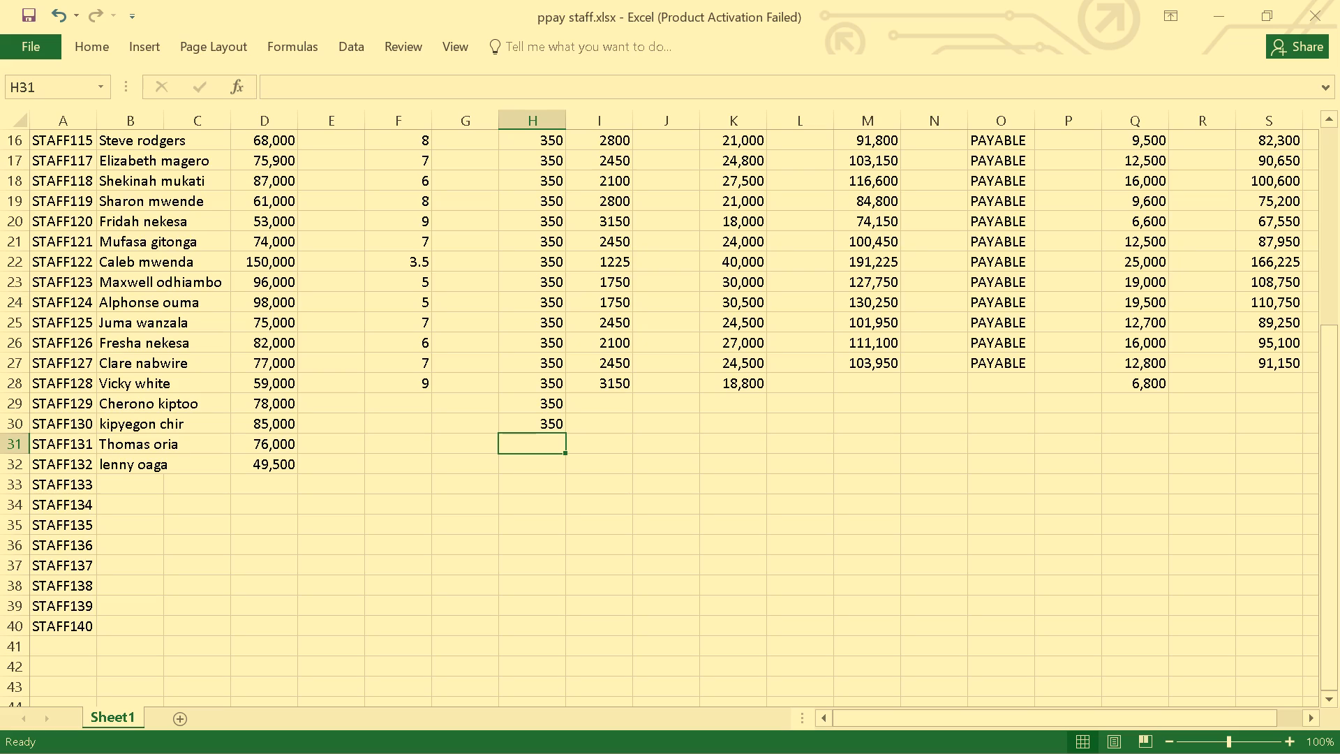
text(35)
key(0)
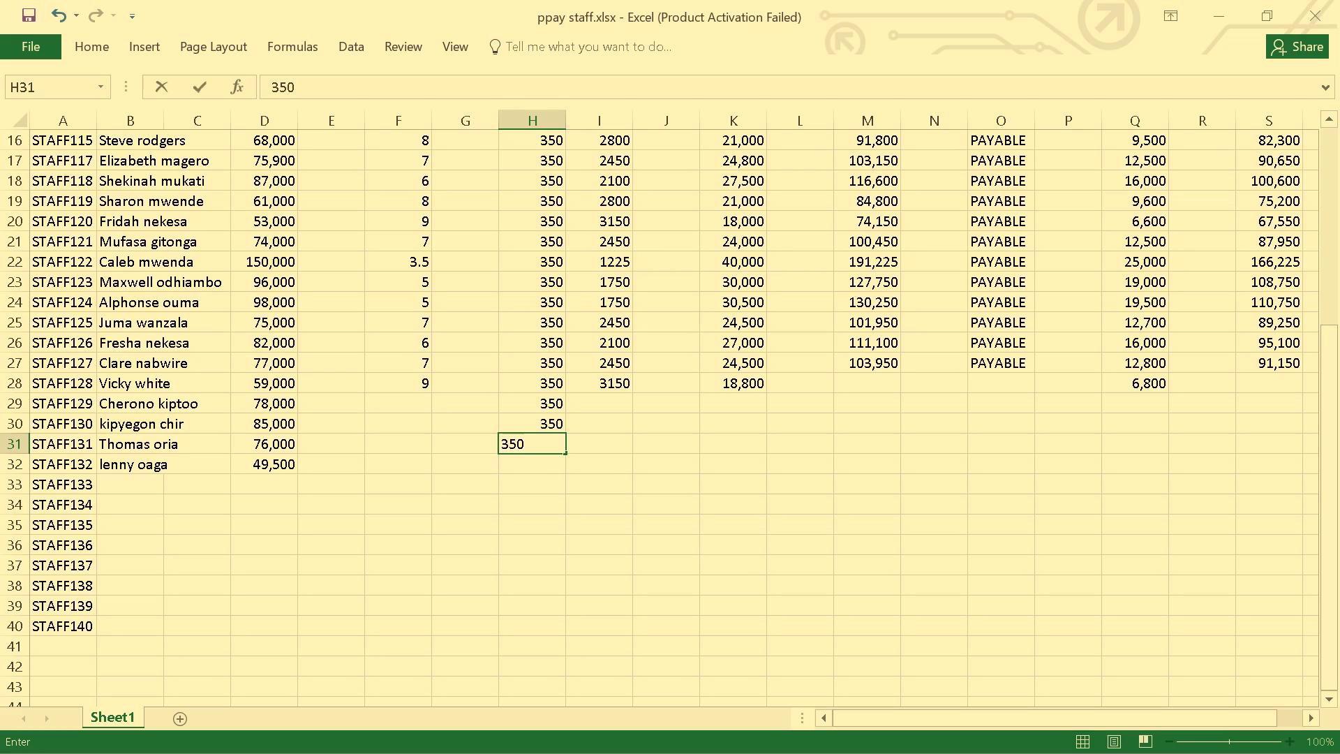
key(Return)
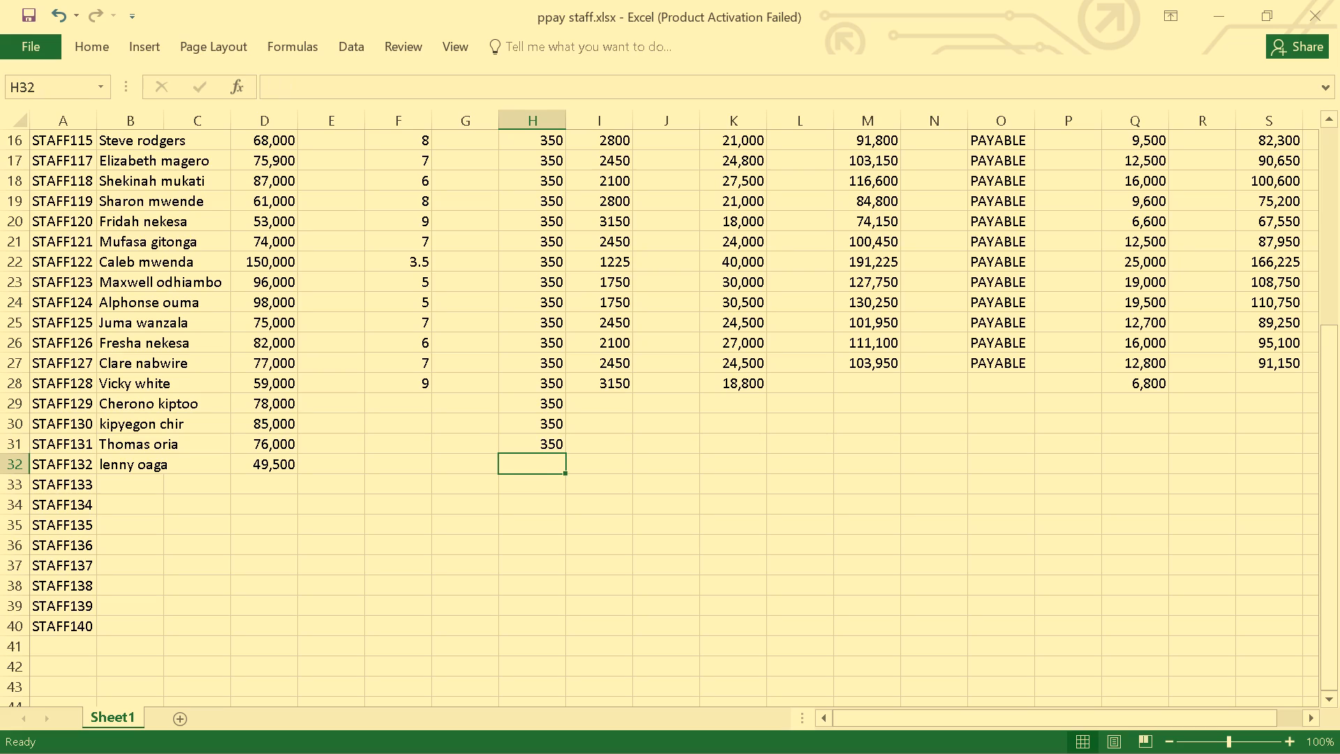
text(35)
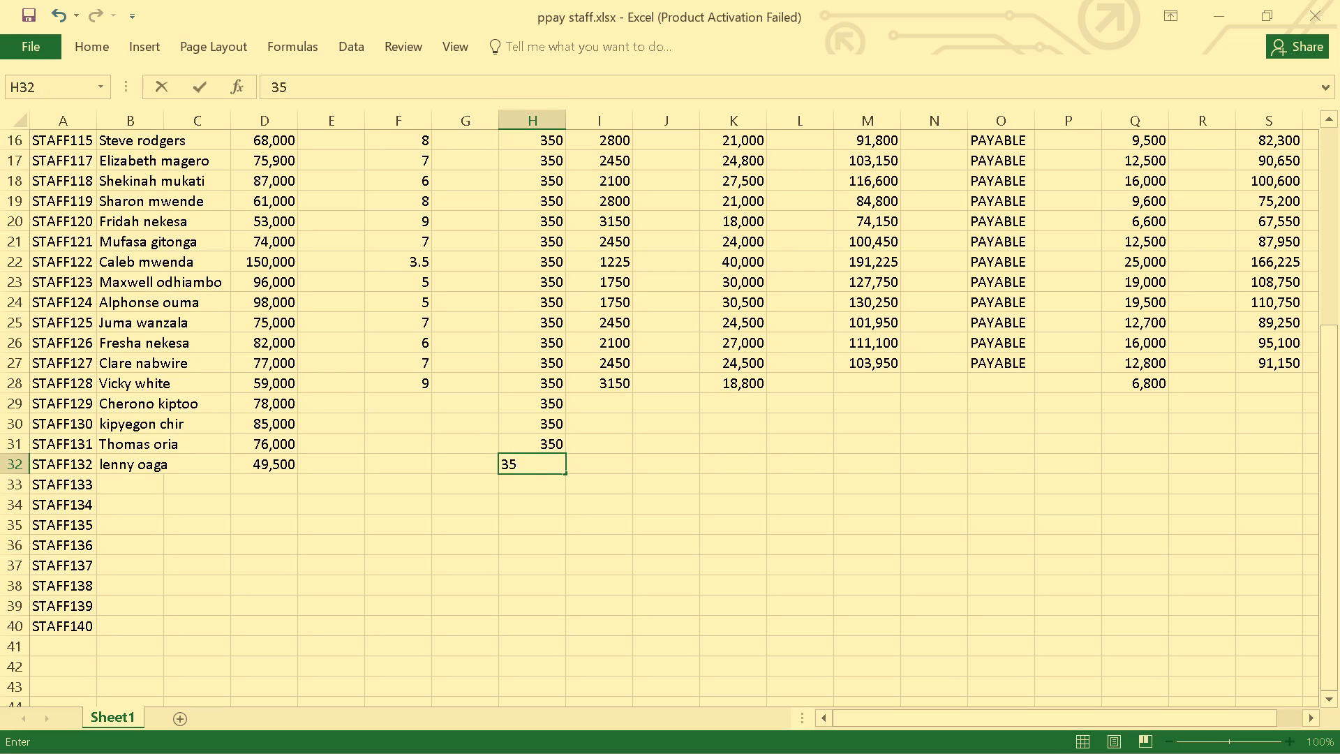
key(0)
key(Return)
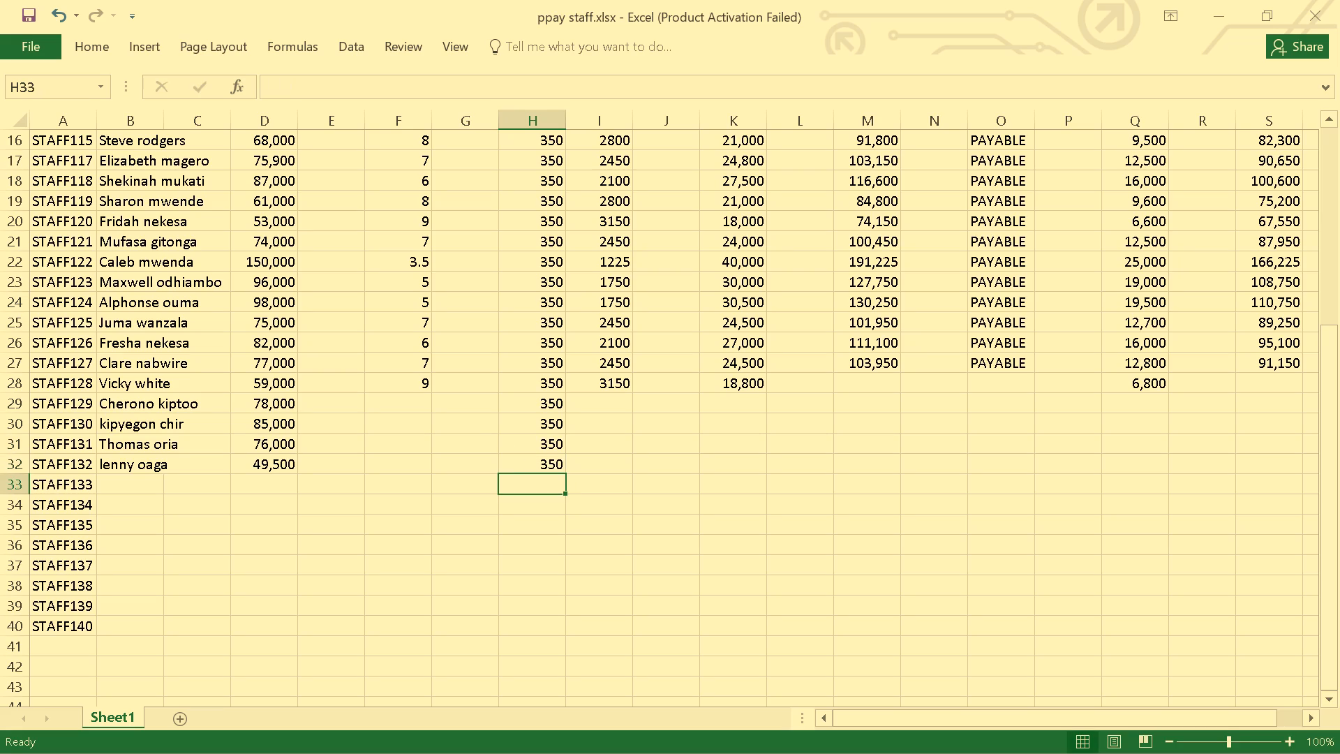
click(425, 405)
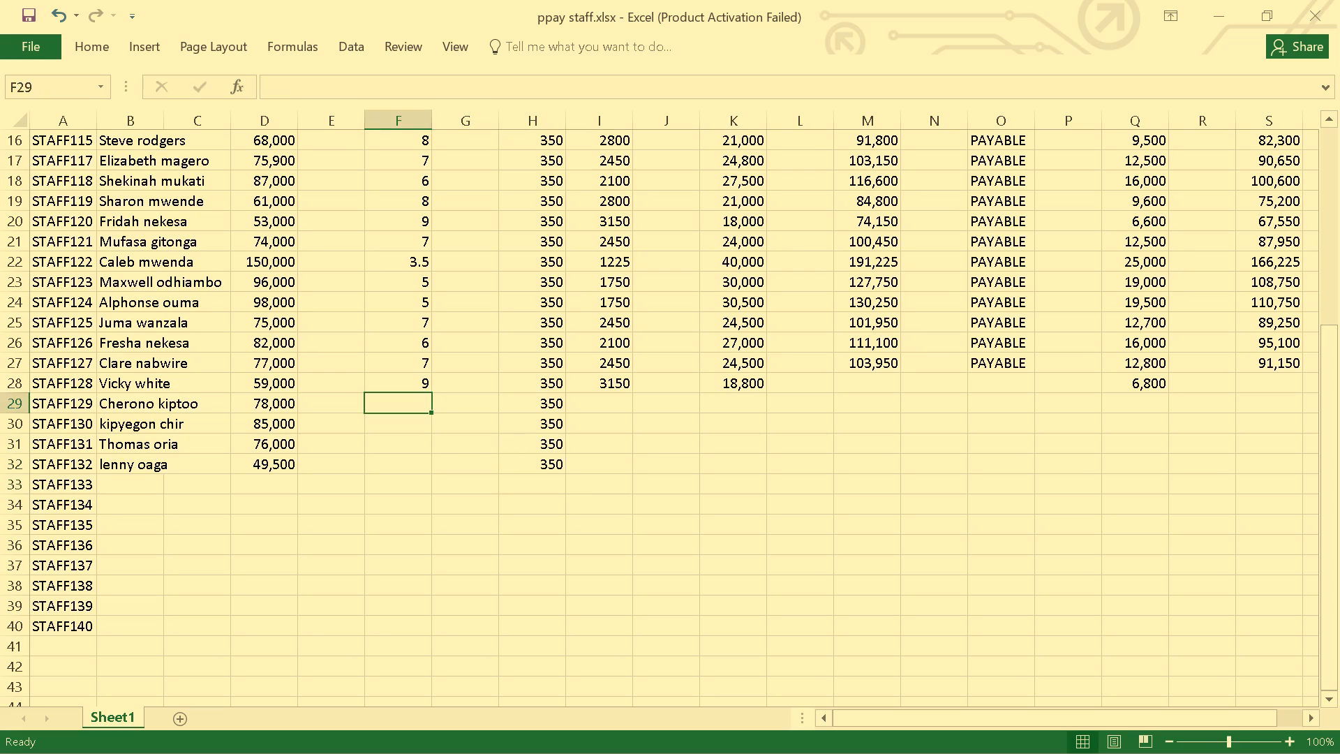
Enter first and second names for STAFF133 in B33 and STAFF134 in B34, capitalising only the first name of each.
click(120, 489)
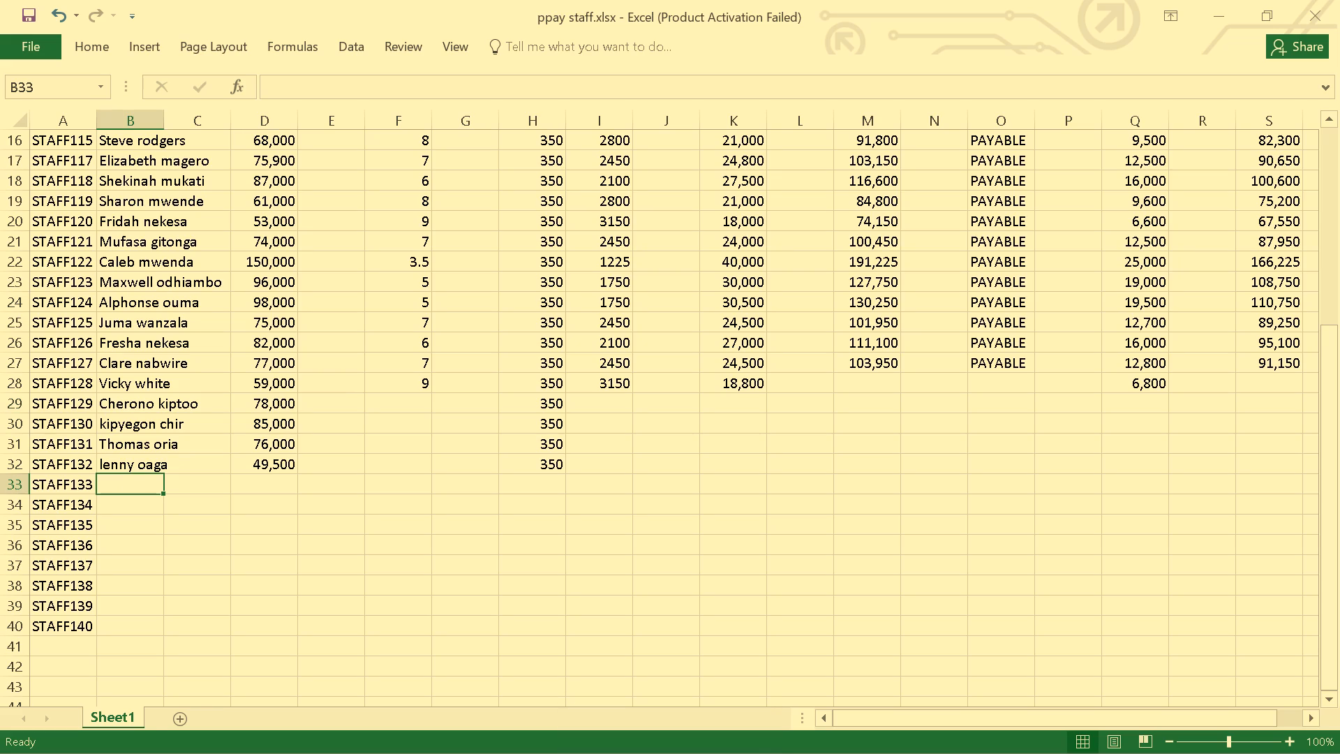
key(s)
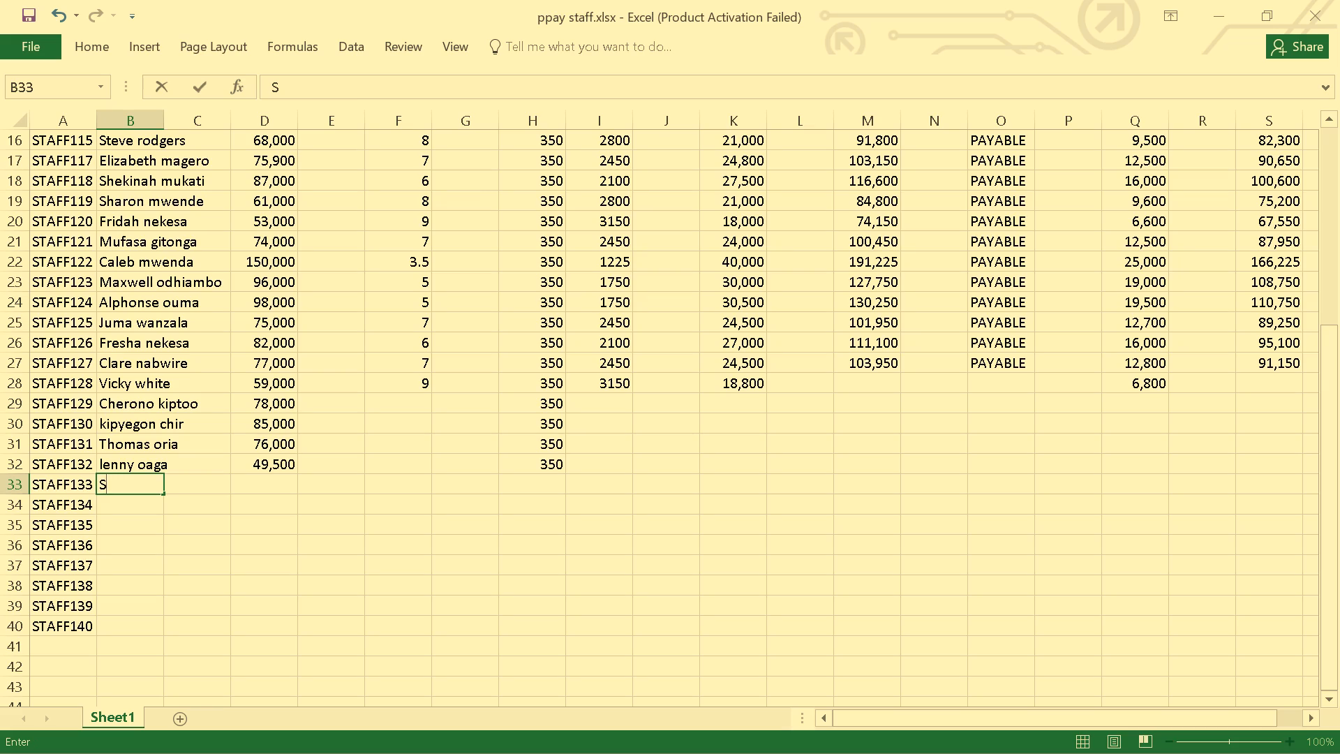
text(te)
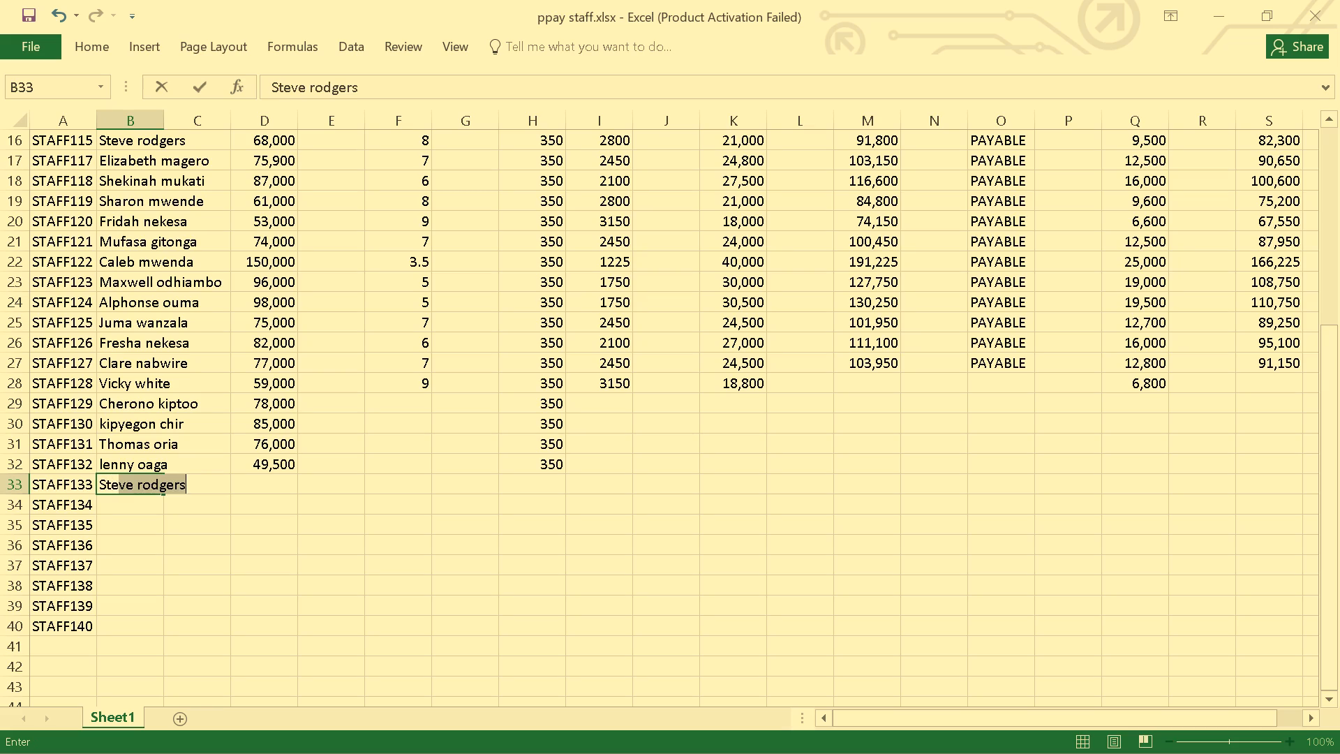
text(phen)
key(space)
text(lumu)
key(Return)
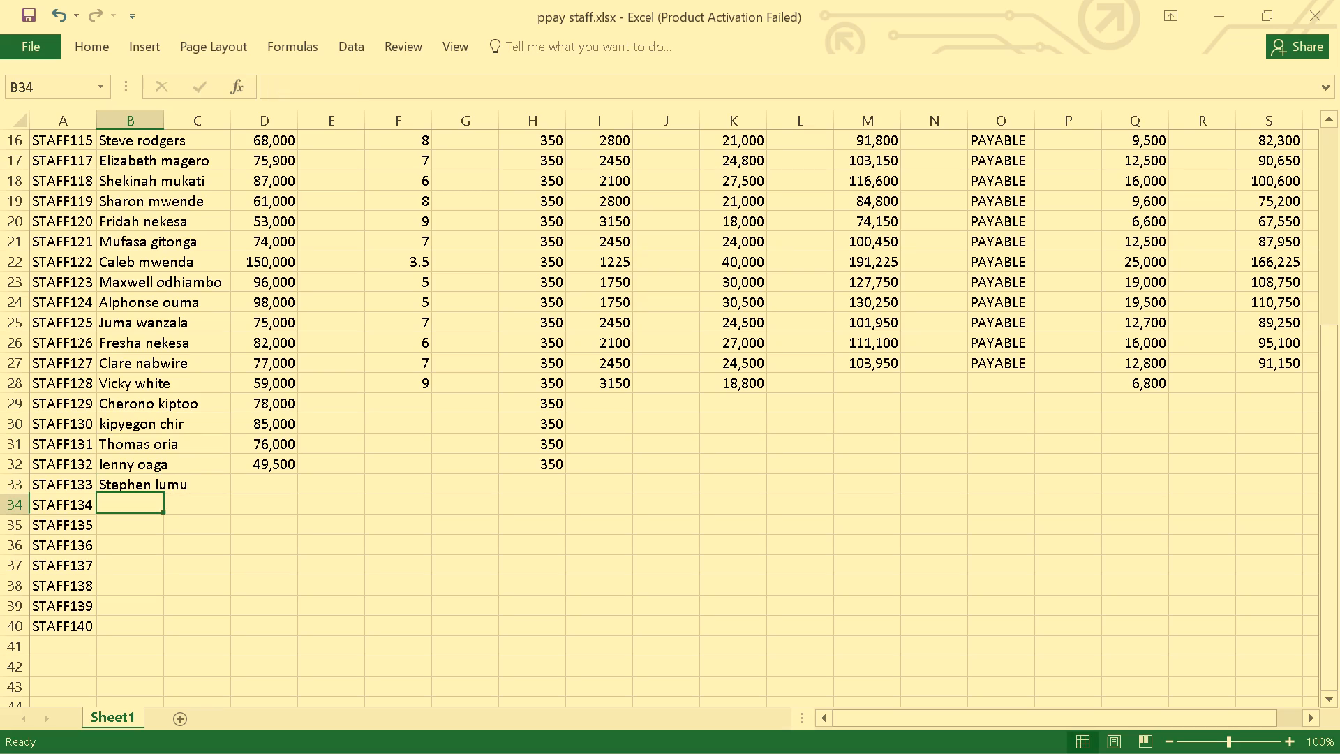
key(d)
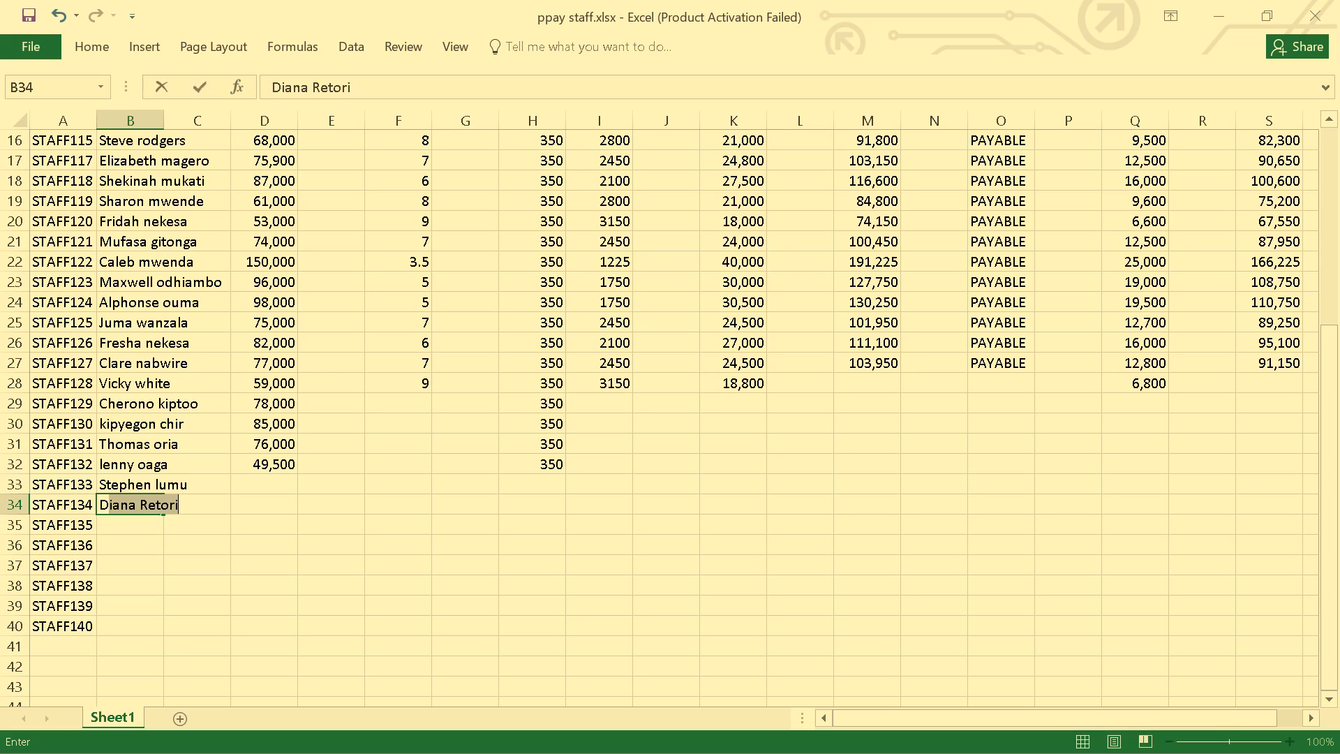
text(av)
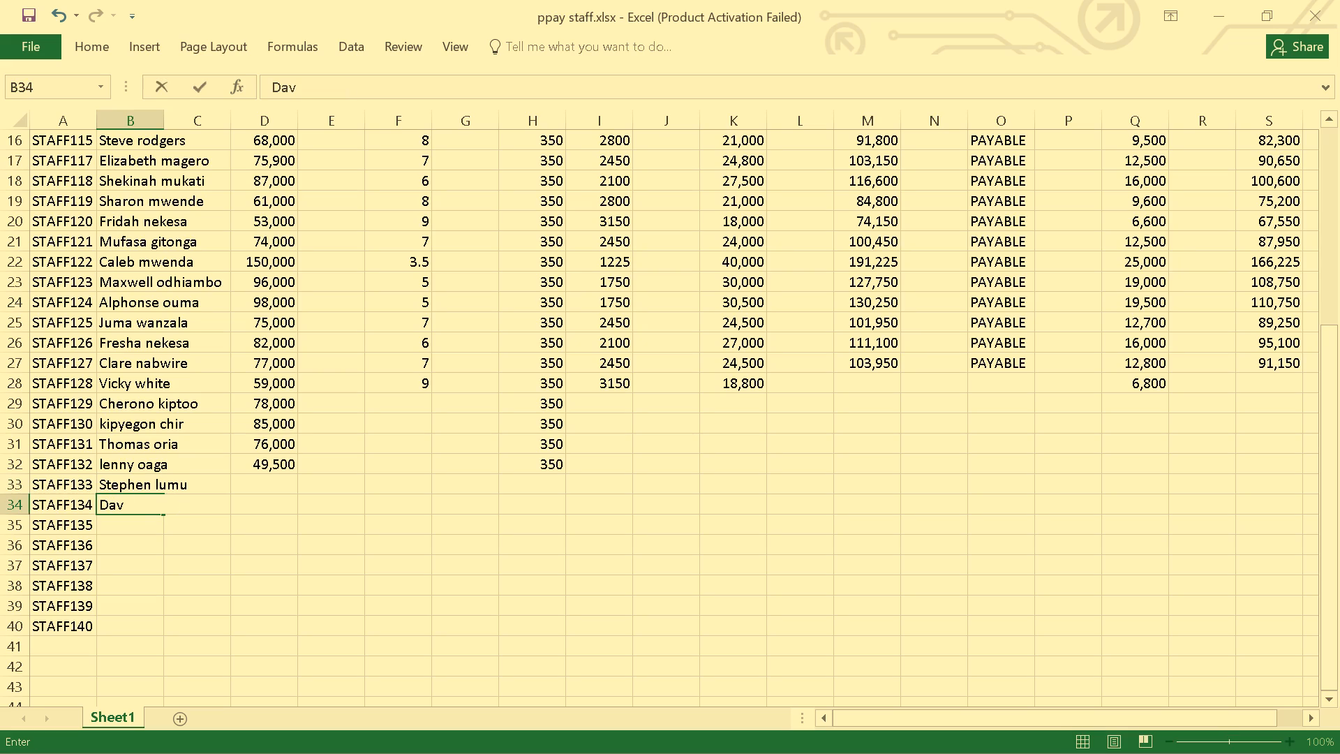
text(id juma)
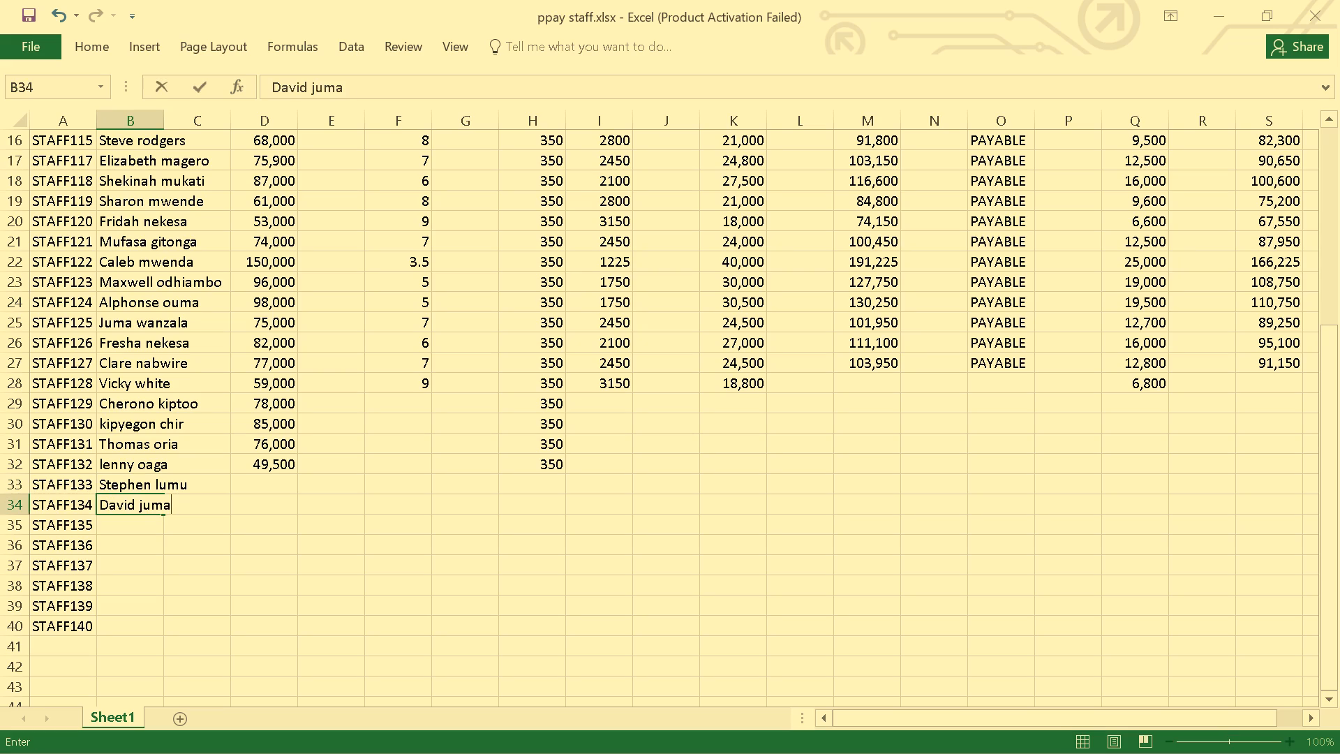
Enter 60,340 as the column D amount for STAFF133 in cell D33.
click(263, 487)
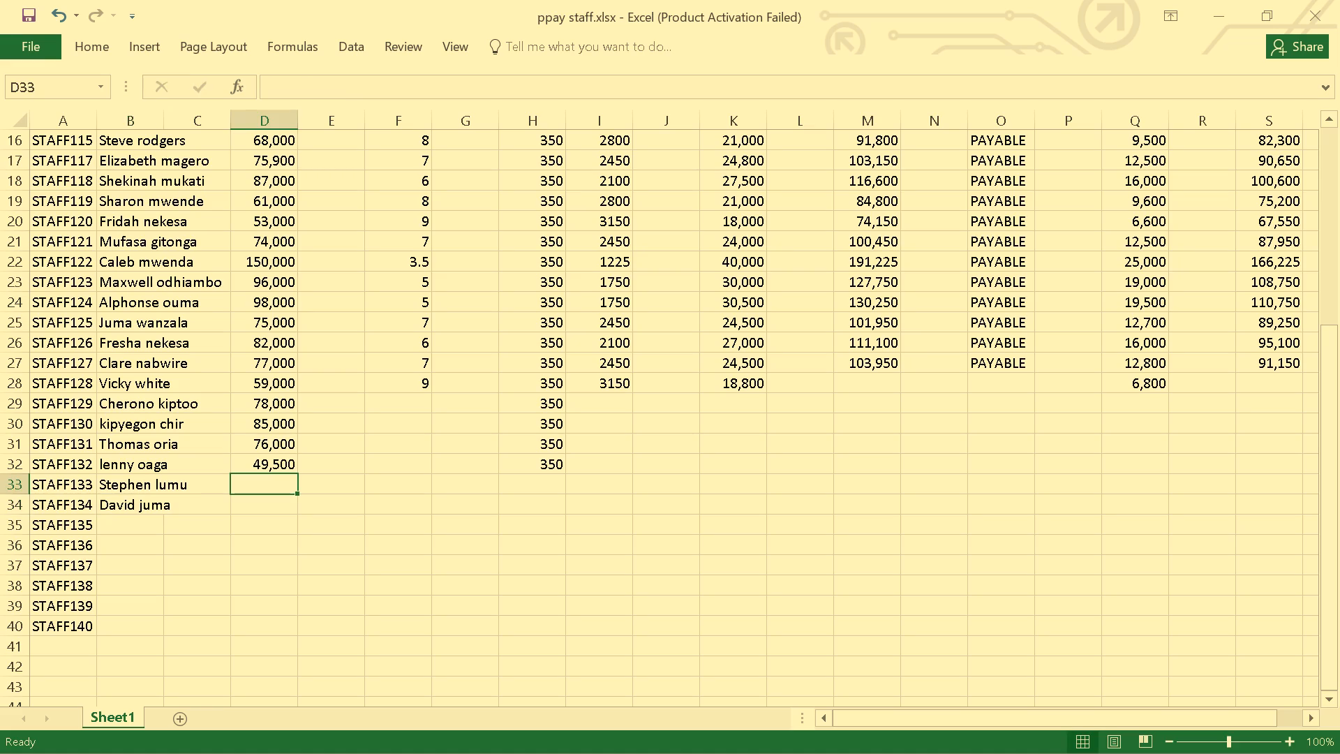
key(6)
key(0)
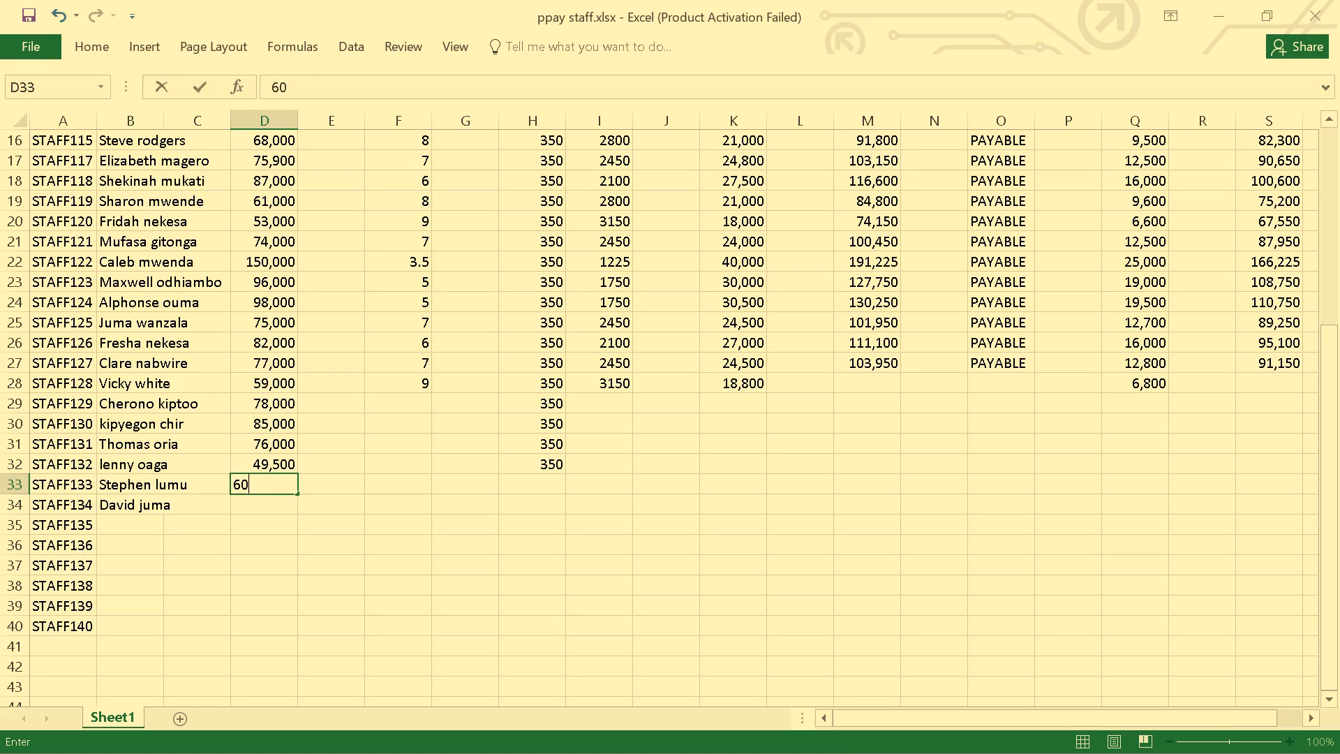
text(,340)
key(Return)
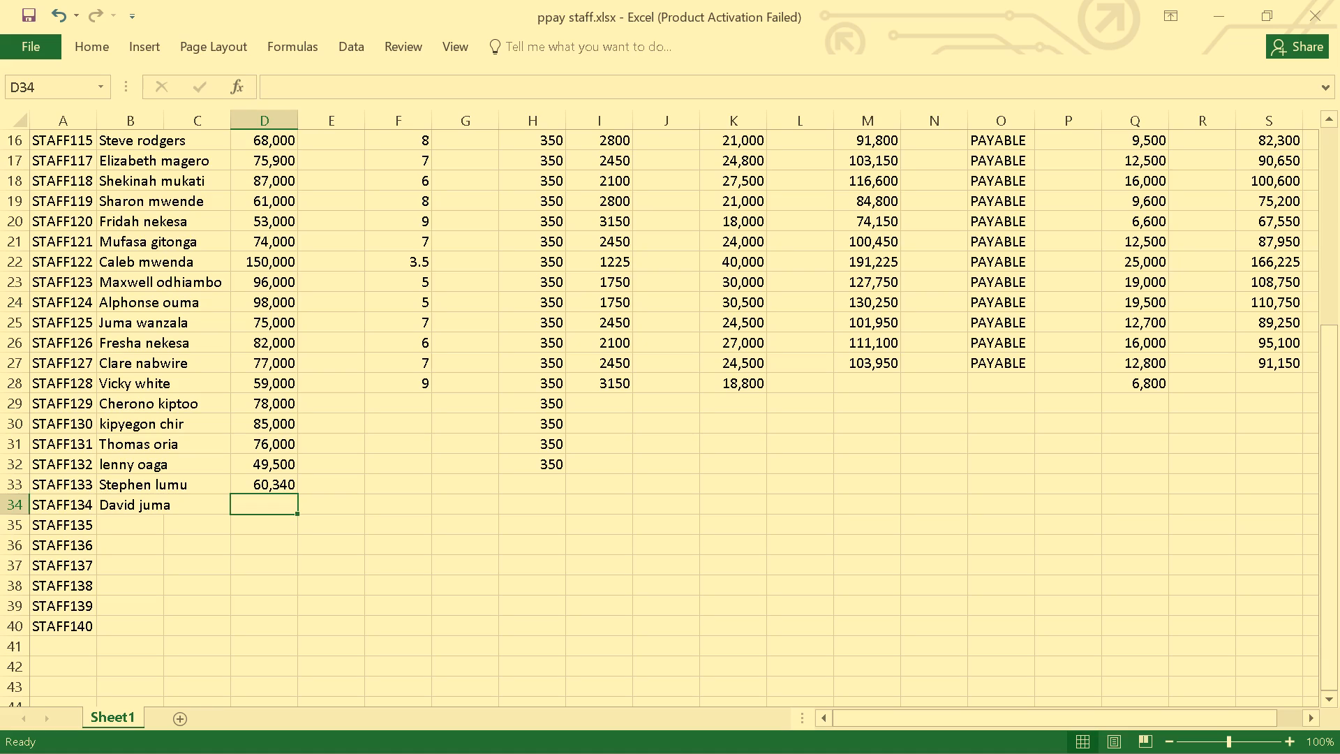
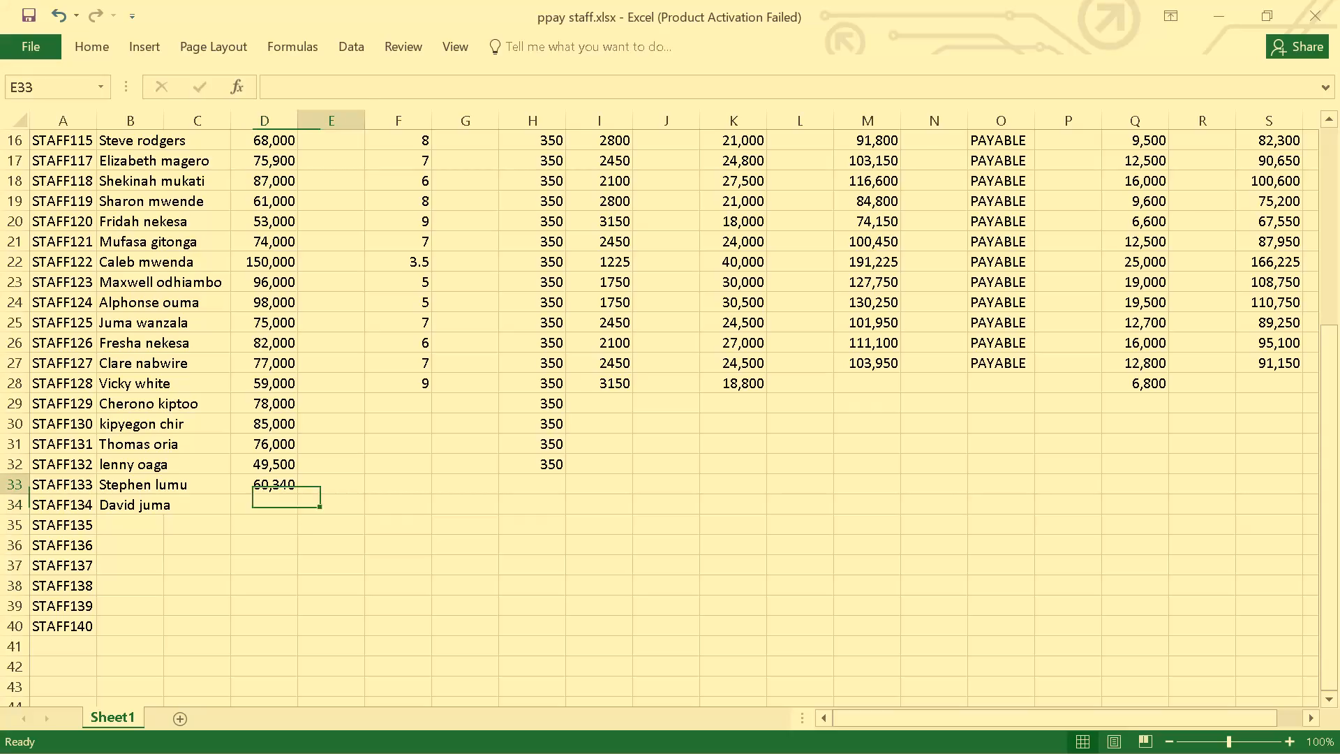
Enter 350 as the hourly rate for STAFF133 in cell H33.
drag(310, 480, 264, 471)
click(264, 471)
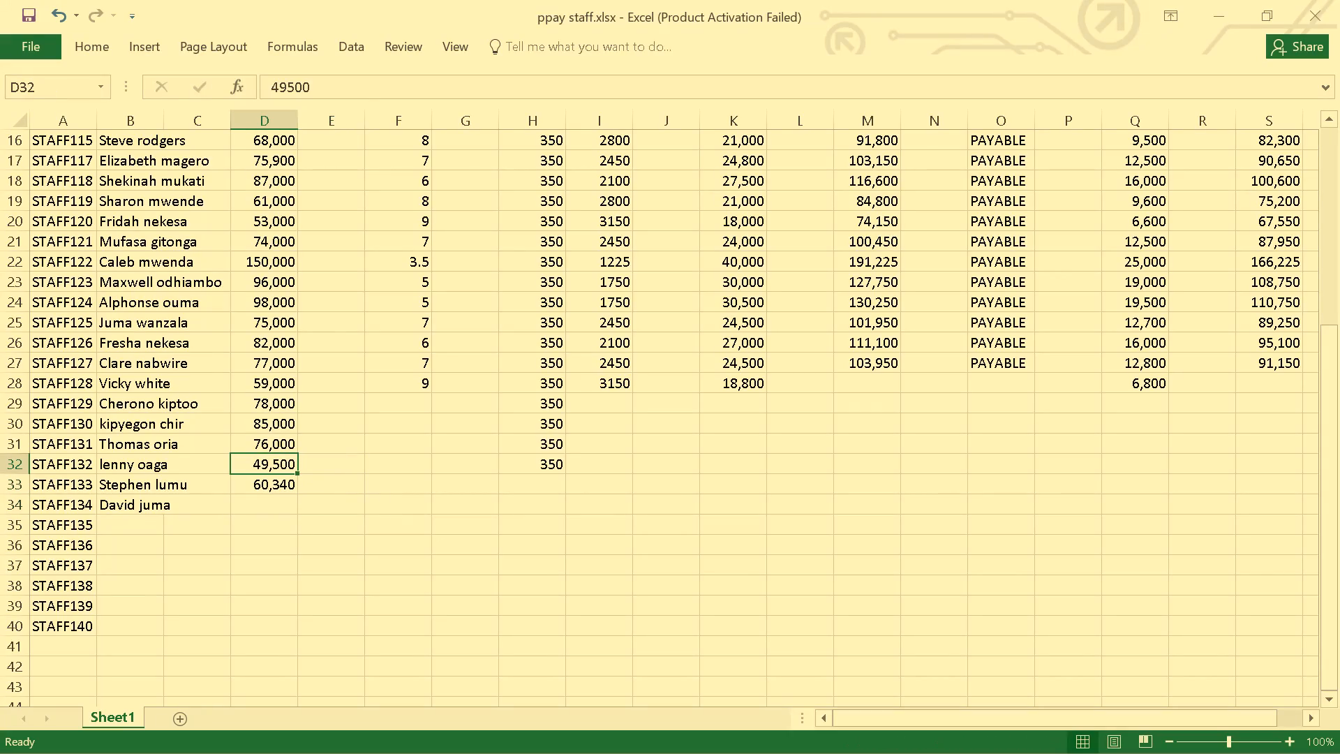
click(549, 452)
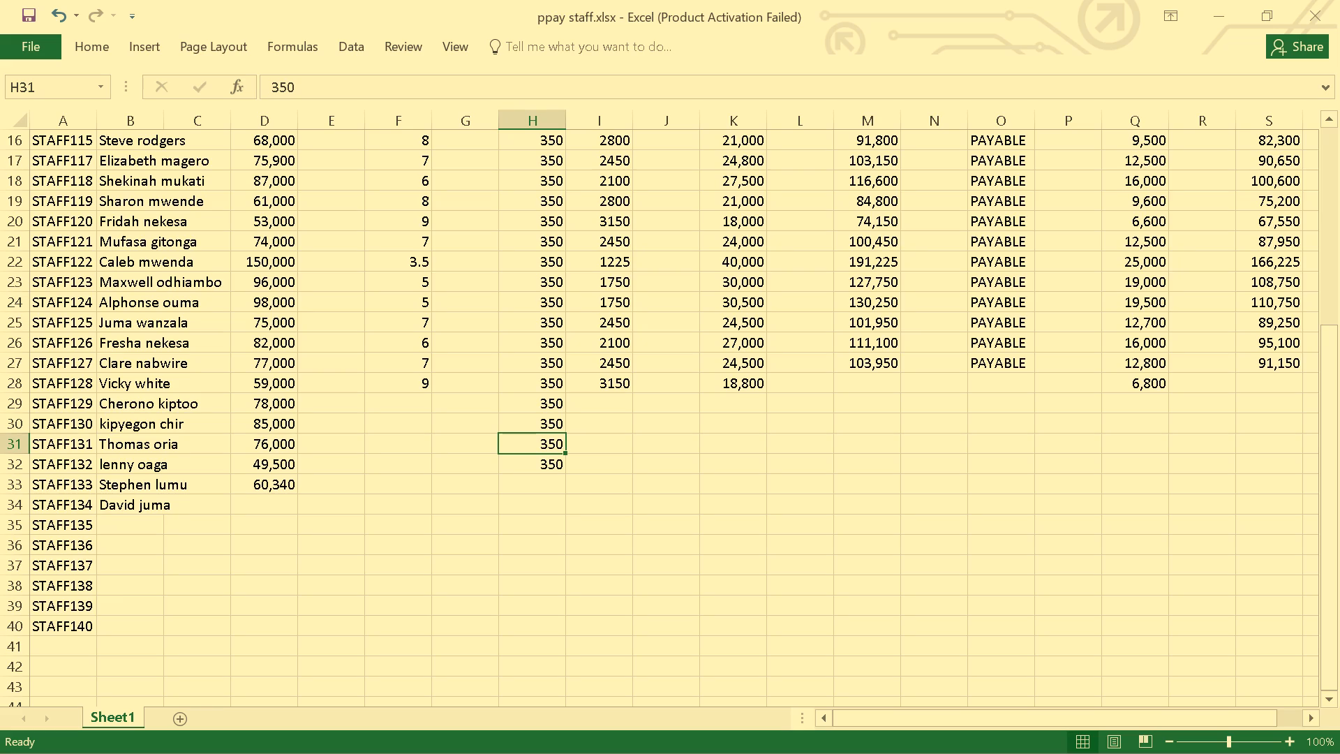
click(276, 446)
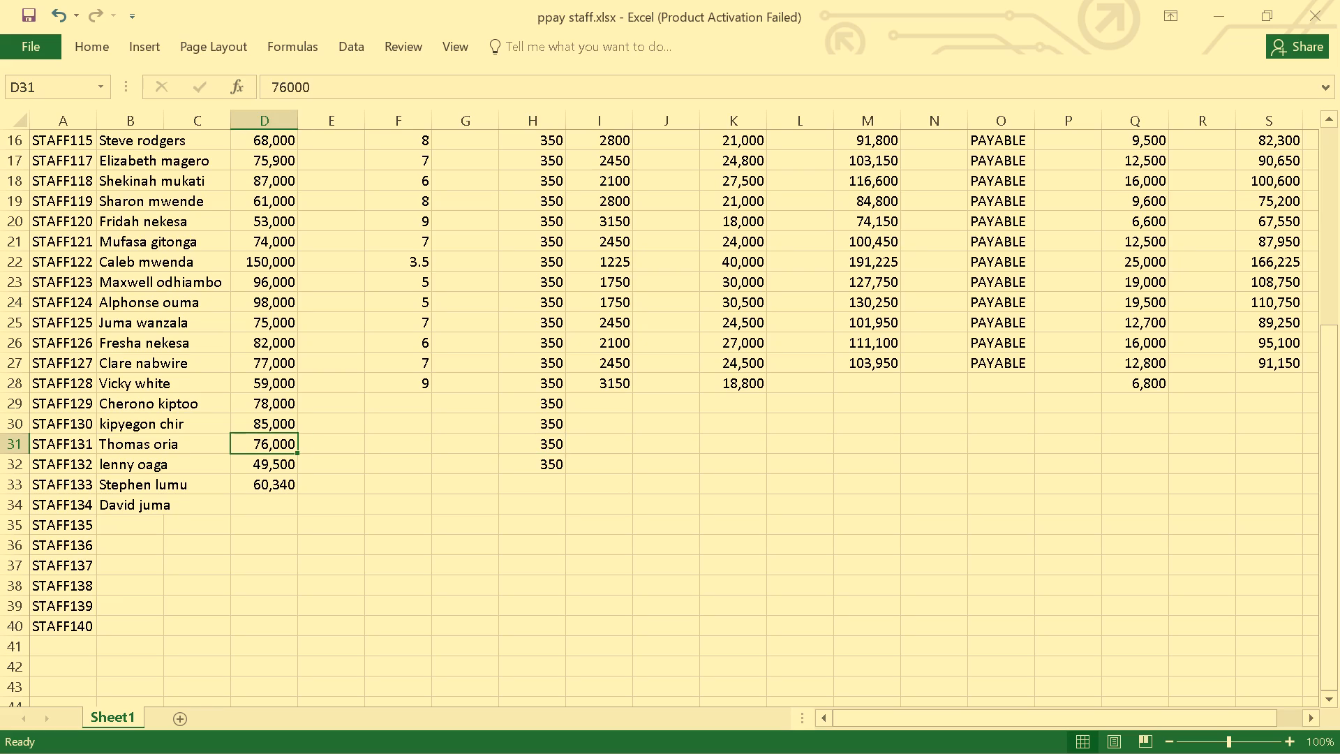
click(539, 480)
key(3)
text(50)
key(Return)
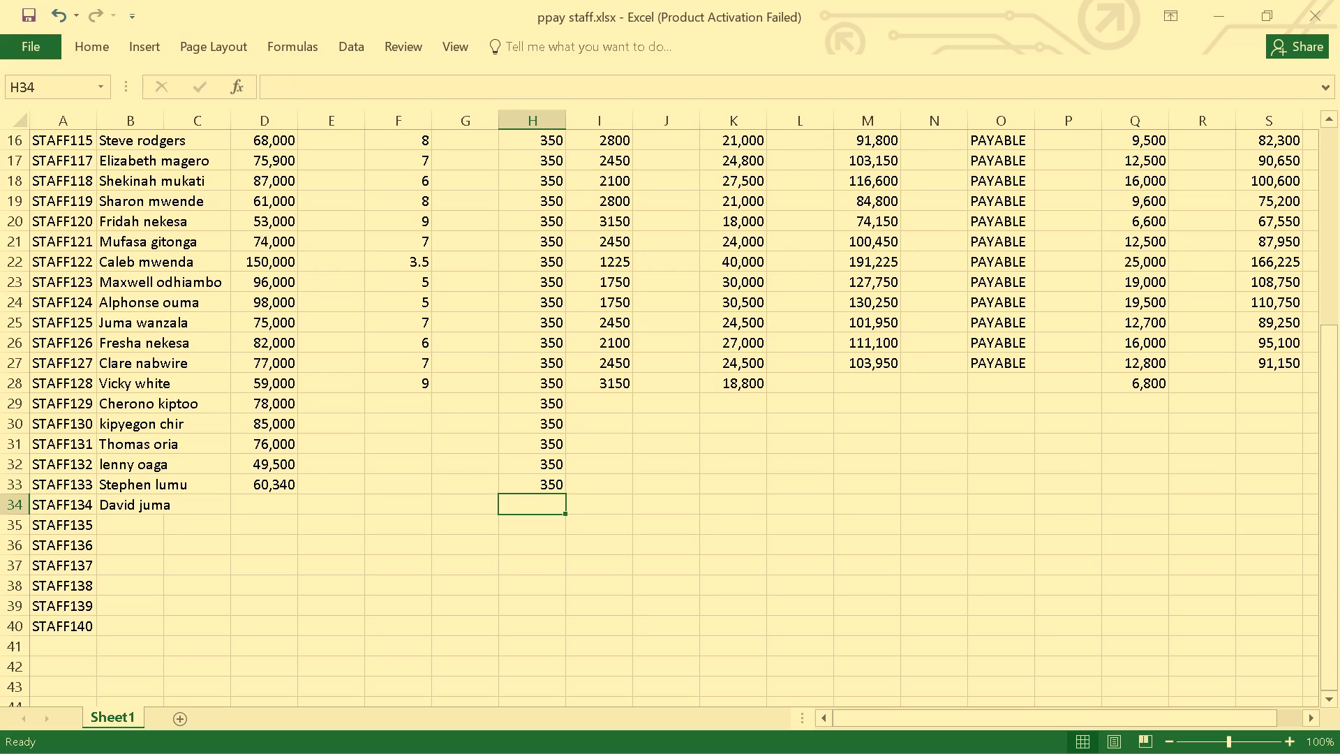
click(266, 498)
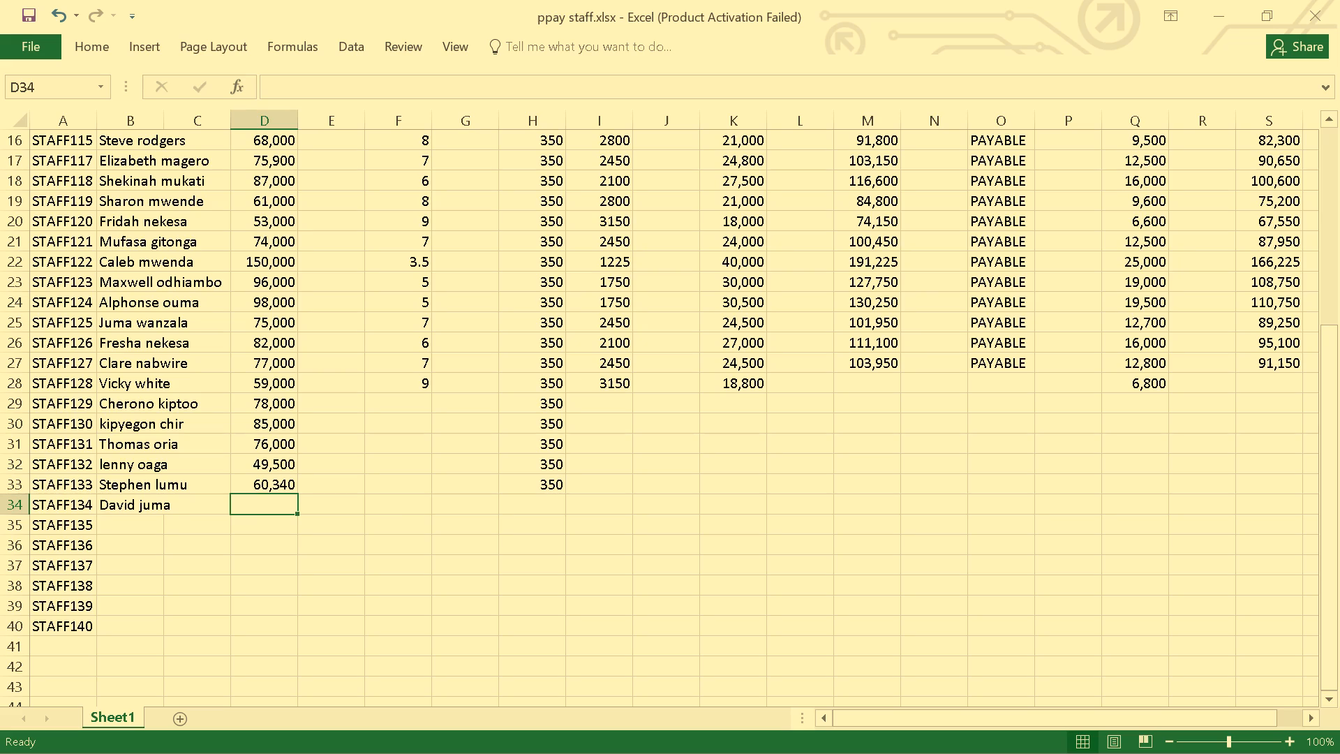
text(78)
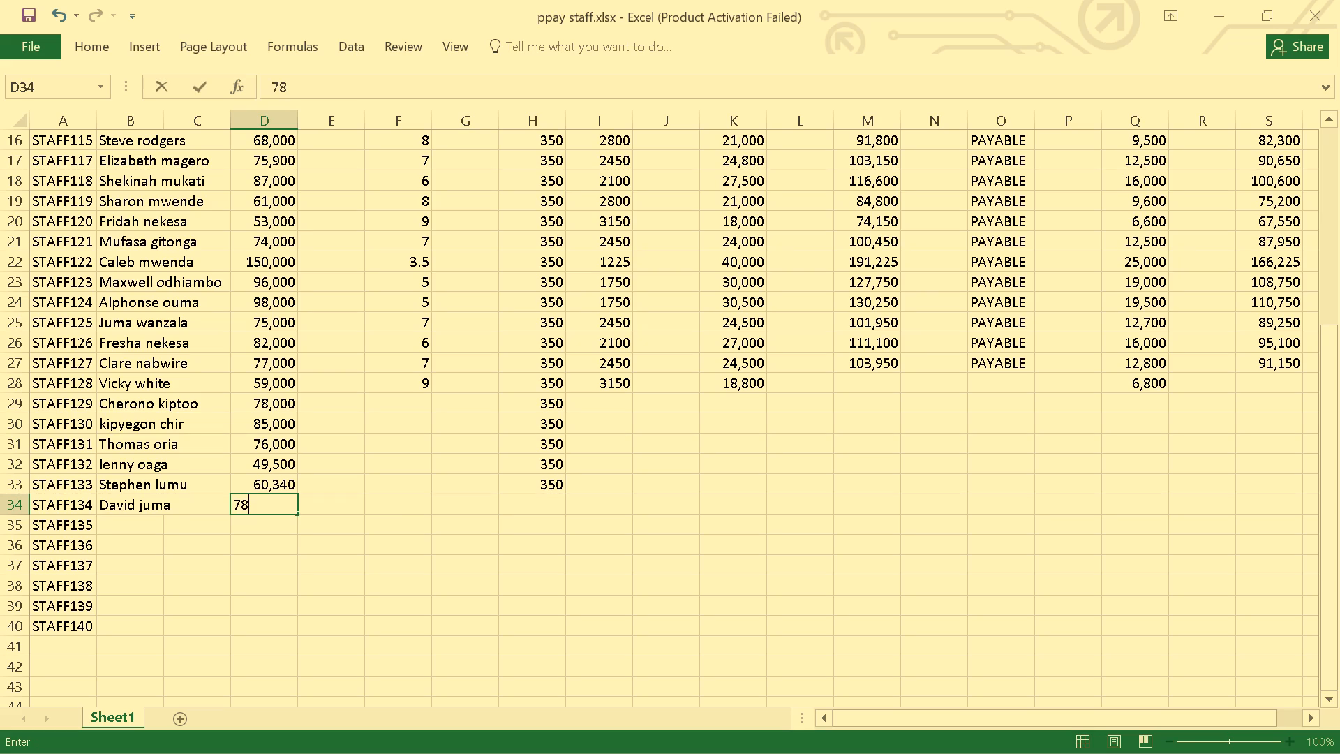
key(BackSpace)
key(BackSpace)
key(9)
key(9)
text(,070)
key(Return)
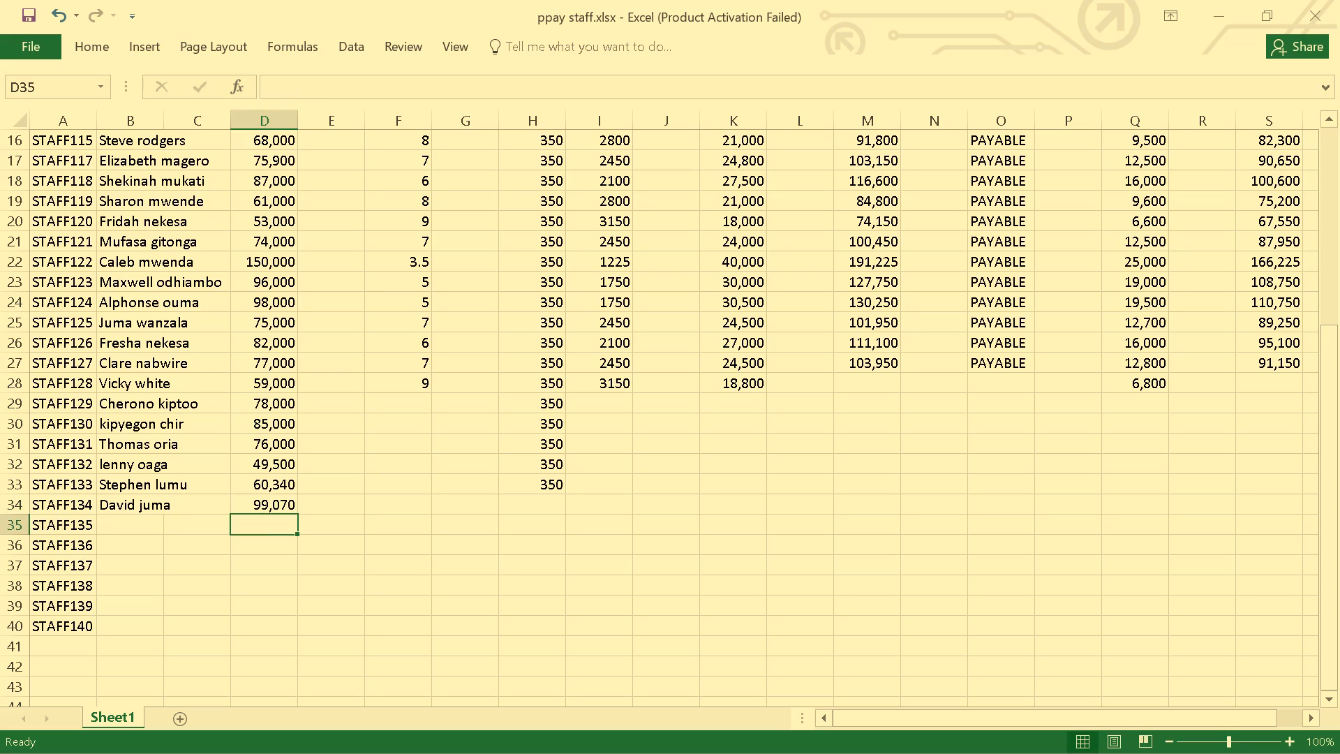
click(546, 502)
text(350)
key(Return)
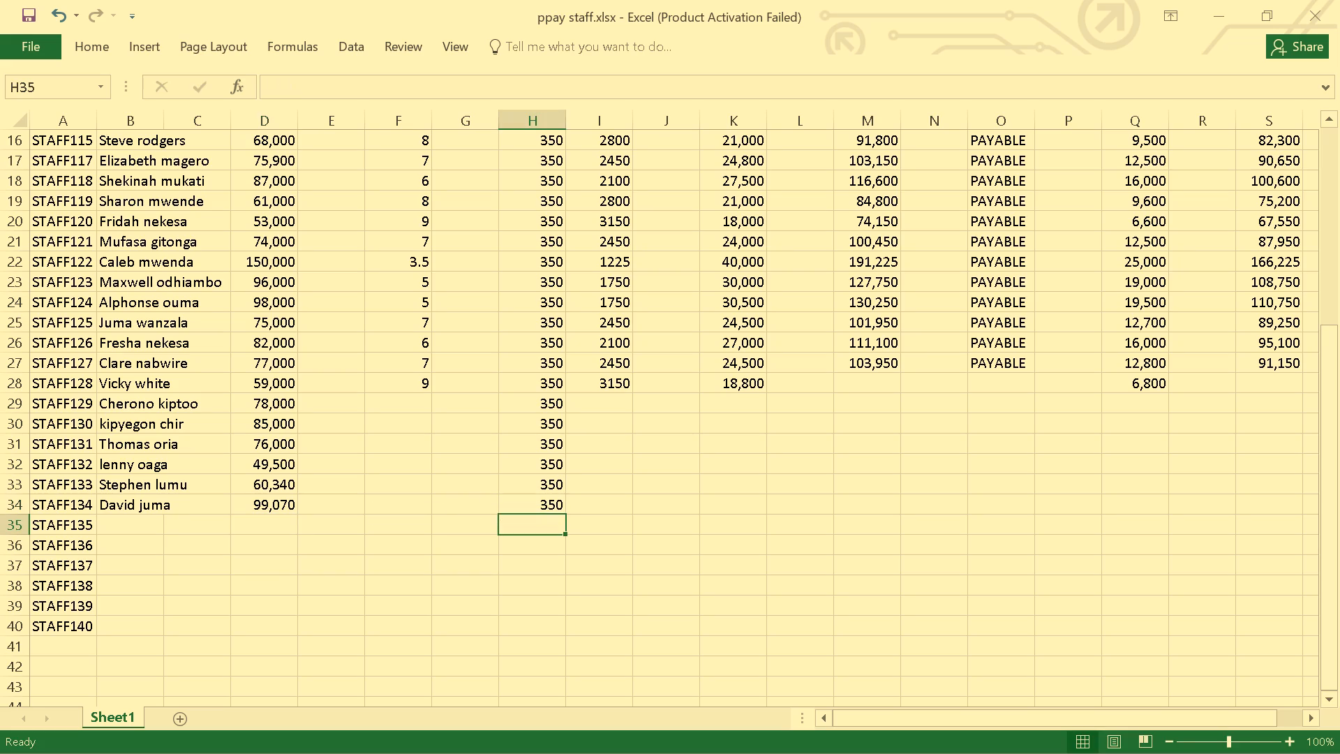
Enter overtime hours for STAFF129 through STAFF134 in F29 to F34 as 7, 6, 7, 10, 8 and 5.
click(401, 401)
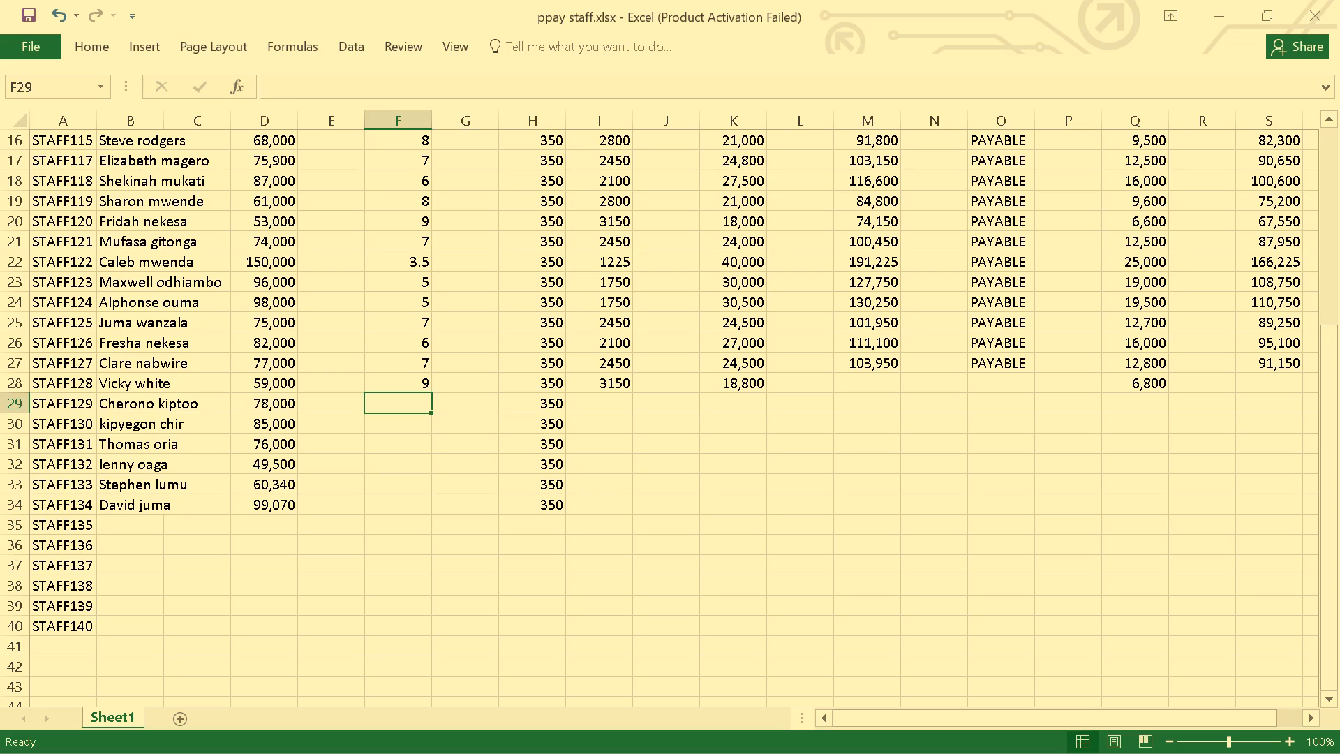
click(416, 406)
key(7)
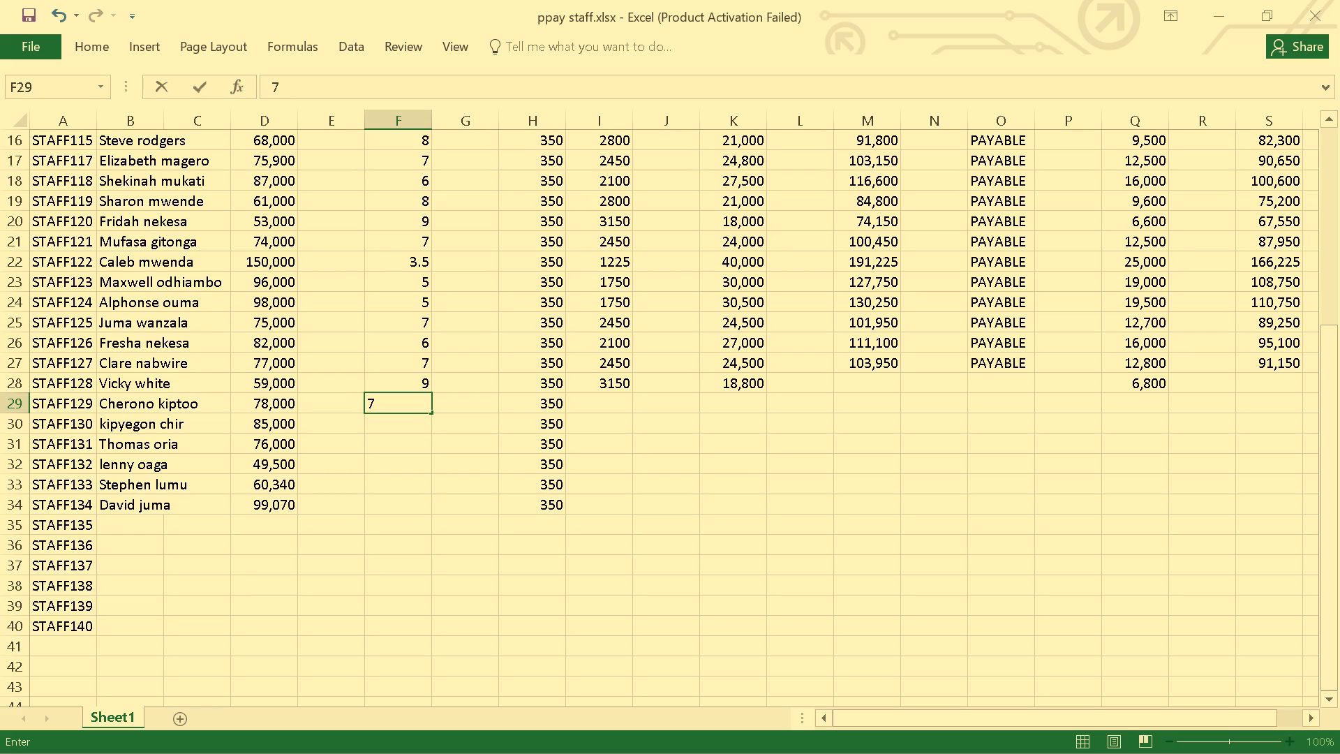
key(Return)
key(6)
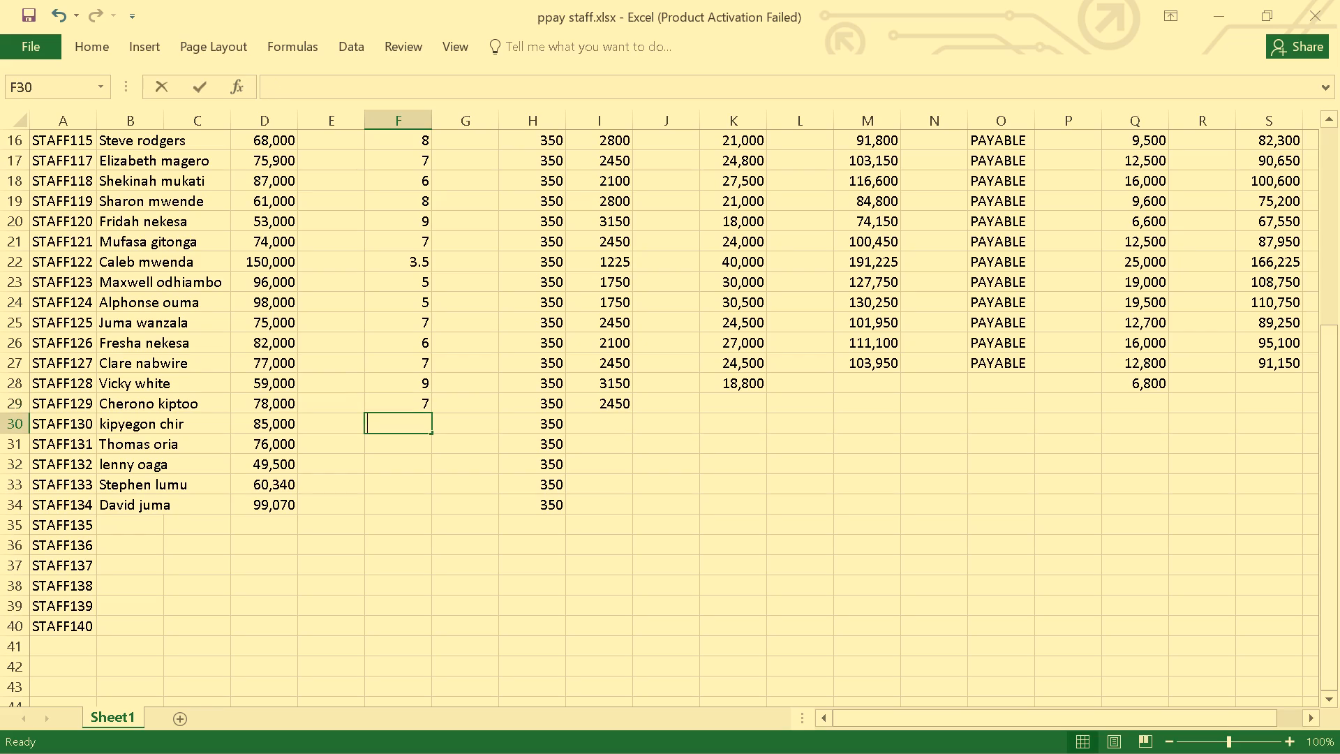
key(Return)
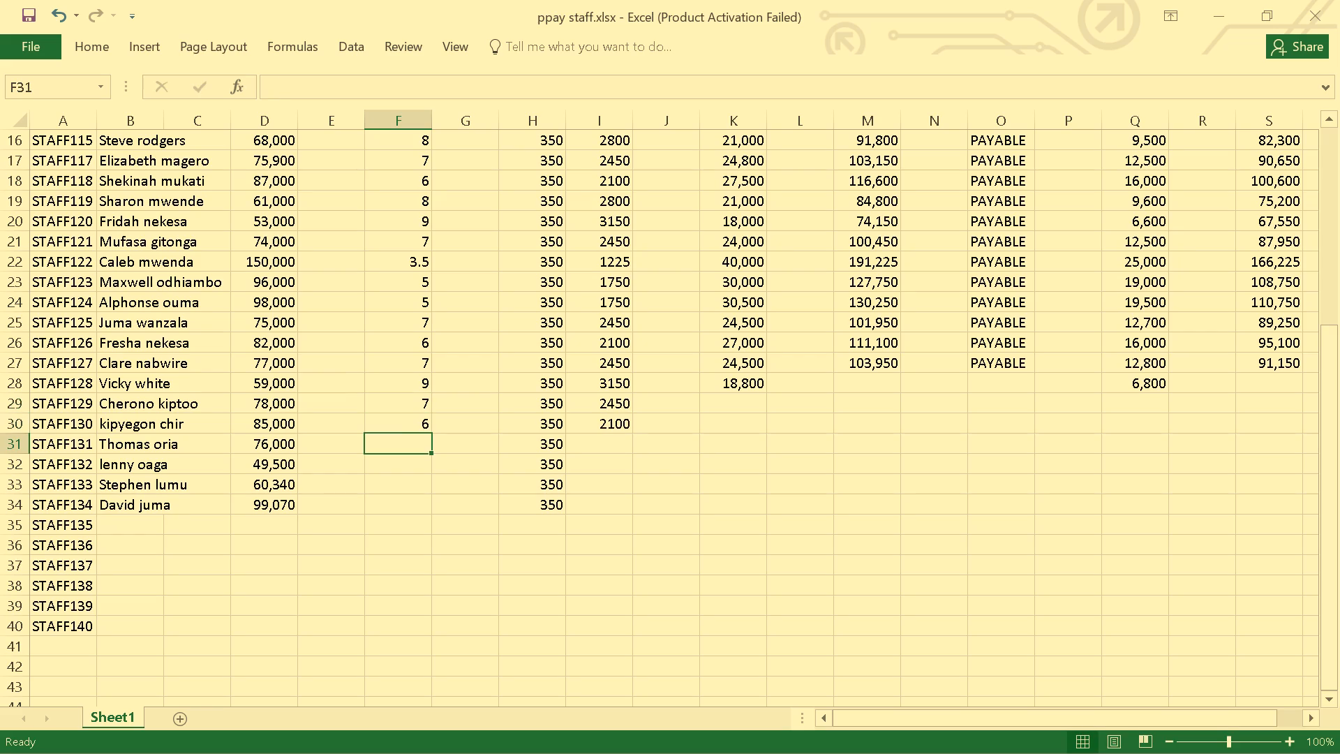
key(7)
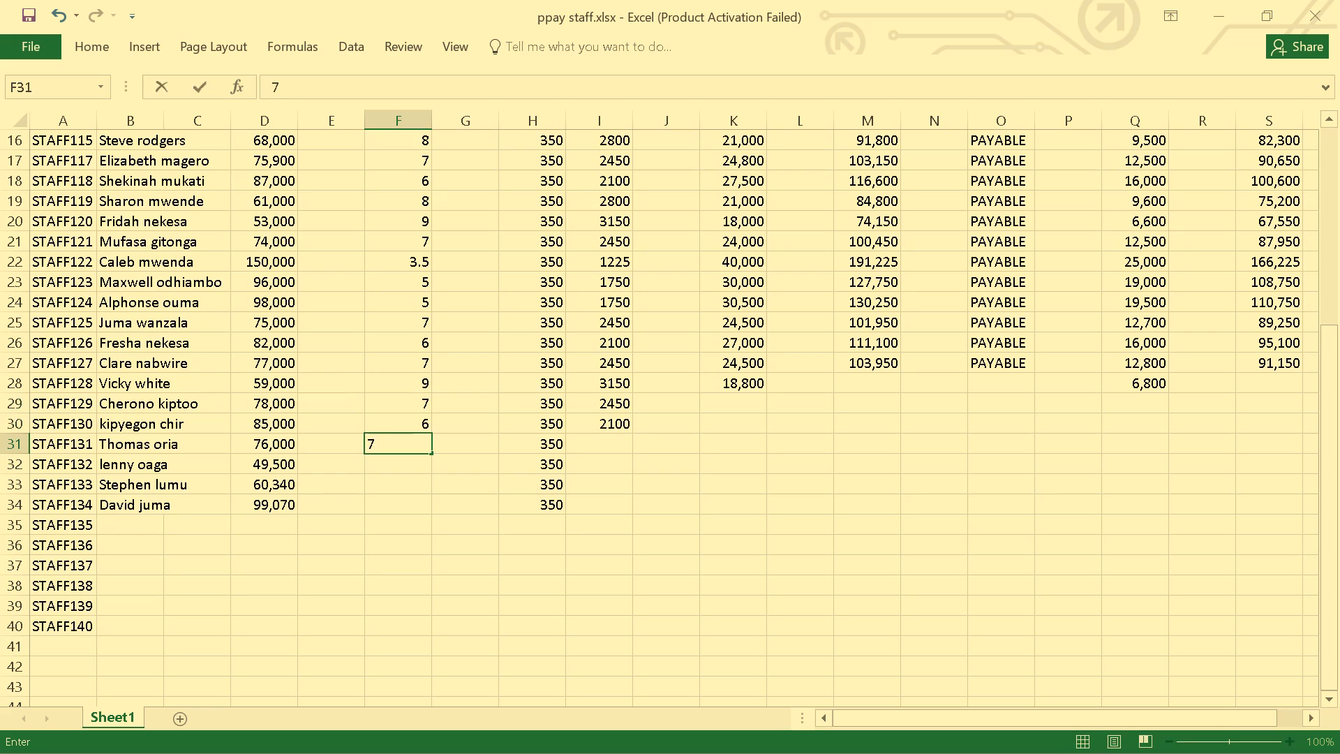
key(Return)
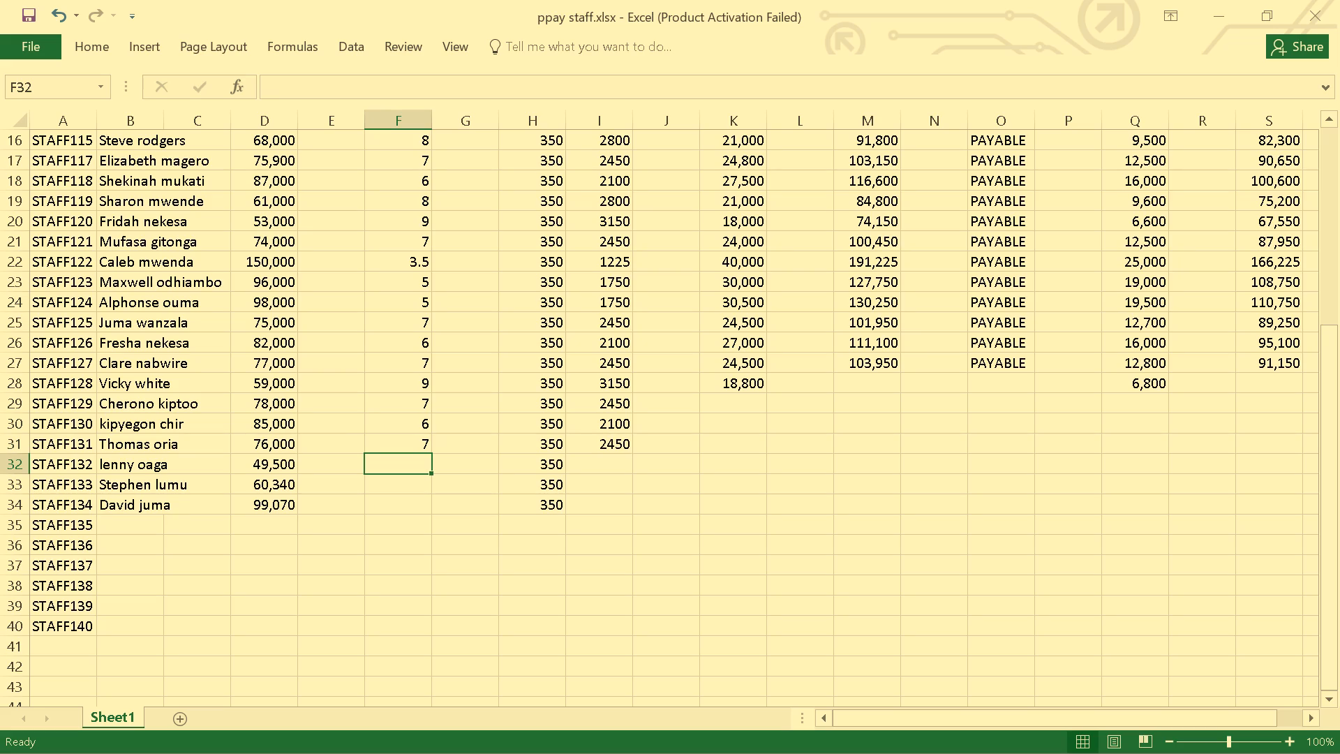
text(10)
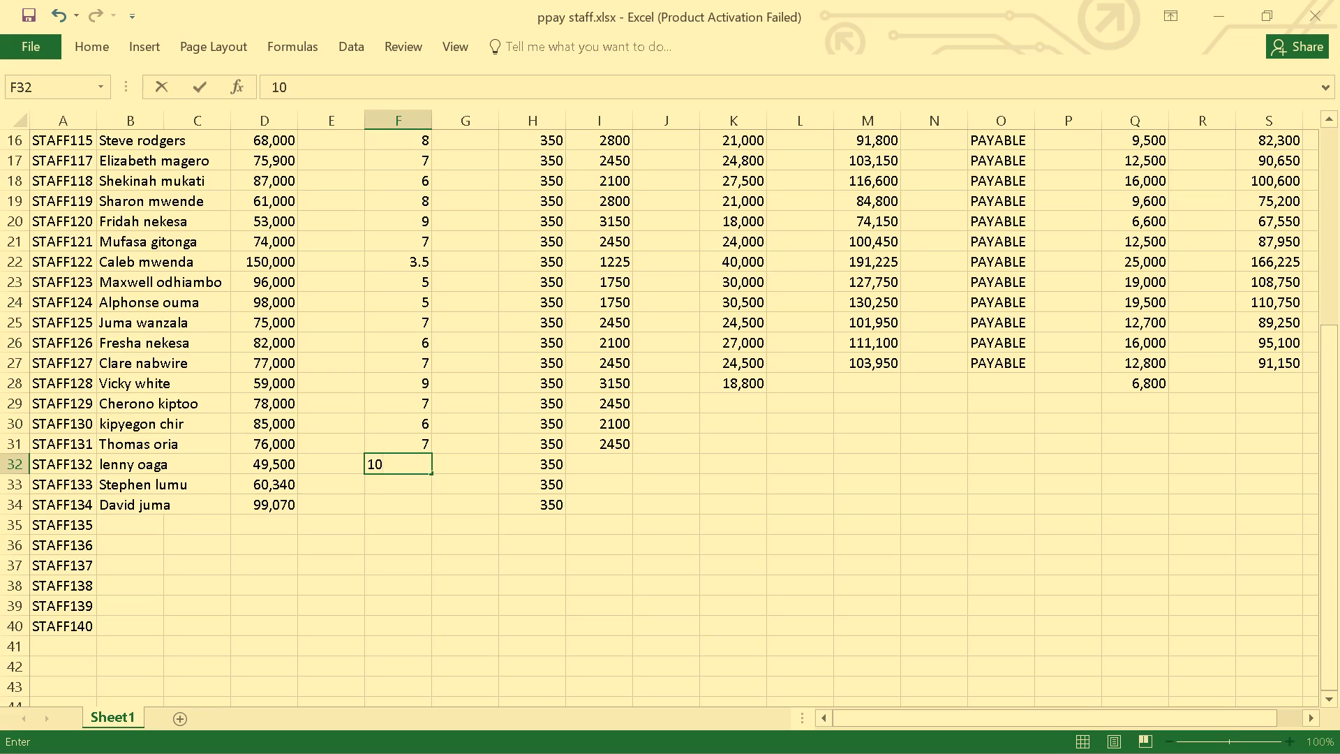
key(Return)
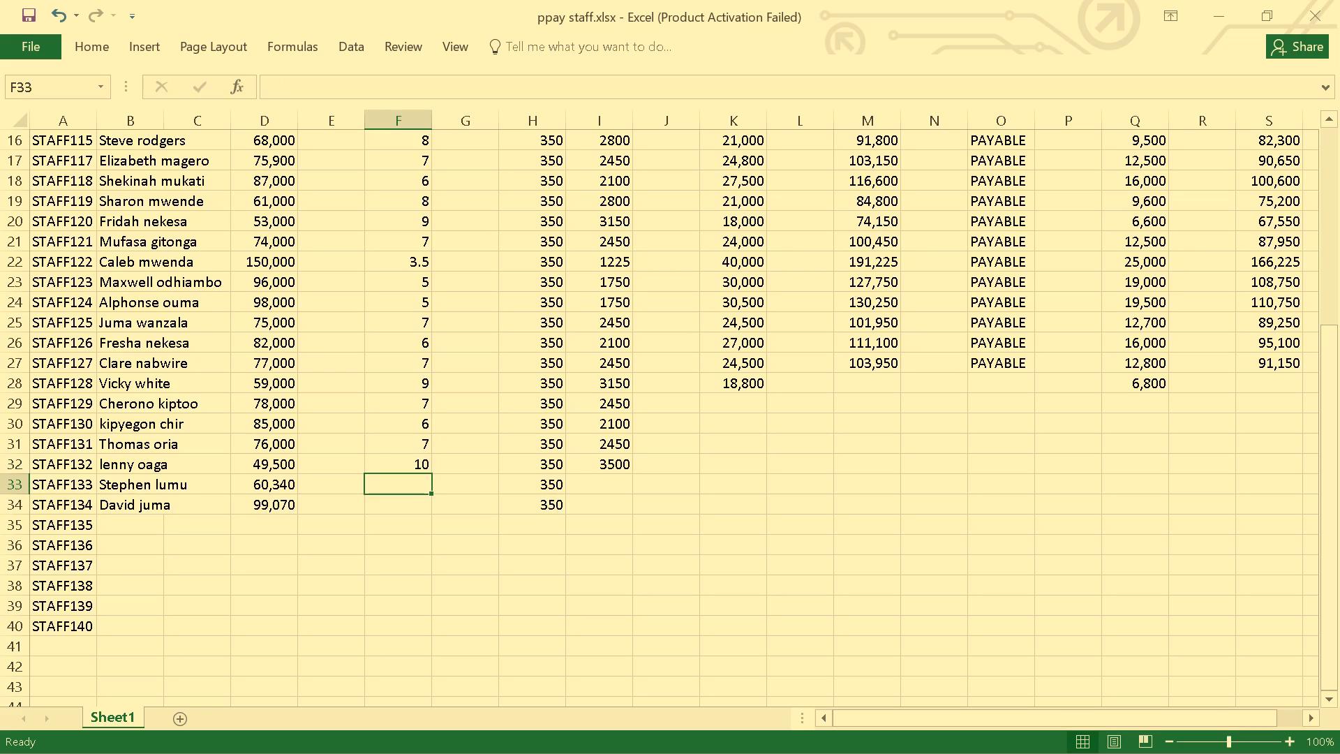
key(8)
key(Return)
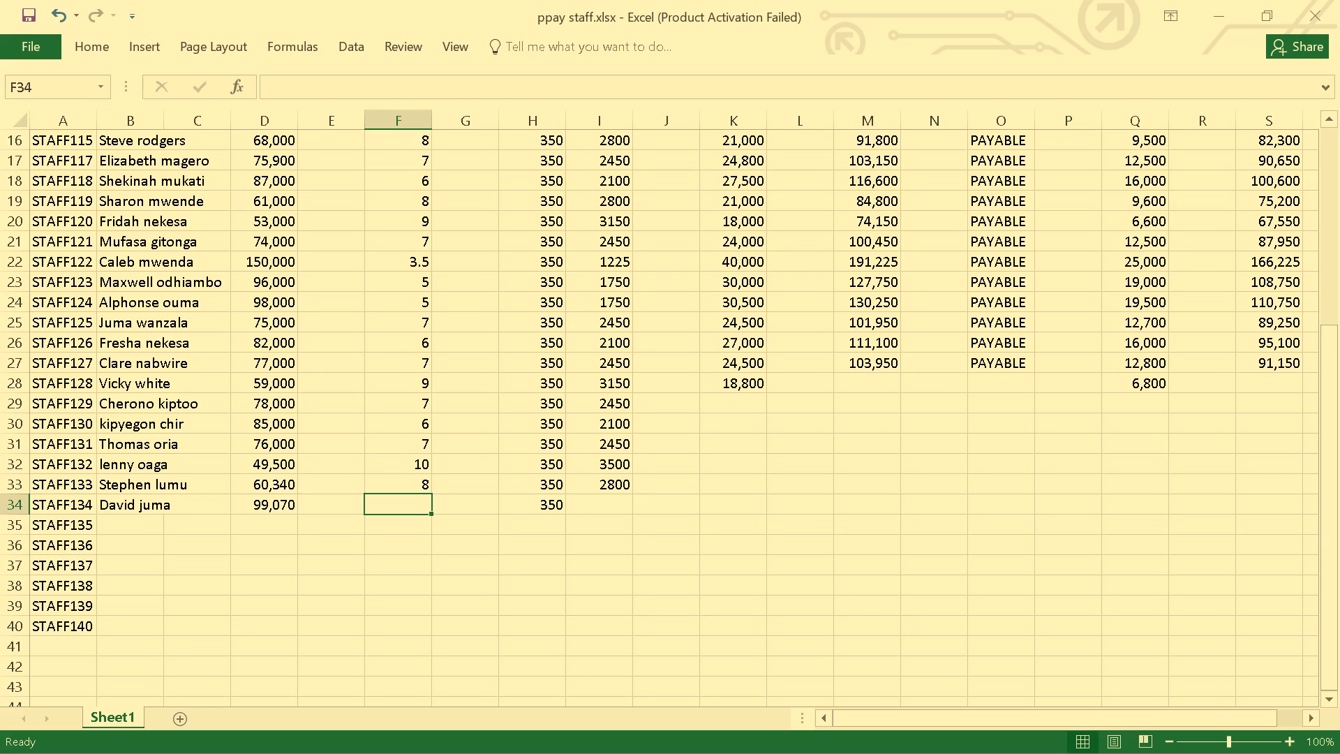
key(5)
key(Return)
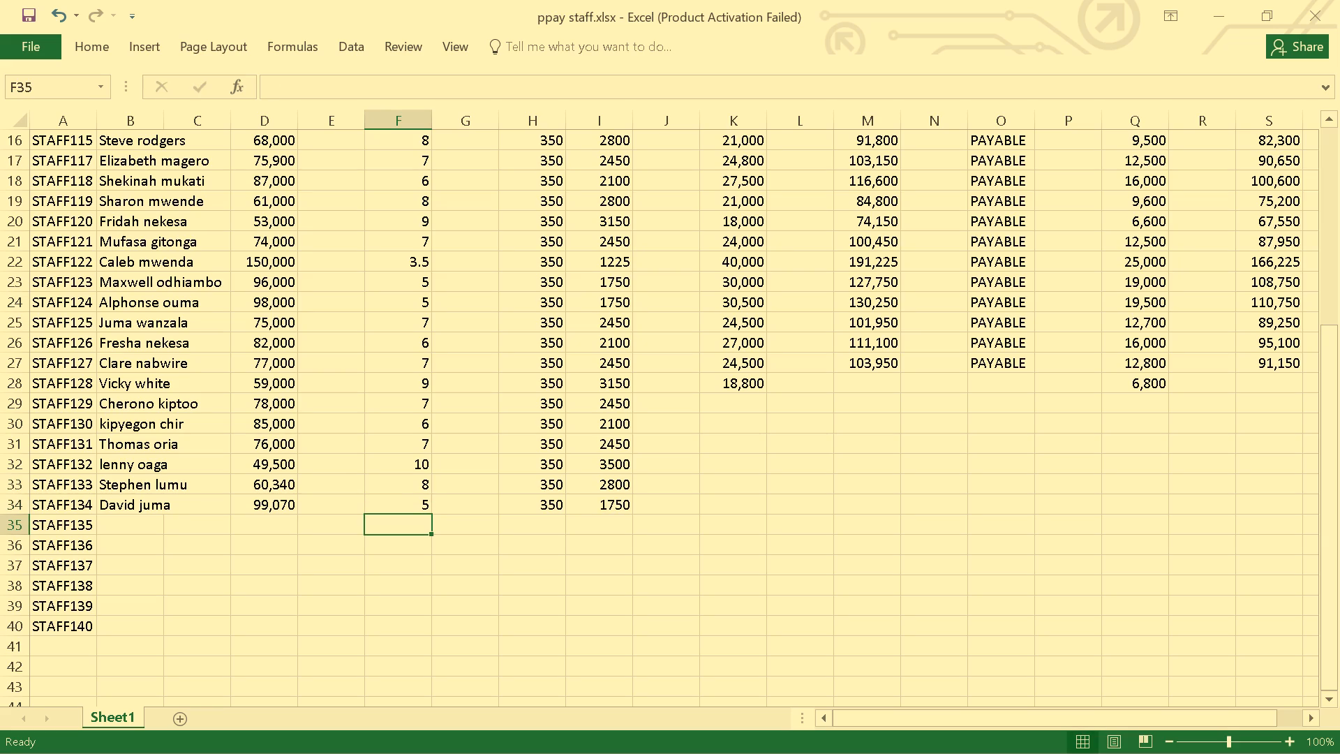
Review the existing allowances in column K against the basic salaries, from the header row down to the first empty cell, K29.
click(738, 399)
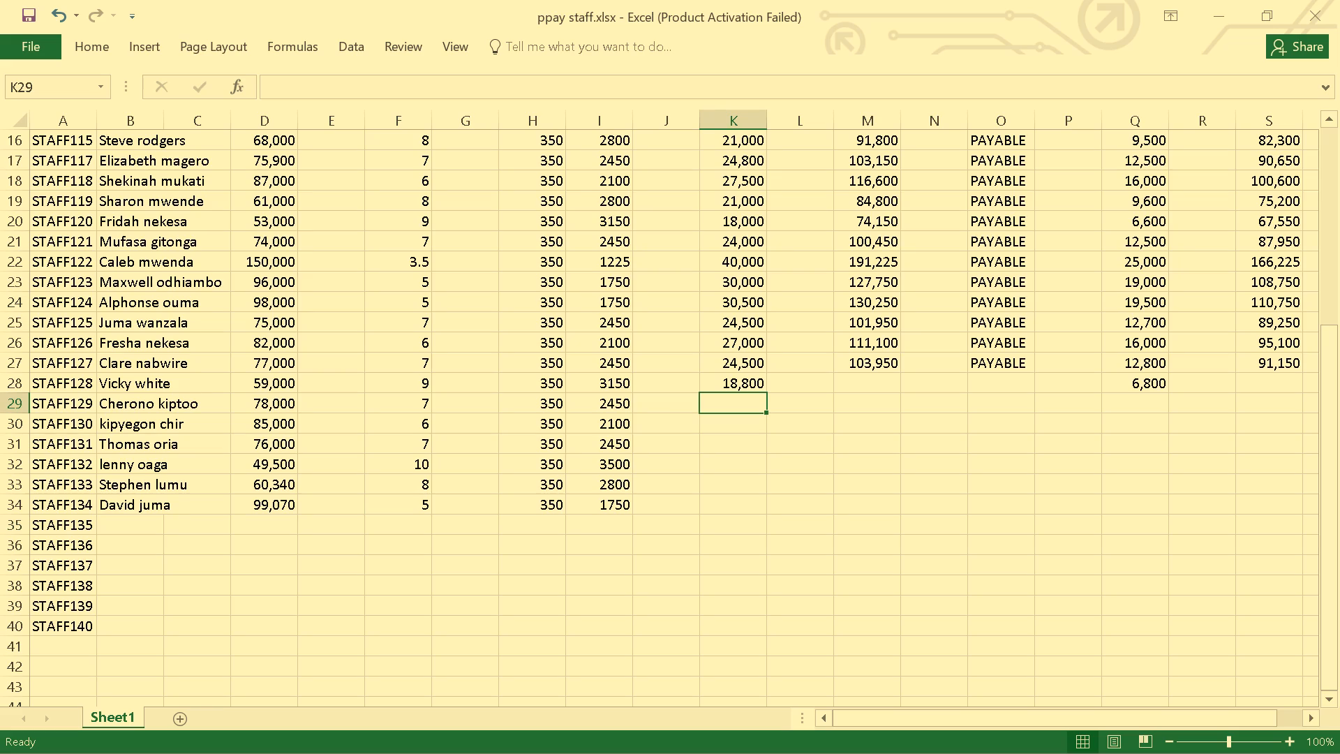
click(737, 370)
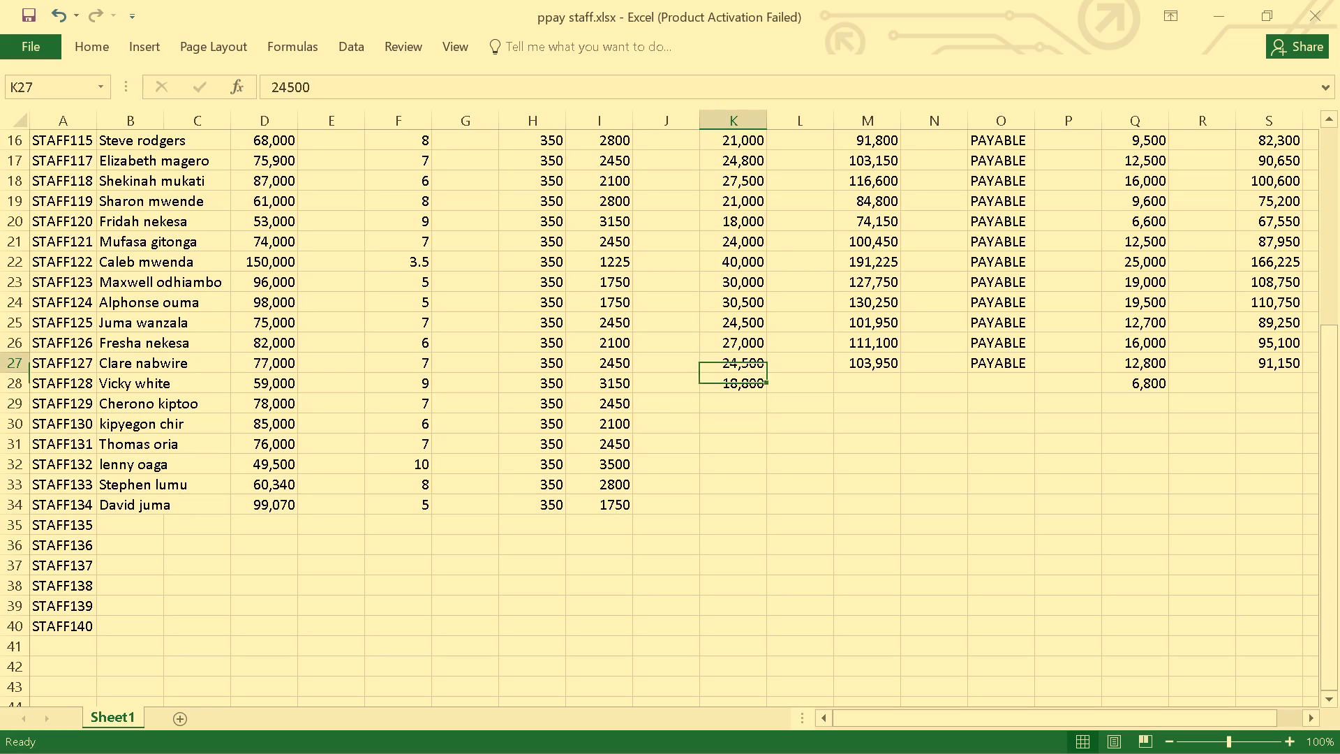
key(Up)
key(Up)
key(Up)
key(Up)
key(Up)
key(Up)
key(Up)
key(Up)
key(Up)
key(Up)
key(Up)
key(Up)
key(Up)
key(Up)
key(Up)
key(Up)
key(Up)
key(Up)
key(Up)
key(Up)
key(Up)
key(Up)
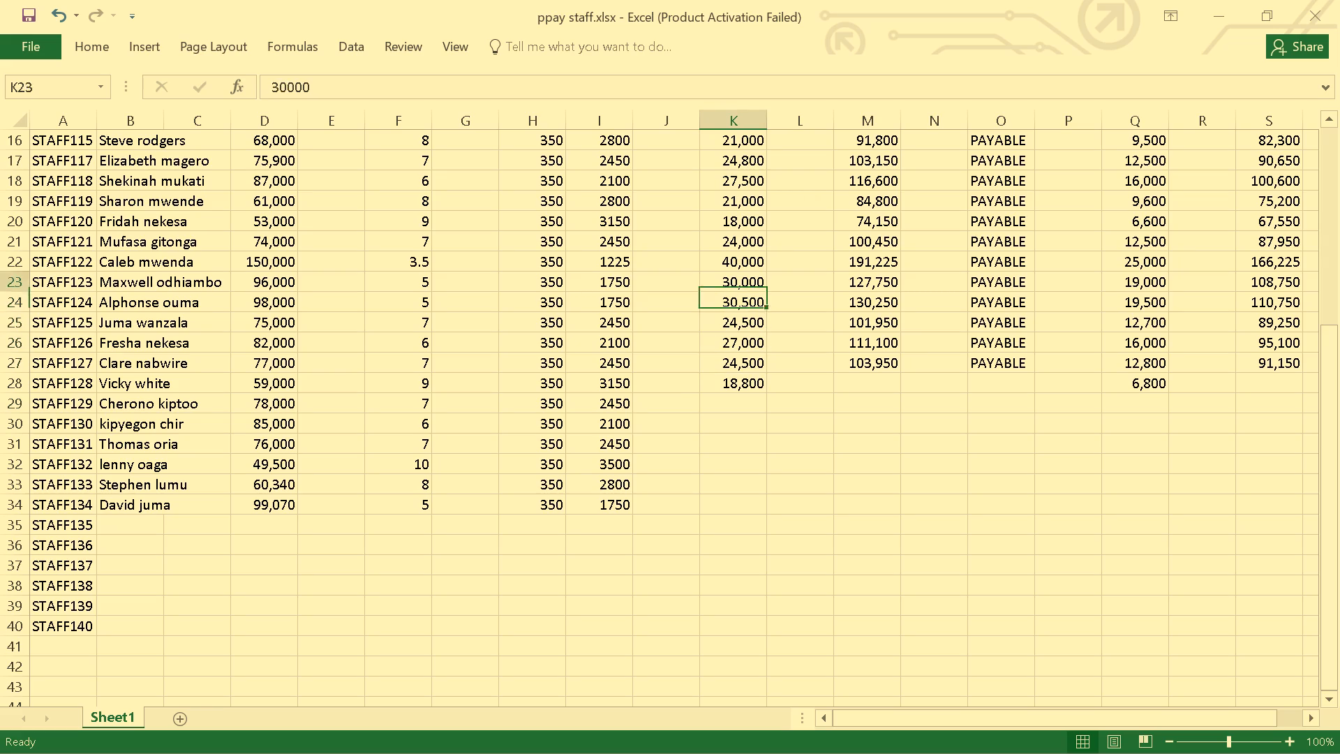
key(Up)
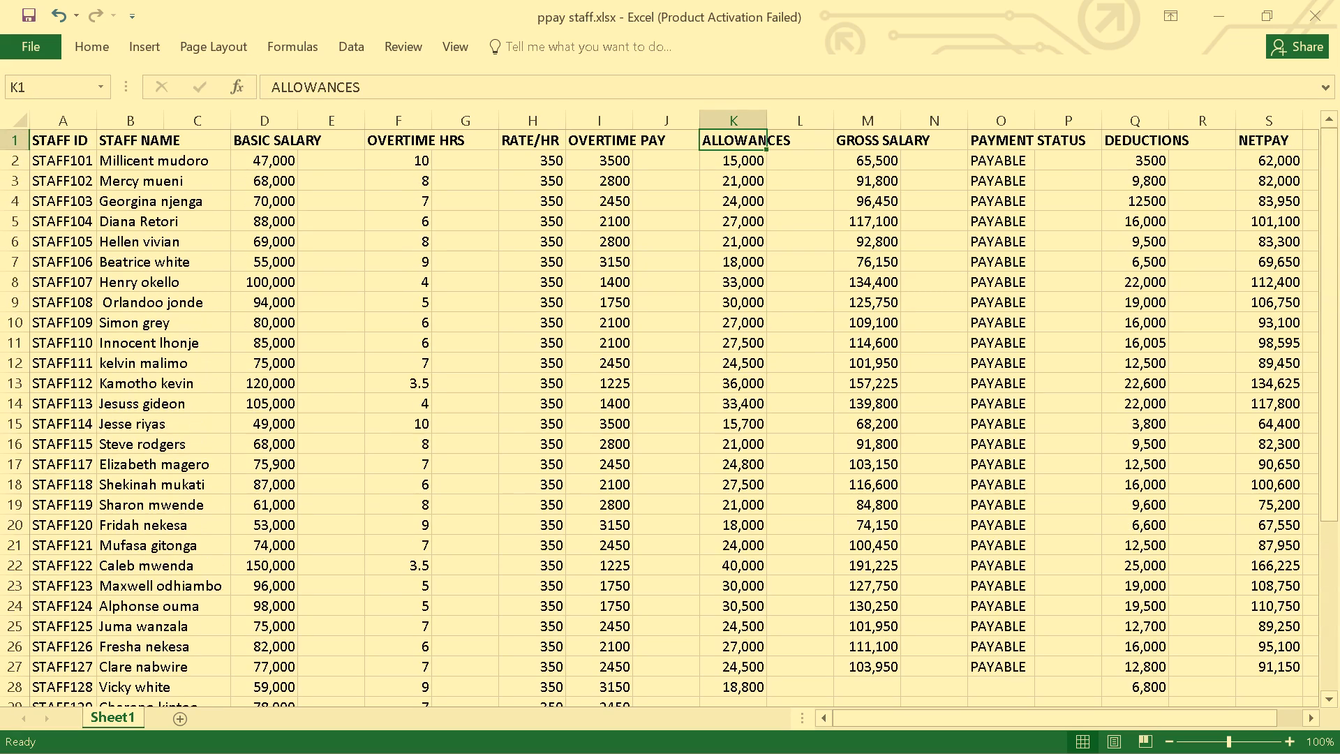
key(Down)
key(Down)
key(Down)
key(Down)
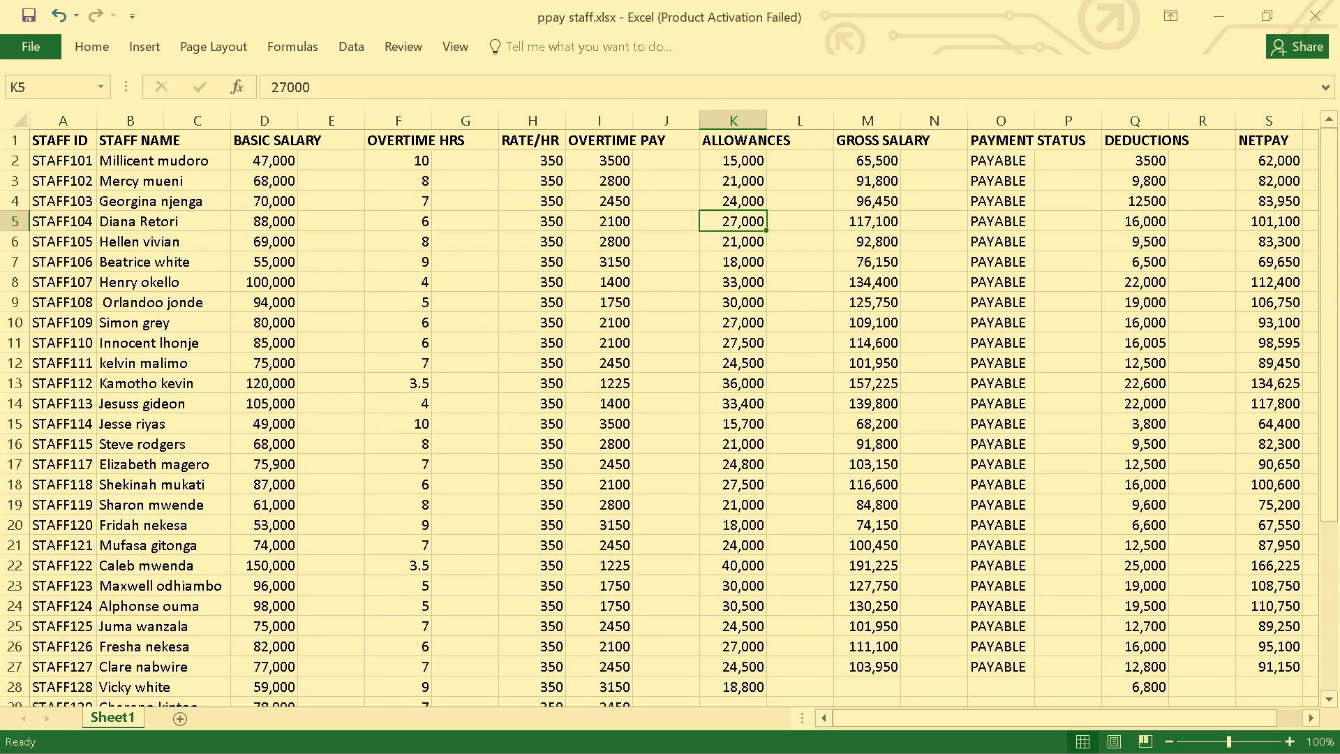
key(Down)
key(Down)
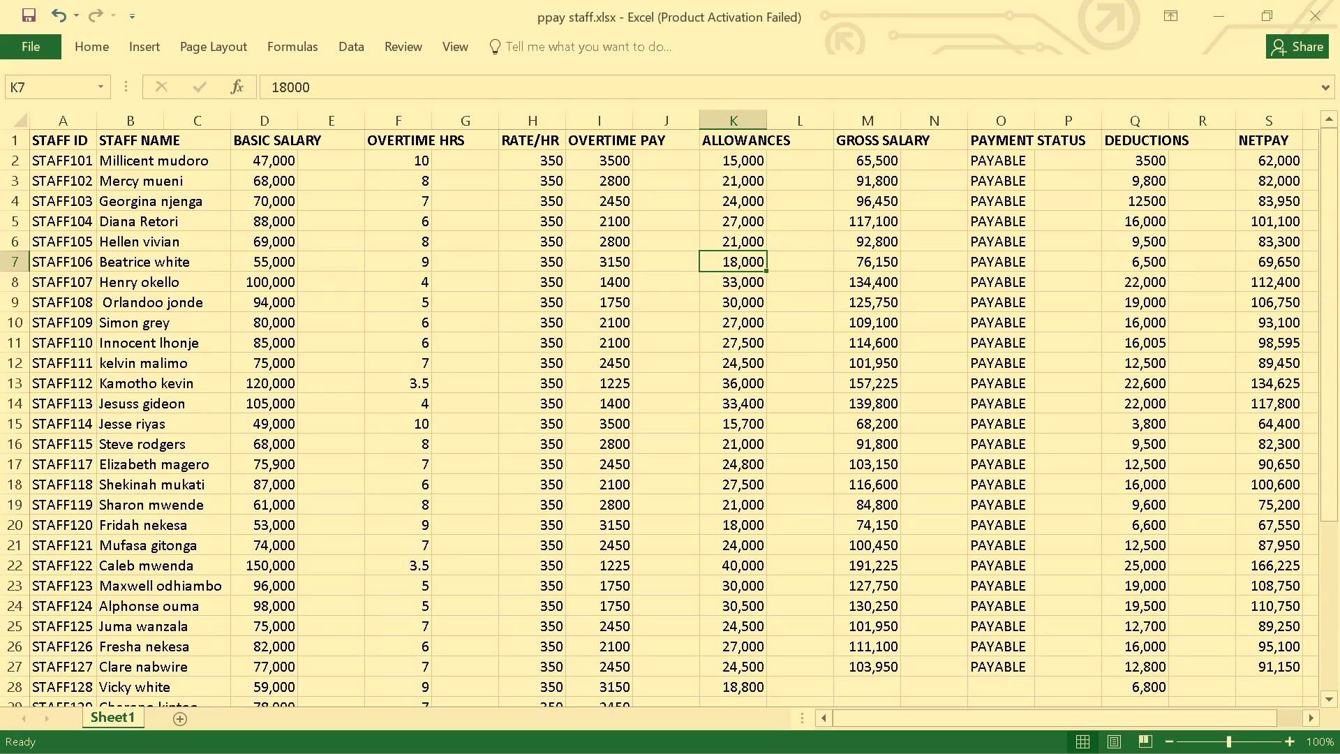
key(Down)
key(Down)
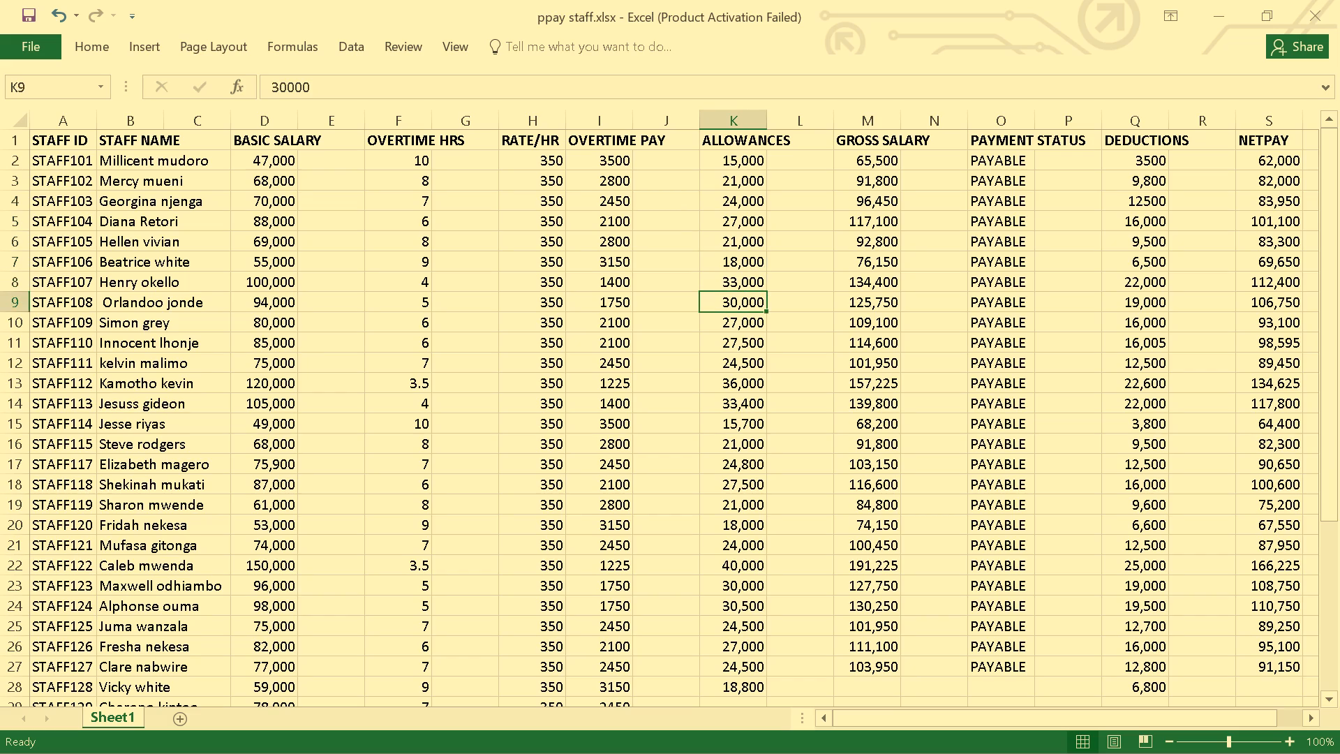
key(Down)
key(Down)
key(Down)
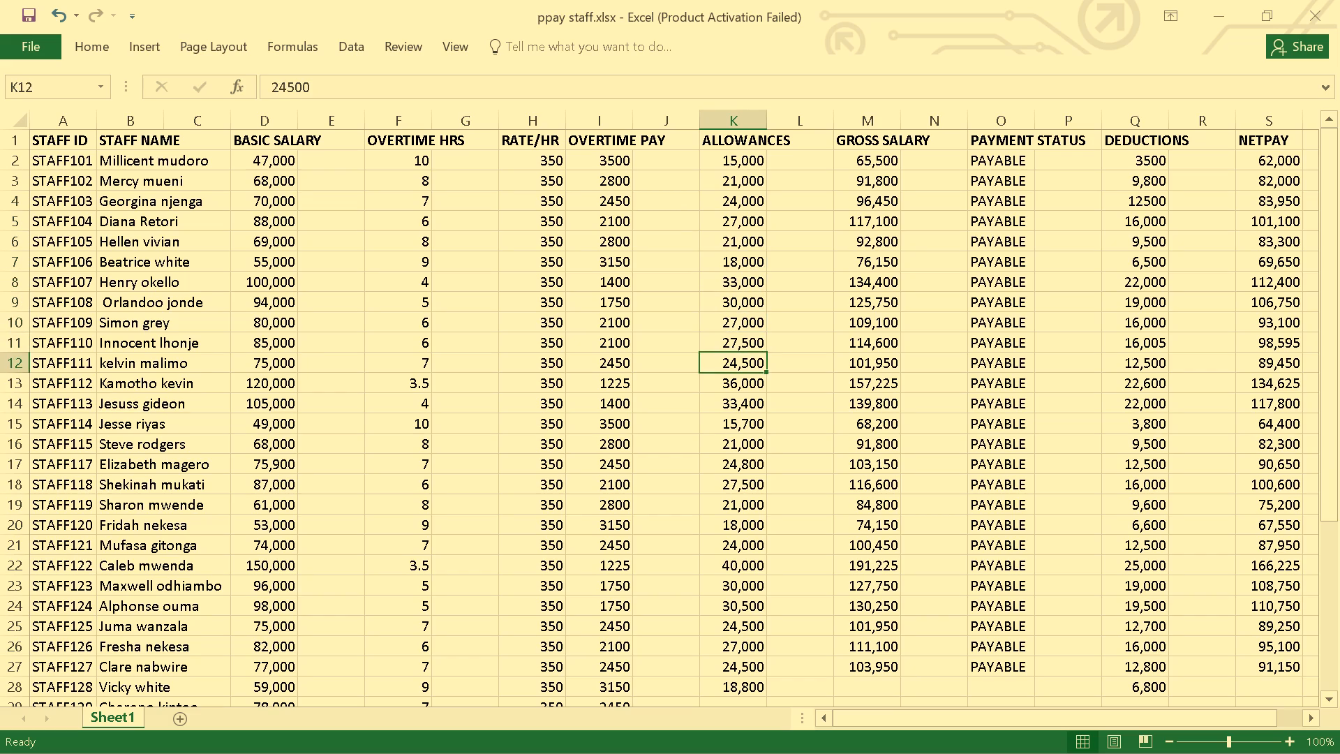
key(Down)
key(Down)
key(Down)
key(Down)
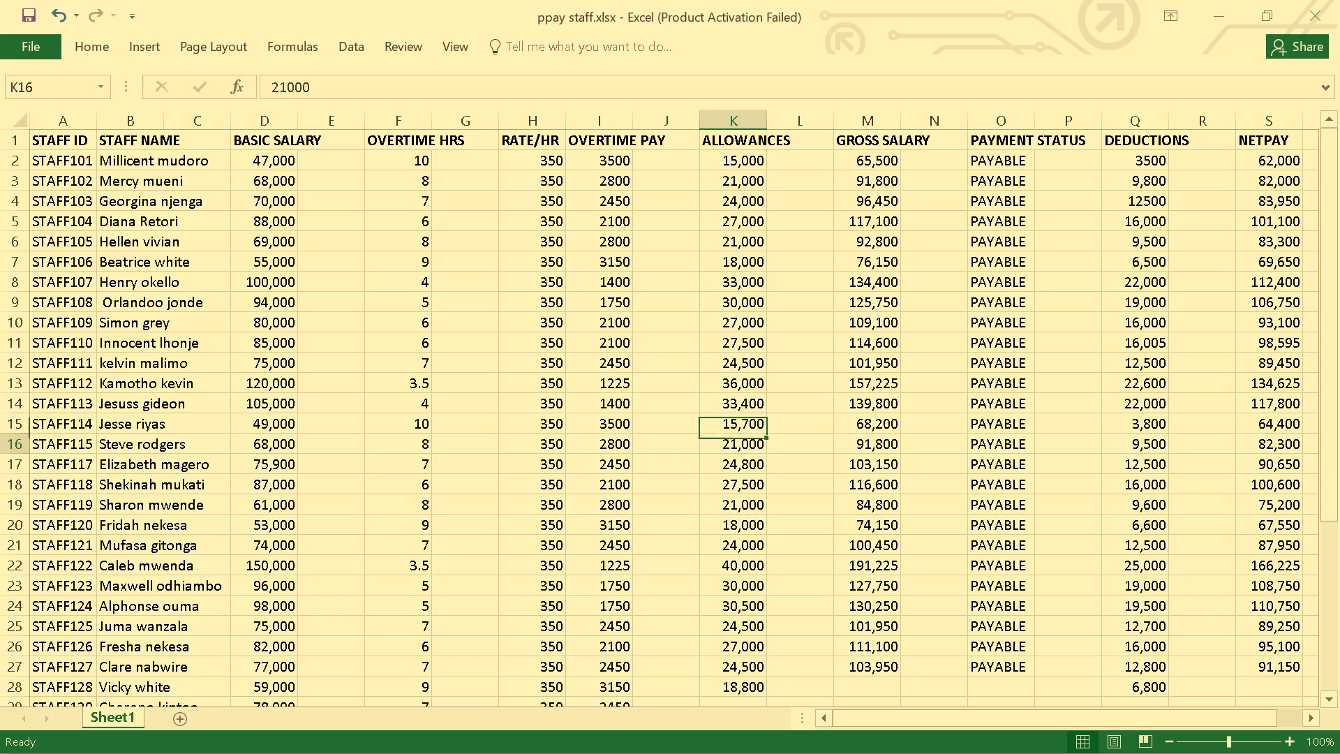
key(Down)
key(Down)
key(Down)
key(Down)
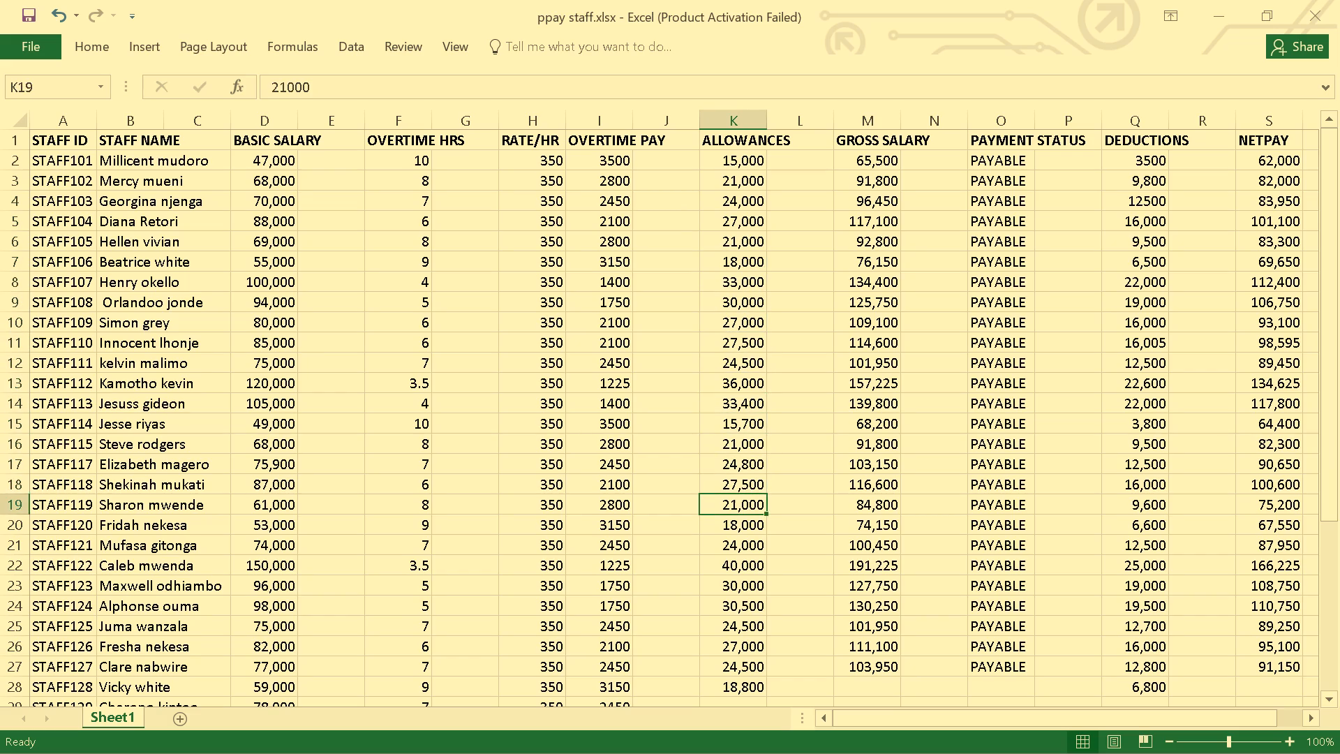
key(Down)
key(Down)
key(Down)
key(Down)
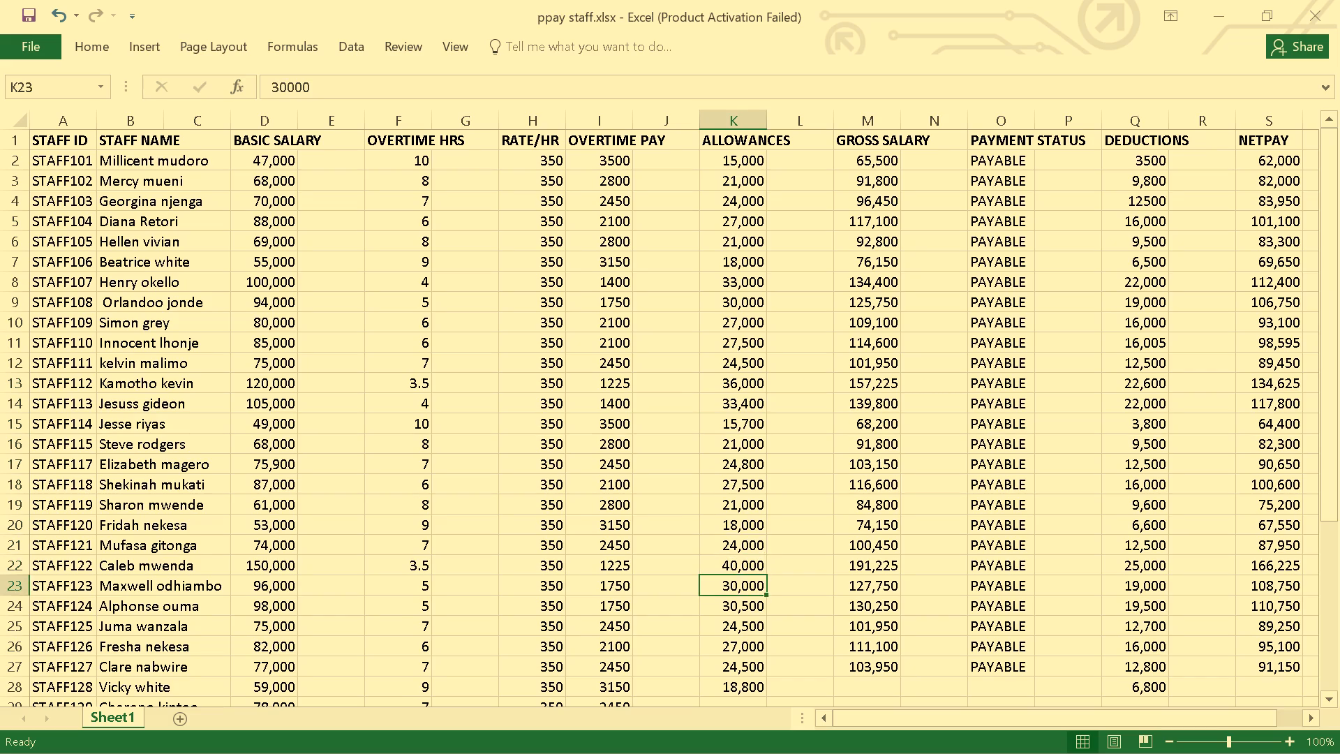
key(Down)
key(Down)
key(Down)
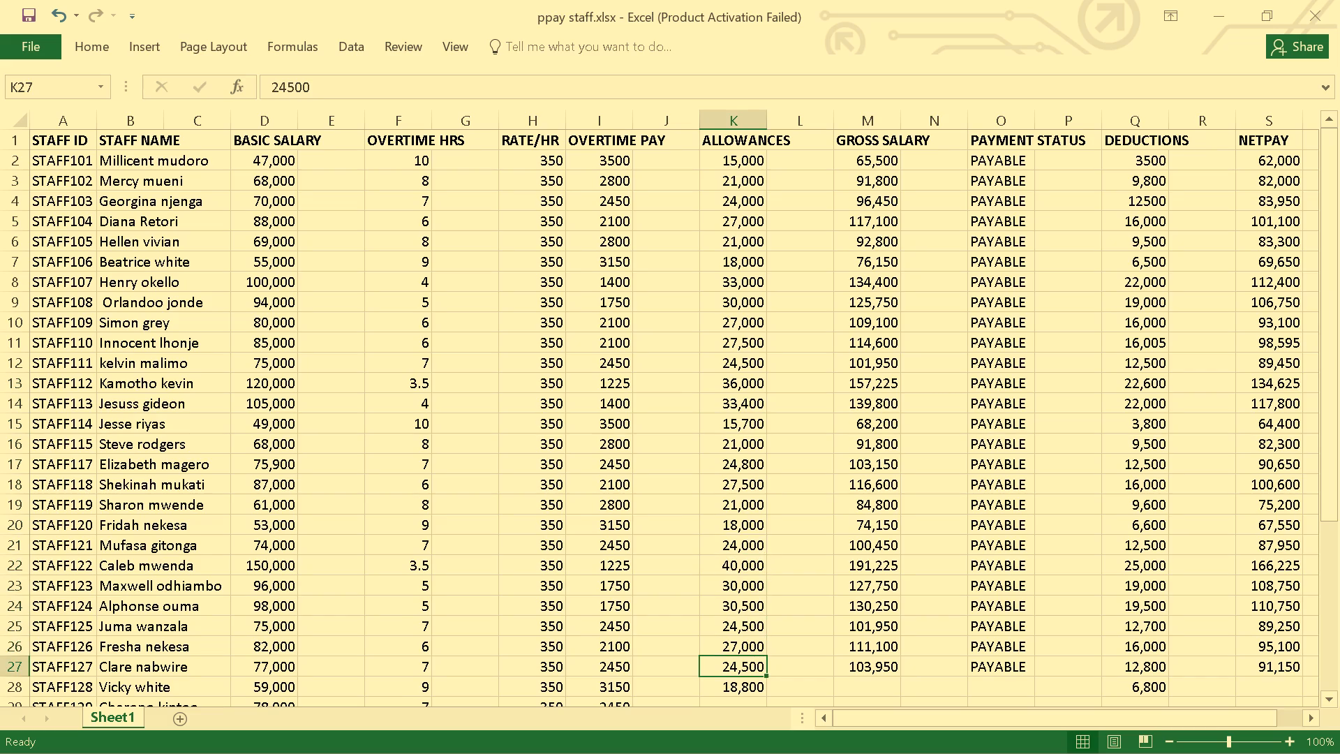
key(Down)
key(Down)
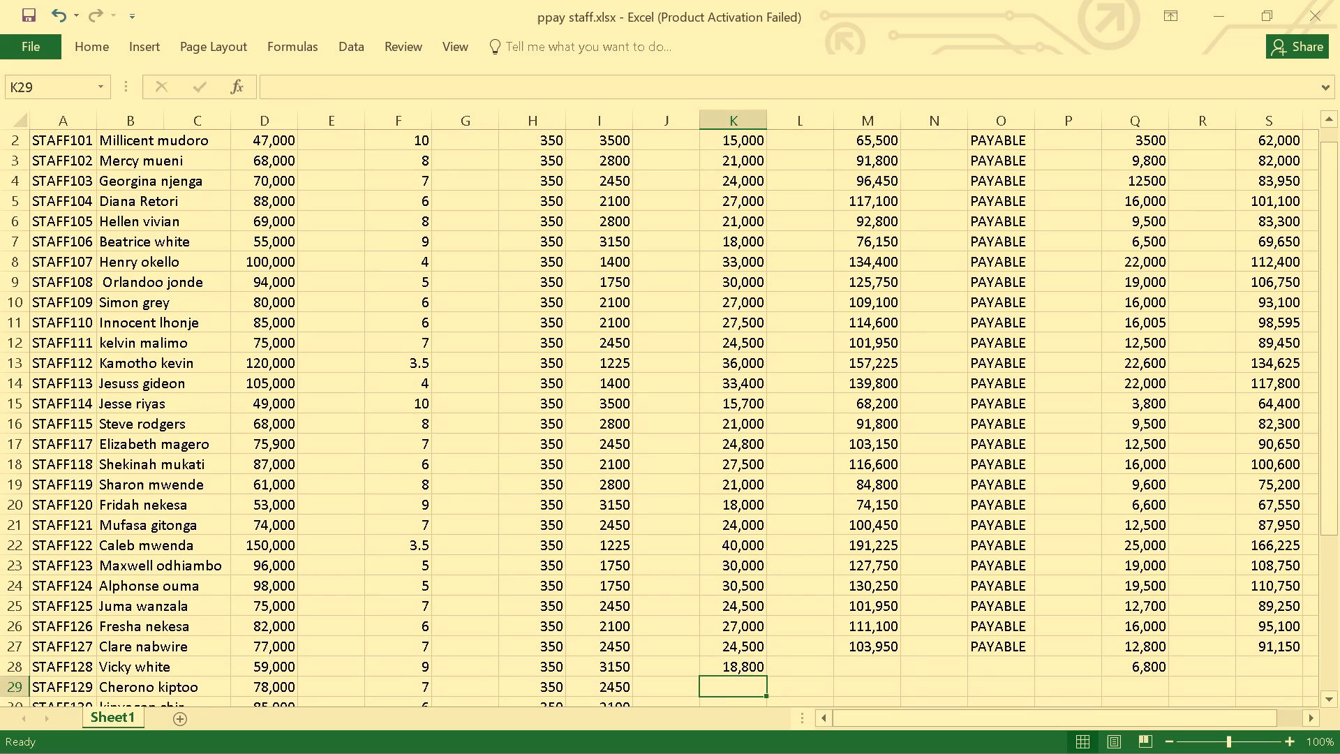
Review the calculated overtime pay in column I from about row 18 through STAFF134's row 34, and return to STAFF129's empty allowance cell, K29.
key(Down)
key(Down)
key(Down)
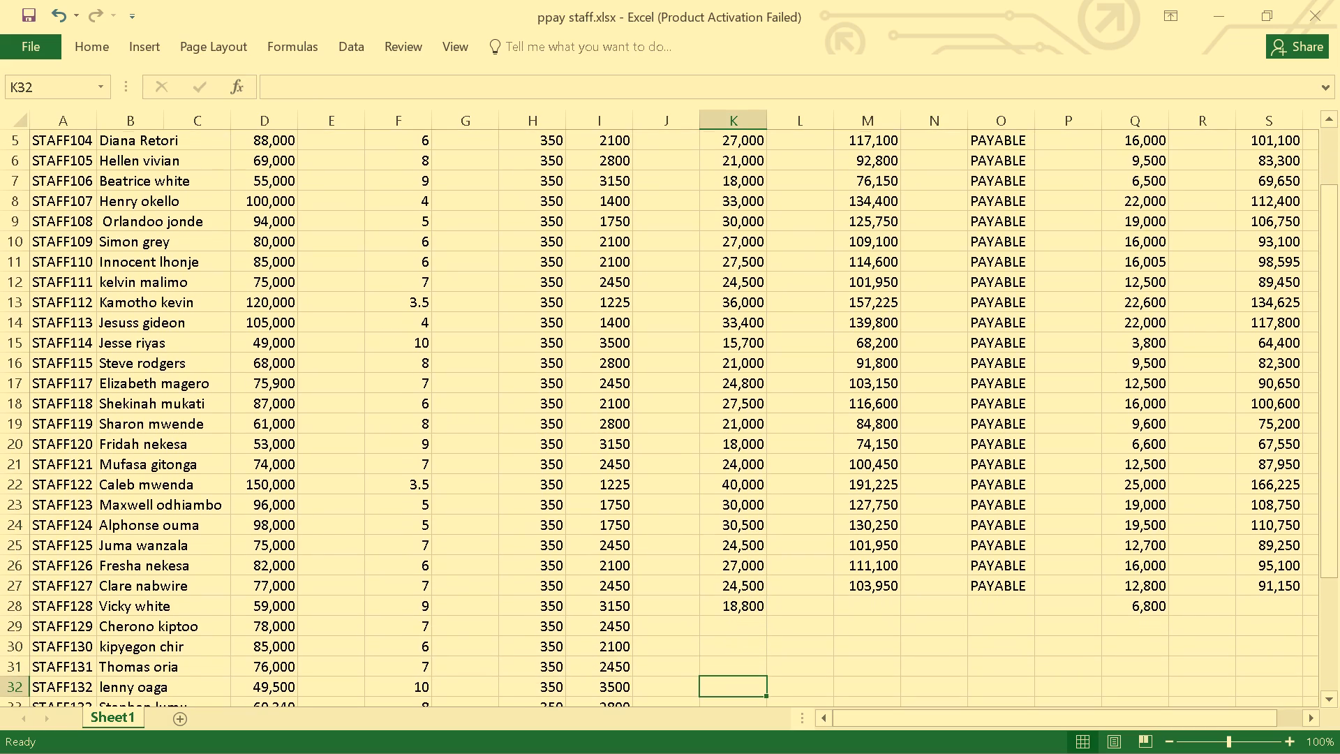
key(Left)
key(Left)
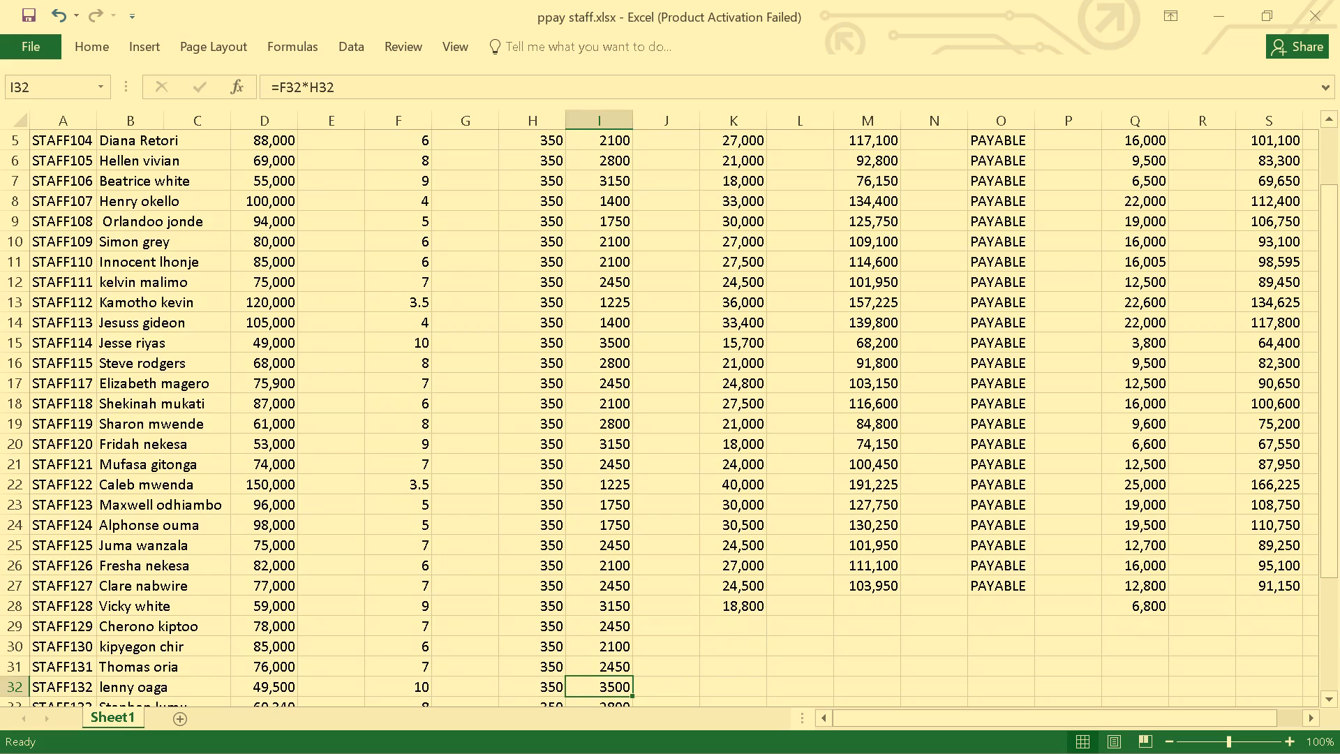
key(Up)
key(Up)
key(Up)
key(Up)
key(Up)
key(Up)
key(Up)
key(Up)
key(Up)
key(Up)
key(Up)
key(Up)
key(Up)
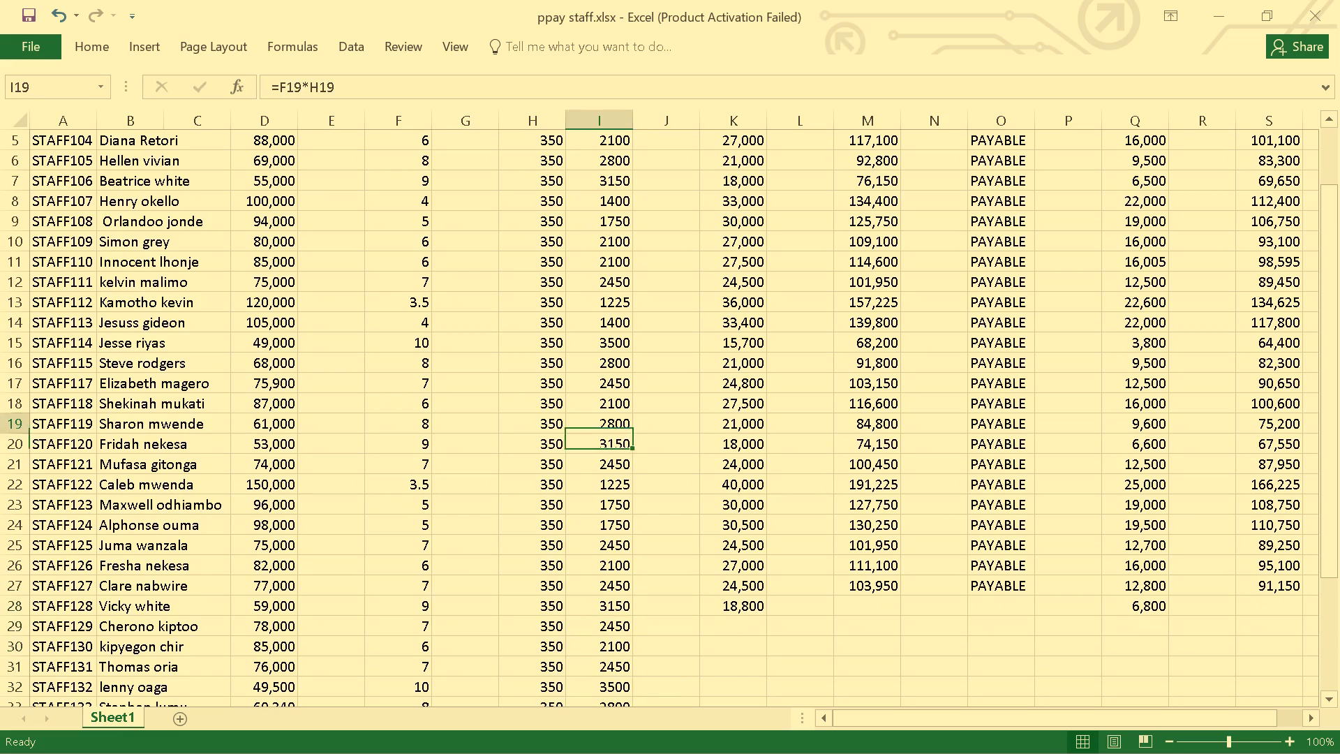
key(Up)
key(Down)
key(Down)
key(Down)
key(Down)
key(Down)
key(Down)
key(Down)
key(Down)
key(Down)
key(Down)
key(Down)
key(Down)
key(Down)
key(Down)
key(Down)
key(Down)
key(Down)
key(Down)
key(Down)
key(Down)
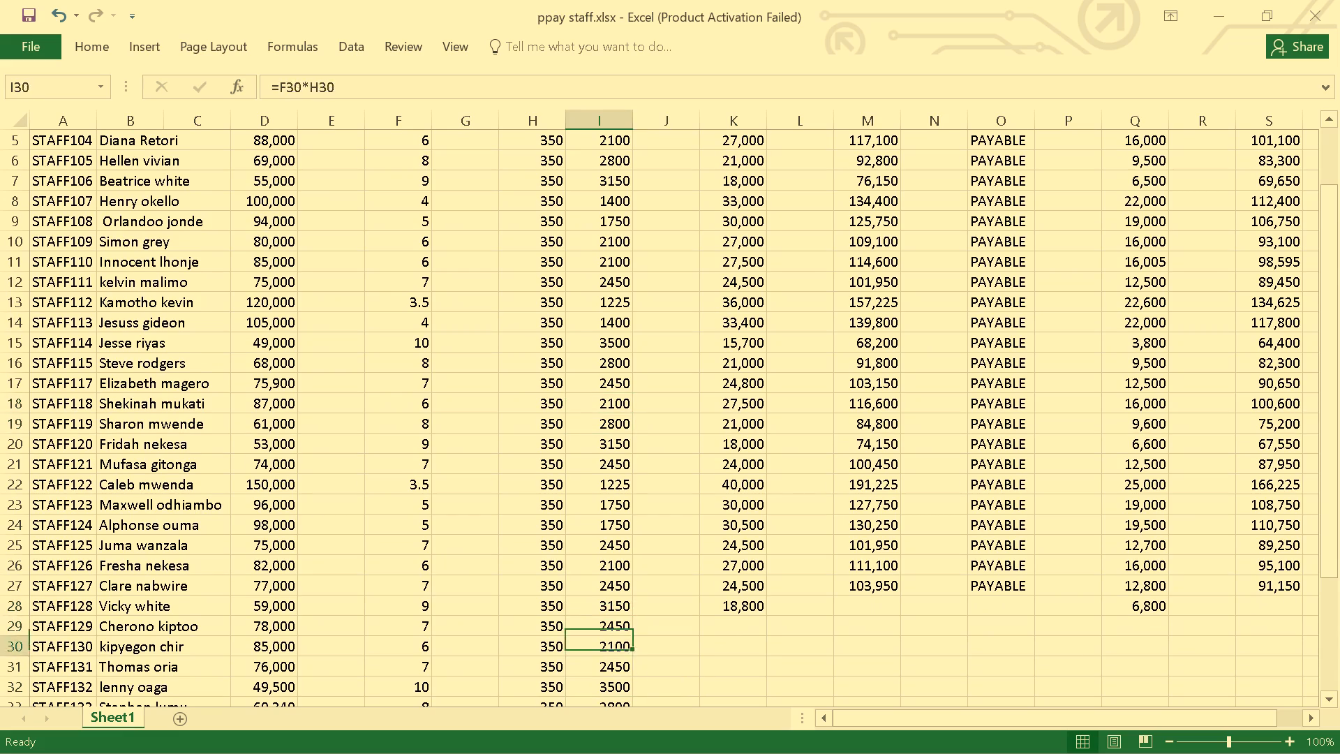
key(Up)
key(Up)
key(Up)
key(Up)
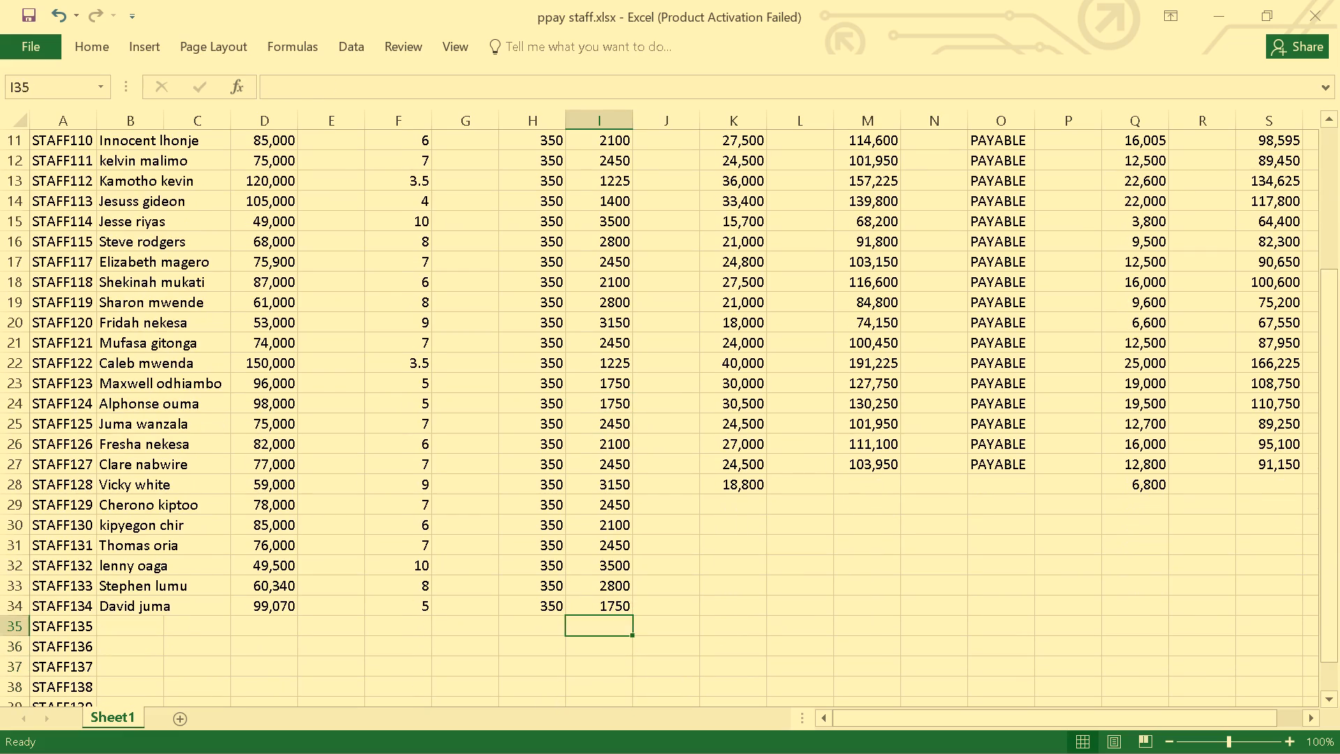
key(Up)
key(Up)
key(Up)
key(Up)
key(Up)
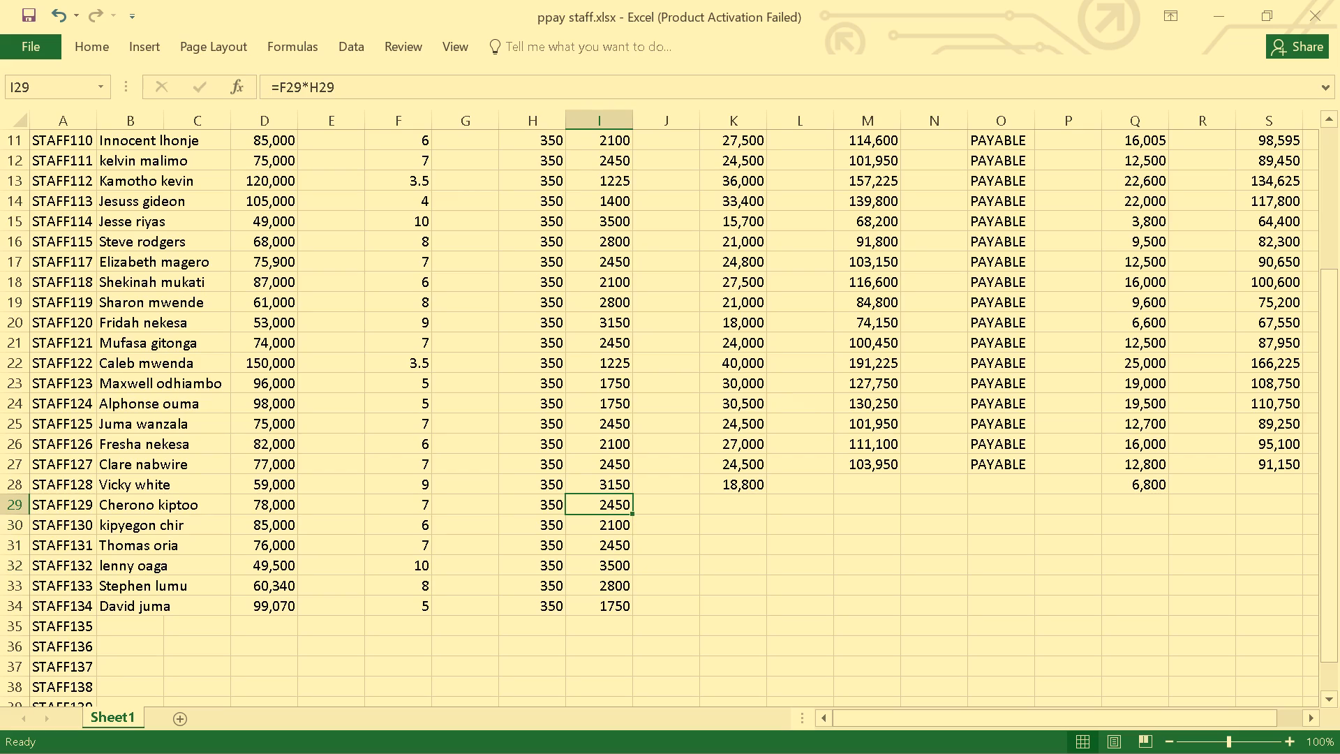
key(Right)
key(Right)
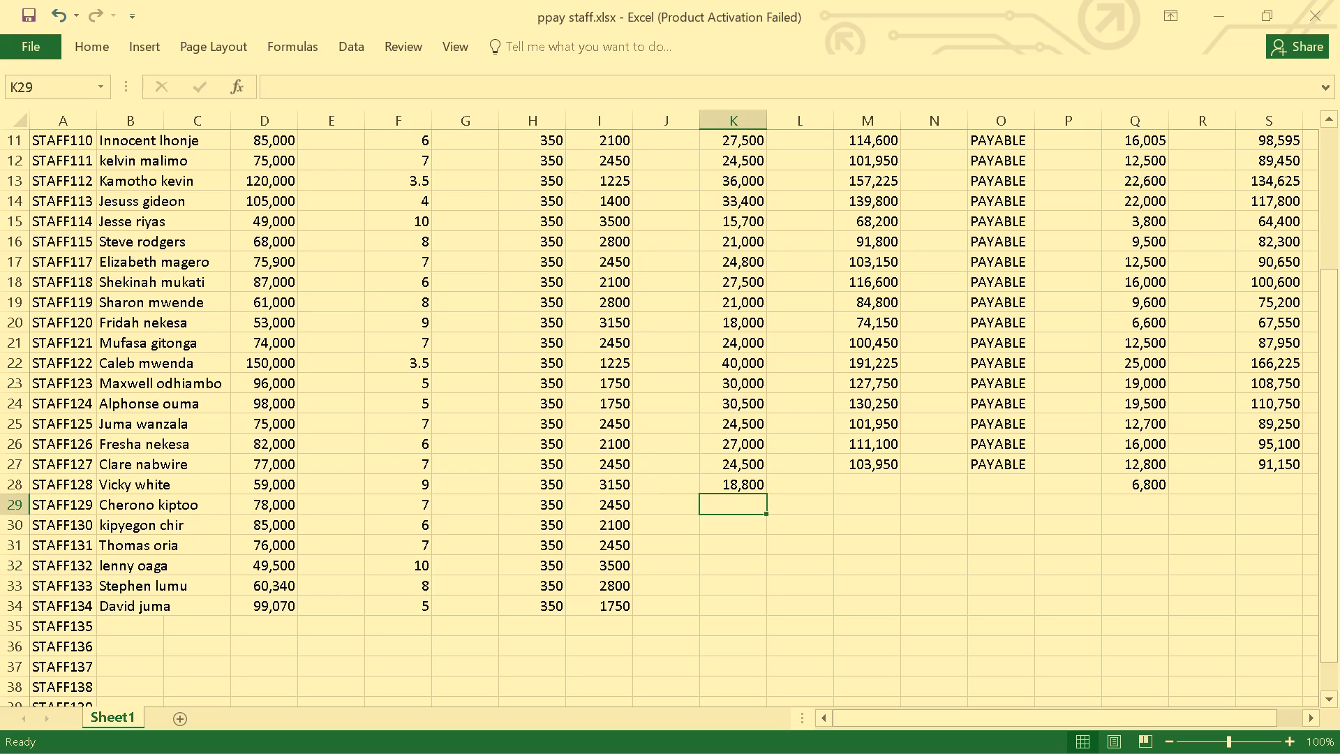
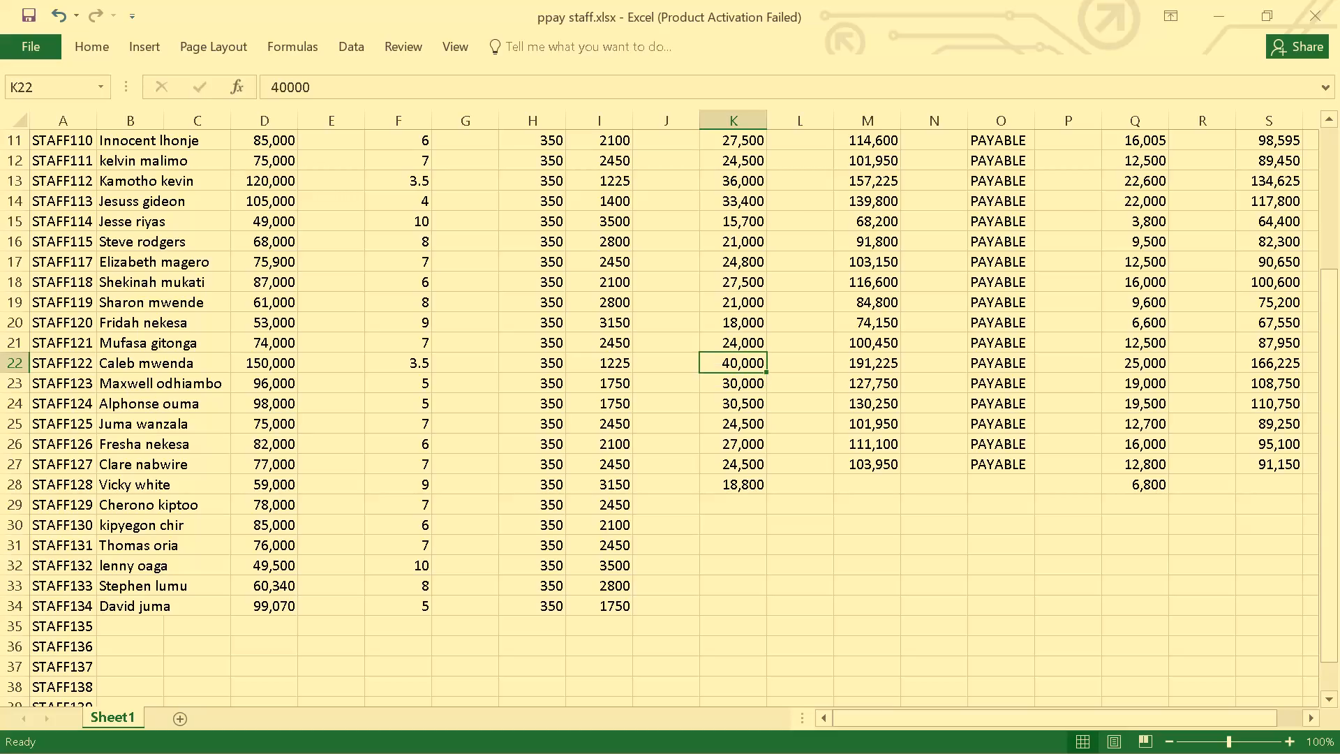
Enter STAFF129's allowance of 24,000 in K29, the first empty cell of the allowances column.
key(Down)
key(Down)
key(Down)
key(Down)
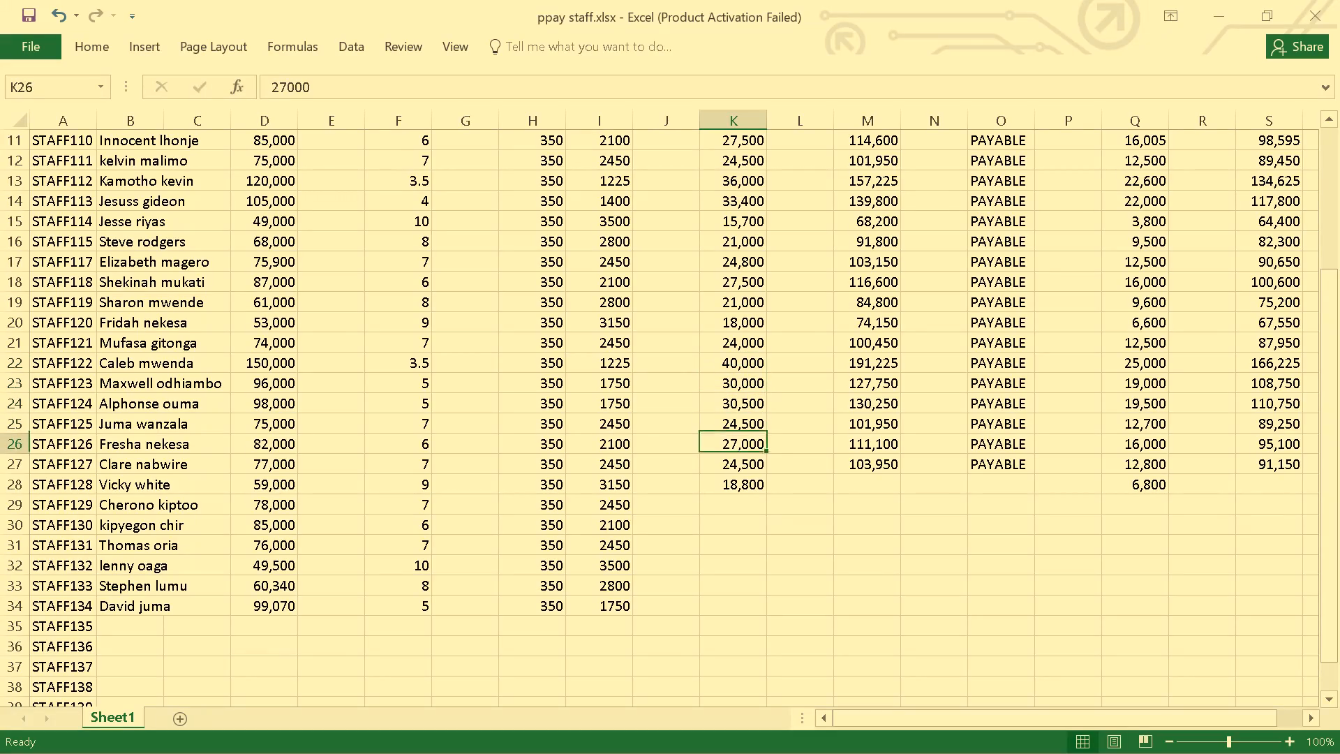
key(Down)
key(Down)
key(Down)
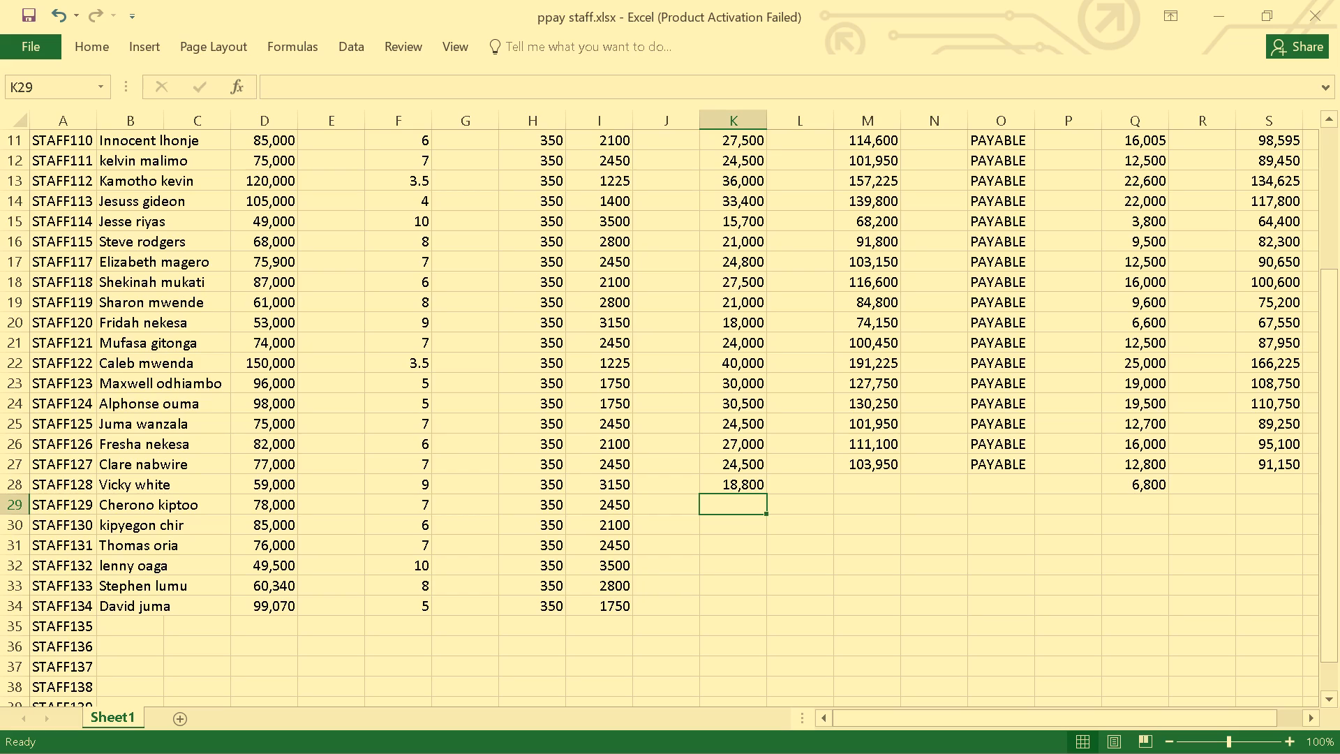
click(615, 495)
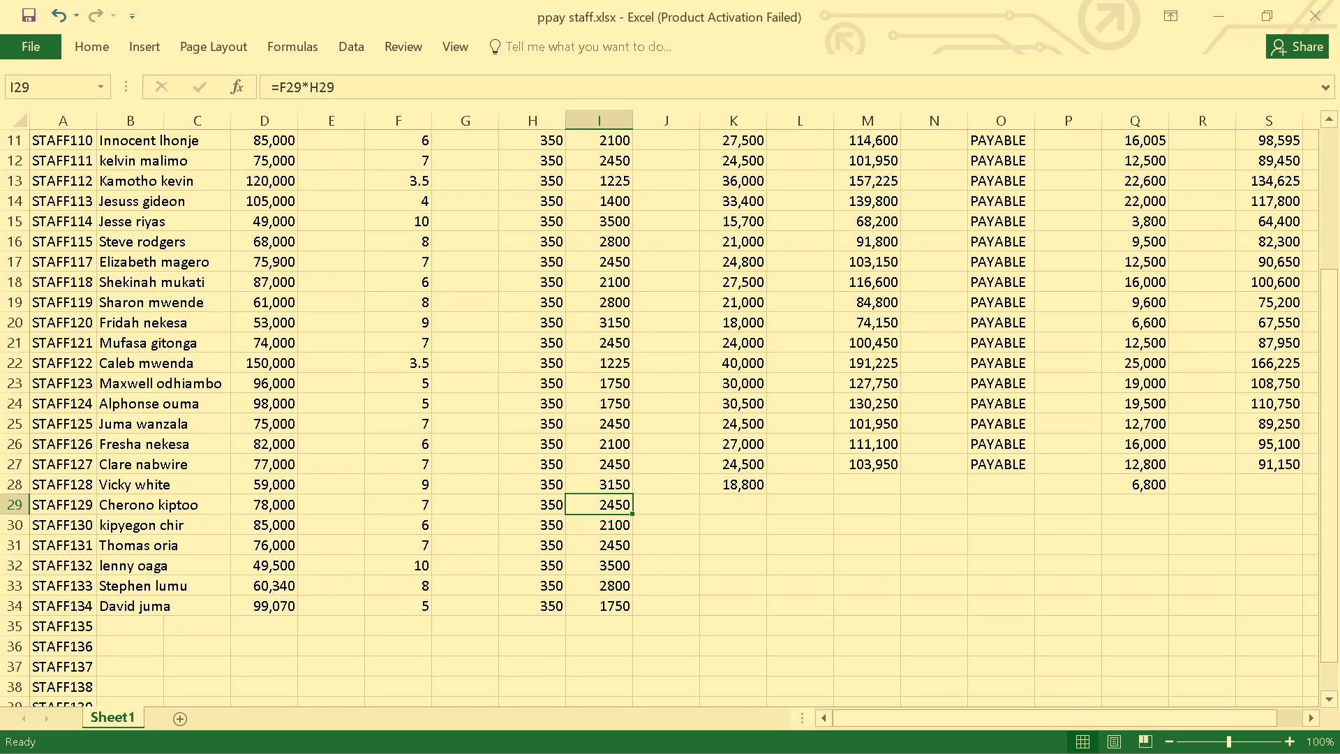
click(742, 501)
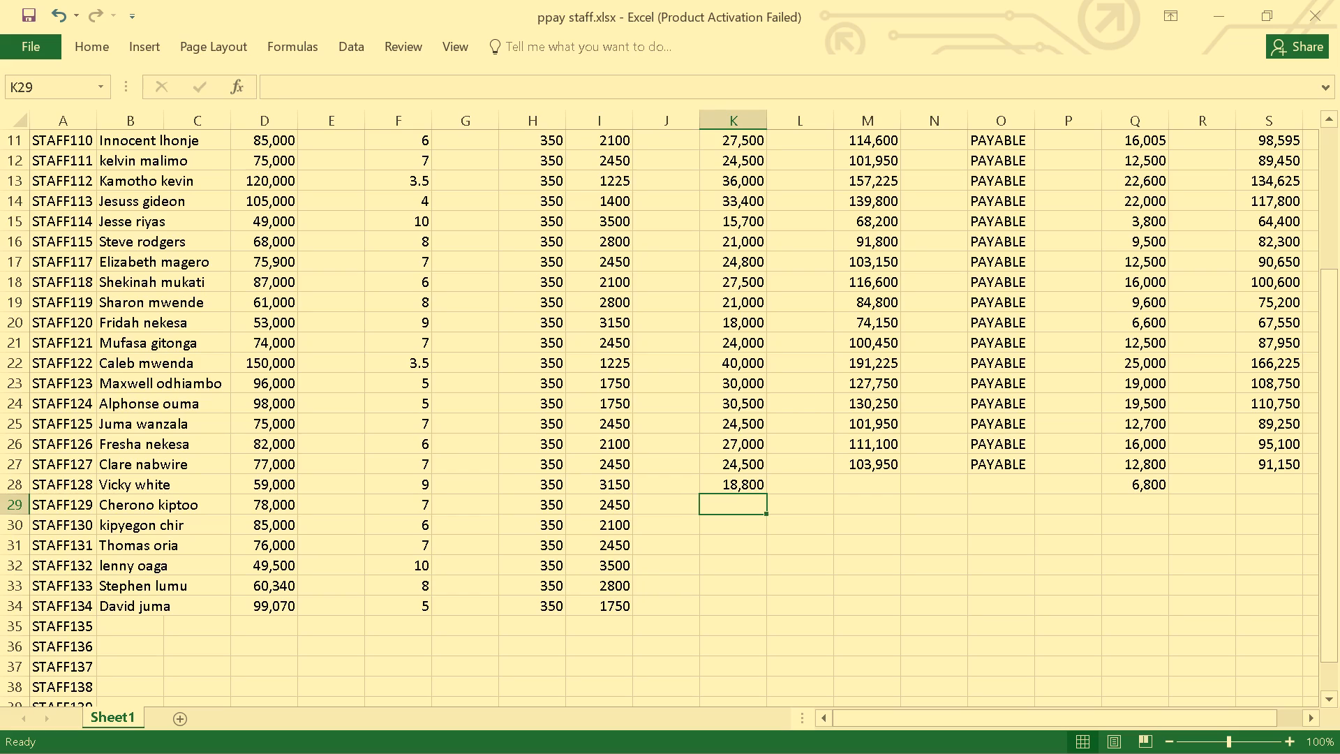
text(24)
text(,00)
key(0)
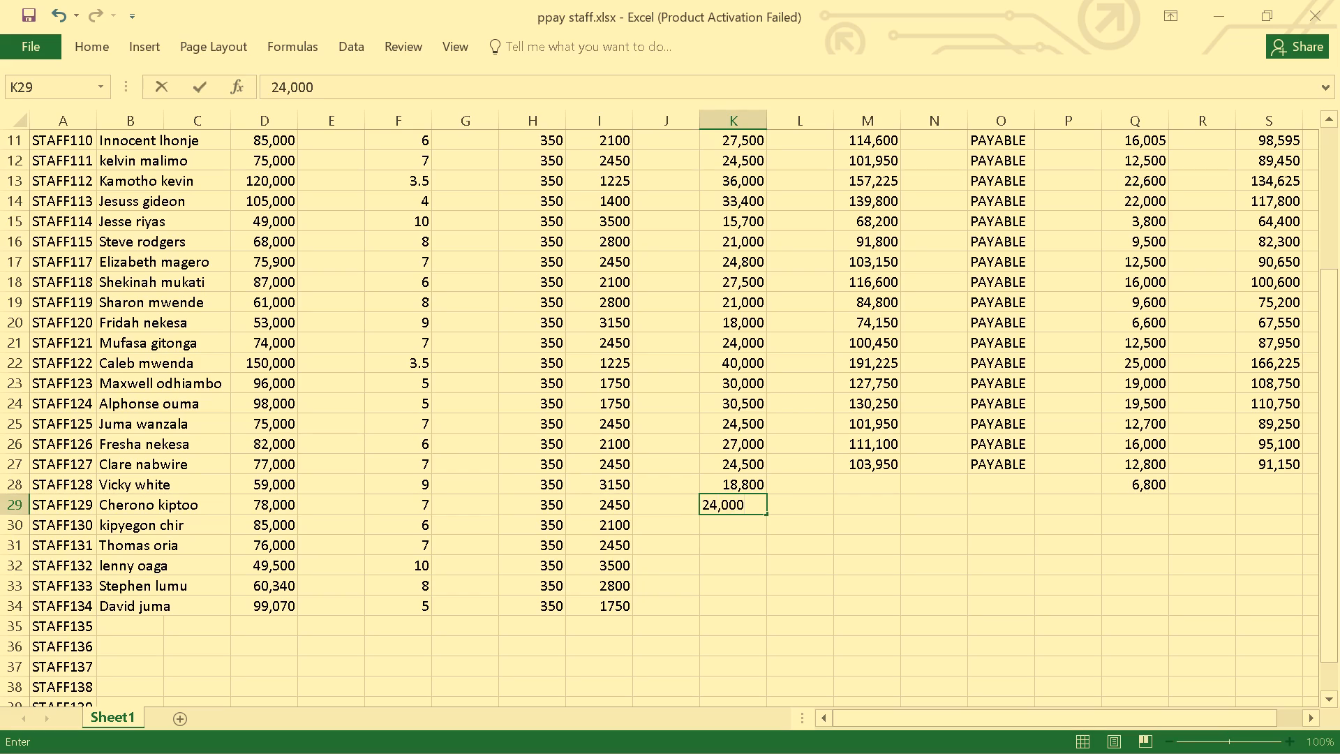
key(Return)
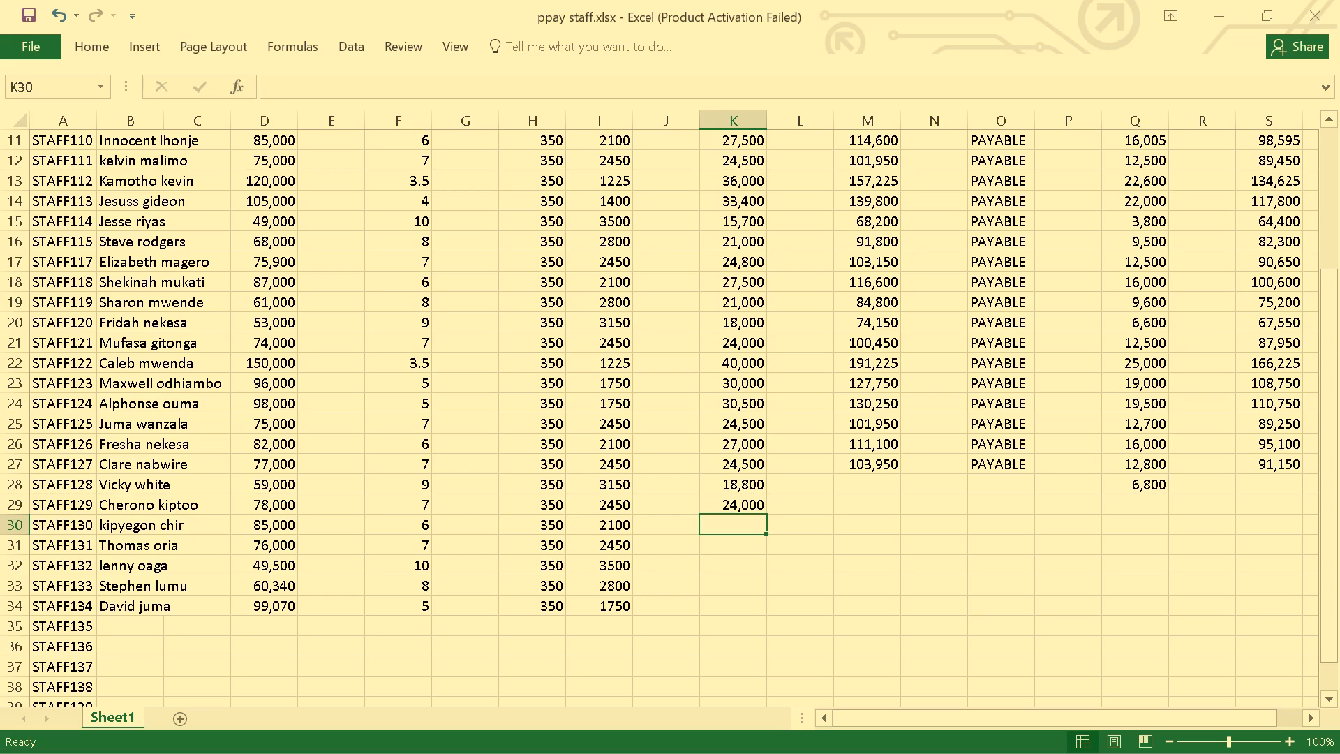
Enter allowances of 27,500 for STAFF130 in K30 and 27,000 for STAFF131 in K31.
key(6)
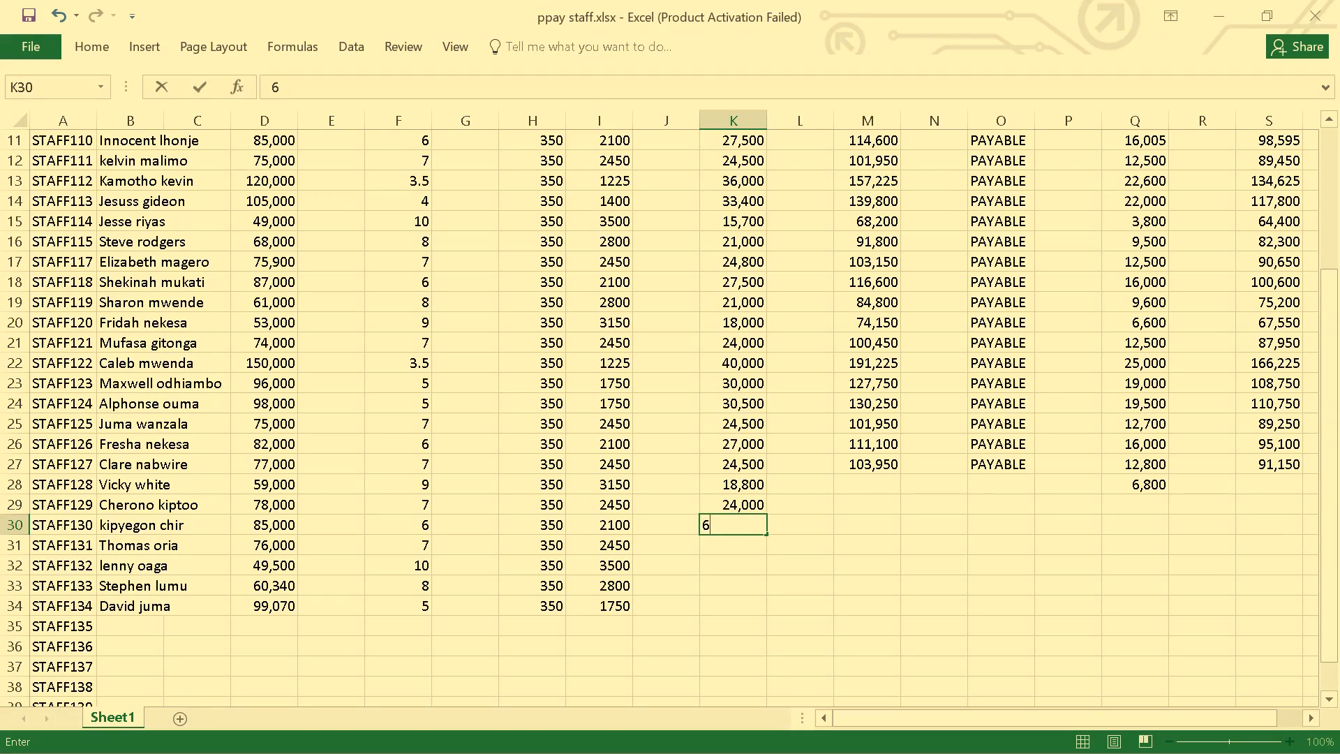
key(BackSpace)
text(27,500)
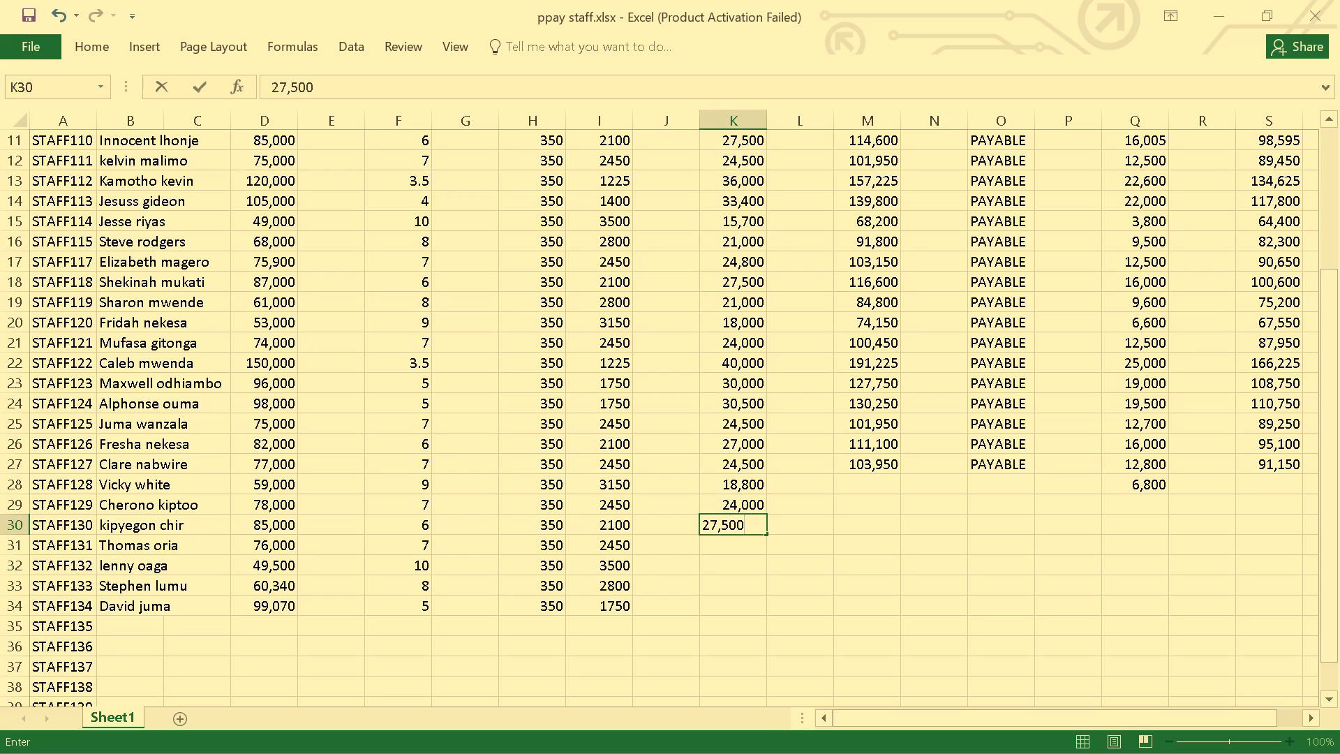
key(Return)
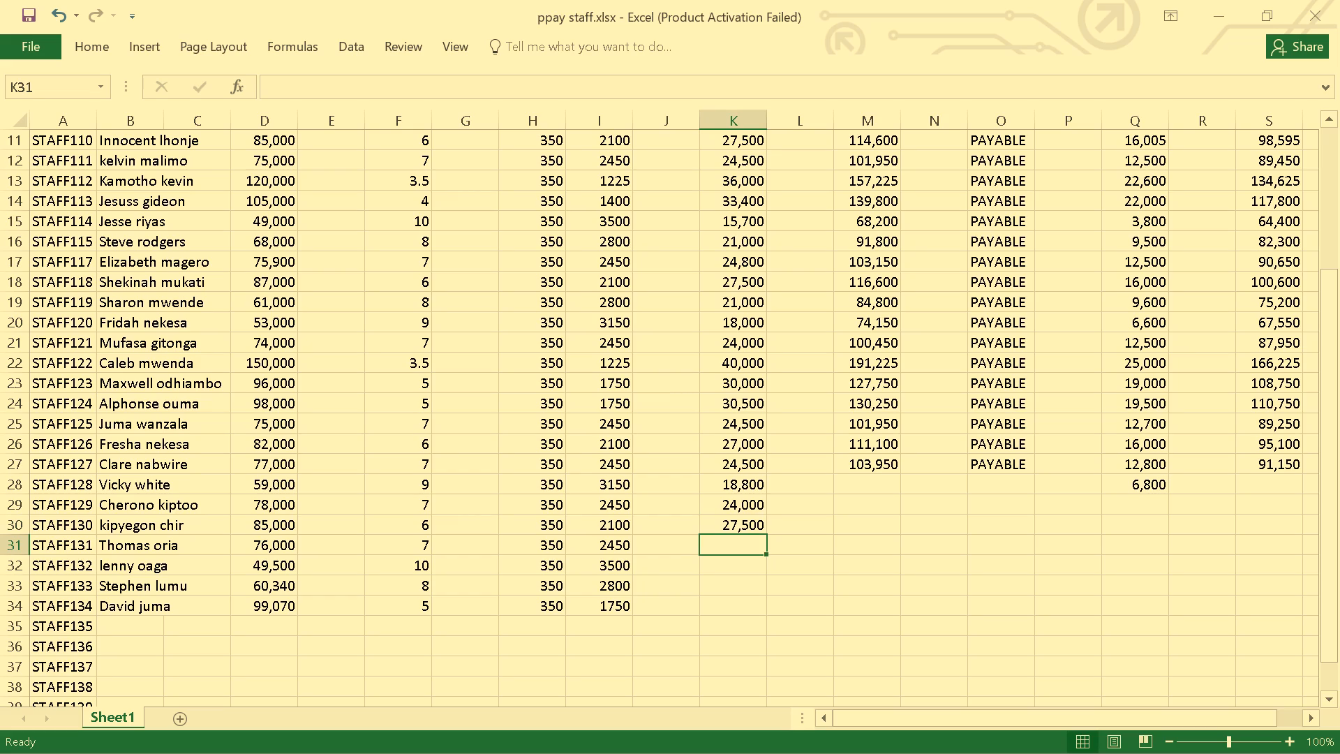
text(27)
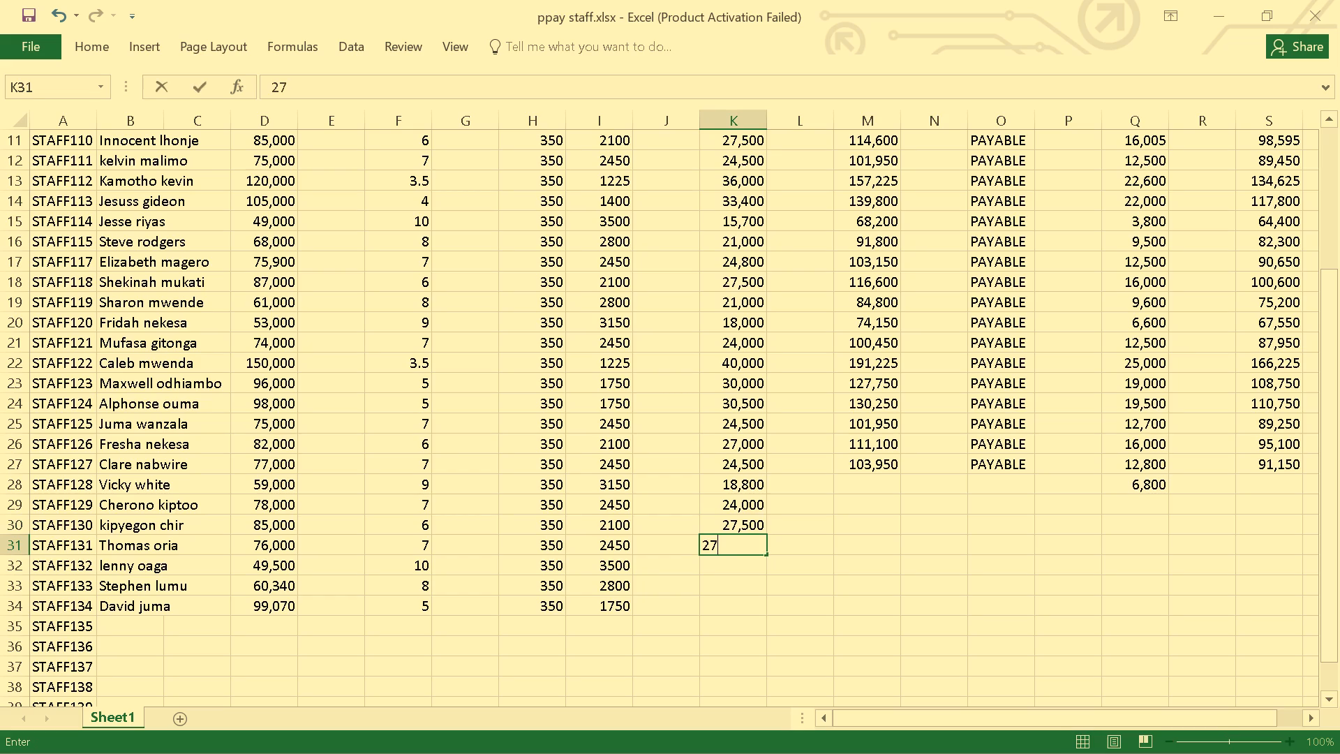
text(,000)
key(Return)
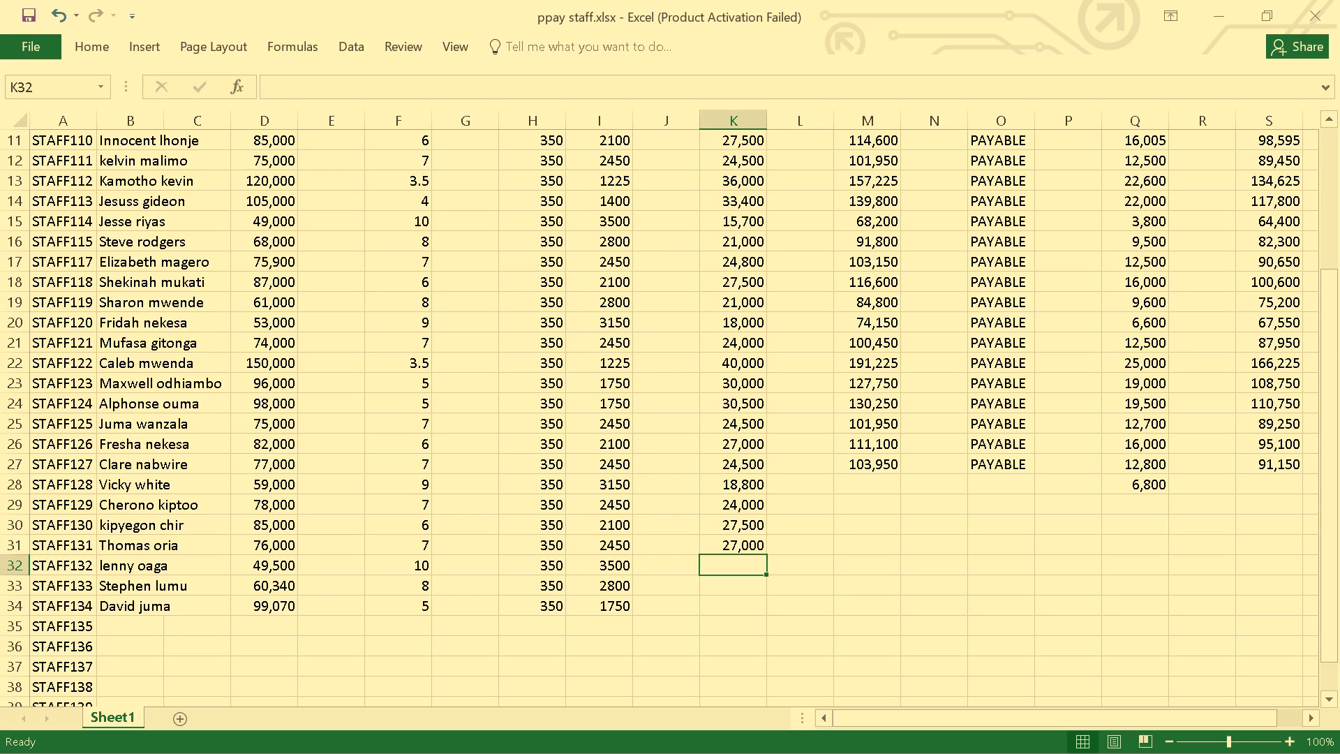
text(15)
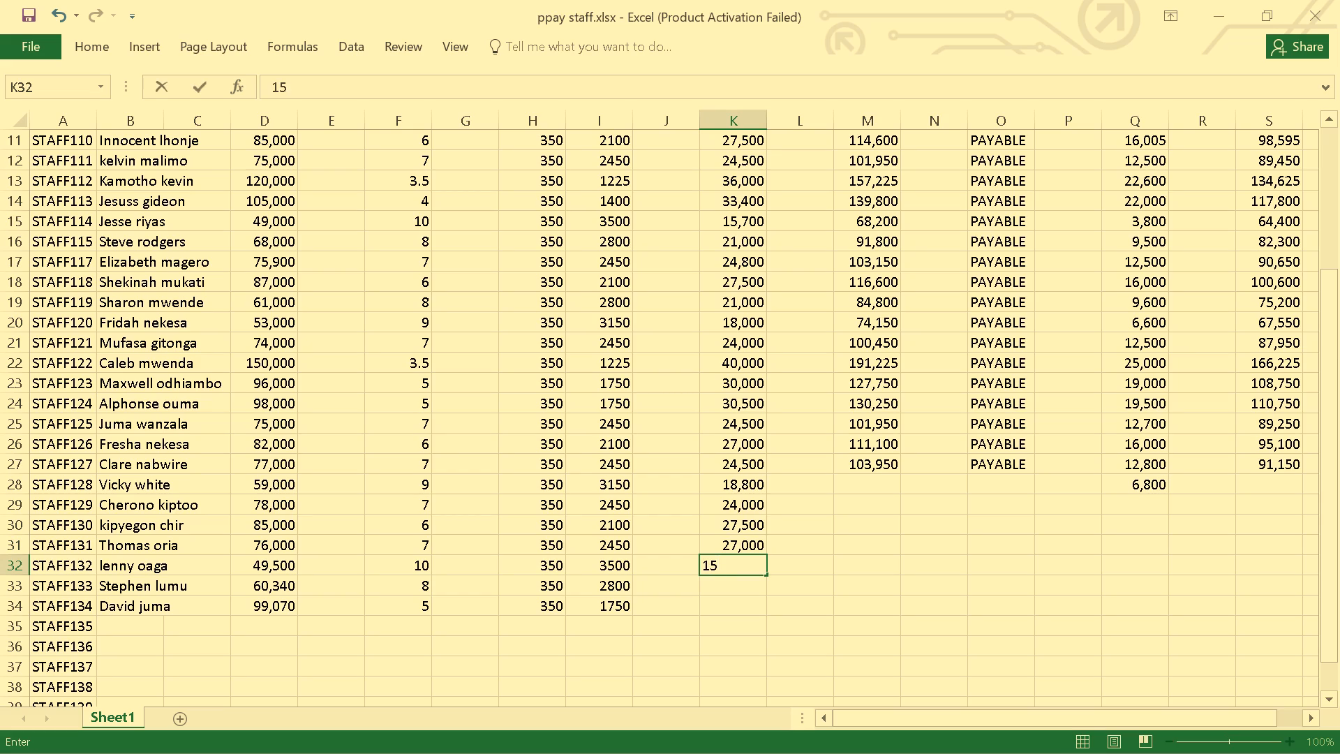
key(comma)
text(800)
key(Return)
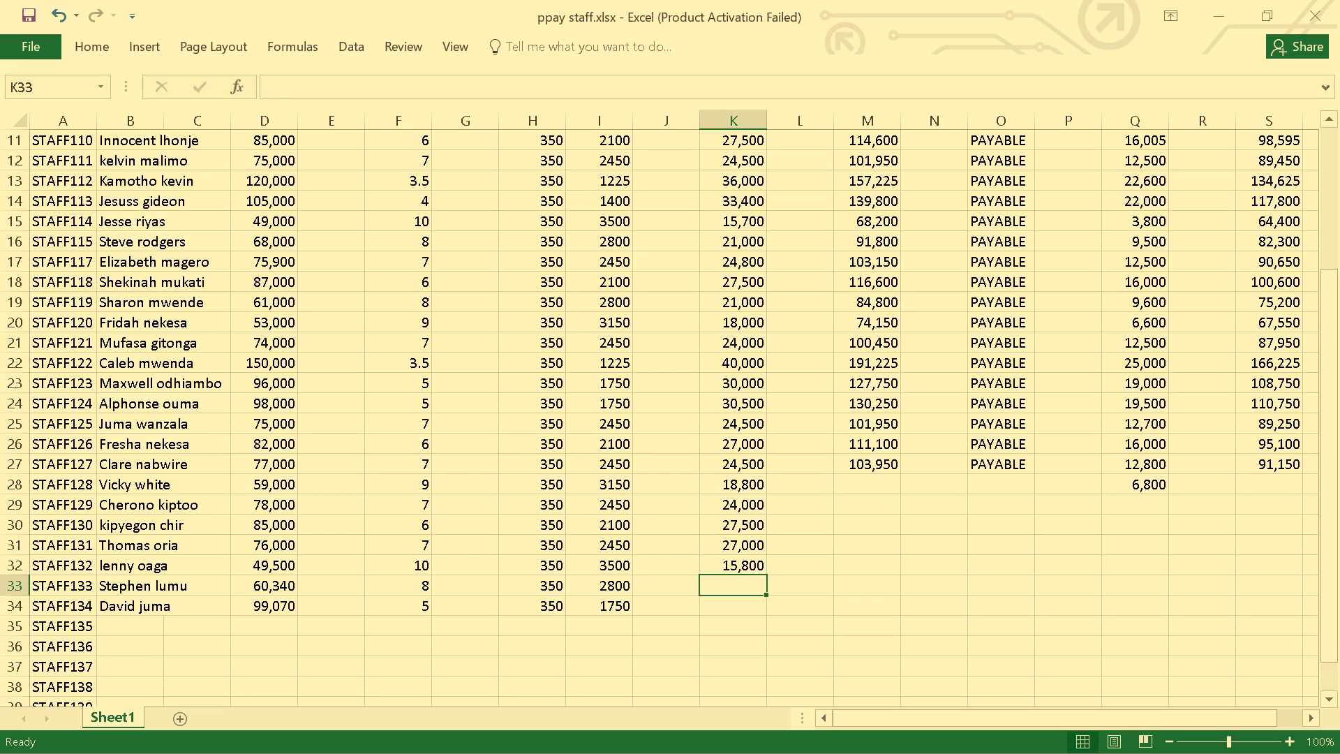
key(1)
text(9,)
text(800)
key(Return)
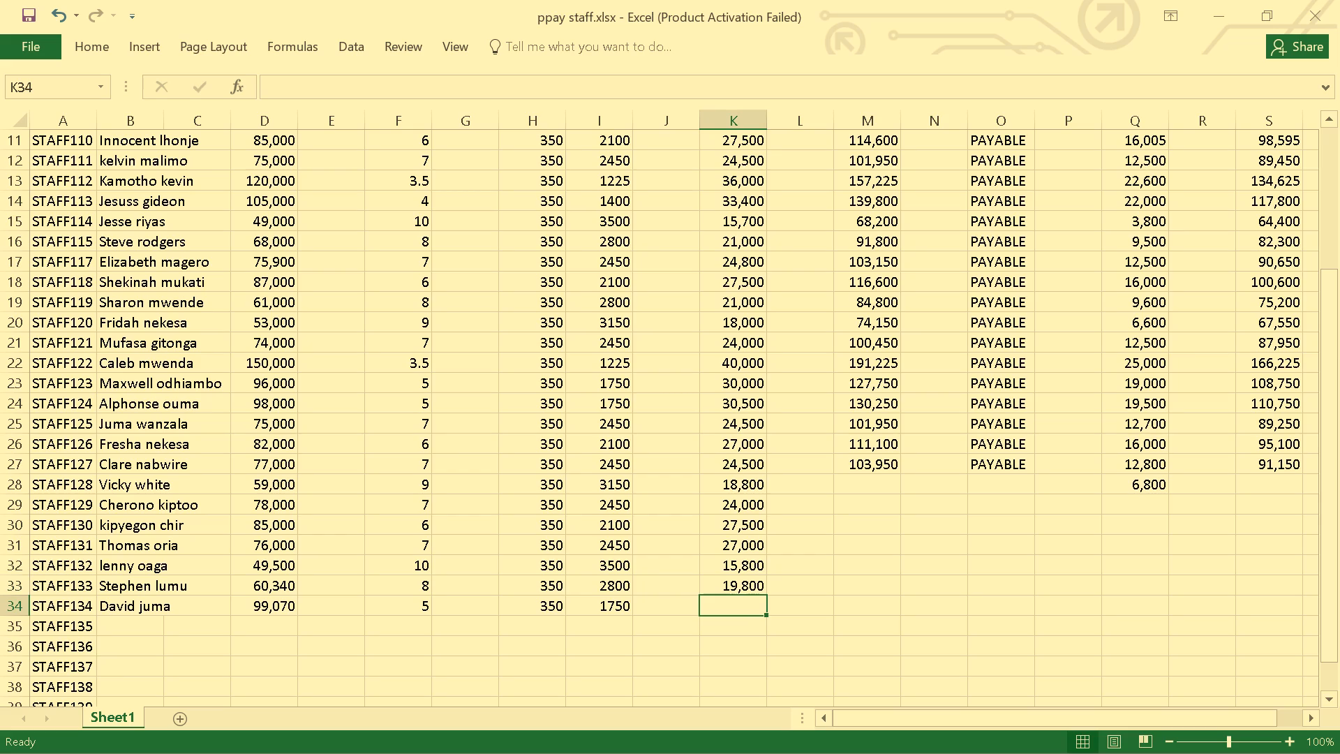
Check earlier staff rows for comparable salaries and enter STAFF134's allowance of 30,000 in K34.
scroll(681, 474, up, 2)
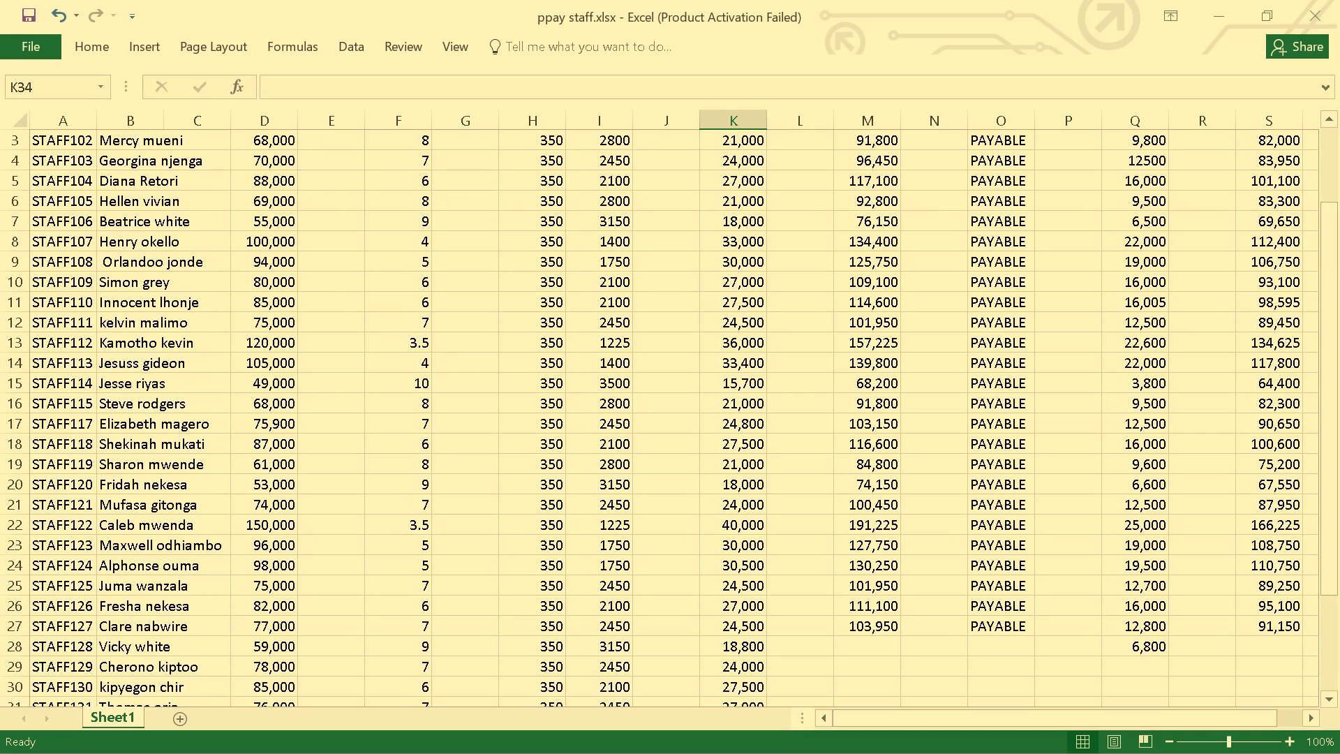
scroll(681, 474, up, 1)
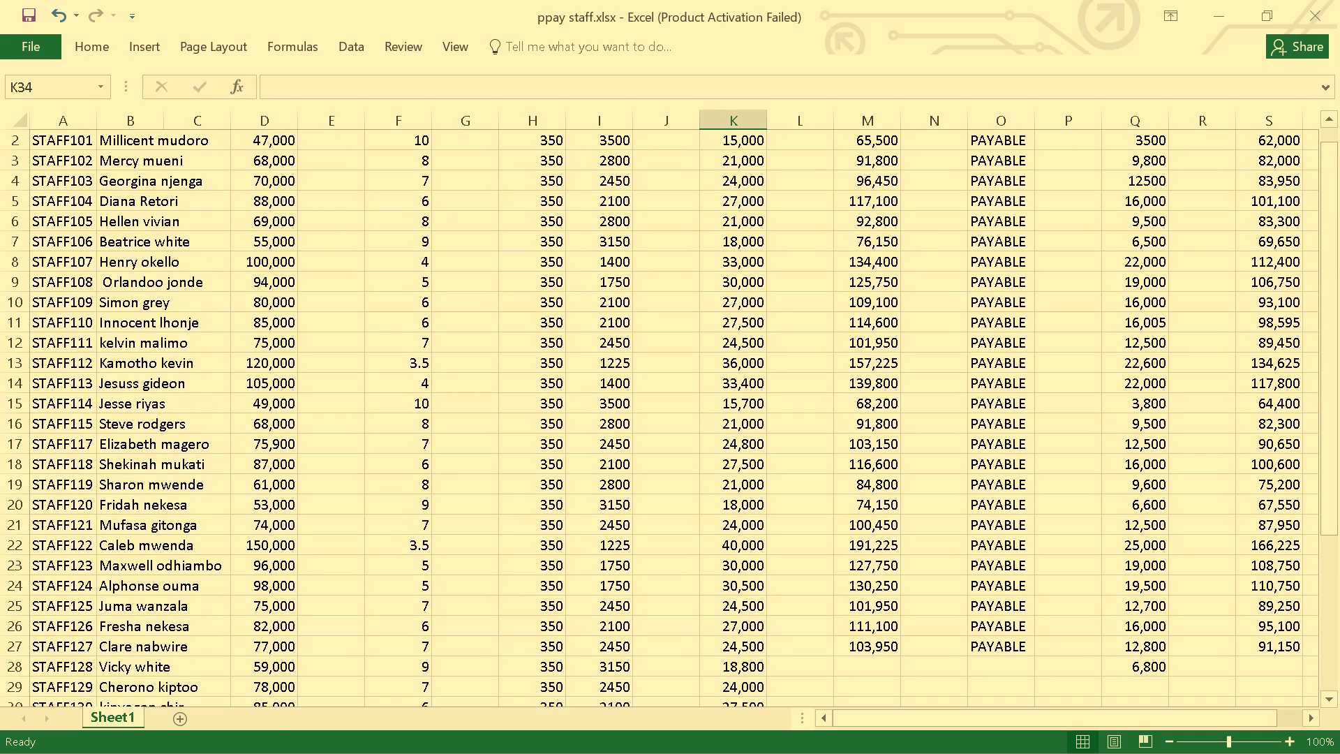
scroll(413, 316, up, 1)
scroll(413, 316, down, 1)
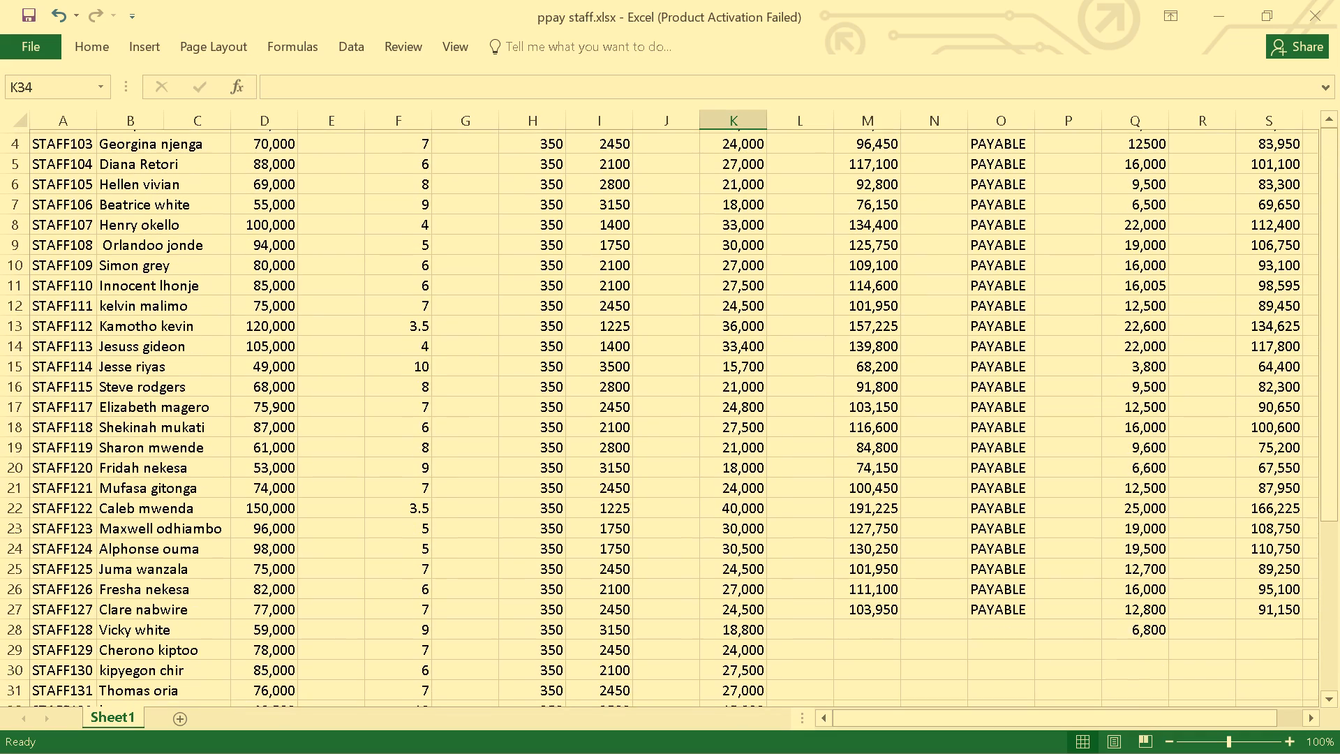
scroll(413, 316, down, 2)
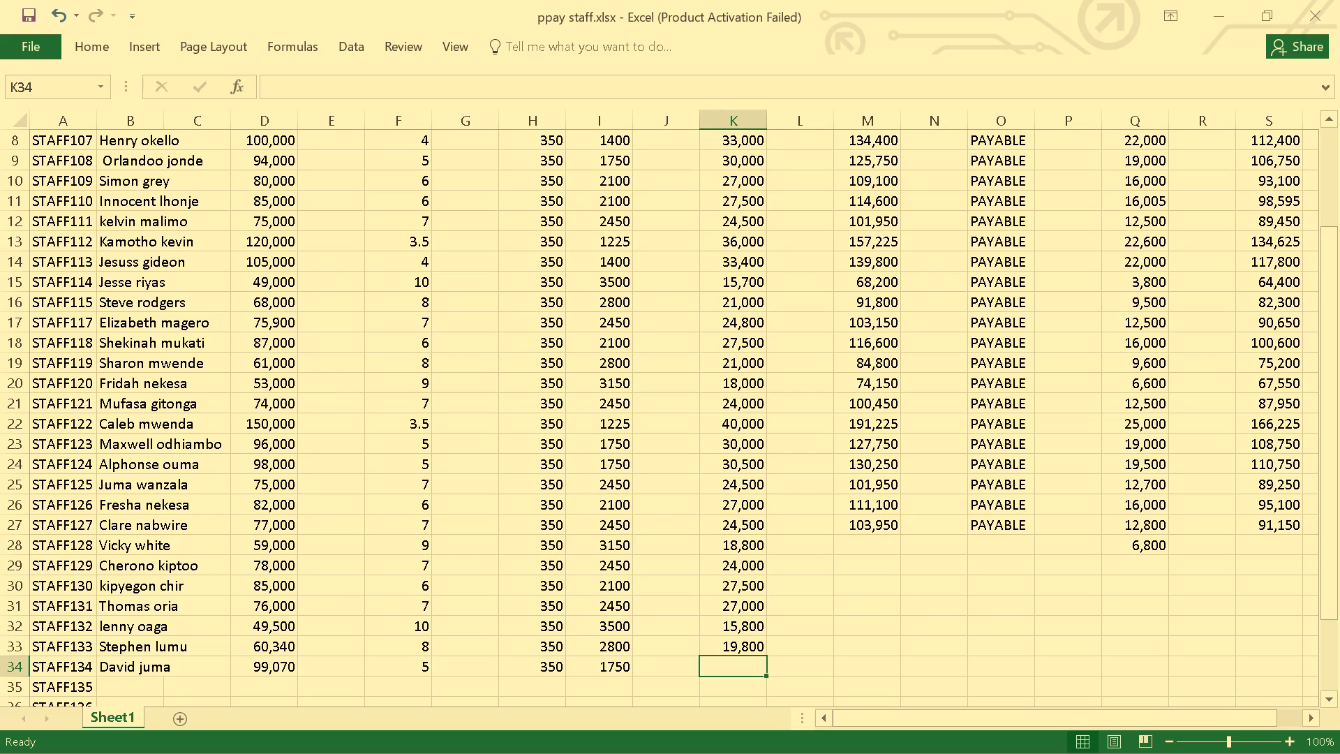
click(724, 665)
text(30)
text(,000)
key(Return)
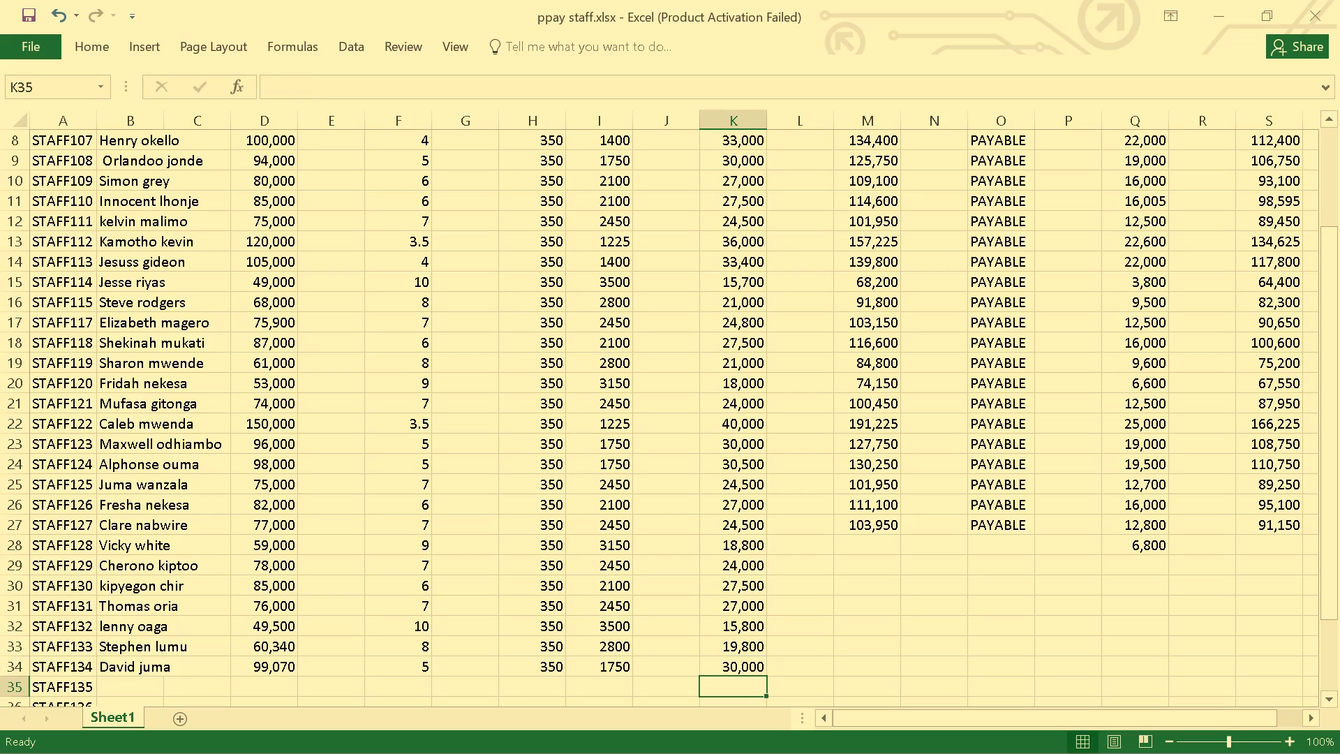
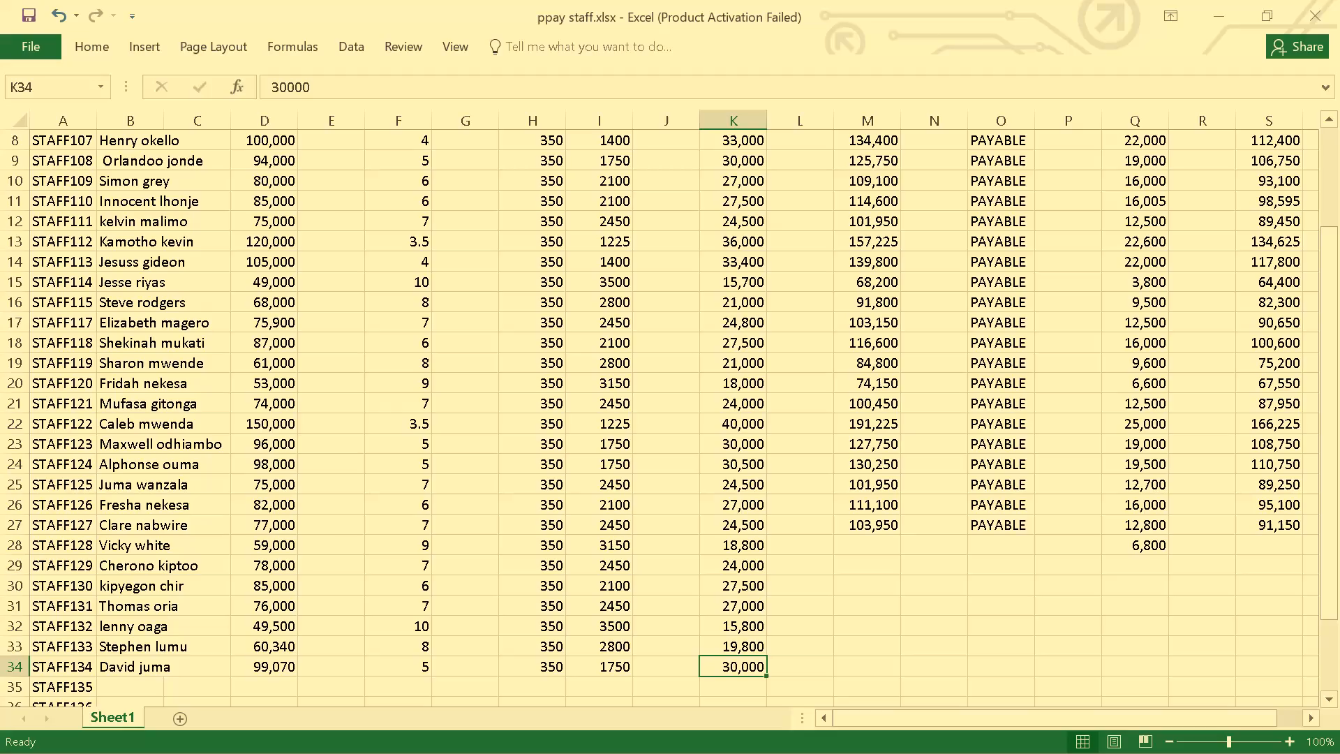
Examine the last gross salary formula in M27 and locate the first empty cell of that column.
key(Right)
key(Right)
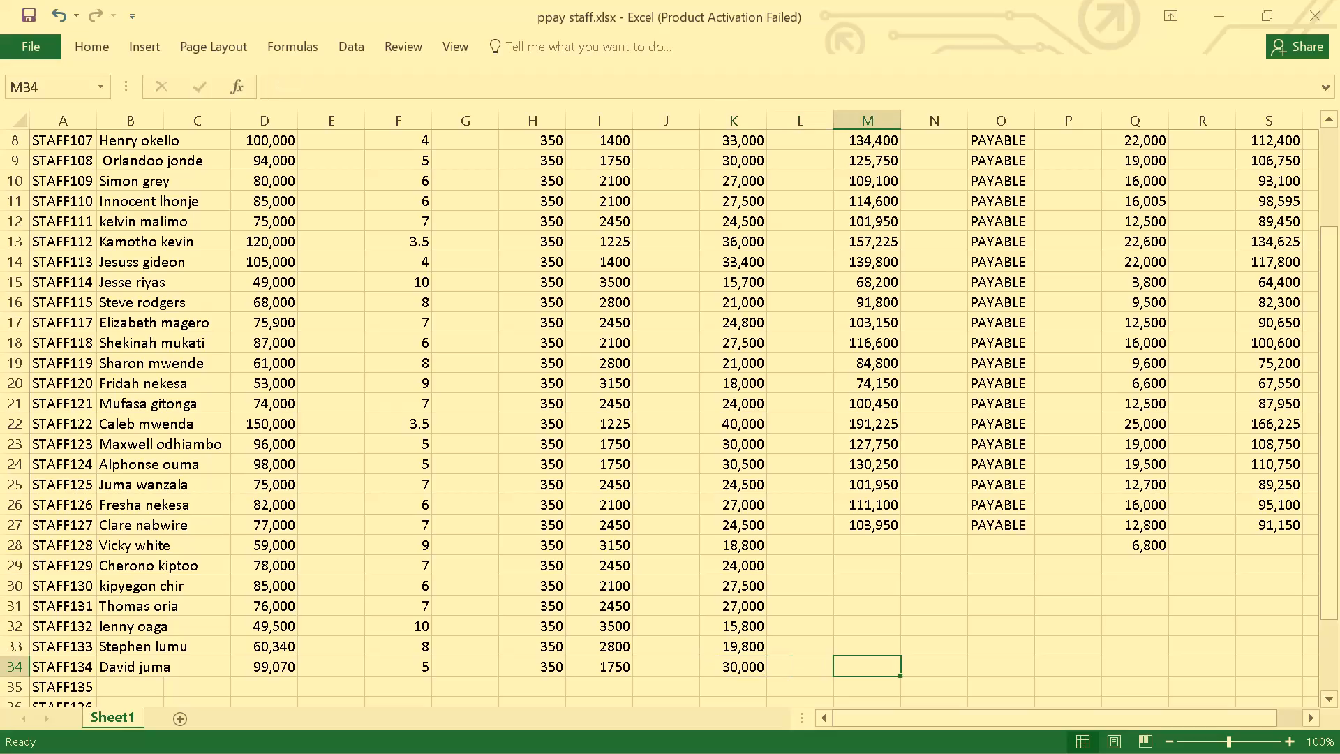
key(Up)
key(Up)
key(Up)
key(Up)
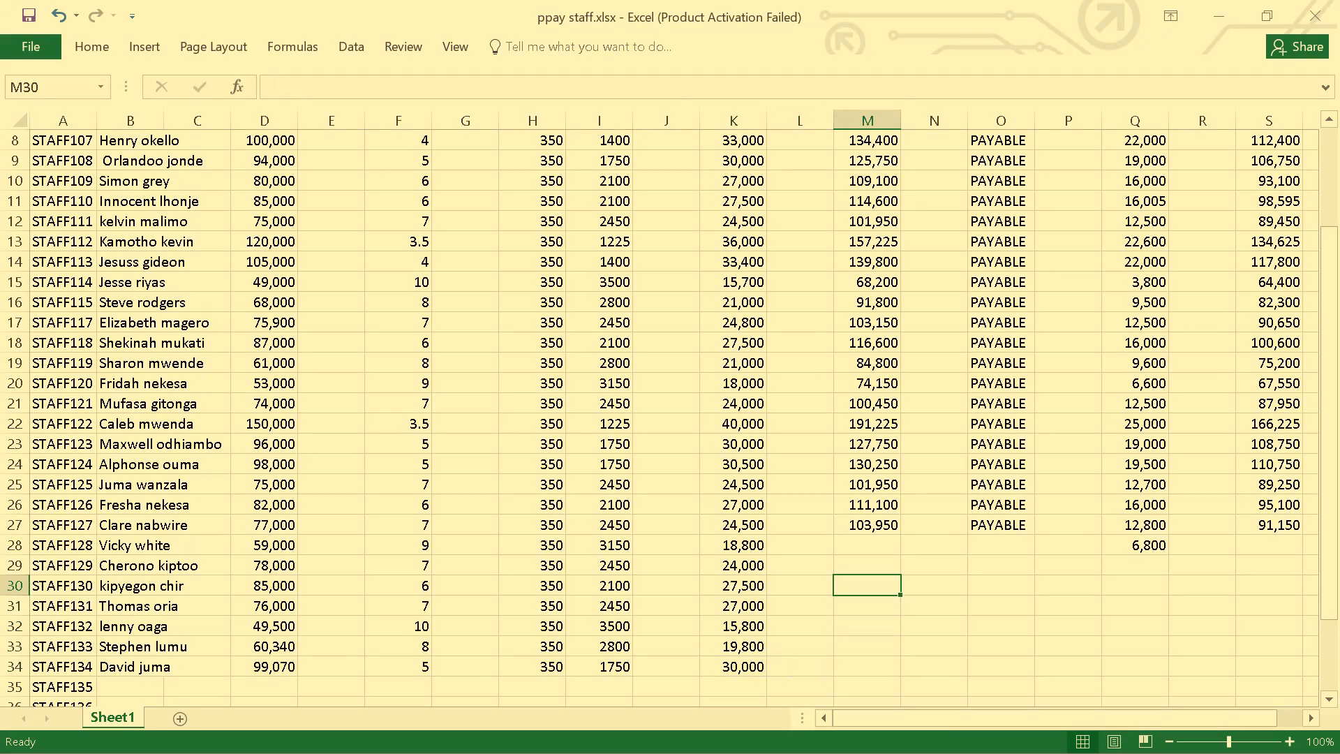
key(Up)
key(Up)
key(Up)
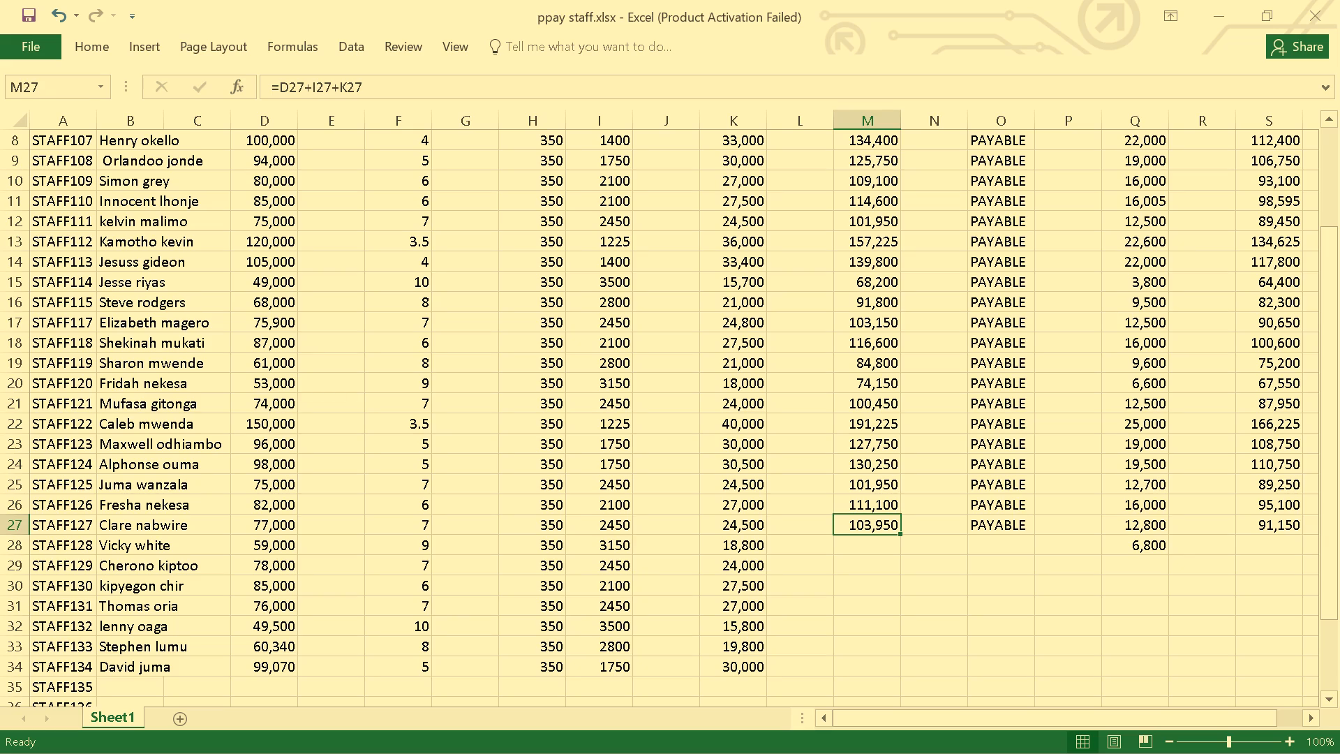
click(863, 548)
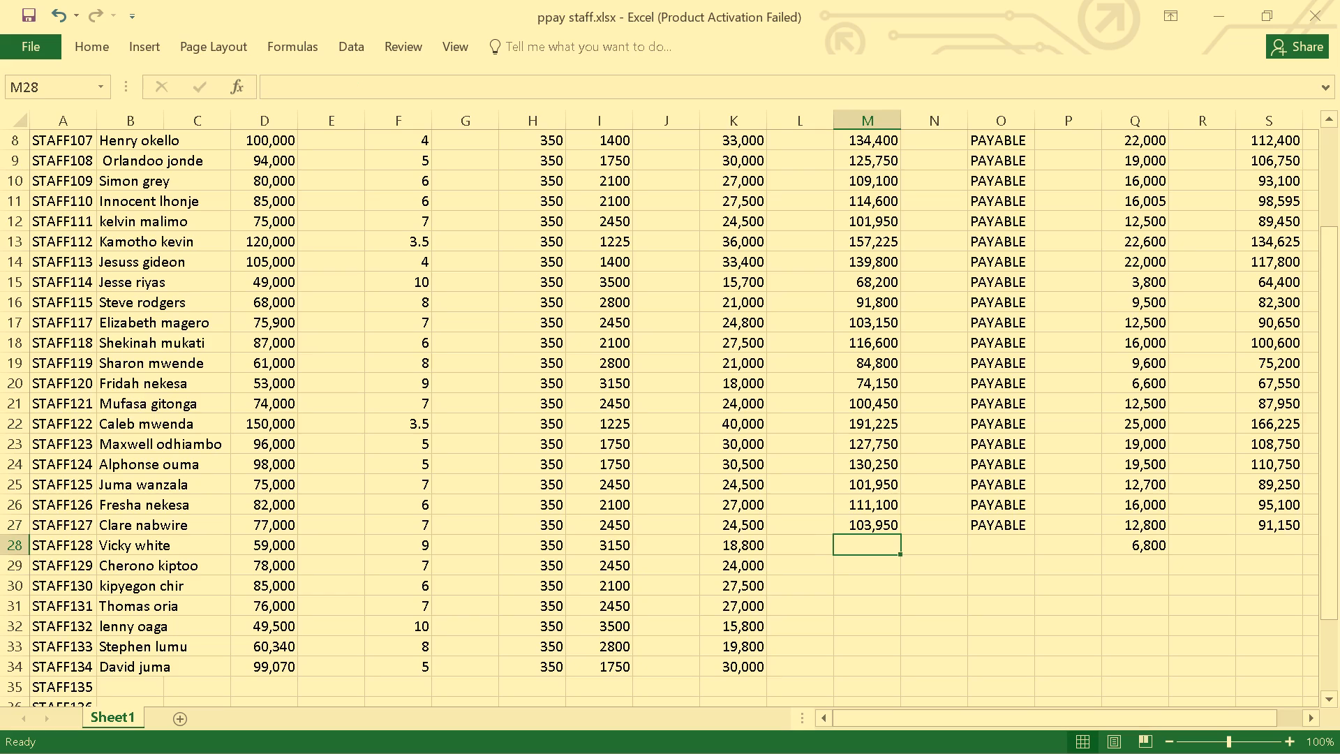
click(1142, 565)
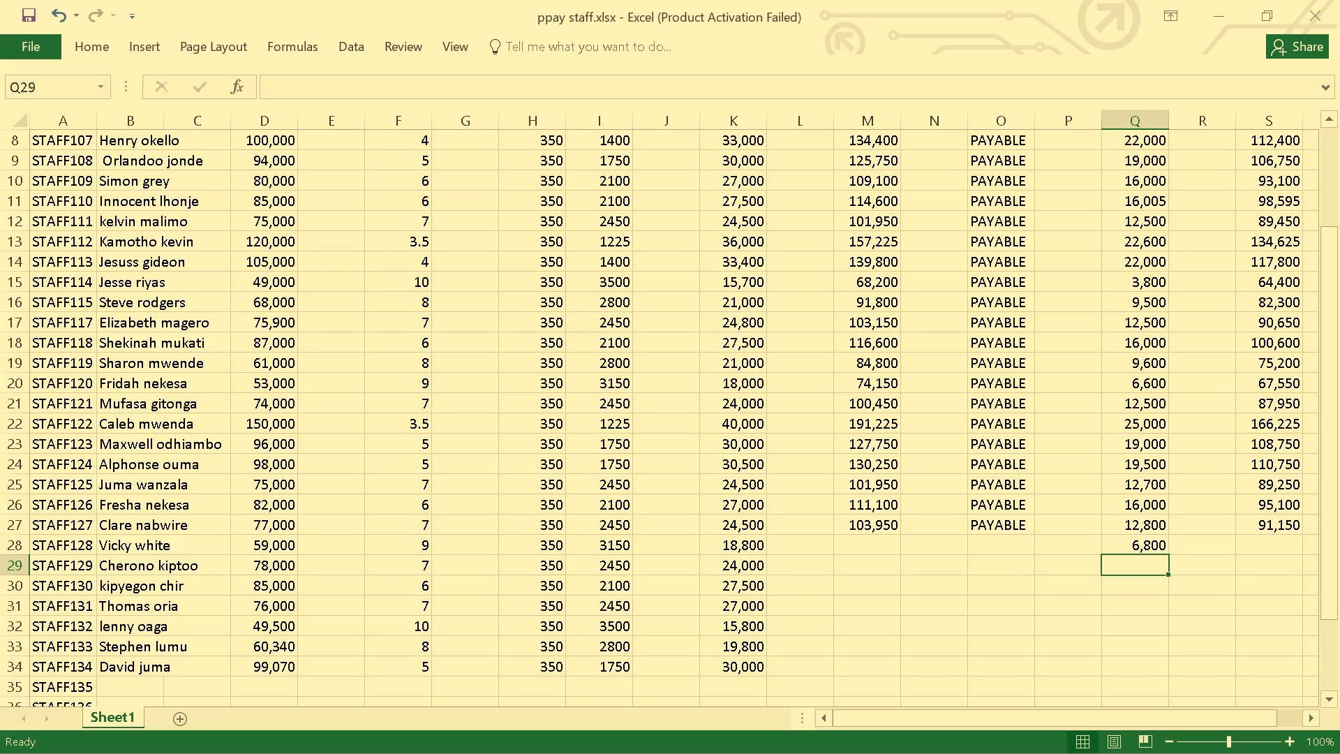
text(16,000)
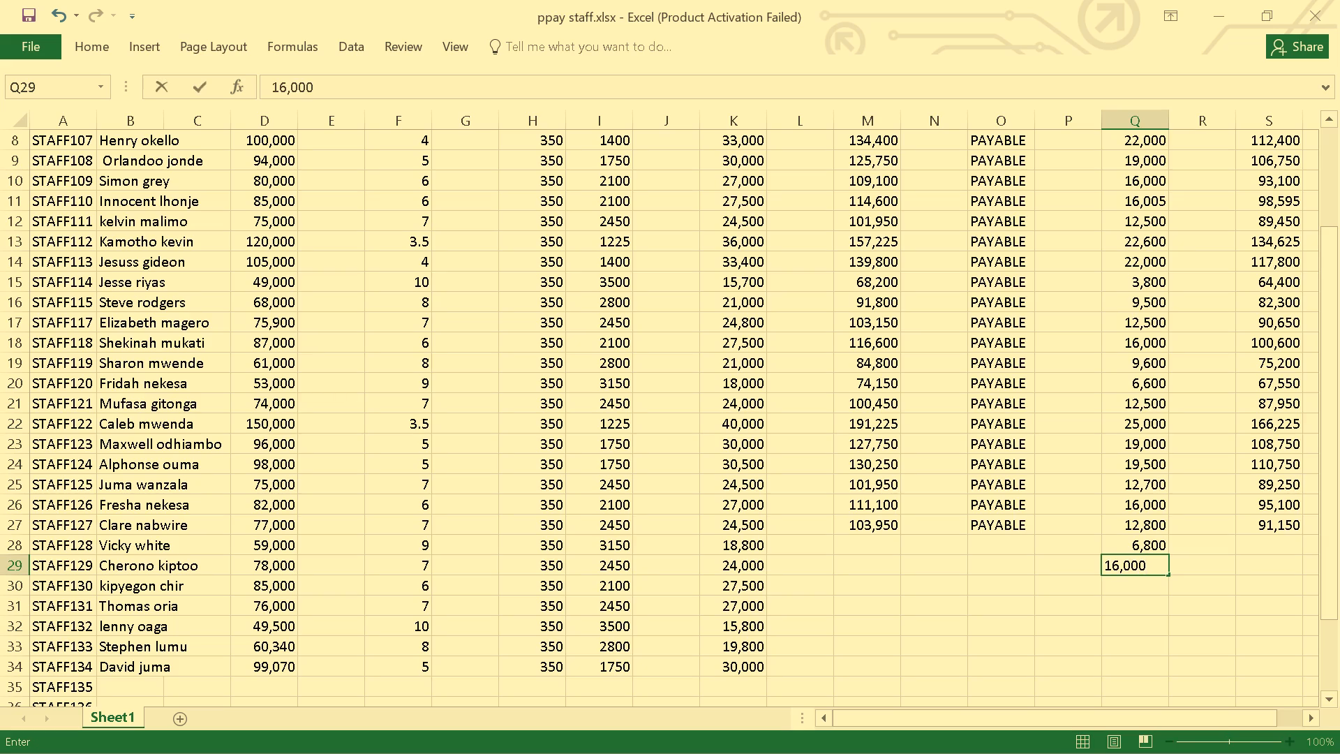
key(Return)
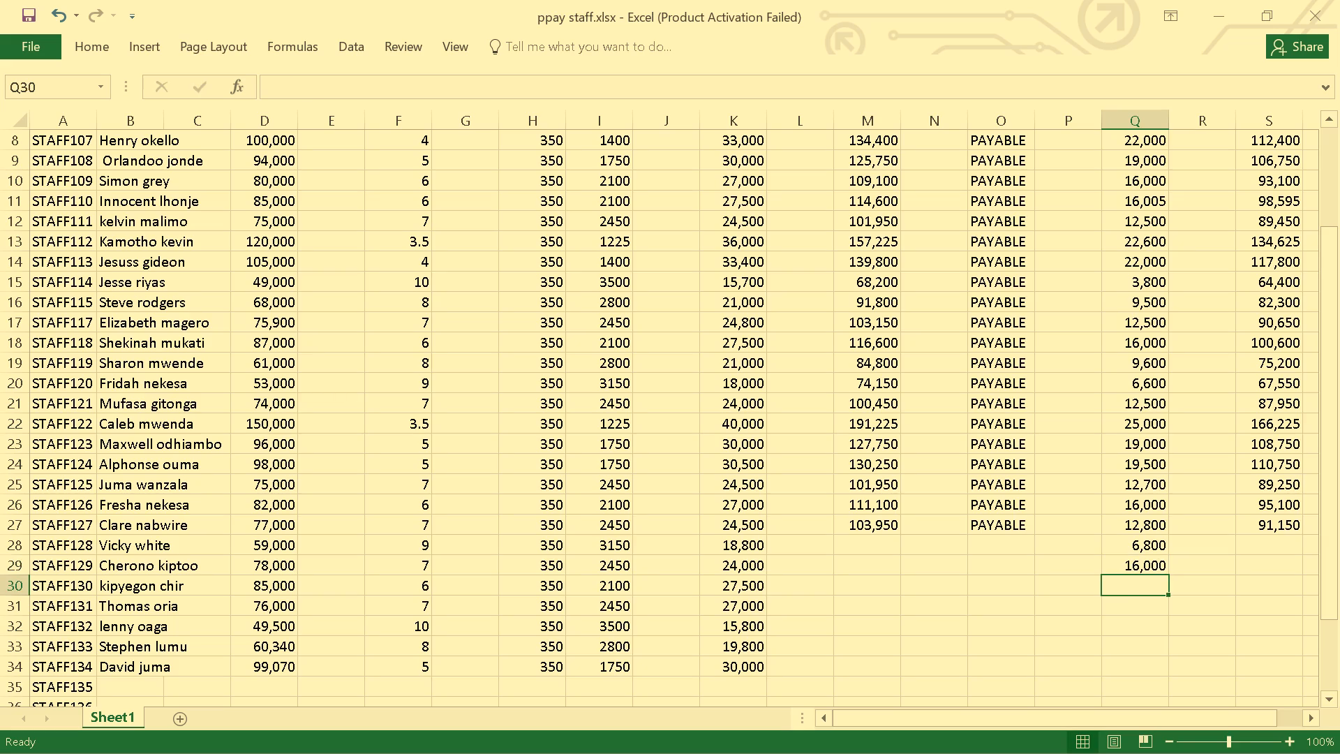
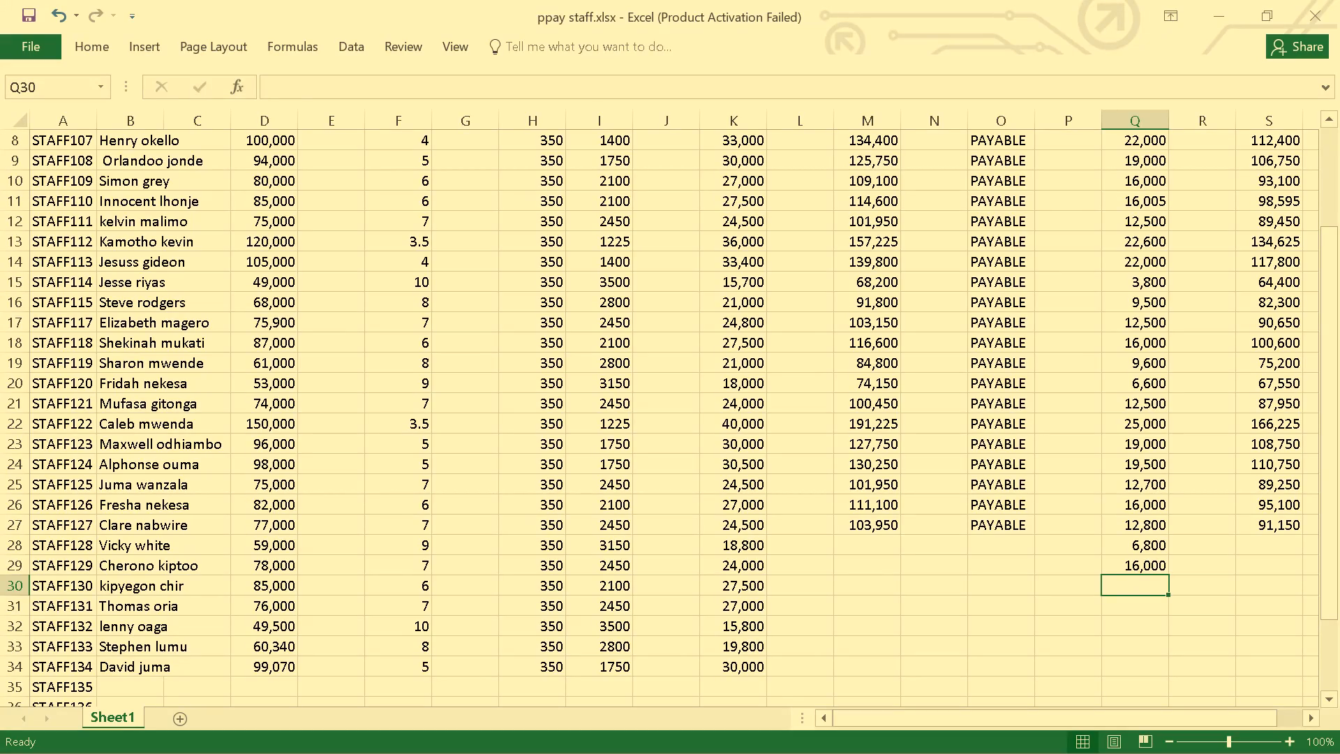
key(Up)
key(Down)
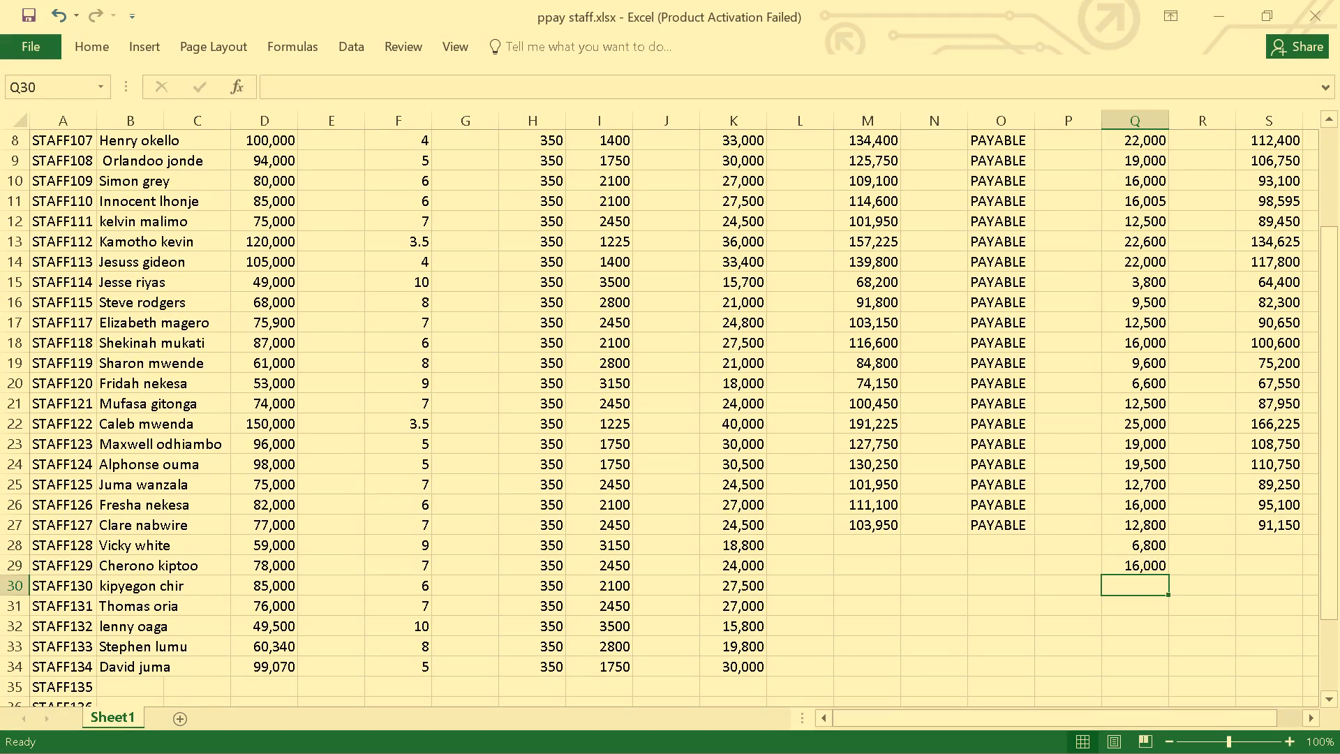
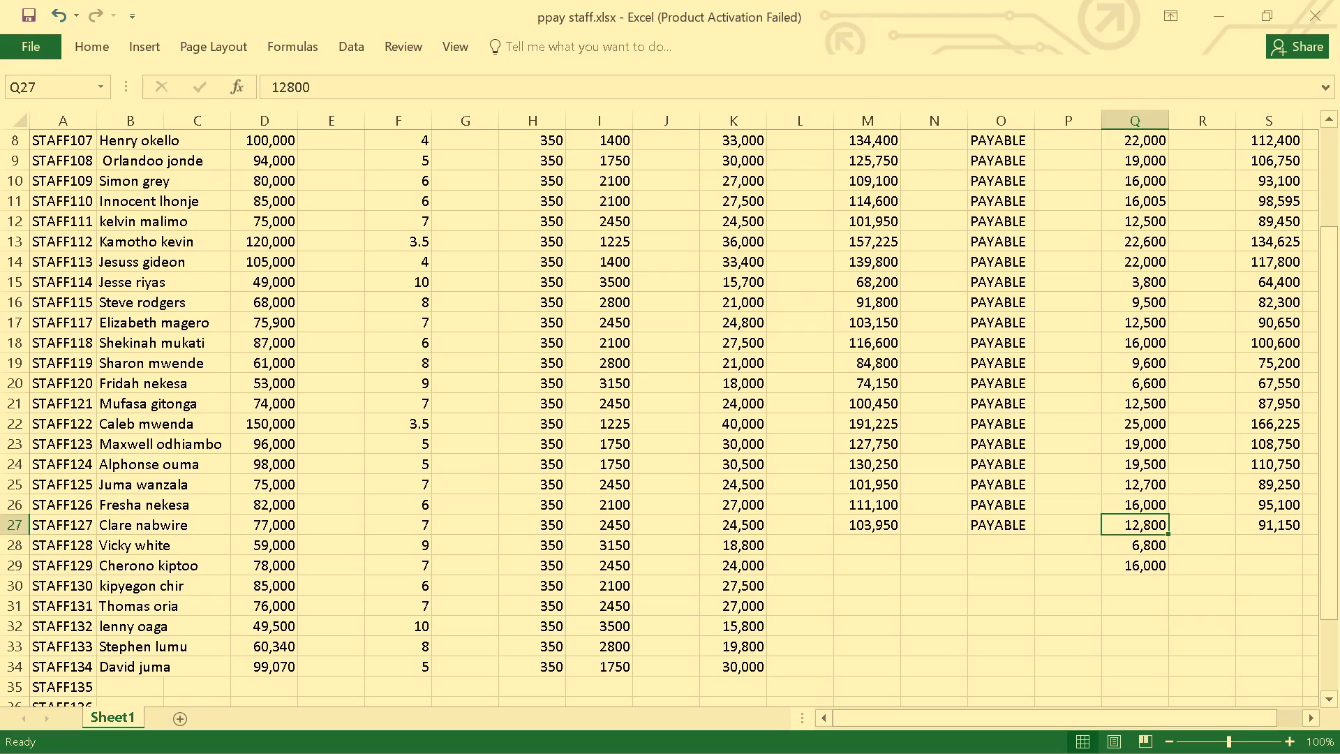
click(869, 533)
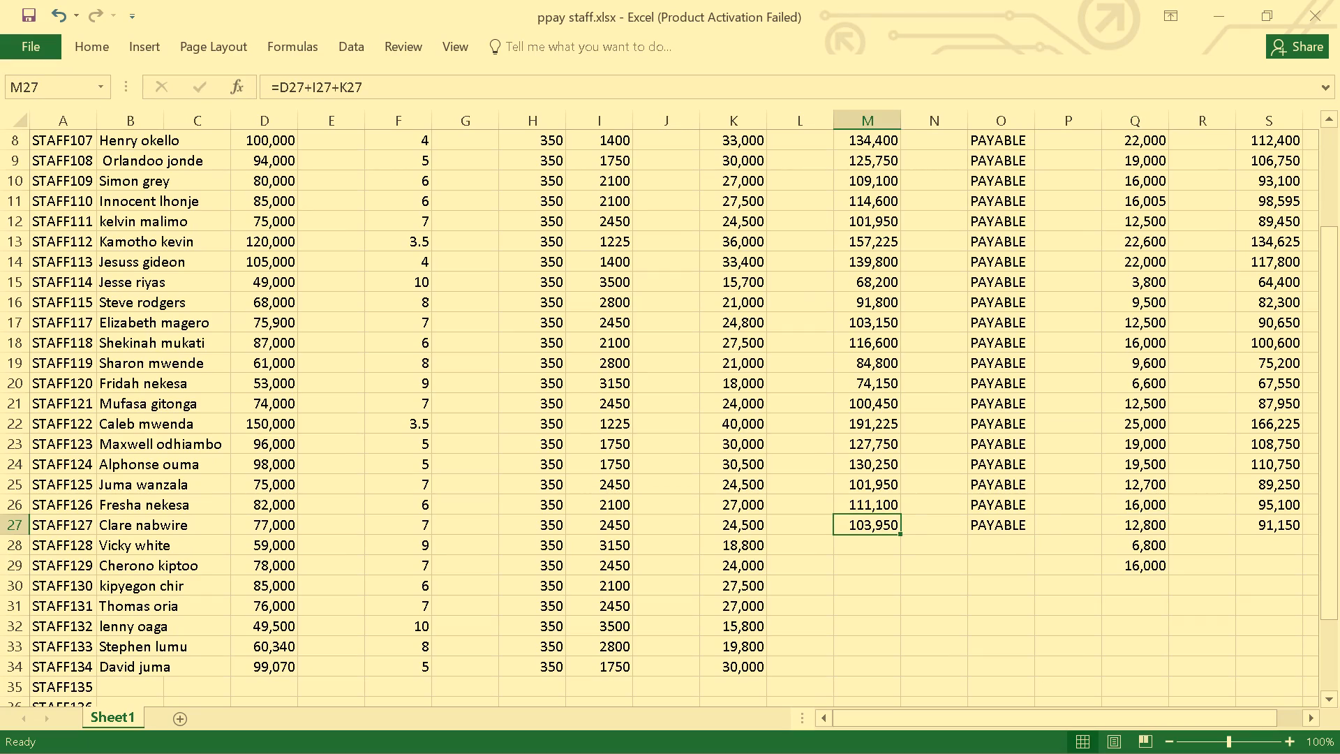
click(860, 540)
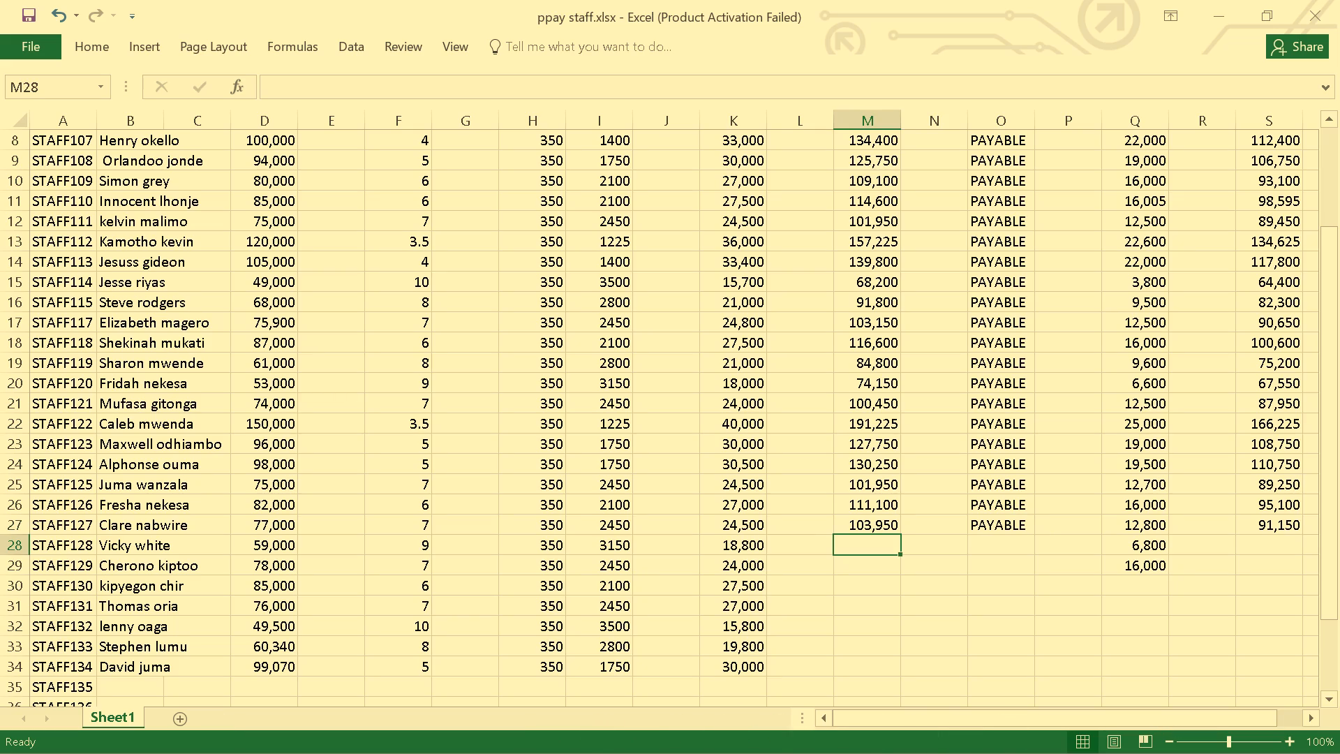
click(1144, 581)
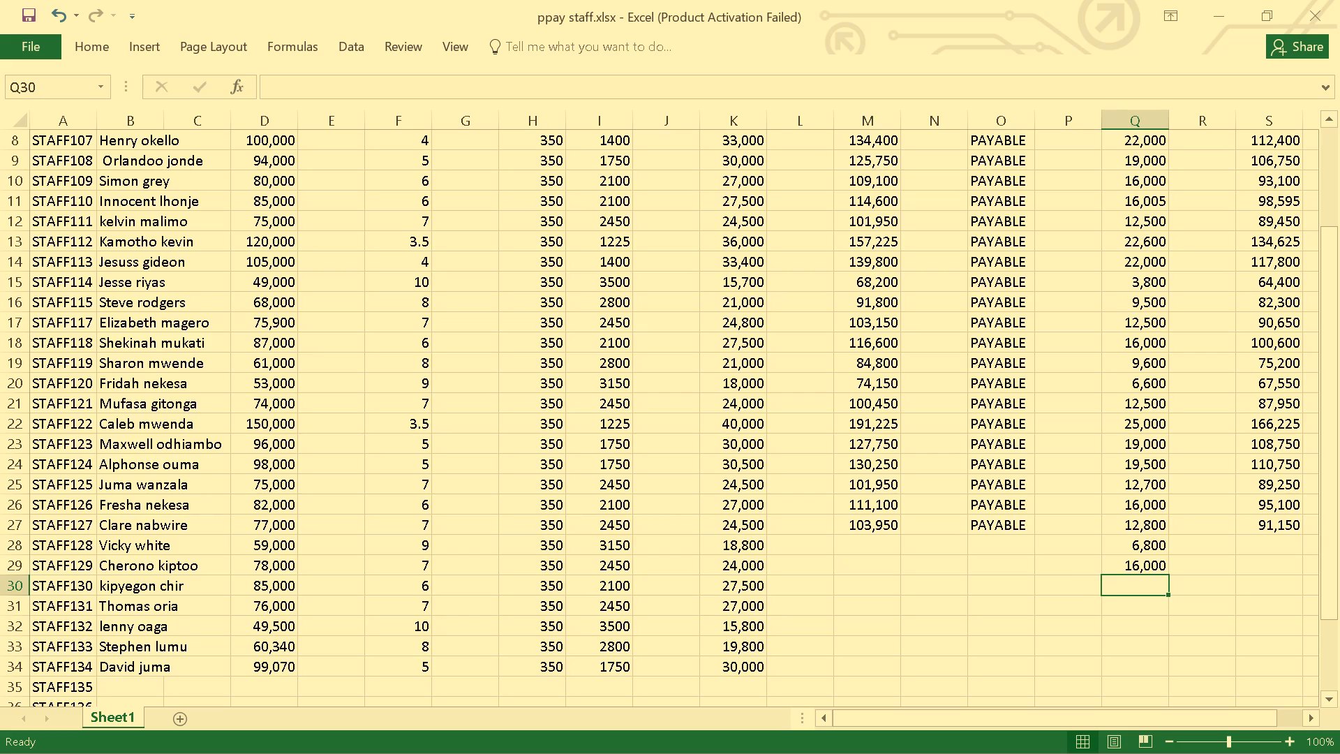
key(1)
key(6)
text(,500)
key(Return)
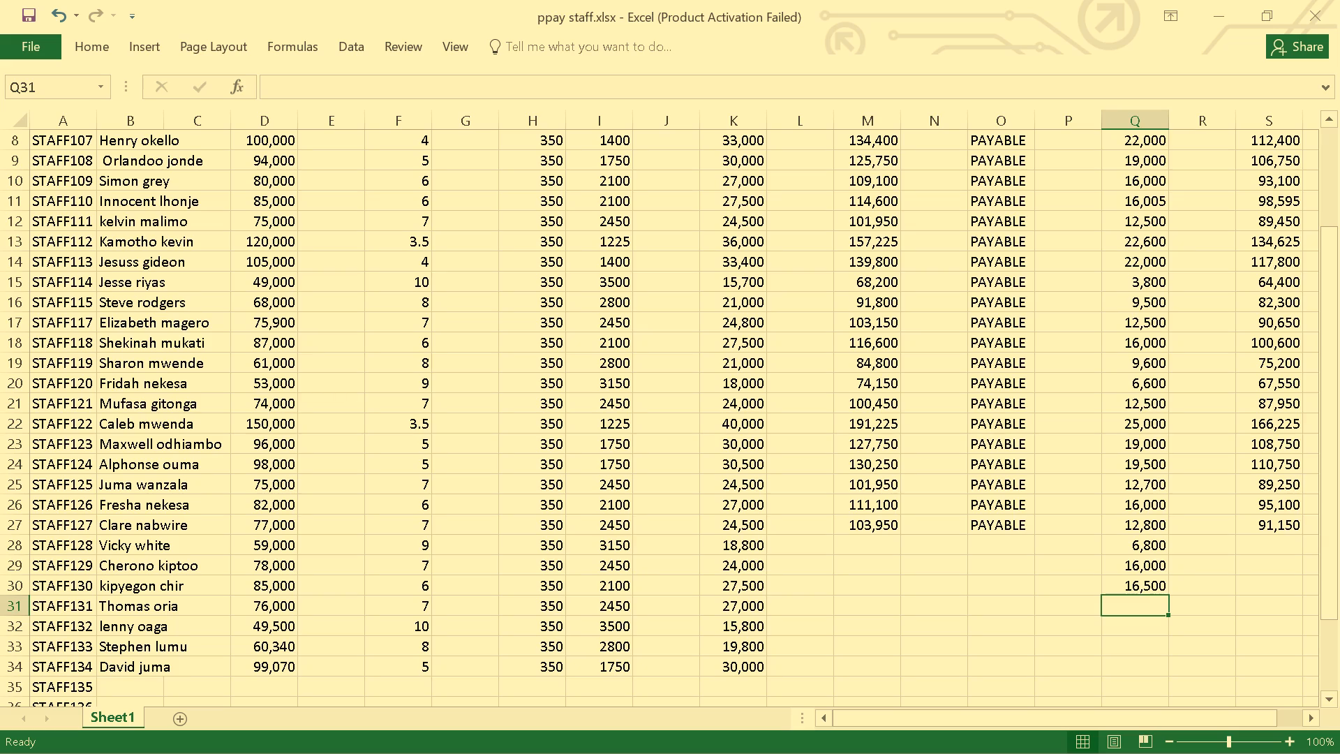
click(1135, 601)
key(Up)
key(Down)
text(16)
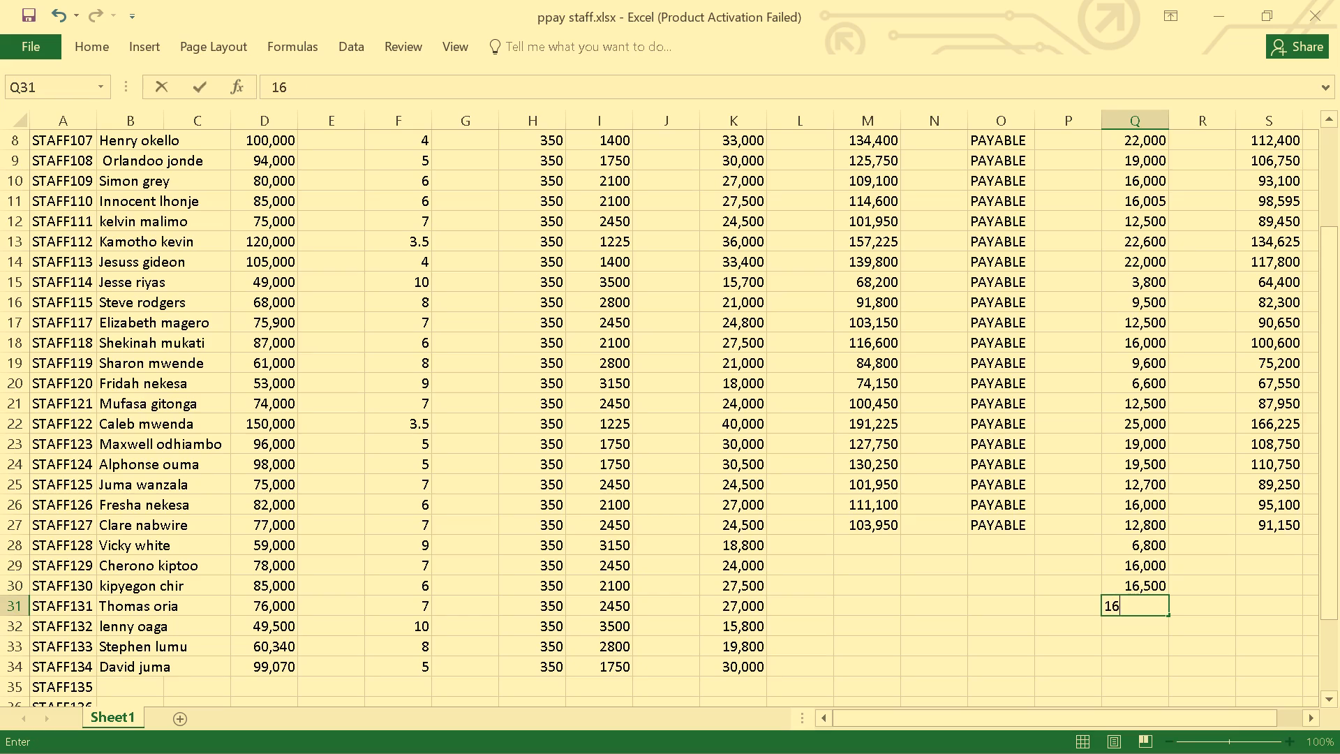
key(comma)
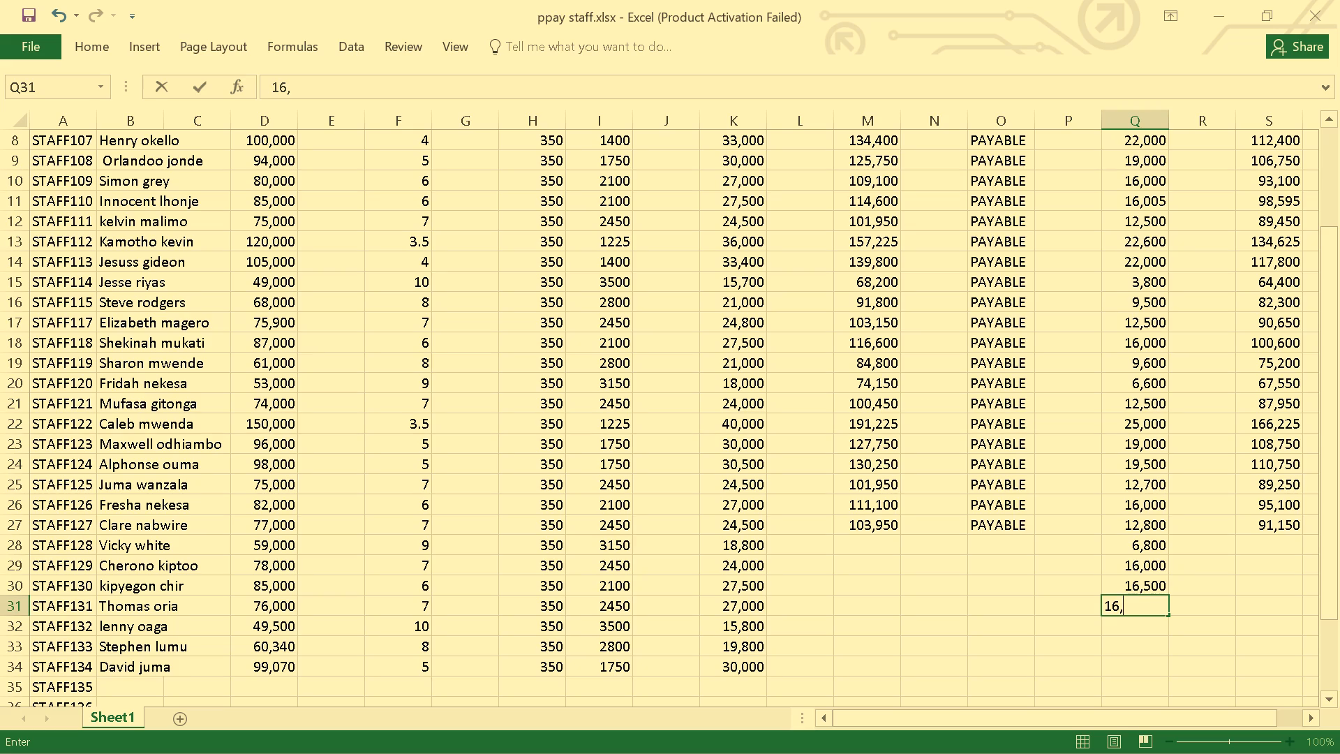
Change the deduction for STAFF129 in cell Q29 to 13,000.
click(1145, 572)
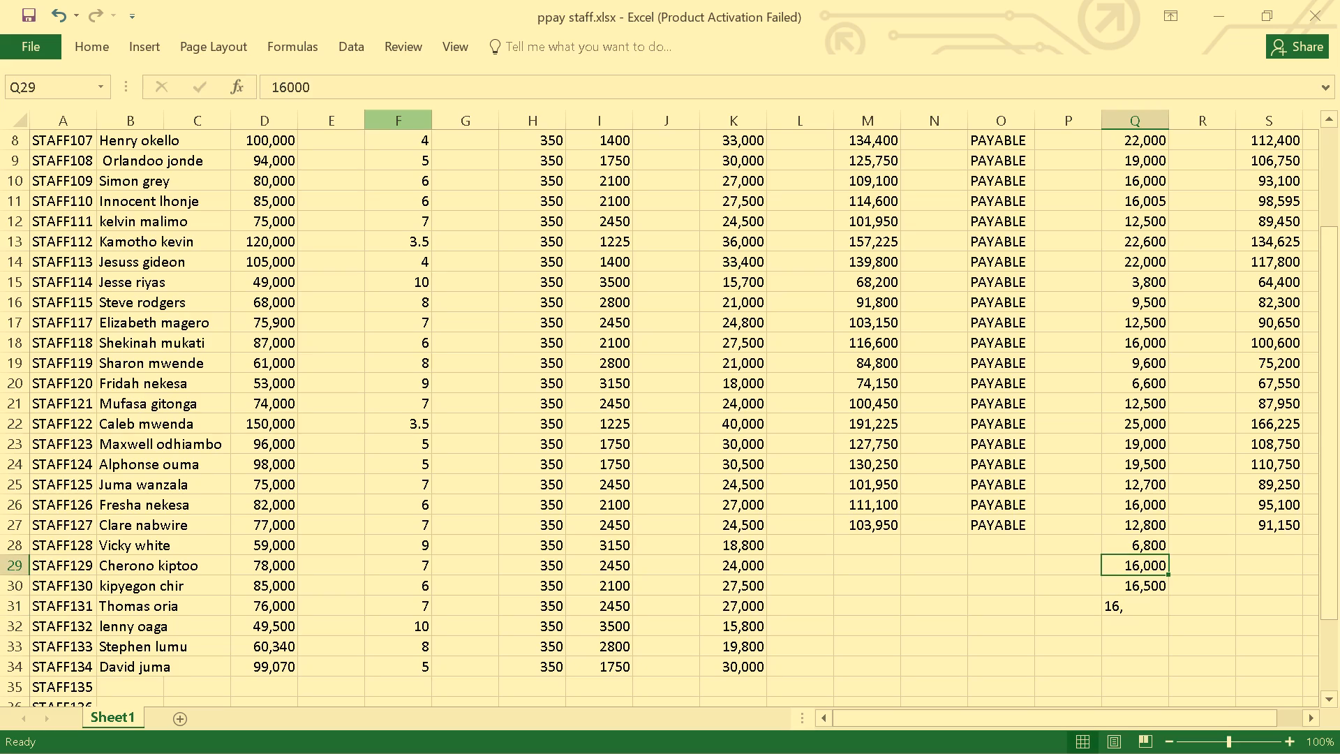
click(290, 84)
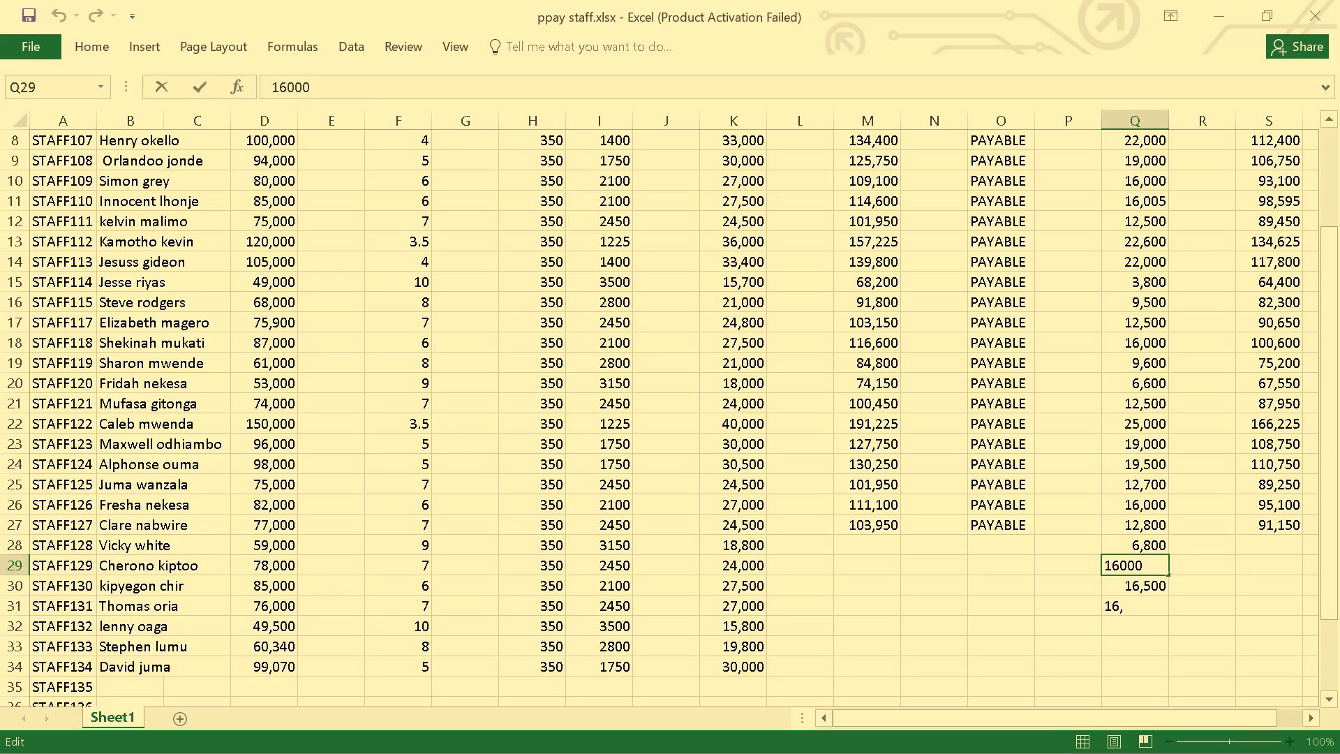
key(BackSpace)
key(3)
key(Return)
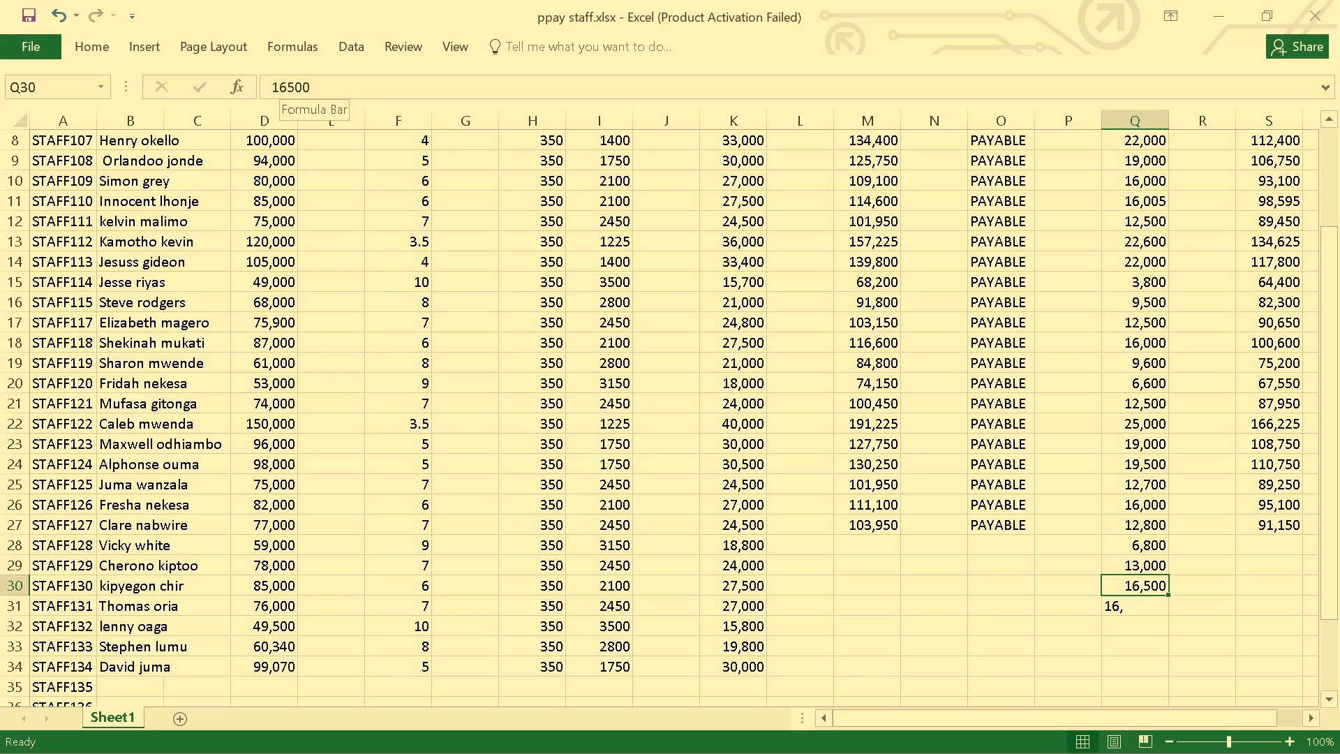
key(Down)
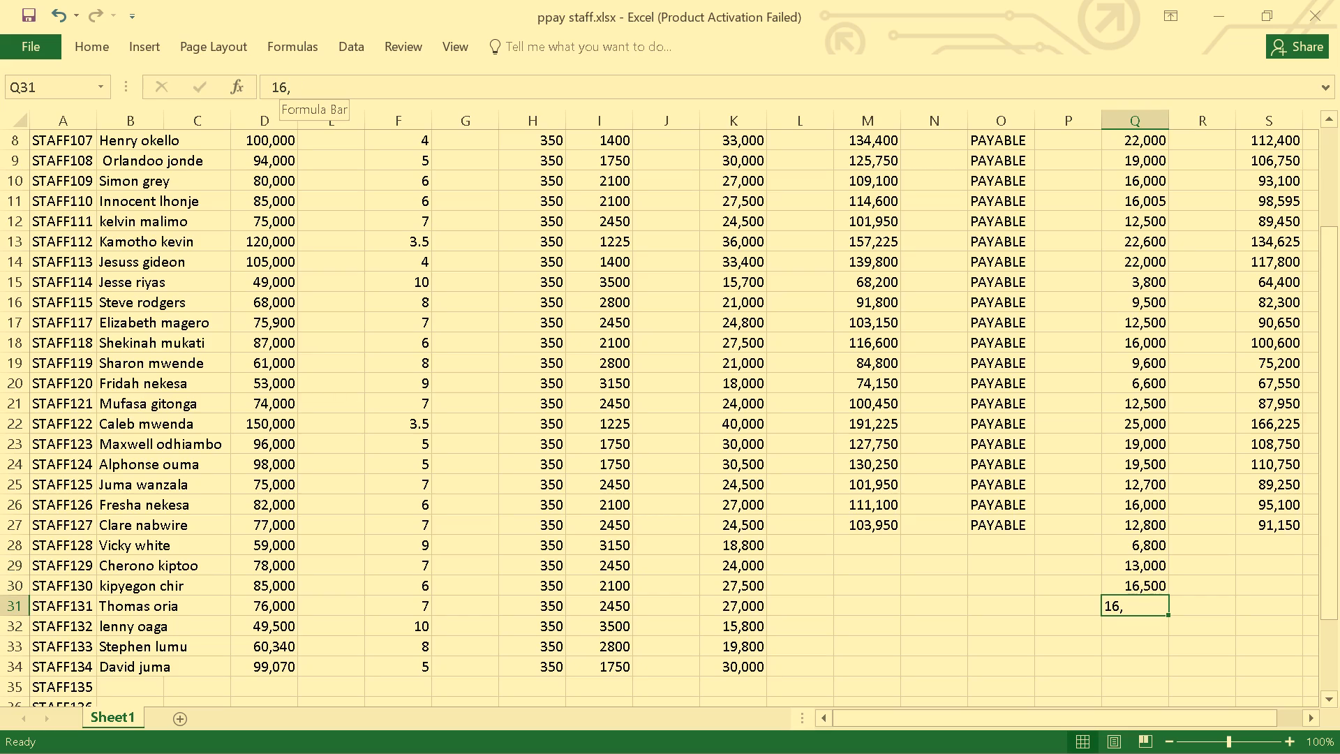
key(BackSpace)
text(12,800)
key(Return)
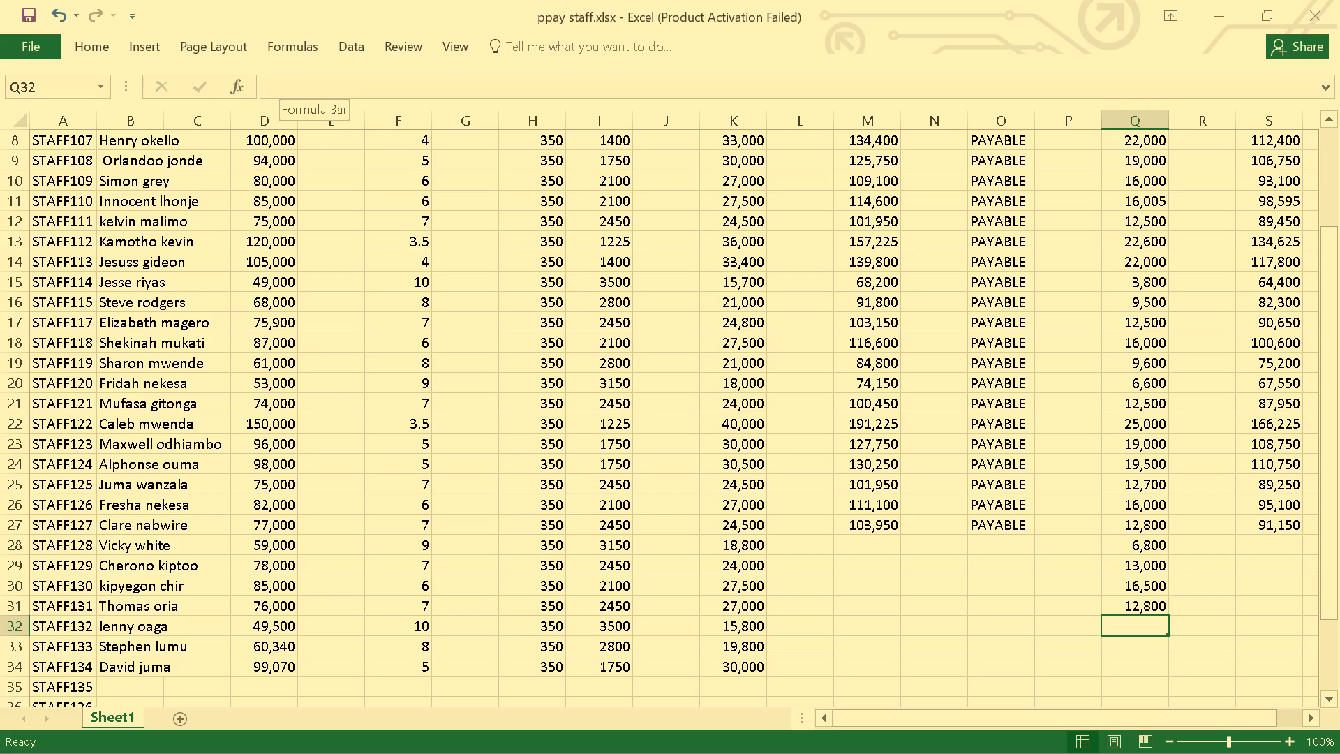
Review the deductions already entered for earlier staff, from STAFF131 back up to the column headings.
key(Up)
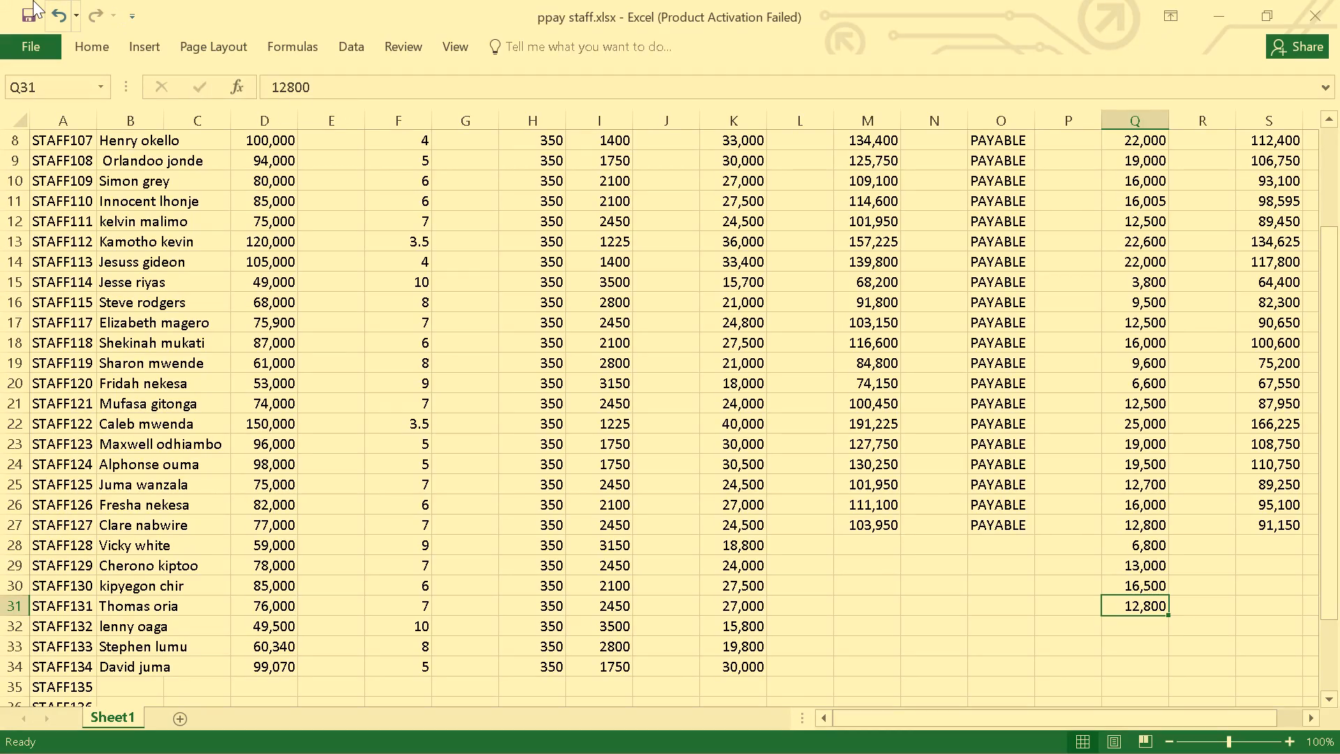
key(Down)
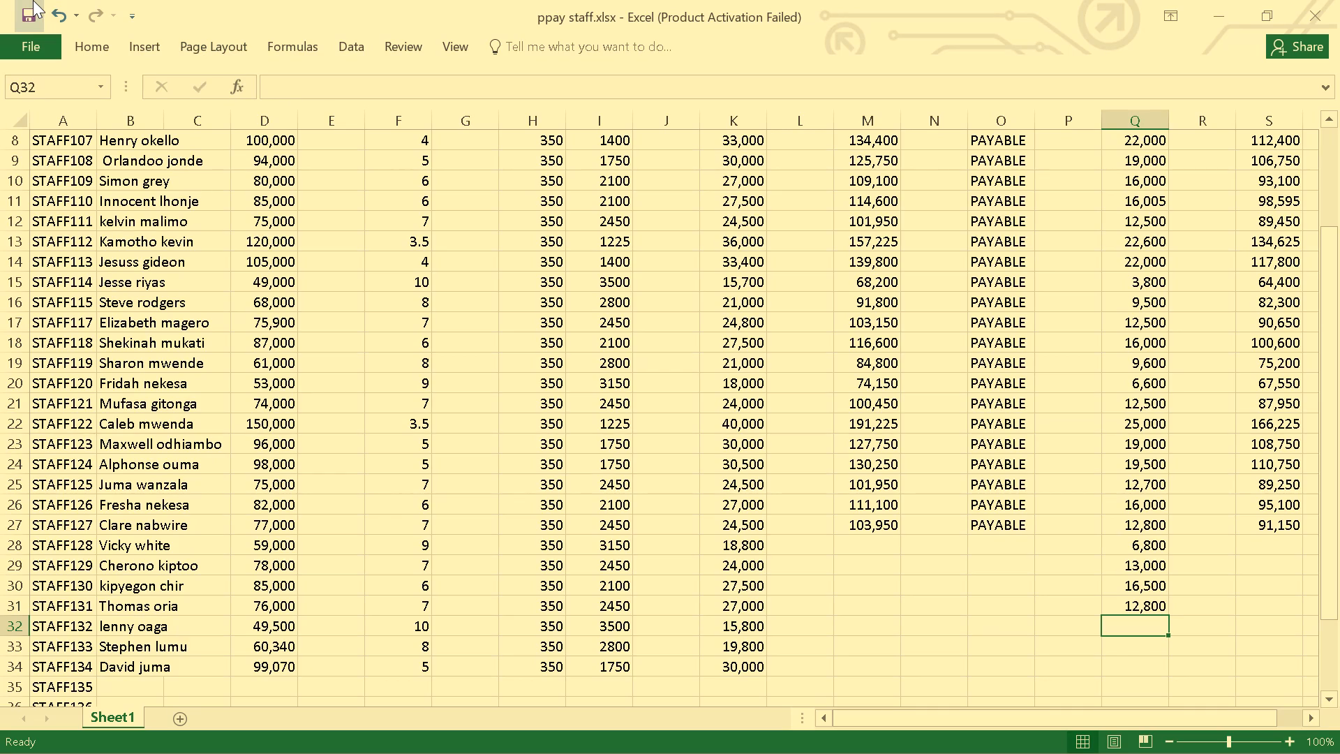
scroll(33, 0, up, 3)
key(Up)
key(Up)
key(Up)
key(Up)
key(Up)
key(Up)
key(Up)
key(Up)
key(Up)
key(Up)
key(Up)
key(Up)
key(Up)
key(Up)
key(Up)
key(Up)
key(Up)
key(Up)
key(Up)
key(Up)
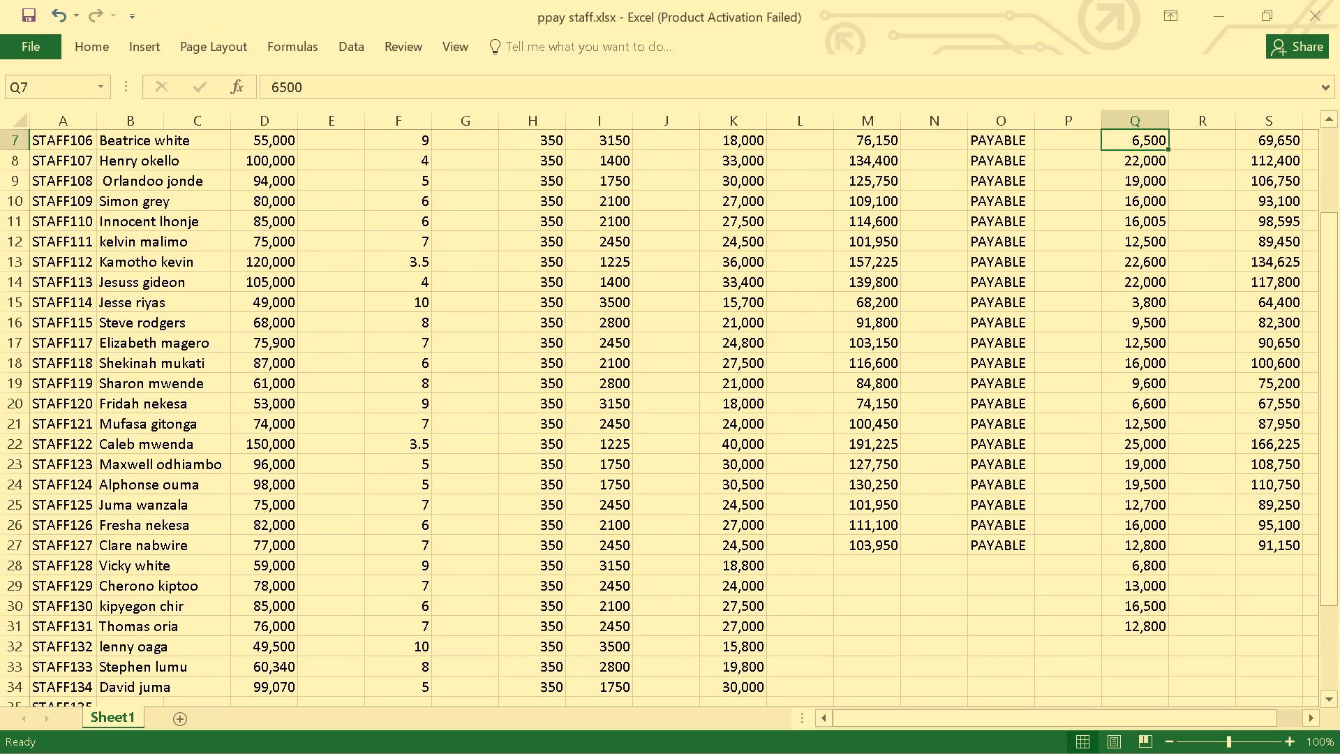
scroll(481, 355, up, 6)
scroll(928, 471, up, 2)
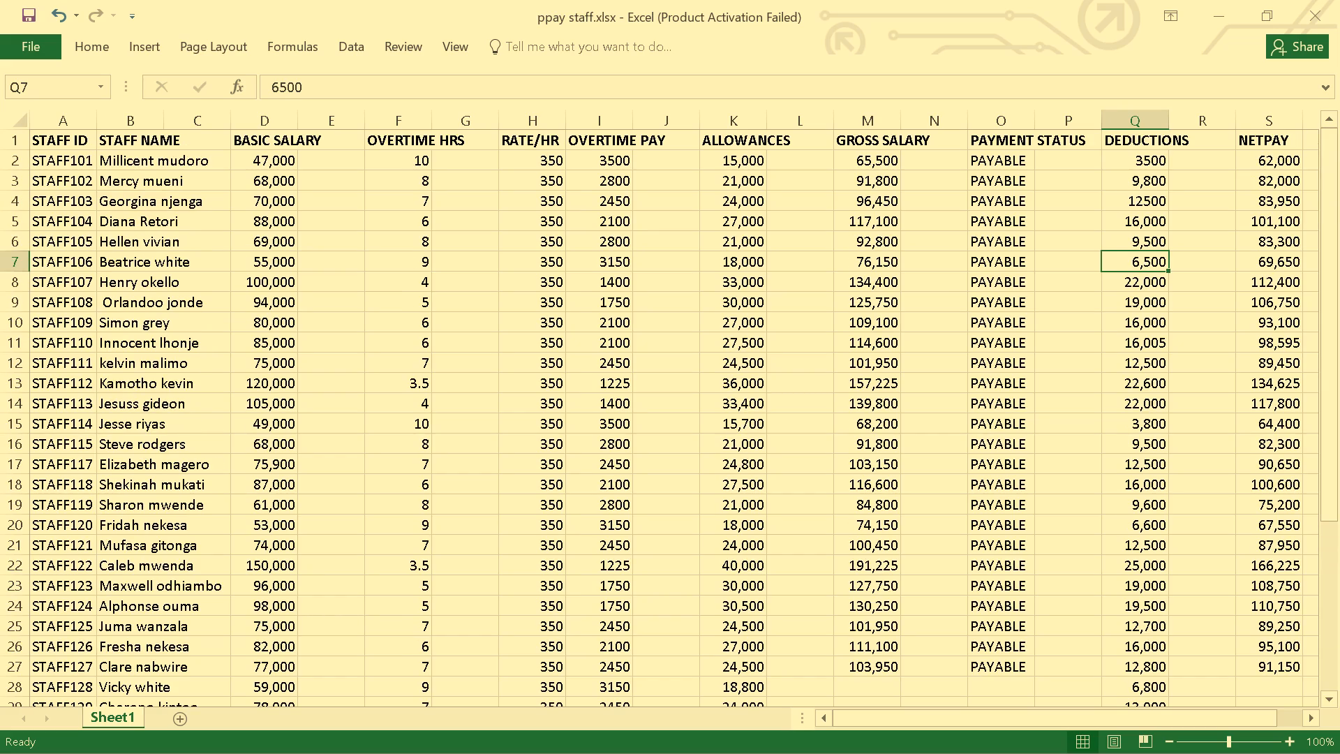
scroll(928, 471, up, 2)
scroll(928, 468, down, 4)
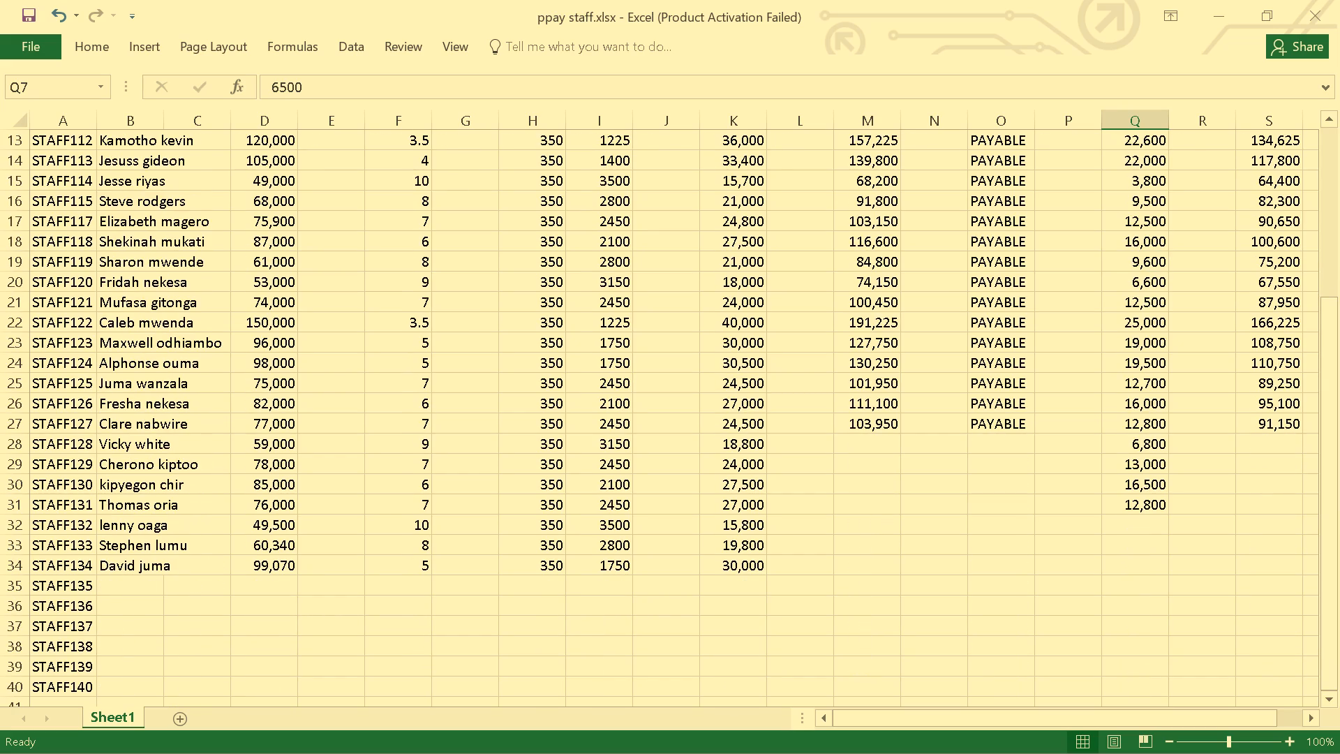
Enter 3,500 as the deduction for STAFF132 in cell Q32.
click(1131, 533)
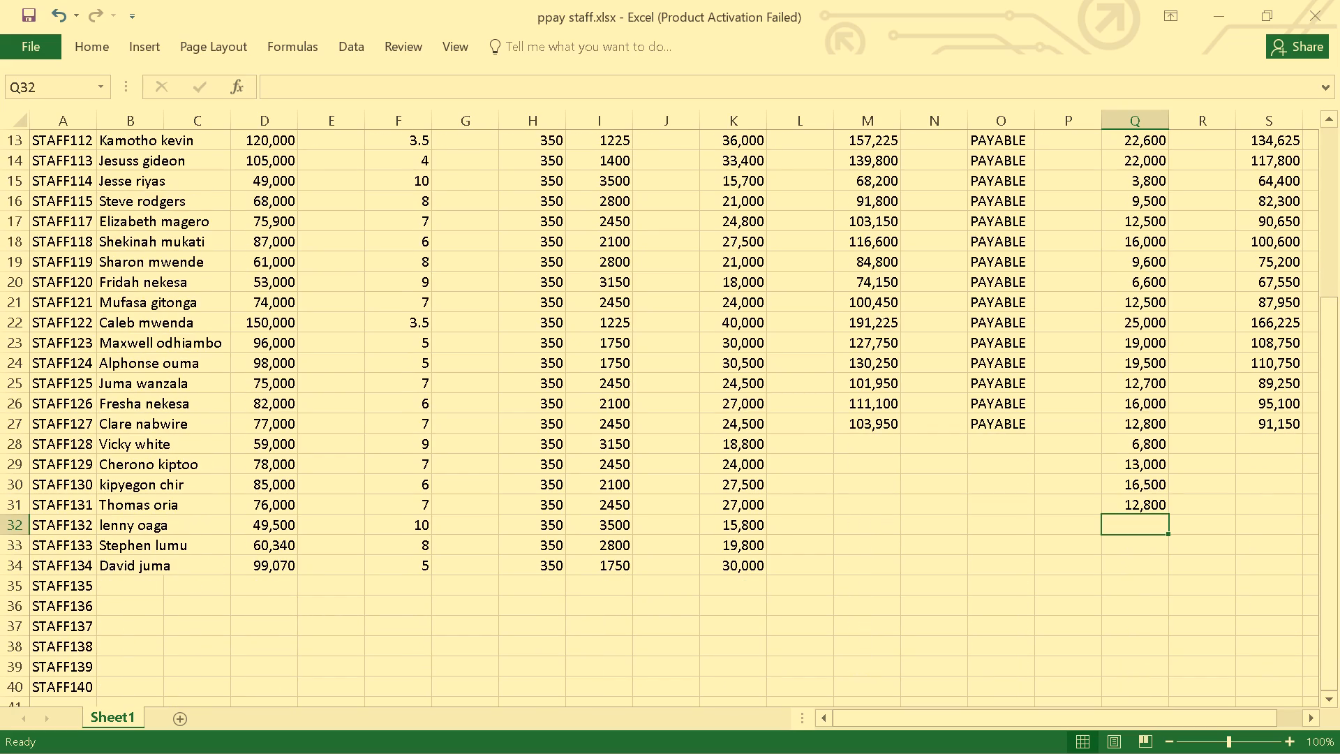
key(3)
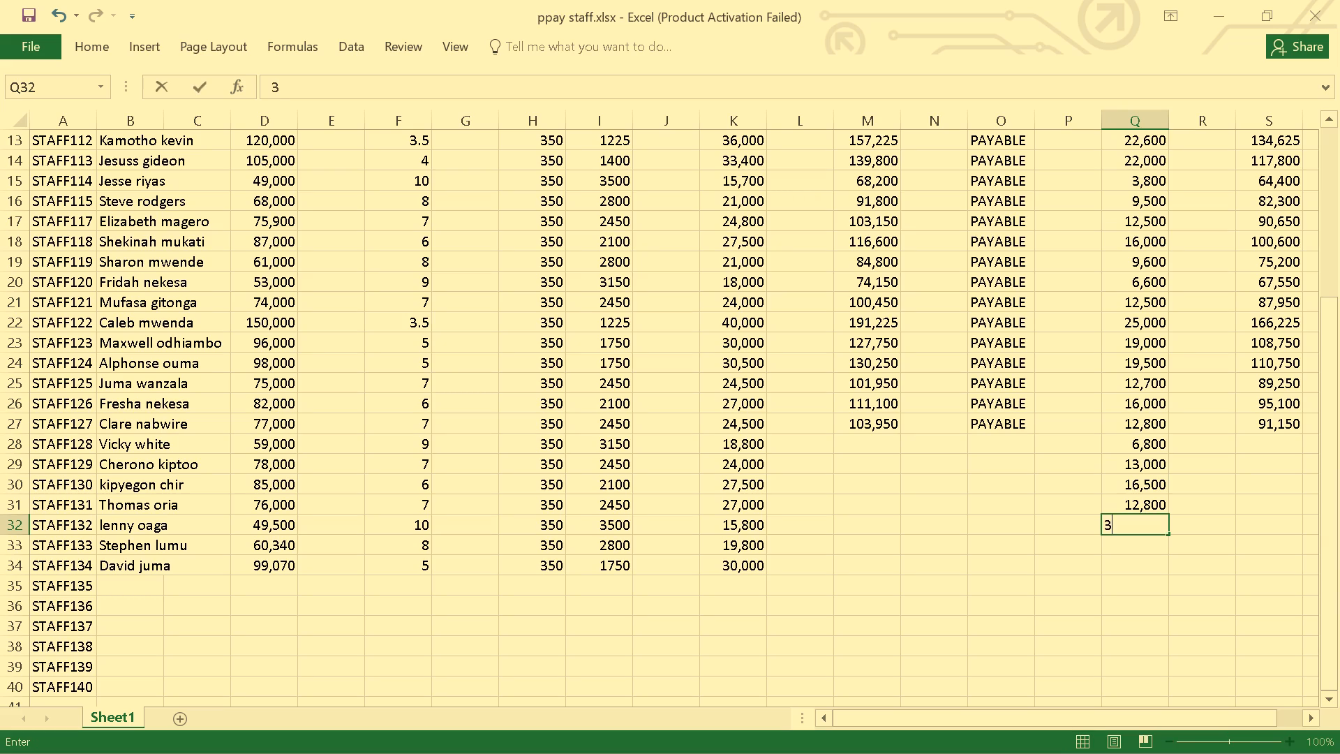
key(comma)
text(500)
key(Return)
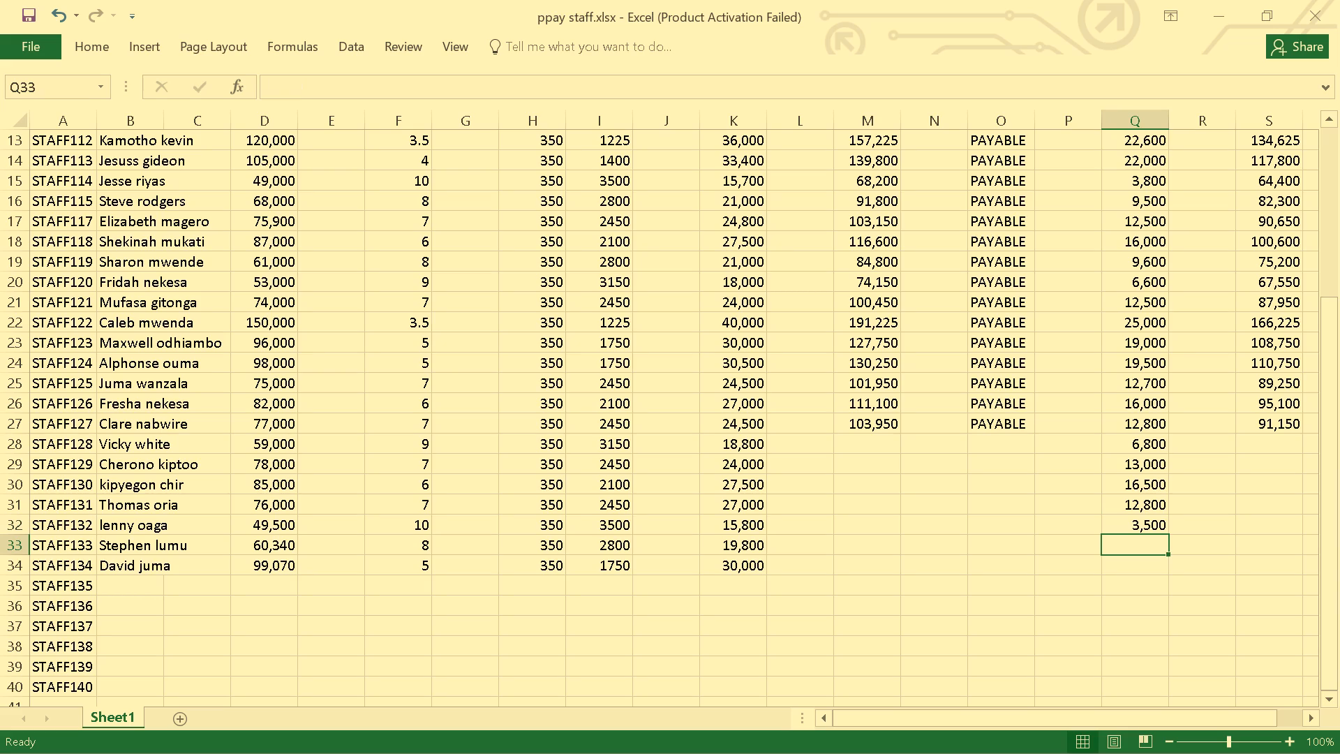
Enter deductions of 9,000 for STAFF133 and 19,000 for STAFF134 in cells Q33 and Q34.
click(868, 421)
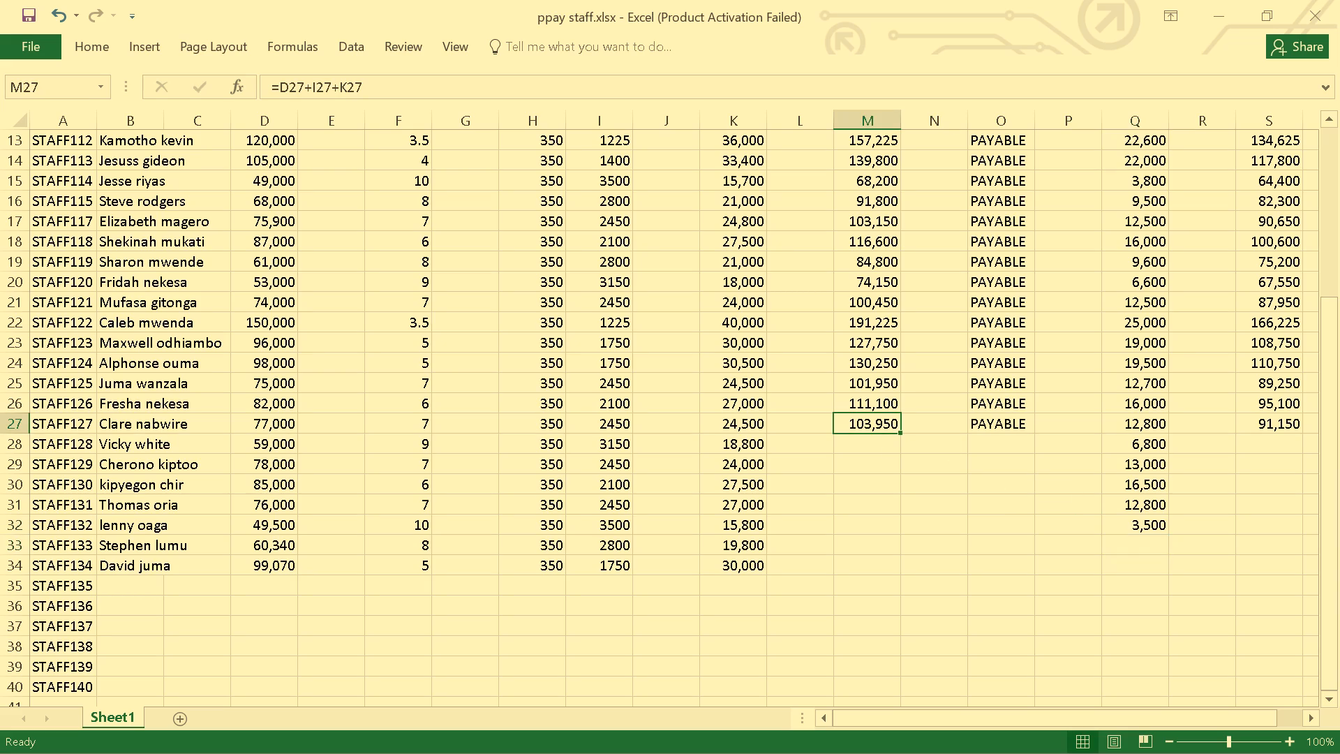
click(881, 390)
click(878, 423)
click(1119, 544)
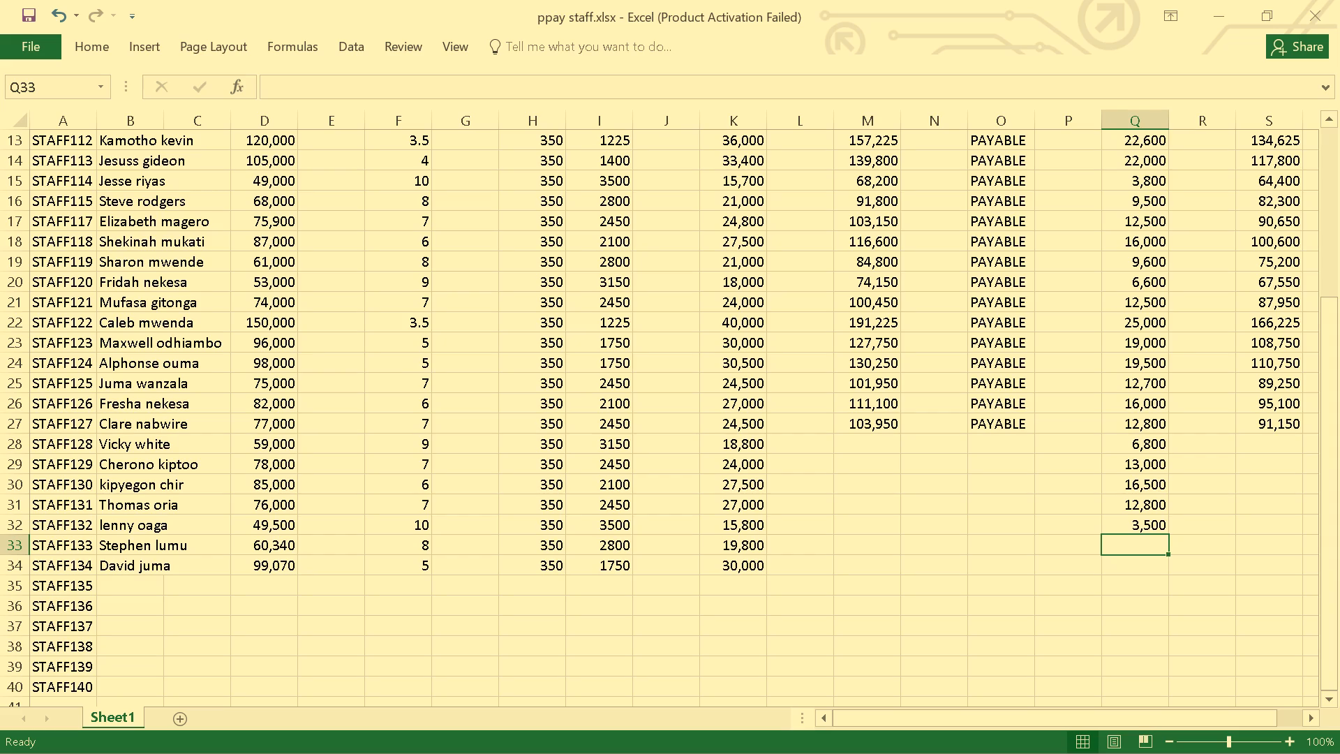
text(9000)
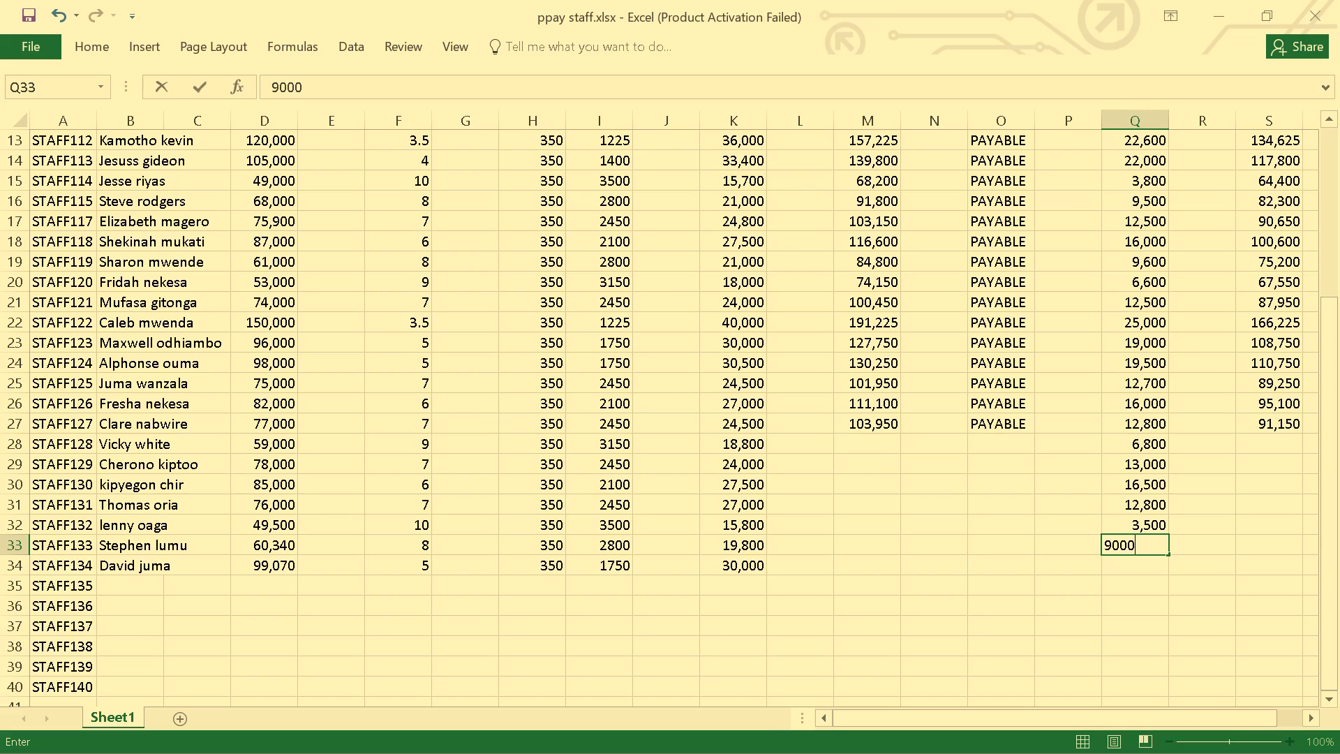
key(Return)
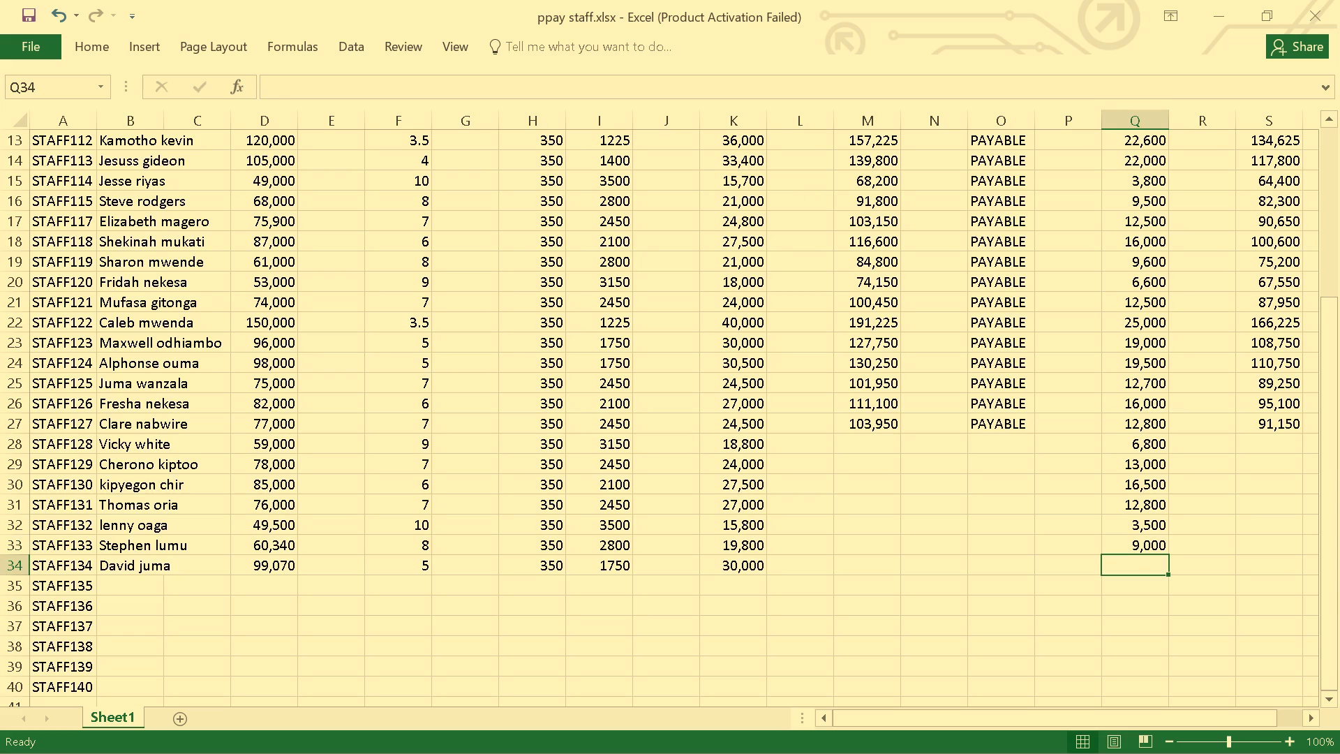
key(1)
text(9,000)
key(Return)
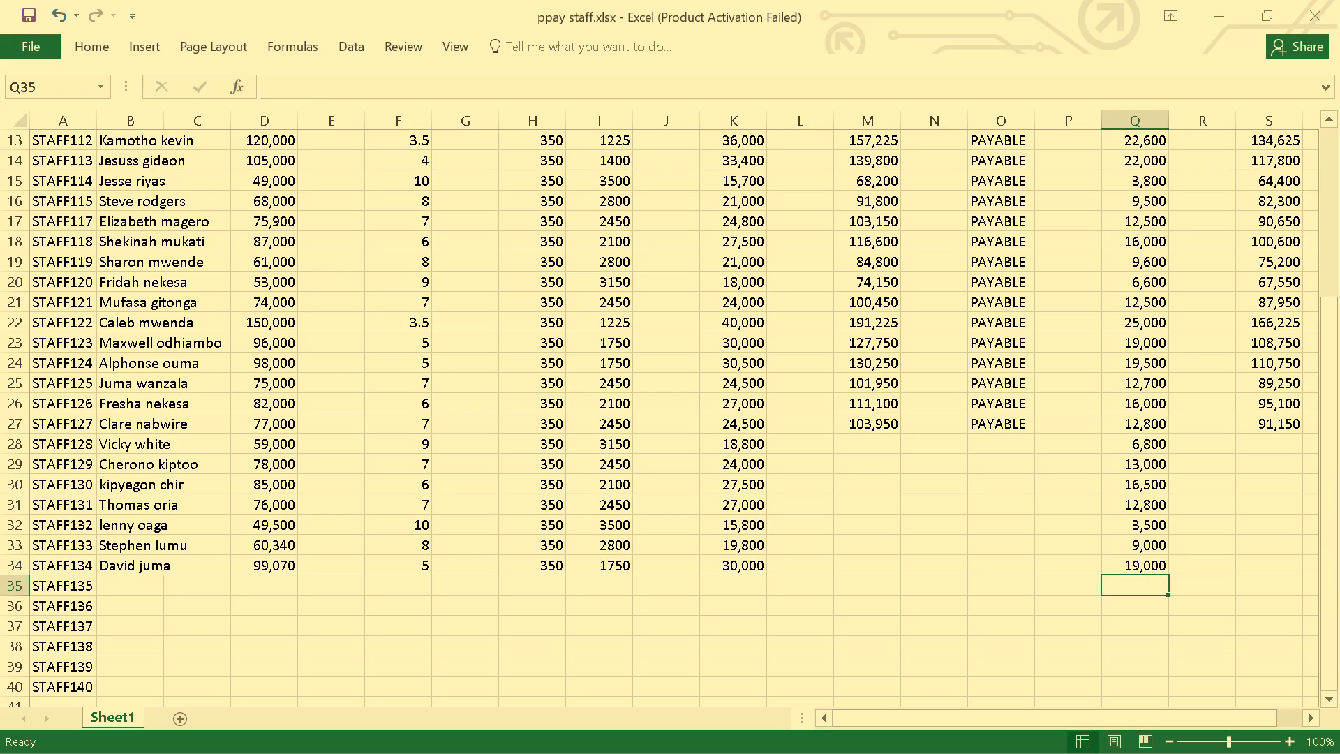
Enter the gross salary formula =D28+I28+K28 for STAFF128 in cell M28.
click(865, 448)
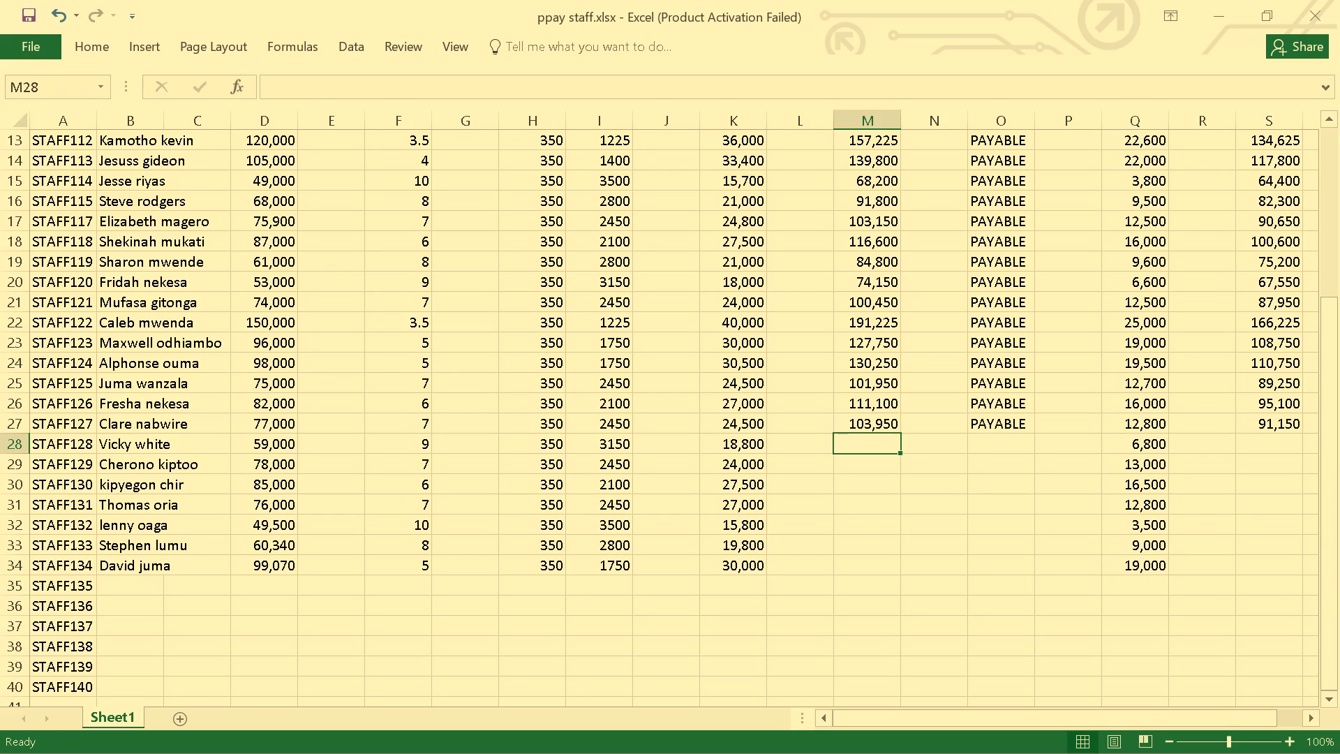
key(equal)
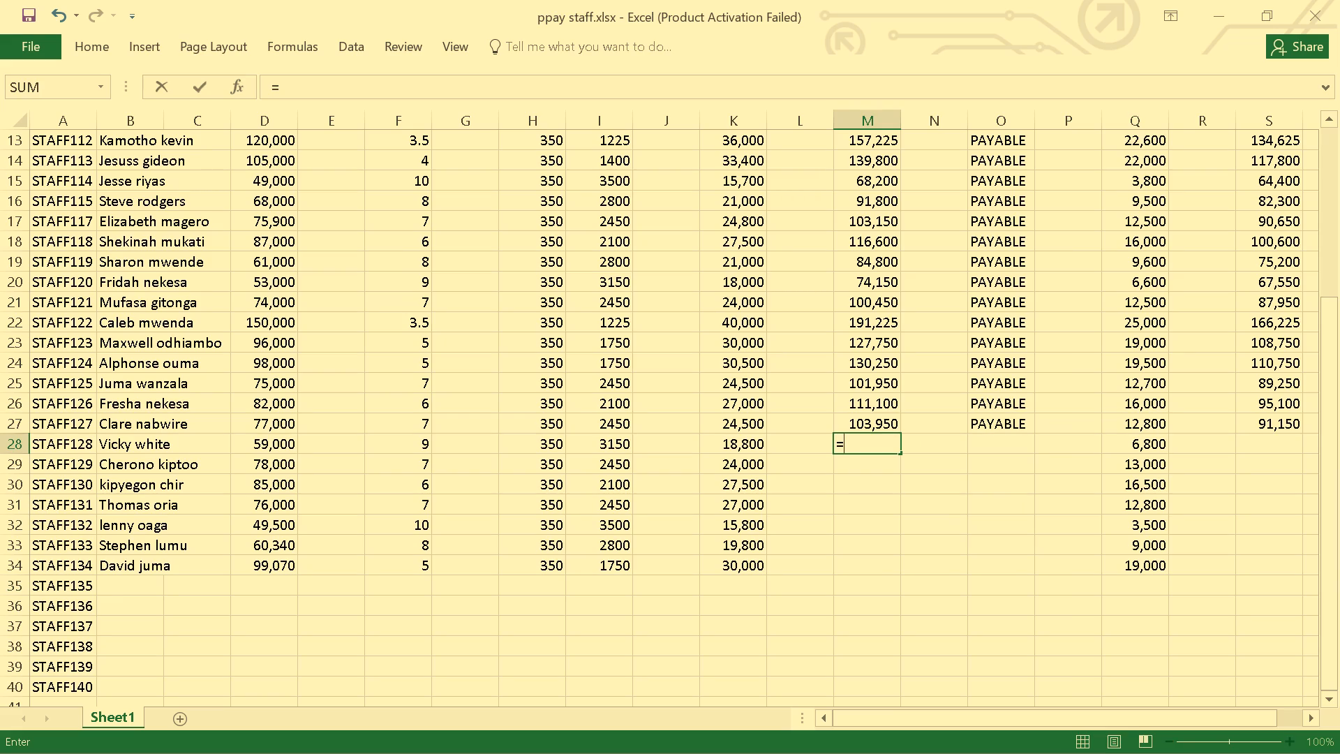
key(d)
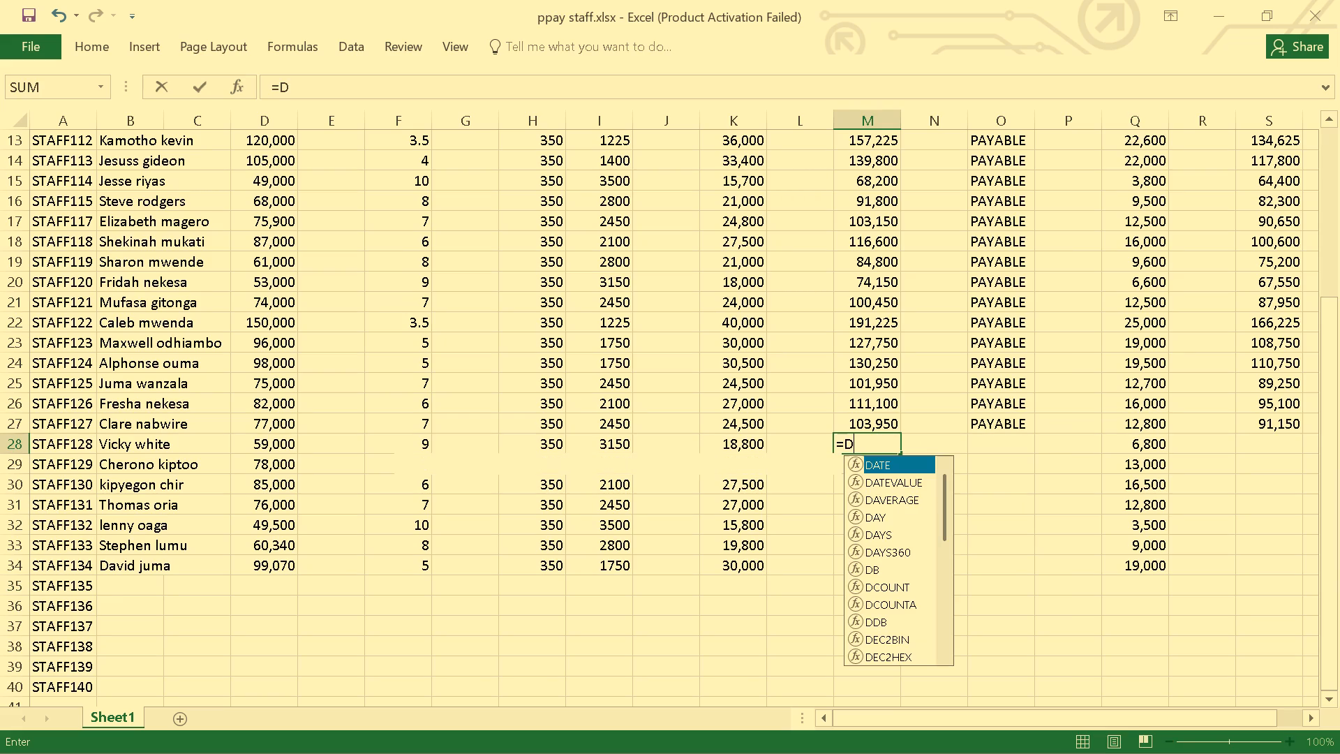
key(2)
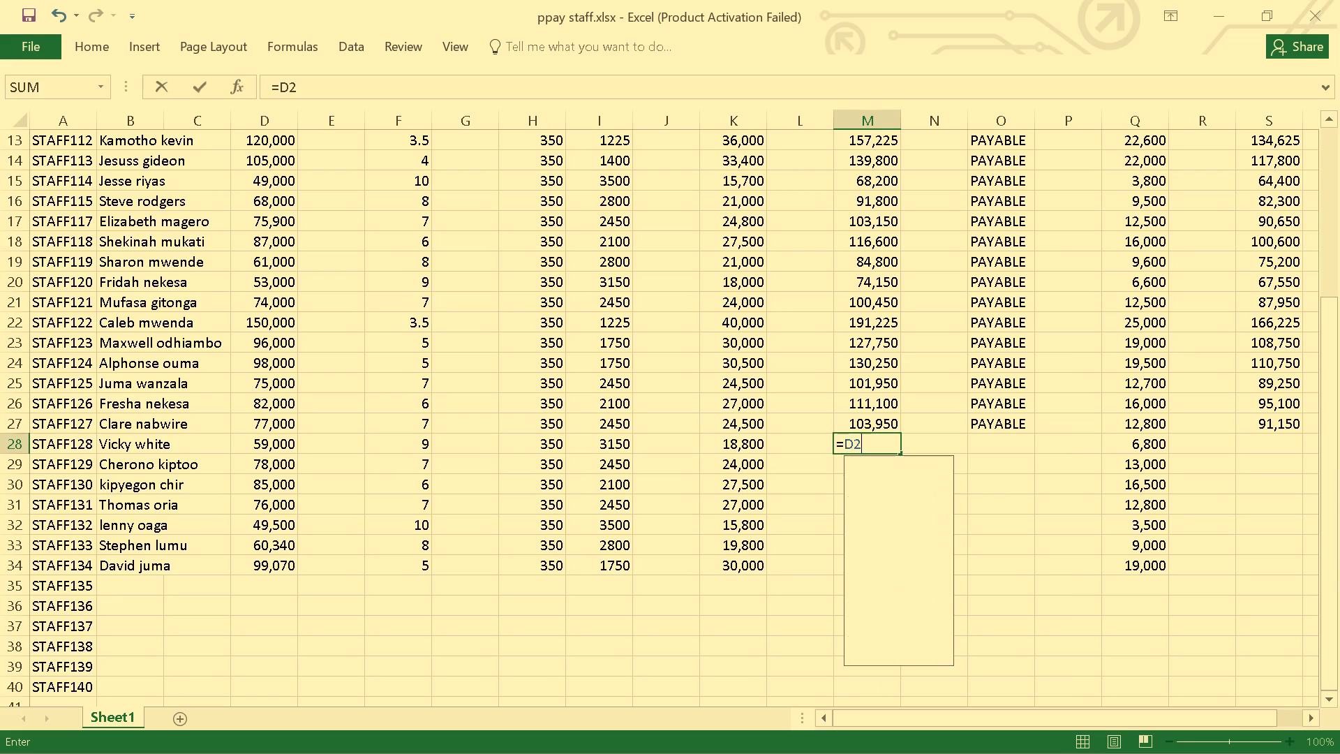
key(8)
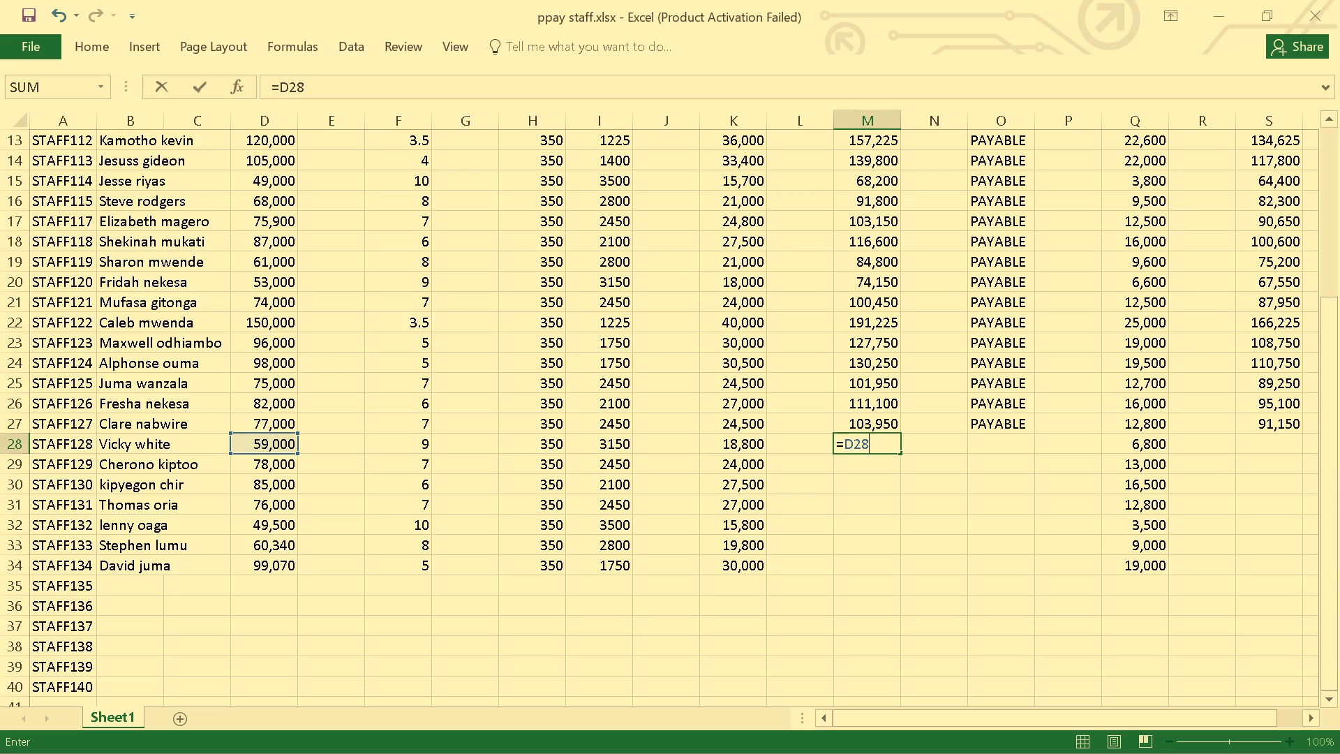
key(shift+plus)
key(i)
key(2)
key(8)
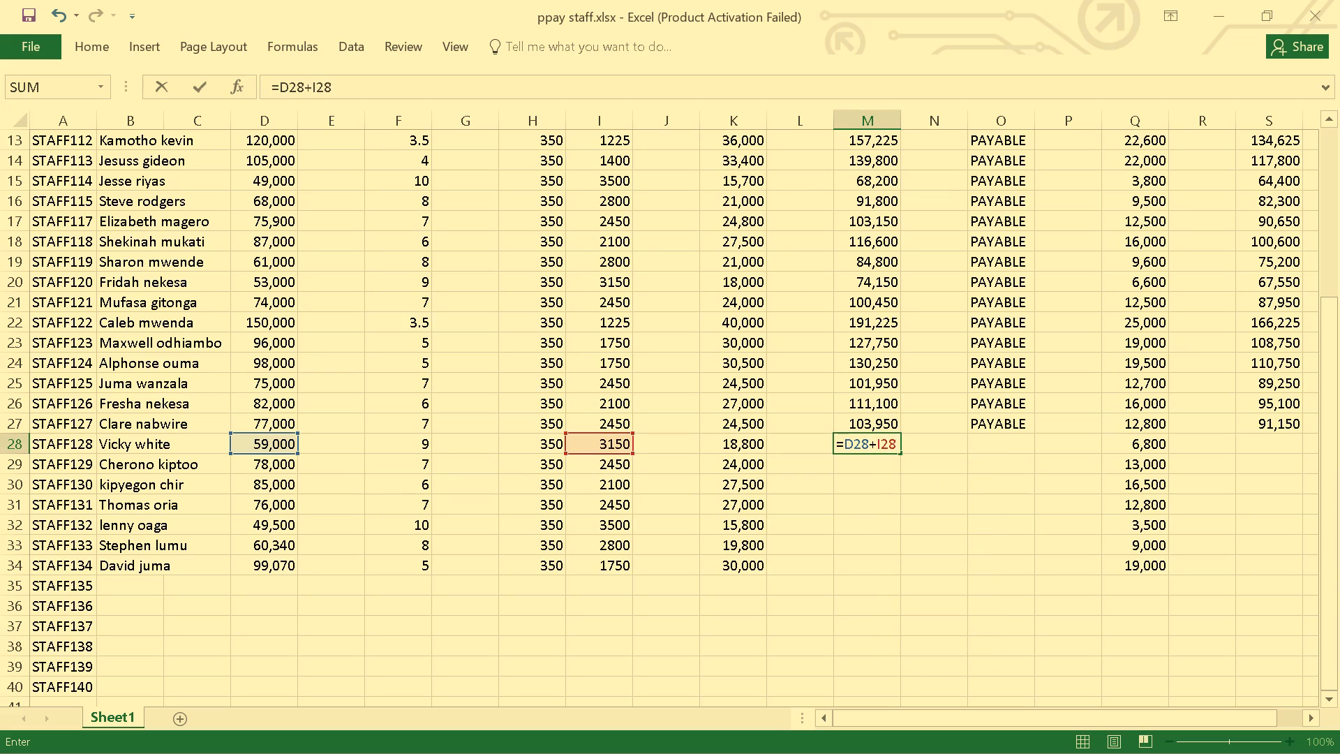
key(shift+plus)
key(k)
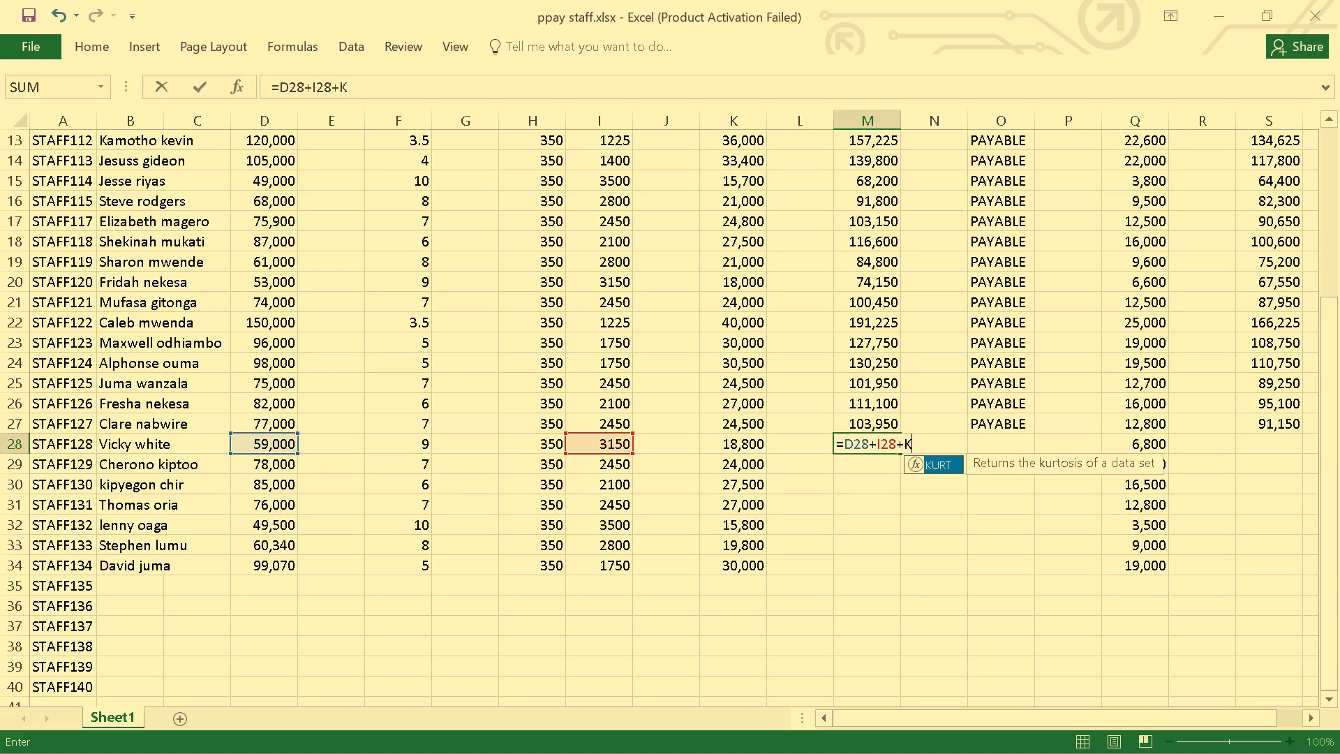
key(2)
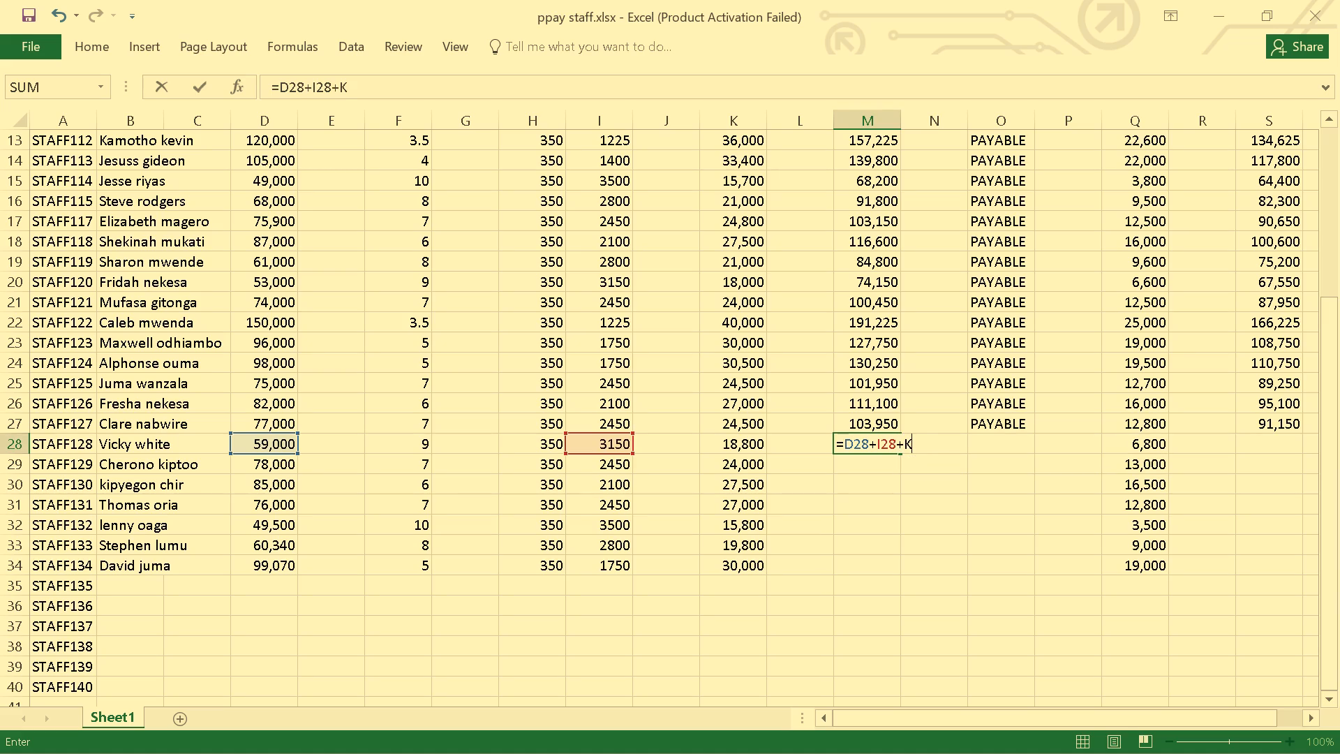
key(8)
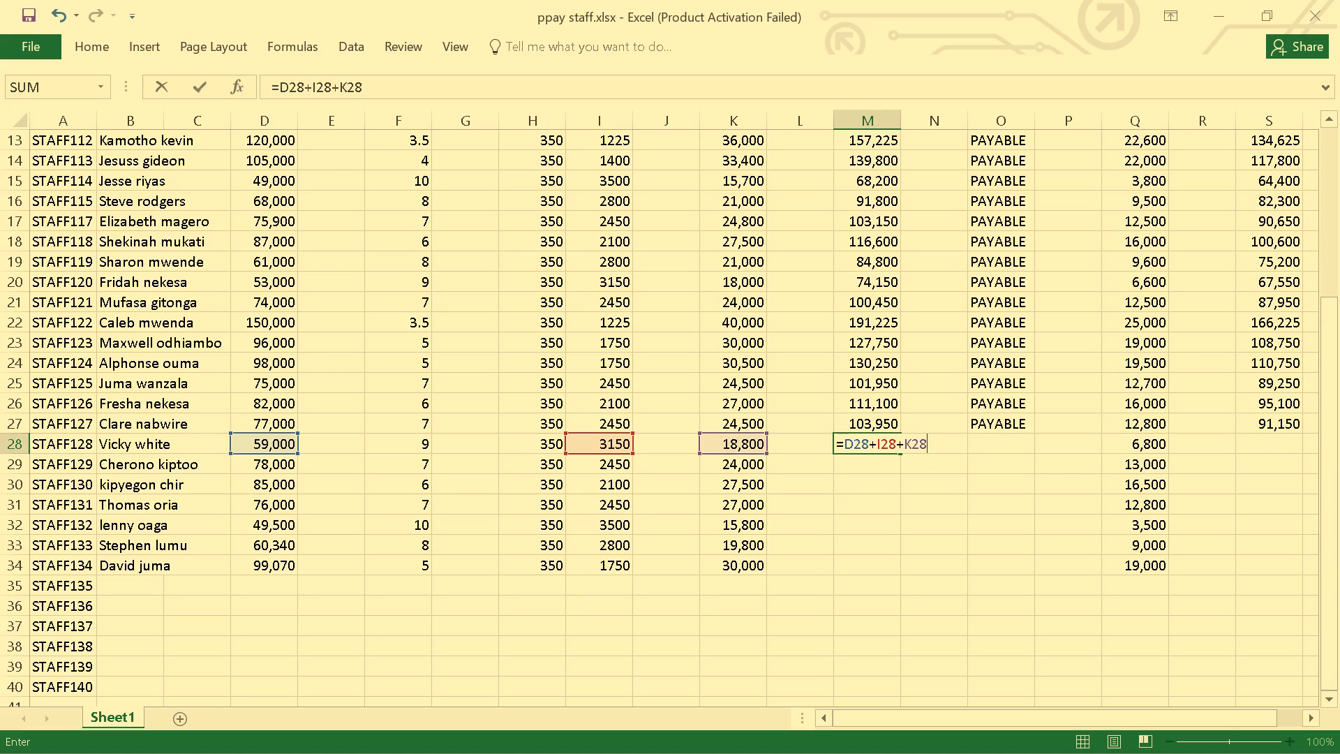
key(Return)
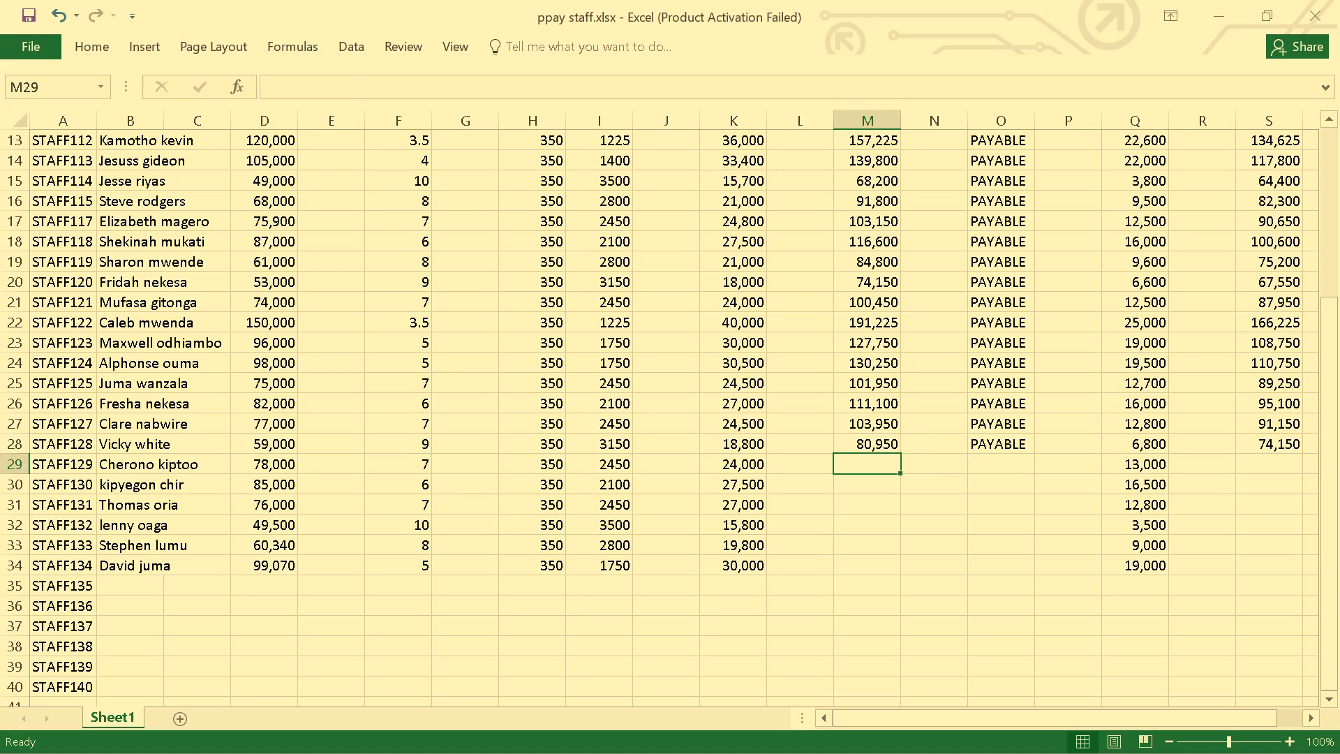
Start the gross salary formula for STAFF129 in cell M29.
key(equal)
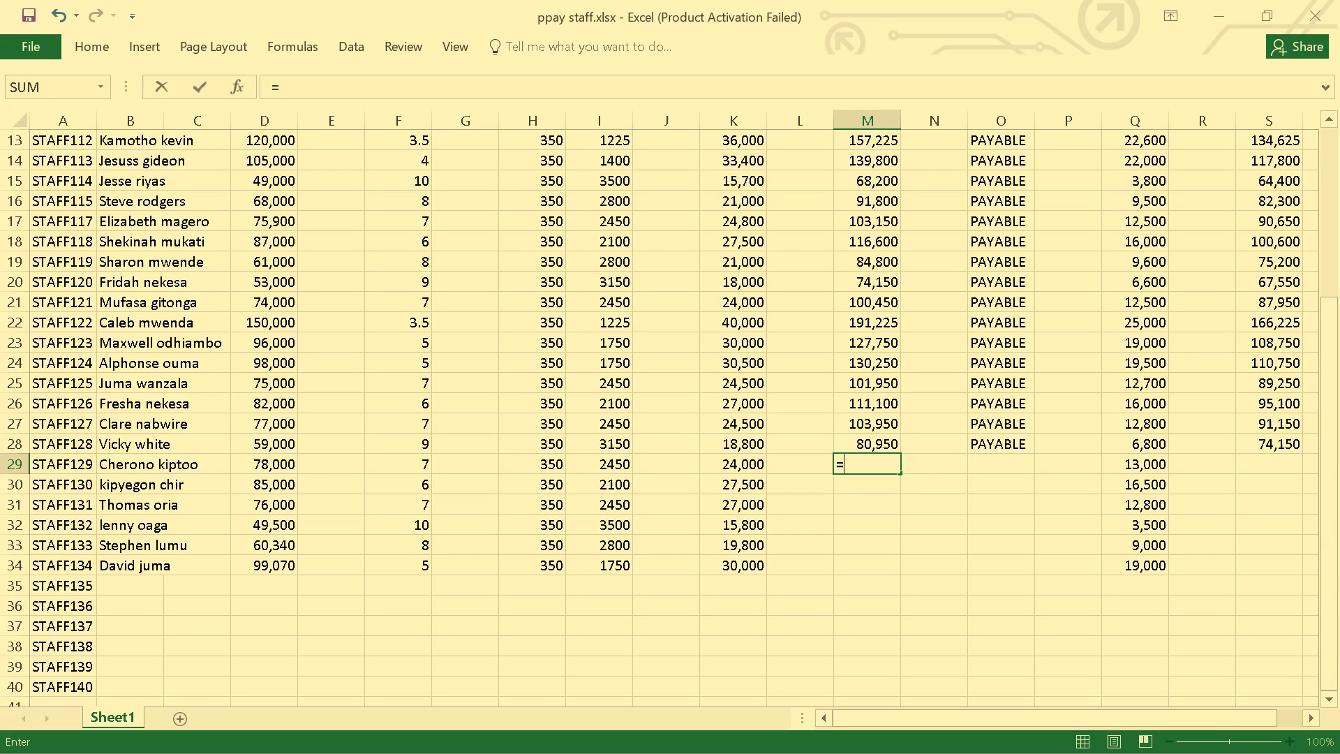
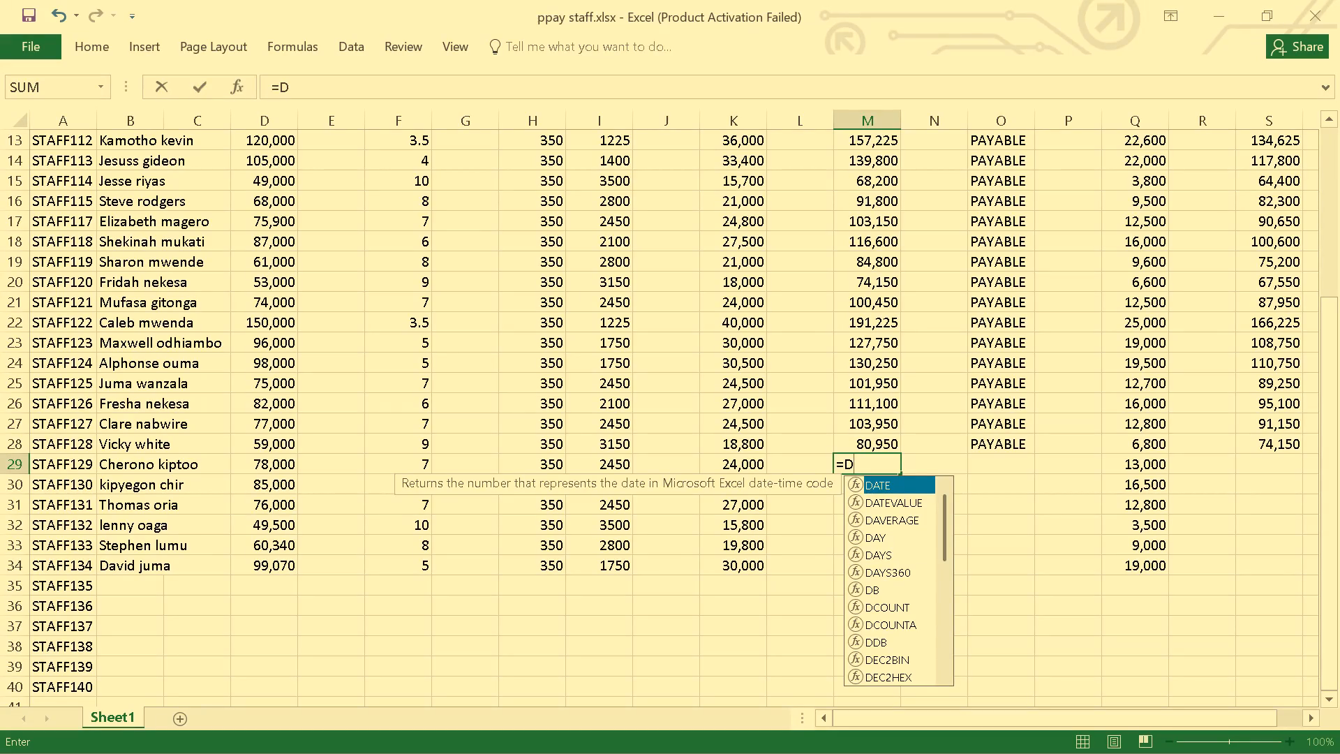
Complete the gross salary formula for STAFF129 in cell M29 as =D29+I29+K29.
key(2)
key(9)
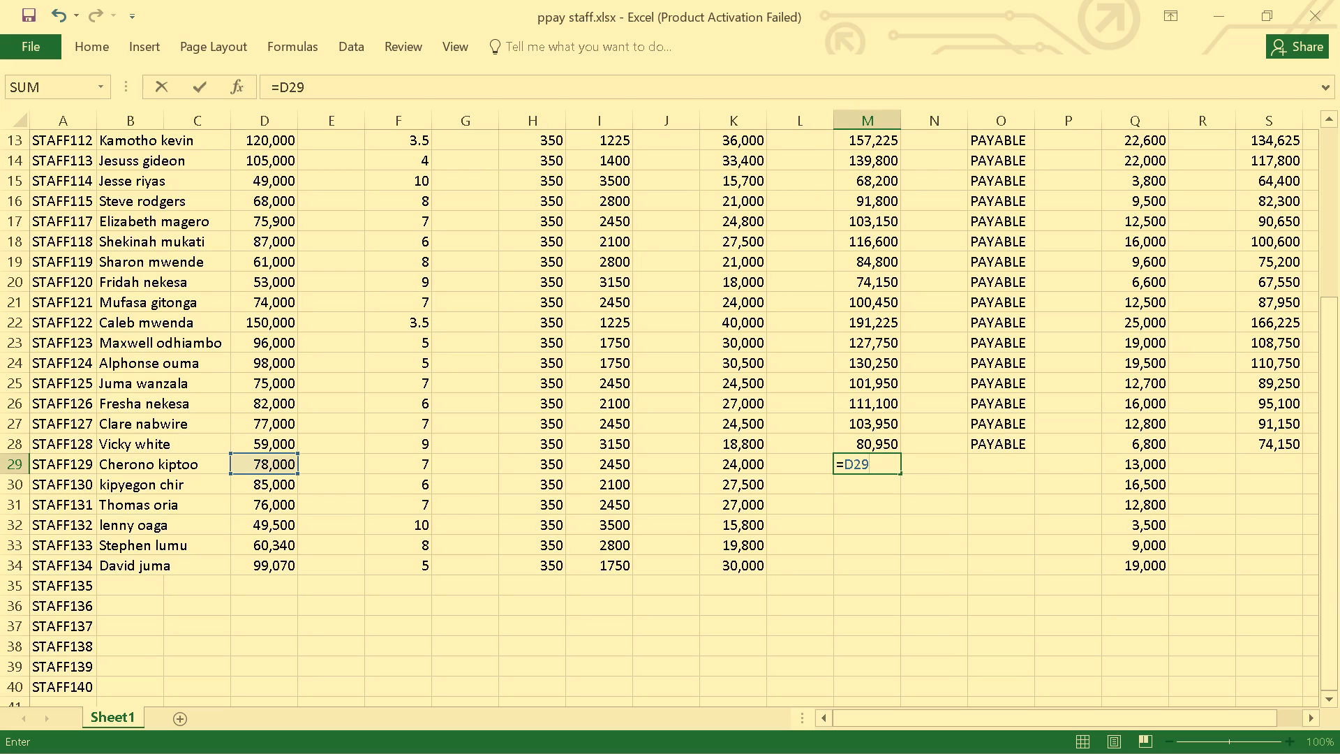
key(shift+plus)
text(I26)
key(BackSpace)
key(9)
key(shift+plus)
text(K26)
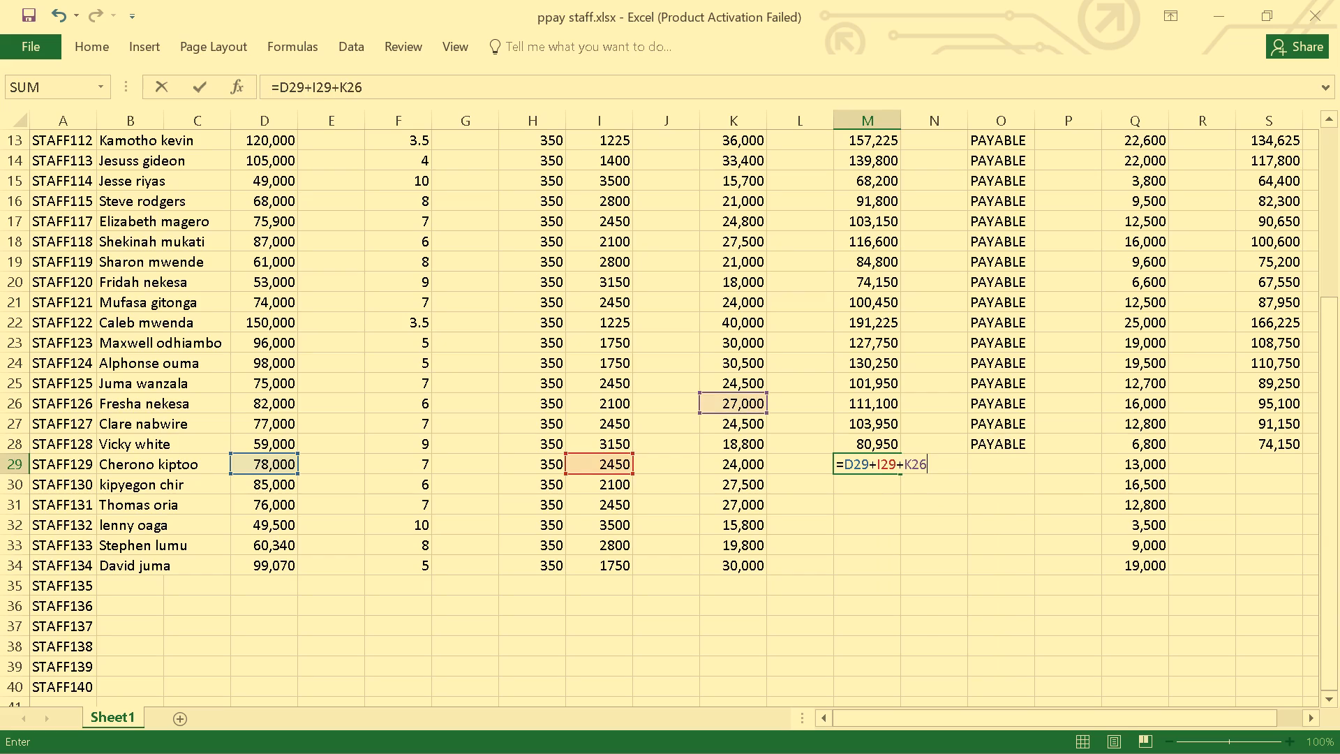
key(BackSpace)
key(9)
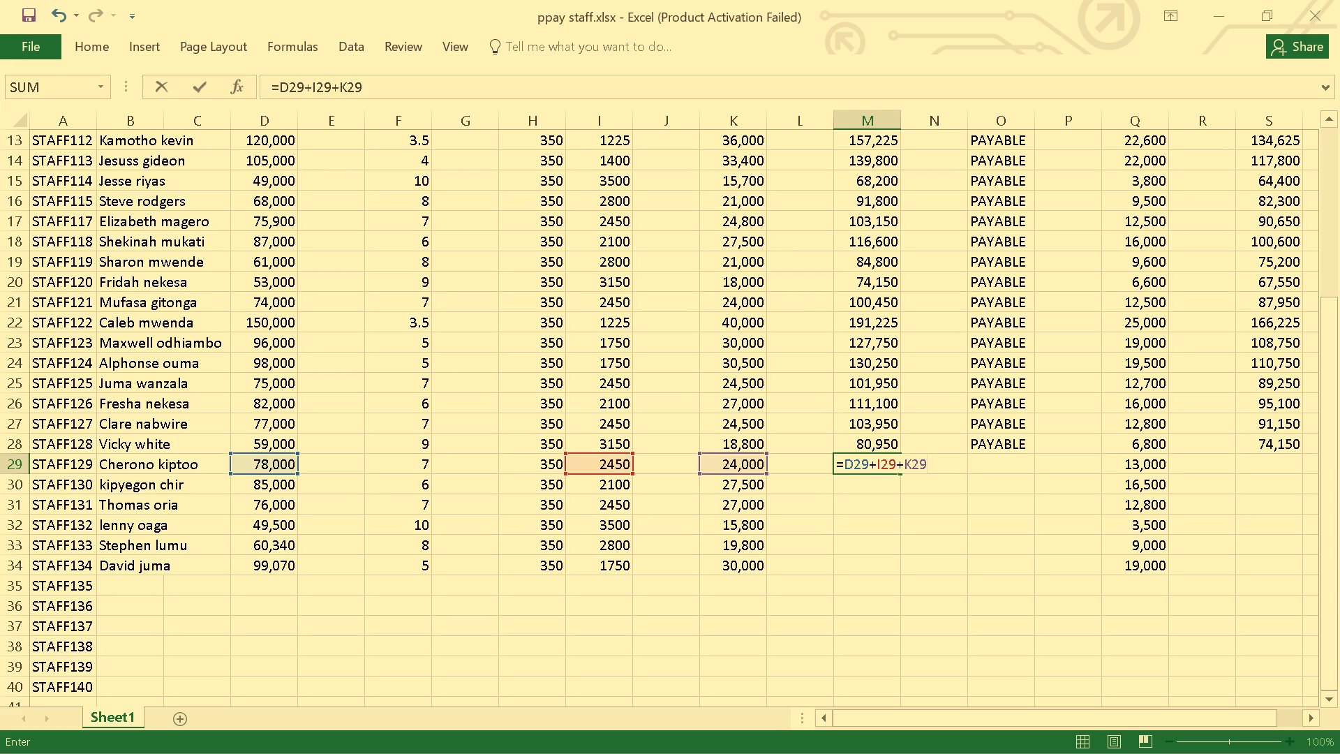
key(Return)
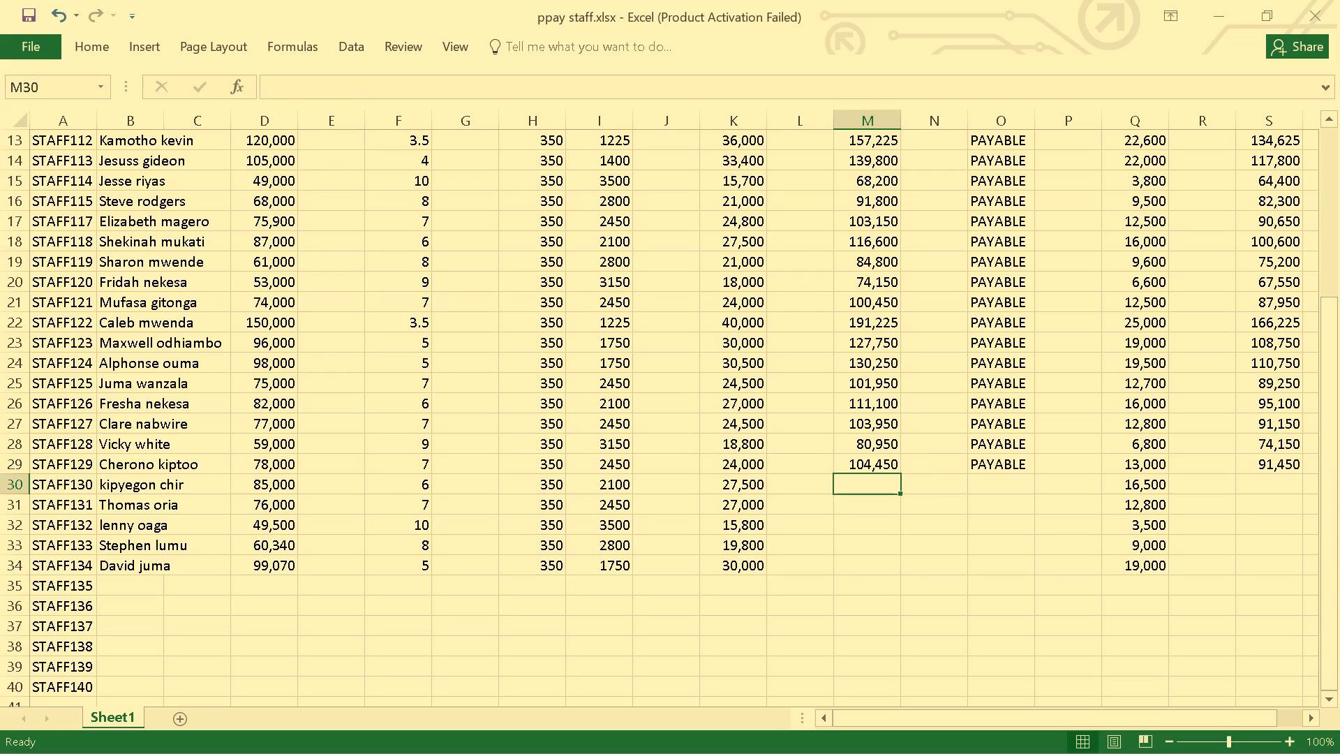
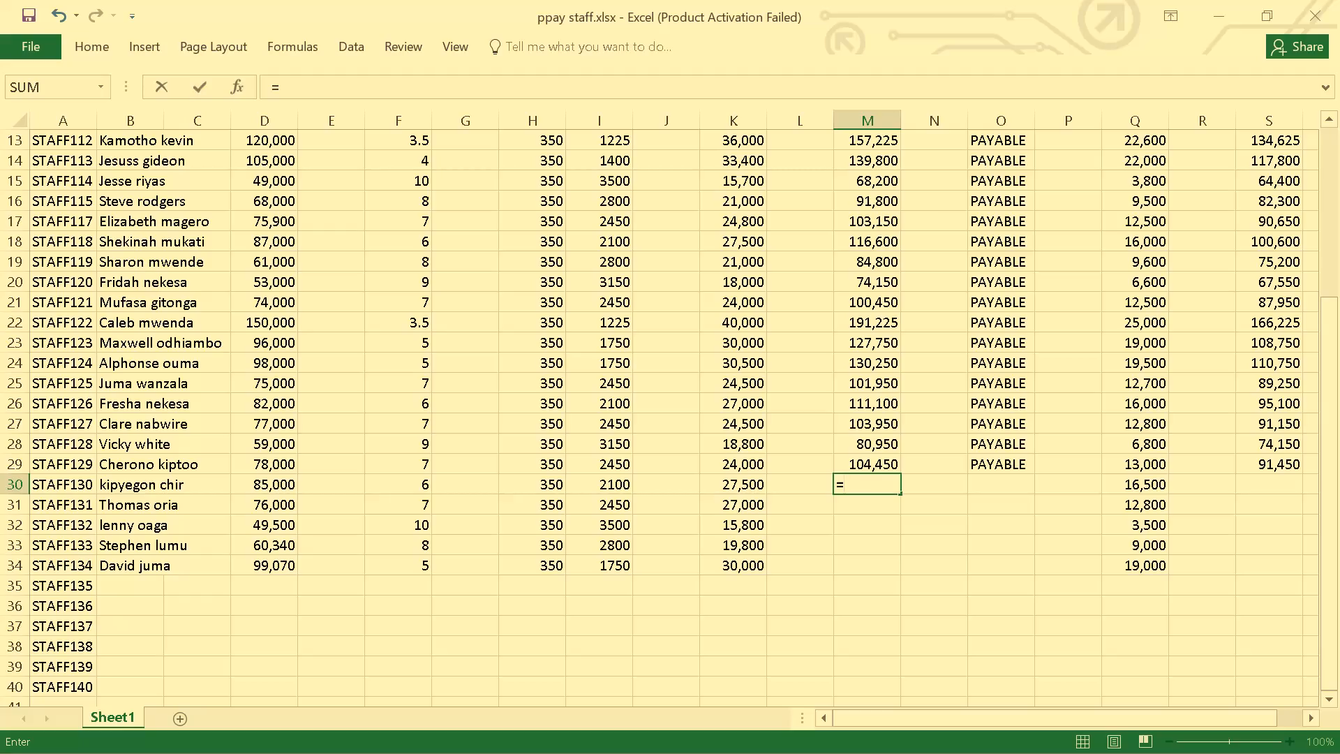
Complete the gross salary formula for STAFF130 in cell M30 as =D30+I30+K30.
key(d)
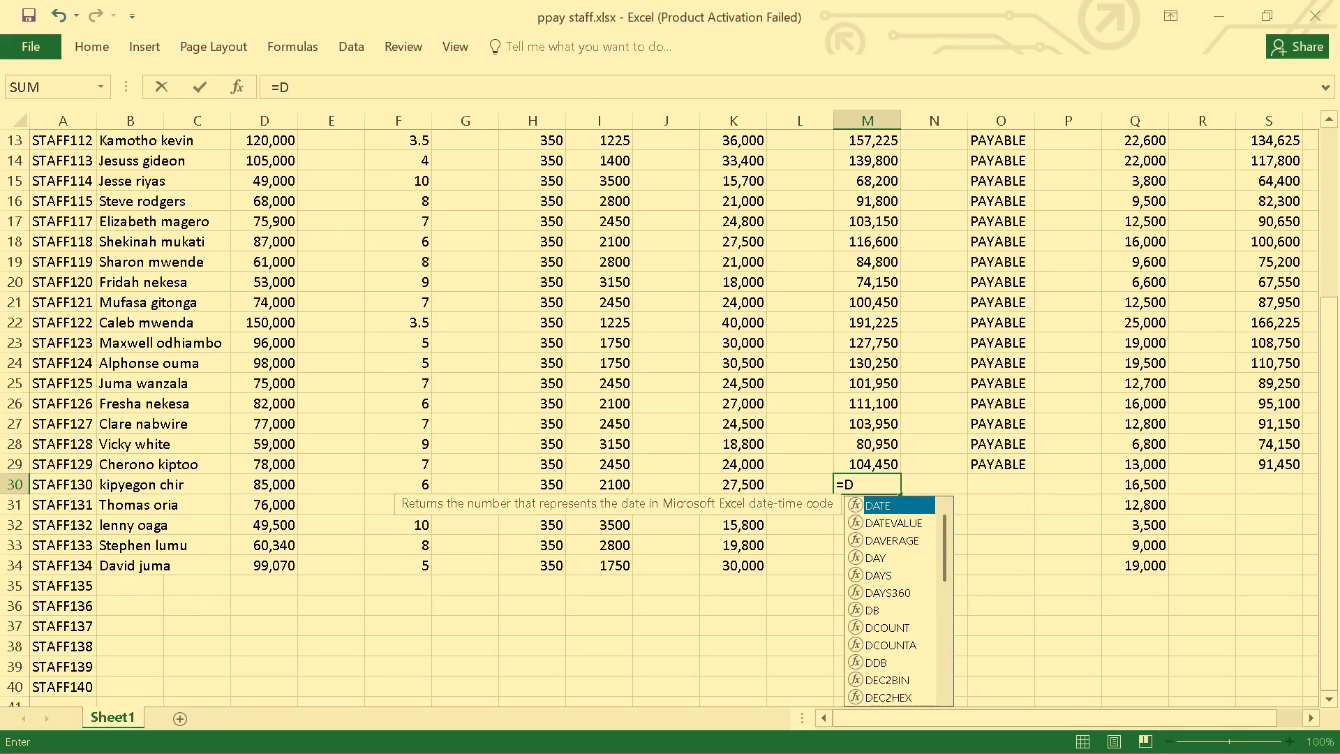
text(39)
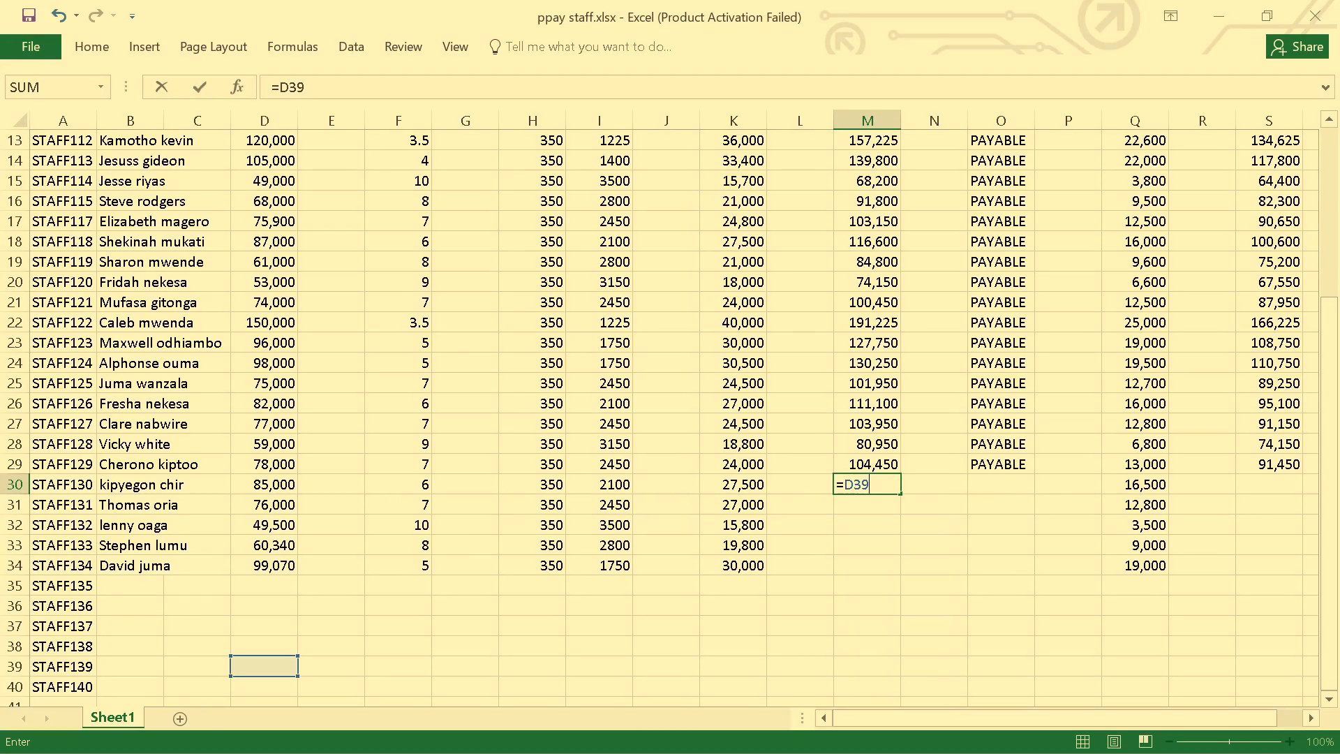
key(shift+plus)
key(i)
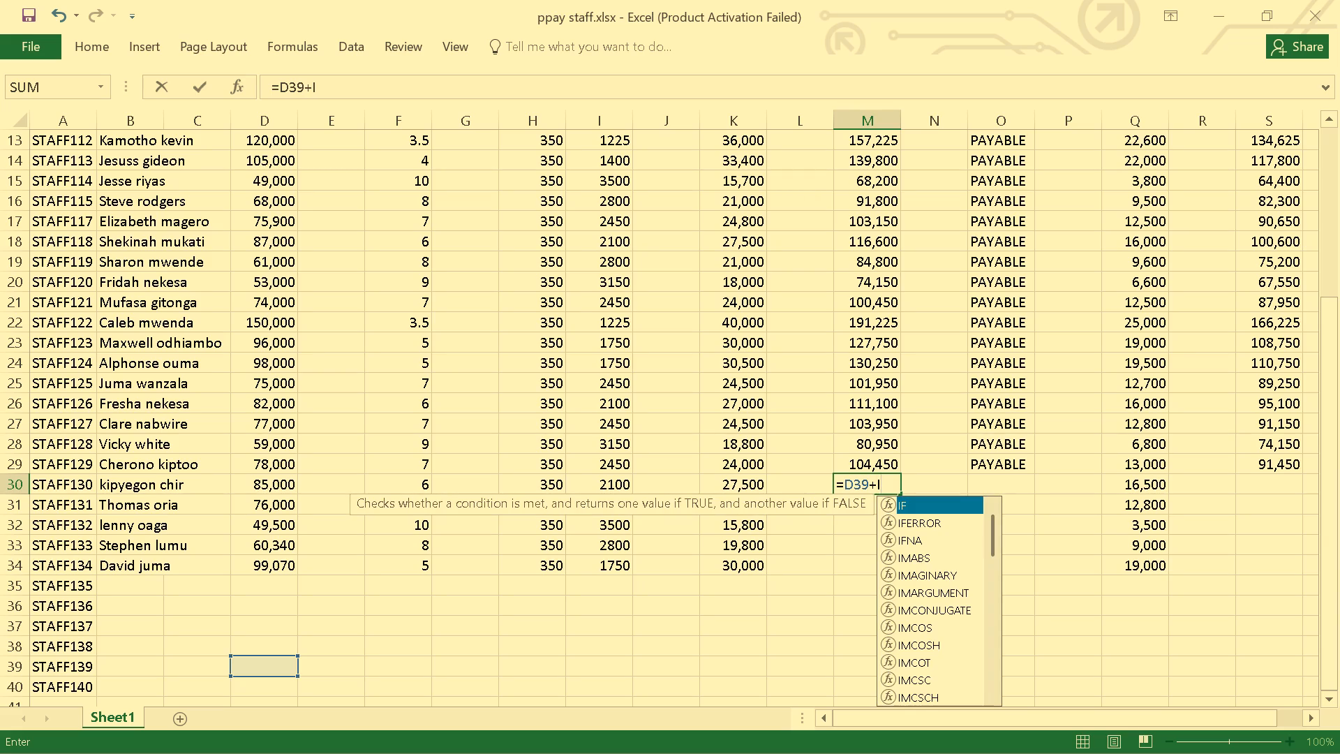
key(BackSpace)
key(BackSpace)
key(BackSpace)
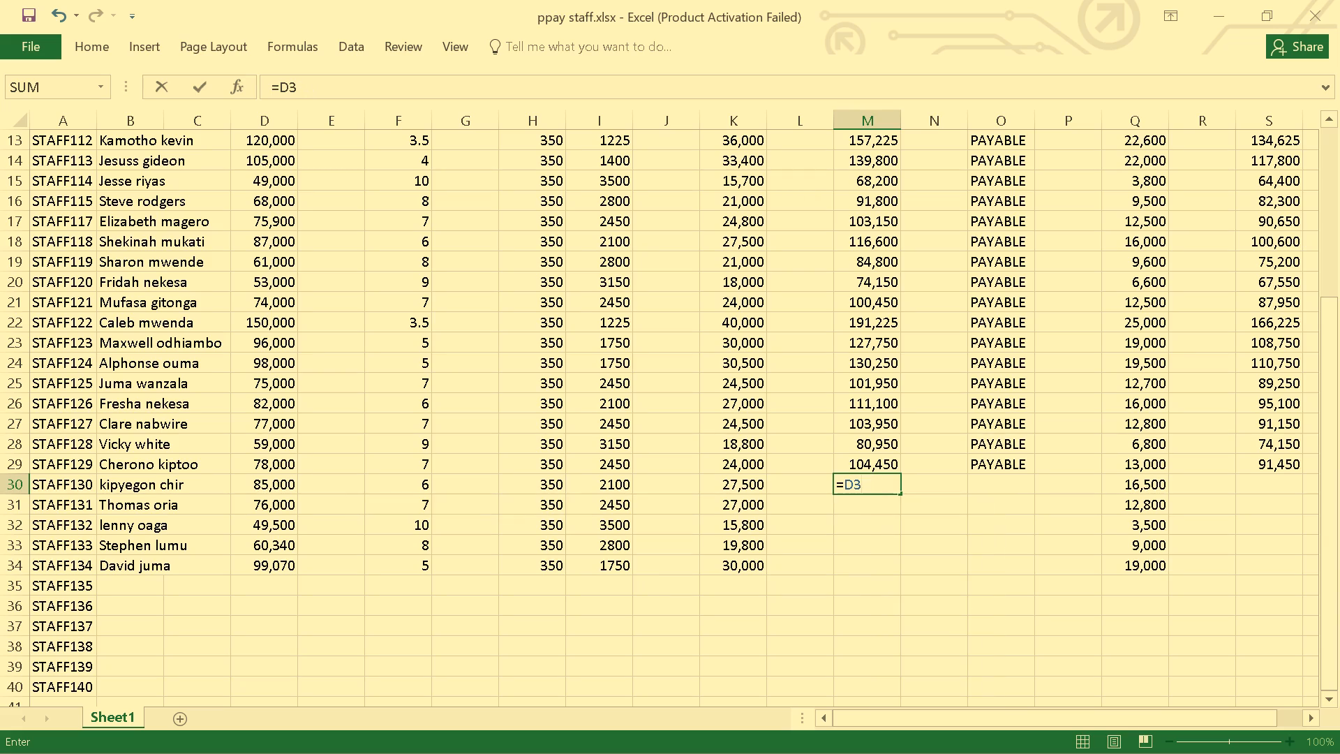
key(0)
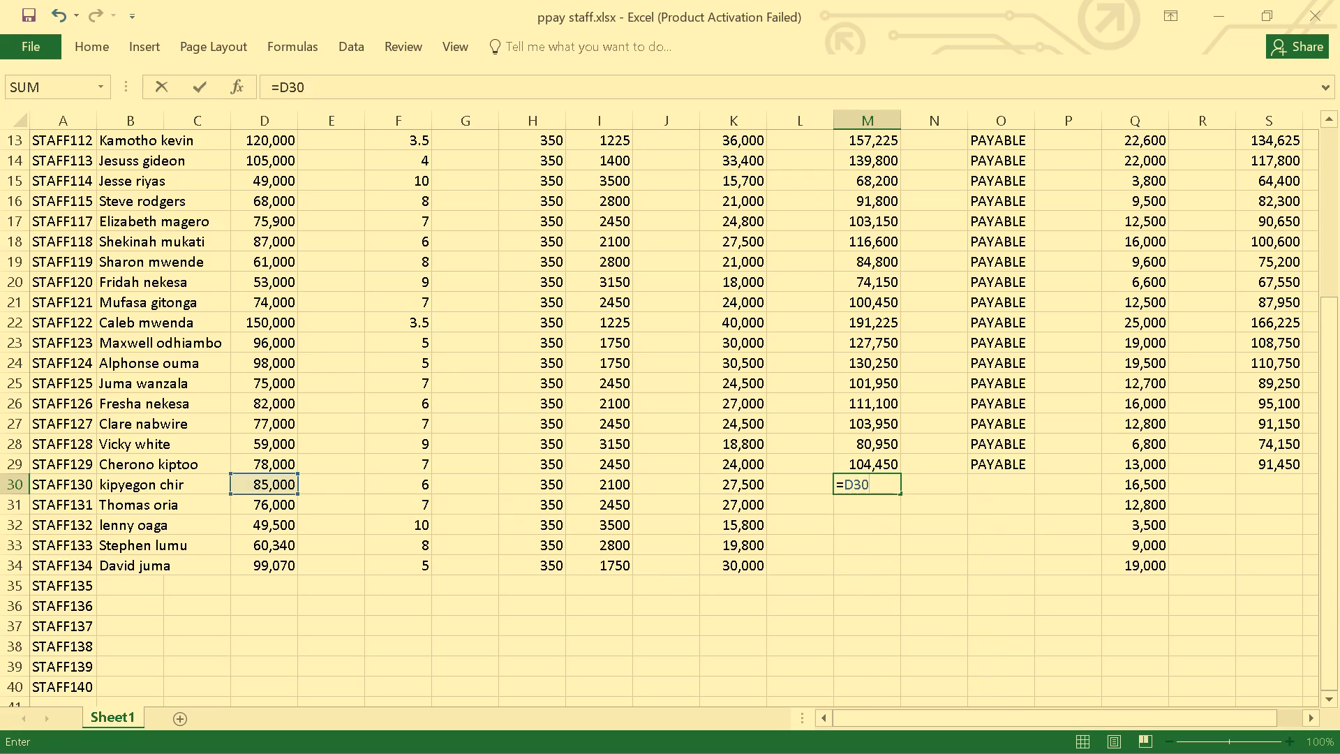
key(shift+plus)
key(i)
text(30)
key(shift+plus)
key(k)
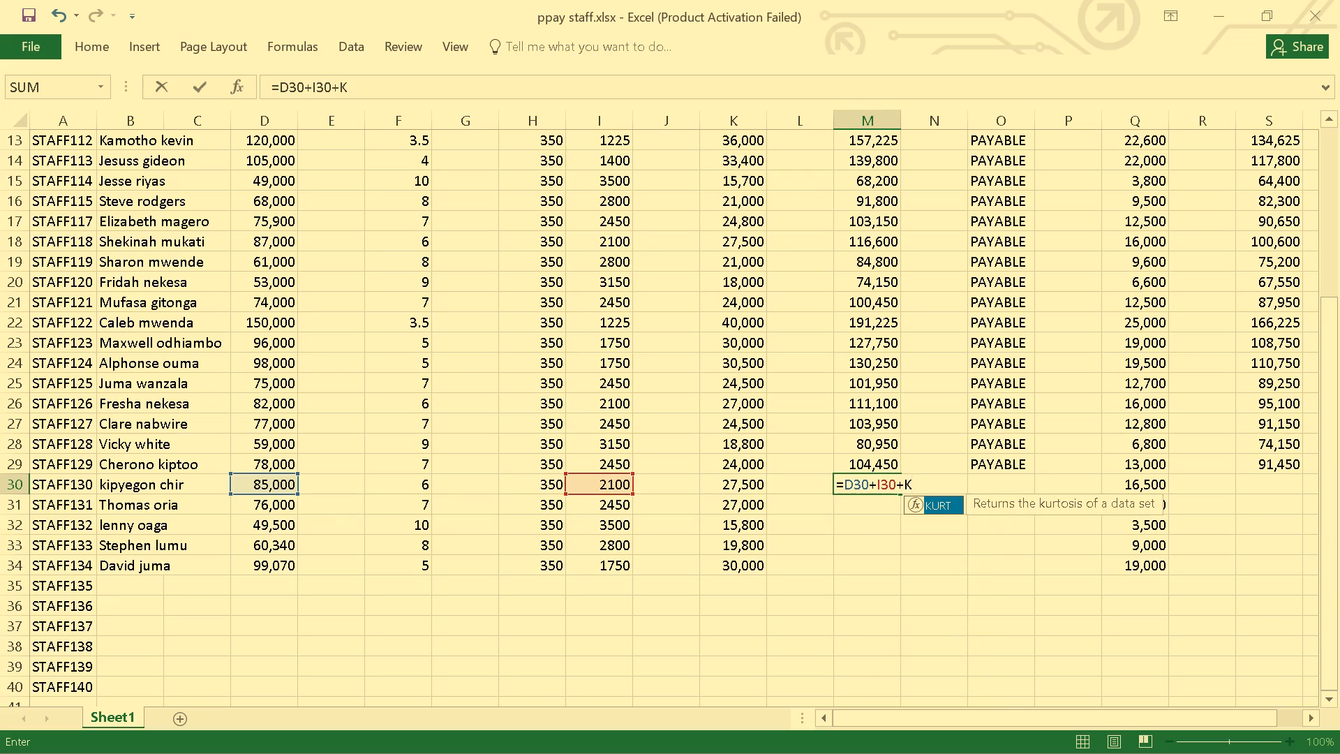
text(30)
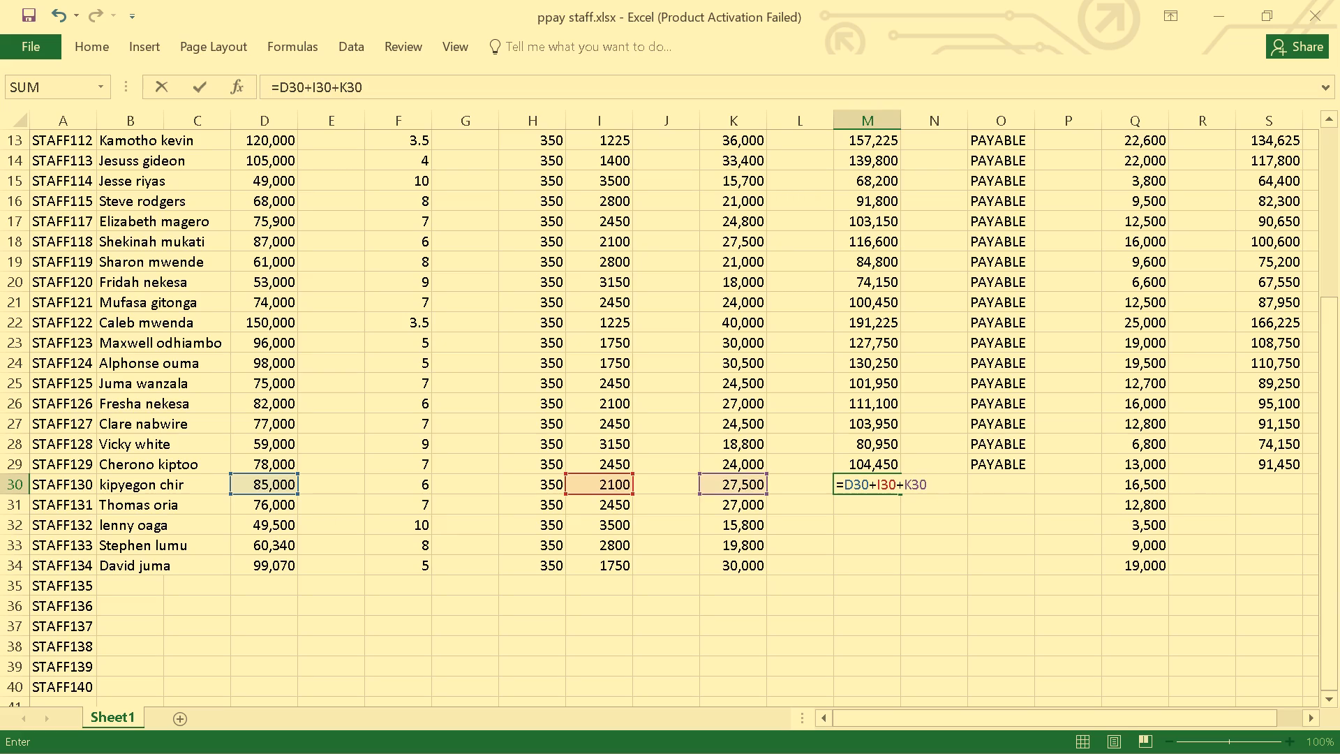
key(Return)
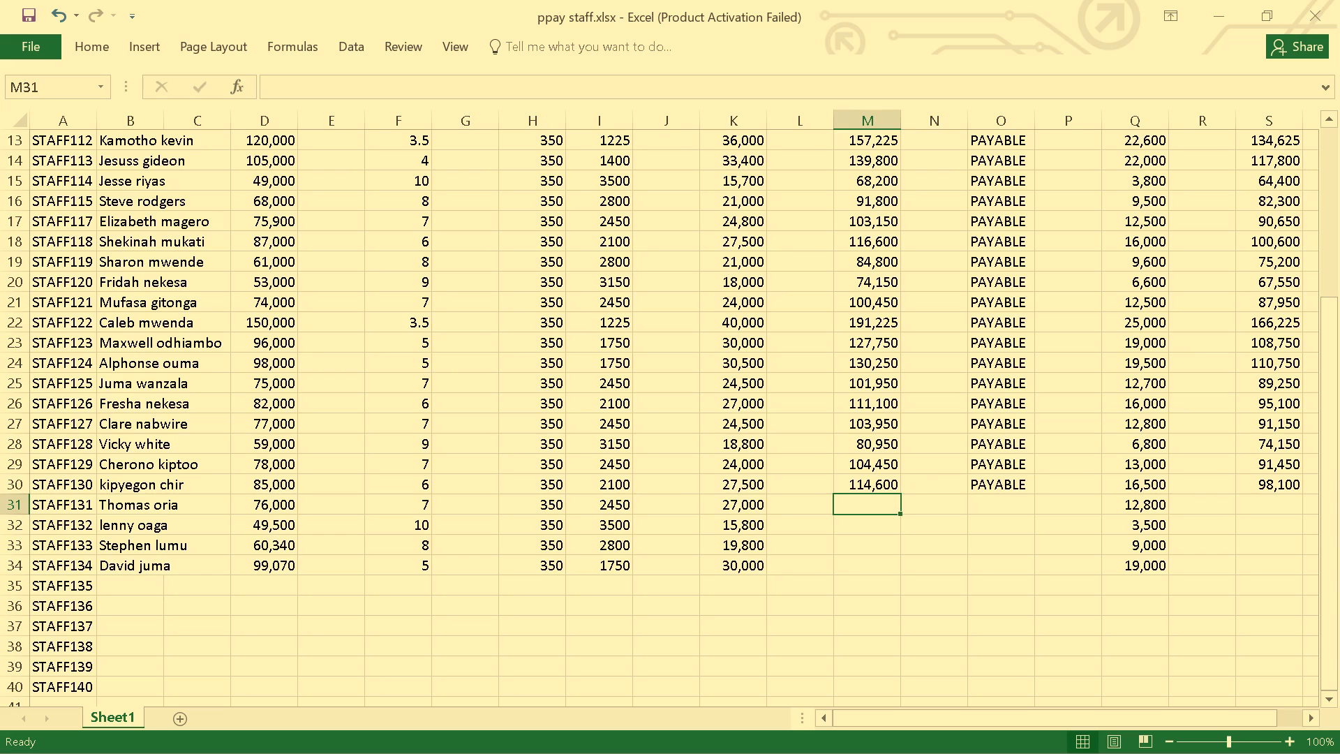
Enter the gross salary formula =D31+I31+K31 for STAFF131 in cell M31.
key(equal)
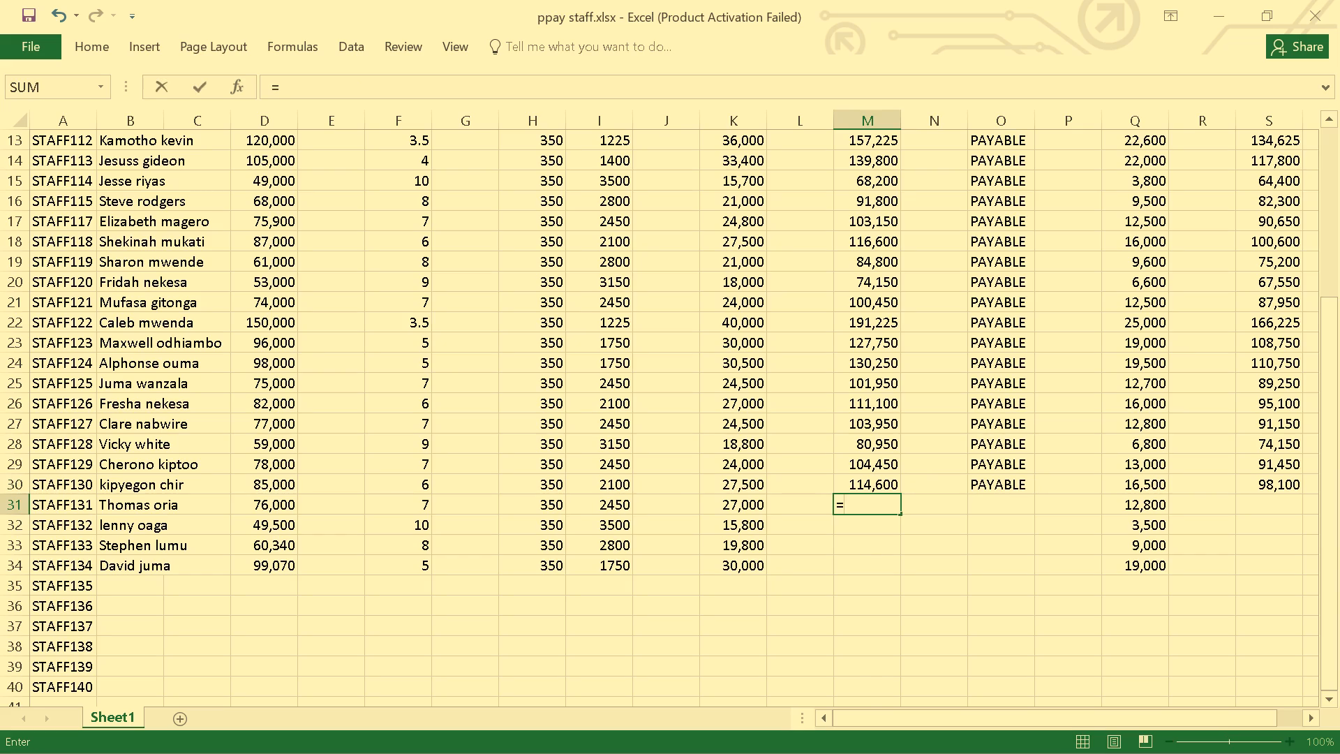
key(d)
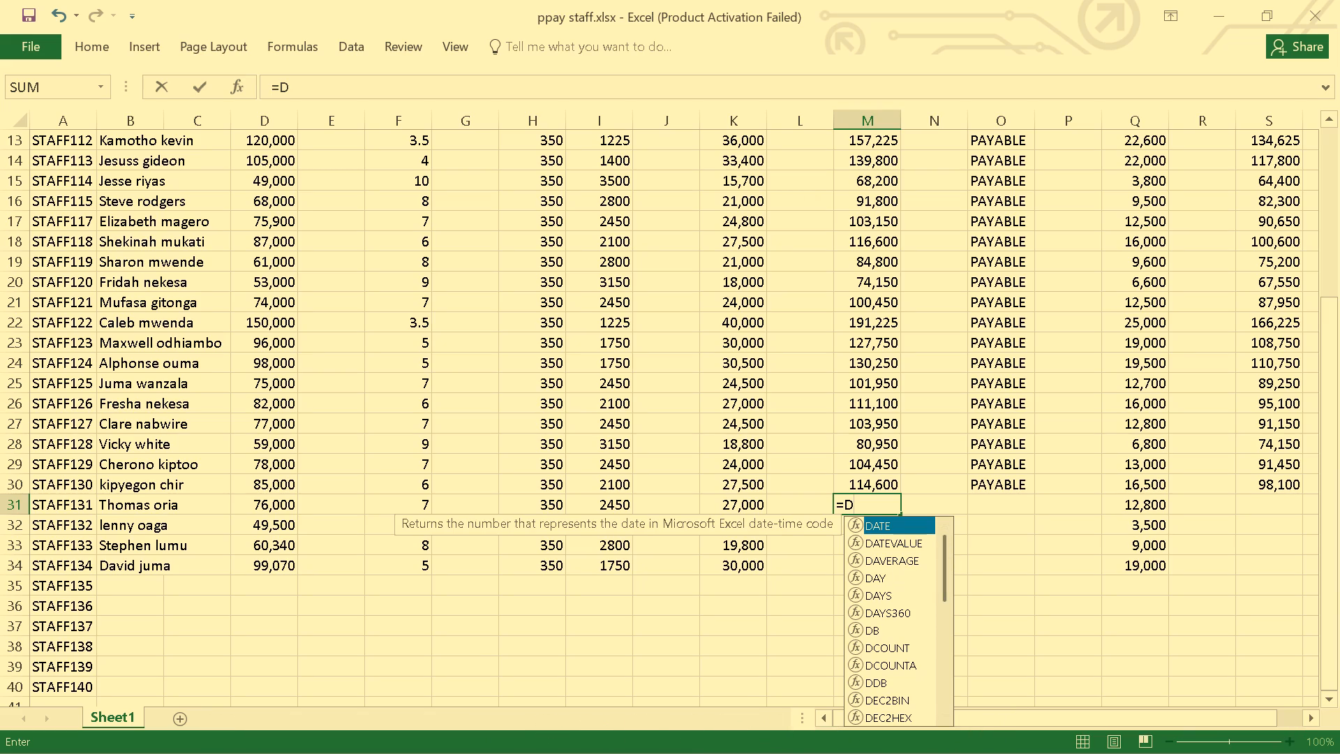
text(31)
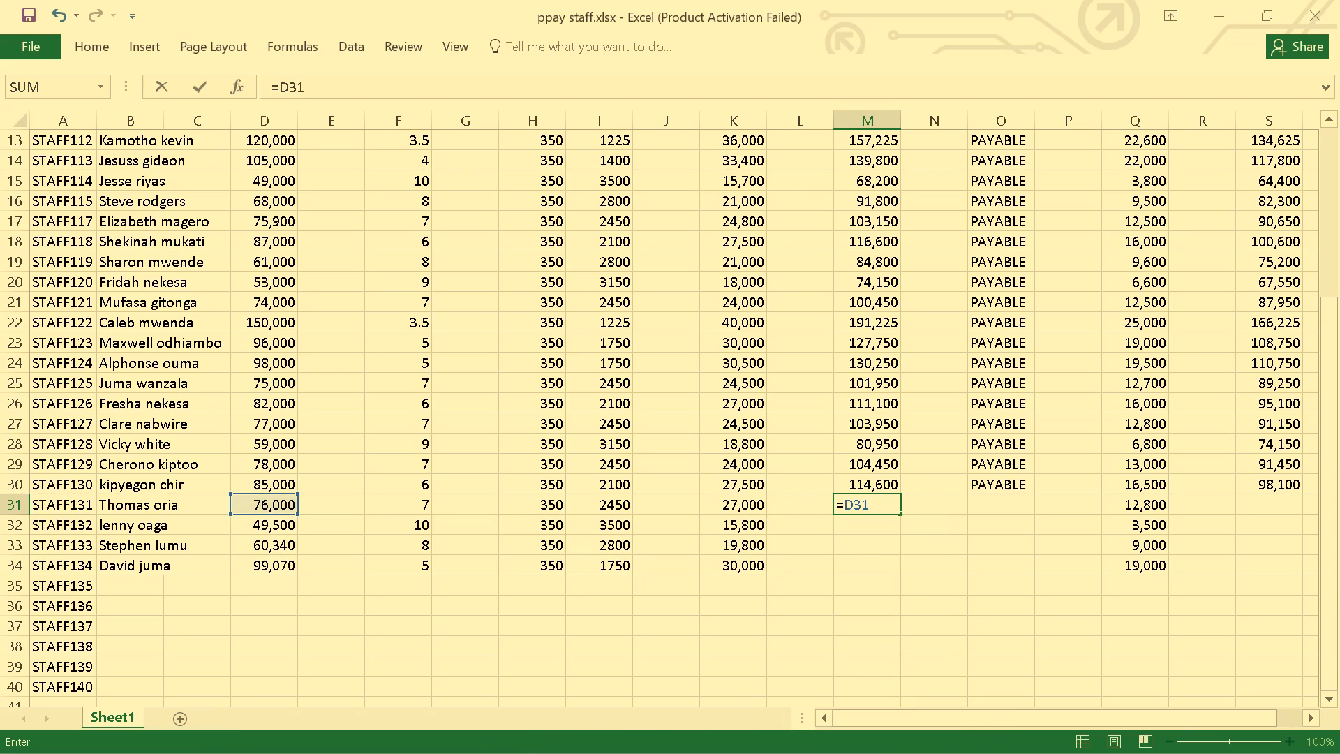
key(shift+plus)
key(i)
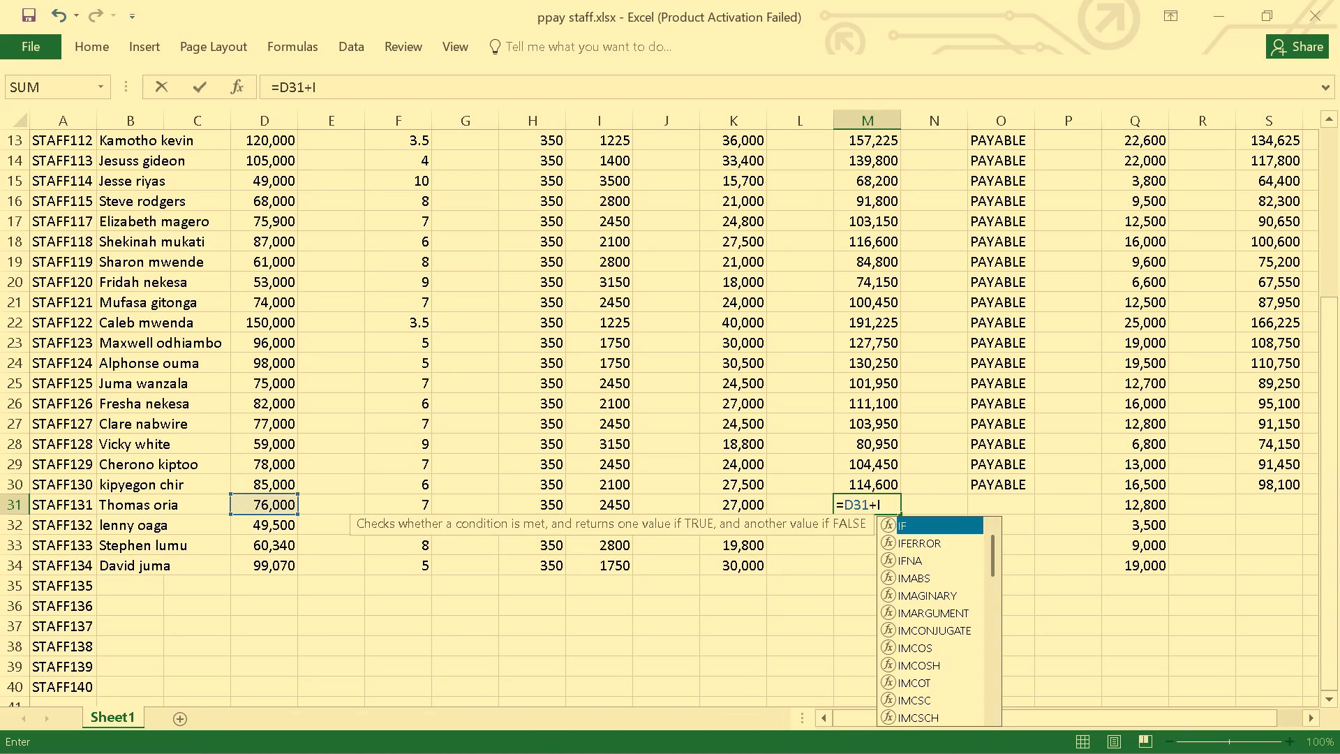
key(3)
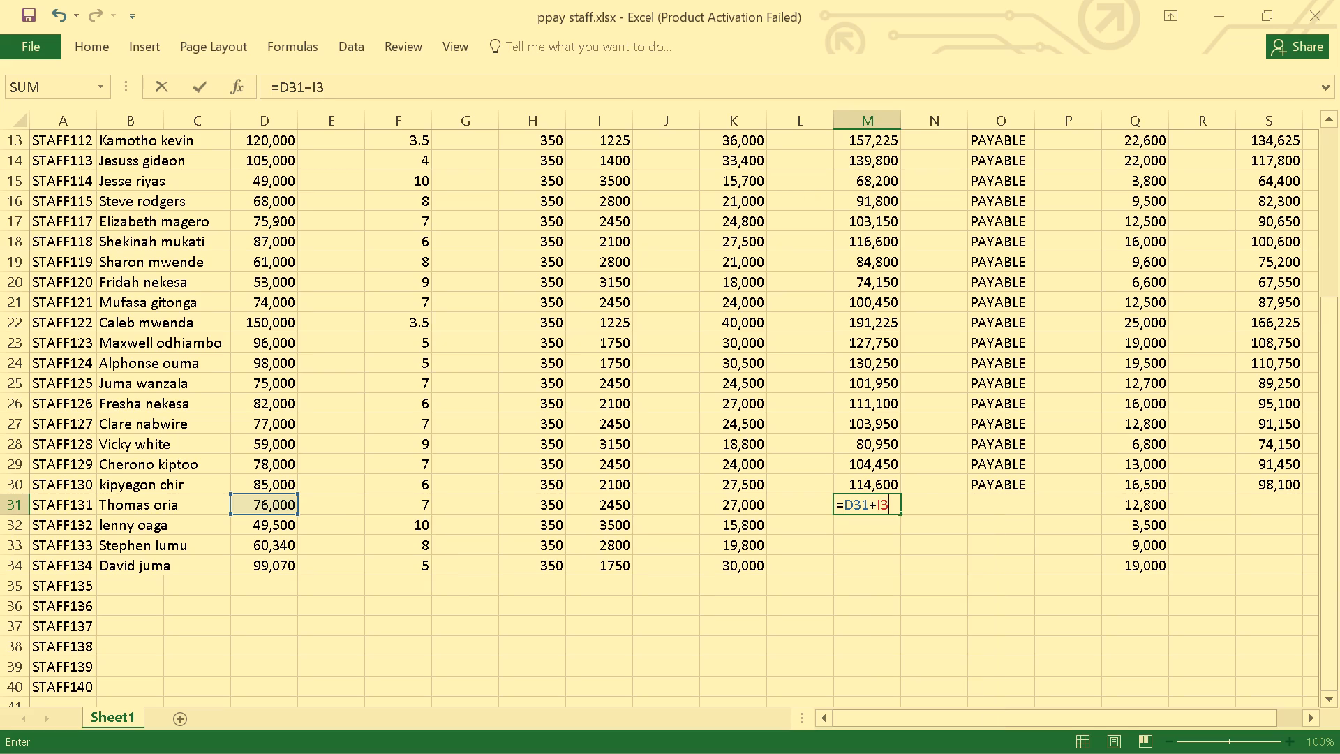
key(1)
key(shift+plus)
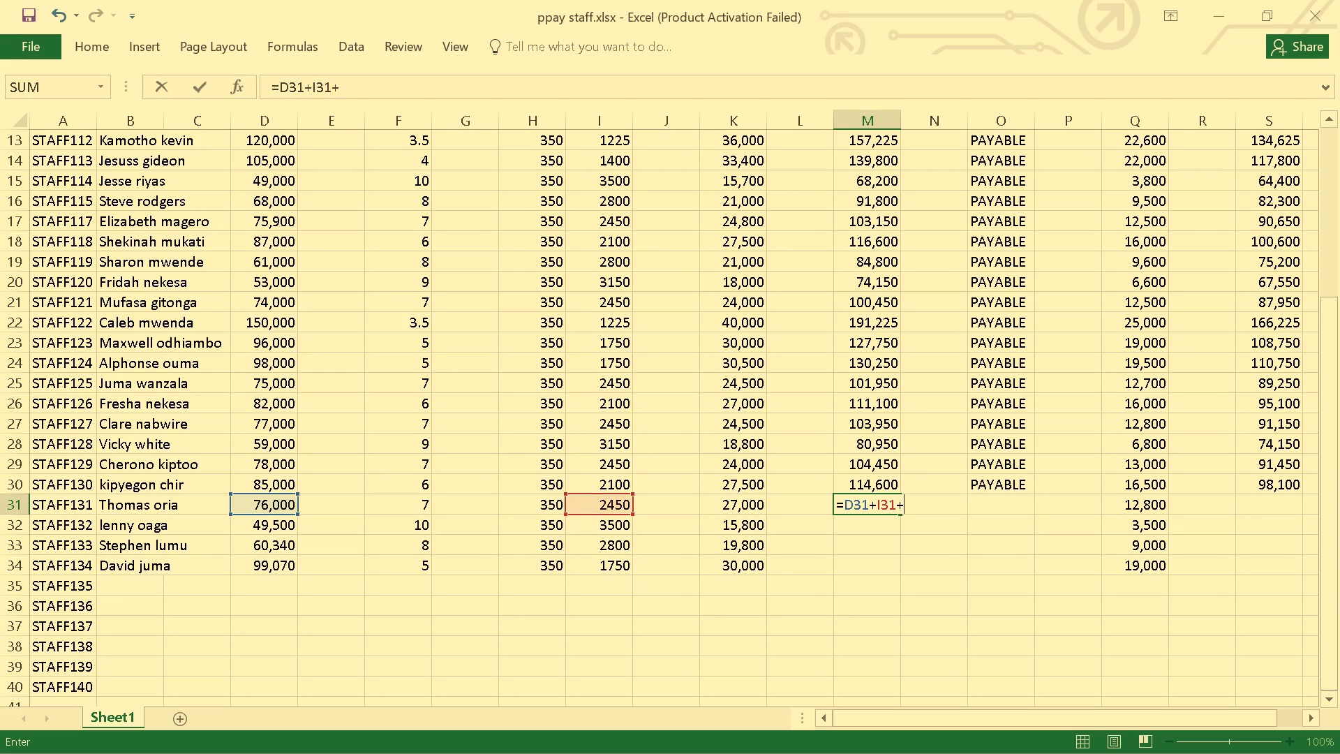
key(k)
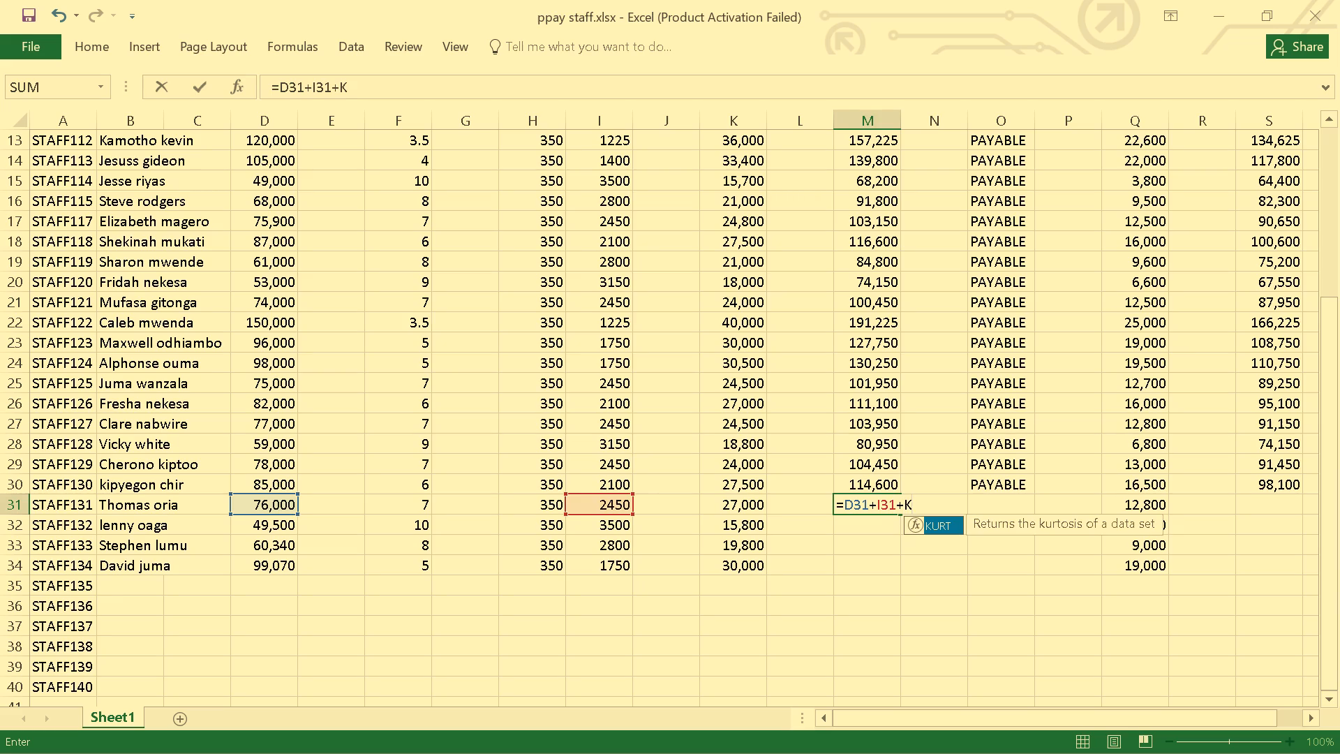
text(312)
key(BackSpace)
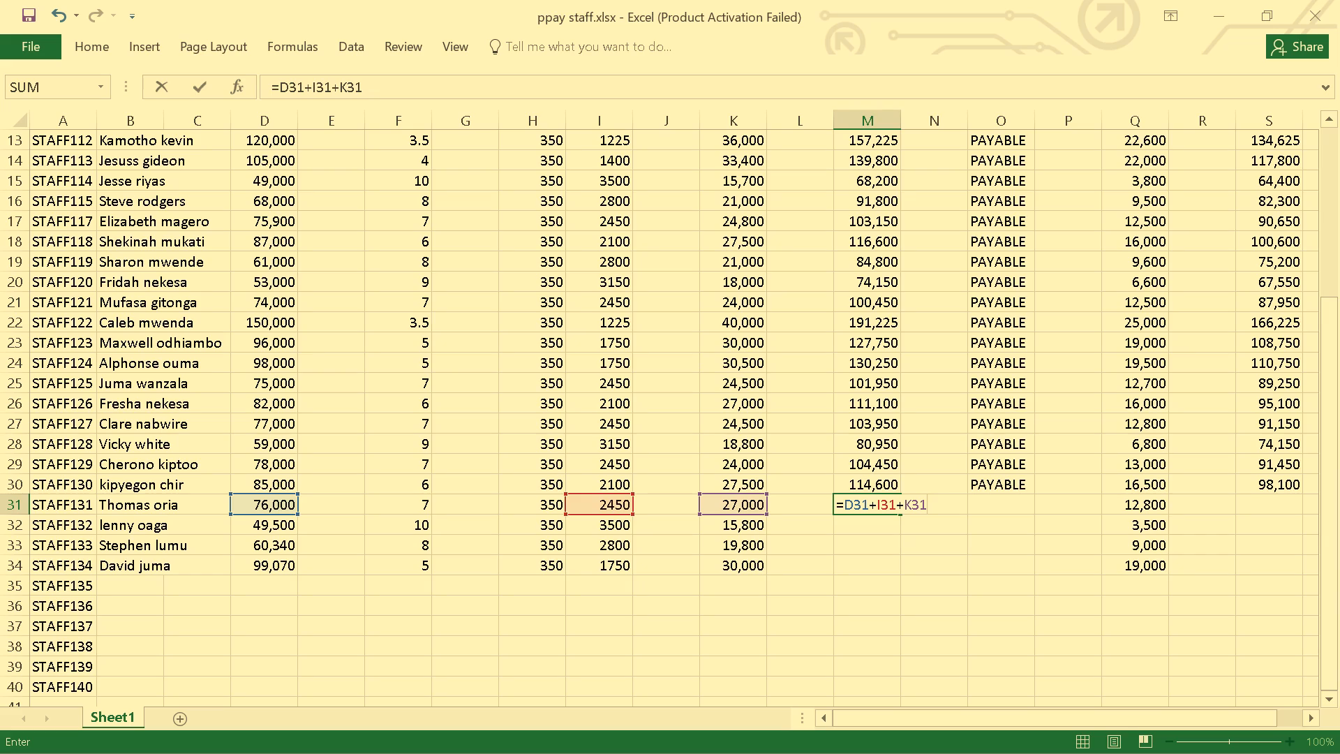
key(Return)
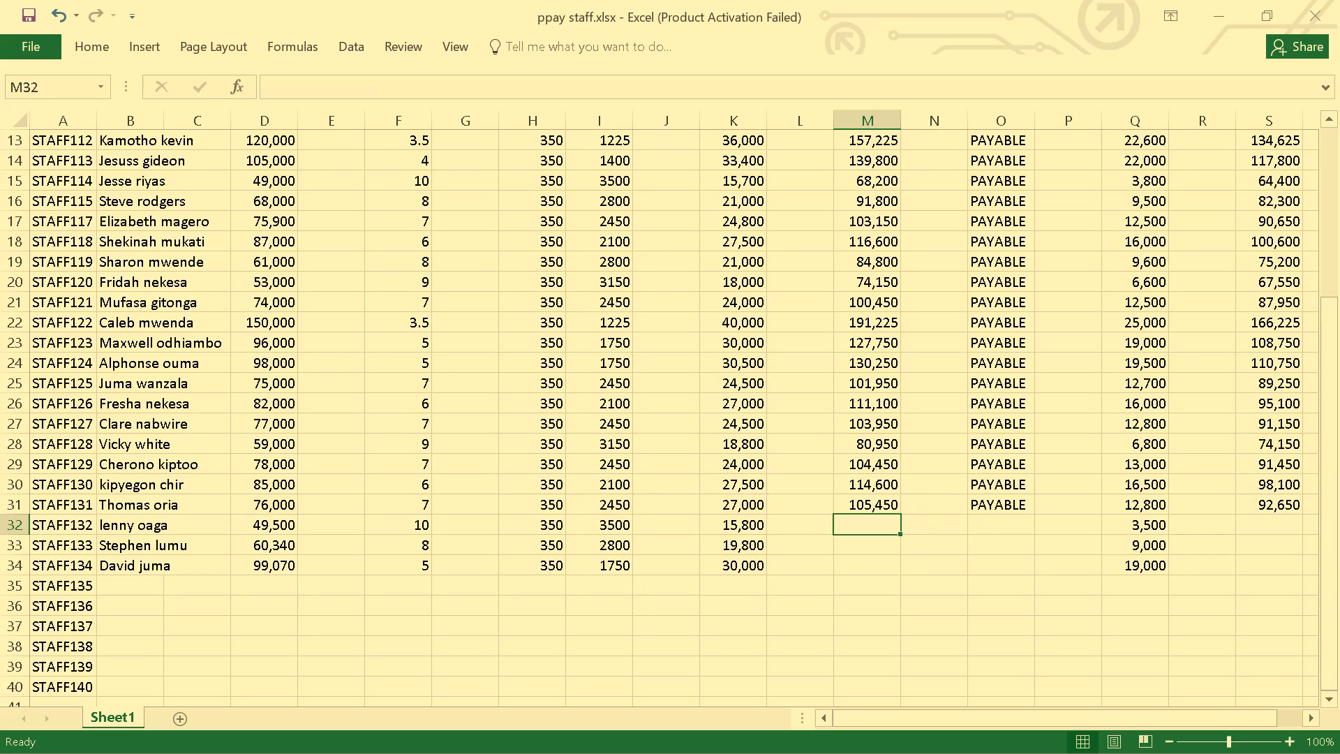
Check the formula pattern in earlier gross salary cells and enter =D32+I32+K32 for STAFF132 in cell M32.
click(886, 451)
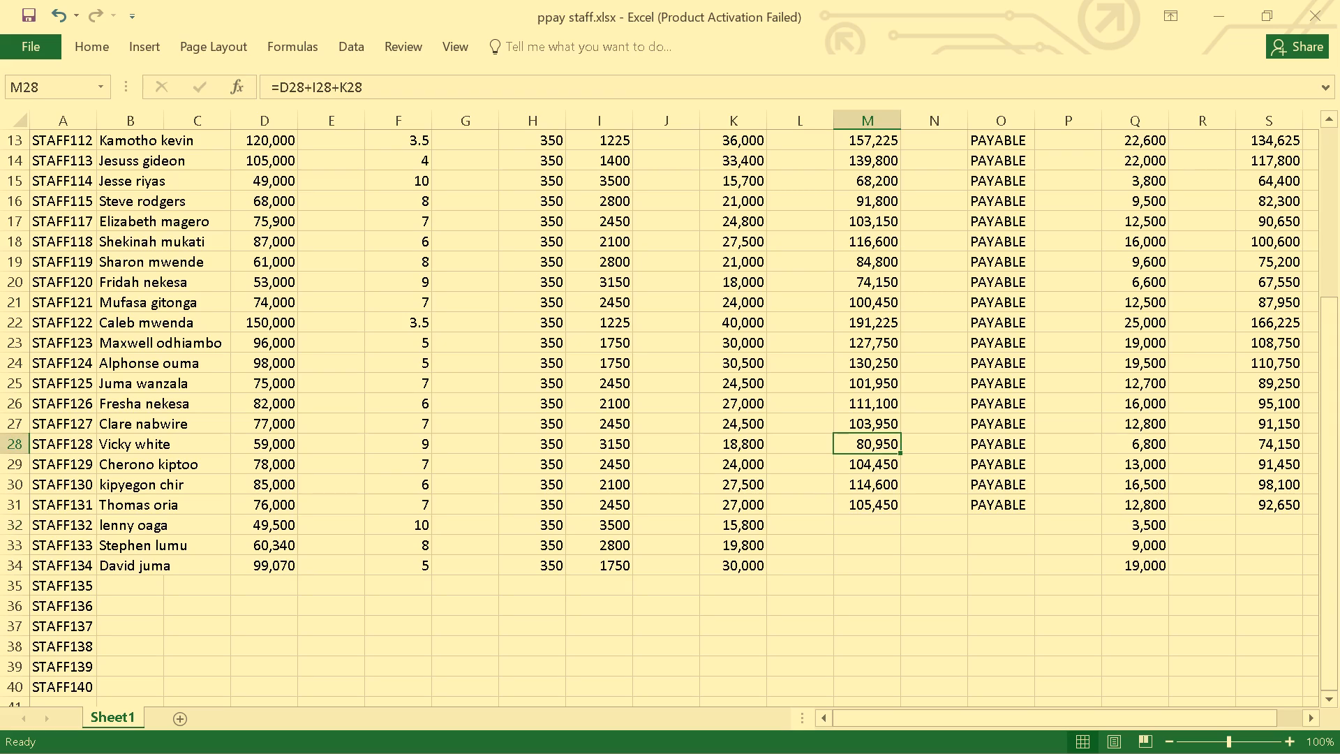
click(860, 383)
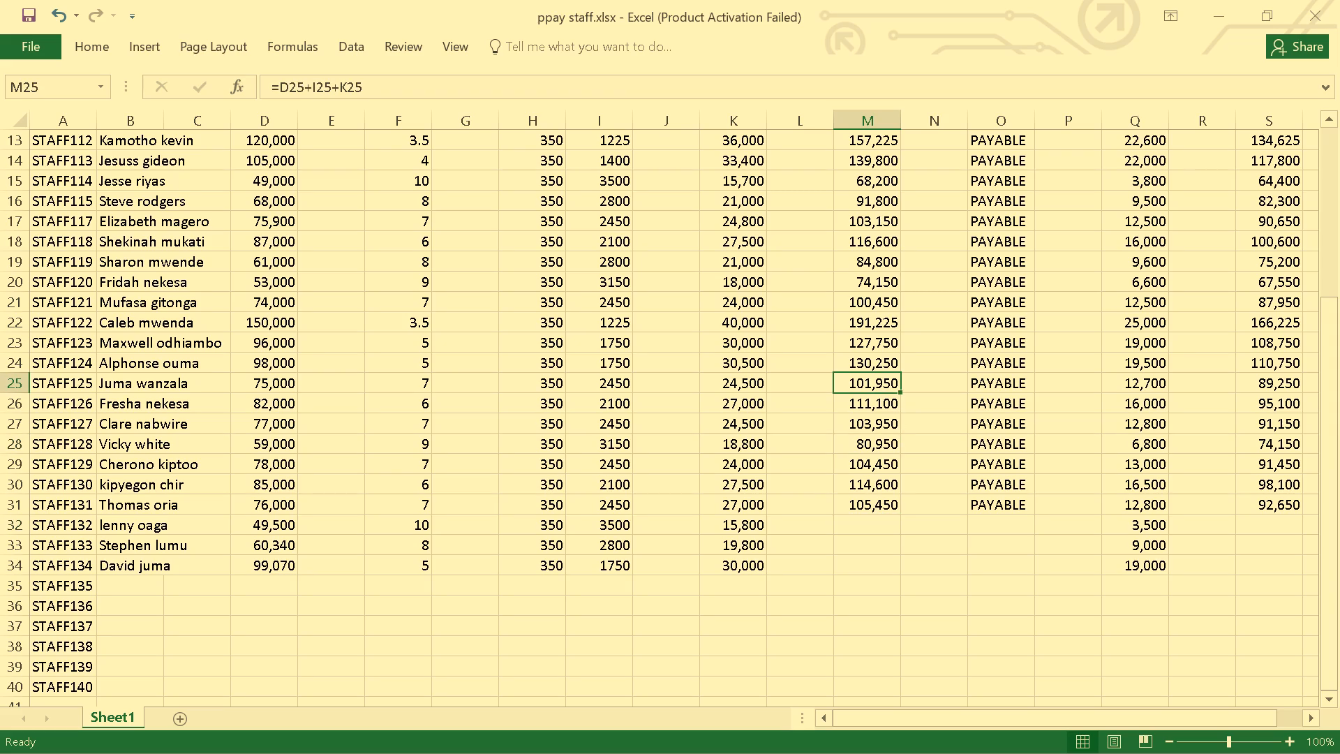
click(872, 530)
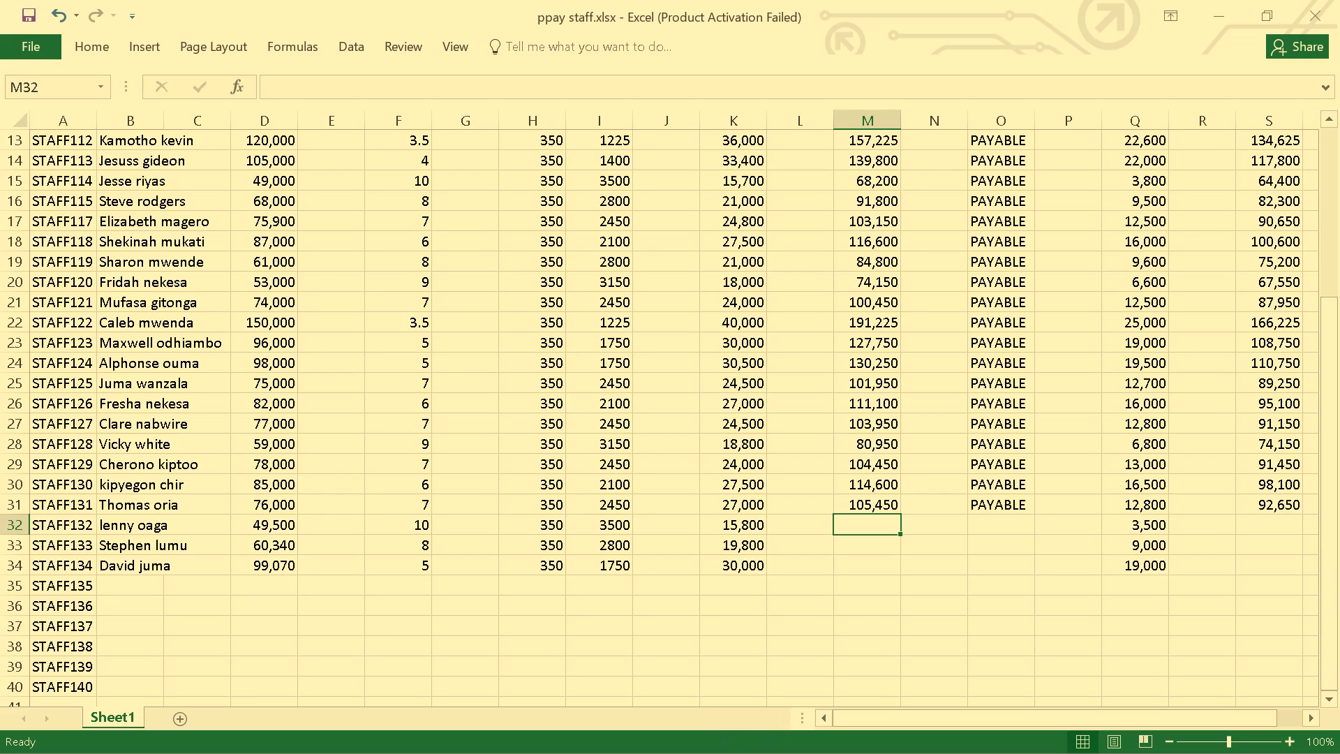
key(equal)
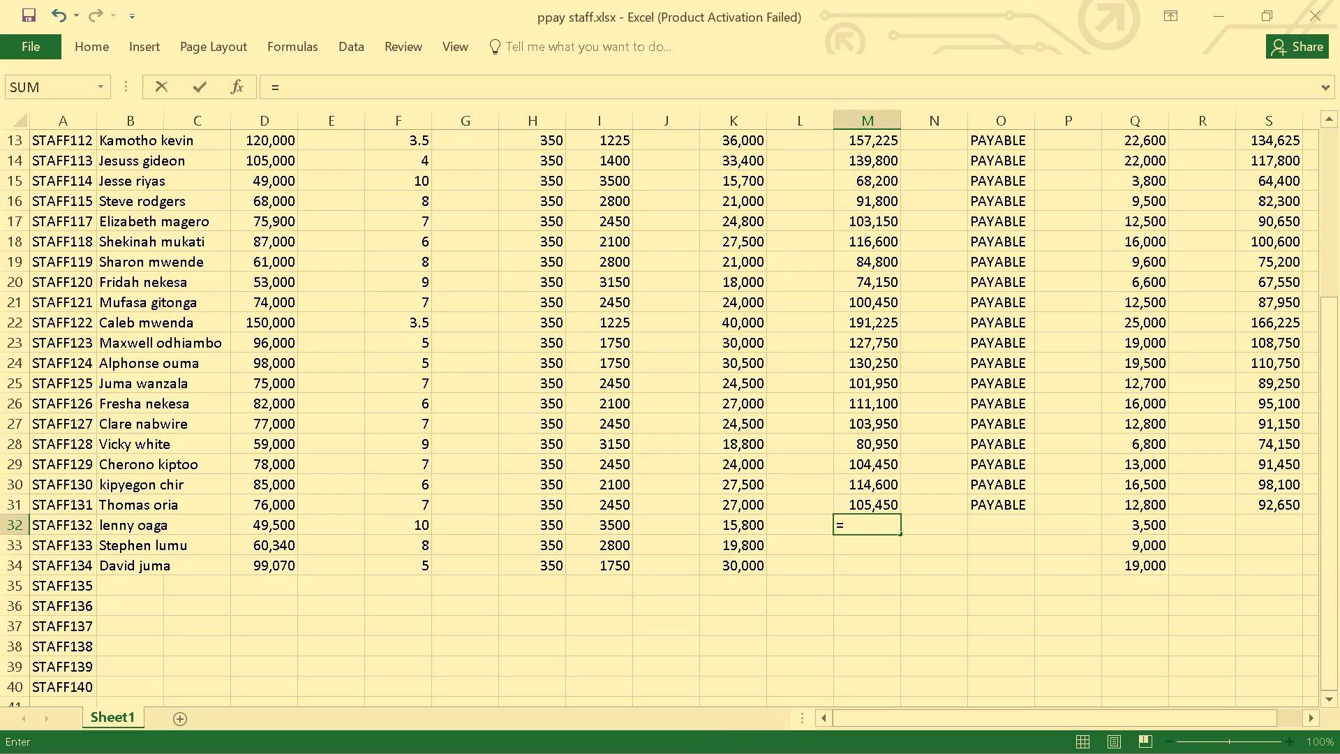
key(d)
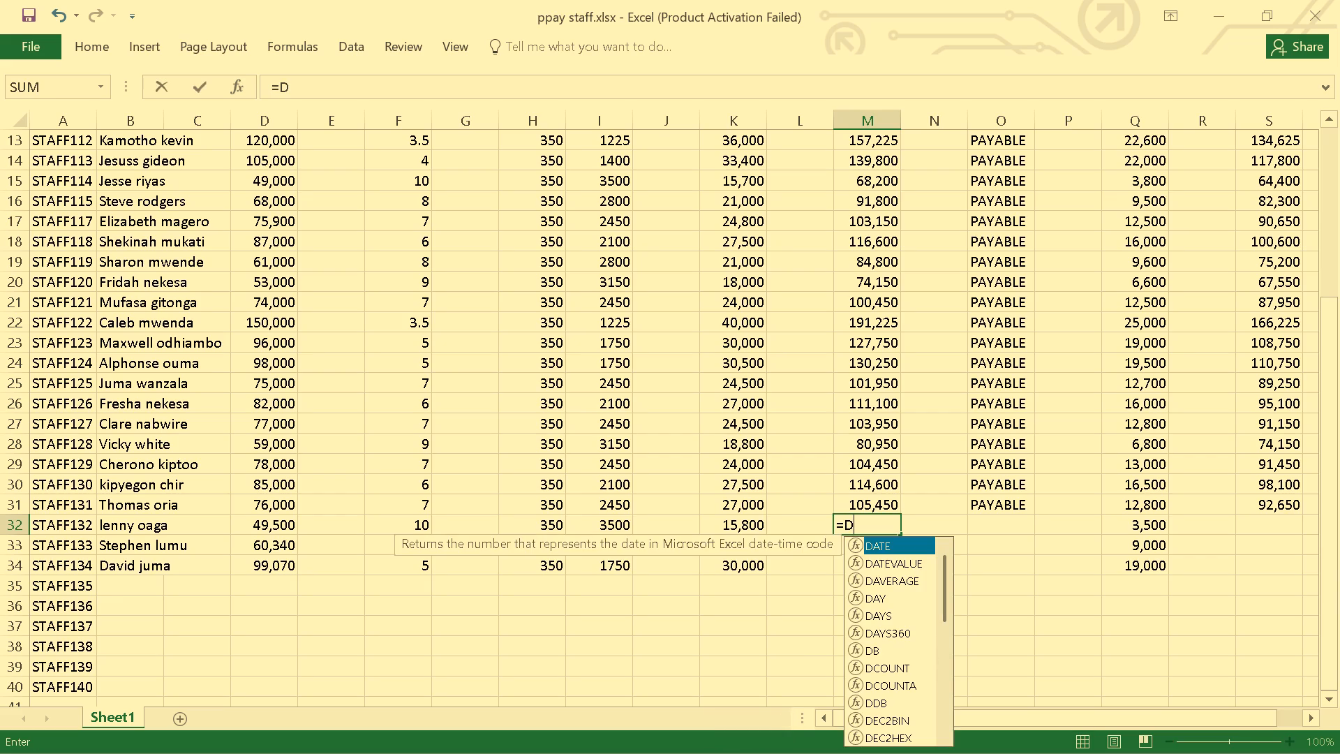
text(32)
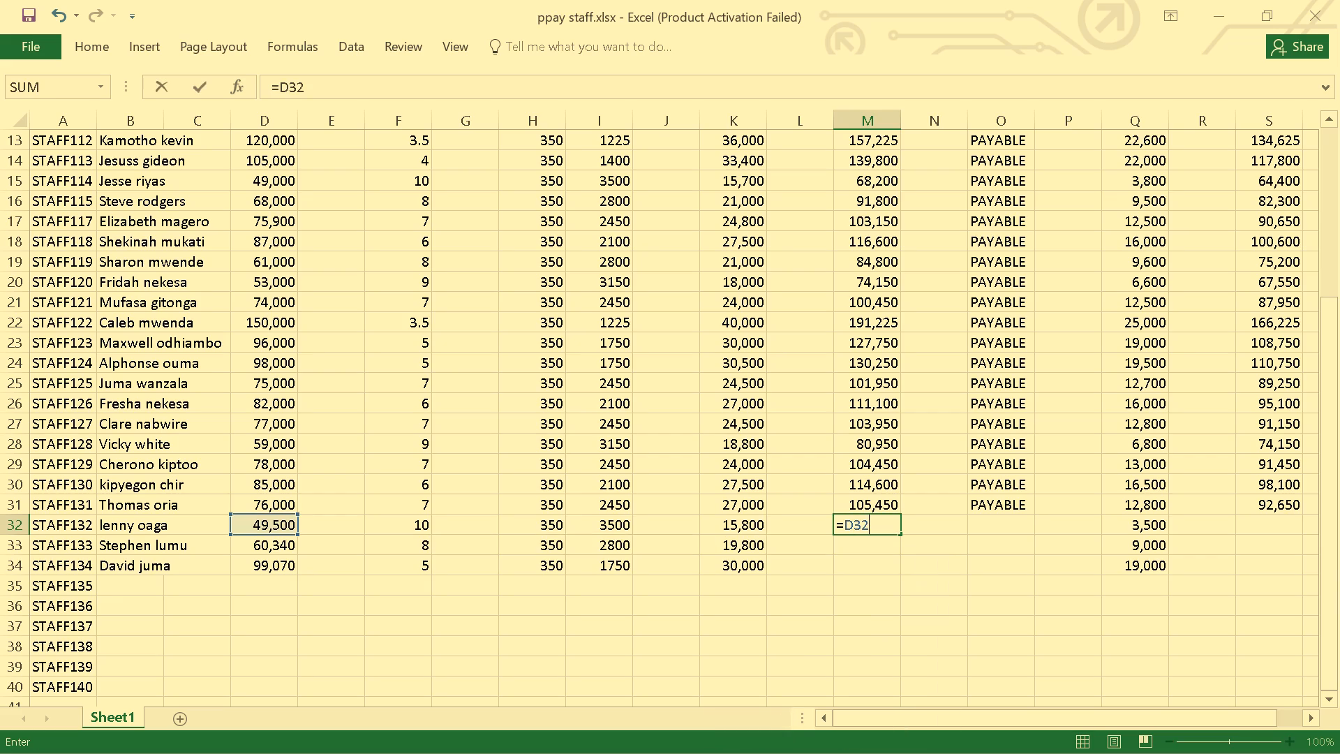
key(shift+plus)
key(i)
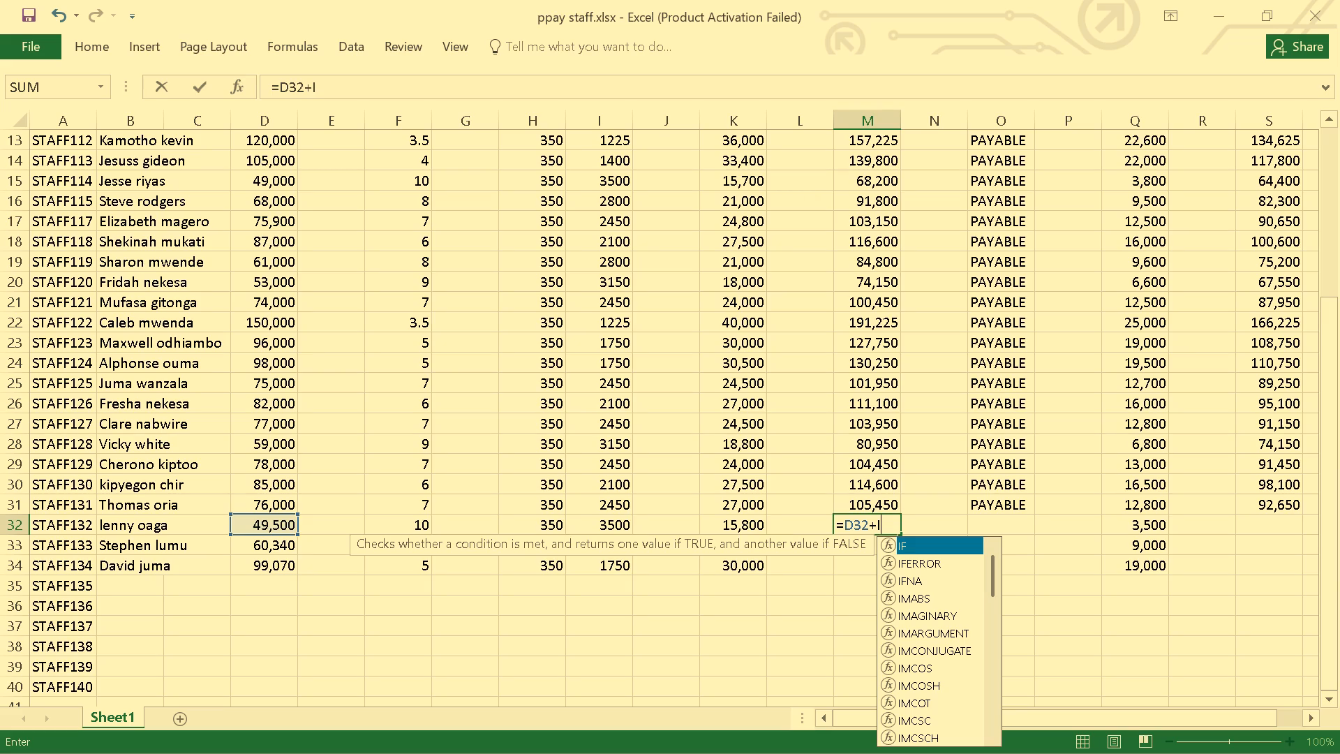
text(32)
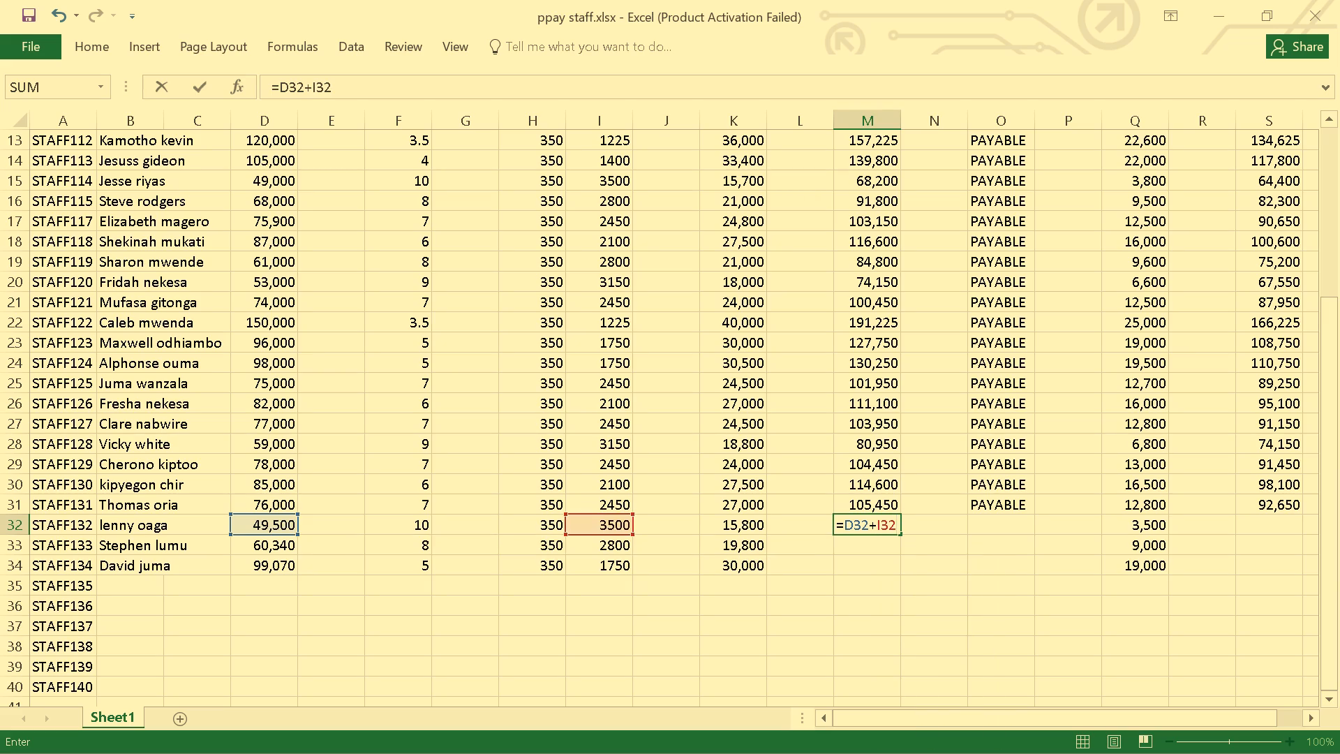
key(shift+plus)
key(k)
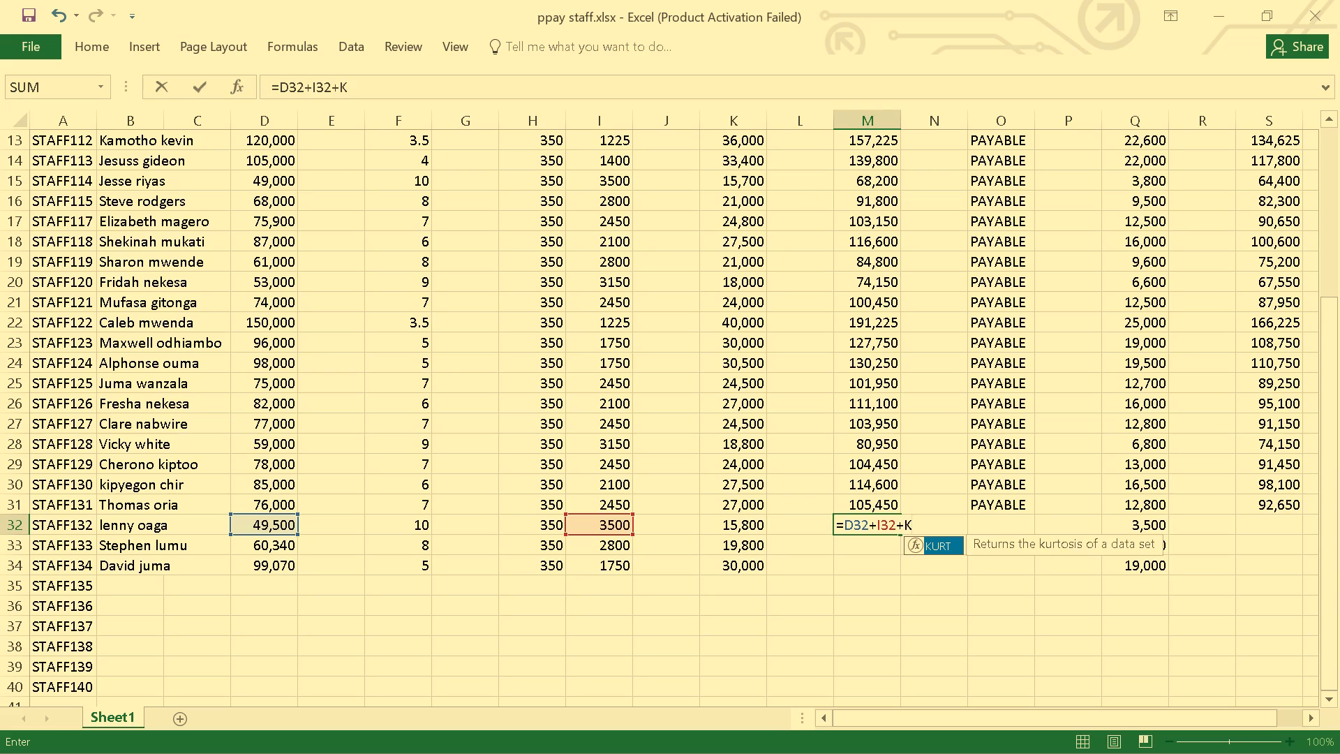
text(32)
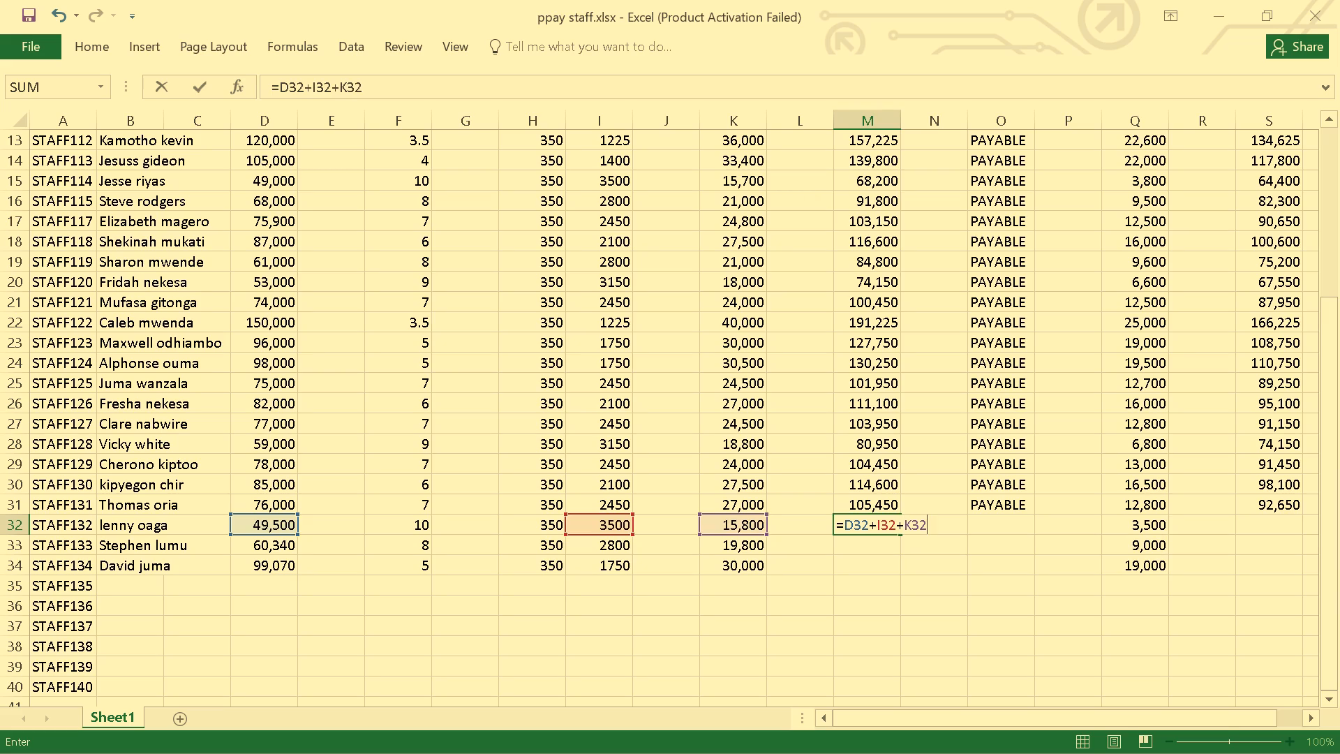
key(Return)
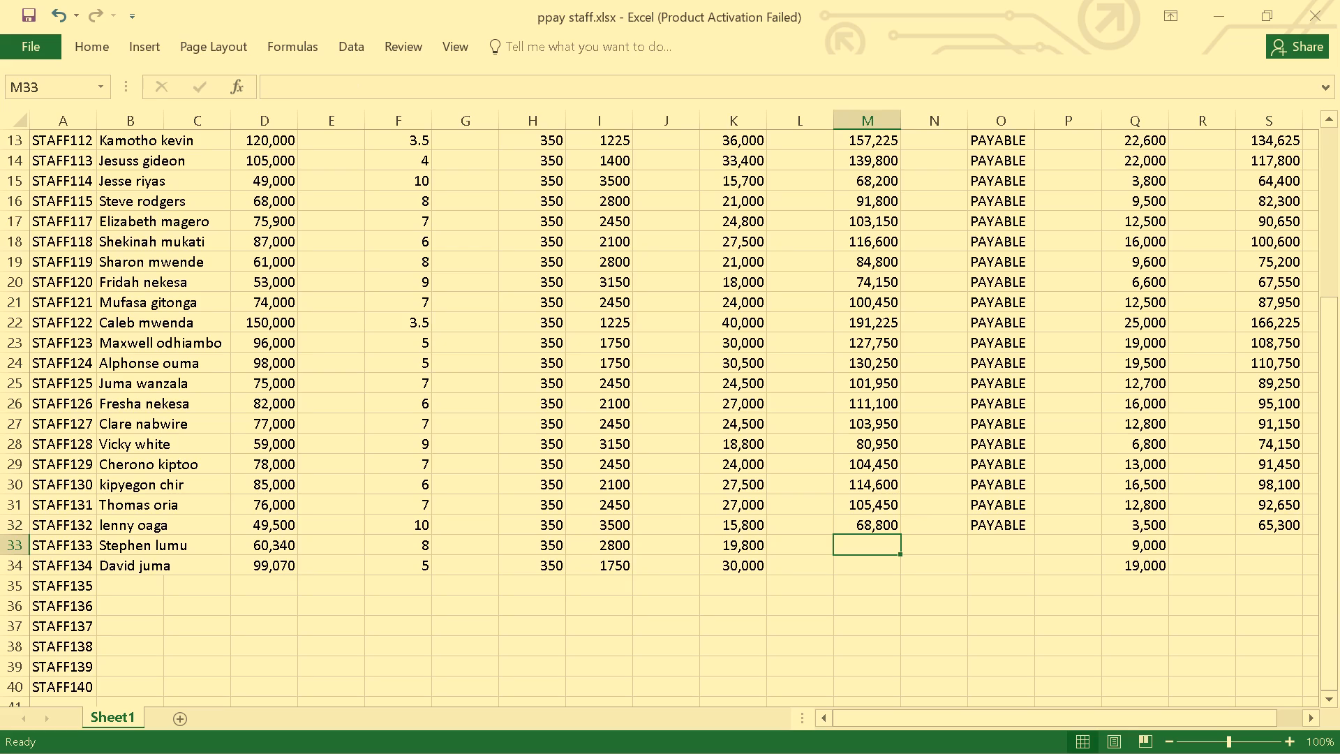
Enter the gross salary formula =D33+I33+K33 for STAFF133 in cell M33 and save the workbook.
key(equal)
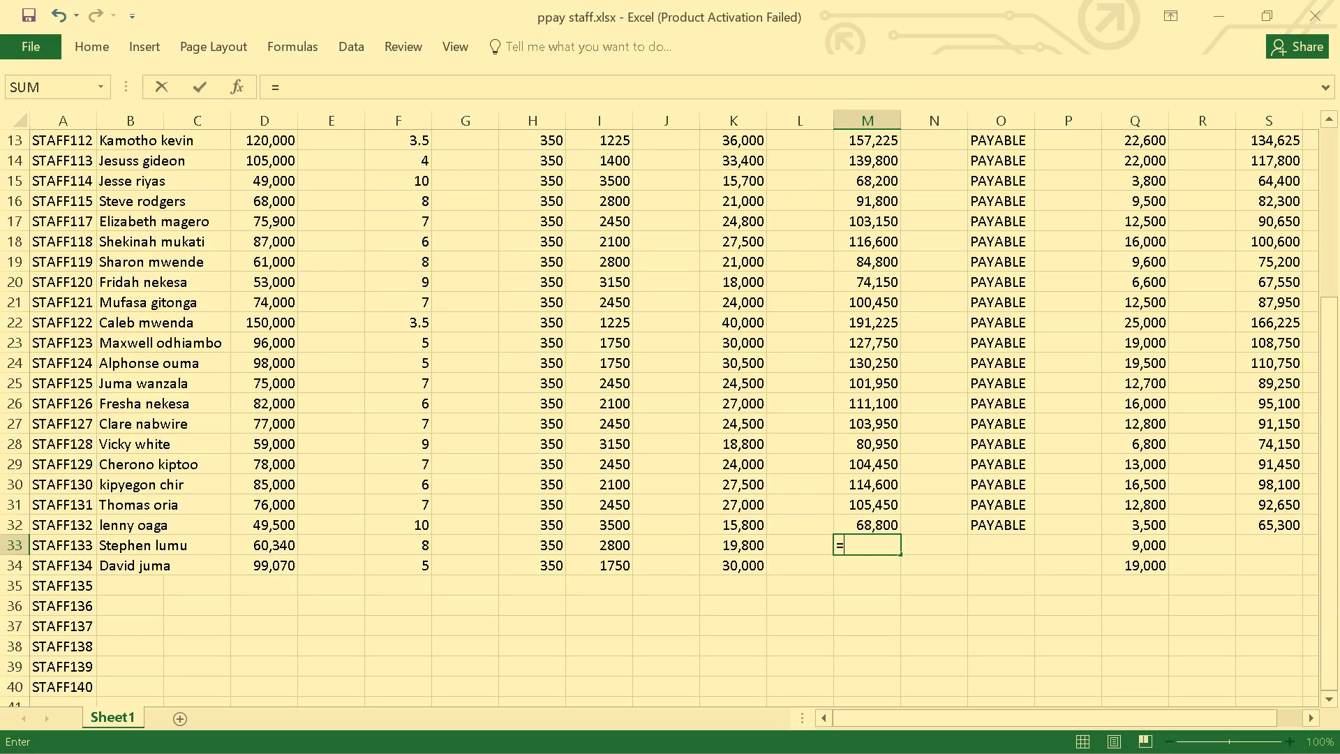
key(d)
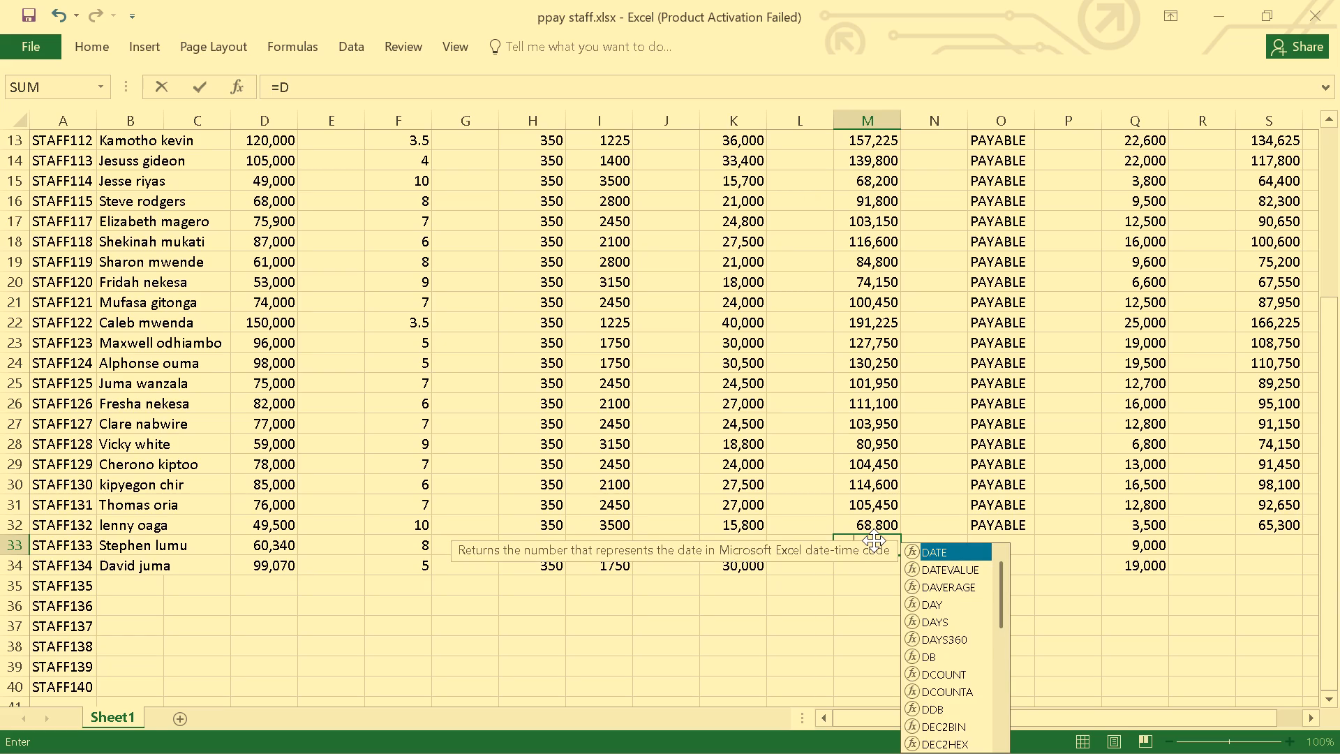
text(33)
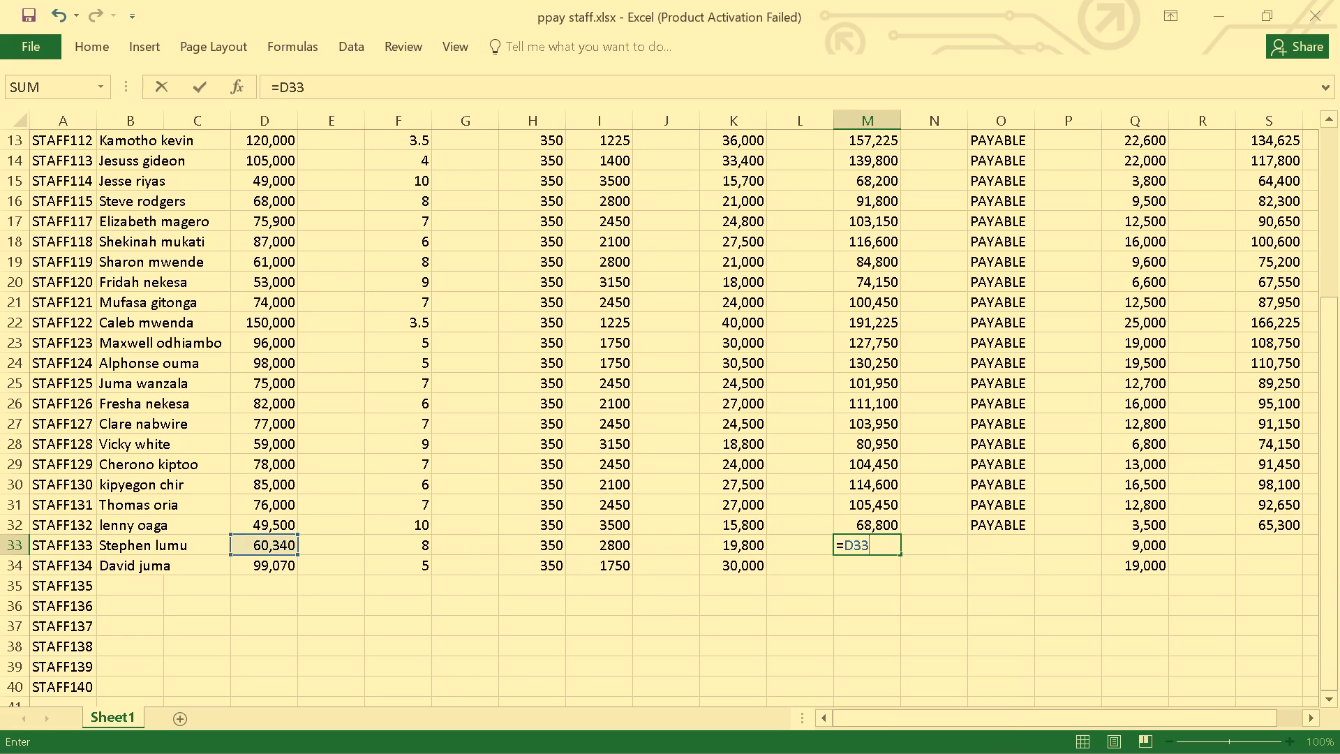
key(shift+plus)
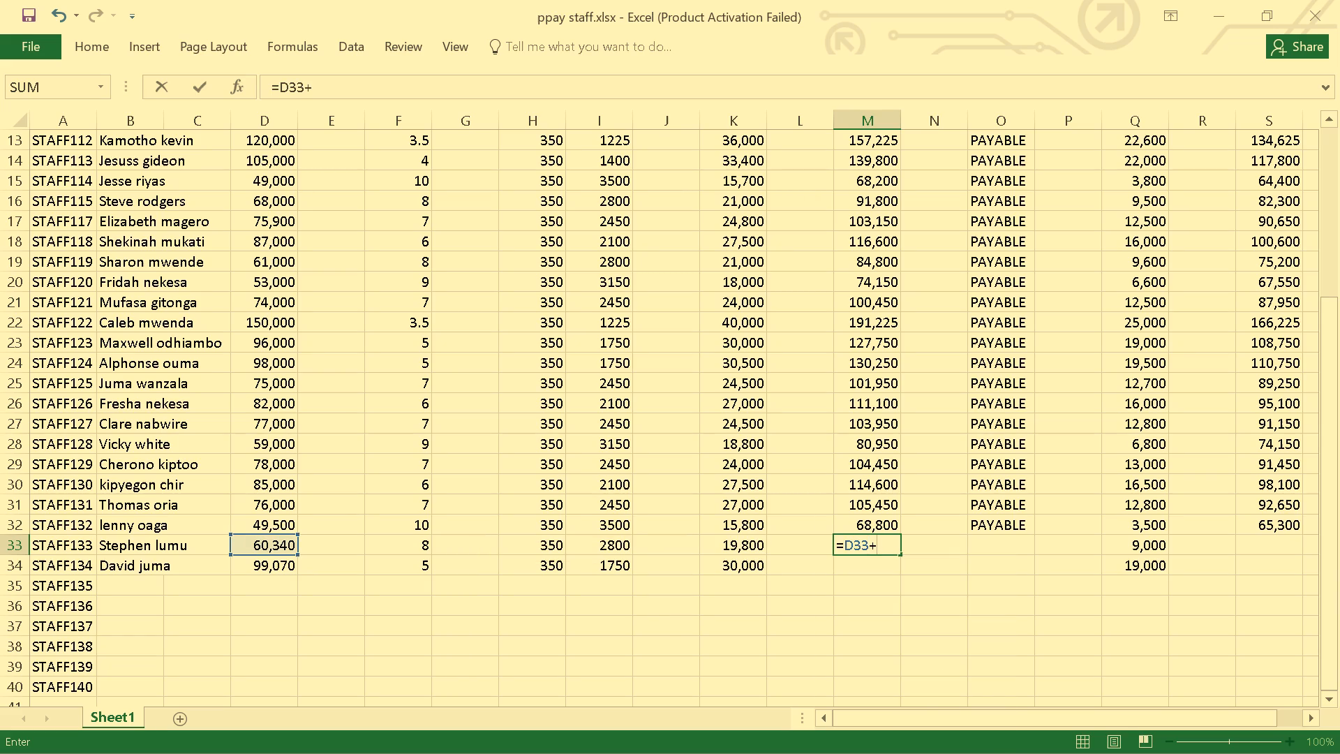
key(i)
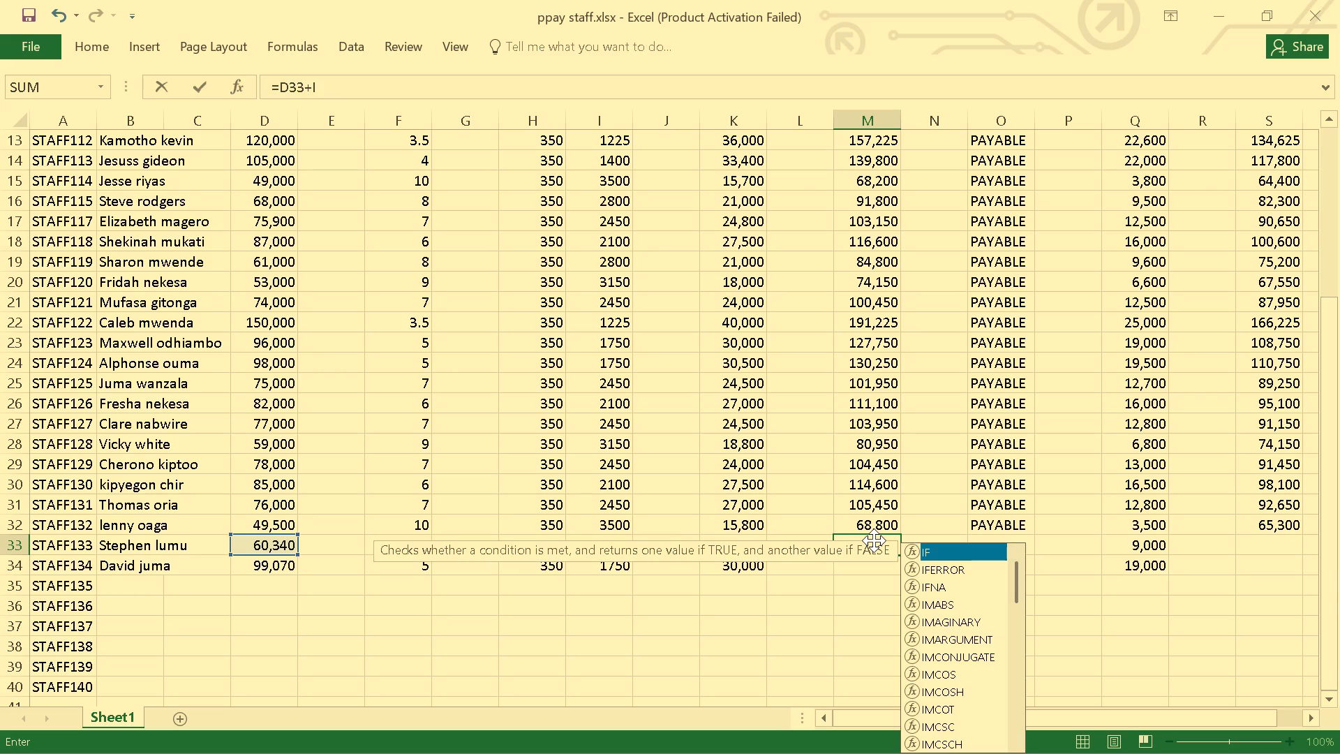
text(33)
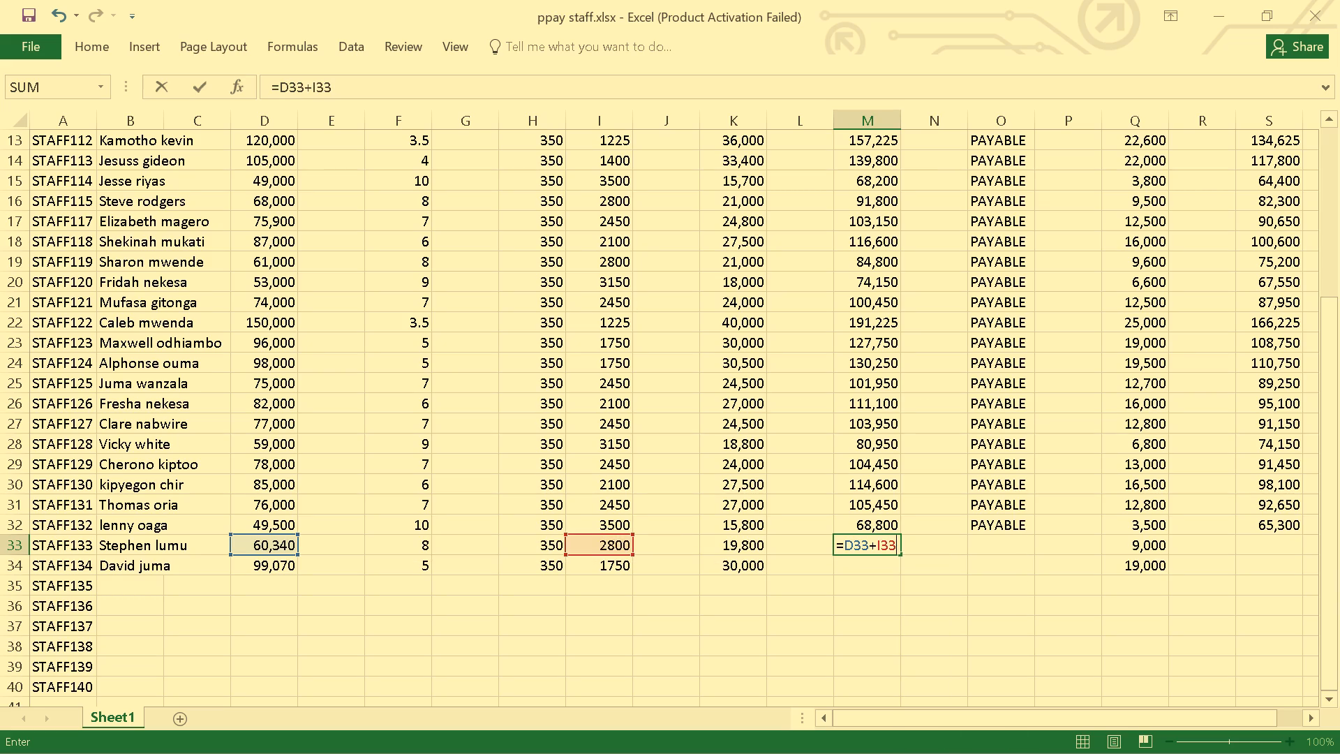
key(shift+plus)
key(k)
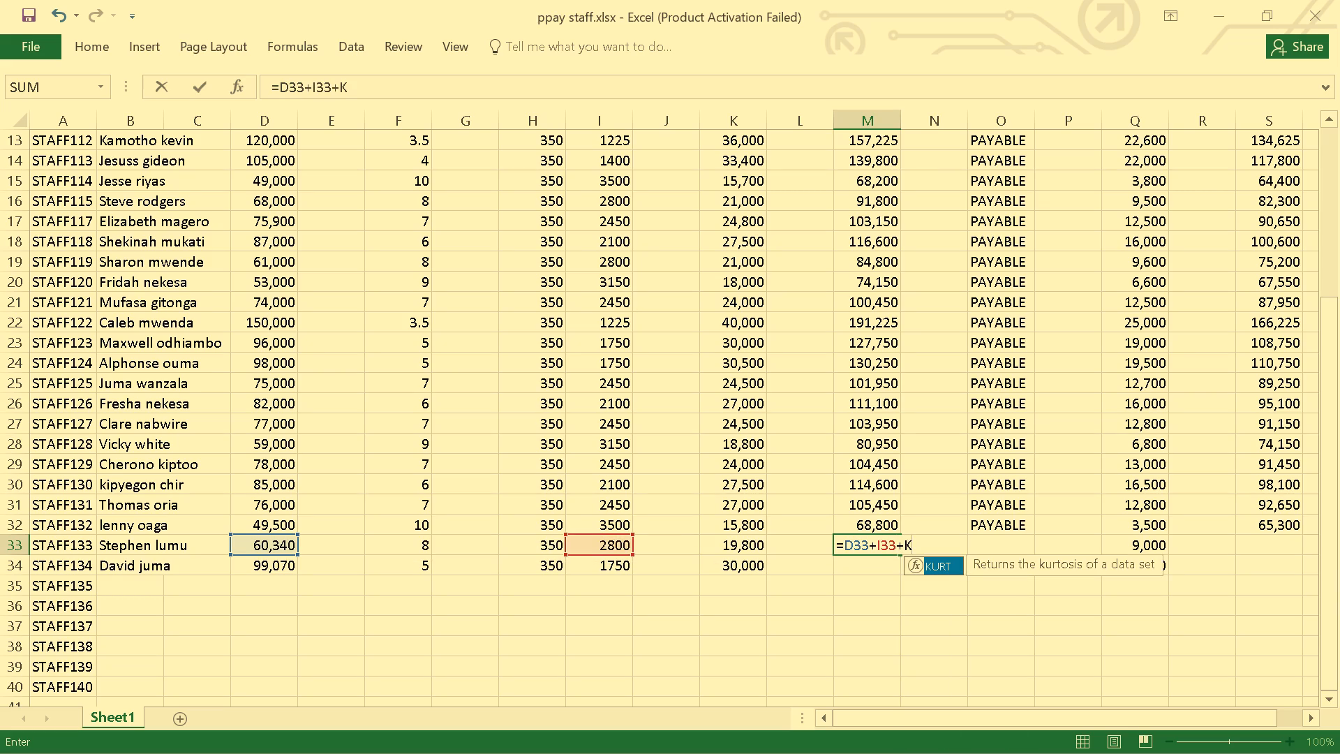
text(33)
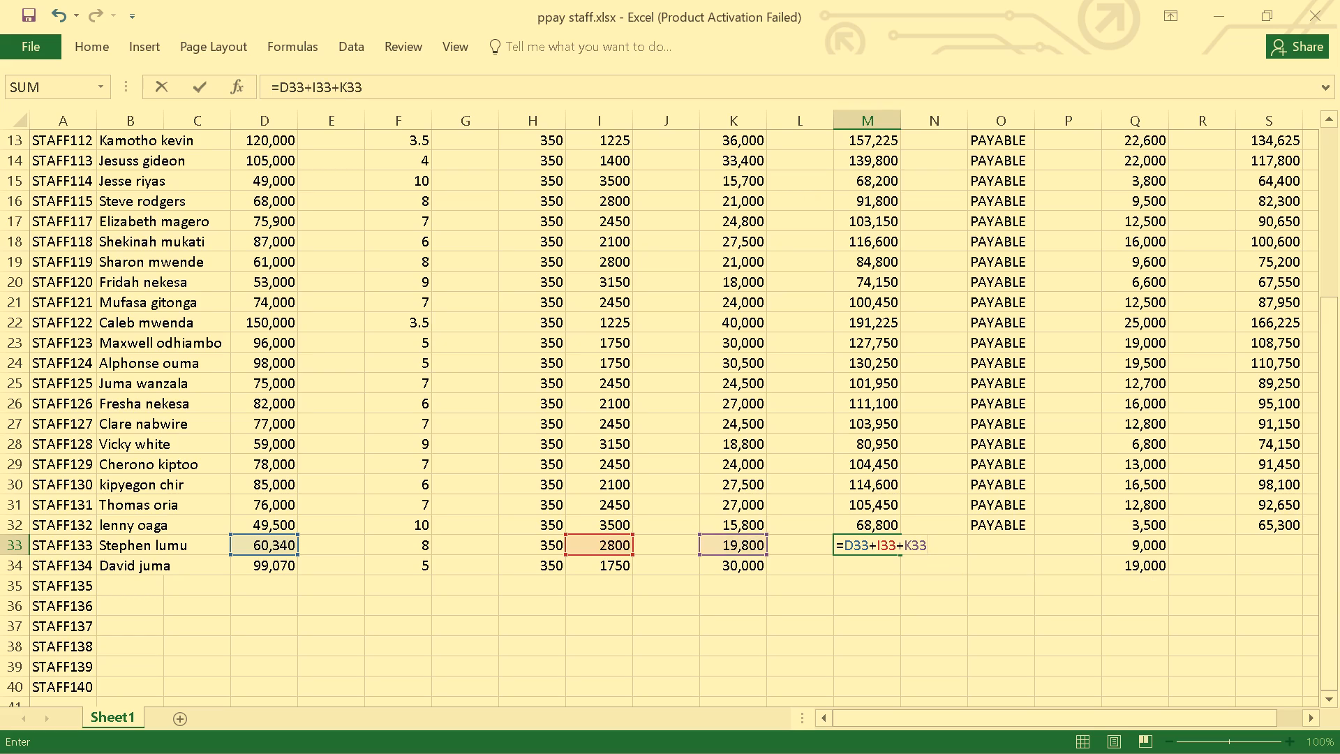
key(Return)
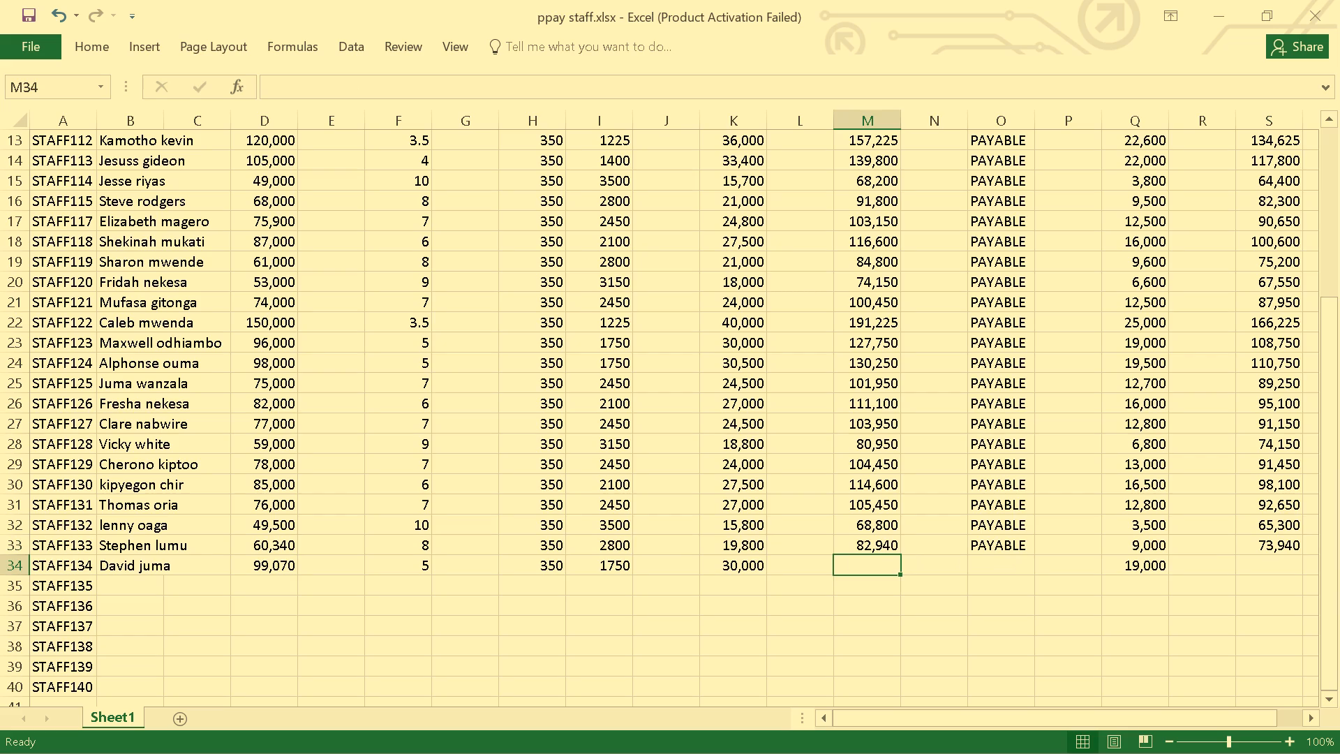
key(ctrl+s)
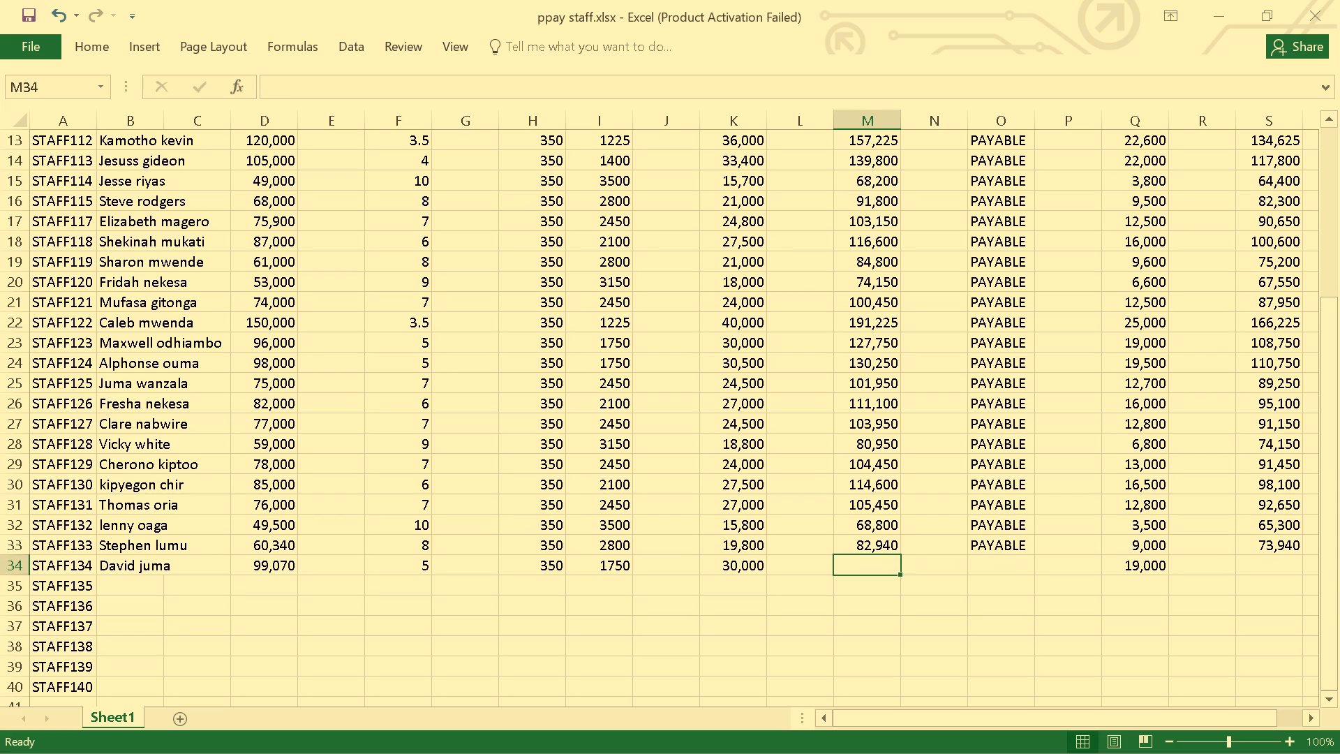